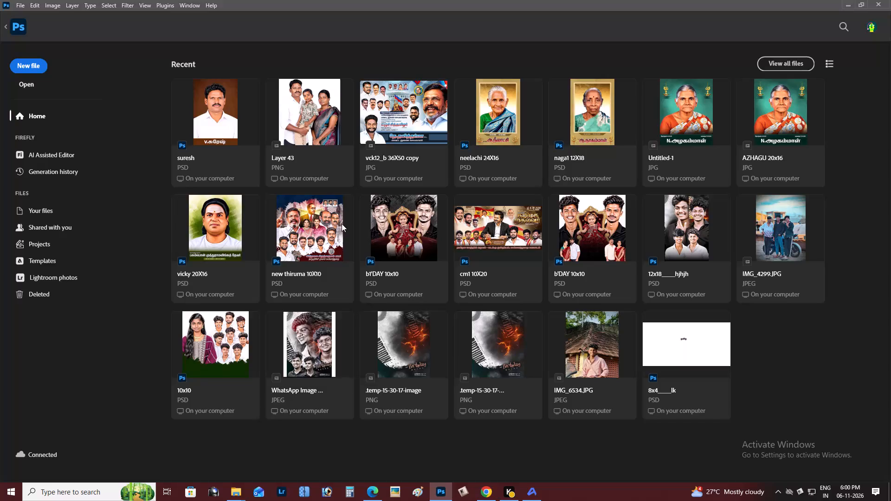
# Create a new 300 ppi RGB document 19 inches wide and 13 inches high with a white background.
pyautogui.click(41, 67)
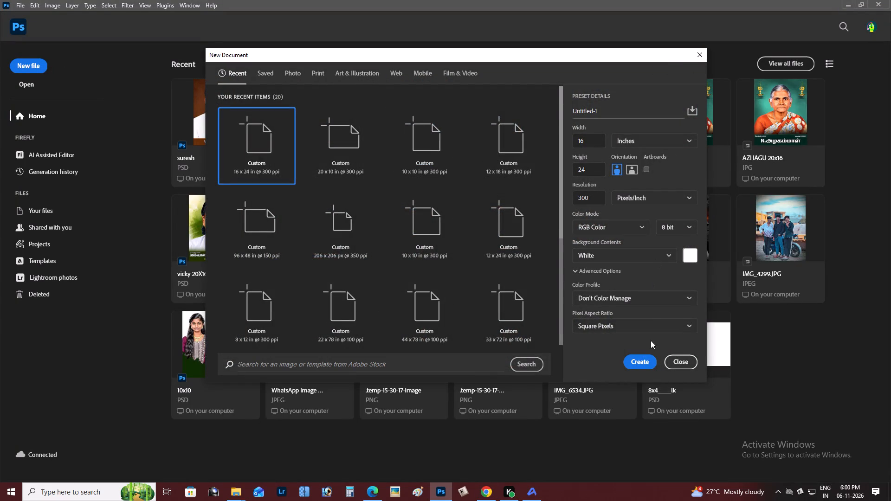
pyautogui.click(678, 368)
pyautogui.click(21, 60)
pyautogui.click(641, 140)
pyautogui.doubleClick(593, 137)
pyautogui.moveTo(593, 142); pyautogui.dragTo(563, 143)
pyautogui.press('1')
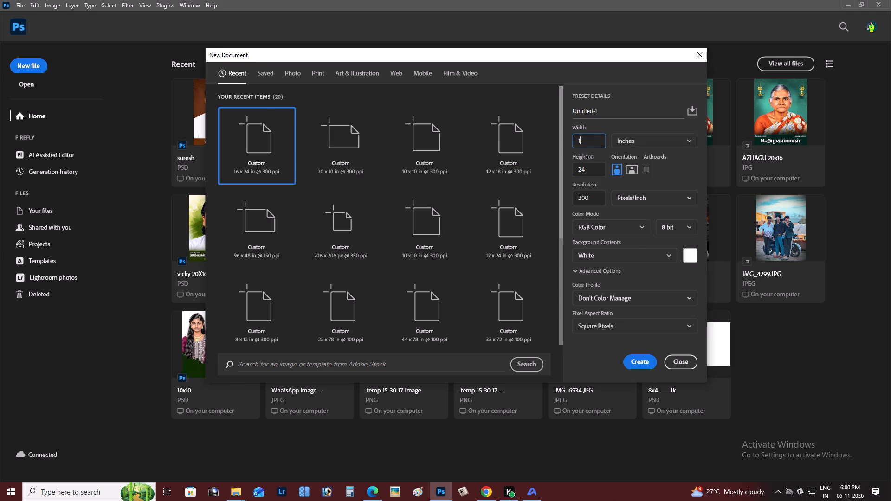
pyautogui.moveTo(590, 144); pyautogui.dragTo(567, 139)
pyautogui.press('1')
pyautogui.press('9')
pyautogui.moveTo(594, 170); pyautogui.dragTo(551, 173)
pyautogui.write('13')
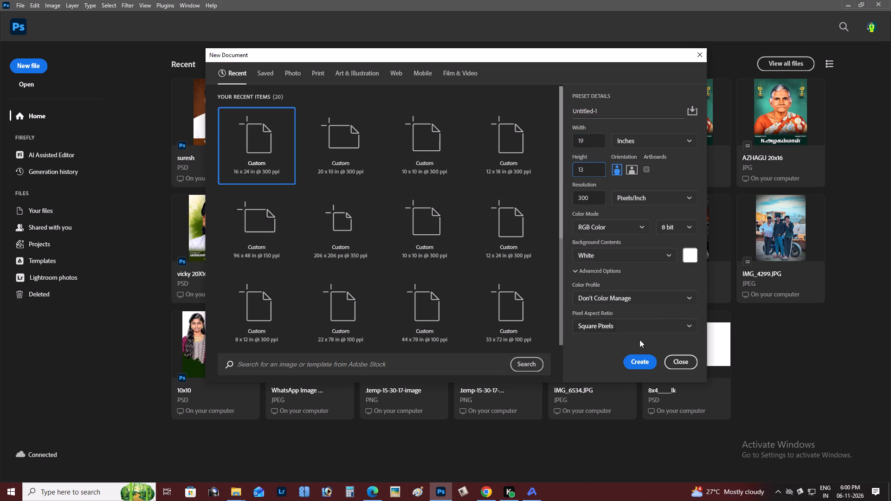
pyautogui.click(635, 359)
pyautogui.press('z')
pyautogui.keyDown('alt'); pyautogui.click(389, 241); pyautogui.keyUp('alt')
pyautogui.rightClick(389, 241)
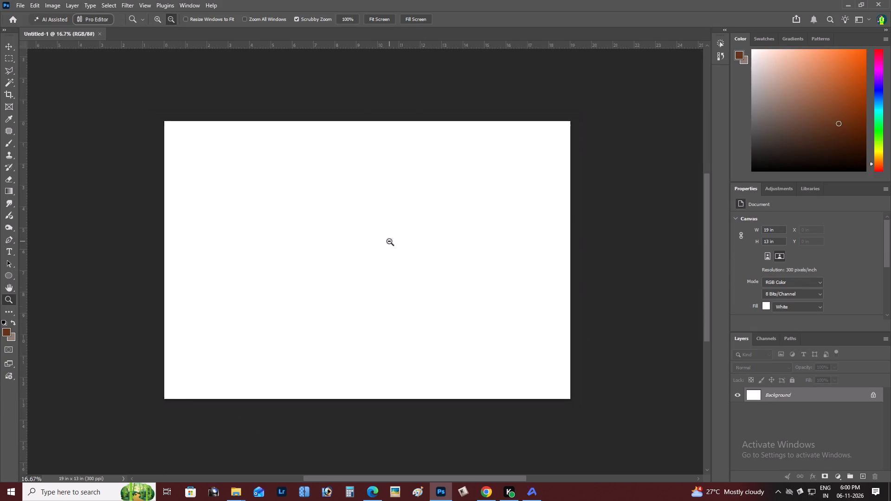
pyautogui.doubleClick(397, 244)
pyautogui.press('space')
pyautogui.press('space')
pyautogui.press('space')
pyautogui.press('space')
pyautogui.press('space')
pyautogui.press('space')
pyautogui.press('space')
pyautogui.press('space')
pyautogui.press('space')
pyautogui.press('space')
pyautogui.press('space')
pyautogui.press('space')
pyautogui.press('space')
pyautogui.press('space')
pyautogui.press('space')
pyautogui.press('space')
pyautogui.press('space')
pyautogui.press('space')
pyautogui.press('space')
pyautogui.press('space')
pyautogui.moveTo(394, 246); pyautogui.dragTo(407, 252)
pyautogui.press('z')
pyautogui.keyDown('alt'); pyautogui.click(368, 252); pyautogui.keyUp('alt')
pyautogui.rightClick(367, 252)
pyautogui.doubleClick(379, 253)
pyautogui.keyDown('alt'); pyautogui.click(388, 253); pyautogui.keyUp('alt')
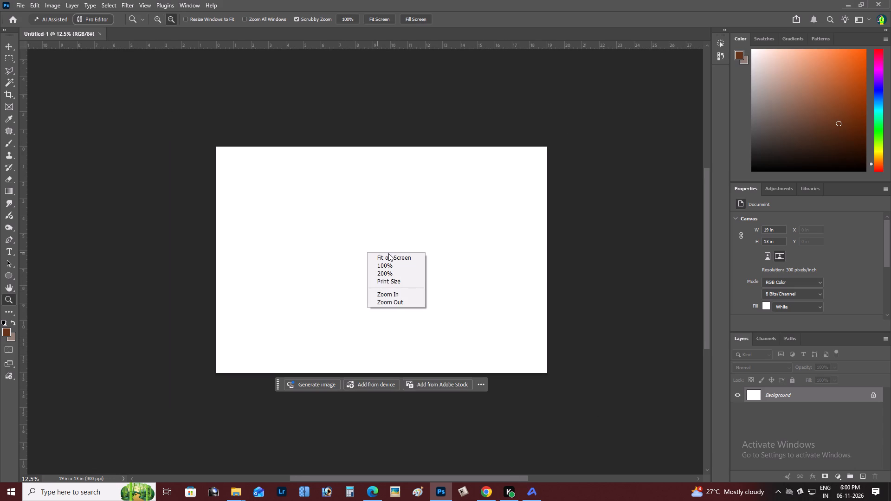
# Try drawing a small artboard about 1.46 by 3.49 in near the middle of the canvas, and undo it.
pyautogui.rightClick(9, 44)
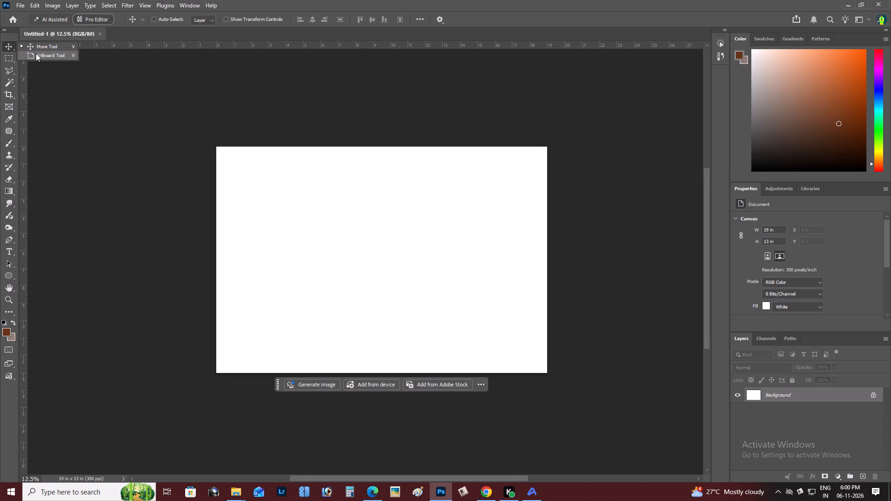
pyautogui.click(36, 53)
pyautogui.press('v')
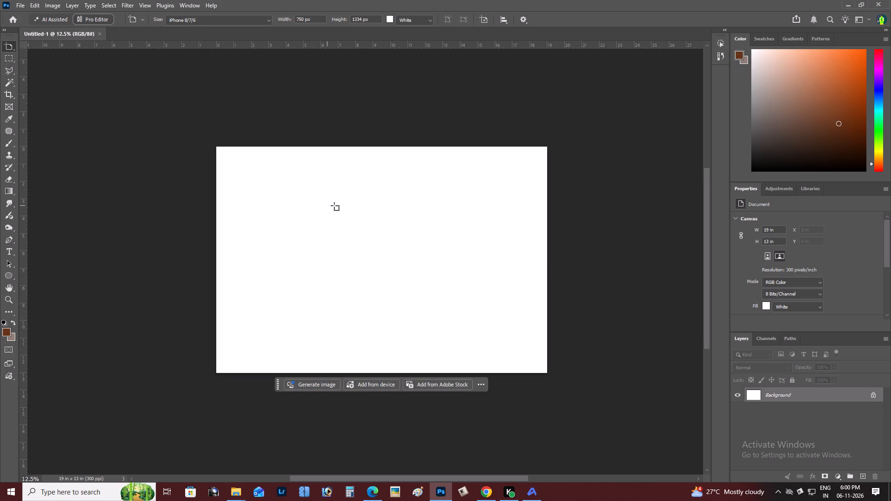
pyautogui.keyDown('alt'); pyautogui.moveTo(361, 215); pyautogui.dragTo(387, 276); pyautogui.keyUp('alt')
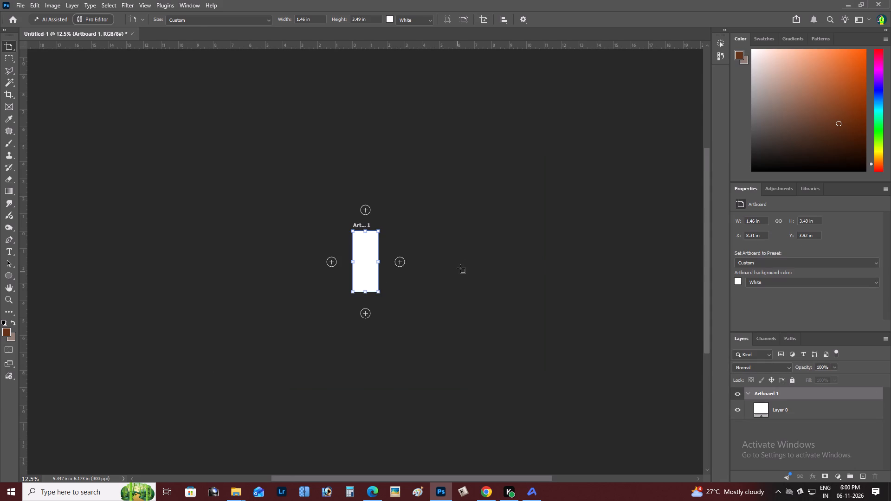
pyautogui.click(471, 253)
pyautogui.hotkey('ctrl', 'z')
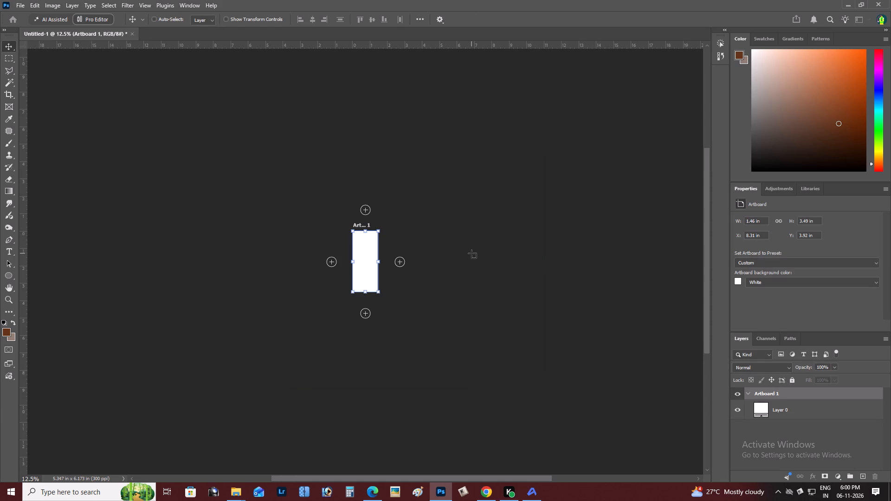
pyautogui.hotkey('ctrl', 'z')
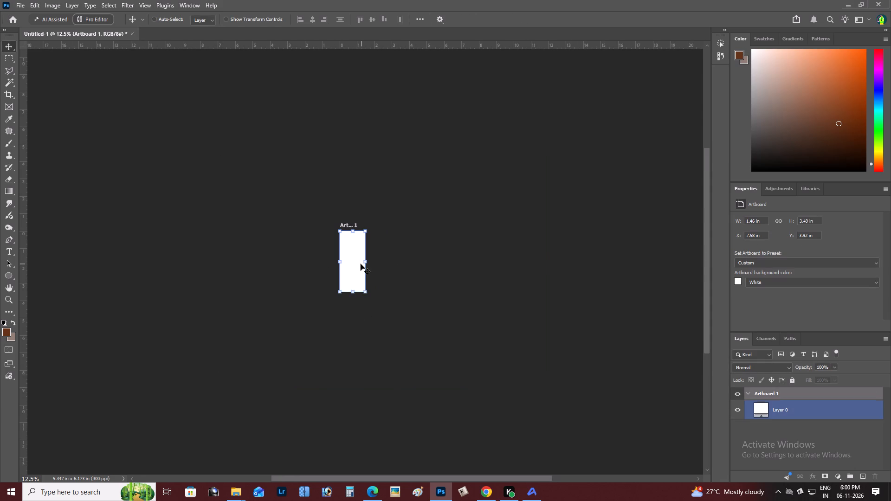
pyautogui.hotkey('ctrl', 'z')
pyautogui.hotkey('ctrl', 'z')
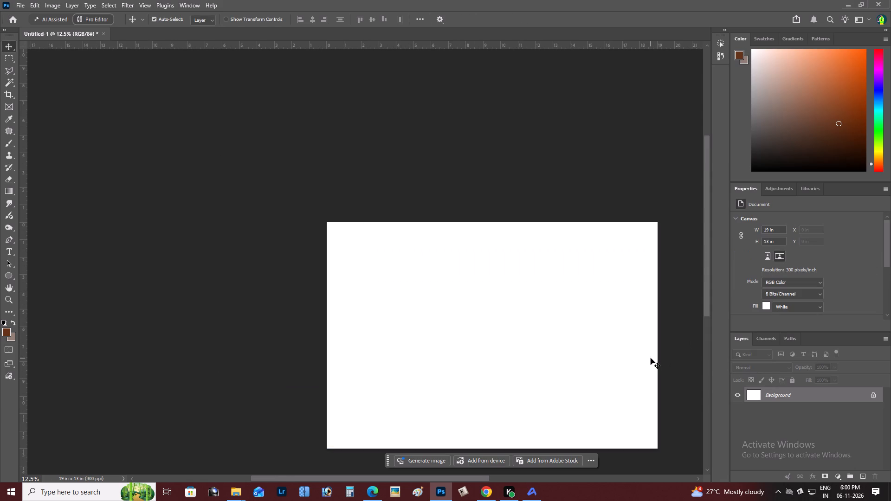
# Draw an artboard from the canvas's upper-left corner over the whole white canvas, about 19 by 13.25 in.
pyautogui.press('space')
pyautogui.press('space')
pyautogui.press('space')
pyautogui.press('space')
pyautogui.press('space')
pyautogui.press('space')
pyautogui.press('space')
pyautogui.moveTo(471, 332); pyautogui.dragTo(222, 263)
pyautogui.press('v')
pyautogui.rightClick(307, 260)
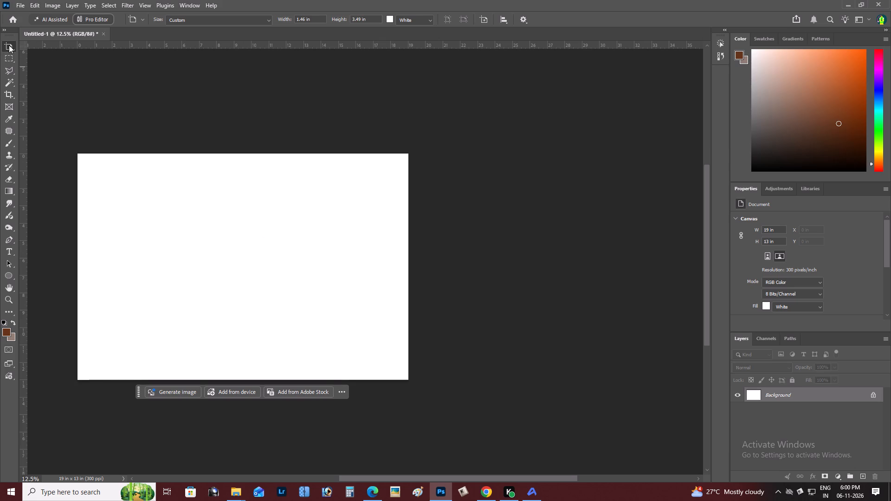
pyautogui.rightClick(2, 46)
pyautogui.click(189, 128)
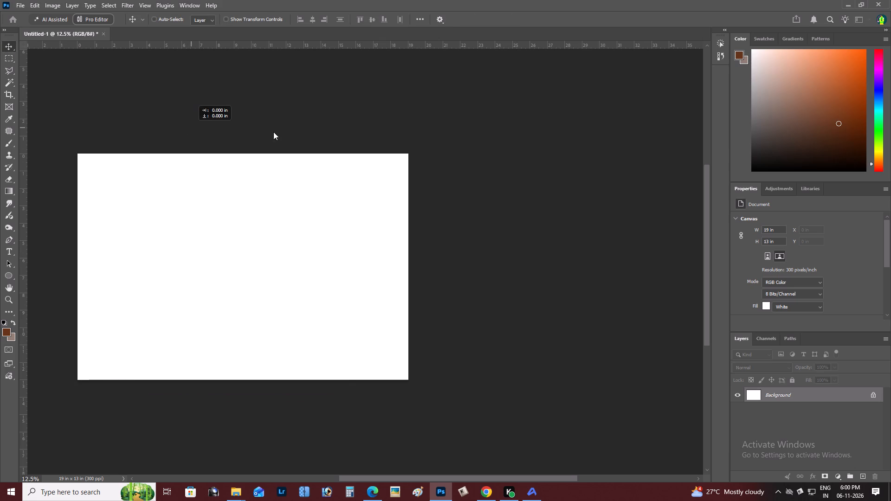
pyautogui.click(503, 208)
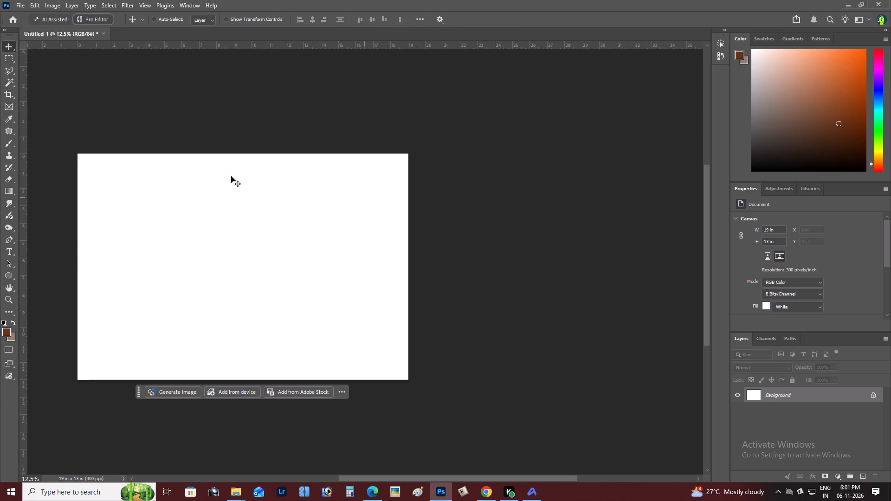
pyautogui.rightClick(10, 43)
pyautogui.click(39, 54)
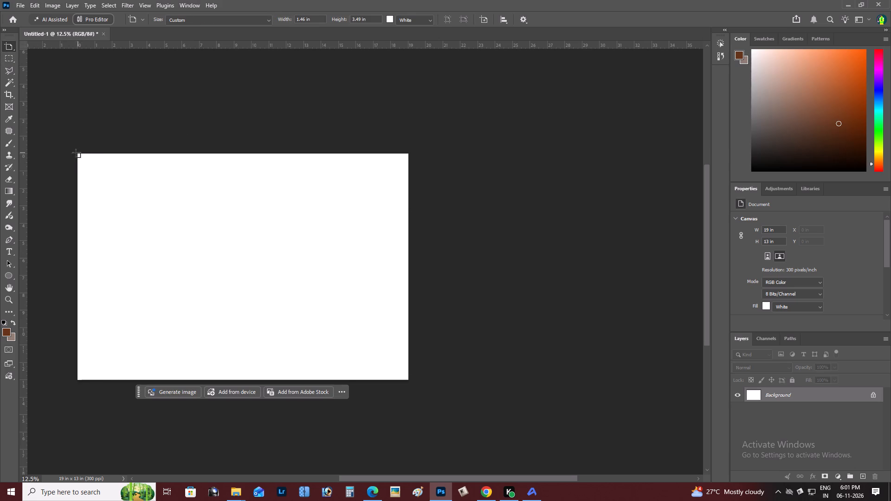
pyautogui.moveTo(77, 153); pyautogui.dragTo(393, 376)
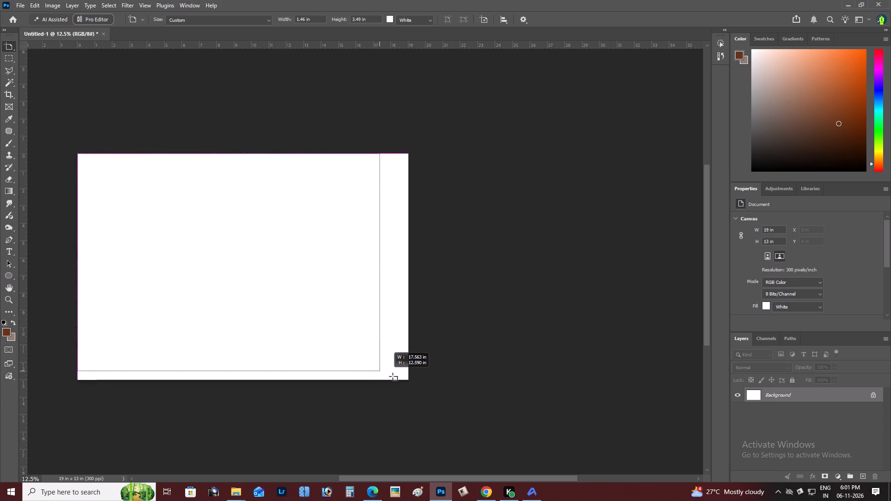
pyautogui.moveTo(393, 376); pyautogui.dragTo(406, 385)
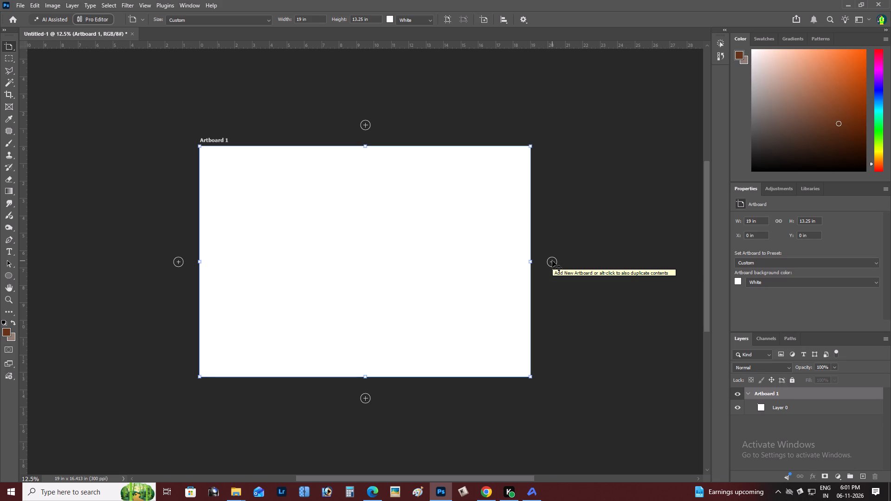
# Add a second artboard of the same size directly below Artboard 1 and undo its sideways shift.
pyautogui.click(361, 399)
pyautogui.click(620, 184)
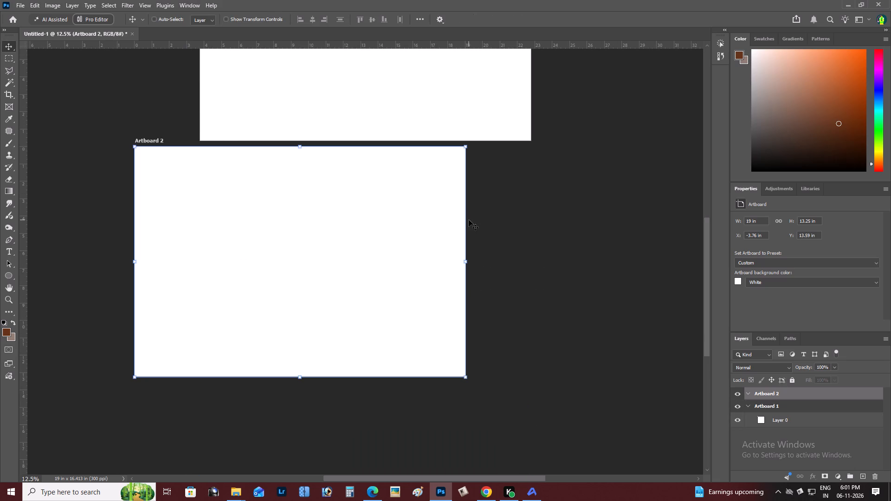
pyautogui.scroll(20, 568, 209)
pyautogui.scroll(4, 568, 209)
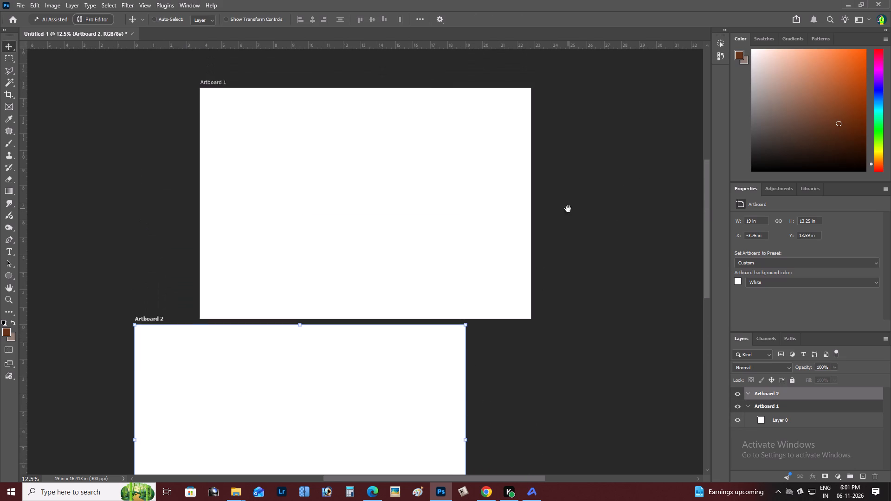
pyautogui.press('space')
pyautogui.press('space')
pyautogui.press('space')
pyautogui.press('space')
pyautogui.press('space')
pyautogui.press('space')
pyautogui.press('space')
pyautogui.press('space')
pyautogui.moveTo(568, 209); pyautogui.dragTo(535, 255)
pyautogui.click(403, 253)
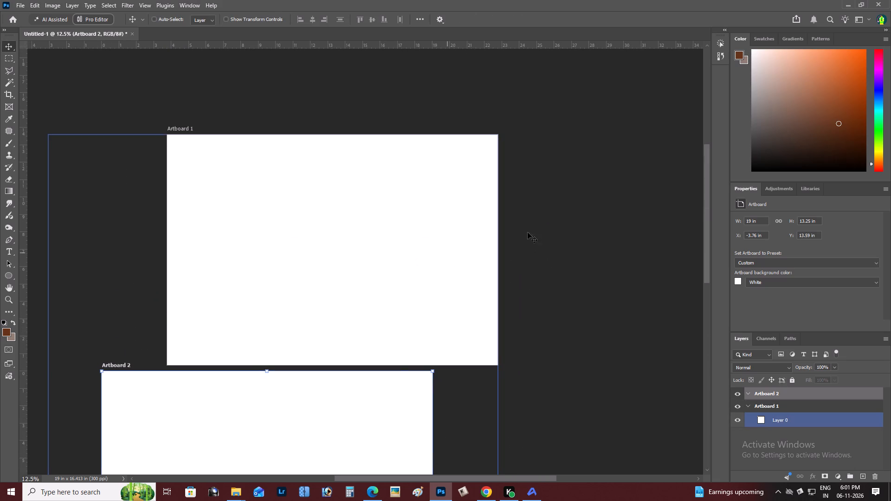
pyautogui.click(531, 230)
pyautogui.hotkey('ctrl', 'z')
# Select Artboard 1.
pyautogui.click(395, 289)
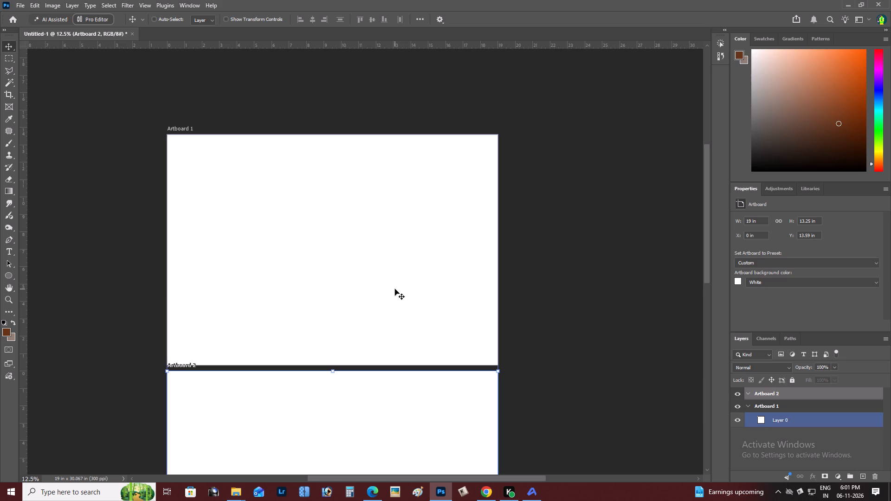
pyautogui.rightClick(386, 257)
pyautogui.click(402, 263)
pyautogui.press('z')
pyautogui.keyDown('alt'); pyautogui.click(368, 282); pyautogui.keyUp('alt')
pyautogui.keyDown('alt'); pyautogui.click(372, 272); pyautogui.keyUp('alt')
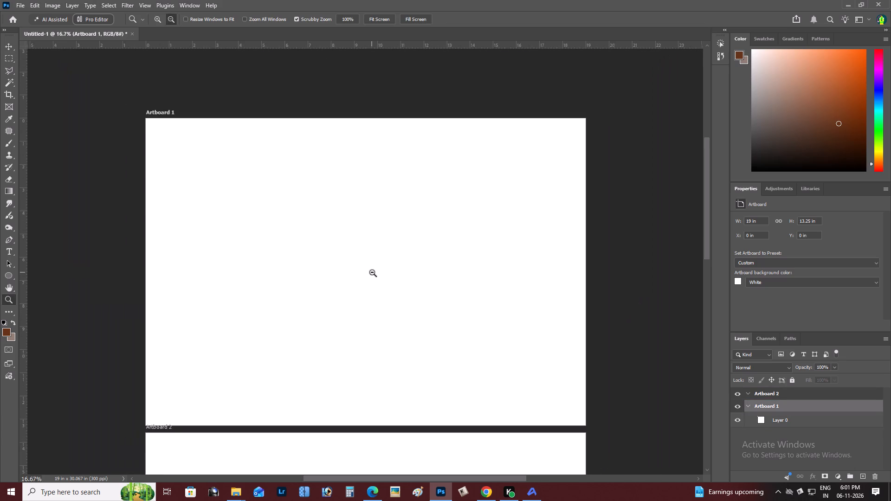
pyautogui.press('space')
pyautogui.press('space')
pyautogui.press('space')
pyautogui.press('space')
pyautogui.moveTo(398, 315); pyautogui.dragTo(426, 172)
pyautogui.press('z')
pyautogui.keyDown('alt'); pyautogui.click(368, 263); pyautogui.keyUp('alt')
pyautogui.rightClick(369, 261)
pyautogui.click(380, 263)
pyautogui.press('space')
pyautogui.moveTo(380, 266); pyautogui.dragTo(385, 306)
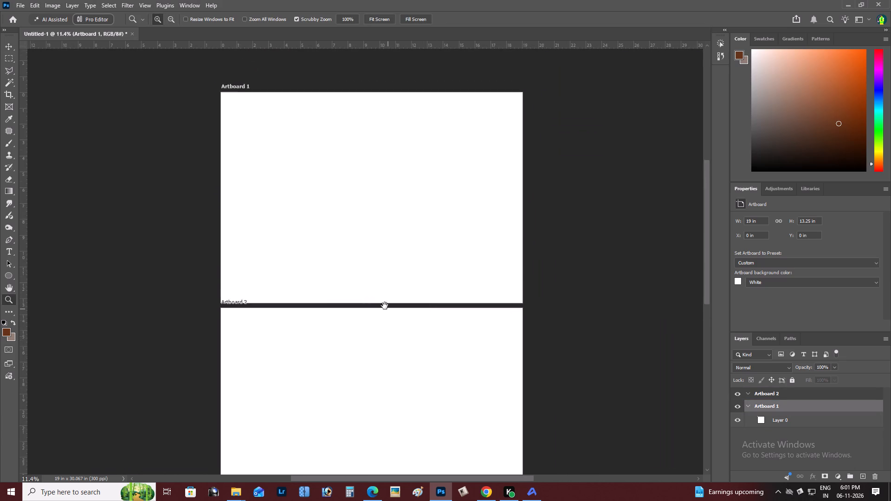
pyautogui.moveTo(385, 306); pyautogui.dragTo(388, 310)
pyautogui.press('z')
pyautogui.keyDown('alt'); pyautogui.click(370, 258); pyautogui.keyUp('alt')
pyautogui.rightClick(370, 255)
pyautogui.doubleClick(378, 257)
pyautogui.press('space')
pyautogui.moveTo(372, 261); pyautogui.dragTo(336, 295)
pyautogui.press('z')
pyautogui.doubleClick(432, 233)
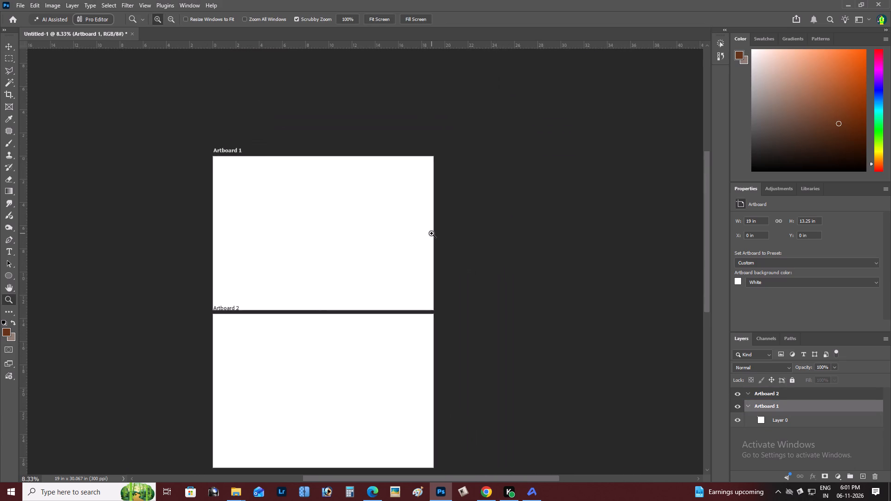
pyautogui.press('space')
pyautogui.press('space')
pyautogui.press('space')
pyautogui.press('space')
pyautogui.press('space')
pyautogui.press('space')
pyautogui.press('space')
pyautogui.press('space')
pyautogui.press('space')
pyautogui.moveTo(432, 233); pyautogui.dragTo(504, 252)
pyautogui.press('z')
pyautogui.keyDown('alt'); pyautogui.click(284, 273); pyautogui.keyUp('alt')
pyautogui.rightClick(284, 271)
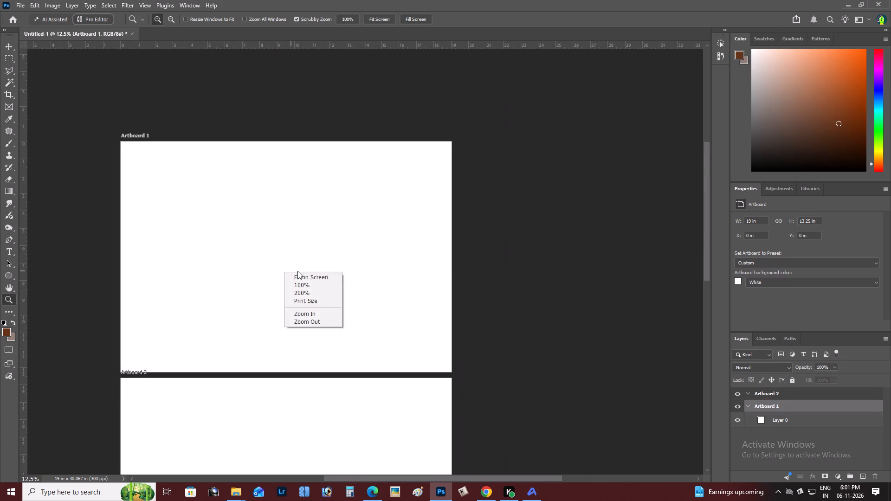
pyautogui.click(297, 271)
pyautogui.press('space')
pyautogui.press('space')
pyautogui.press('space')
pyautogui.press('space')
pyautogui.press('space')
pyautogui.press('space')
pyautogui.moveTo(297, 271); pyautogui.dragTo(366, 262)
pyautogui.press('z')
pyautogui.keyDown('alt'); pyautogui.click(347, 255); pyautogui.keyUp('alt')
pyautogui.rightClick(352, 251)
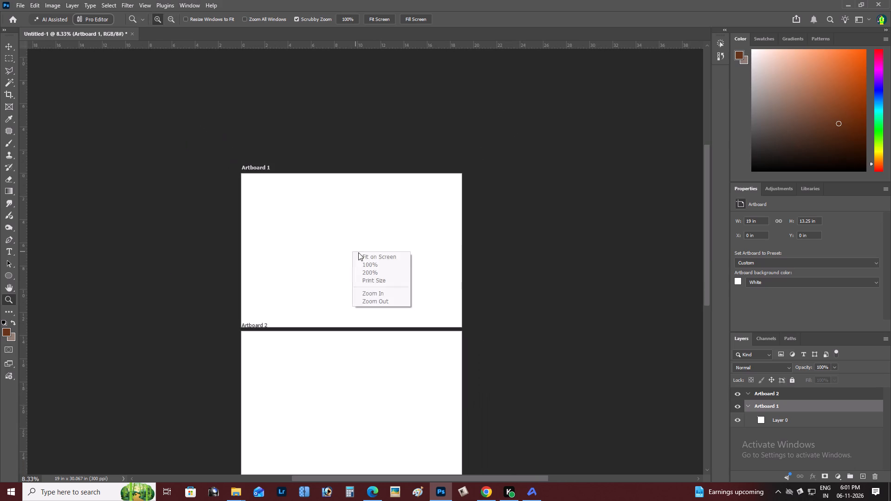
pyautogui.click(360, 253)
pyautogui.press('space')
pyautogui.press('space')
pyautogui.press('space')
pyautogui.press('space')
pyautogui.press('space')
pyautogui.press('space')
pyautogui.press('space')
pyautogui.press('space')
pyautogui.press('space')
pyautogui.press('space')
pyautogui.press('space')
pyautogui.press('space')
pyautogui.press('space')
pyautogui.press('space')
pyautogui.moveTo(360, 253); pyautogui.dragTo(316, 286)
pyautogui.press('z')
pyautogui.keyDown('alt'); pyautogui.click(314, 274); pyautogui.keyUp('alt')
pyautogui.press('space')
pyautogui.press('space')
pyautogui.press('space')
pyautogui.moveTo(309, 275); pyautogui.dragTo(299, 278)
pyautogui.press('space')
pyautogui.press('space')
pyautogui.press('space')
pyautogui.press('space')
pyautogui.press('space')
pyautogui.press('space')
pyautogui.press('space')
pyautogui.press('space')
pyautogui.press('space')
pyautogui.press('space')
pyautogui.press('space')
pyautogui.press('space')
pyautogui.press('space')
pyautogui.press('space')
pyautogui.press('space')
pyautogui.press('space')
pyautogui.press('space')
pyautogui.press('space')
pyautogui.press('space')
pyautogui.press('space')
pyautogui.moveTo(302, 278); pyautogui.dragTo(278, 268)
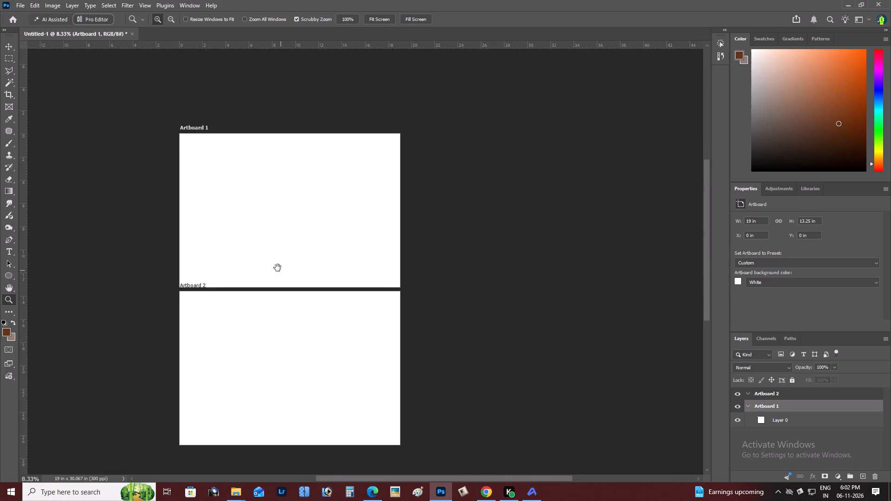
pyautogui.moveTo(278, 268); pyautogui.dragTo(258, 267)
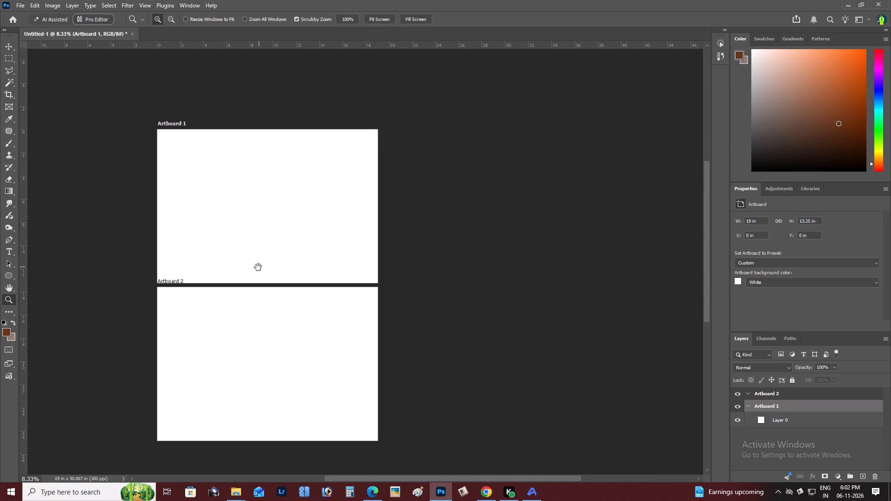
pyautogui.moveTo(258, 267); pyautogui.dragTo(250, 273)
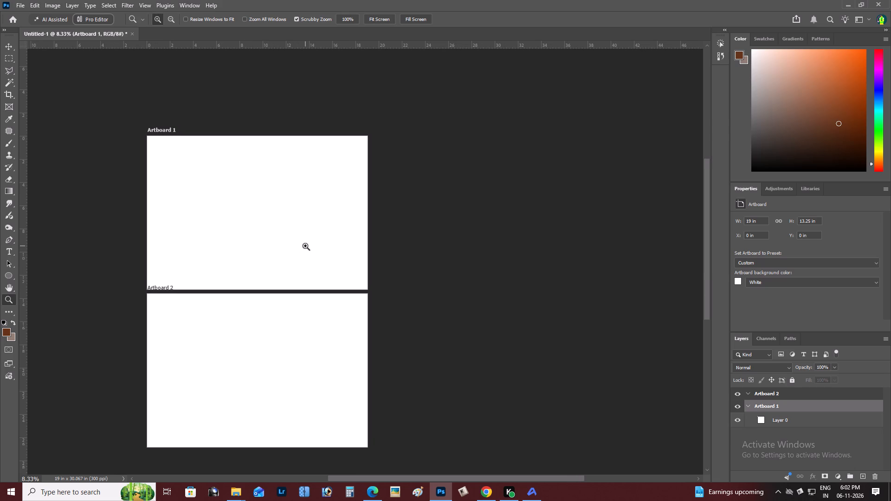
# Undo the creation of the second artboard and of Artboard 1, going back to the plain canvas.
pyautogui.hotkey('ctrl', 'z')
pyautogui.press('z')
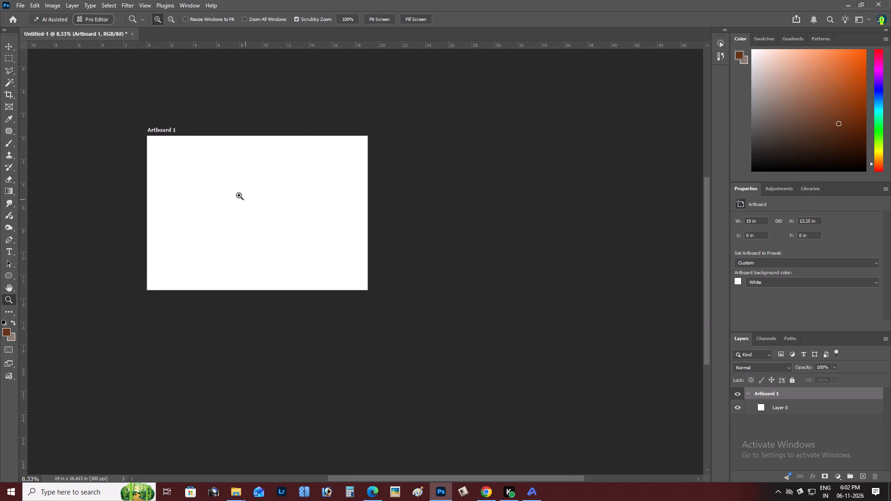
pyautogui.doubleClick(239, 195)
pyautogui.press('space')
pyautogui.press('space')
pyautogui.press('space')
pyautogui.press('space')
pyautogui.press('space')
pyautogui.press('space')
pyautogui.moveTo(239, 195); pyautogui.dragTo(253, 221)
pyautogui.press('z')
pyautogui.keyDown('alt'); pyautogui.click(222, 221); pyautogui.keyUp('alt')
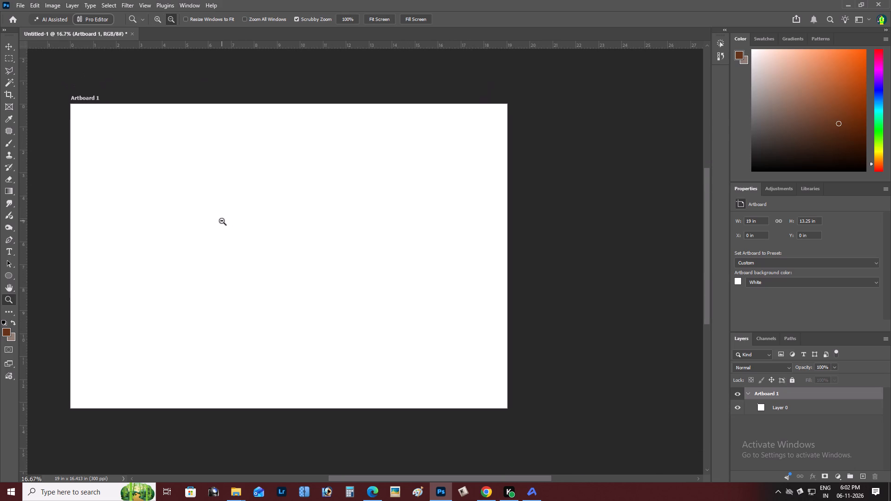
pyautogui.press('space')
pyautogui.press('space')
pyautogui.press('space')
pyautogui.press('space')
pyautogui.press('space')
pyautogui.press('space')
pyautogui.press('space')
pyautogui.press('space')
pyautogui.press('space')
pyautogui.press('space')
pyautogui.press('space')
pyautogui.press('space')
pyautogui.press('space')
pyautogui.press('space')
pyautogui.press('space')
pyautogui.press('space')
pyautogui.press('space')
pyautogui.press('space')
pyautogui.press('space')
pyautogui.press('space')
pyautogui.moveTo(222, 221); pyautogui.dragTo(212, 224)
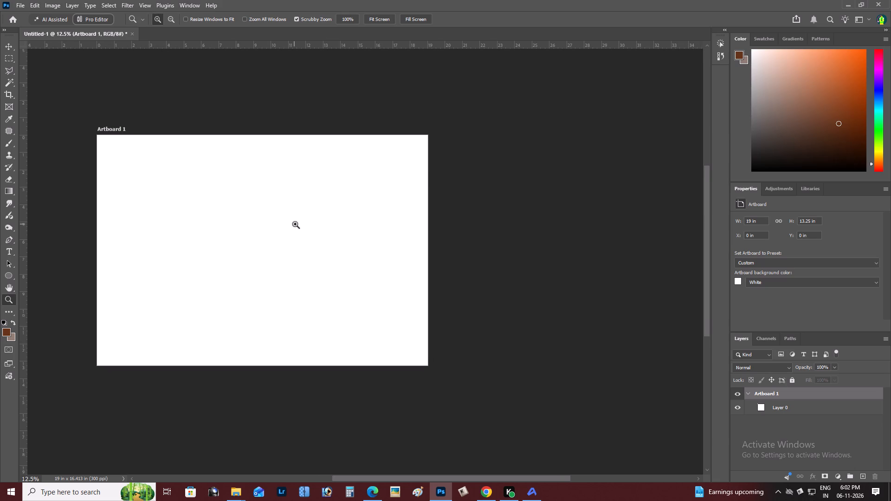
pyautogui.press('space')
pyautogui.moveTo(323, 226); pyautogui.dragTo(275, 229)
pyautogui.hotkey('ctrl', 'z')
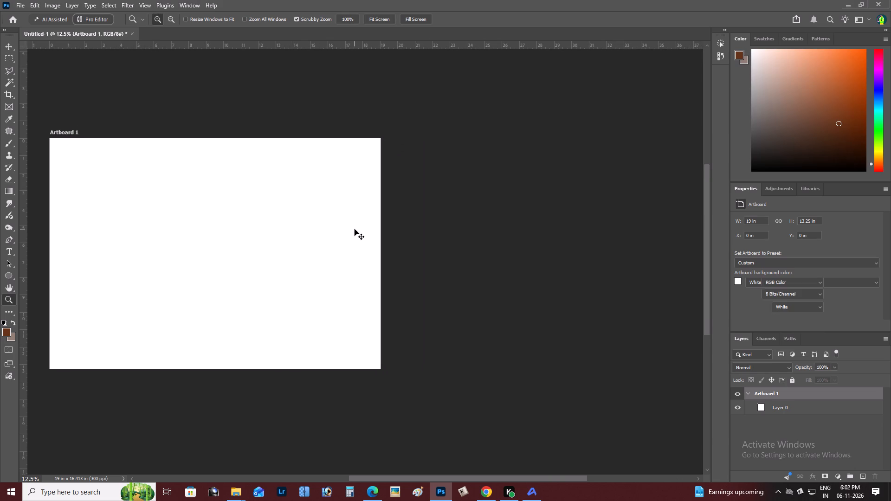
# Draw an artboard exactly over the whole white canvas from its upper-left corner, 19 by 13 in.
pyautogui.click(8, 48)
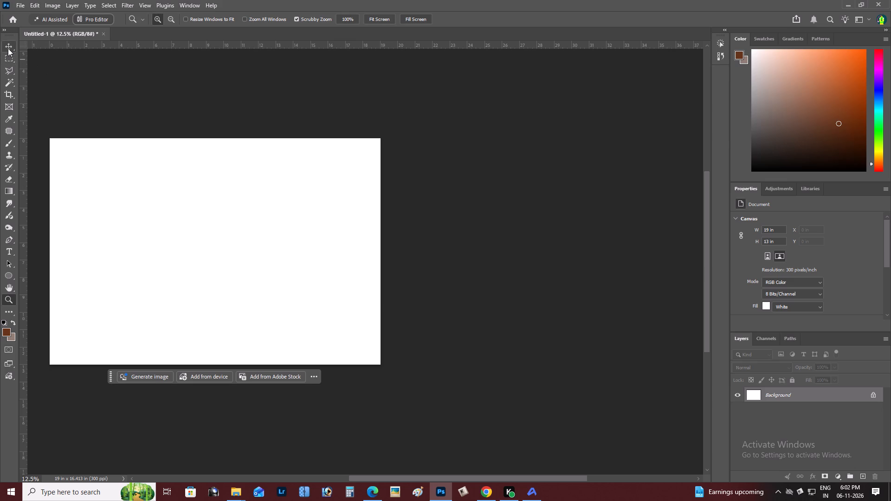
pyautogui.rightClick(8, 48)
pyautogui.click(31, 58)
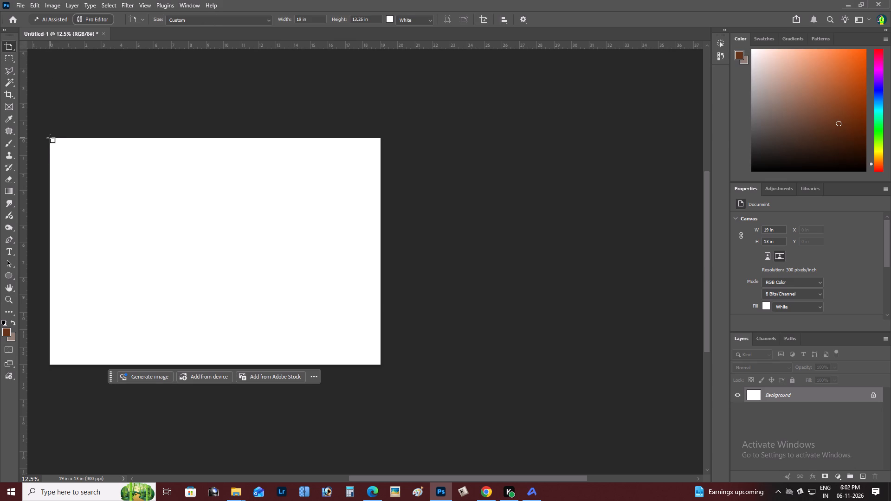
pyautogui.moveTo(50, 138); pyautogui.dragTo(380, 347)
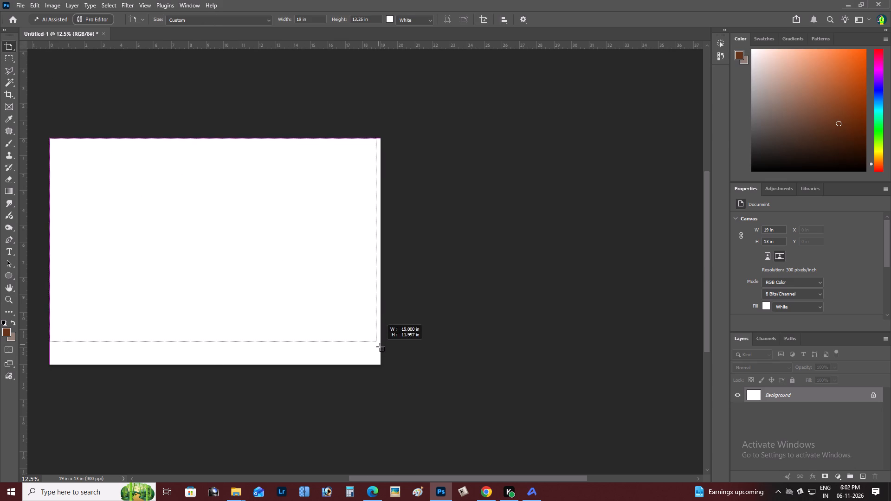
pyautogui.moveTo(380, 347); pyautogui.dragTo(381, 362)
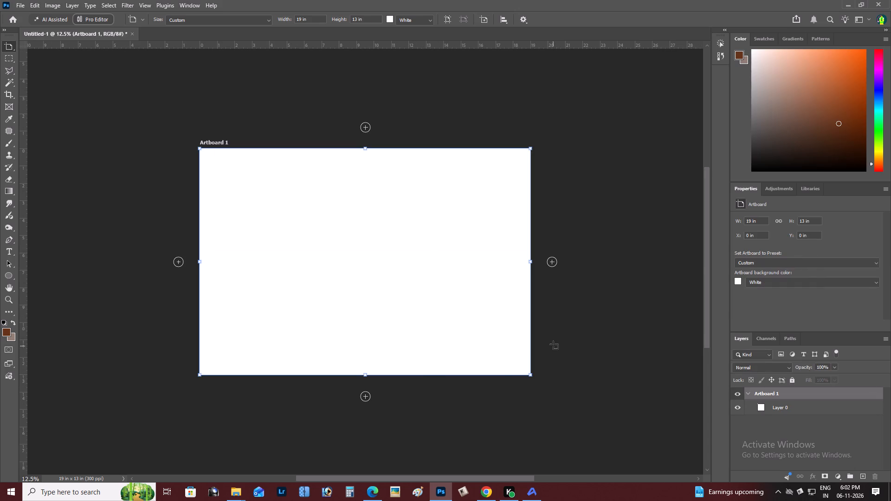
# Add a matching 19 by 13 in artboard directly below Artboard 1 and another to the right of that new one.
pyautogui.click(365, 398)
pyautogui.scroll(2, 528, 297)
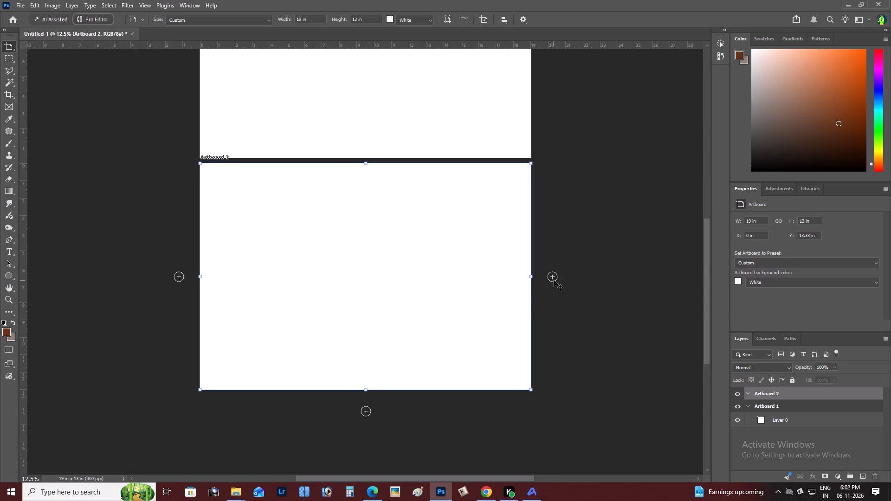
pyautogui.click(549, 276)
pyautogui.scroll(3, 529, 281)
# Duplicate Artboard 3 directly above itself, beside Artboard 1, at X 19.33 in and Y 0 in.
pyautogui.click(156, 111)
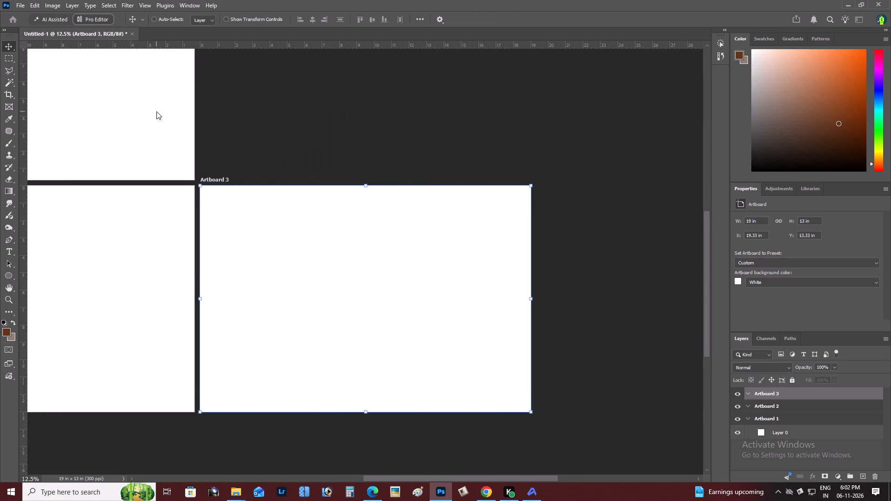
pyautogui.scroll(10, 272, 154)
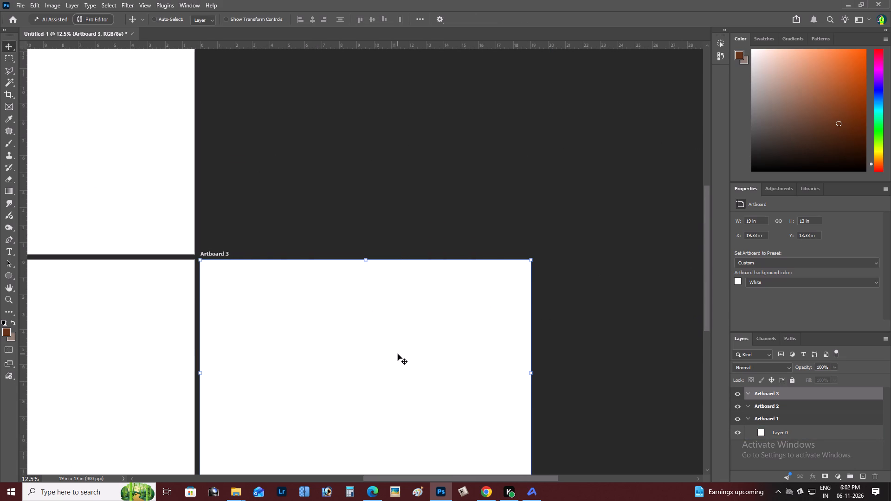
pyautogui.click(398, 354)
pyautogui.click(129, 318)
pyautogui.scroll(4, 211, 229)
pyautogui.click(140, 189)
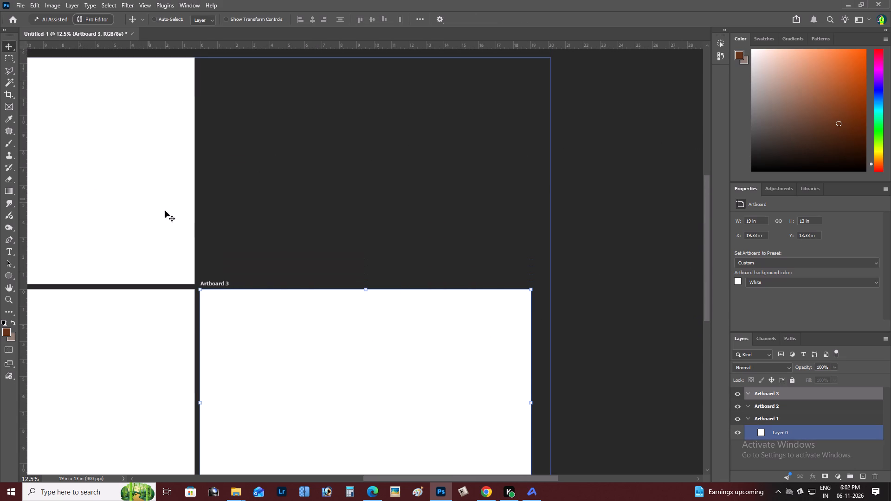
pyautogui.keyDown('alt'); pyautogui.moveTo(325, 334); pyautogui.dragTo(314, 211); pyautogui.keyUp('alt')
pyautogui.press('space')
pyautogui.press('space')
pyautogui.moveTo(317, 228); pyautogui.dragTo(319, 359)
pyautogui.moveTo(321, 361); pyautogui.dragTo(331, 253)
# Look over the two-by-two arrangement of all four artboards.
pyautogui.press('z')
pyautogui.keyDown('alt'); pyautogui.click(208, 242); pyautogui.keyUp('alt')
pyautogui.rightClick(211, 242)
pyautogui.click(223, 249)
pyautogui.press('space')
pyautogui.press('space')
pyautogui.press('space')
pyautogui.press('space')
pyautogui.press('space')
pyautogui.press('space')
pyautogui.press('space')
pyautogui.press('space')
pyautogui.press('space')
pyautogui.press('space')
pyautogui.press('space')
pyautogui.moveTo(227, 250); pyautogui.dragTo(273, 264)
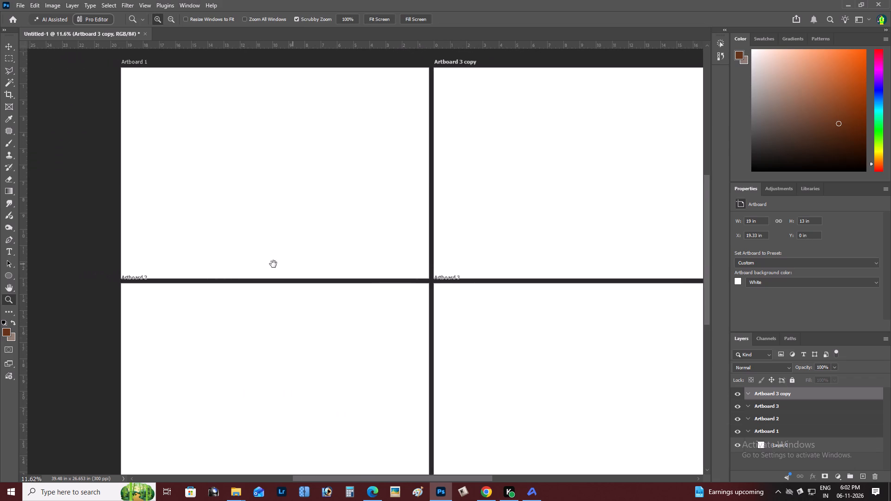
pyautogui.moveTo(273, 264); pyautogui.dragTo(266, 265)
pyautogui.press('z')
pyautogui.keyDown('alt'); pyautogui.click(377, 270); pyautogui.keyUp('alt')
pyautogui.press('space')
pyautogui.press('space')
pyautogui.press('space')
pyautogui.press('space')
pyautogui.press('space')
pyautogui.press('space')
pyautogui.press('space')
pyautogui.press('space')
pyautogui.press('space')
pyautogui.press('space')
pyautogui.press('space')
pyautogui.press('space')
pyautogui.press('space')
pyautogui.press('space')
pyautogui.press('space')
pyautogui.moveTo(329, 279); pyautogui.dragTo(291, 297)
pyautogui.press('z')
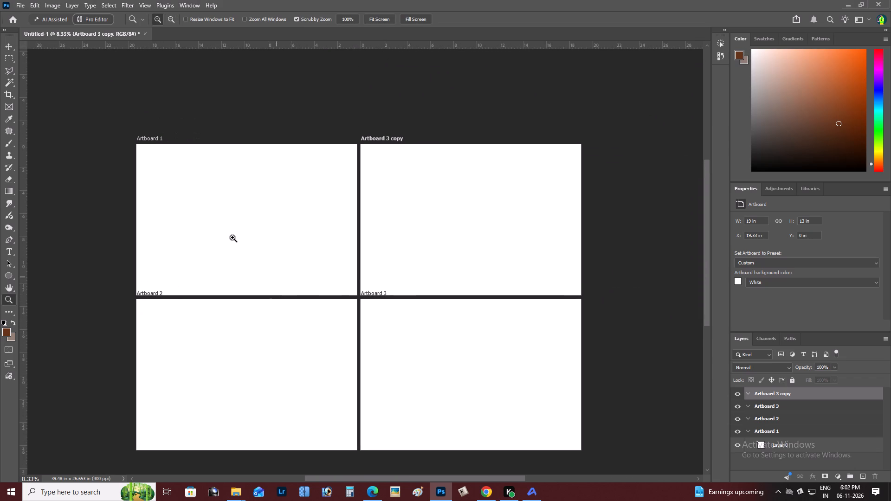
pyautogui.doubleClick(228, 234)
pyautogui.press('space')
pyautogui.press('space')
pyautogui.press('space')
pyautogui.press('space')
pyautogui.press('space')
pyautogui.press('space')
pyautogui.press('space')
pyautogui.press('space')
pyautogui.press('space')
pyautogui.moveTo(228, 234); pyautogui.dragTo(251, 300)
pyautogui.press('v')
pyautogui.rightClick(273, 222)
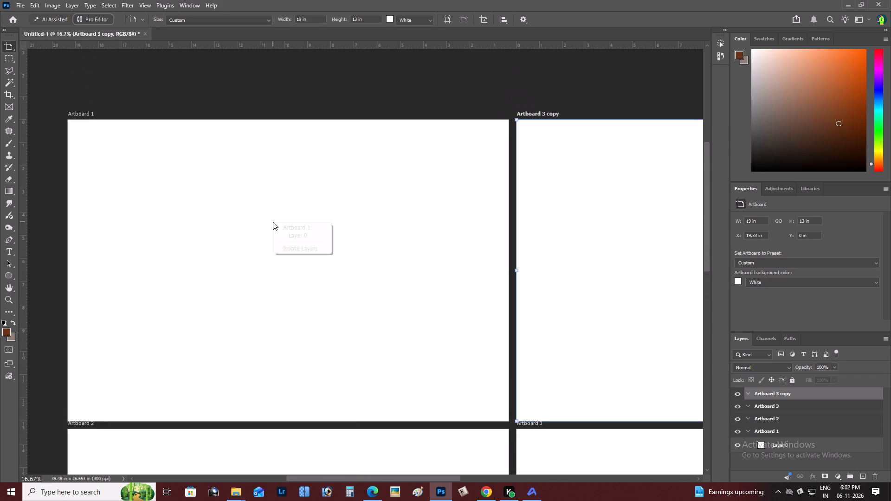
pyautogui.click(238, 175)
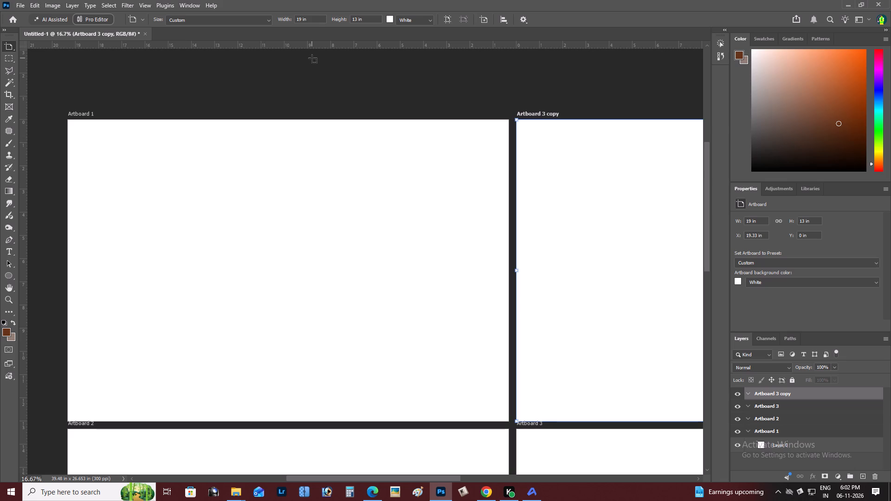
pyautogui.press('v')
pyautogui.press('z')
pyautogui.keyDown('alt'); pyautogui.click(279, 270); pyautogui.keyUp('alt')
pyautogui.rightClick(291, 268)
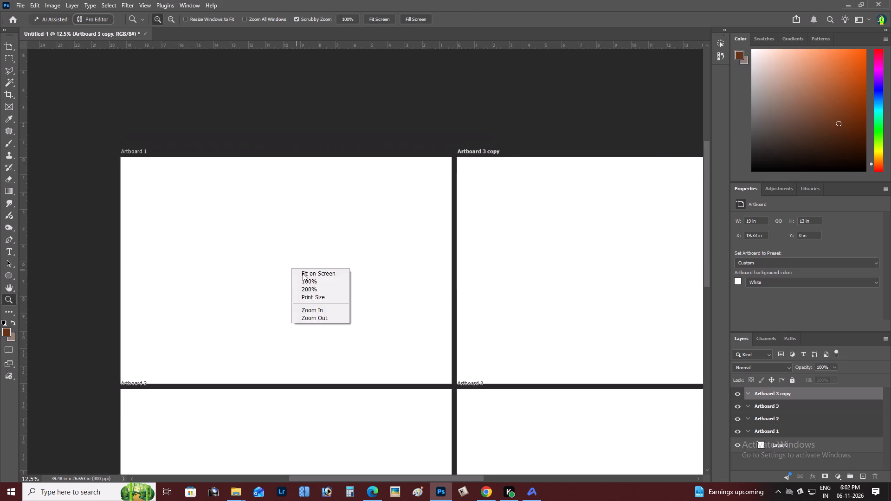
# Inspect the upper edge of Artboard 1 up close, then return to an overview of all four artboards.
pyautogui.doubleClick(303, 273)
pyautogui.press('space')
pyautogui.press('space')
pyautogui.press('space')
pyautogui.press('space')
pyautogui.press('space')
pyautogui.press('space')
pyautogui.press('space')
pyautogui.press('space')
pyautogui.press('space')
pyautogui.press('space')
pyautogui.press('space')
pyautogui.press('space')
pyautogui.press('space')
pyautogui.press('space')
pyautogui.moveTo(291, 310); pyautogui.dragTo(346, 319)
pyautogui.press('z')
pyautogui.click(269, 188)
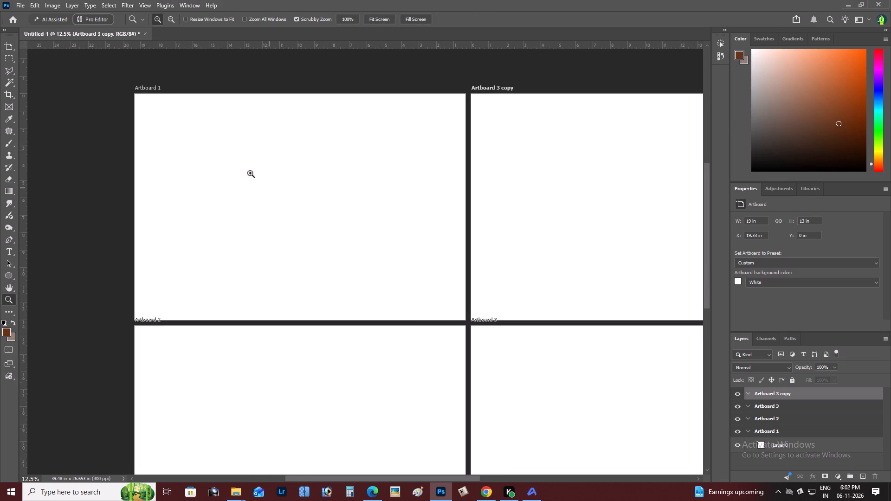
pyautogui.click(240, 145)
pyautogui.click(214, 139)
pyautogui.click(214, 139)
pyautogui.press('space')
pyautogui.press('space')
pyautogui.press('space')
pyautogui.press('space')
pyautogui.press('space')
pyautogui.press('space')
pyautogui.press('space')
pyautogui.press('space')
pyautogui.press('space')
pyautogui.press('space')
pyautogui.press('space')
pyautogui.press('space')
pyautogui.press('space')
pyautogui.press('space')
pyautogui.moveTo(236, 162); pyautogui.dragTo(263, 199)
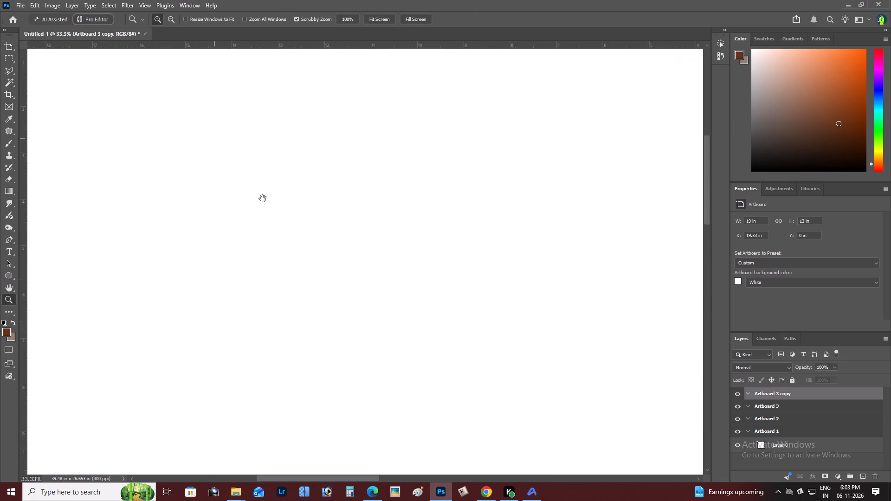
pyautogui.moveTo(263, 199); pyautogui.dragTo(318, 379)
pyautogui.press('space')
pyautogui.press('space')
pyautogui.press('space')
pyautogui.press('space')
pyautogui.press('space')
pyautogui.moveTo(98, 229); pyautogui.dragTo(196, 275)
pyautogui.press('space')
pyautogui.press('space')
pyautogui.press('space')
pyautogui.press('space')
pyautogui.press('space')
pyautogui.press('space')
pyautogui.moveTo(358, 328); pyautogui.dragTo(200, 309)
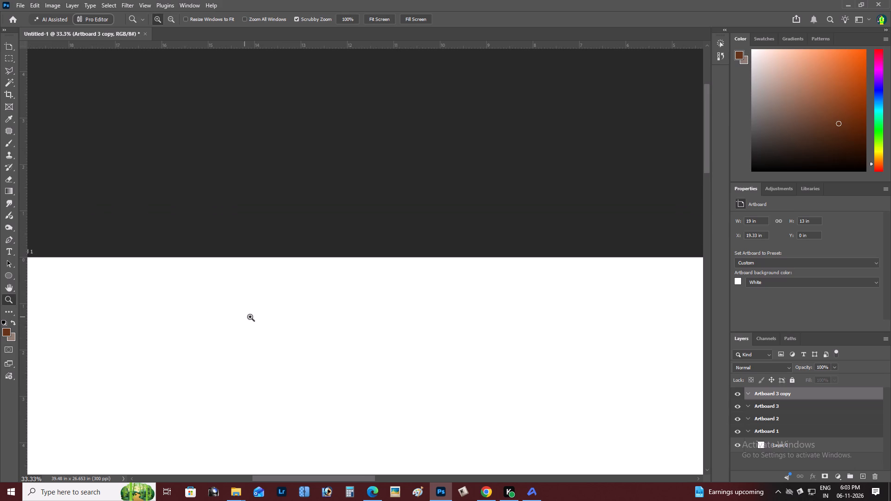
pyautogui.press('z')
pyautogui.keyDown('alt'); pyautogui.click(243, 321); pyautogui.keyUp('alt')
pyautogui.rightClick(249, 321)
pyautogui.doubleClick(256, 326)
pyautogui.press('space')
pyautogui.moveTo(256, 326); pyautogui.dragTo(263, 339)
pyautogui.press('v')
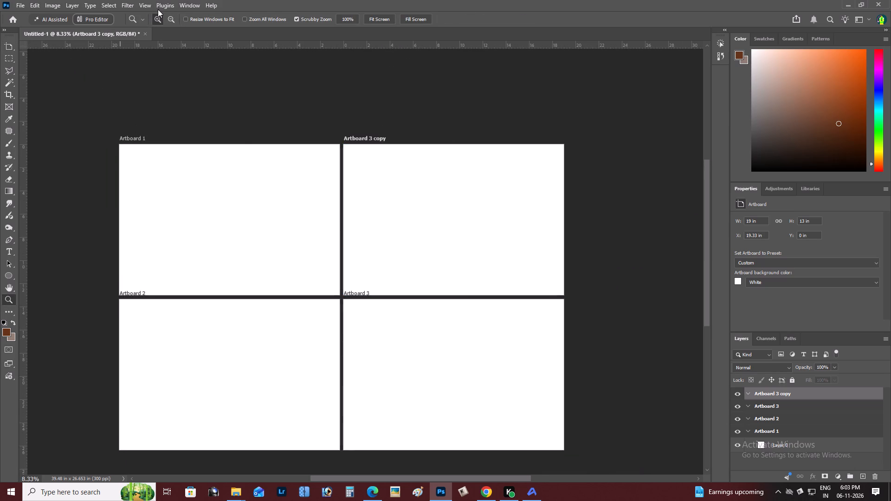
# Add a vertical cyan guide at the 25% position with Artboard 3 copy selected.
pyautogui.click(179, 3)
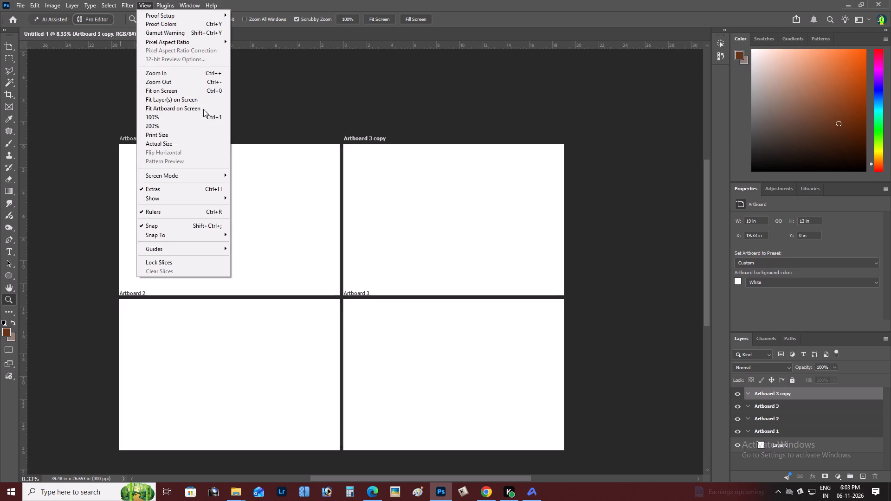
pyautogui.click(251, 302)
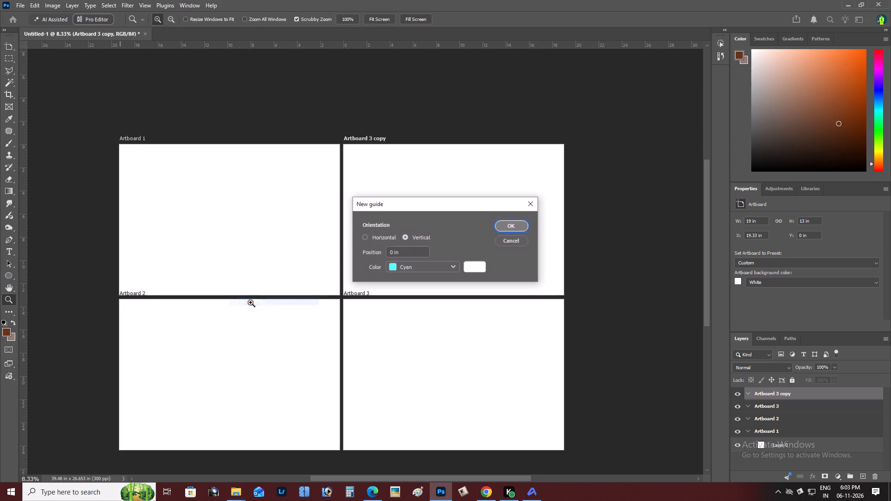
pyautogui.moveTo(403, 255); pyautogui.dragTo(357, 248)
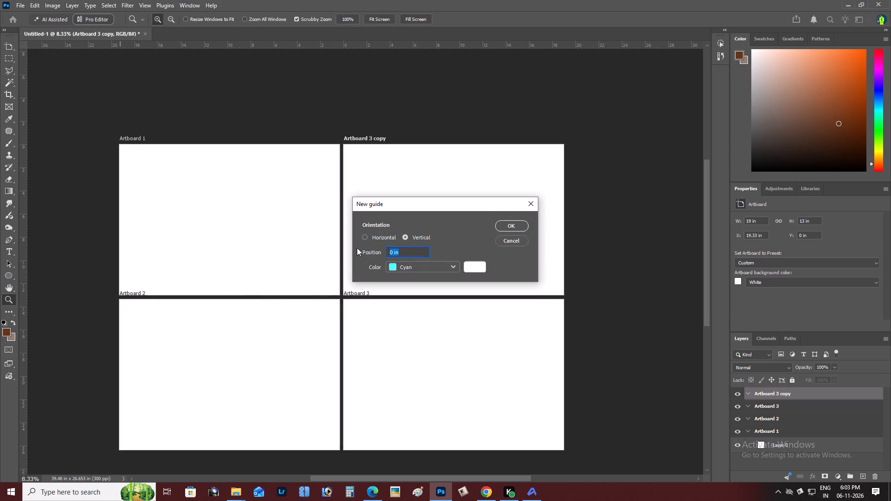
pyautogui.write('25')
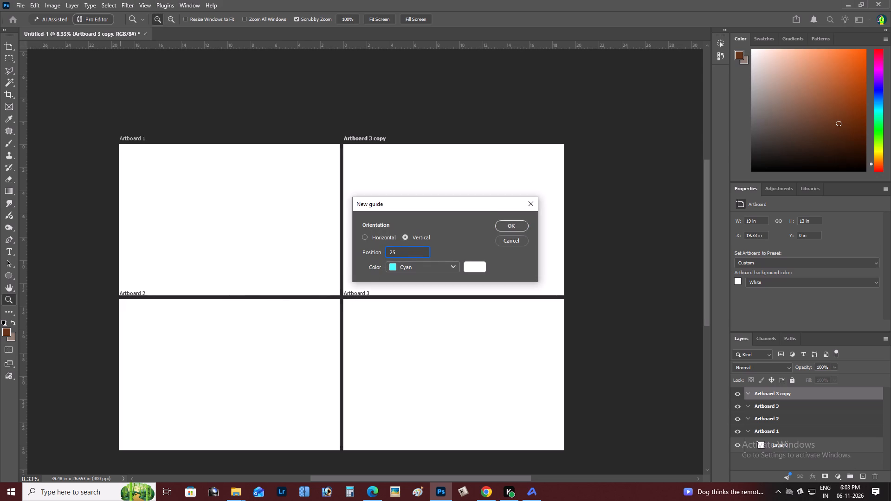
pyautogui.hotkey('shift', '%')
pyautogui.press('Return')
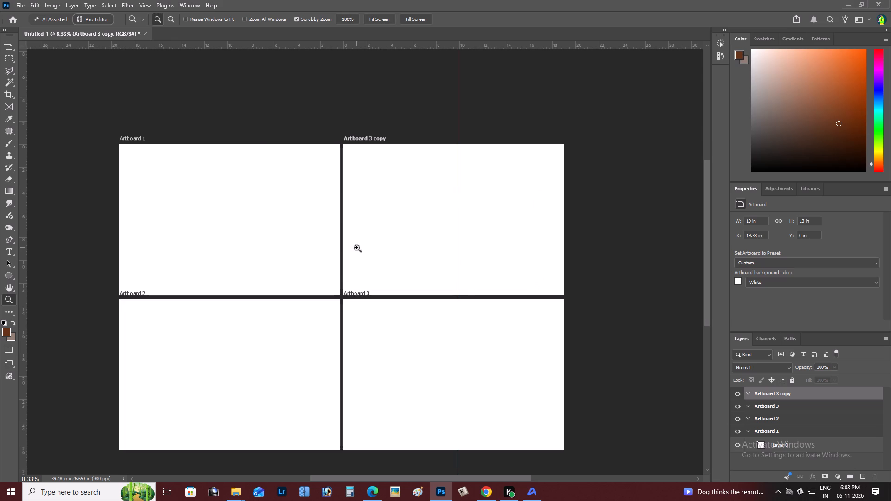
# Examine where the new vertical guide crosses the upper edge of Artboard 3 copy.
pyautogui.click(459, 148)
pyautogui.click(466, 152)
pyautogui.click(469, 155)
pyautogui.press('space')
pyautogui.moveTo(480, 198); pyautogui.dragTo(463, 207)
pyautogui.keyDown('alt'); pyautogui.click(388, 223); pyautogui.keyUp('alt')
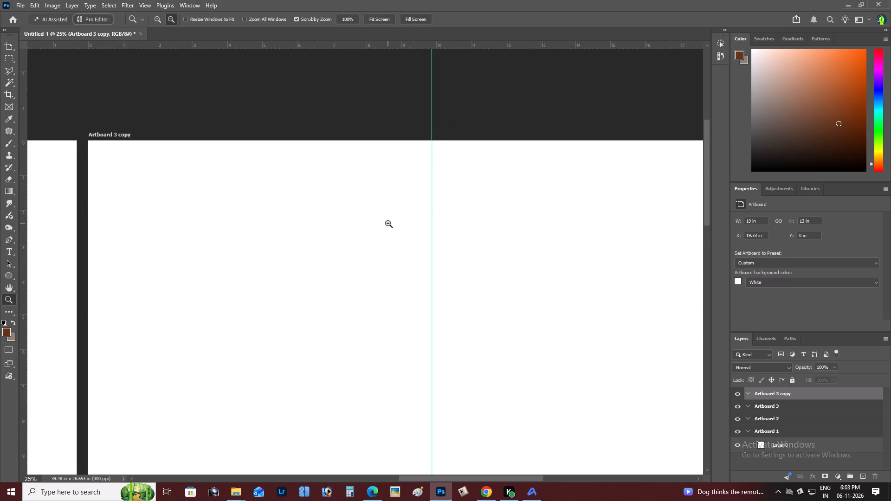
pyautogui.rightClick(388, 223)
pyautogui.doubleClick(402, 231)
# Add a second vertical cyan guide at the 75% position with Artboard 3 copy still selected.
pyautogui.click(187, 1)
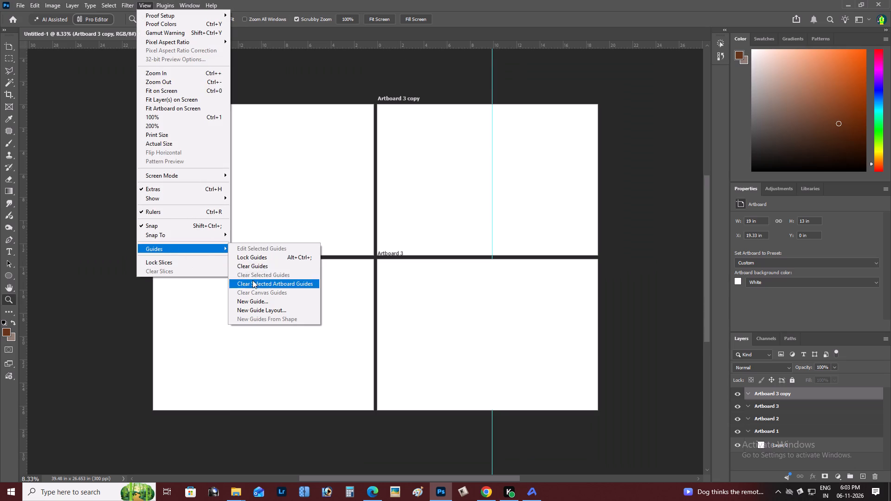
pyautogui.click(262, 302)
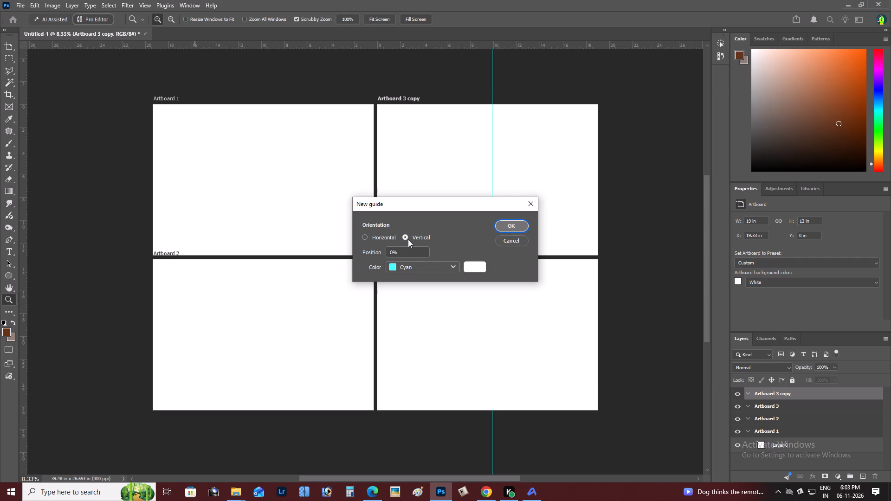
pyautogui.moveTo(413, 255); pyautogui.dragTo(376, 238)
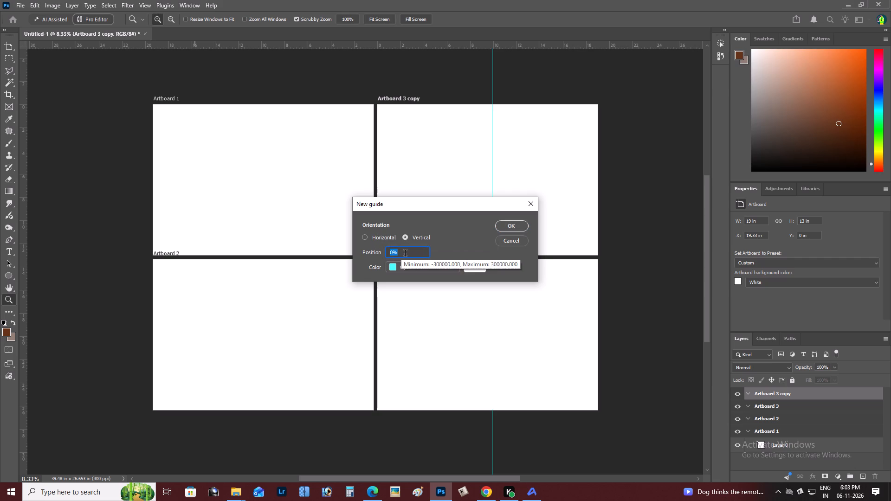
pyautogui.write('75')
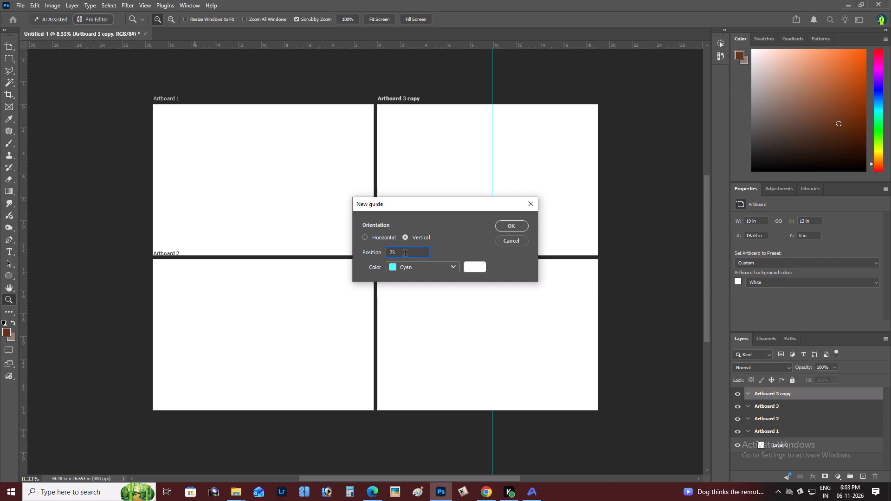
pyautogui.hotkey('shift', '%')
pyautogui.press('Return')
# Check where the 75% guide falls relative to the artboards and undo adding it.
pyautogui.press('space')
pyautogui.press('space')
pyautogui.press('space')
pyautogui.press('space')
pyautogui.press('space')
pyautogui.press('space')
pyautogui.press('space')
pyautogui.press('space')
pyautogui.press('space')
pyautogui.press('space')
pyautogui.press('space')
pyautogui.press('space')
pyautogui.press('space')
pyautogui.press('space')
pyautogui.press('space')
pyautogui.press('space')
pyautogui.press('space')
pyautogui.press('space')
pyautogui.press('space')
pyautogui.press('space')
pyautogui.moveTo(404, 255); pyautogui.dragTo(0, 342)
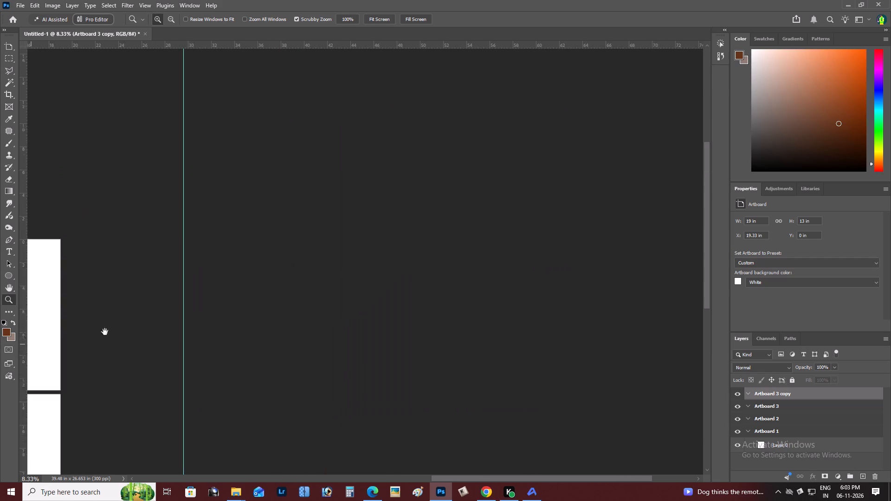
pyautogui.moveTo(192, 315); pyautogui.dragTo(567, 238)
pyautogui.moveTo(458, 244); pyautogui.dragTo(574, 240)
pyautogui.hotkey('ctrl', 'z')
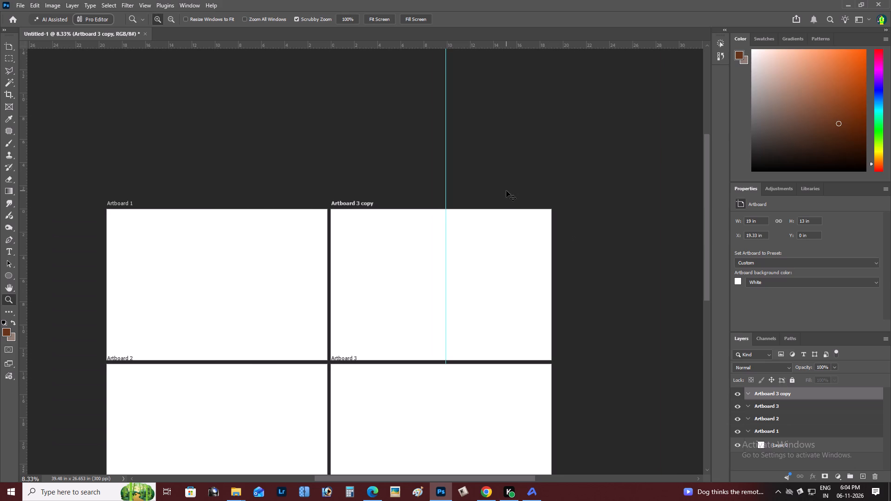
# Look over the remaining vertical guide on Artboard 3 copy in relation to the four-artboard grid.
pyautogui.press('z')
pyautogui.keyDown('alt'); pyautogui.click(261, 242); pyautogui.keyUp('alt')
pyautogui.press('space')
pyautogui.press('space')
pyautogui.press('space')
pyautogui.press('space')
pyautogui.press('space')
pyautogui.press('space')
pyautogui.press('space')
pyautogui.press('space')
pyautogui.press('space')
pyautogui.press('space')
pyautogui.press('space')
pyautogui.moveTo(256, 247); pyautogui.dragTo(270, 245)
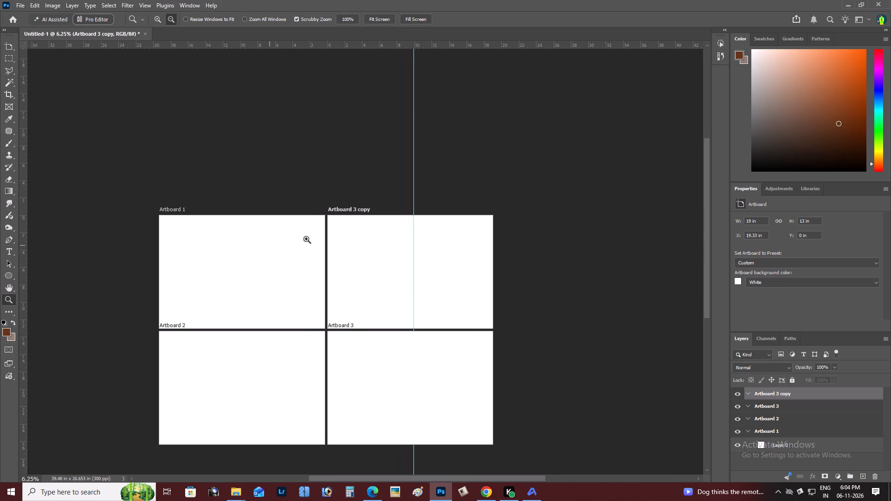
pyautogui.click(417, 54)
pyautogui.press('space')
pyautogui.moveTo(346, 99); pyautogui.dragTo(361, 102)
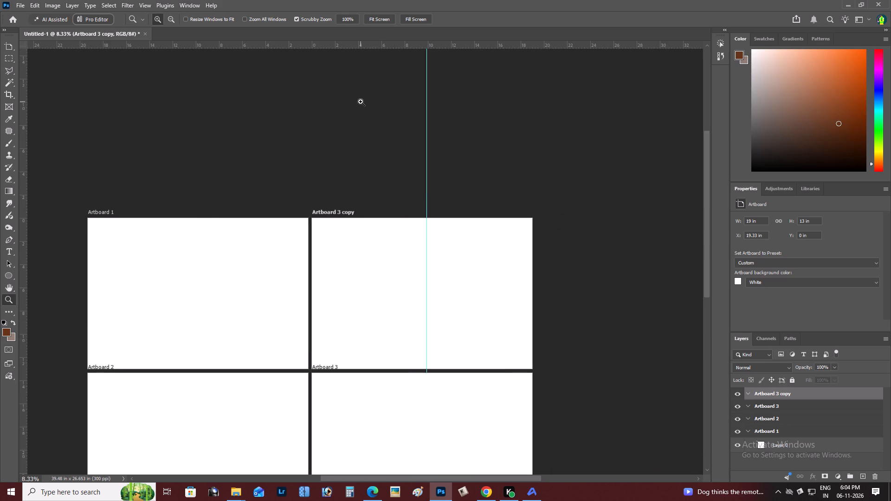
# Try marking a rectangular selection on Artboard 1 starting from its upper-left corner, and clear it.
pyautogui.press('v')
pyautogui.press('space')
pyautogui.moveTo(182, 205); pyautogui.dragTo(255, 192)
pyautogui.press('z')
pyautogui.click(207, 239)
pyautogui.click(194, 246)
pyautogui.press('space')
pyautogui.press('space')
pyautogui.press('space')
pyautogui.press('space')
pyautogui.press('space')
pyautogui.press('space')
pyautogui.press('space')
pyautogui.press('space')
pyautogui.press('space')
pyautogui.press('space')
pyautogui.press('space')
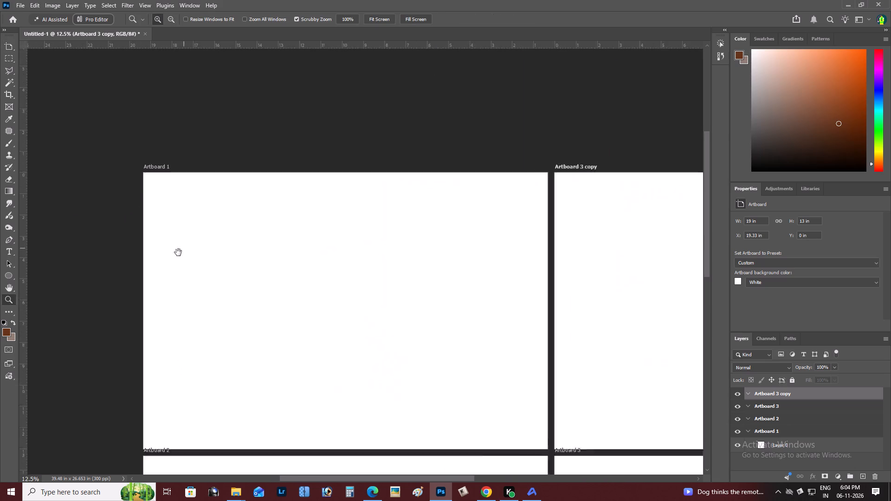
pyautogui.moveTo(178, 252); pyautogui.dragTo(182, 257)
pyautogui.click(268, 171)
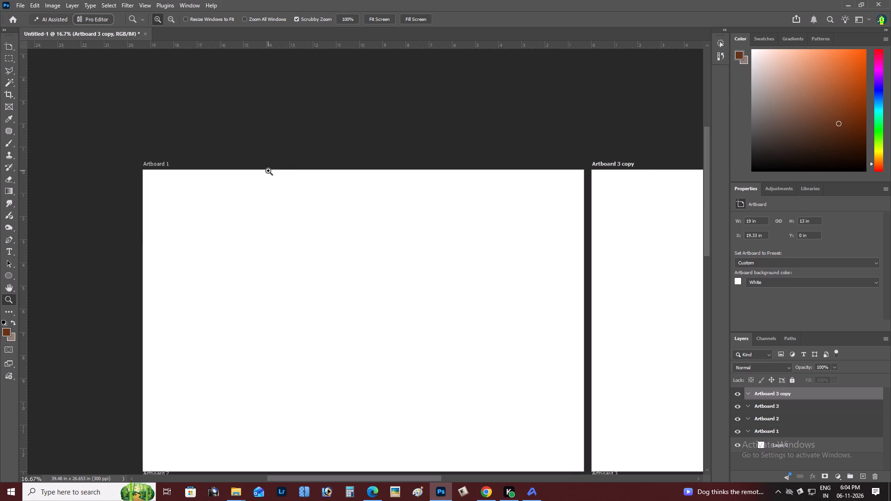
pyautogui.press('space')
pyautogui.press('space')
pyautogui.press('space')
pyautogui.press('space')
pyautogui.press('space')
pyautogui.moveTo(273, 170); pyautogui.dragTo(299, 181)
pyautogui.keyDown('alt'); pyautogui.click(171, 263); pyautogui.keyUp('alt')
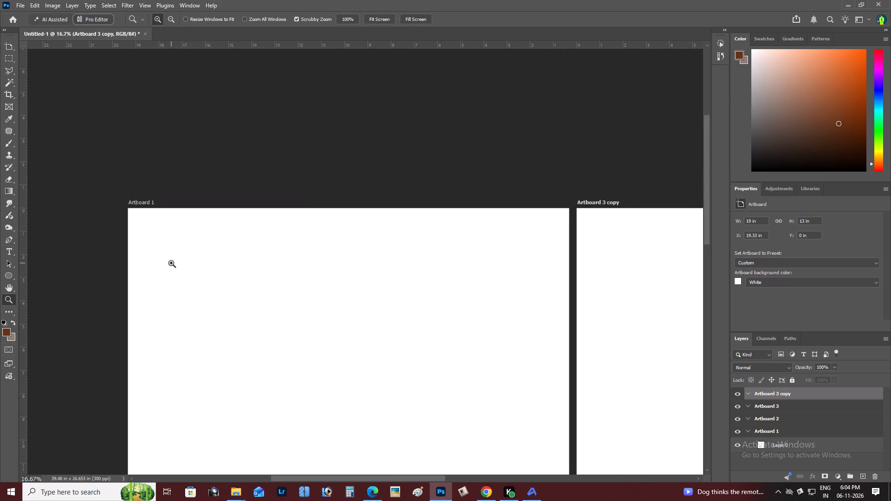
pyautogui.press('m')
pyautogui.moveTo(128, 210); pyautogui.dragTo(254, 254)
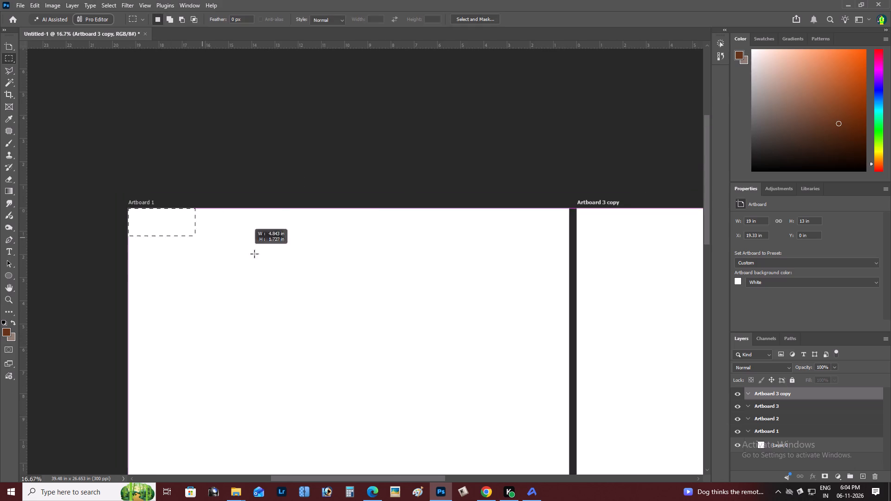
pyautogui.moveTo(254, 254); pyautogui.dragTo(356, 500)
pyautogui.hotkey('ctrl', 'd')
# Mark a full-height rectangular selection on Artboard 3 copy from its upper-left corner to the vertical guide, about 9.87 by 13 inches.
pyautogui.press('space')
pyautogui.press('space')
pyautogui.press('space')
pyautogui.press('space')
pyautogui.press('space')
pyautogui.press('space')
pyautogui.press('space')
pyautogui.press('space')
pyautogui.press('space')
pyautogui.press('space')
pyautogui.press('space')
pyautogui.press('space')
pyautogui.press('space')
pyautogui.press('space')
pyautogui.press('space')
pyautogui.press('space')
pyautogui.press('space')
pyautogui.press('space')
pyautogui.press('space')
pyautogui.press('space')
pyautogui.moveTo(438, 313); pyautogui.dragTo(105, 500)
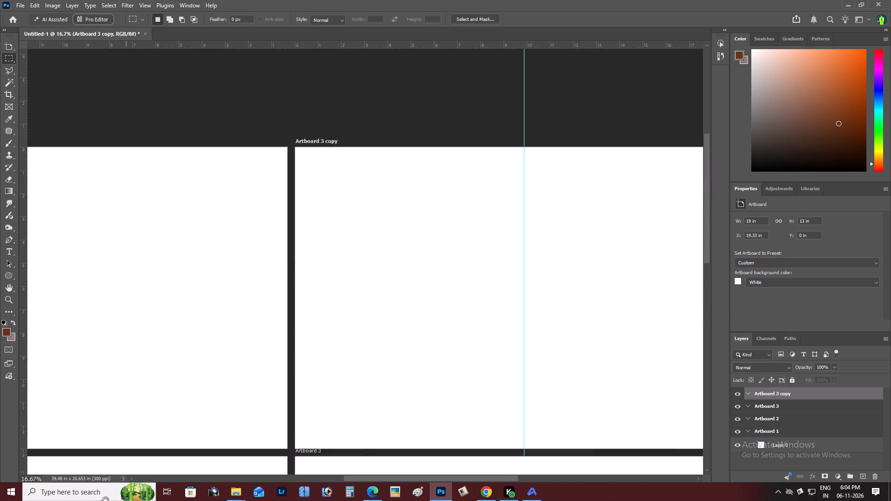
pyautogui.moveTo(105, 500); pyautogui.dragTo(102, 500)
pyautogui.moveTo(155, 387); pyautogui.dragTo(165, 385)
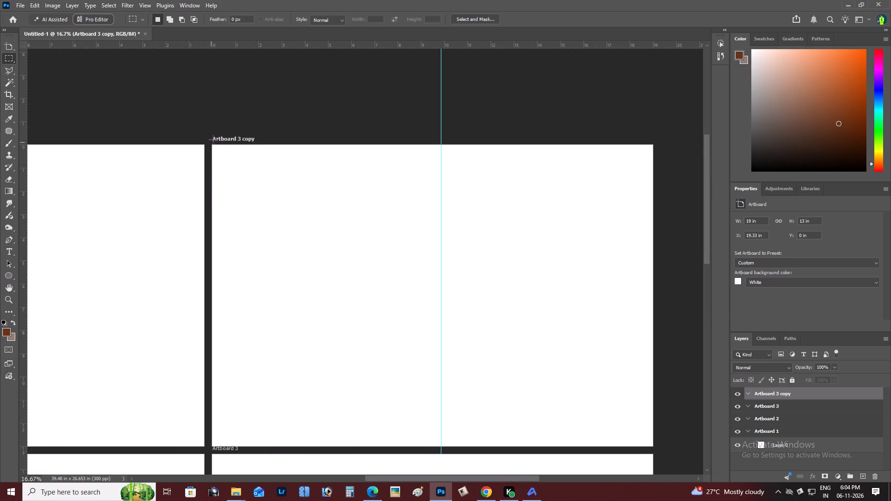
pyautogui.moveTo(210, 133); pyautogui.dragTo(433, 447)
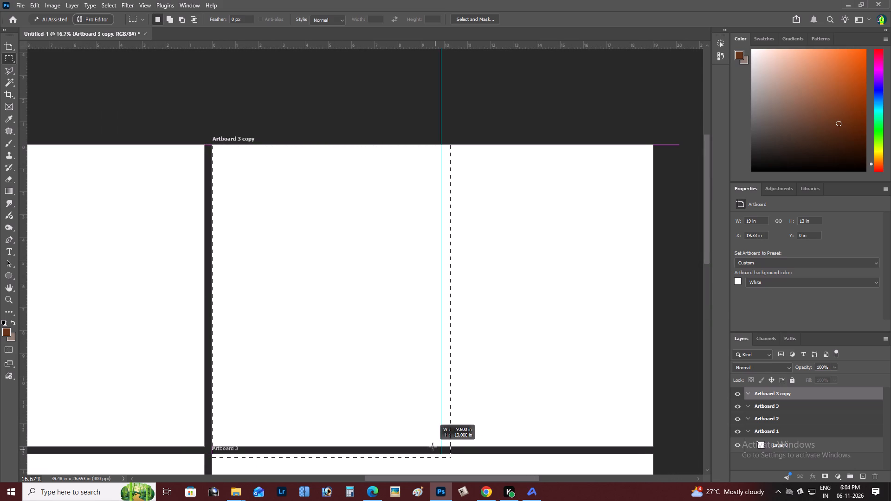
pyautogui.moveTo(433, 447); pyautogui.dragTo(439, 443)
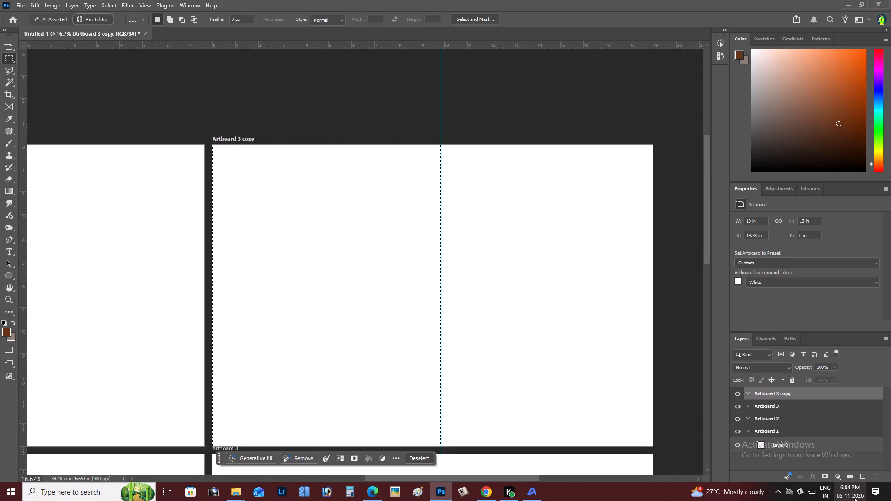
# Add a new empty layer inside Artboard 3 copy.
pyautogui.click(859, 476)
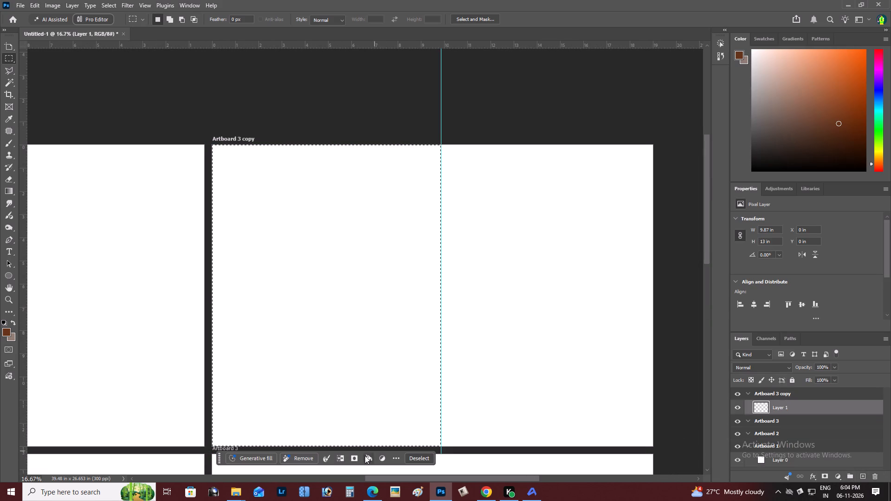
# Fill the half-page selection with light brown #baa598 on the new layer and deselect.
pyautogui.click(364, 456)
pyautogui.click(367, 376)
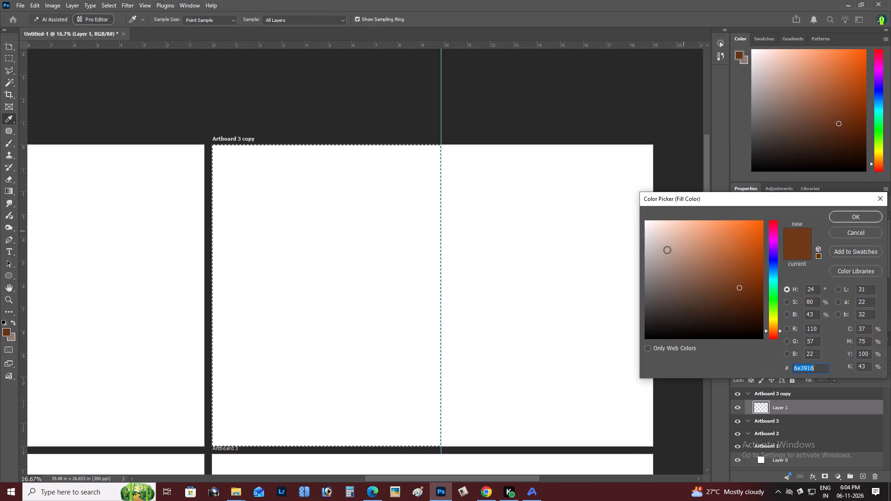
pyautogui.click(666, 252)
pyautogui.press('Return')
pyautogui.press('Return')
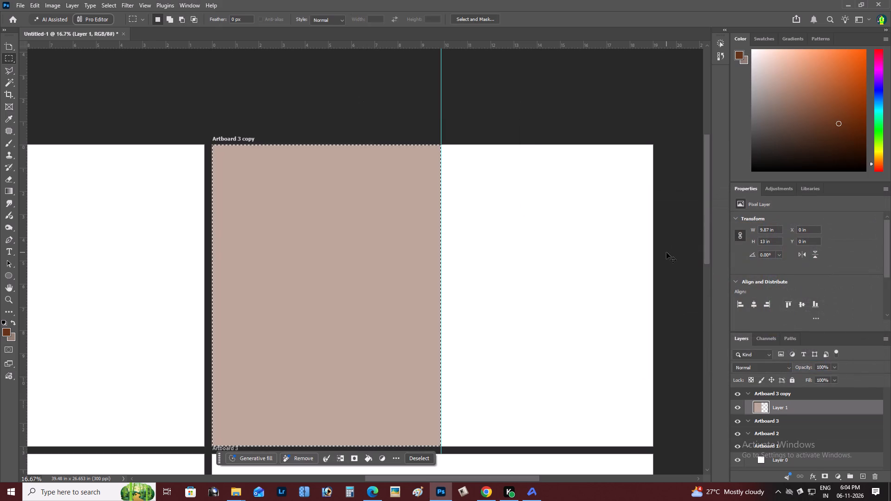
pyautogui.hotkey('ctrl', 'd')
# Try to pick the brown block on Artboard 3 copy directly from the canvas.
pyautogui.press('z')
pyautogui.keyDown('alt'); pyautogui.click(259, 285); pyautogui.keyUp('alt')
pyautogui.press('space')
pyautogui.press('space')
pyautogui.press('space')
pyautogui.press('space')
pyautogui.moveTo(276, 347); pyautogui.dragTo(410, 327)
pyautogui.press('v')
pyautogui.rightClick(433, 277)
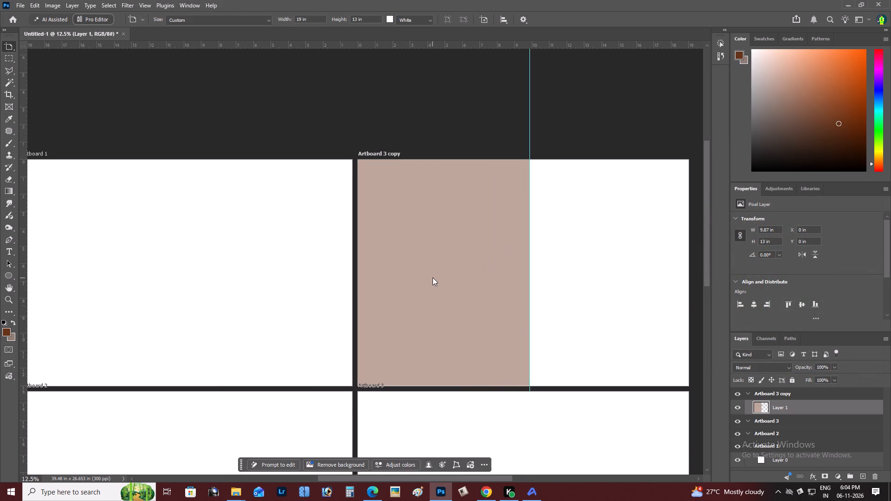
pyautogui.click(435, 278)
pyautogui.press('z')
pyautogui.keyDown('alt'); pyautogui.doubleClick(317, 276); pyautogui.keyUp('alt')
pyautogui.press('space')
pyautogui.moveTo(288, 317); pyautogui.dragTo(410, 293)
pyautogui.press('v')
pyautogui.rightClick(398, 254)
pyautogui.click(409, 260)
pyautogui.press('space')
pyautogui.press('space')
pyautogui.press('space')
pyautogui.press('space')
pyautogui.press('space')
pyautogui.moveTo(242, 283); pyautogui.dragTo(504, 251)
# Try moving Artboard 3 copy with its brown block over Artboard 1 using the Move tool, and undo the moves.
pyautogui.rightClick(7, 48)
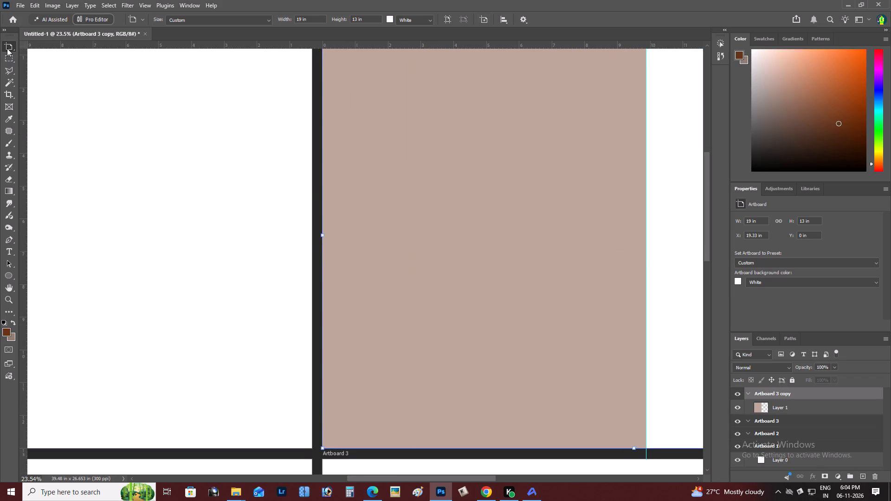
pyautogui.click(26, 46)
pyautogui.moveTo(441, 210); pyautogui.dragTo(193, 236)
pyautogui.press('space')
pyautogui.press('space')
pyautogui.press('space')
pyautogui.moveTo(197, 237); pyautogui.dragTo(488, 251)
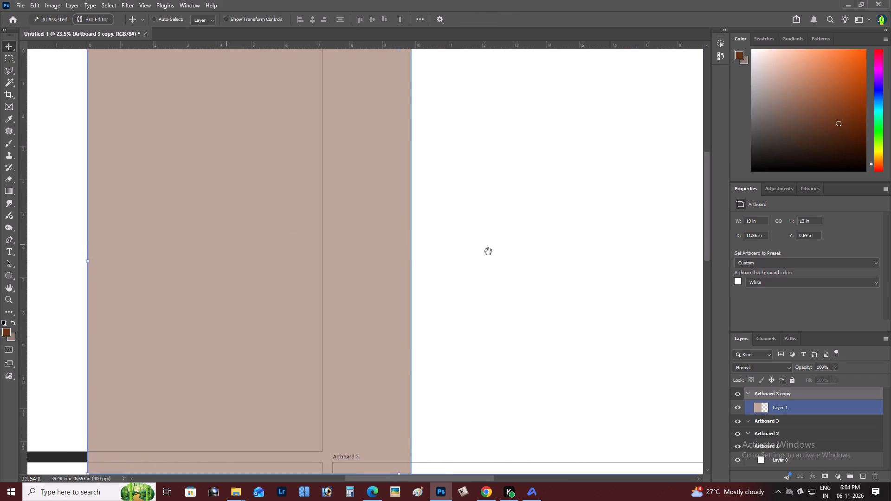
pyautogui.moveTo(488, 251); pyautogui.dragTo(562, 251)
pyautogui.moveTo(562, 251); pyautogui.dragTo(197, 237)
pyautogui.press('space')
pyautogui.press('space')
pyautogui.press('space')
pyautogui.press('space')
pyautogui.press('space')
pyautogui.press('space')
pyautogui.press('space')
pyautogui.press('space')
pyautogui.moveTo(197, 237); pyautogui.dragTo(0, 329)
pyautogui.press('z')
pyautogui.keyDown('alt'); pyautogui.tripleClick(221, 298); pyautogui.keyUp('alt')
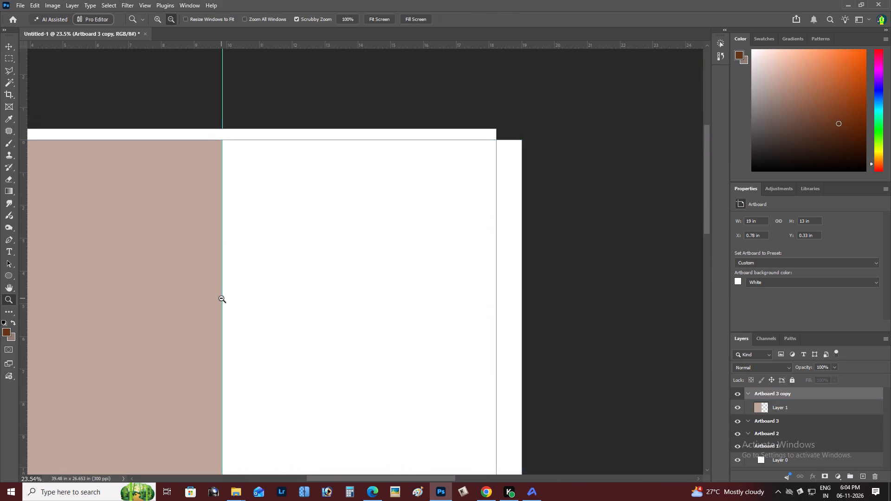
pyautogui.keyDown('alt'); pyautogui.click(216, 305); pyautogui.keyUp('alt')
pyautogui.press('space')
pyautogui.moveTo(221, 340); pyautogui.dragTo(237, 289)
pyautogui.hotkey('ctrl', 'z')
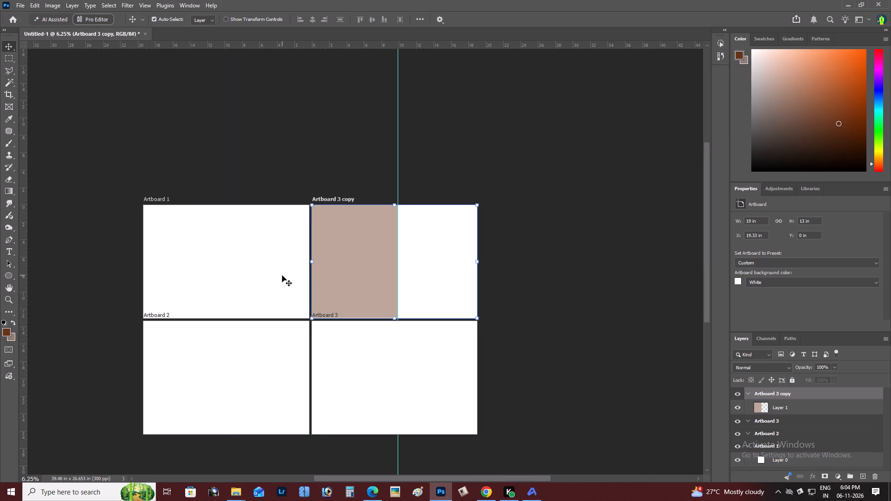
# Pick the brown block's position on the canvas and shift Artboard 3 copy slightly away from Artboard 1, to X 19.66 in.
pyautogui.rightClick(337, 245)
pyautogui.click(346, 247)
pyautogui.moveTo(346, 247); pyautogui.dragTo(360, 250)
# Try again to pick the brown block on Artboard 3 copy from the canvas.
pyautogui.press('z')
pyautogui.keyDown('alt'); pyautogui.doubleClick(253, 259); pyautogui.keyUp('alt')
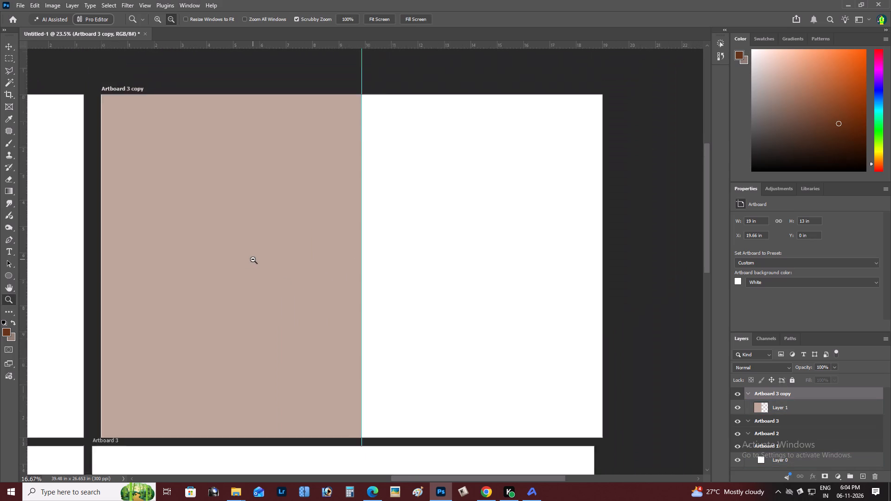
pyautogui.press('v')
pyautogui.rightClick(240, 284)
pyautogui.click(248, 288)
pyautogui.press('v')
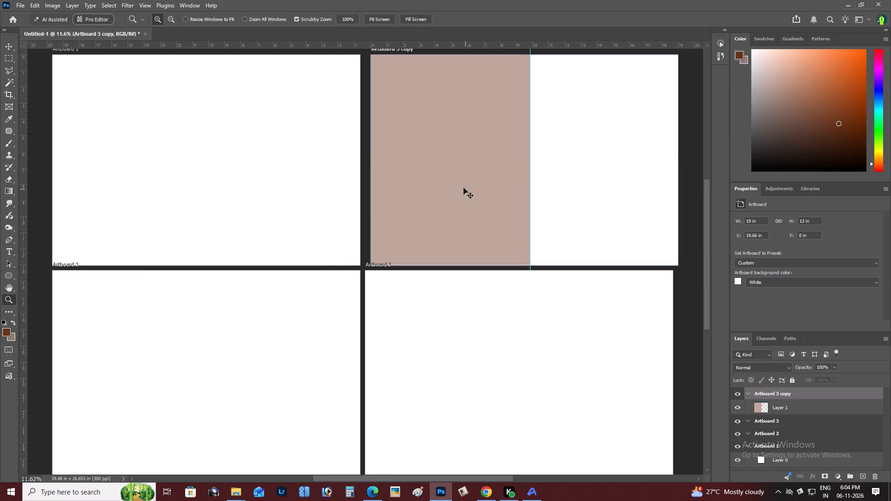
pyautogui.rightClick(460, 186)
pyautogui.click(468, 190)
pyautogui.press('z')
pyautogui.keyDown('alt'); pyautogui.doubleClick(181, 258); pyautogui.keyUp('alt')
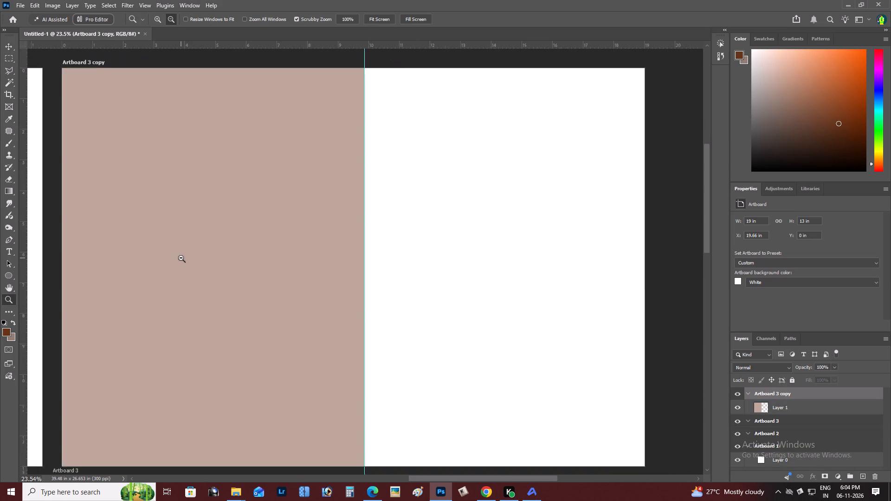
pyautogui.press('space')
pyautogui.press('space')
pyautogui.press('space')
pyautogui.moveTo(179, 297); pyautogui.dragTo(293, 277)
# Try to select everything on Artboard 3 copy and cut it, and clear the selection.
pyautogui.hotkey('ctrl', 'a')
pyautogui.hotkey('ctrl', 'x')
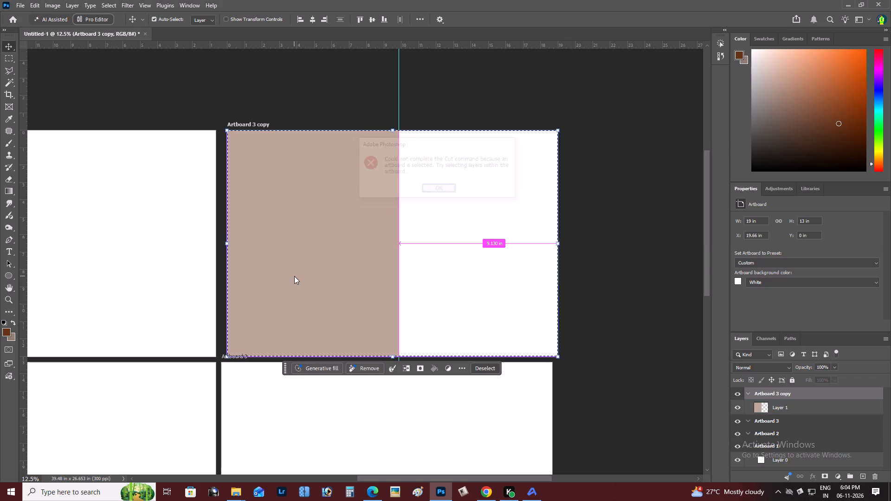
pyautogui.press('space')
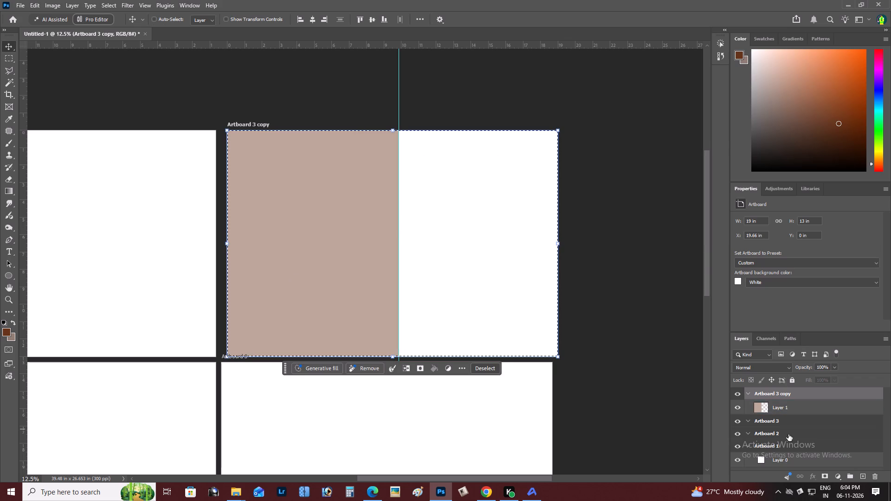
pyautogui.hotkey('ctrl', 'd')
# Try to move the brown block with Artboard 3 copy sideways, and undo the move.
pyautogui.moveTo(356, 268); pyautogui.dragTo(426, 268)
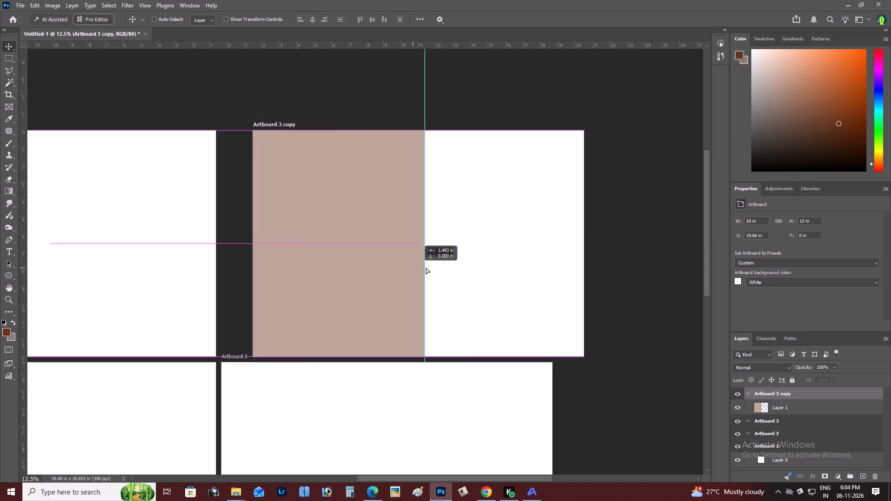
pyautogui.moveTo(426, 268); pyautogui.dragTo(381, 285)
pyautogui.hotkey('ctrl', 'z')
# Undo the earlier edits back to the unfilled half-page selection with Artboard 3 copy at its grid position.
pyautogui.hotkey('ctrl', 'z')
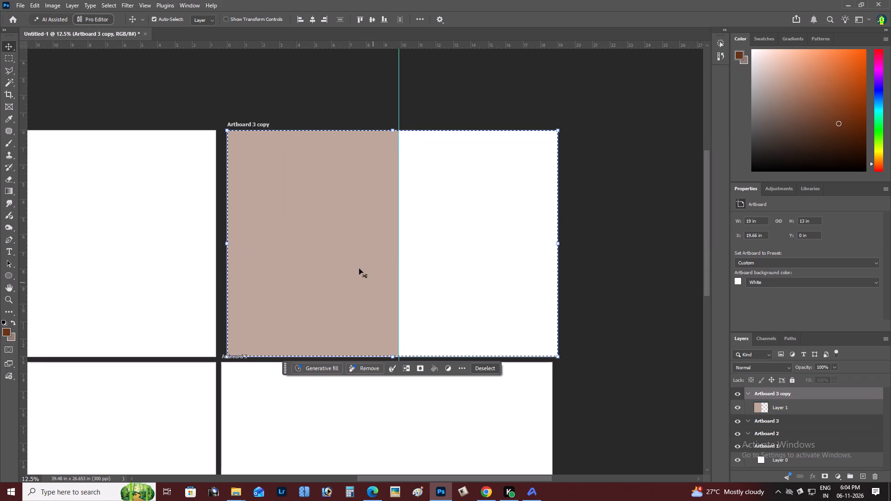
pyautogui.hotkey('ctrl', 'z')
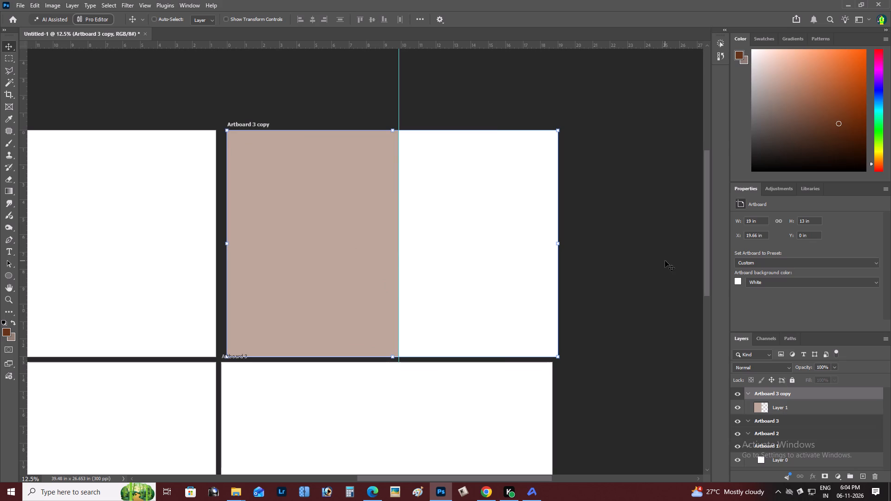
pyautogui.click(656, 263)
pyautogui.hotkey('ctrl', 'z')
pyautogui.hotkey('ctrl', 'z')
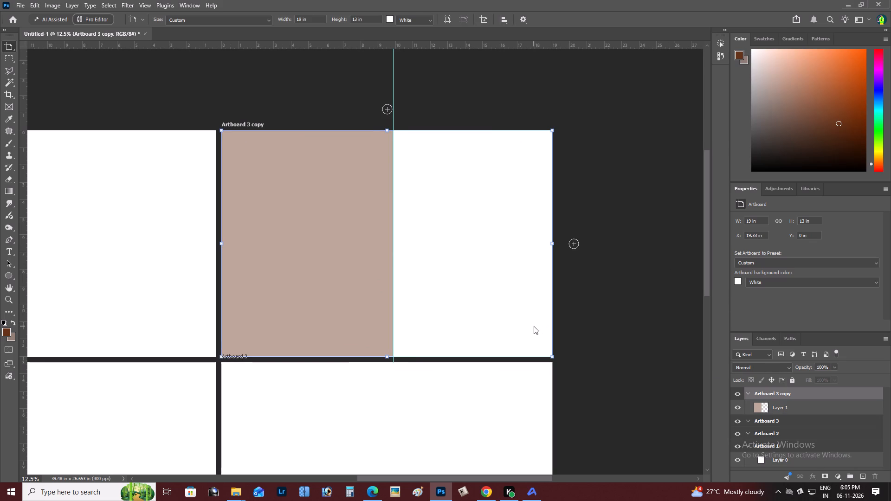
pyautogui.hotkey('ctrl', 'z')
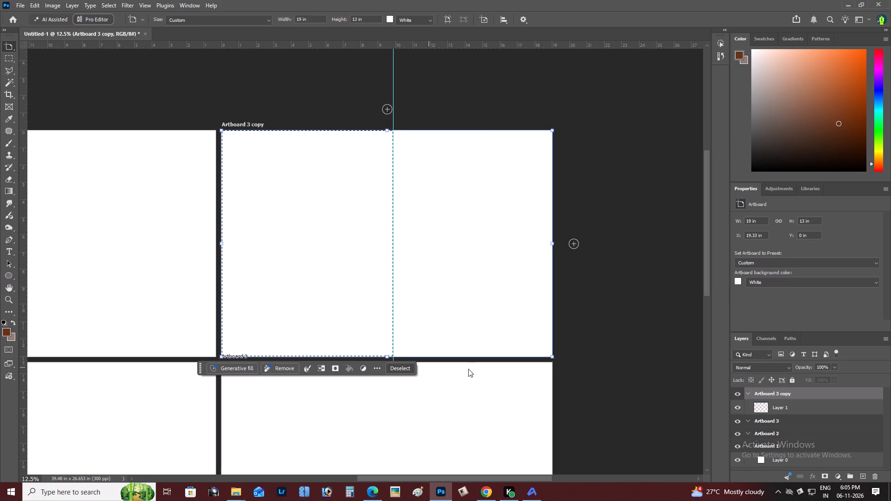
# Add another layer in Artboard 3 copy, fill the half-page selection with #baa598 and deselect.
pyautogui.click(864, 478)
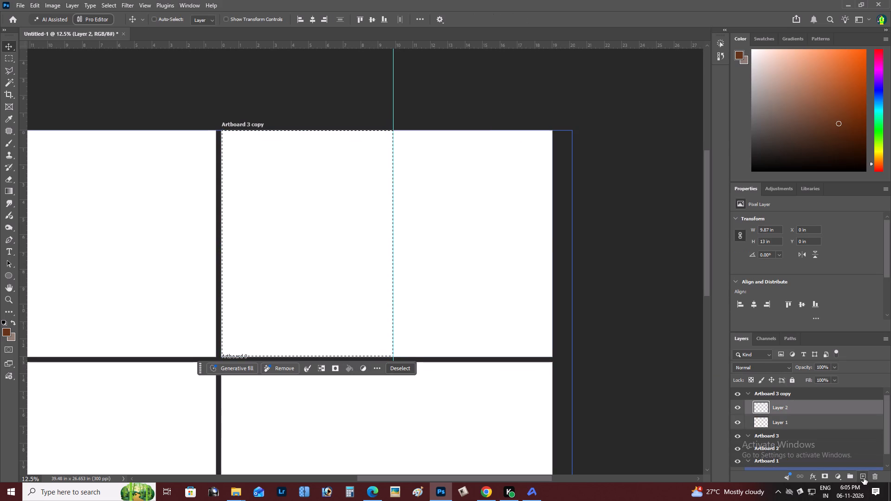
pyautogui.click(347, 368)
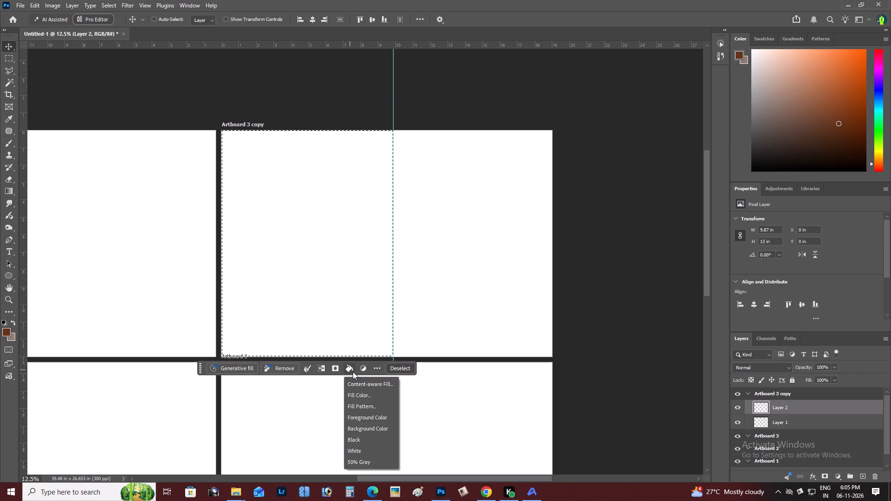
pyautogui.click(384, 393)
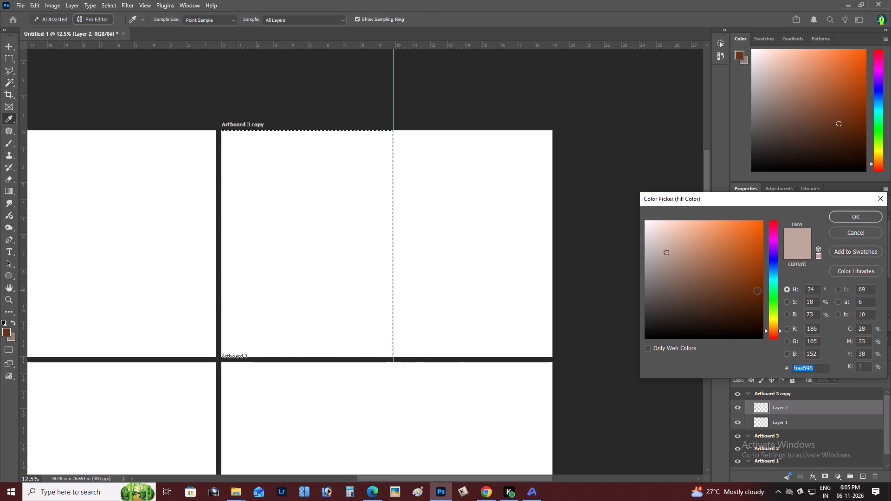
pyautogui.press('Return')
pyautogui.press('Return')
pyautogui.hotkey('ctrl', 'd')
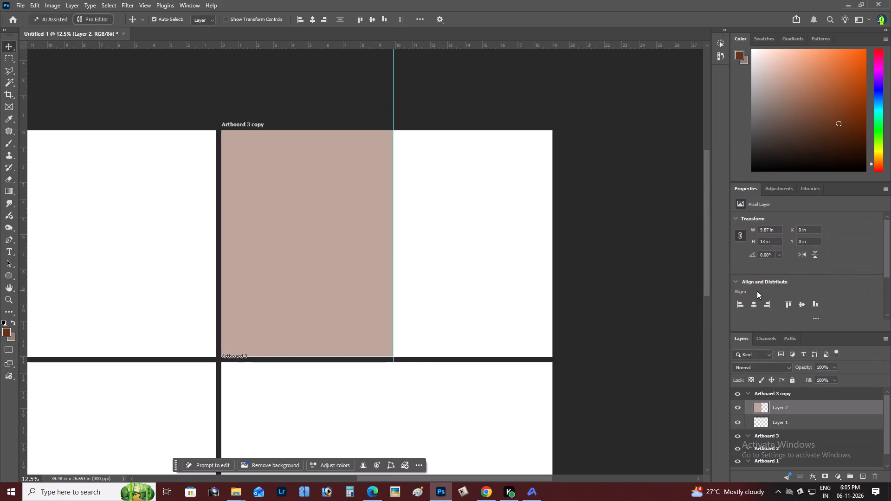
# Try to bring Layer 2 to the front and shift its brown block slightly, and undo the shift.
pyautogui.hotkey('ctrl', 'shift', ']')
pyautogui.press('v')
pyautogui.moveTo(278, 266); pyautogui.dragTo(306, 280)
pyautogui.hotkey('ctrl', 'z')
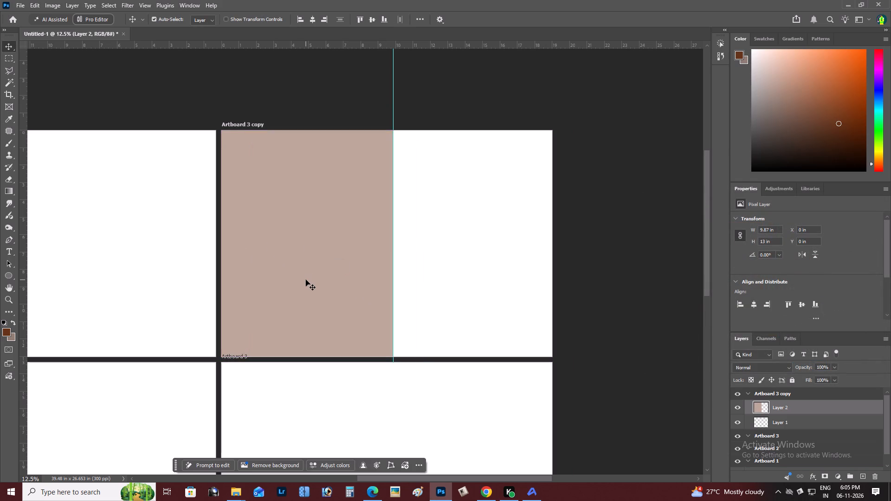
# Move the brown half-page block from Artboard 3 copy onto Artboard 1, aligned with that artboard's left and top edges.
pyautogui.hotkey('ctrl', 'shift', 'g')
pyautogui.moveTo(306, 280); pyautogui.dragTo(175, 299)
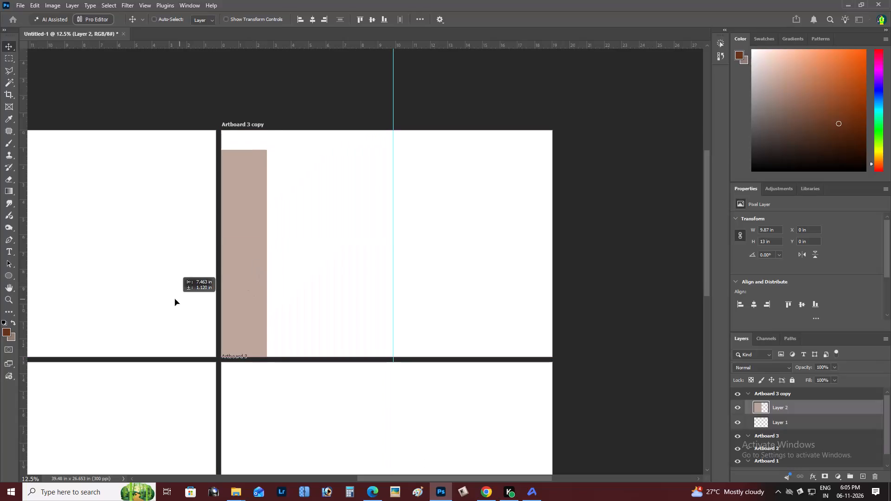
pyautogui.moveTo(175, 299); pyautogui.dragTo(72, 279)
pyautogui.press('space')
pyautogui.press('space')
pyautogui.press('space')
pyautogui.press('space')
pyautogui.press('space')
pyautogui.press('space')
pyautogui.press('space')
pyautogui.press('space')
pyautogui.press('space')
pyautogui.press('space')
pyautogui.press('space')
pyautogui.press('space')
pyautogui.press('space')
pyautogui.press('space')
pyautogui.press('space')
pyautogui.press('space')
pyautogui.press('space')
pyautogui.press('space')
pyautogui.press('space')
pyautogui.press('space')
pyautogui.moveTo(76, 279); pyautogui.dragTo(557, 296)
pyautogui.moveTo(557, 297); pyautogui.dragTo(272, 302)
pyautogui.moveTo(294, 307); pyautogui.dragTo(187, 306)
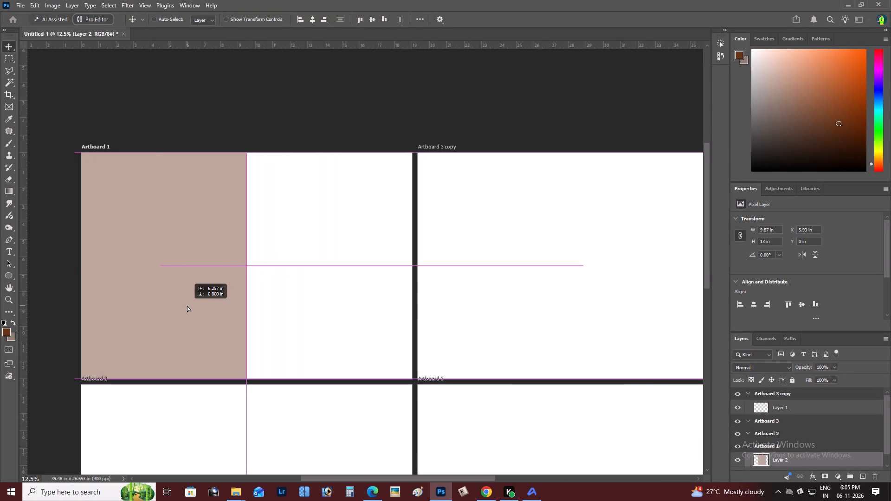
pyautogui.moveTo(187, 306); pyautogui.dragTo(191, 306)
# Place a vertical guide along the brown block's right edge in Artboard 1.
pyautogui.press('z')
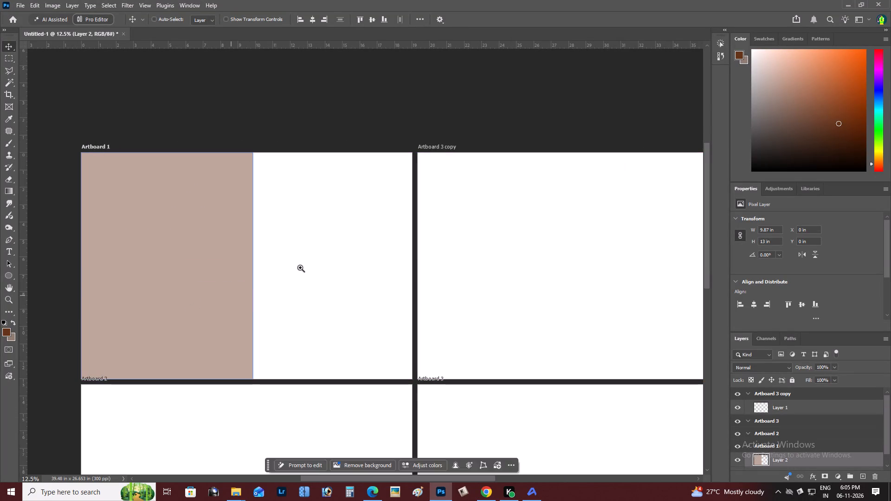
pyautogui.keyDown('alt'); pyautogui.click(300, 268); pyautogui.keyUp('alt')
pyautogui.rightClick(300, 268)
pyautogui.doubleClick(313, 269)
pyautogui.click(314, 274)
pyautogui.press('space')
pyautogui.press('space')
pyautogui.press('space')
pyautogui.press('space')
pyautogui.press('space')
pyautogui.press('space')
pyautogui.press('space')
pyautogui.moveTo(314, 274); pyautogui.dragTo(221, 314)
pyautogui.press('z')
pyautogui.keyDown('alt'); pyautogui.click(247, 289); pyautogui.keyUp('alt')
pyautogui.press('space')
pyautogui.moveTo(224, 303); pyautogui.dragTo(249, 311)
pyautogui.hotkey('ctrl', ';')
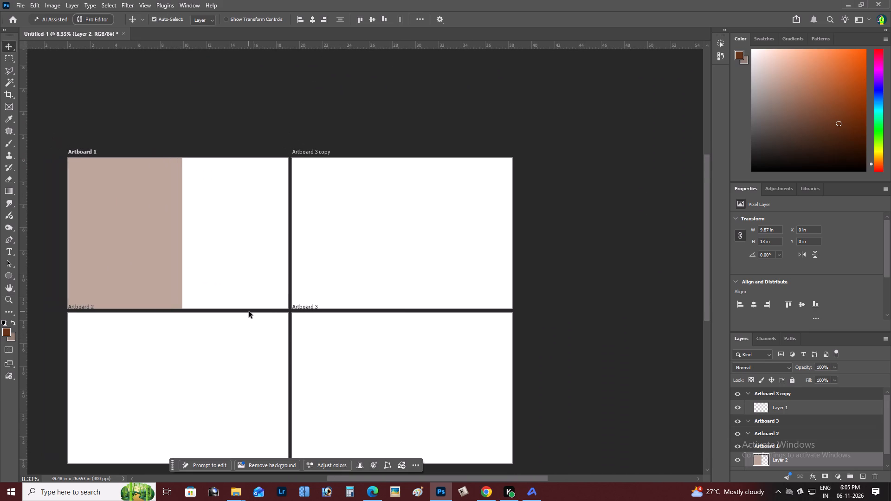
pyautogui.press('v')
pyautogui.moveTo(197, 46); pyautogui.dragTo(197, 58)
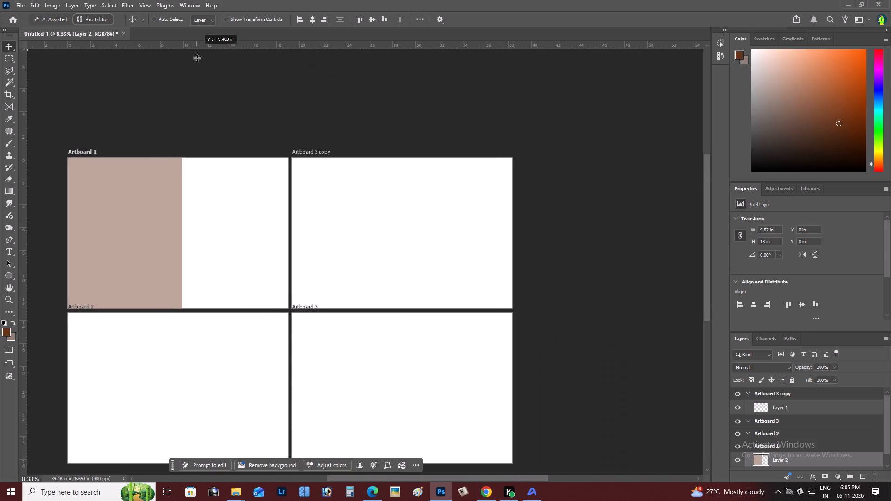
pyautogui.moveTo(197, 58); pyautogui.dragTo(179, 109)
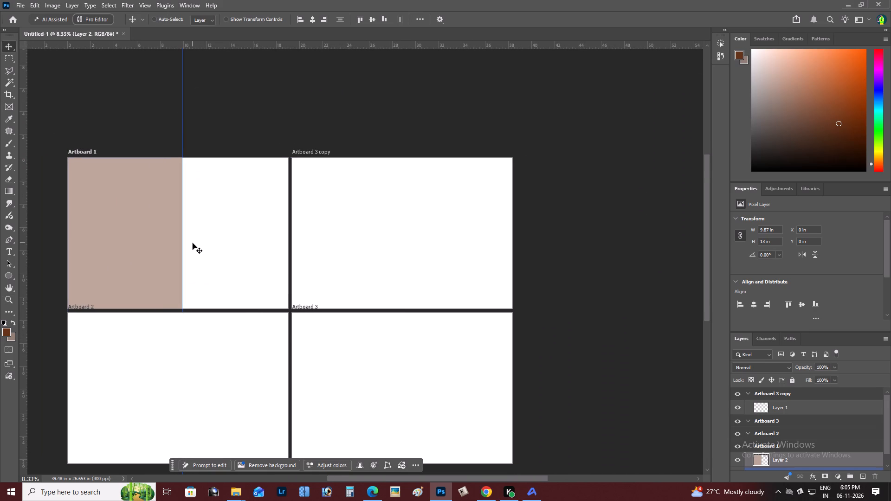
# Try to place another vertical guide at the brown block's right edge, in line with Artboard 2.
pyautogui.click(216, 355)
pyautogui.scroll(-4, 214, 353)
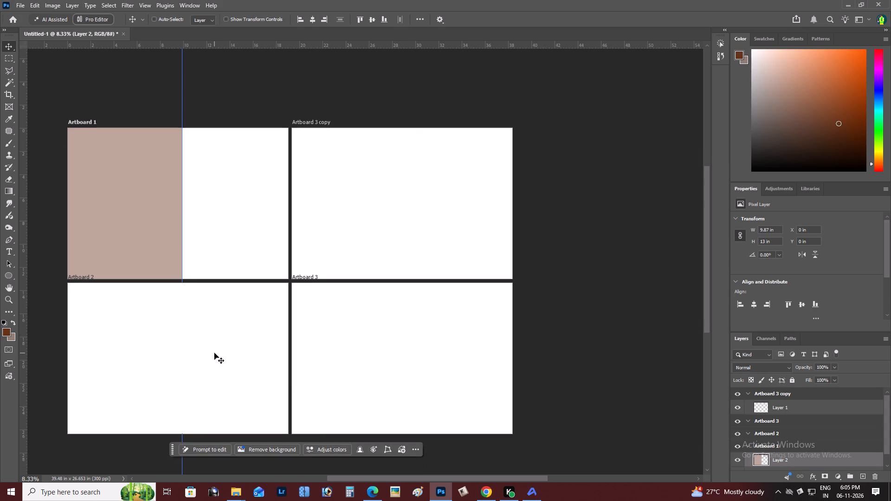
pyautogui.moveTo(244, 45); pyautogui.dragTo(235, 101)
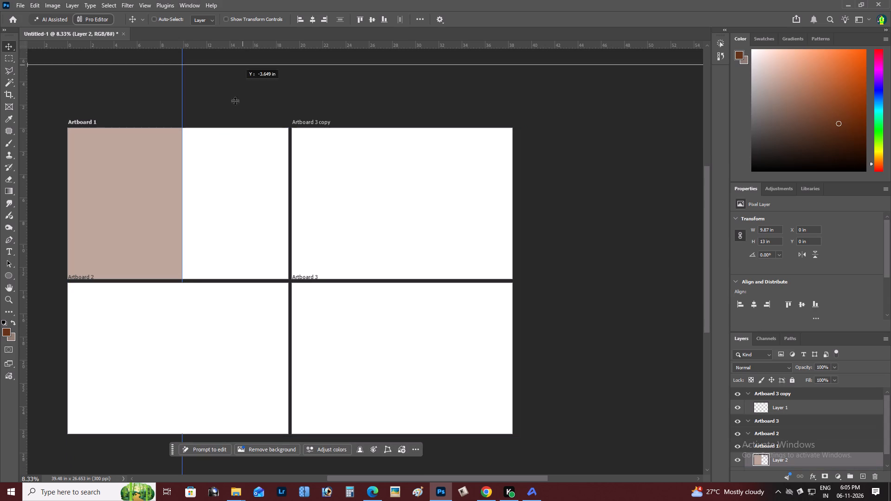
pyautogui.moveTo(235, 101); pyautogui.dragTo(184, 132)
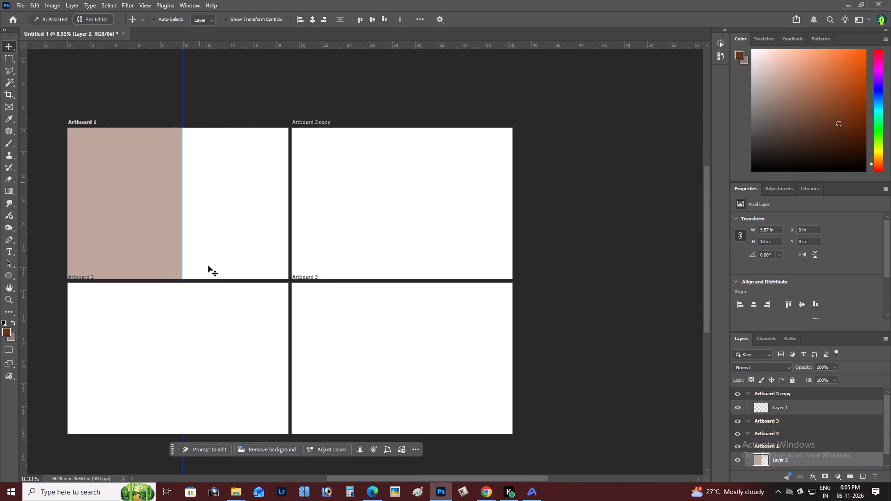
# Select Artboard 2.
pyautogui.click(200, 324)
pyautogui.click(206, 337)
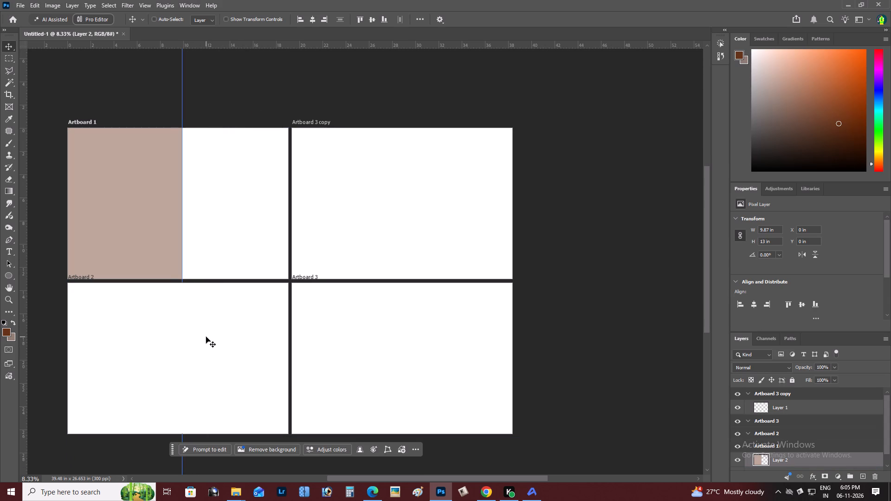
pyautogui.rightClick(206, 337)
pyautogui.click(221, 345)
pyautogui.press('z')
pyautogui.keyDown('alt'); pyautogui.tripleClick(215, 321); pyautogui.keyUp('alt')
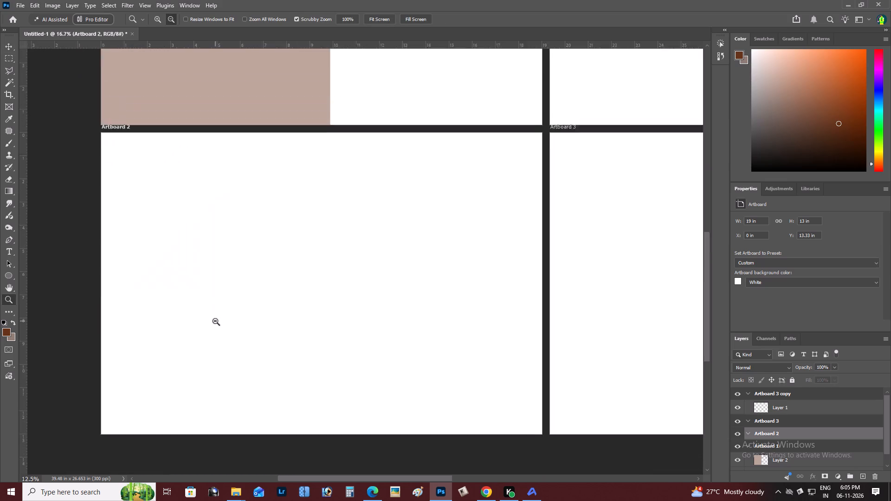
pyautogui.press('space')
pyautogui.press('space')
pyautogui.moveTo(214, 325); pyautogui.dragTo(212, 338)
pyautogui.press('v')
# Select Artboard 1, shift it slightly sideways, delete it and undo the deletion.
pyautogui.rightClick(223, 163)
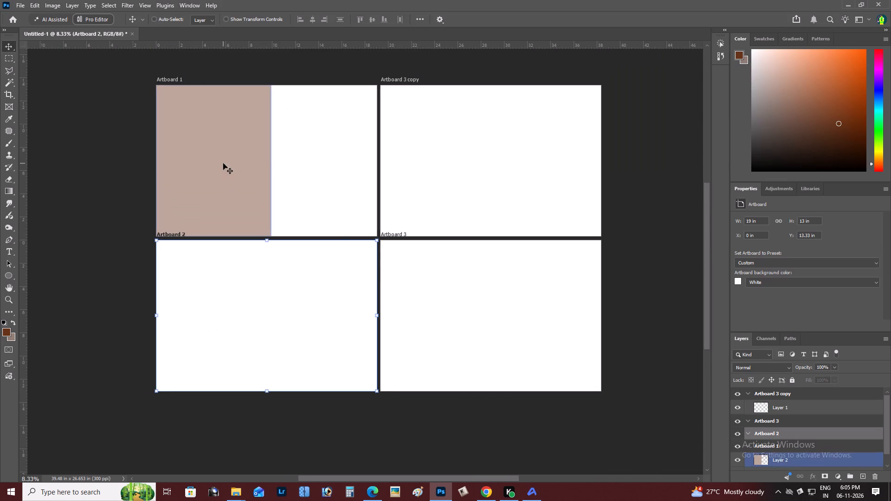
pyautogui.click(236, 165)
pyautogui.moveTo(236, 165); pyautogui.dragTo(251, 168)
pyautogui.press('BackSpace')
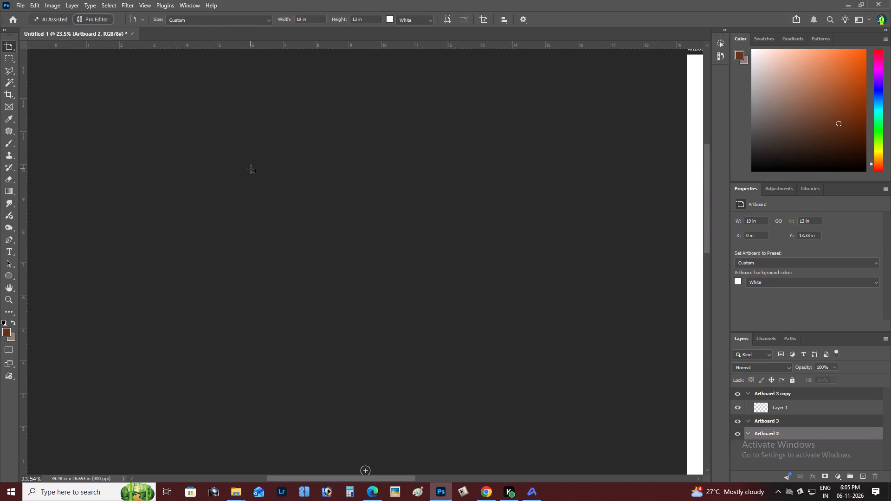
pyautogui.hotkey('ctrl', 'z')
# Select the brown block on Layer 2 in Artboard 1 and delete it.
pyautogui.rightClick(251, 168)
pyautogui.click(273, 182)
pyautogui.press('BackSpace')
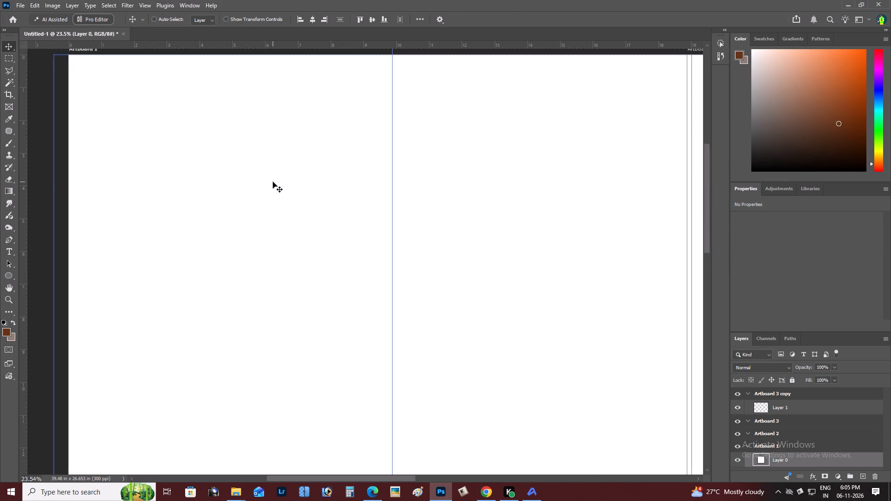
# Select Artboard 1 and move it back into the grid at X 0 in, Y 0 in, above Artboard 2.
pyautogui.press('z')
pyautogui.keyDown('alt'); pyautogui.click(273, 182); pyautogui.keyUp('alt')
pyautogui.moveTo(273, 182); pyautogui.dragTo(278, 183, button='right')
pyautogui.doubleClick(296, 193)
pyautogui.keyDown('alt'); pyautogui.click(272, 268); pyautogui.keyUp('alt')
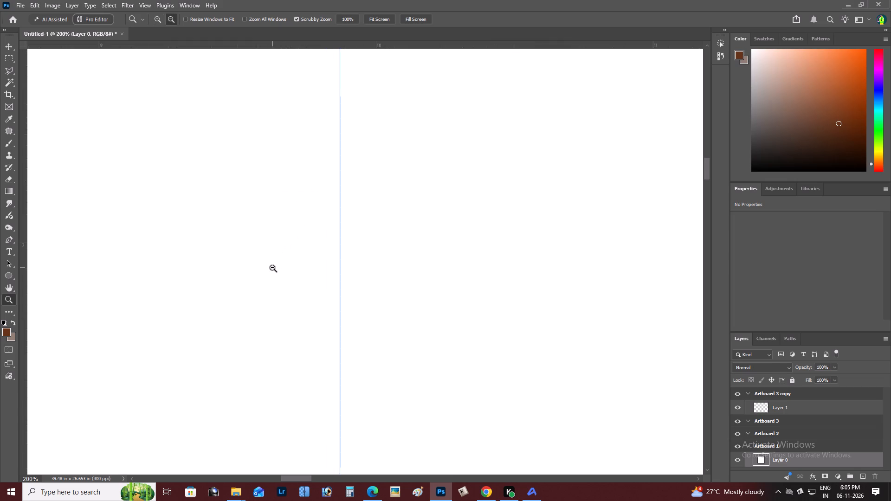
pyautogui.rightClick(272, 268)
pyautogui.click(284, 271)
pyautogui.press('space')
pyautogui.press('space')
pyautogui.press('space')
pyautogui.press('space')
pyautogui.press('space')
pyautogui.press('space')
pyautogui.press('space')
pyautogui.press('space')
pyautogui.press('space')
pyautogui.press('space')
pyautogui.press('space')
pyautogui.press('space')
pyautogui.press('space')
pyautogui.press('space')
pyautogui.press('space')
pyautogui.press('space')
pyautogui.press('space')
pyautogui.moveTo(278, 279); pyautogui.dragTo(257, 342)
pyautogui.press('z')
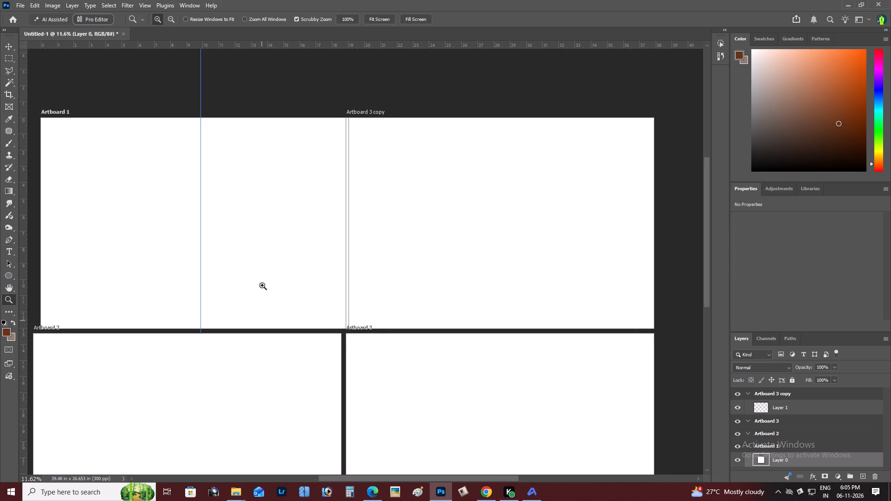
pyautogui.keyDown('alt'); pyautogui.click(262, 284); pyautogui.keyUp('alt')
pyautogui.press('space')
pyautogui.moveTo(293, 321); pyautogui.dragTo(271, 303)
pyautogui.press('v')
pyautogui.rightClick(240, 236)
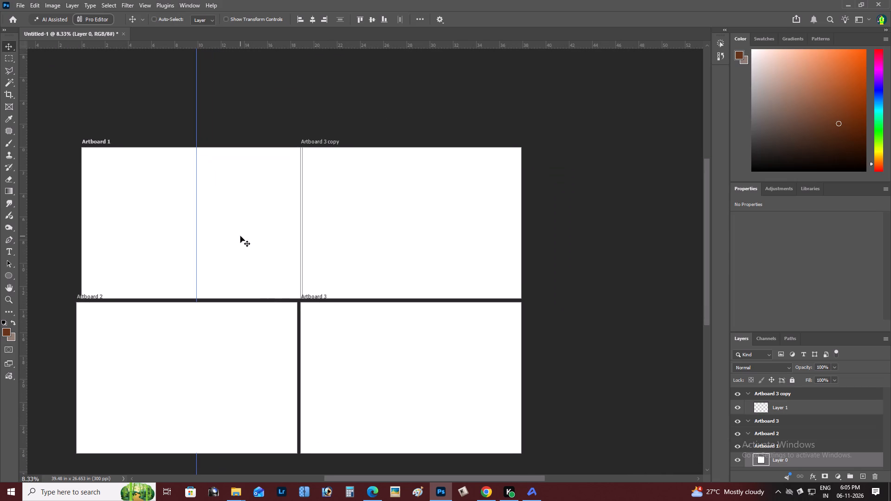
pyautogui.click(252, 237)
pyautogui.click(256, 243)
pyautogui.moveTo(256, 244); pyautogui.dragTo(243, 246)
# Check the alignment and spacing of the four artboards and the position of Artboard 1's vertical guide.
pyautogui.press('z')
pyautogui.keyDown('alt'); pyautogui.click(248, 246); pyautogui.keyUp('alt')
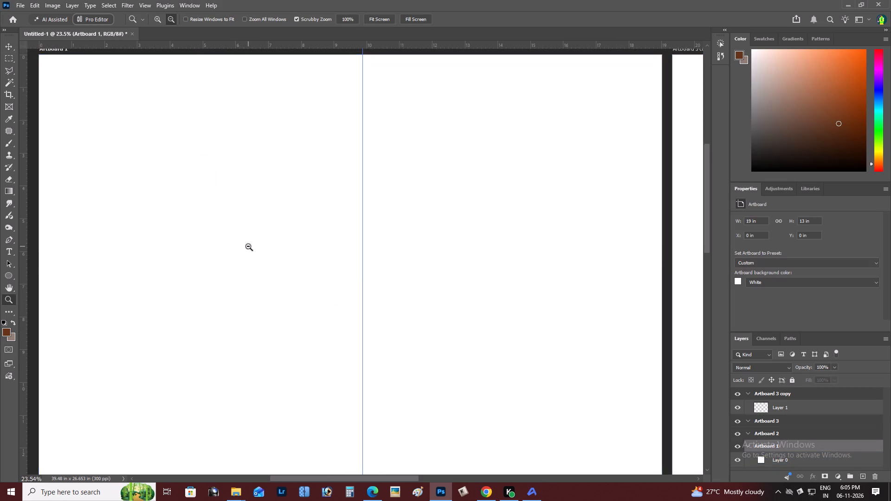
pyautogui.rightClick(258, 244)
pyautogui.click(269, 249)
pyautogui.press('space')
pyautogui.moveTo(269, 249); pyautogui.dragTo(273, 274)
pyautogui.press('z')
pyautogui.keyDown('alt'); pyautogui.click(260, 257); pyautogui.keyUp('alt')
pyautogui.press('space')
pyautogui.press('space')
pyautogui.press('space')
pyautogui.press('space')
pyautogui.press('space')
pyautogui.press('space')
pyautogui.press('space')
pyautogui.press('space')
pyautogui.press('space')
pyautogui.press('space')
pyautogui.press('space')
pyautogui.press('space')
pyautogui.press('space')
pyautogui.press('space')
pyautogui.press('space')
pyautogui.press('space')
pyautogui.press('space')
pyautogui.moveTo(284, 291); pyautogui.dragTo(292, 301)
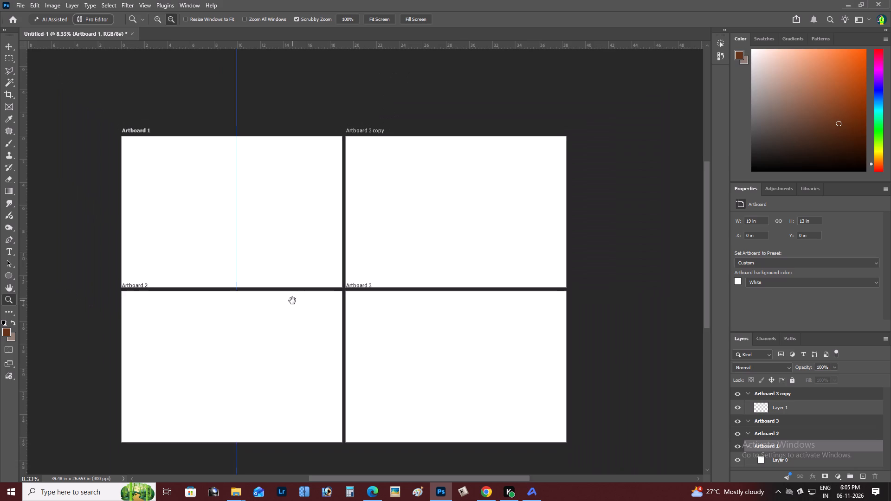
pyautogui.moveTo(292, 301); pyautogui.dragTo(303, 302)
# Select Artboard 2.
pyautogui.press('z')
pyautogui.doubleClick(191, 333)
pyautogui.click(197, 333)
pyautogui.press('space')
pyautogui.moveTo(287, 334); pyautogui.dragTo(284, 306)
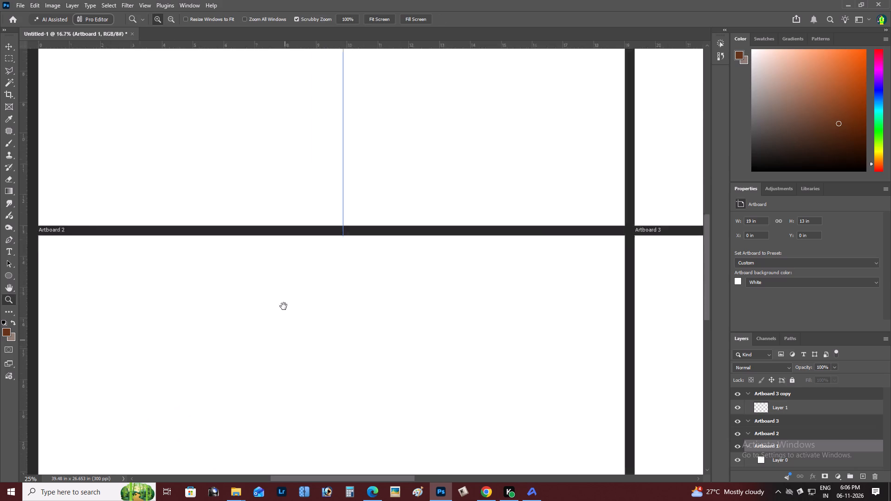
pyautogui.moveTo(284, 306); pyautogui.dragTo(292, 220)
pyautogui.press('v')
pyautogui.rightClick(281, 264)
pyautogui.click(293, 267)
# Examine Artboard 2 and the whole artboard grid with the interface temporarily hidden.
pyautogui.press('Tab')
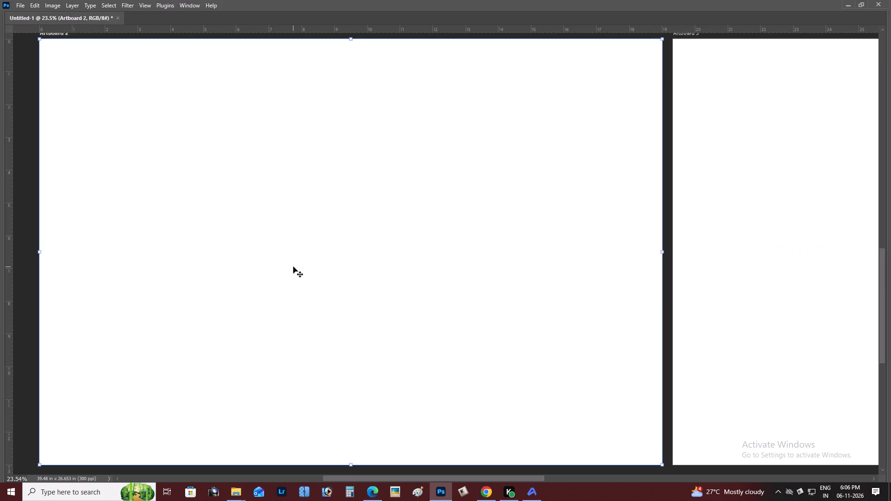
pyautogui.press('space')
pyautogui.moveTo(341, 268); pyautogui.dragTo(349, 279)
pyautogui.press('z')
pyautogui.doubleClick(275, 258)
pyautogui.keyDown('alt'); pyautogui.click(275, 258); pyautogui.keyUp('alt')
pyautogui.rightClick(279, 256)
pyautogui.tripleClick(289, 261)
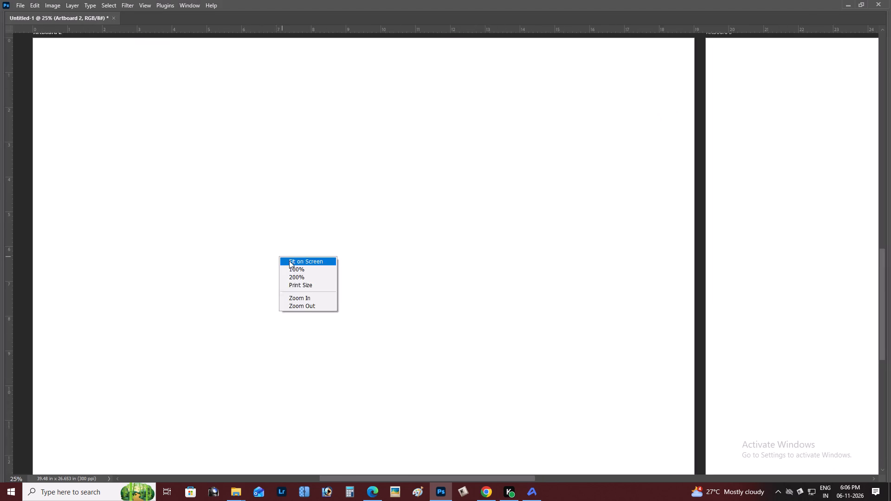
pyautogui.press('space')
pyautogui.press('space')
pyautogui.moveTo(294, 270); pyautogui.dragTo(284, 274)
pyautogui.click(284, 193)
pyautogui.press('Tab')
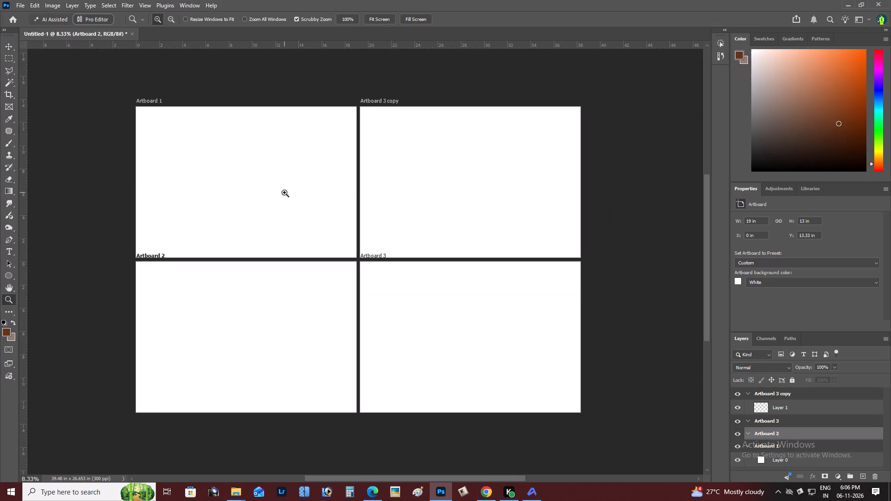
# Place a vertical guide at the horizontal centre of Artboard 2, about 9.5 in from its edge.
pyautogui.press('space')
pyautogui.press('space')
pyautogui.press('space')
pyautogui.press('space')
pyautogui.press('space')
pyautogui.press('space')
pyautogui.press('space')
pyautogui.press('space')
pyautogui.moveTo(272, 222); pyautogui.dragTo(292, 234)
pyautogui.press('z')
pyautogui.click(239, 197)
pyautogui.press('space')
pyautogui.press('space')
pyautogui.moveTo(239, 197); pyautogui.dragTo(239, 205)
pyautogui.press('v')
pyautogui.moveTo(275, 45); pyautogui.dragTo(281, 61)
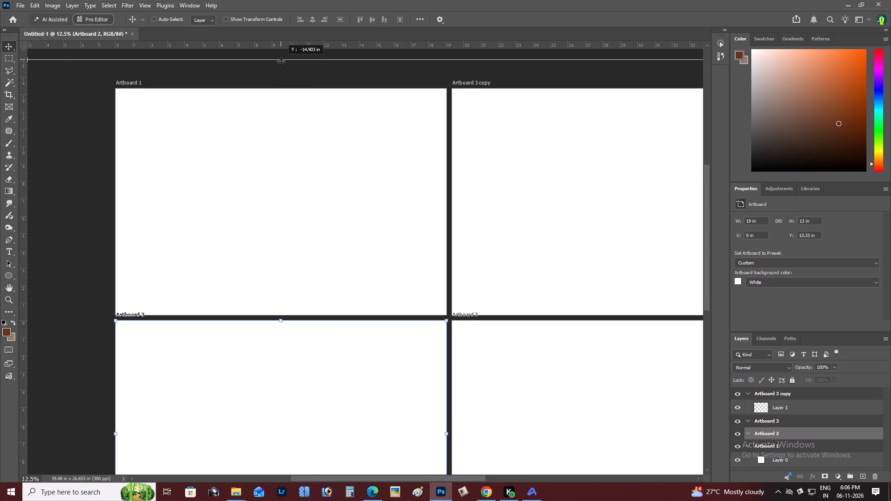
pyautogui.moveTo(281, 61); pyautogui.dragTo(246, 67)
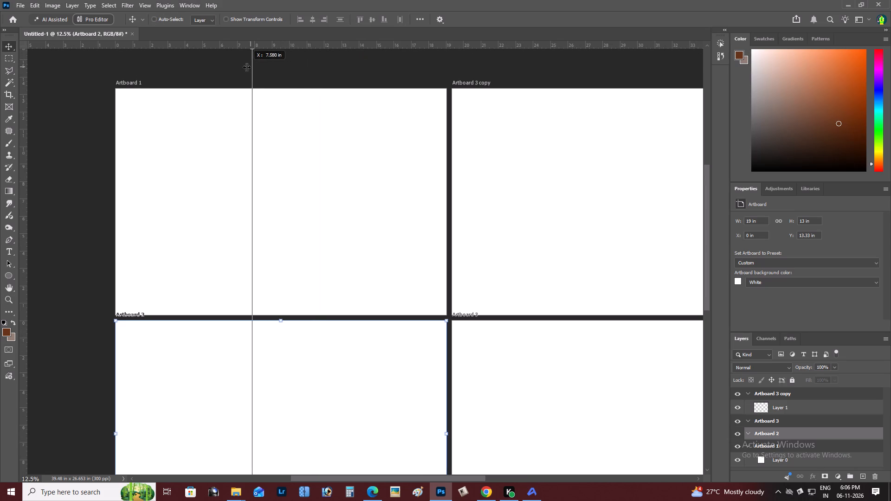
pyautogui.moveTo(246, 67); pyautogui.dragTo(288, 71)
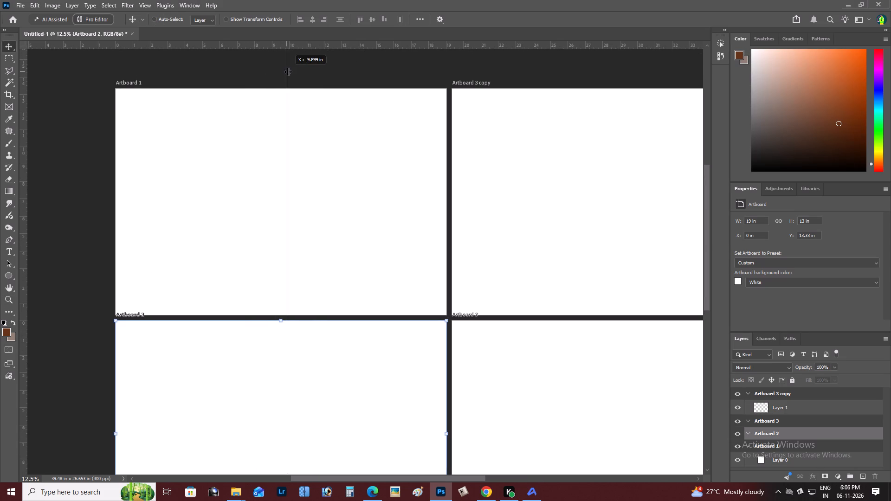
pyautogui.moveTo(288, 71); pyautogui.dragTo(283, 69)
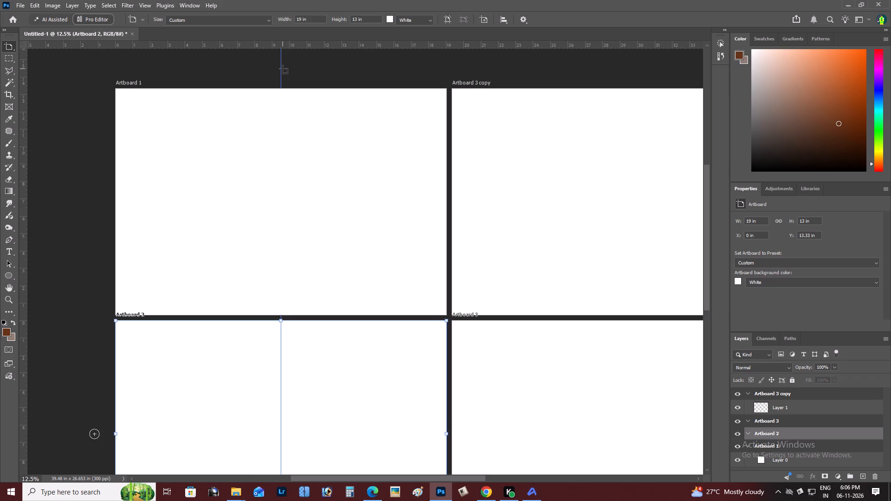
# Select Artboard 1 and inspect where its vertical guide meets the gap above Artboard 2.
pyautogui.press('v')
pyautogui.rightClick(373, 201)
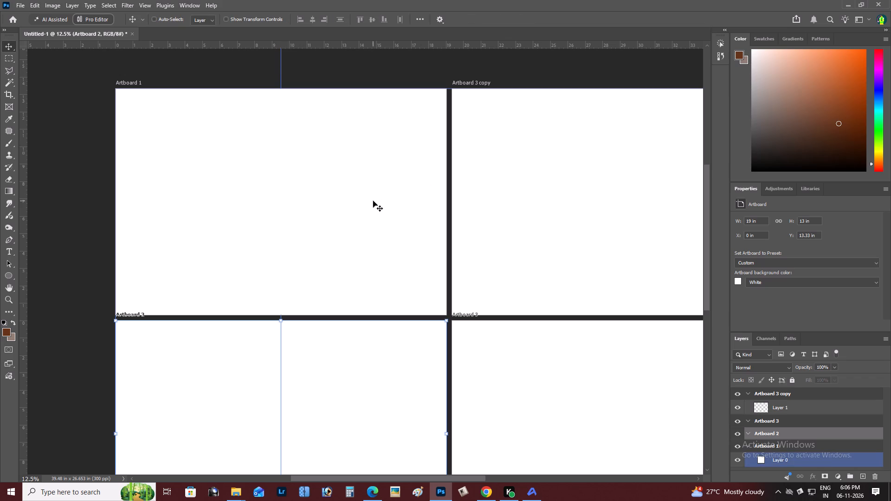
pyautogui.click(382, 204)
pyautogui.press('z')
pyautogui.keyDown('alt'); pyautogui.click(392, 206); pyautogui.keyUp('alt')
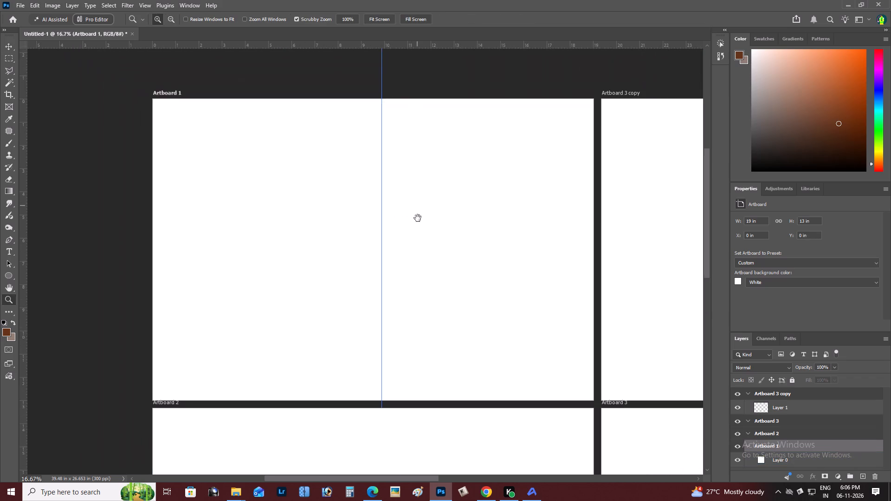
pyautogui.press('space')
pyautogui.moveTo(416, 218); pyautogui.dragTo(395, 129)
pyautogui.click(385, 360)
pyautogui.click(390, 343)
pyautogui.press('v')
# Select Artboard 2 and check its centre guide against the whole artboard grid.
pyautogui.rightClick(385, 289)
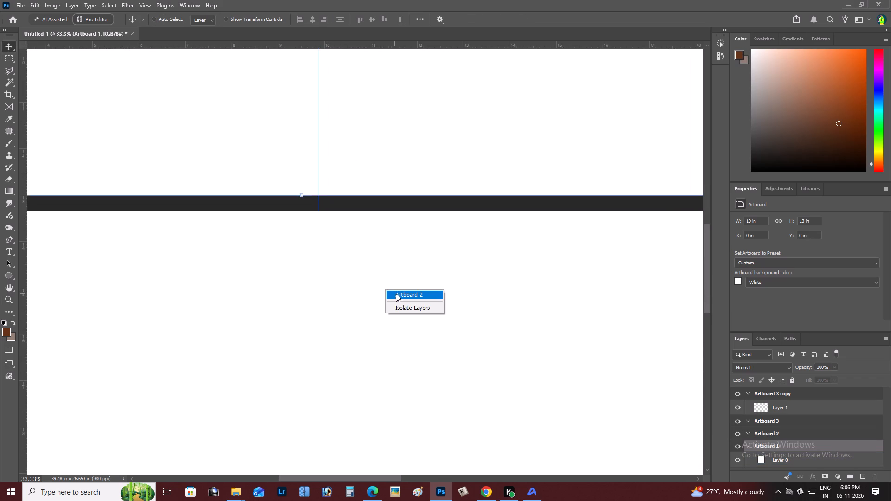
pyautogui.click(396, 294)
pyautogui.press('z')
pyautogui.keyDown('alt'); pyautogui.click(402, 325); pyautogui.keyUp('alt')
pyautogui.keyDown('alt'); pyautogui.click(421, 321); pyautogui.keyUp('alt')
pyautogui.press('z')
pyautogui.keyDown('alt'); pyautogui.tripleClick(421, 321); pyautogui.keyUp('alt')
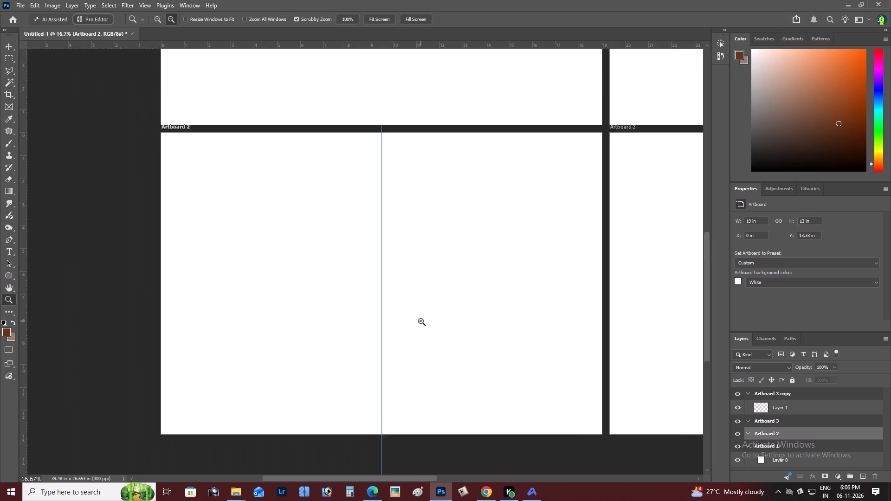
pyautogui.press('space')
pyautogui.press('space')
pyautogui.press('space')
pyautogui.press('space')
pyautogui.press('space')
pyautogui.press('space')
pyautogui.press('space')
pyautogui.press('space')
pyautogui.press('space')
pyautogui.press('space')
pyautogui.press('space')
pyautogui.press('space')
pyautogui.press('space')
pyautogui.press('space')
pyautogui.press('space')
pyautogui.press('space')
pyautogui.press('space')
pyautogui.press('space')
pyautogui.press('space')
pyautogui.press('space')
pyautogui.moveTo(421, 321); pyautogui.dragTo(387, 330)
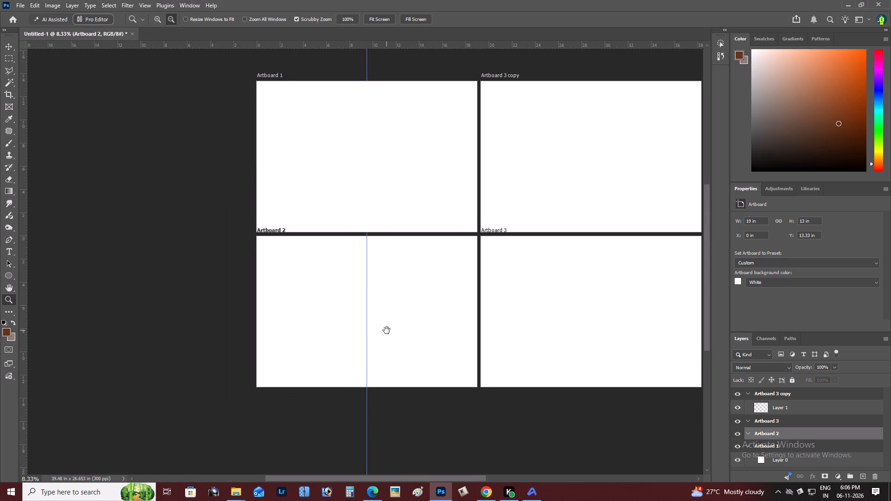
pyautogui.moveTo(387, 330); pyautogui.dragTo(271, 355)
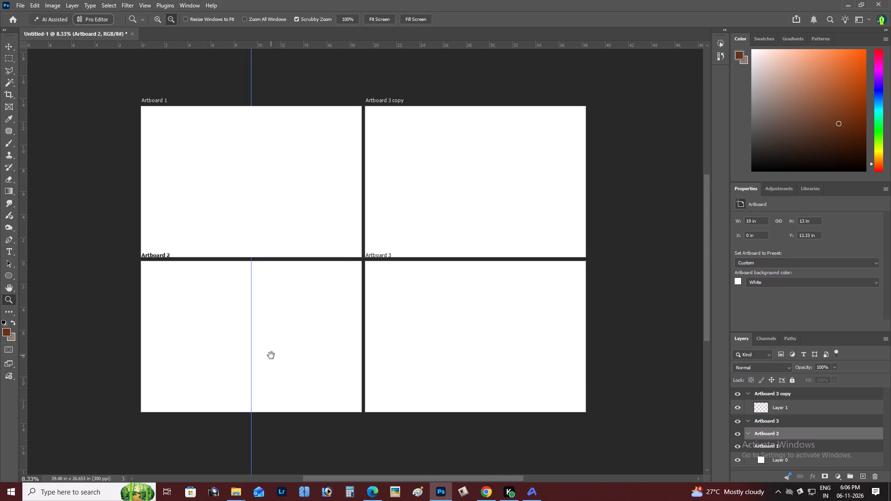
pyautogui.moveTo(271, 355); pyautogui.dragTo(258, 349)
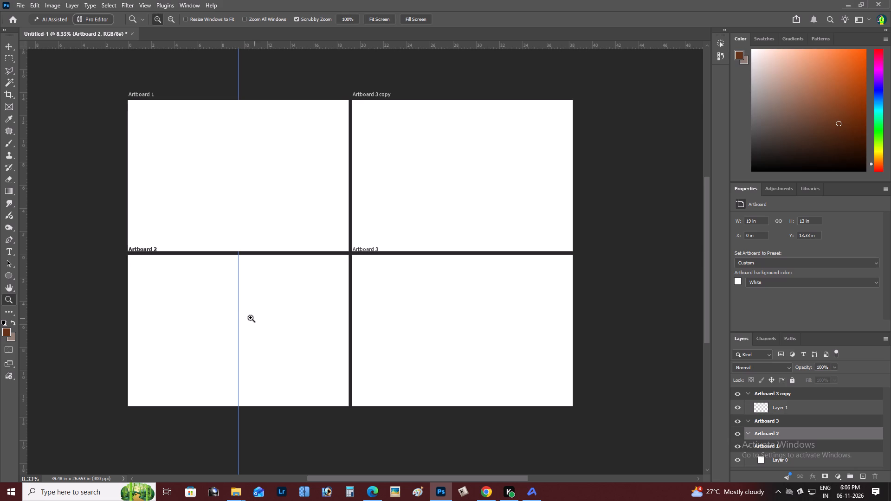
pyautogui.press('space')
pyautogui.press('space')
pyautogui.press('space')
pyautogui.press('space')
pyautogui.press('space')
pyautogui.press('space')
pyautogui.press('space')
pyautogui.press('space')
pyautogui.press('space')
pyautogui.press('space')
pyautogui.press('space')
pyautogui.press('space')
pyautogui.press('space')
pyautogui.press('space')
pyautogui.moveTo(242, 319); pyautogui.dragTo(176, 337)
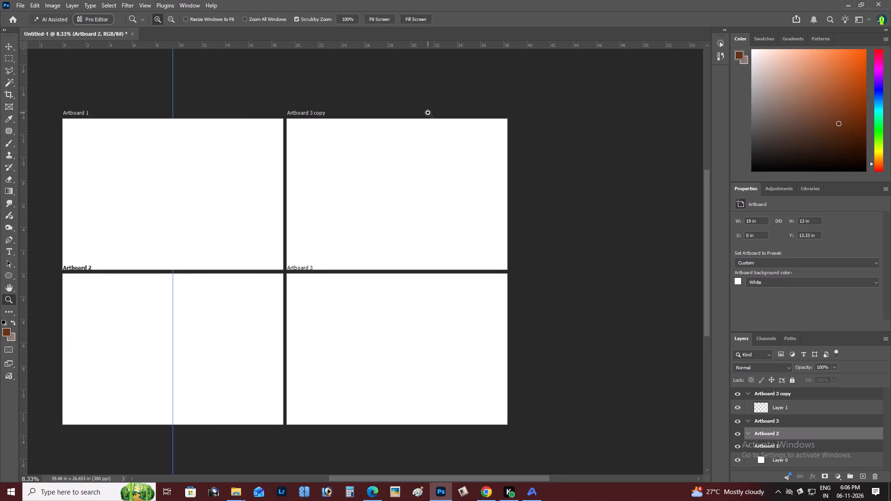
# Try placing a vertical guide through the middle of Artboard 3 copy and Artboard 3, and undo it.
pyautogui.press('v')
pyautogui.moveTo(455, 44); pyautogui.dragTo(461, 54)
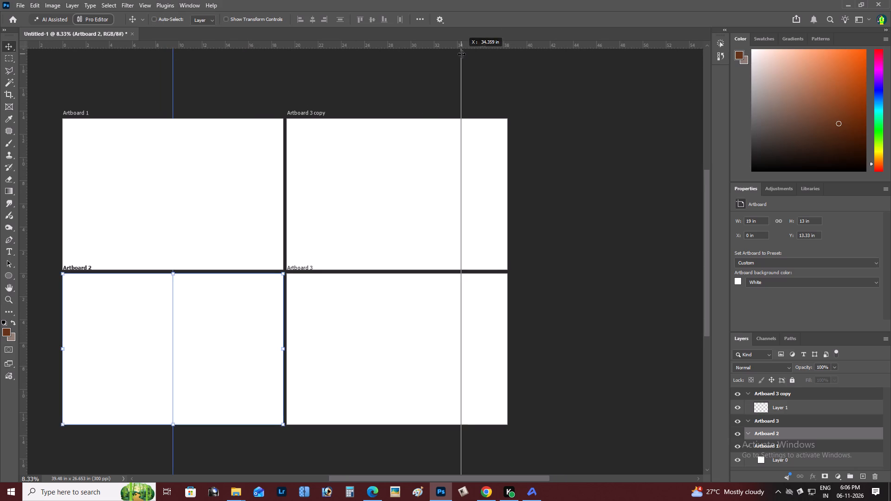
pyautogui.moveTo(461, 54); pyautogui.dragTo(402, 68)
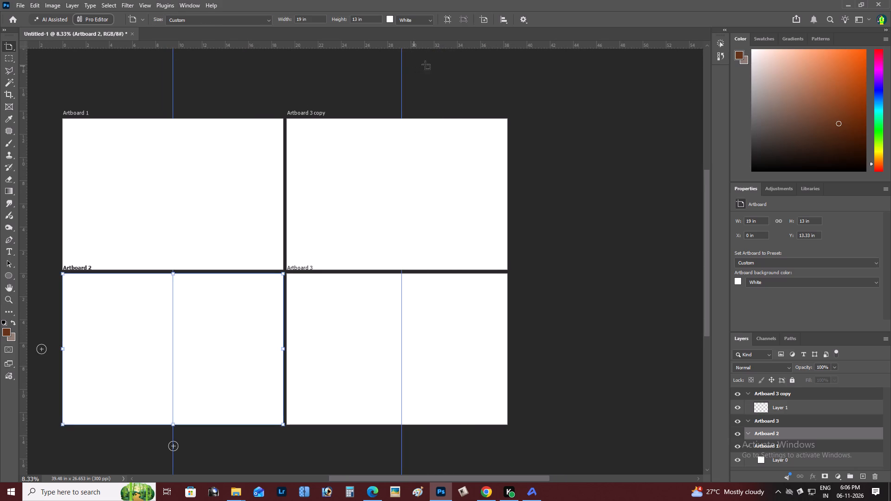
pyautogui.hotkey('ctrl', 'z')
# Select Artboard 3 copy and check how its vertical guide sits relative to the artboard's centre.
pyautogui.press('v')
pyautogui.rightClick(388, 175)
pyautogui.click(406, 181)
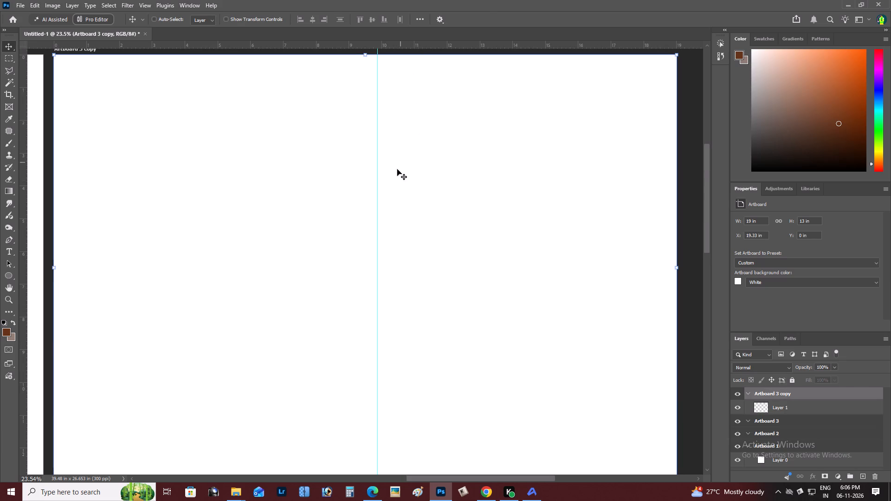
pyautogui.press('z')
pyautogui.keyDown('alt'); pyautogui.tripleClick(396, 172); pyautogui.keyUp('alt')
pyautogui.press('space')
pyautogui.press('space')
pyautogui.press('space')
pyautogui.press('space')
pyautogui.press('space')
pyautogui.press('space')
pyautogui.press('space')
pyautogui.press('space')
pyautogui.press('space')
pyautogui.press('space')
pyautogui.press('space')
pyautogui.press('space')
pyautogui.press('space')
pyautogui.press('space')
pyautogui.press('space')
pyautogui.press('space')
pyautogui.press('space')
pyautogui.press('space')
pyautogui.press('space')
pyautogui.press('space')
pyautogui.moveTo(399, 186); pyautogui.dragTo(395, 179)
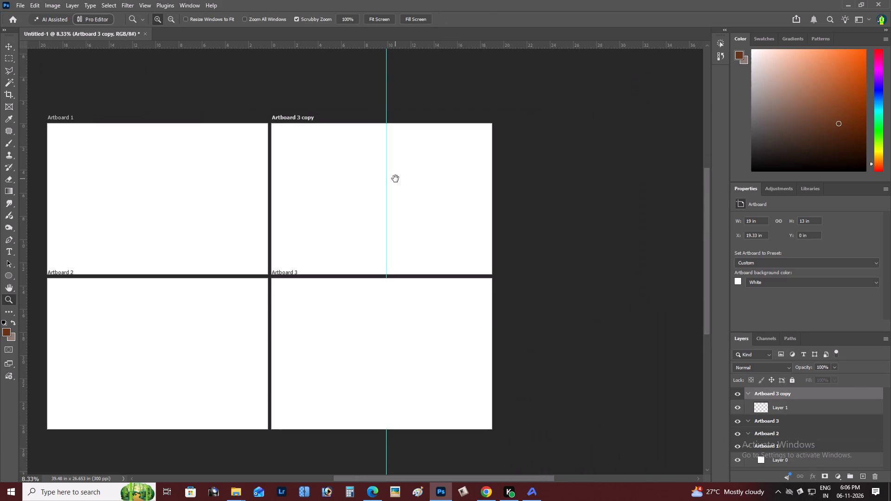
pyautogui.moveTo(395, 179); pyautogui.dragTo(397, 174)
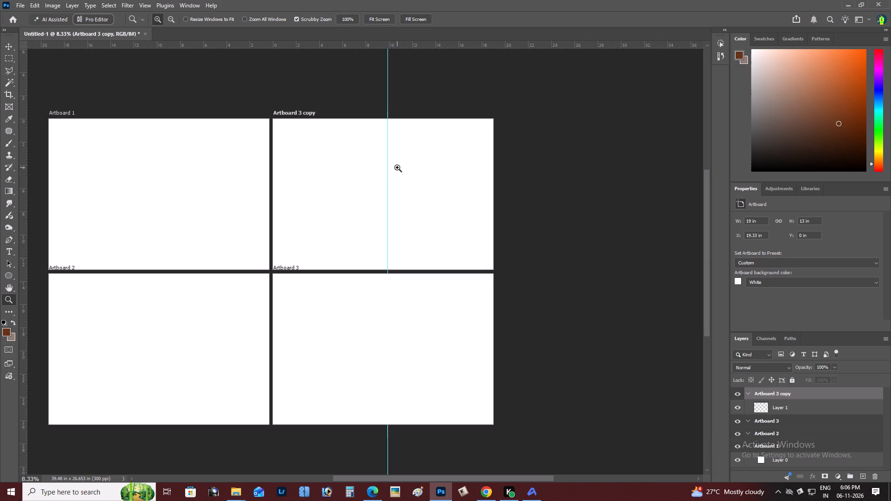
pyautogui.press('z')
pyautogui.click(397, 167)
pyautogui.click(397, 167)
pyautogui.press('space')
pyautogui.press('space')
pyautogui.press('space')
pyautogui.press('space')
pyautogui.press('space')
pyautogui.press('space')
pyautogui.moveTo(397, 167); pyautogui.dragTo(412, 192)
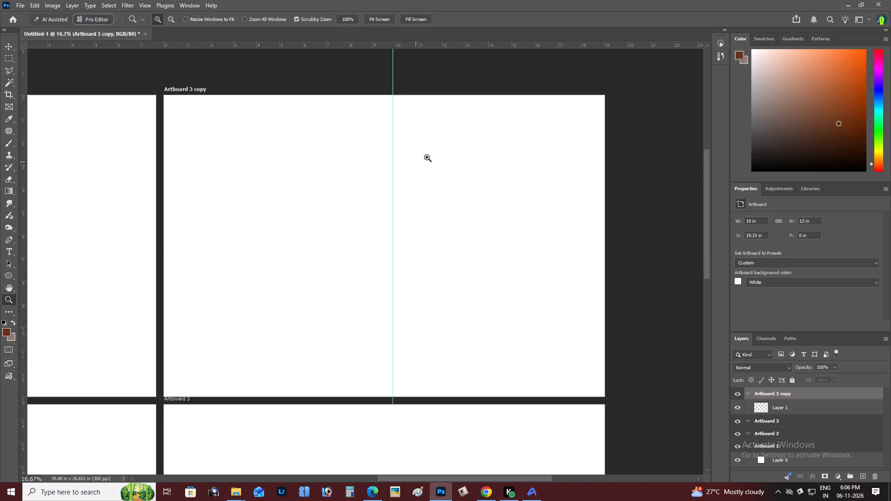
# Move the vertical guide of Artboard 3 copy onto the artboard's horizontal centre, about 9.5 in.
pyautogui.press('v')
pyautogui.rightClick(430, 156)
pyautogui.click(445, 159)
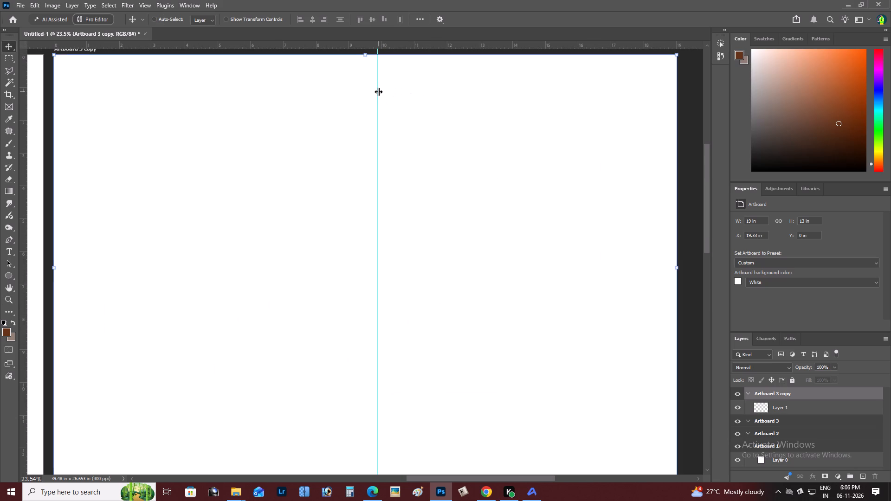
pyautogui.moveTo(379, 91); pyautogui.dragTo(367, 90)
# Select Artboard 3 and place a vertical guide at its horizontal centre, about 9.5 in from its edge.
pyautogui.press('z')
pyautogui.keyDown('alt'); pyautogui.click(379, 120); pyautogui.keyUp('alt')
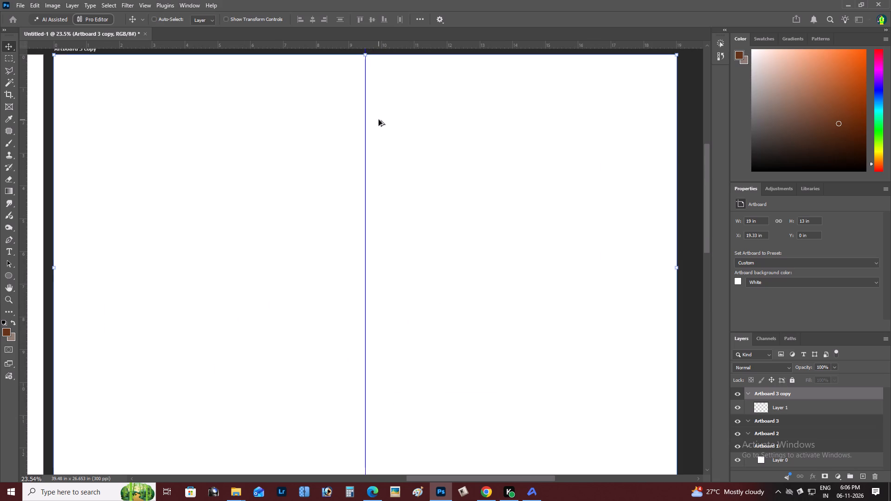
pyautogui.press('space')
pyautogui.write('z')
pyautogui.keyDown('alt'); pyautogui.tripleClick(392, 166); pyautogui.keyUp('alt')
pyautogui.press('space')
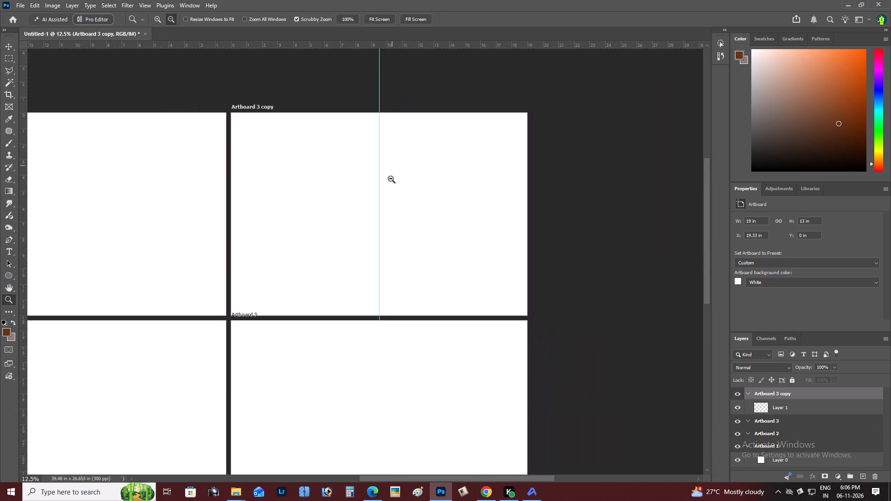
pyautogui.moveTo(391, 180); pyautogui.dragTo(391, 149)
pyautogui.doubleClick(360, 277)
pyautogui.press('v')
pyautogui.rightClick(362, 263)
pyautogui.click(368, 265)
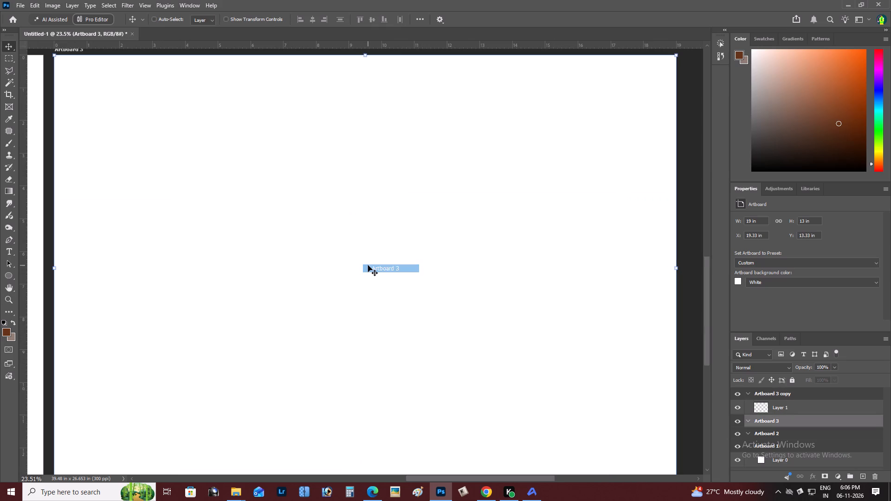
pyautogui.press('z')
pyautogui.keyDown('alt'); pyautogui.click(368, 265); pyautogui.keyUp('alt')
pyautogui.press('v')
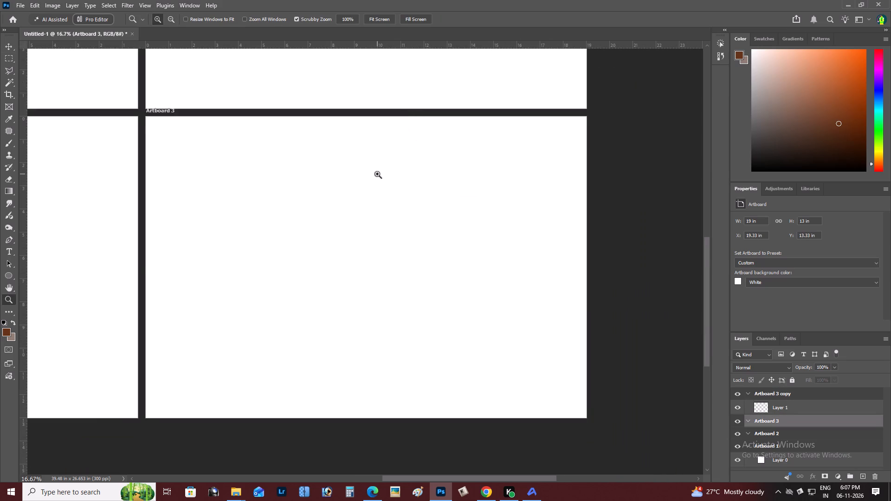
pyautogui.click(377, 174)
pyautogui.moveTo(386, 41); pyautogui.dragTo(364, 71)
pyautogui.press('z')
# Rename Artboard 1, the first artboard of the upper row, as PAPER 1.
pyautogui.keyDown('alt'); pyautogui.click(322, 188); pyautogui.keyUp('alt')
pyautogui.rightClick(323, 187)
pyautogui.doubleClick(332, 192)
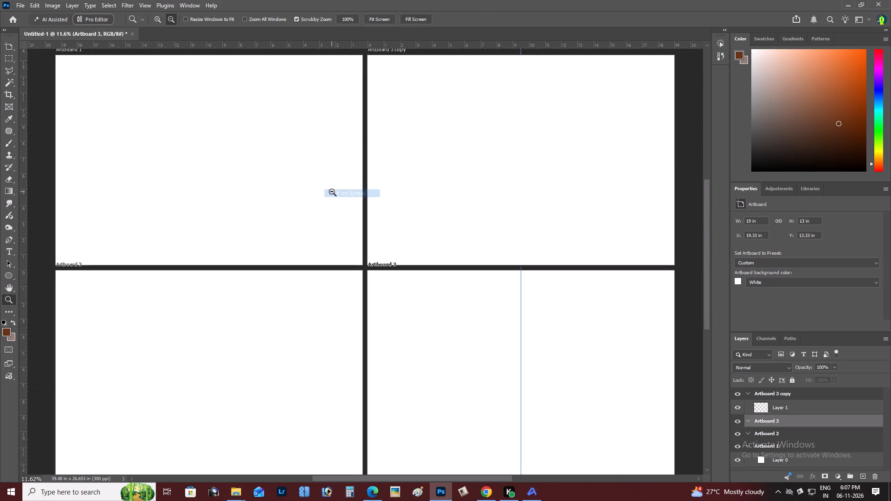
pyautogui.press('space')
pyautogui.press('space')
pyautogui.press('space')
pyautogui.press('space')
pyautogui.press('space')
pyautogui.moveTo(335, 199); pyautogui.dragTo(354, 234)
pyautogui.press('z')
pyautogui.click(266, 207)
pyautogui.click(266, 207)
pyautogui.press('v')
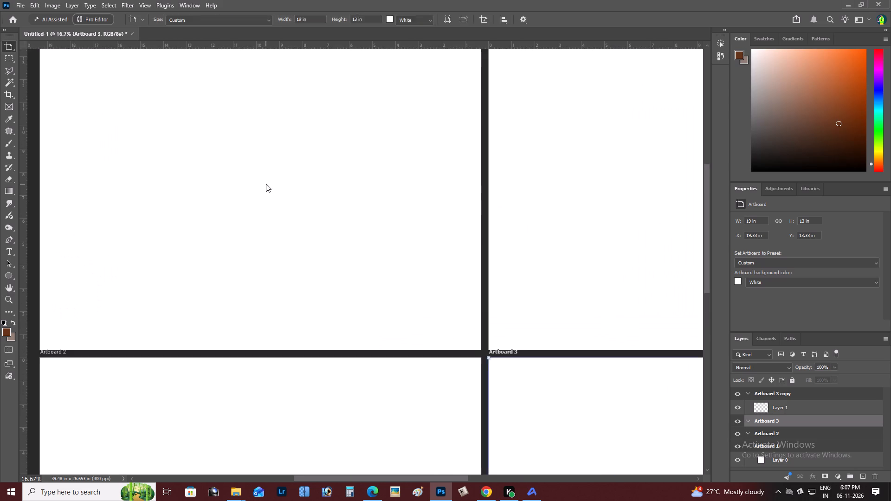
pyautogui.doubleClick(266, 184)
pyautogui.press('space')
pyautogui.press('space')
pyautogui.press('space')
pyautogui.press('space')
pyautogui.press('space')
pyautogui.press('space')
pyautogui.press('space')
pyautogui.press('space')
pyautogui.press('space')
pyautogui.press('space')
pyautogui.press('space')
pyautogui.moveTo(269, 192); pyautogui.dragTo(317, 346)
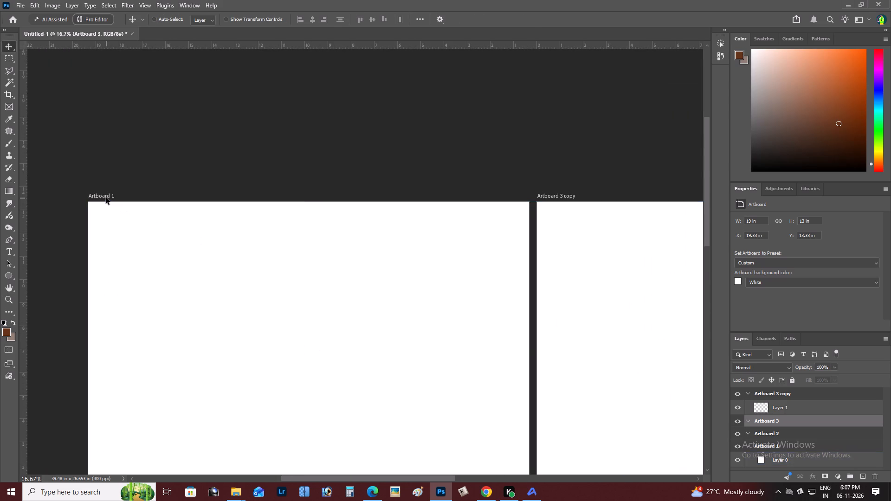
pyautogui.doubleClick(106, 198)
pyautogui.doubleClick(109, 194)
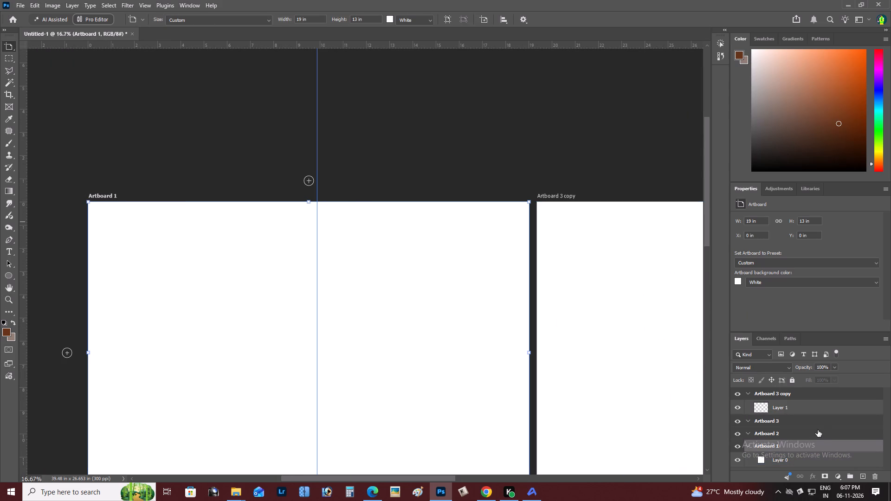
pyautogui.scroll(2, 814, 432)
pyautogui.scroll(-2, 814, 432)
pyautogui.doubleClick(774, 393)
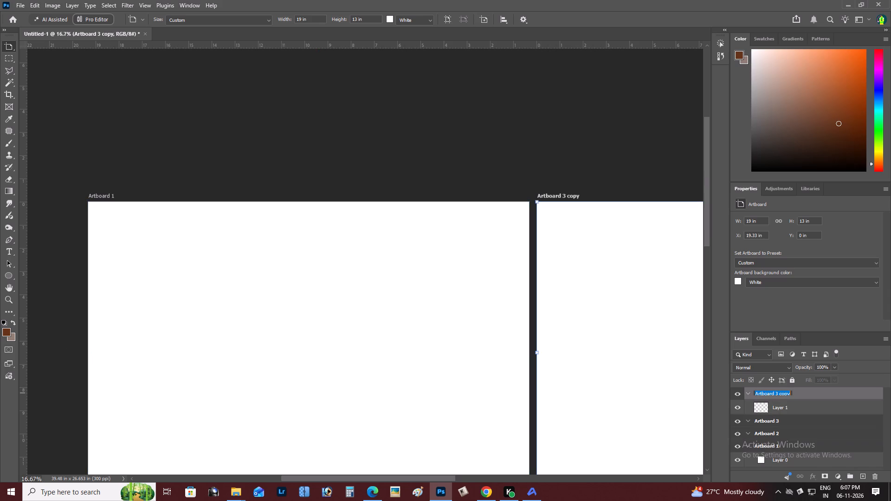
pyautogui.doubleClick(767, 446)
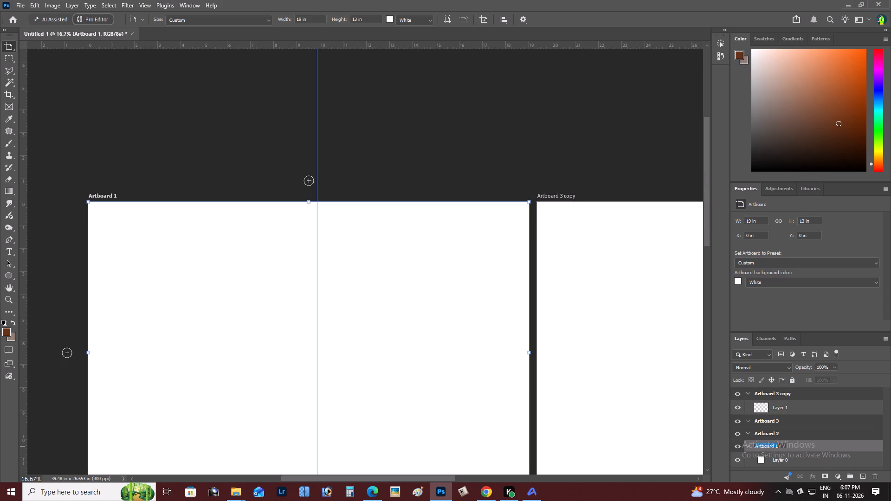
pyautogui.write('PAPER')
pyautogui.press('space')
pyautogui.write('1')
pyautogui.click(418, 115)
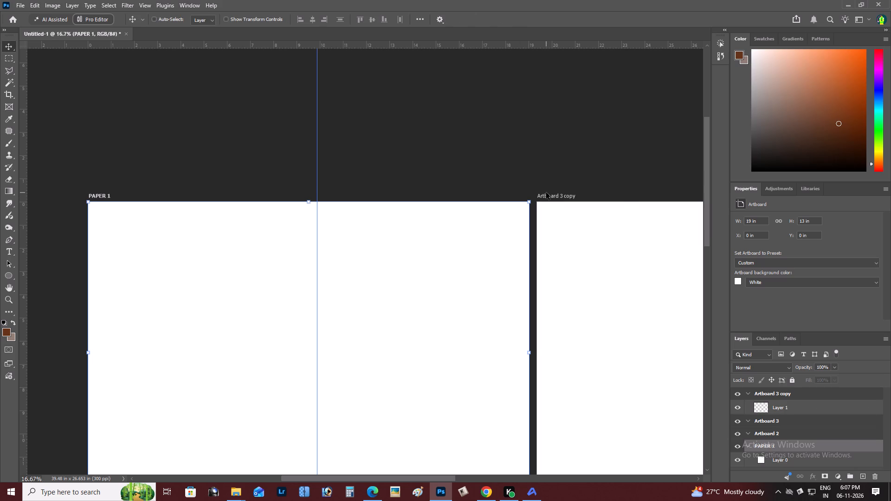
# Rename Artboard 3 copy, beside PAPER 1, with the partial name PAP.
pyautogui.click(546, 193)
pyautogui.rightClick(560, 195)
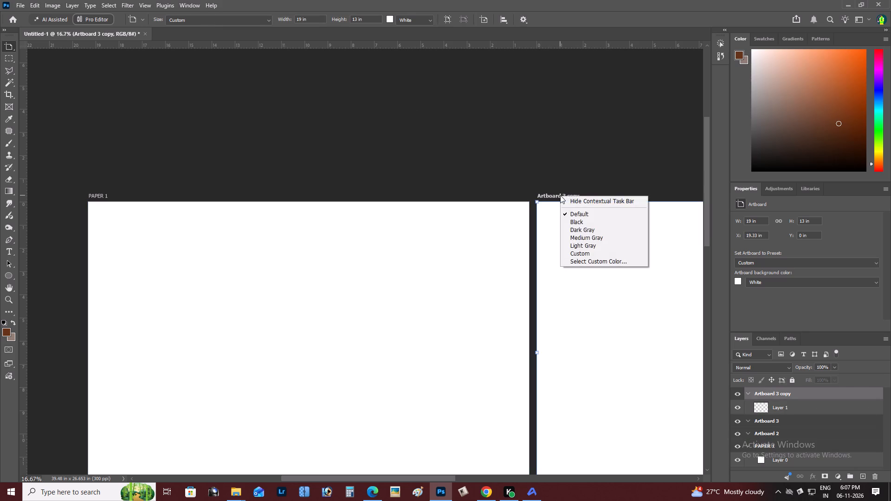
pyautogui.click(560, 195)
pyautogui.doubleClick(768, 393)
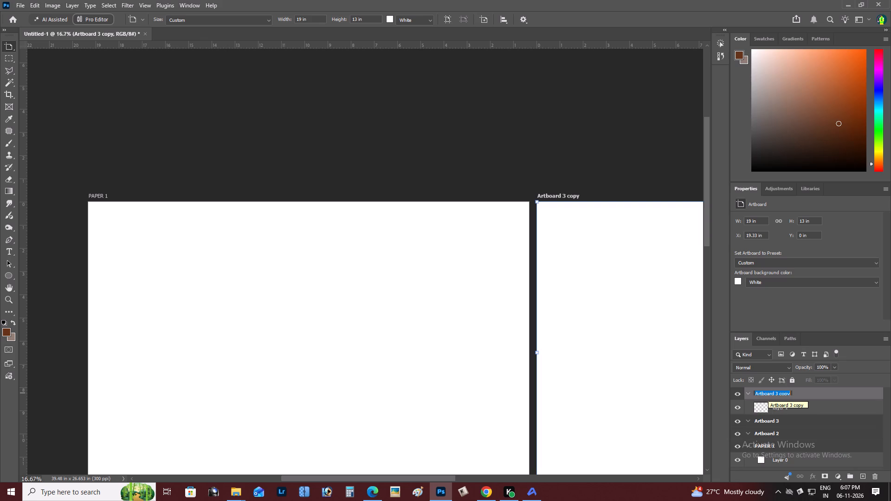
pyautogui.write('PAP')
# Extend the name of the PAPER 1 artboard so it reads PAPER 1 BACK SIDE.
pyautogui.doubleClick(100, 198)
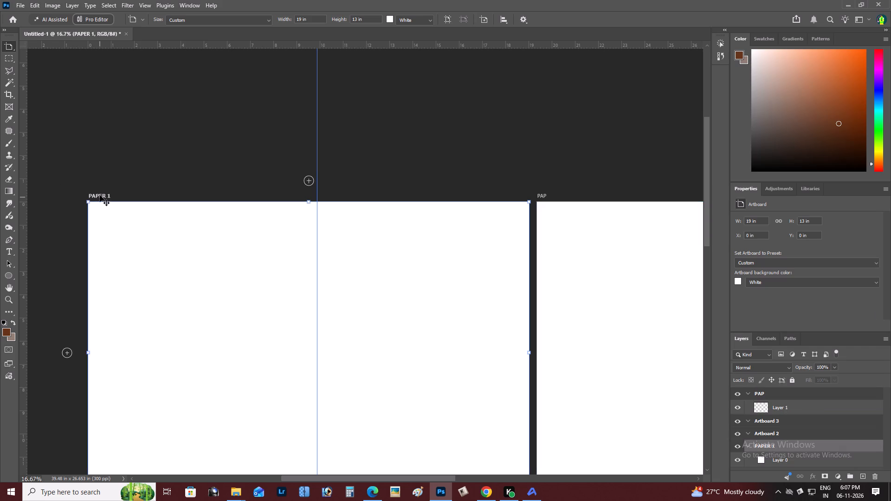
pyautogui.doubleClick(100, 194)
pyautogui.scroll(-1, 787, 442)
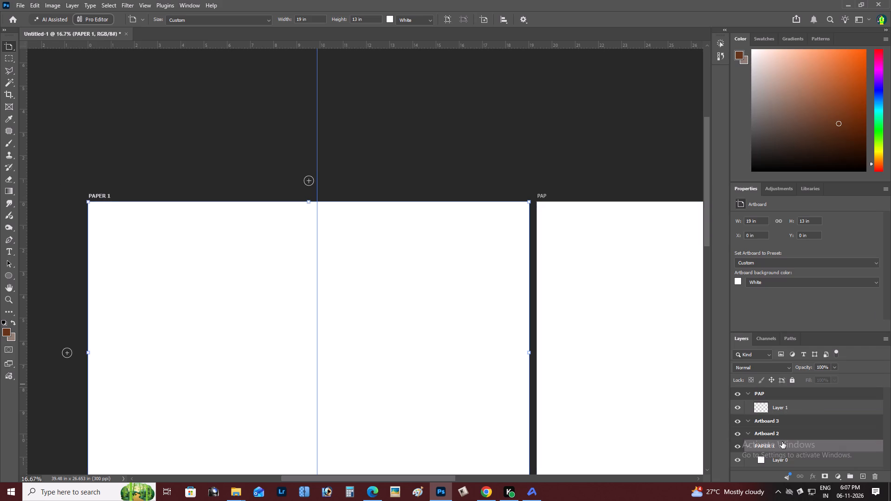
pyautogui.doubleClick(782, 442)
pyautogui.doubleClick(772, 447)
pyautogui.click(779, 445)
pyautogui.press('space')
pyautogui.write('B')
pyautogui.write('AN')
pyautogui.press('BackSpace')
pyautogui.write('CK SIDE')
pyautogui.click(109, 110)
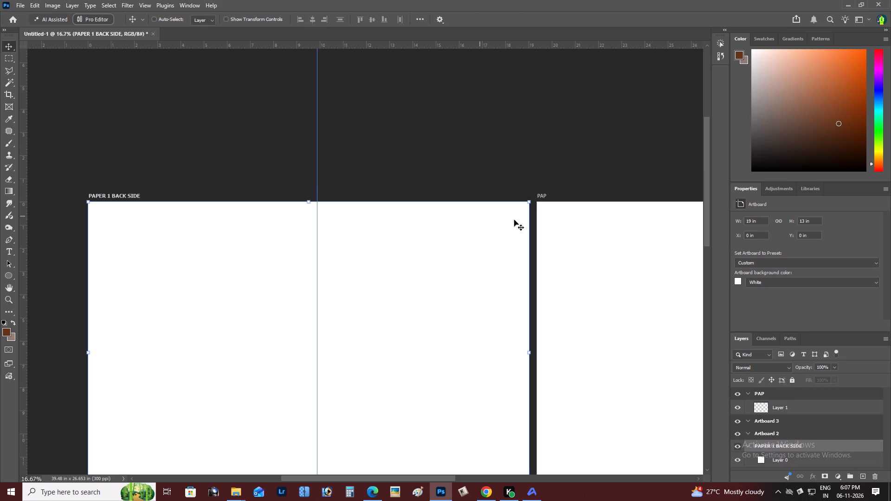
# Complete the name of the PAP artboard so it reads PAPER 1 FRONT SIDE.
pyautogui.click(540, 196)
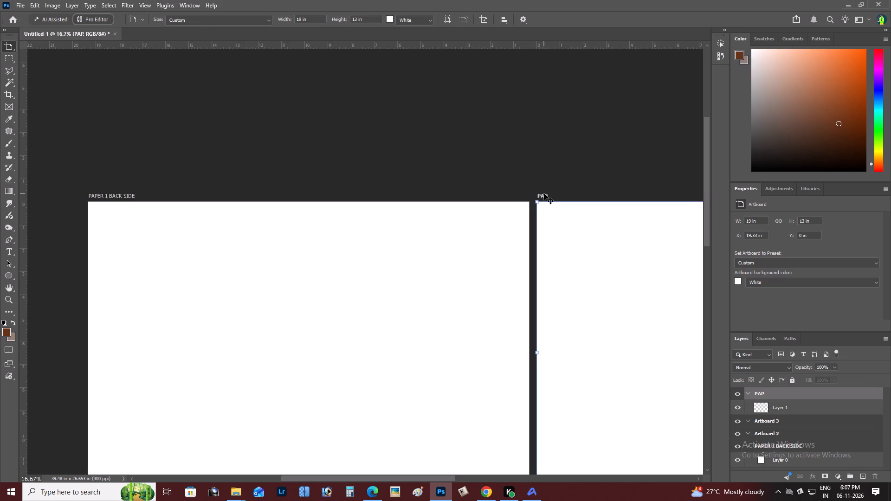
pyautogui.click(544, 193)
pyautogui.doubleClick(544, 195)
pyautogui.rightClick(544, 195)
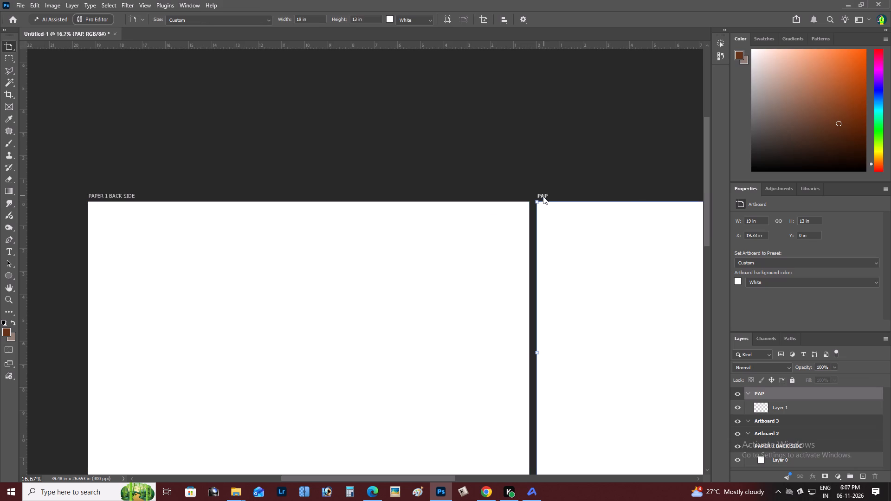
pyautogui.click(539, 196)
pyautogui.press('b')
pyautogui.press('v')
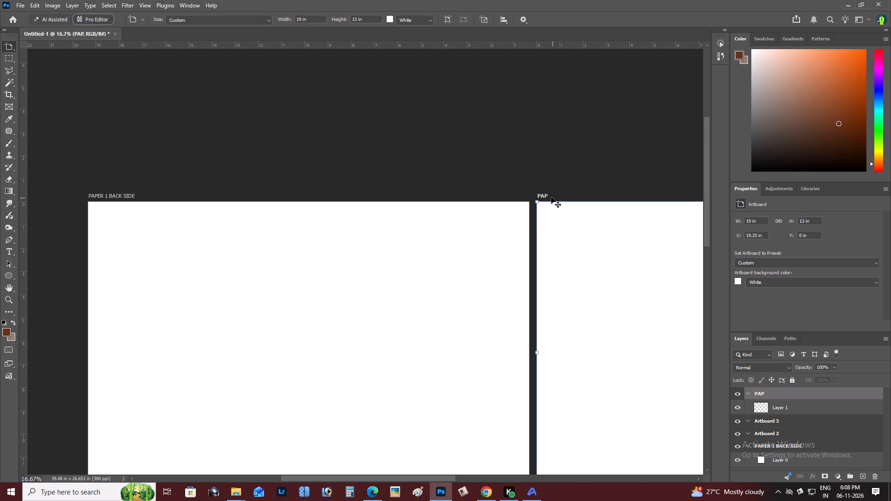
pyautogui.rightClick(542, 194)
pyautogui.click(540, 193)
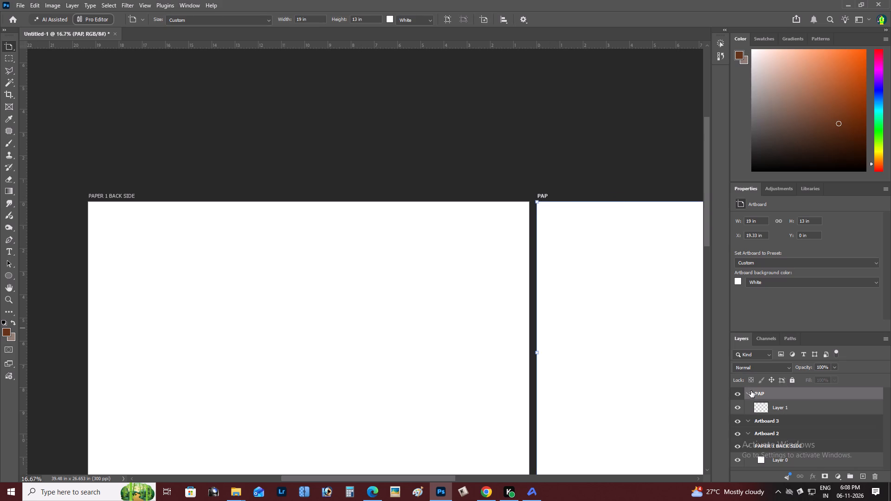
pyautogui.doubleClick(761, 391)
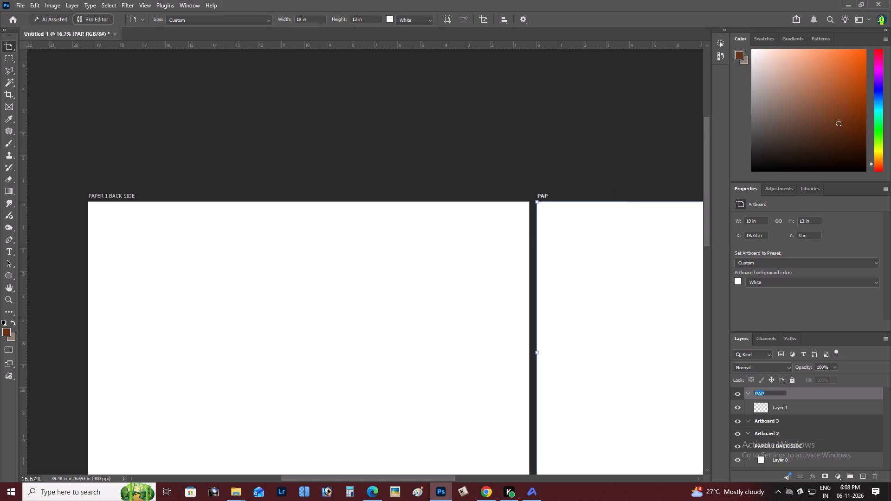
pyautogui.click(763, 392)
pyautogui.write('ER')
pyautogui.press('space')
pyautogui.write('1 FRONT SIDE')
pyautogui.click(273, 121)
# Rename Artboard 2, the first artboard of the lower row, as PAPER 2 FRONT and copy that name.
pyautogui.scroll(-9, 505, 254)
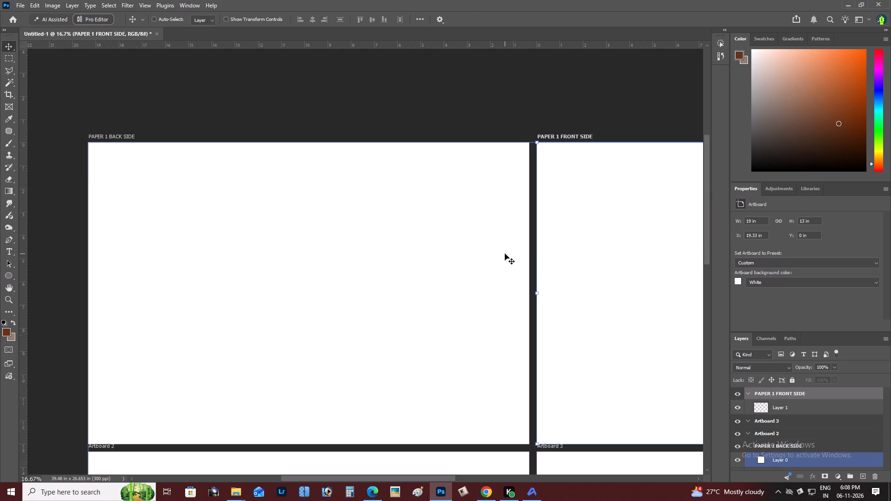
pyautogui.scroll(-20, 505, 254)
pyautogui.scroll(-2, 505, 254)
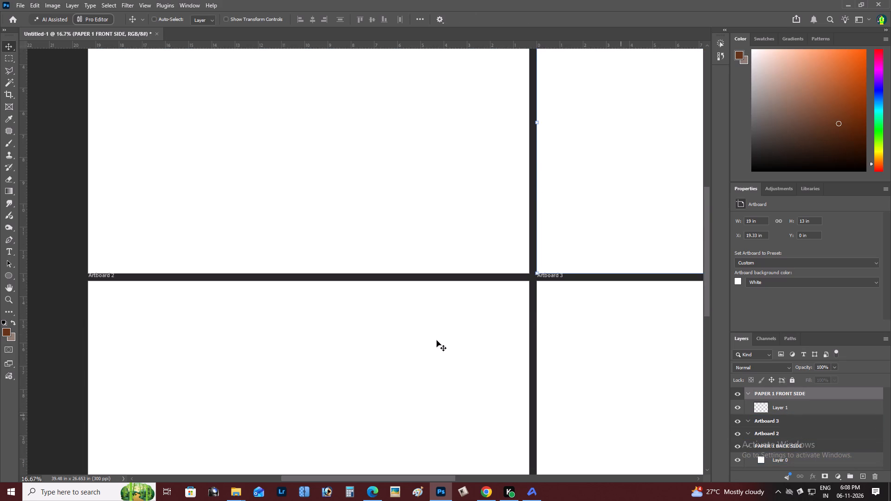
pyautogui.click(409, 328)
pyautogui.rightClick(409, 328)
pyautogui.click(420, 330)
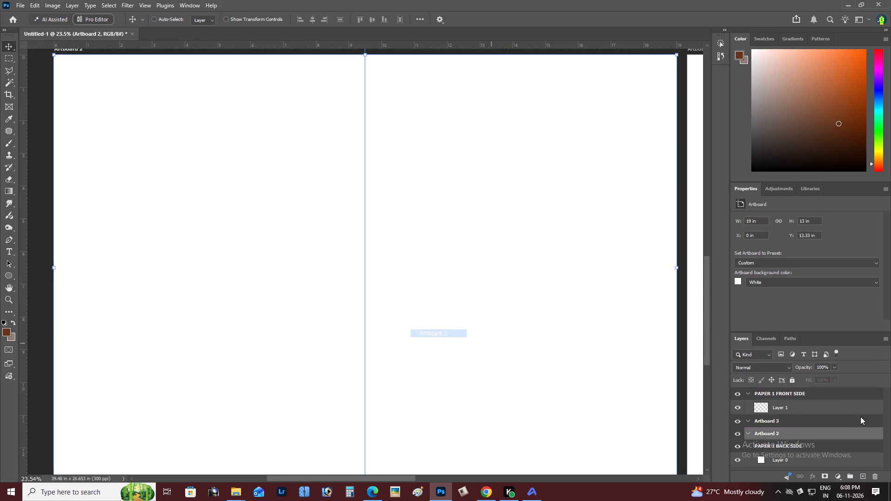
pyautogui.doubleClick(772, 432)
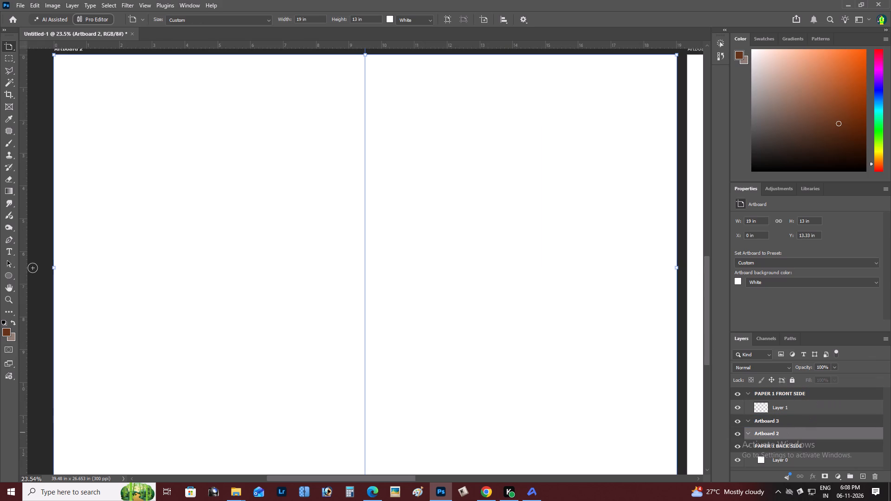
pyautogui.write('PAPER')
pyautogui.press('space')
pyautogui.write('2')
pyautogui.press('space')
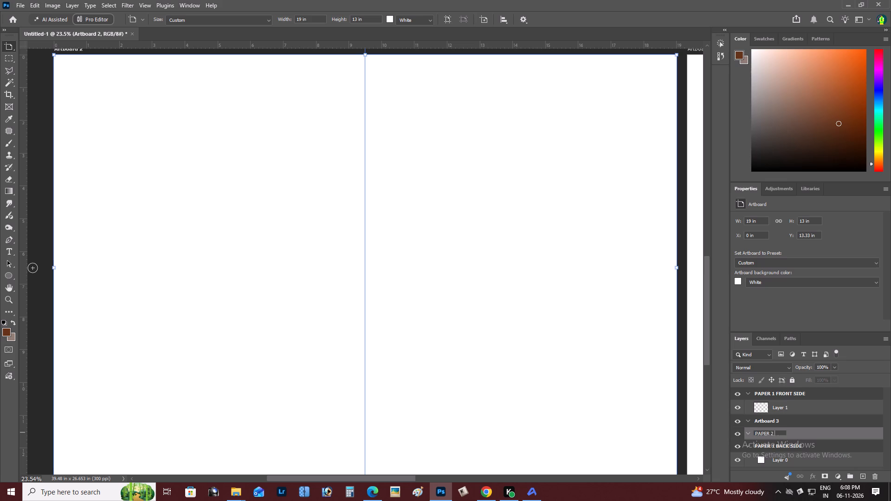
pyautogui.press('f')
pyautogui.write('RONT')
pyautogui.hotkey('ctrl', 'a')
pyautogui.hotkey('ctrl', 'c')
pyautogui.click(426, 315)
# Rename Artboard 3, beside PAPER 2 FRONT, as PAPER 2 BACK by reusing the copied name and replacing its last word.
pyautogui.press('space')
pyautogui.press('space')
pyautogui.press('space')
pyautogui.press('space')
pyautogui.press('space')
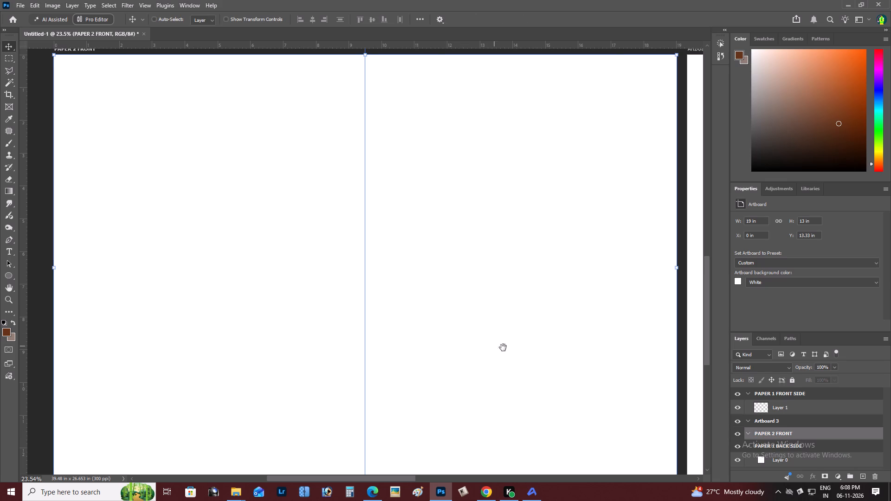
pyautogui.moveTo(503, 347); pyautogui.dragTo(74, 337)
pyautogui.click(631, 220)
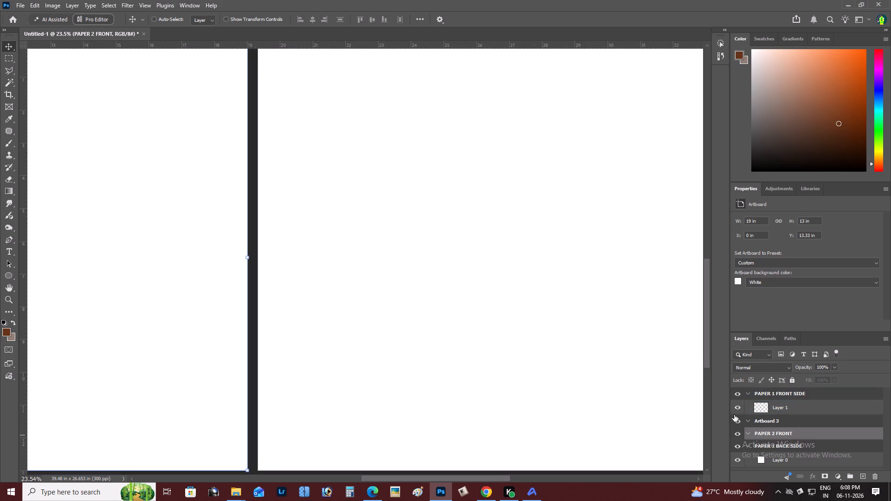
pyautogui.scroll(9, 519, 286)
pyautogui.press('space')
pyautogui.moveTo(519, 286); pyautogui.dragTo(393, 299)
pyautogui.click(424, 284)
pyautogui.rightClick(424, 284)
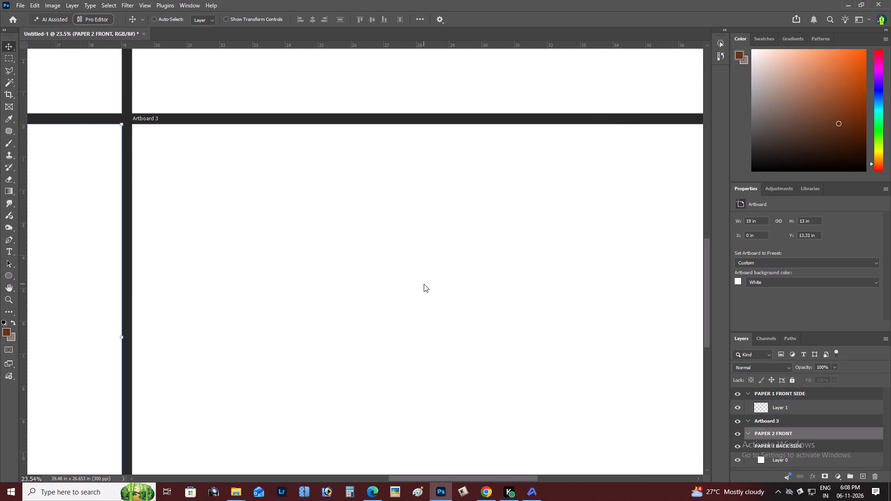
pyautogui.click(440, 288)
pyautogui.doubleClick(777, 422)
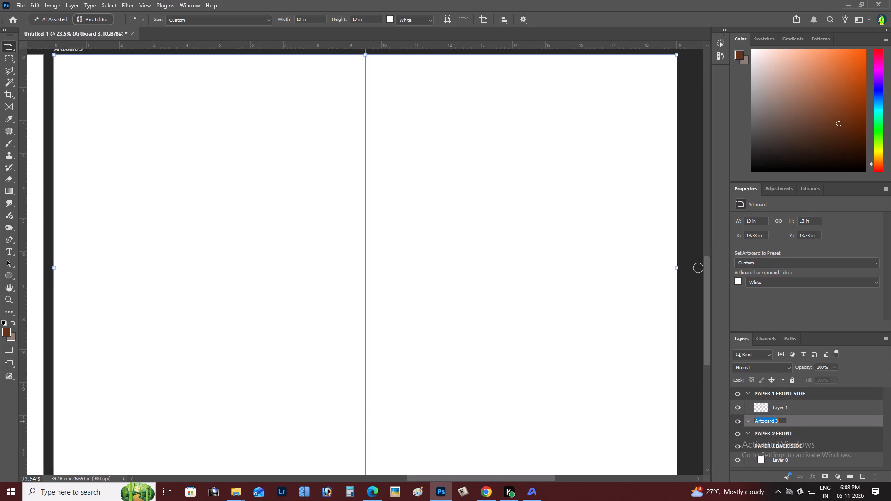
pyautogui.hotkey('ctrl', 'v')
pyautogui.press('BackSpace')
pyautogui.press('BackSpace')
pyautogui.press('BackSpace')
pyautogui.press('BackSpace')
pyautogui.press('BackSpace')
pyautogui.write('BACK')
pyautogui.click(452, 321)
# Select the PAPER 1 BACK SIDE artboard in the upper row.
pyautogui.press('z')
pyautogui.keyDown('alt'); pyautogui.click(429, 294); pyautogui.keyUp('alt')
pyautogui.rightClick(429, 294)
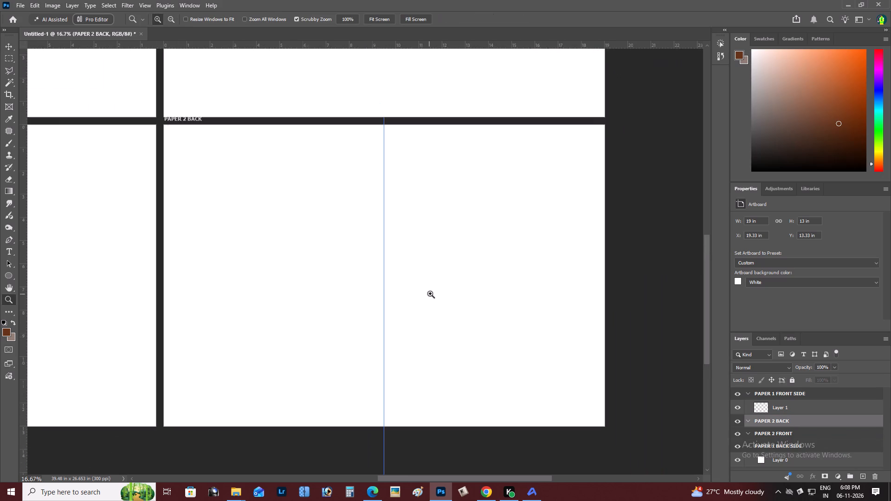
pyautogui.click(445, 299)
pyautogui.press('z')
pyautogui.keyDown('alt'); pyautogui.click(445, 299); pyautogui.keyUp('alt')
pyautogui.rightClick(441, 301)
pyautogui.doubleClick(451, 308)
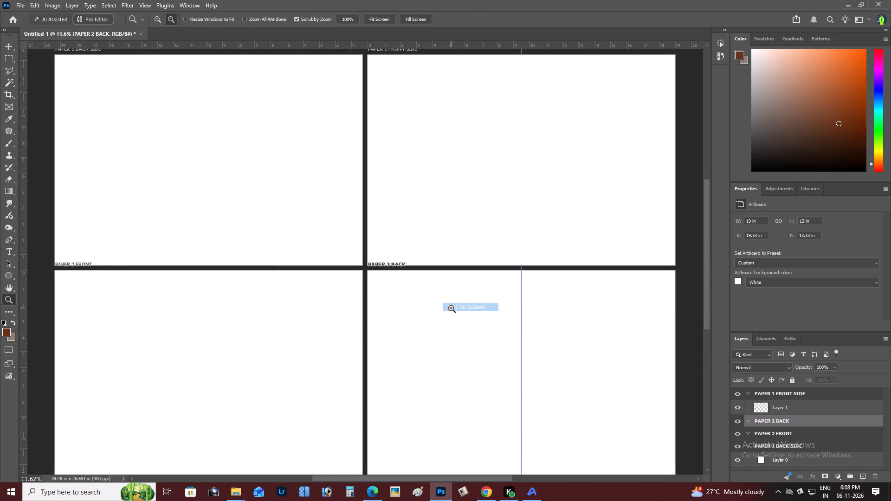
pyautogui.press('space')
pyautogui.press('space')
pyautogui.moveTo(426, 322); pyautogui.dragTo(441, 340)
pyautogui.press('z')
pyautogui.doubleClick(234, 217)
pyautogui.press('v')
pyautogui.rightClick(271, 193)
pyautogui.click(288, 199)
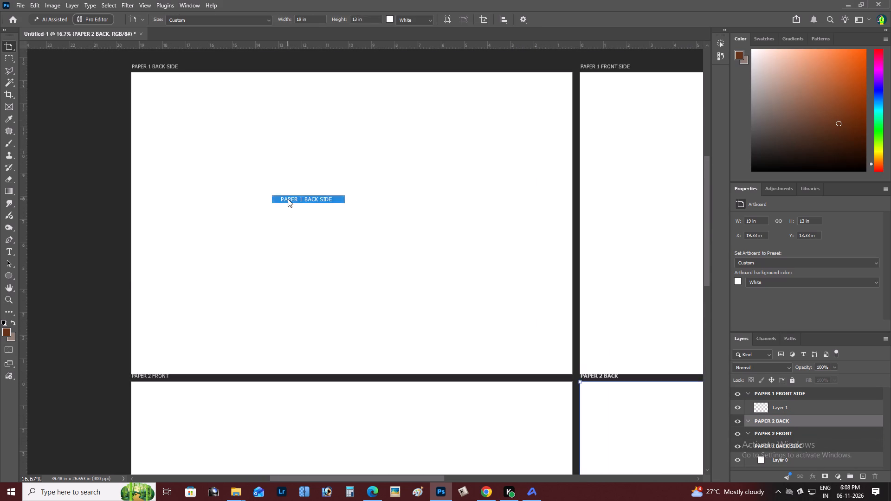
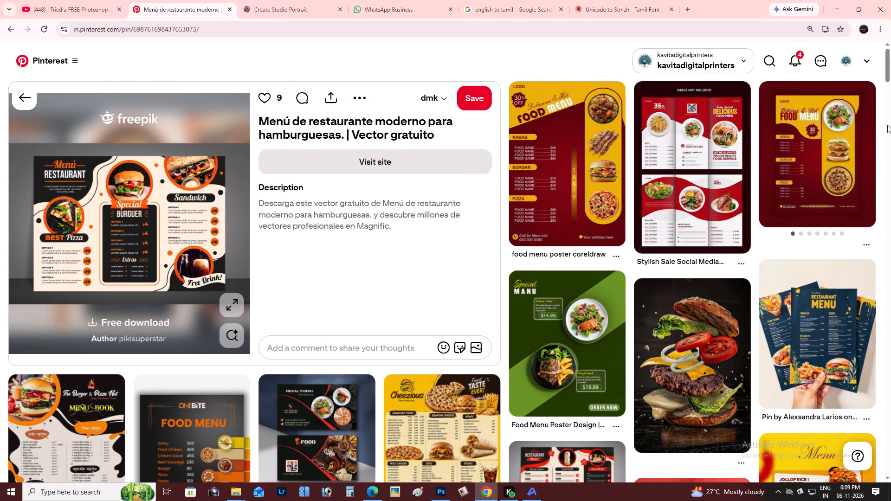
# Browse the related restaurant menu pins for design references and open the green Modern Restaurant Menu Design pin.
pyautogui.moveTo(890, 73); pyautogui.dragTo(890, 120)
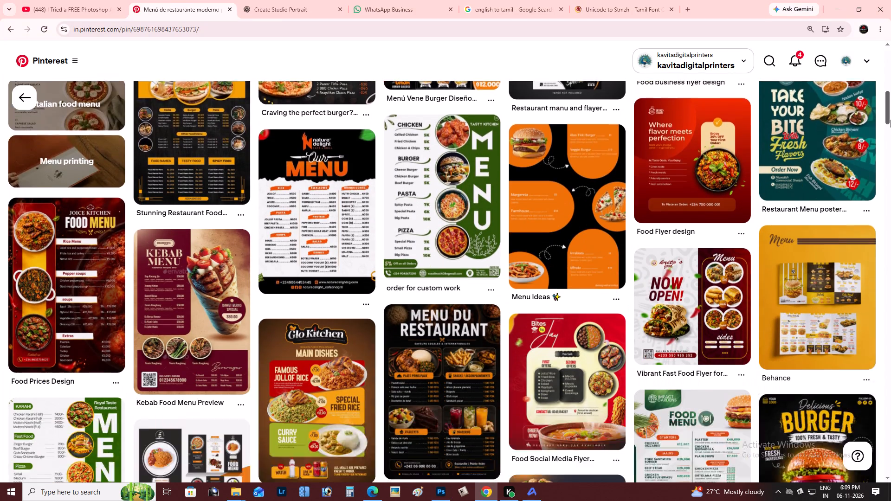
pyautogui.moveTo(890, 120); pyautogui.dragTo(890, 132)
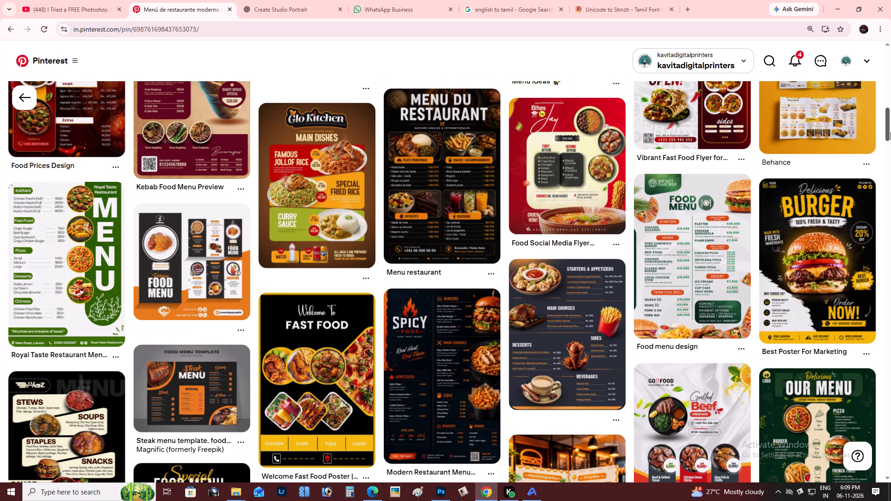
pyautogui.moveTo(890, 132); pyautogui.dragTo(890, 147)
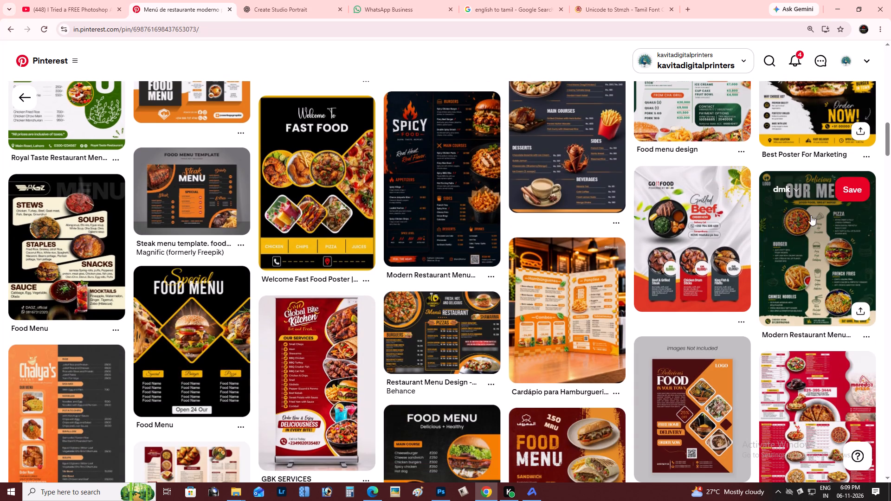
pyautogui.click(794, 241)
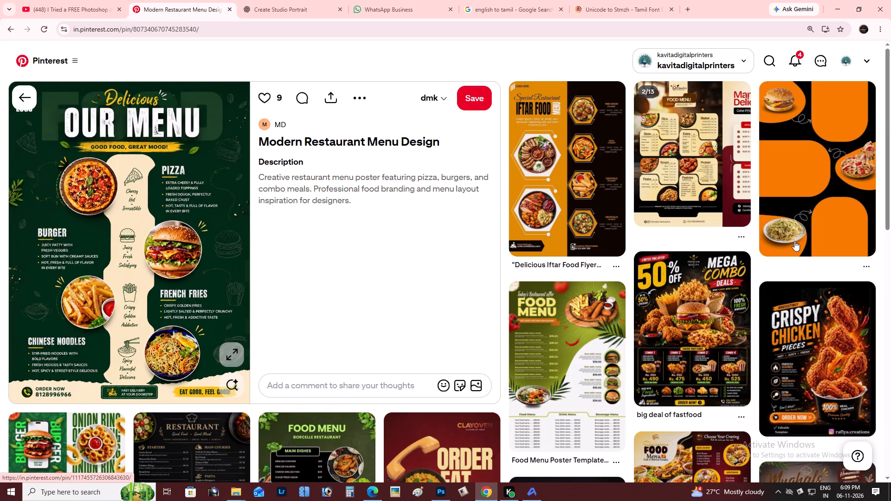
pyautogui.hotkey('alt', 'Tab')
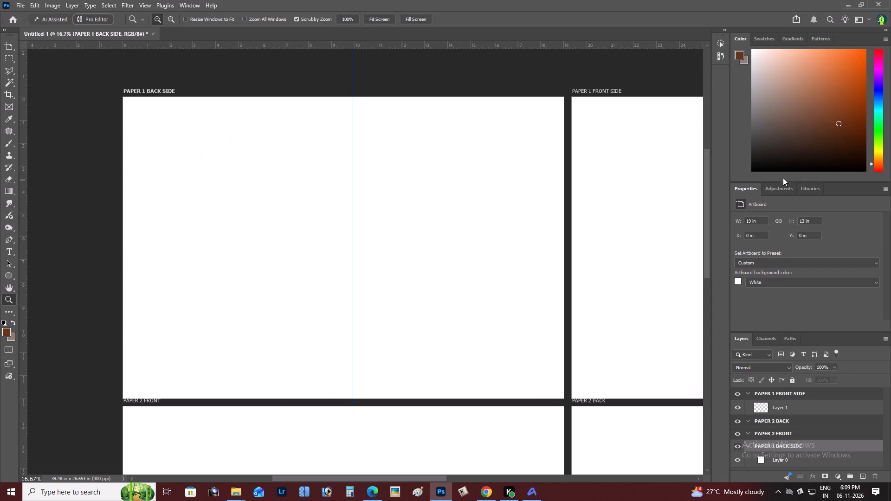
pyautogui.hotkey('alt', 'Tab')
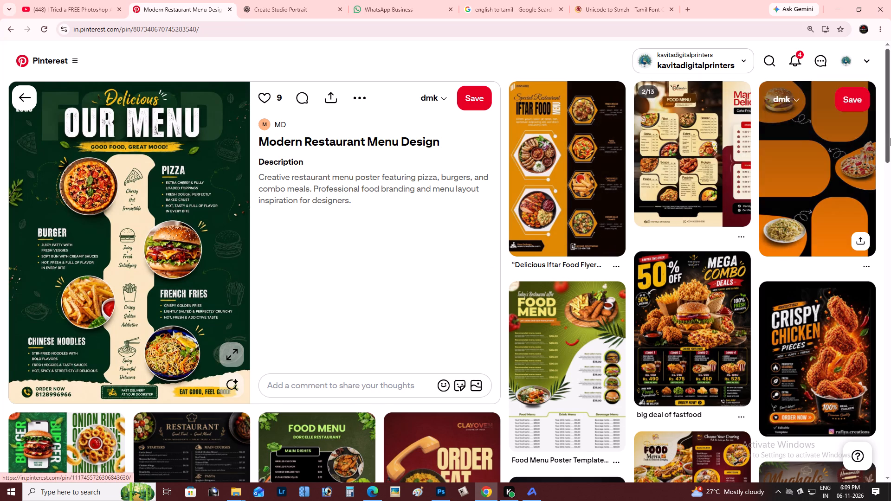
# Look through the pins related to Modern Restaurant Menu Design for layout ideas, returning to the opened design.
pyautogui.moveTo(890, 141); pyautogui.dragTo(890, 206)
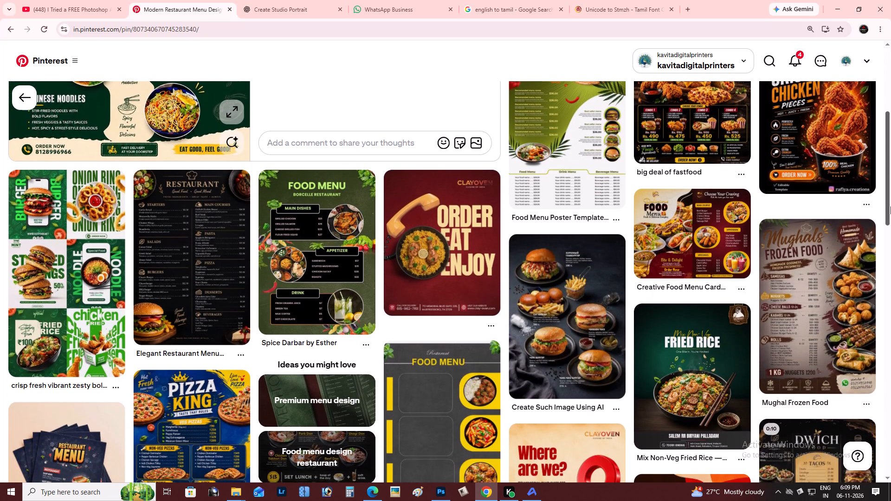
pyautogui.moveTo(890, 206); pyautogui.dragTo(890, 219)
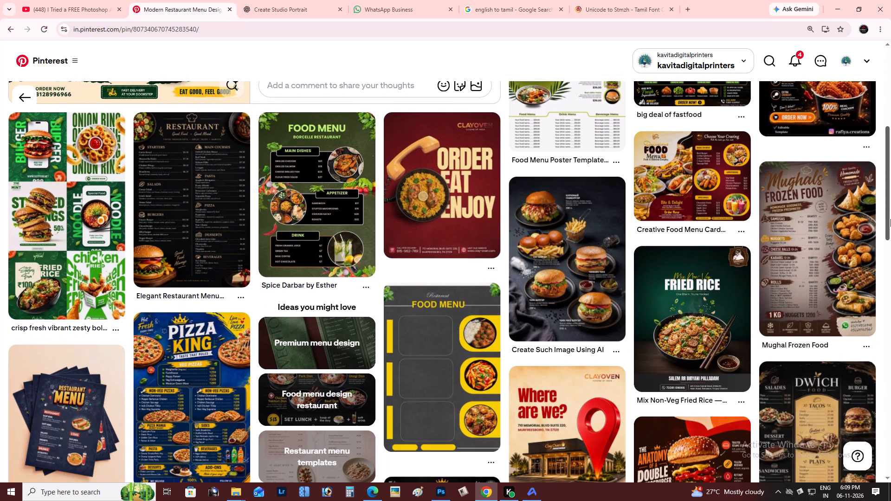
pyautogui.moveTo(890, 219); pyautogui.dragTo(890, 289)
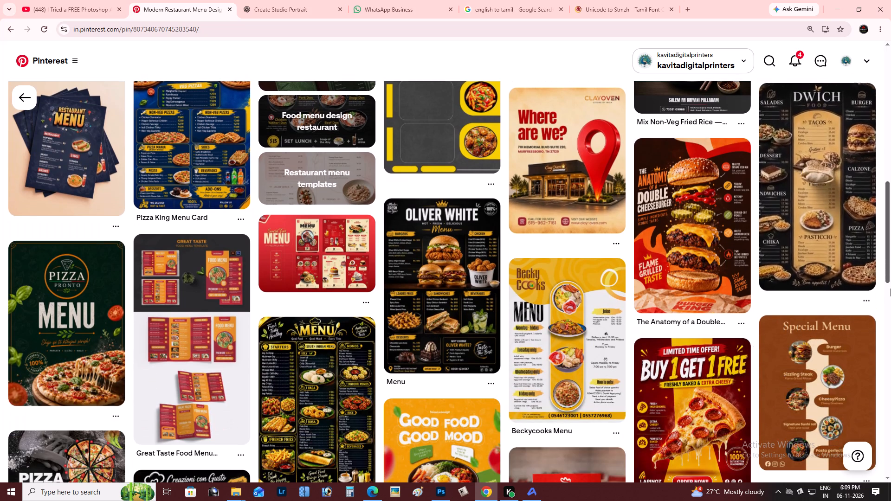
pyautogui.moveTo(890, 289); pyautogui.dragTo(890, 322)
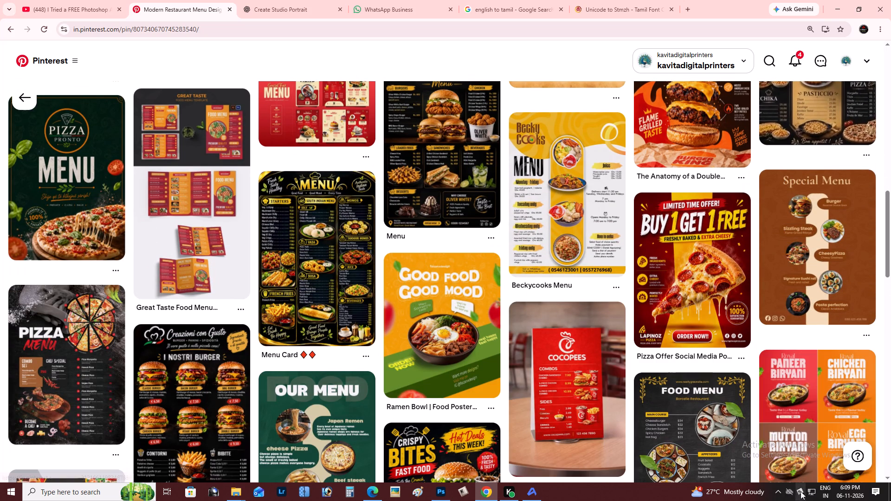
pyautogui.rightClick(801, 491)
pyautogui.click(801, 487)
pyautogui.moveTo(886, 255); pyautogui.dragTo(890, 278)
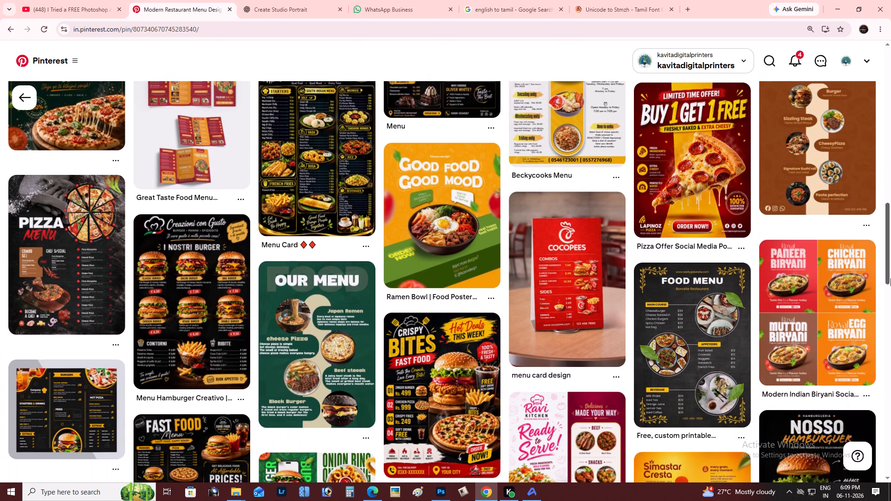
pyautogui.moveTo(890, 278); pyautogui.dragTo(890, 162)
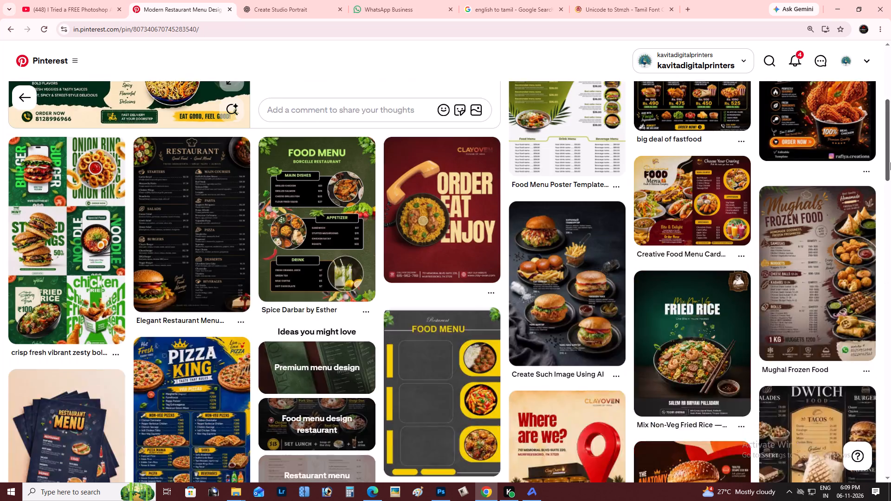
pyautogui.moveTo(890, 162); pyautogui.dragTo(890, 115)
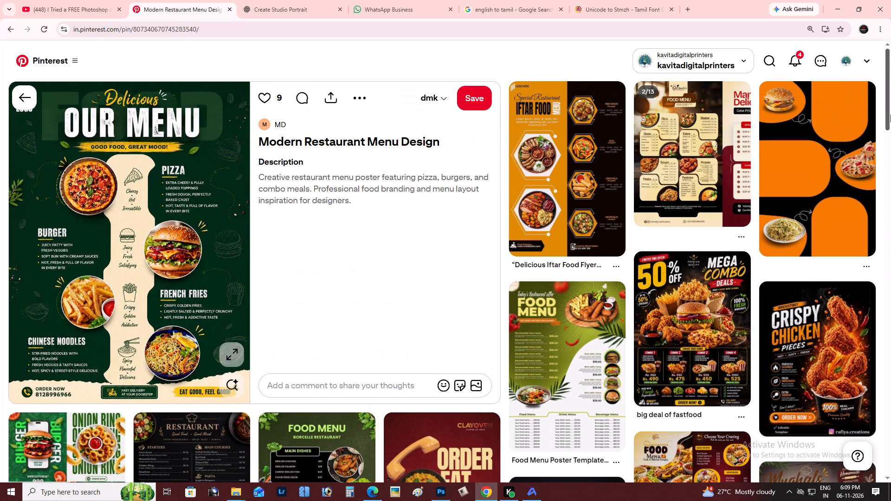
# Browse further through the related menu pins and open the green Food Bi-Fold brochure Design pin.
pyautogui.moveTo(890, 115); pyautogui.dragTo(890, 141)
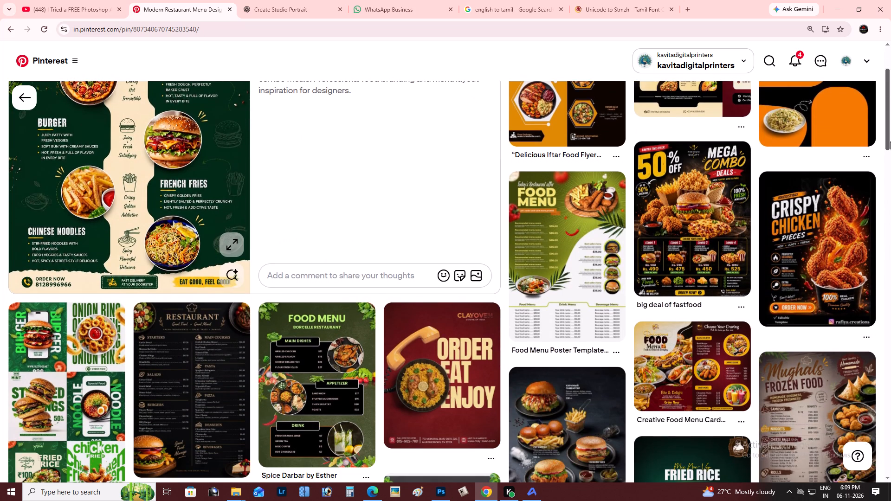
pyautogui.moveTo(890, 141); pyautogui.dragTo(888, 215)
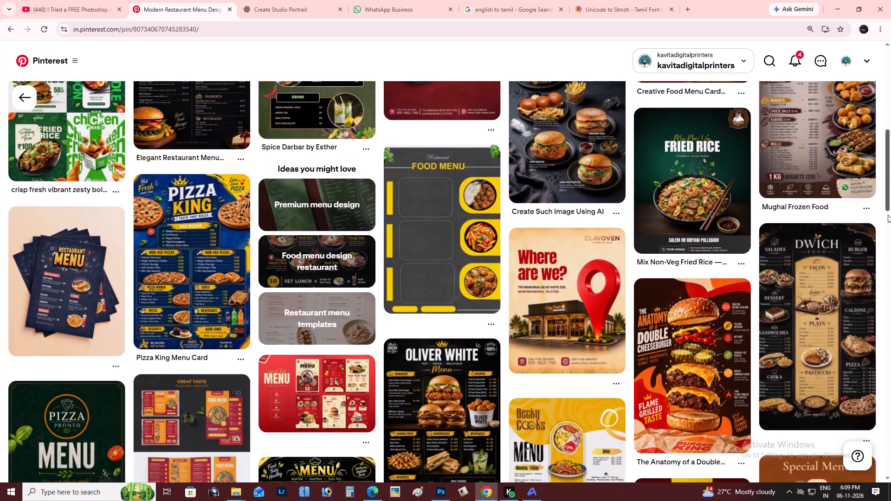
pyautogui.moveTo(888, 215); pyautogui.dragTo(882, 242)
pyautogui.moveTo(882, 242); pyautogui.dragTo(885, 263)
pyautogui.moveTo(890, 210); pyautogui.dragTo(890, 244)
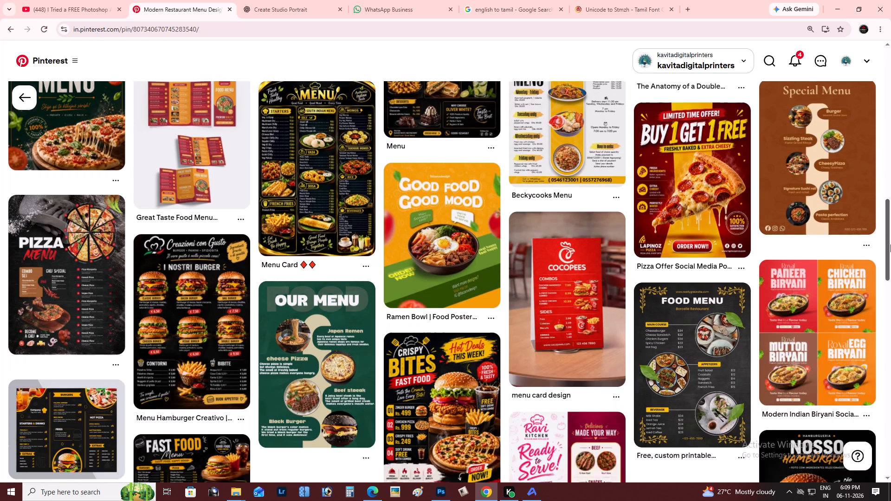
pyautogui.moveTo(890, 244); pyautogui.dragTo(890, 276)
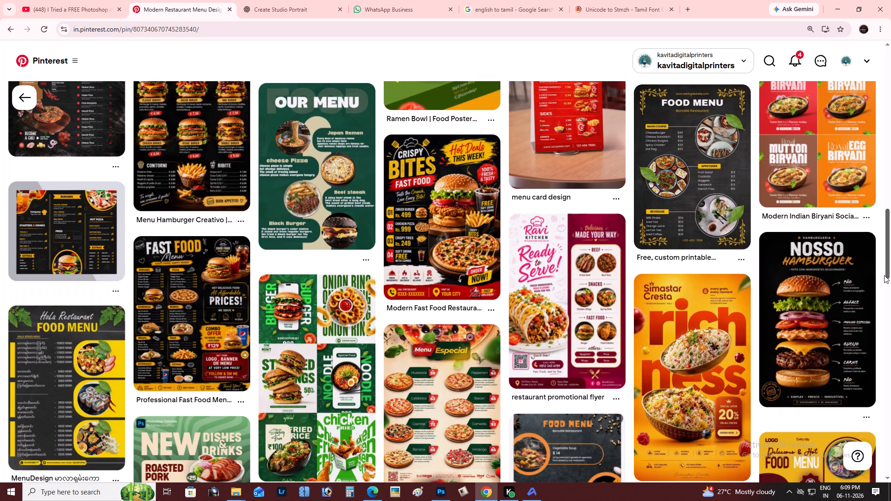
pyautogui.moveTo(890, 248); pyautogui.dragTo(890, 297)
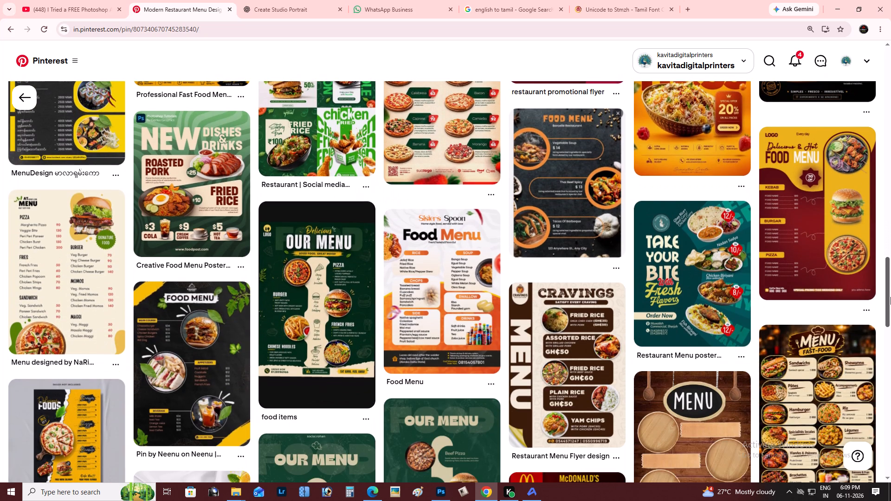
pyautogui.moveTo(890, 297); pyautogui.dragTo(890, 379)
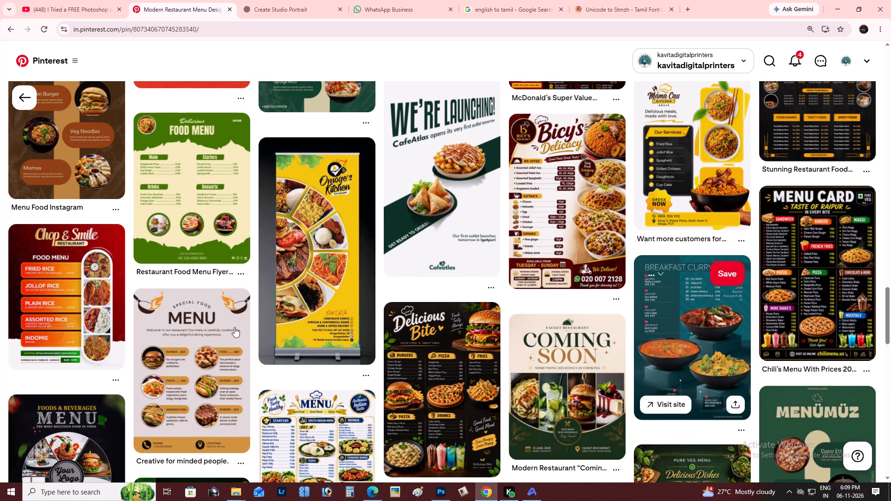
pyautogui.moveTo(890, 322); pyautogui.dragTo(890, 361)
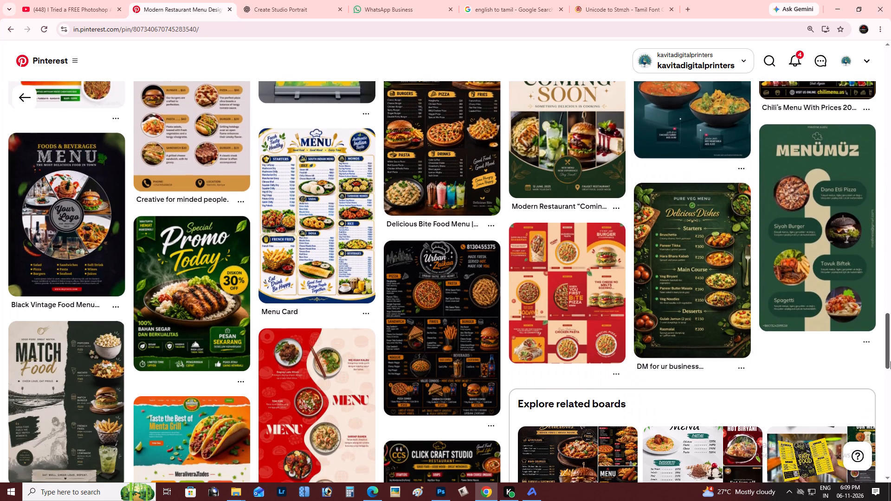
pyautogui.moveTo(890, 361); pyautogui.dragTo(890, 412)
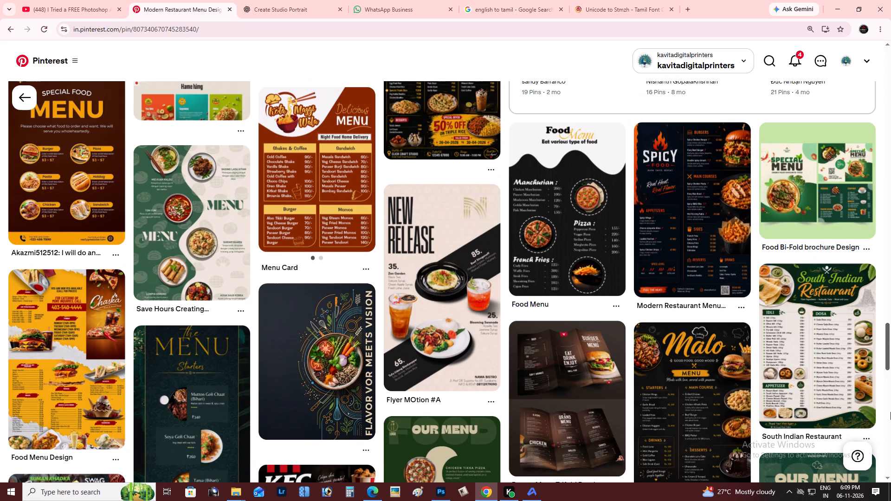
pyautogui.moveTo(890, 412); pyautogui.dragTo(890, 408)
pyautogui.click(819, 250)
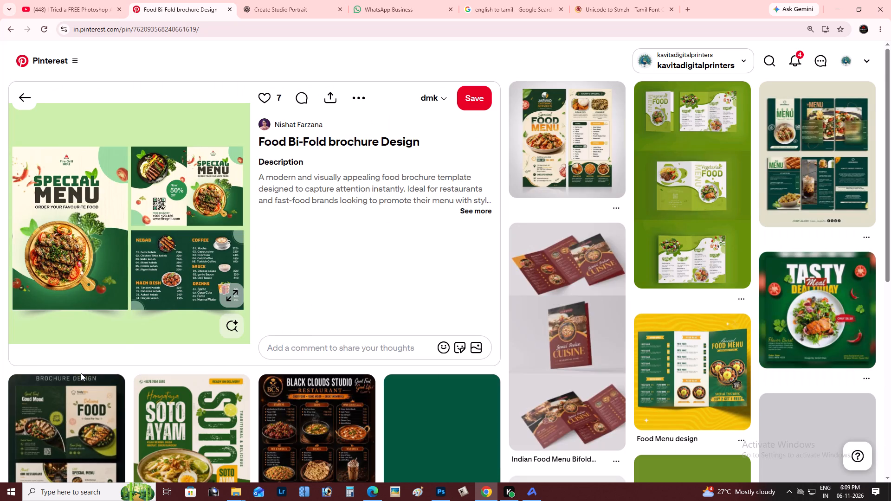
# Browse the pins related to the bi-fold brochure and open the Burger Resto Menu Bifold Brochure Template pin.
pyautogui.moveTo(890, 104); pyautogui.dragTo(890, 136)
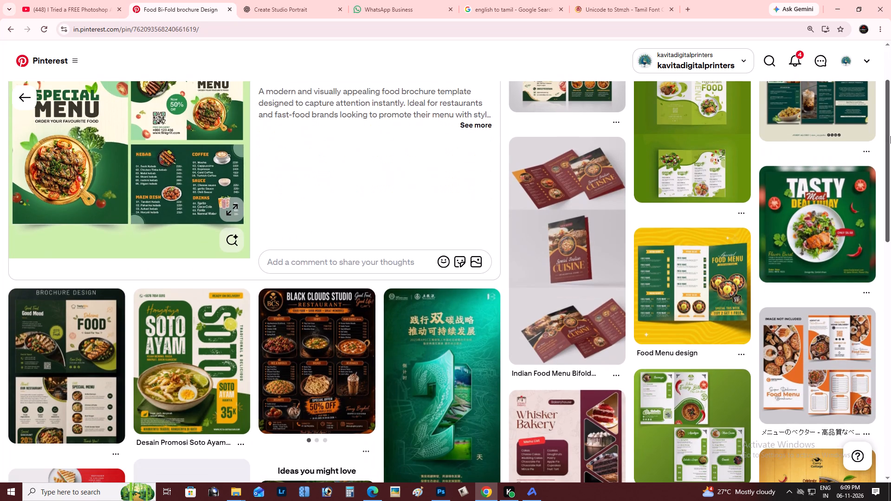
pyautogui.moveTo(890, 136); pyautogui.dragTo(890, 159)
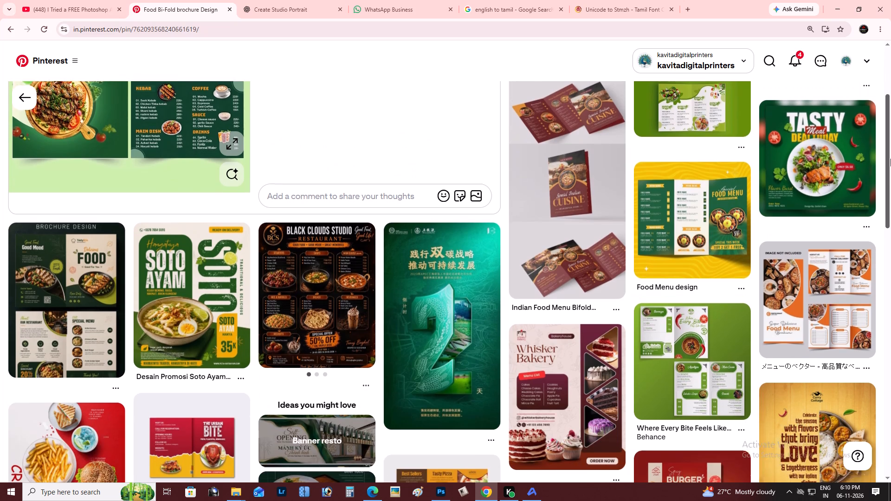
pyautogui.moveTo(890, 159); pyautogui.dragTo(889, 280)
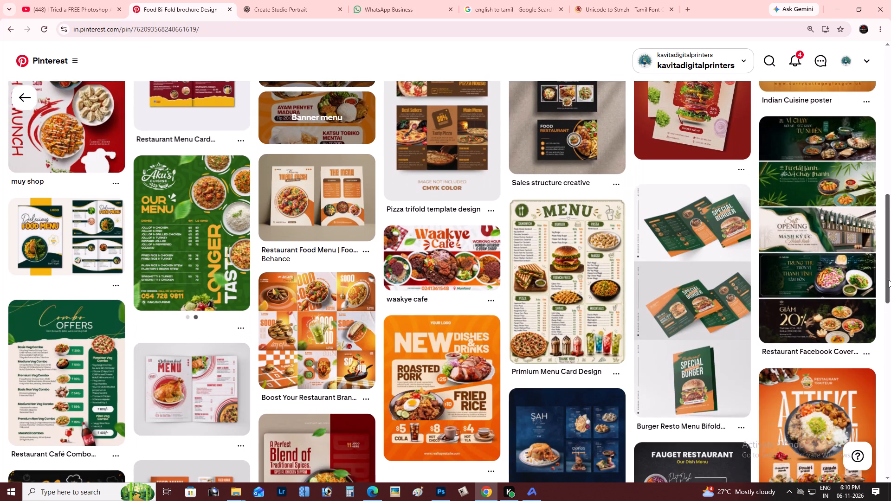
pyautogui.moveTo(889, 280); pyautogui.dragTo(889, 287)
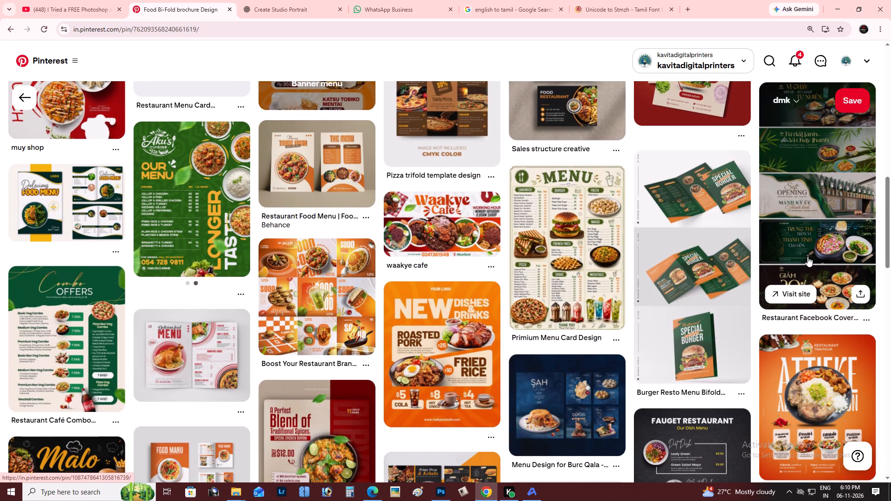
pyautogui.moveTo(890, 225); pyautogui.dragTo(890, 241)
pyautogui.click(674, 180)
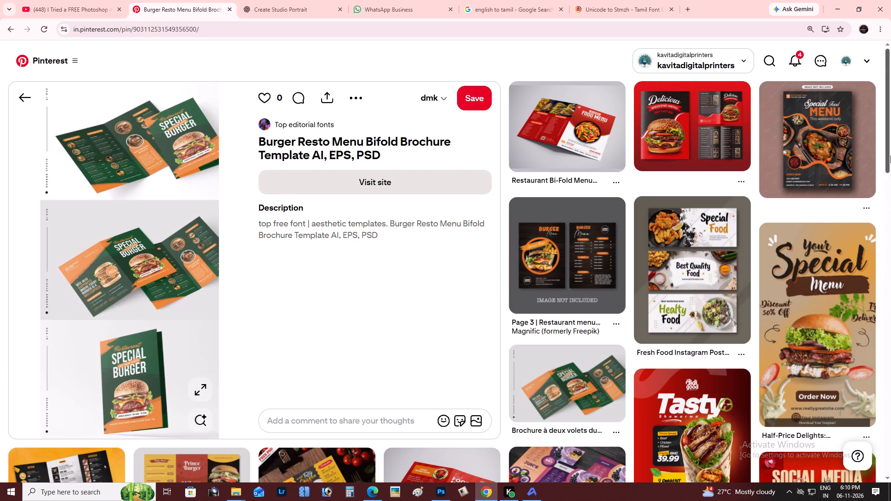
# Examine the bifold and trifold menu pins related to the burger brochure and open the dark green and cream folded menu mockup.
pyautogui.moveTo(890, 152); pyautogui.dragTo(890, 288)
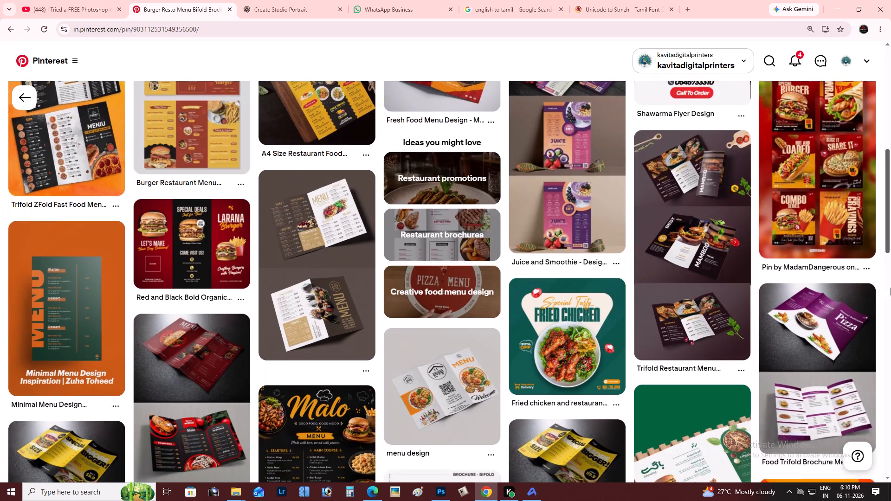
pyautogui.moveTo(890, 288); pyautogui.dragTo(890, 409)
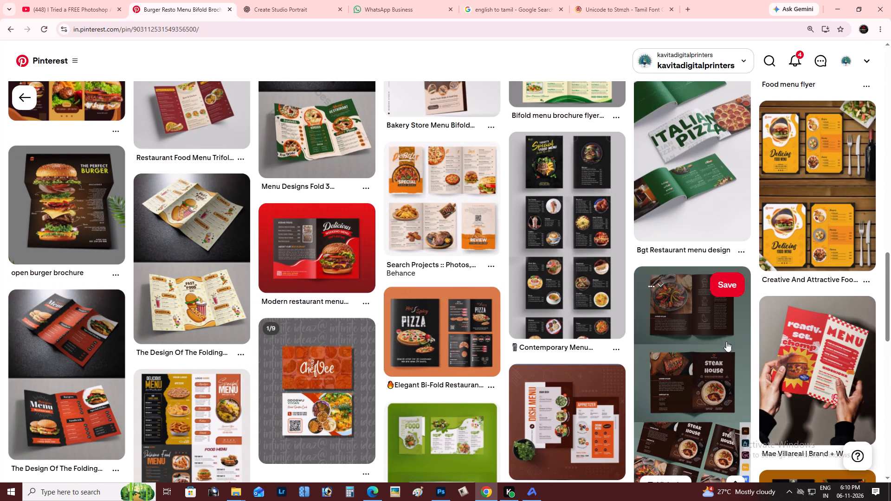
pyautogui.moveTo(890, 269); pyautogui.dragTo(890, 250)
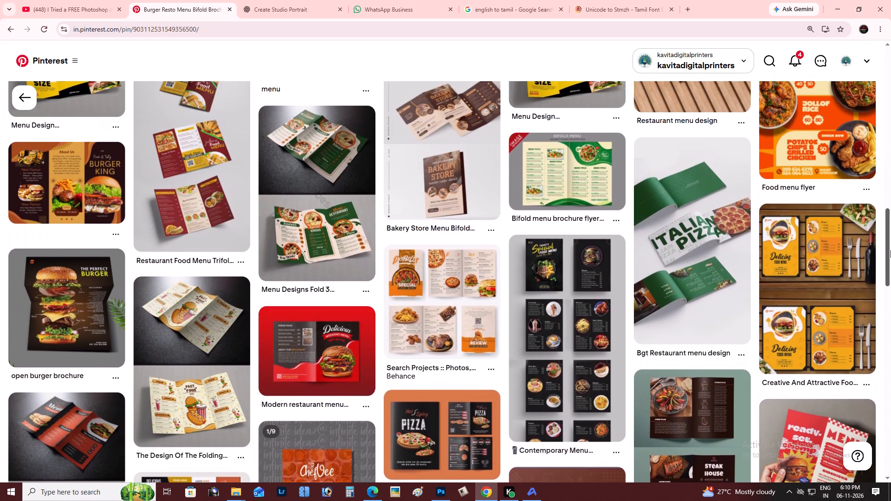
pyautogui.moveTo(890, 250); pyautogui.dragTo(890, 326)
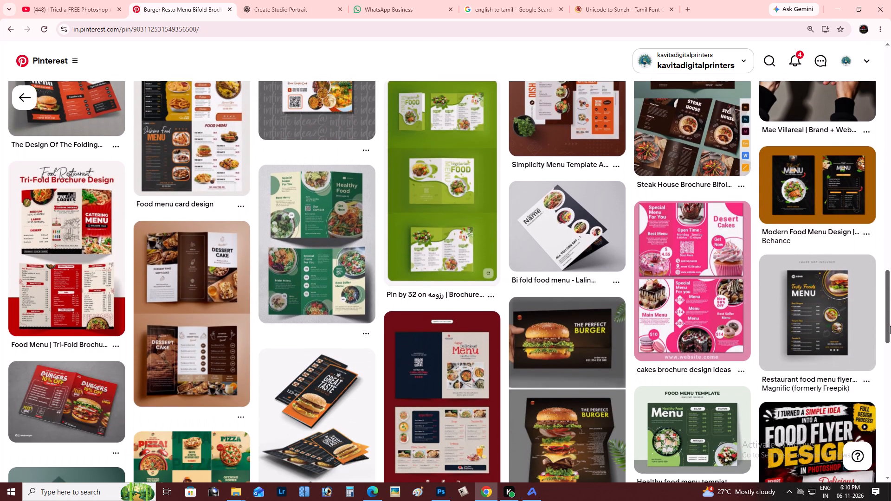
pyautogui.moveTo(890, 326); pyautogui.dragTo(890, 356)
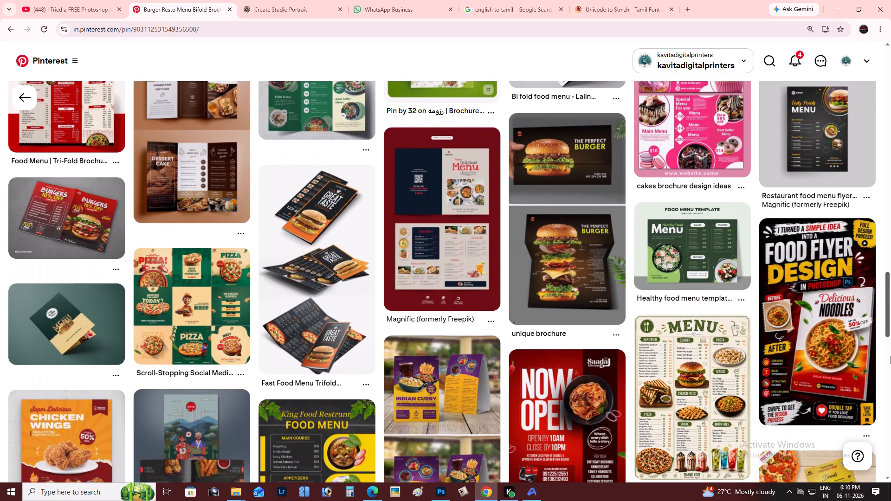
pyautogui.moveTo(890, 356); pyautogui.dragTo(890, 358)
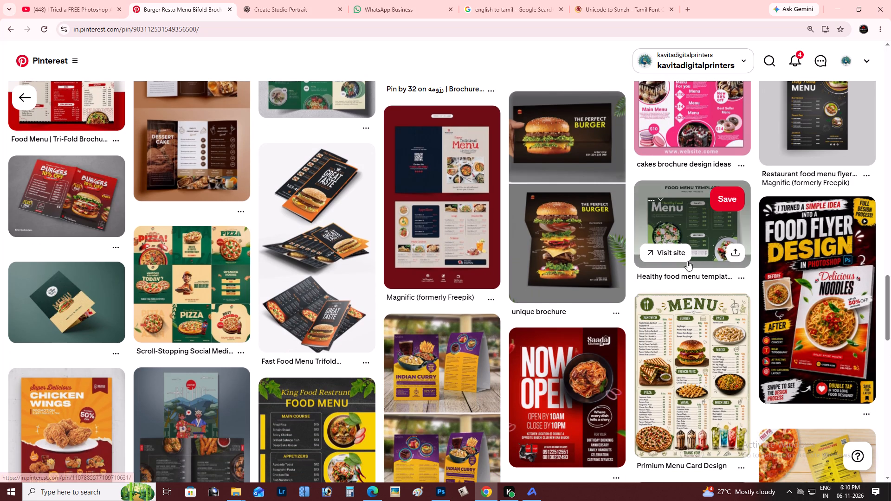
pyautogui.moveTo(888, 310); pyautogui.dragTo(890, 336)
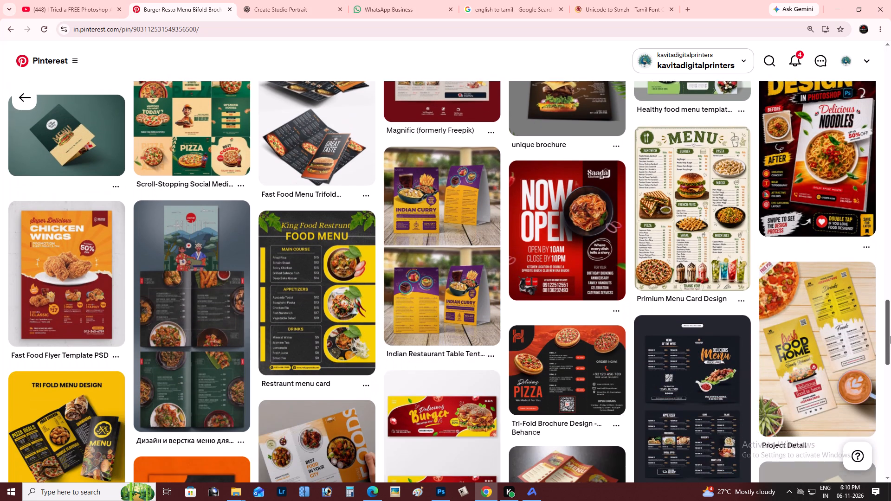
pyautogui.moveTo(890, 336); pyautogui.dragTo(890, 320)
pyautogui.click(30, 263)
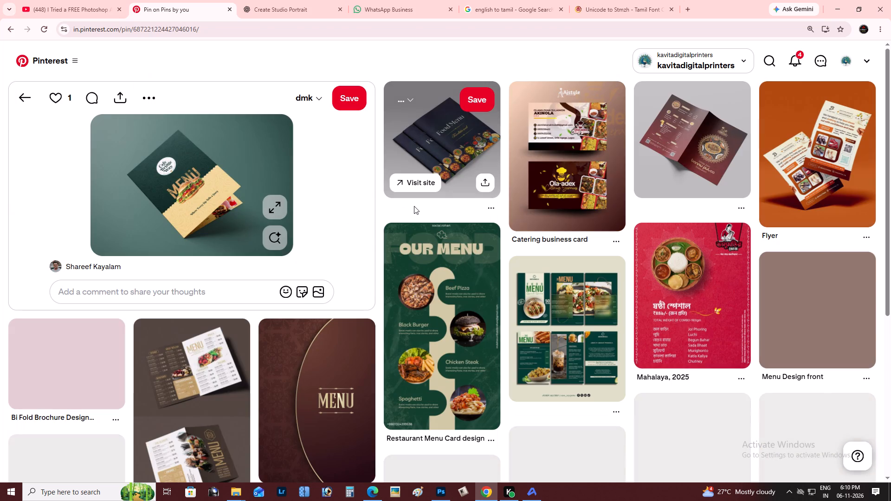
# Examine the pins related to the dark green and cream folded menu mockup for bifold layout and cover ideas.
pyautogui.moveTo(890, 166); pyautogui.dragTo(890, 182)
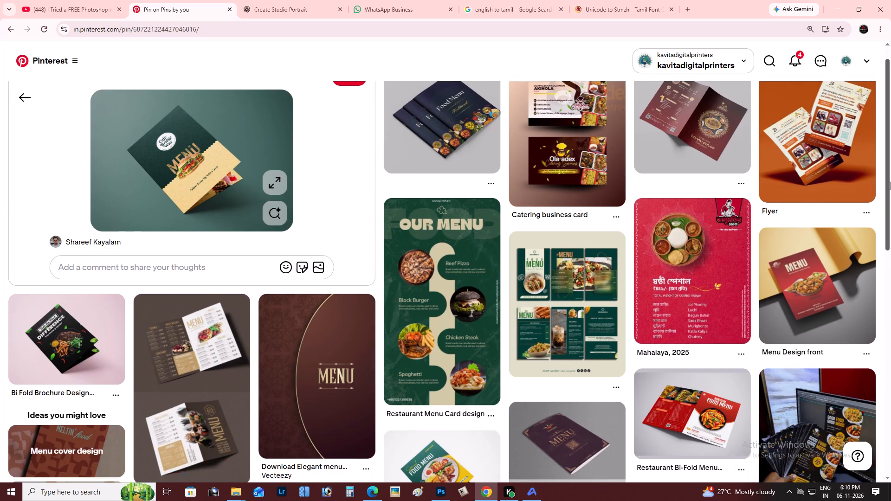
pyautogui.moveTo(890, 182); pyautogui.dragTo(890, 250)
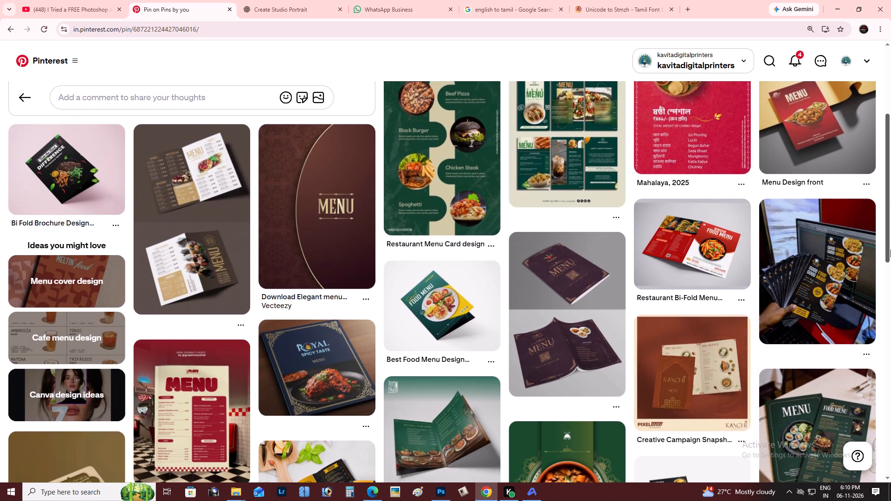
pyautogui.moveTo(890, 250); pyautogui.dragTo(890, 312)
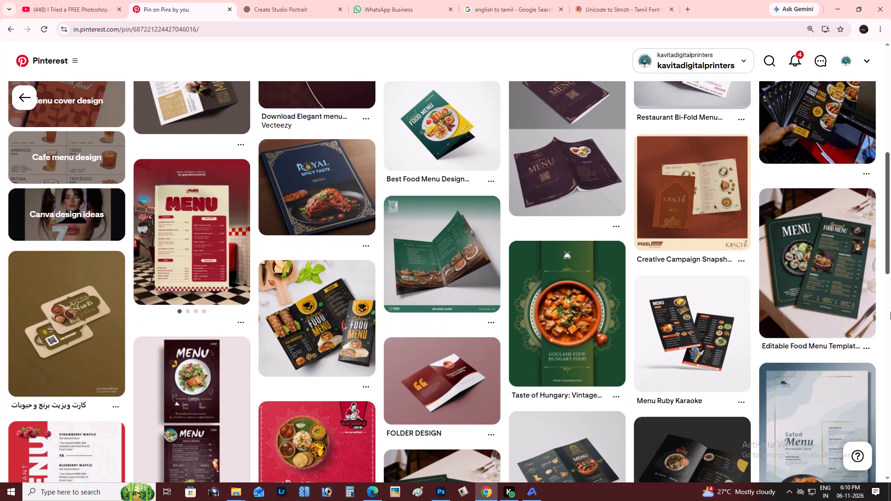
pyautogui.moveTo(890, 312); pyautogui.dragTo(890, 346)
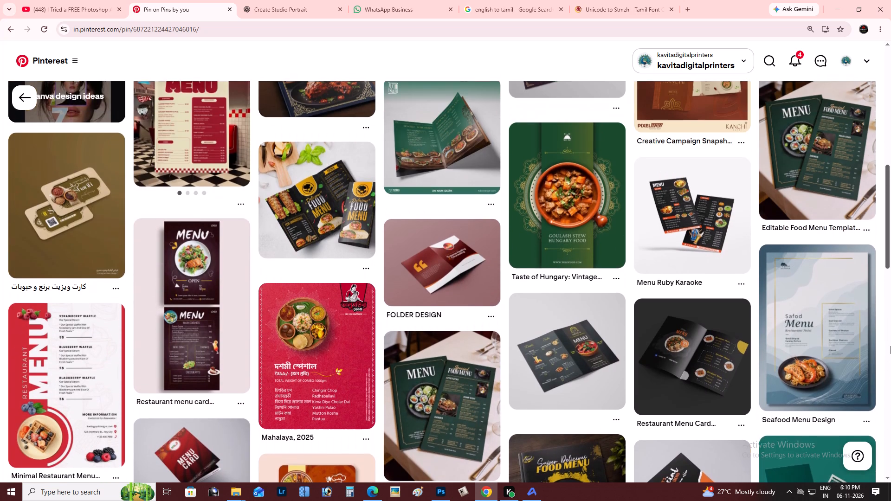
pyautogui.moveTo(890, 346); pyautogui.dragTo(890, 346)
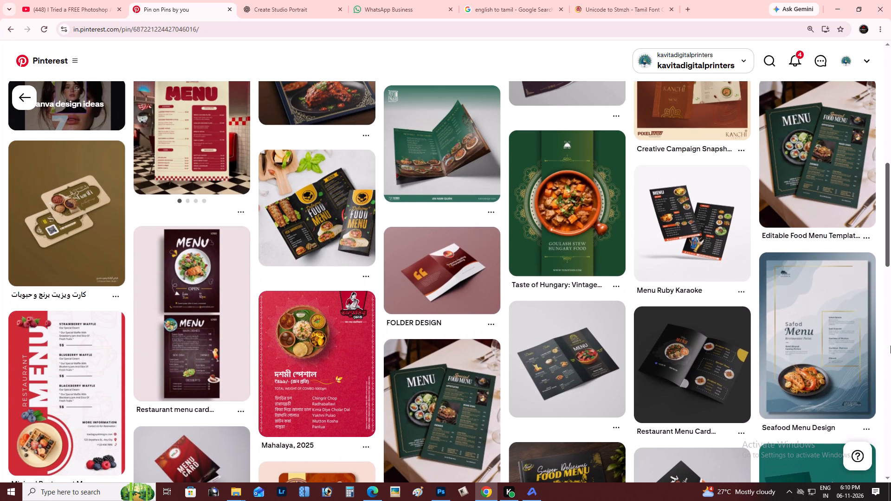
pyautogui.moveTo(890, 346); pyautogui.dragTo(890, 412)
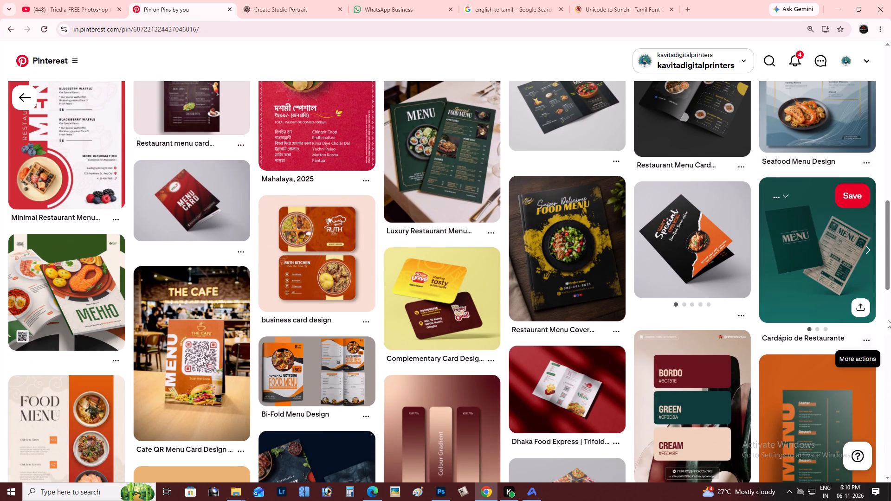
pyautogui.moveTo(890, 271); pyautogui.dragTo(890, 285)
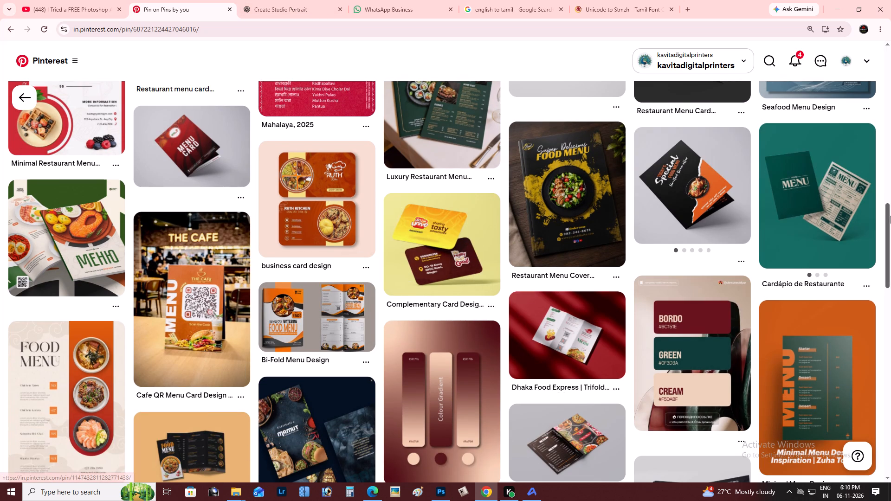
pyautogui.moveTo(890, 216); pyautogui.dragTo(890, 303)
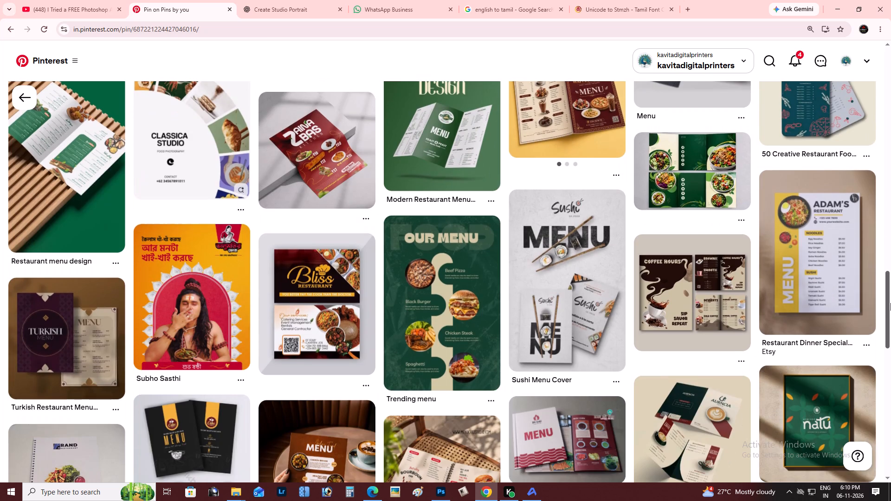
pyautogui.moveTo(890, 303); pyautogui.dragTo(890, 356)
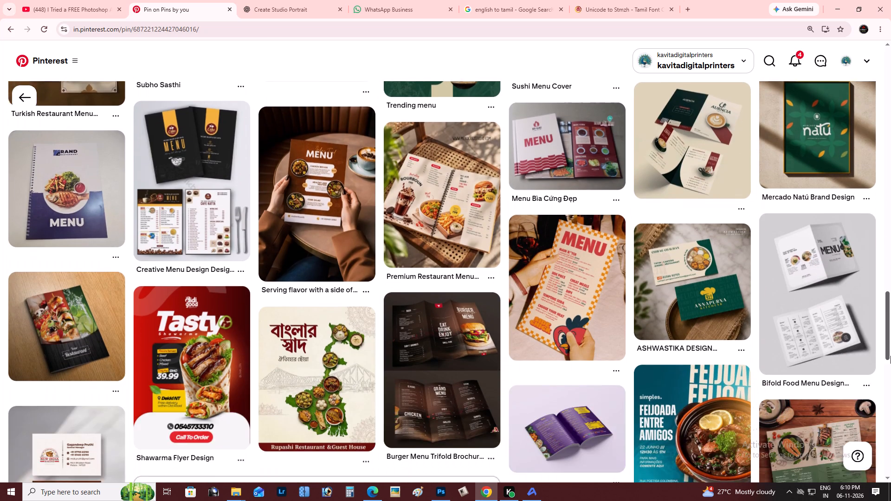
pyautogui.moveTo(890, 356); pyautogui.dragTo(890, 438)
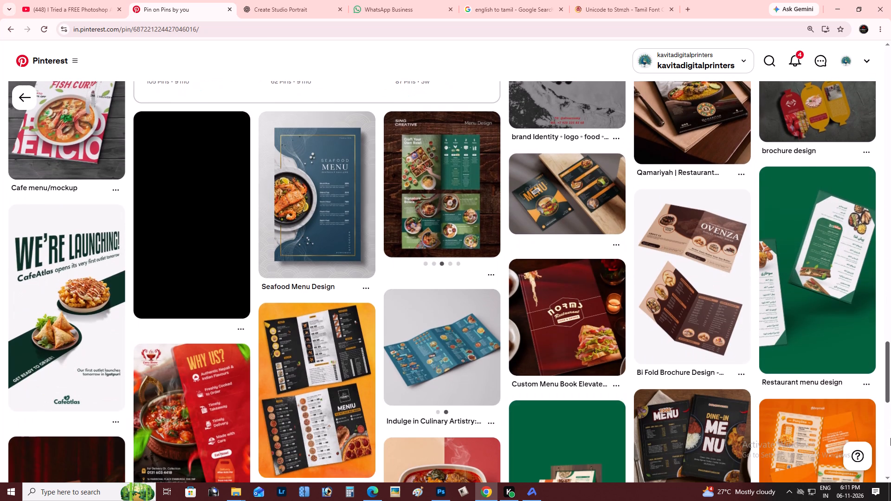
pyautogui.moveTo(890, 438); pyautogui.dragTo(890, 484)
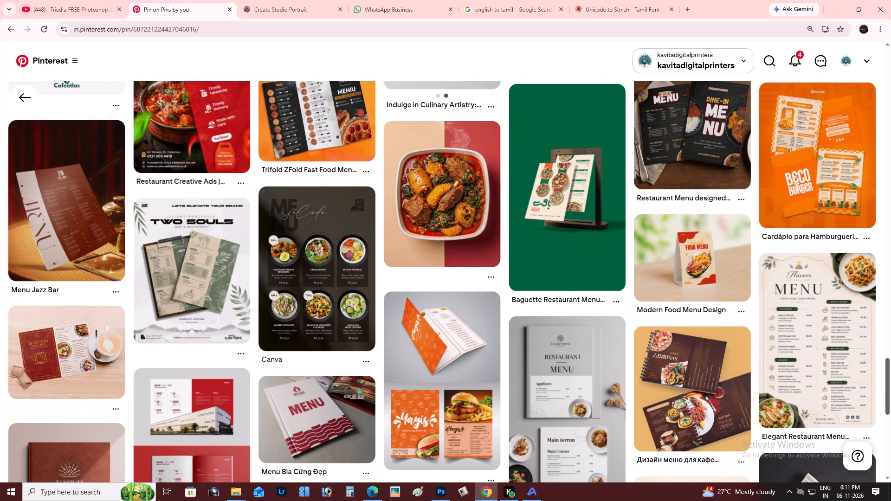
pyautogui.moveTo(890, 484); pyautogui.dragTo(890, 500)
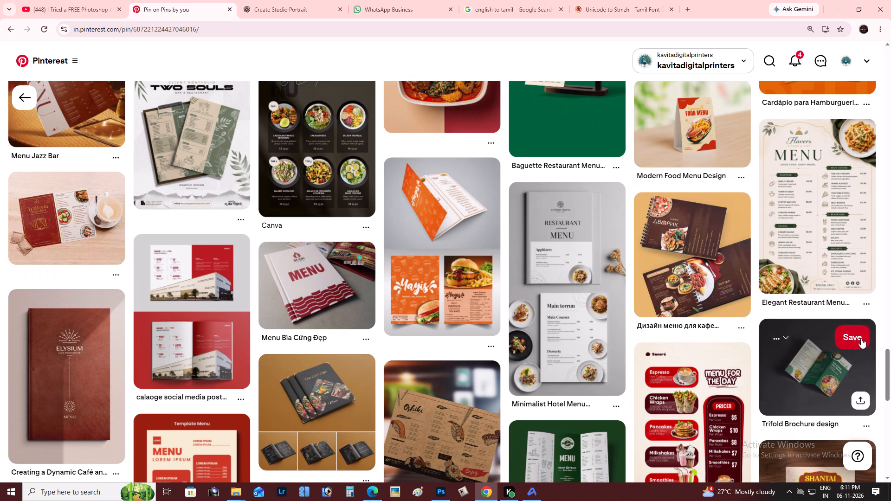
pyautogui.moveTo(890, 356); pyautogui.dragTo(890, 397)
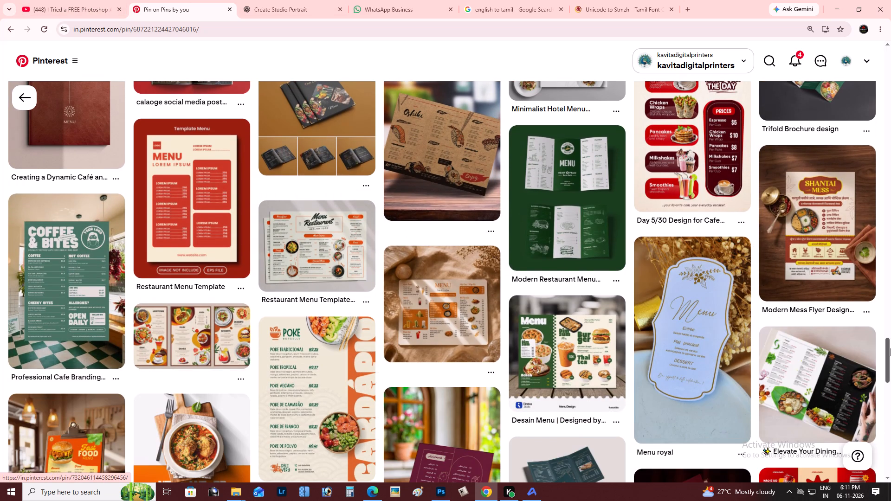
pyautogui.moveTo(890, 350); pyautogui.dragTo(890, 398)
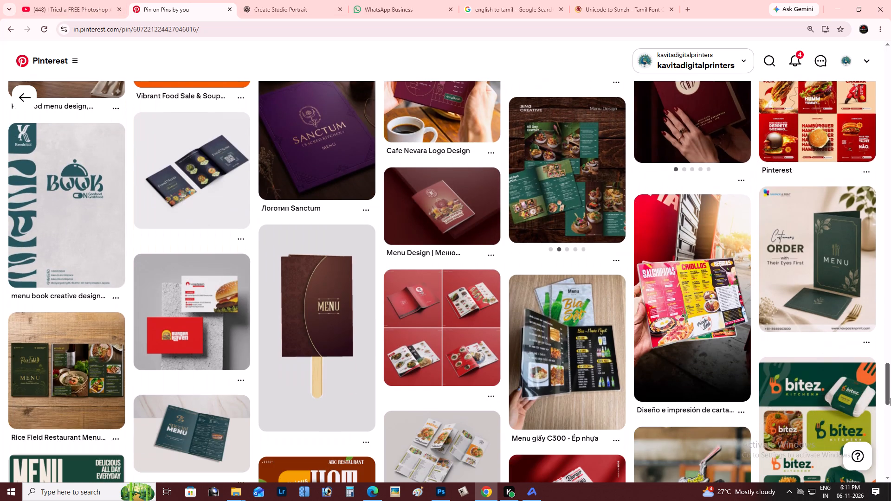
pyautogui.moveTo(890, 398); pyautogui.dragTo(890, 409)
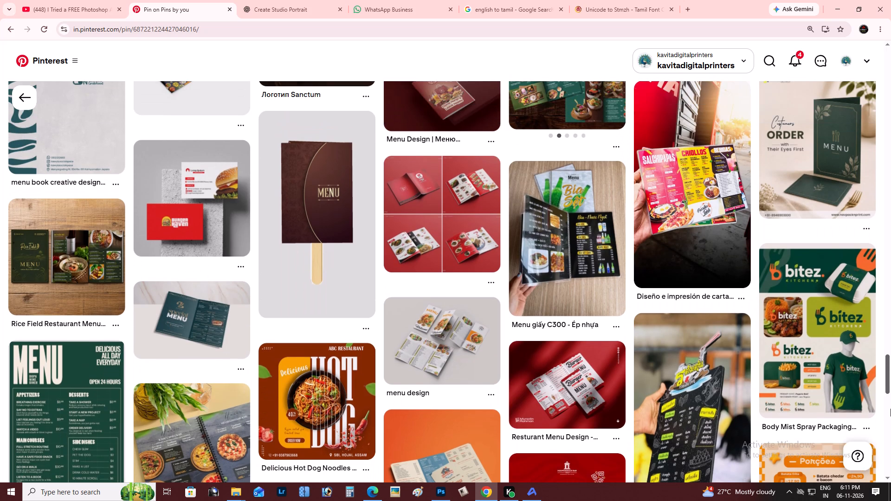
pyautogui.moveTo(890, 409); pyautogui.dragTo(890, 440)
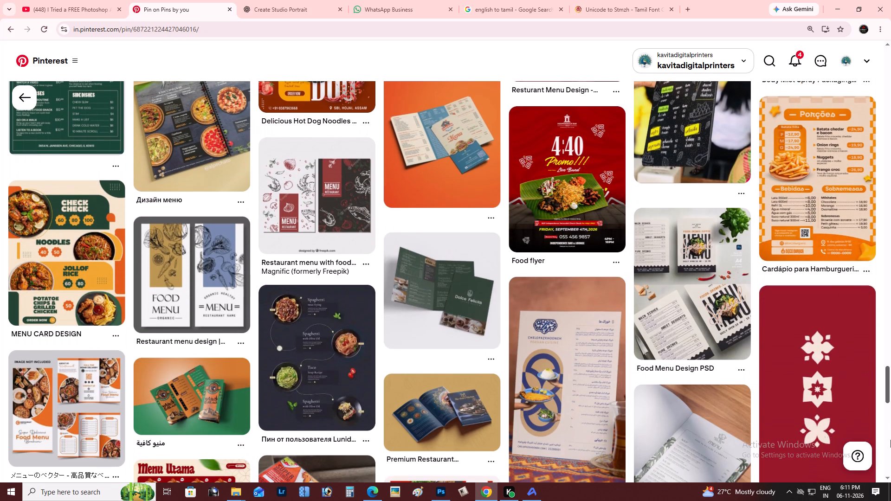
pyautogui.moveTo(890, 440); pyautogui.dragTo(890, 496)
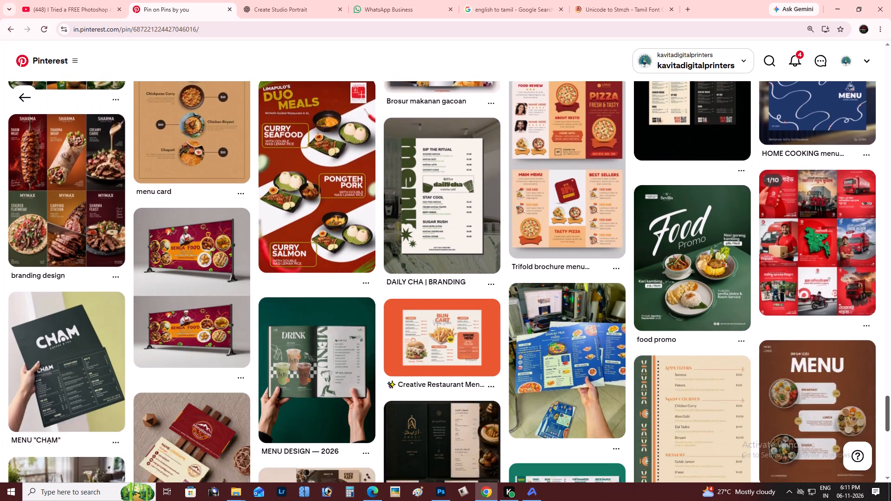
# Examine more of the related pins below the folded menu mockup for restaurant menu layout and cover ideas.
pyautogui.moveTo(890, 496); pyautogui.dragTo(890, 500)
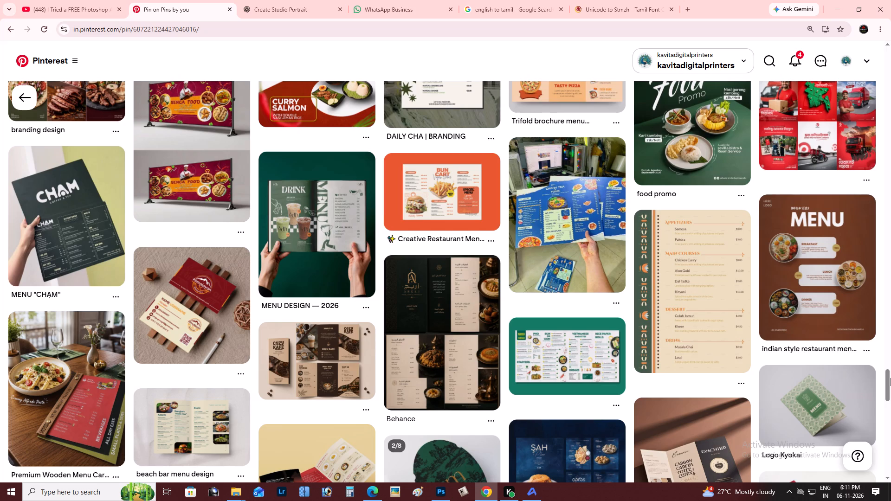
pyautogui.moveTo(890, 378); pyautogui.dragTo(885, 398)
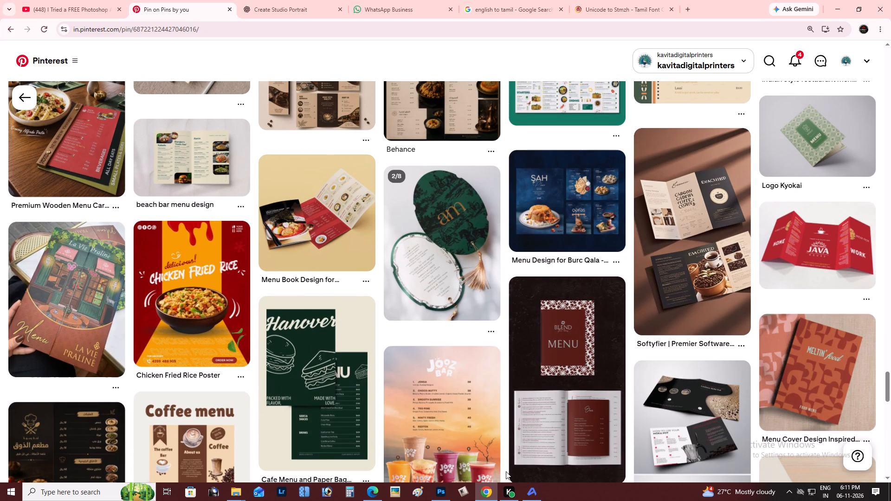
pyautogui.moveTo(890, 392); pyautogui.dragTo(890, 424)
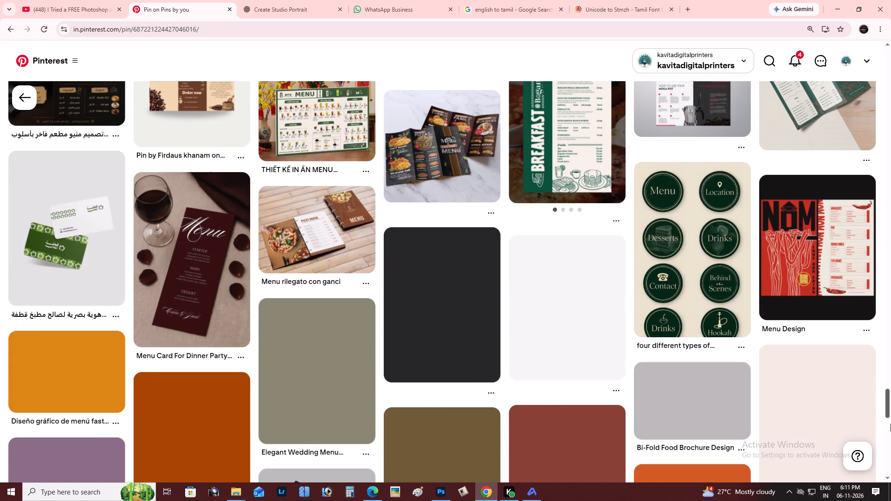
pyautogui.moveTo(890, 424); pyautogui.dragTo(890, 437)
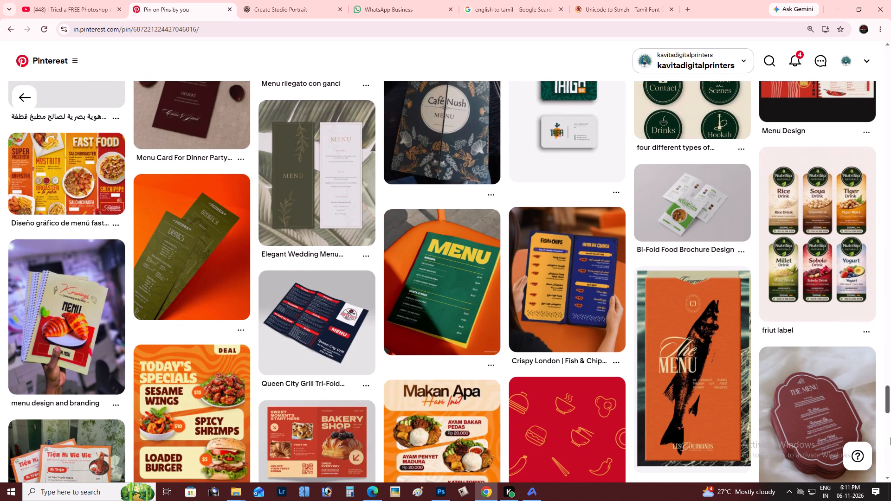
pyautogui.moveTo(890, 437); pyautogui.dragTo(890, 459)
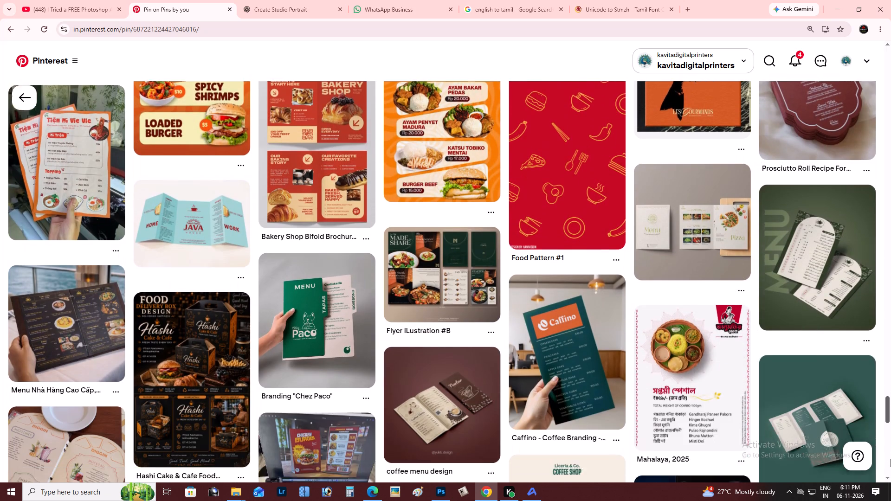
pyautogui.moveTo(890, 459); pyautogui.dragTo(890, 463)
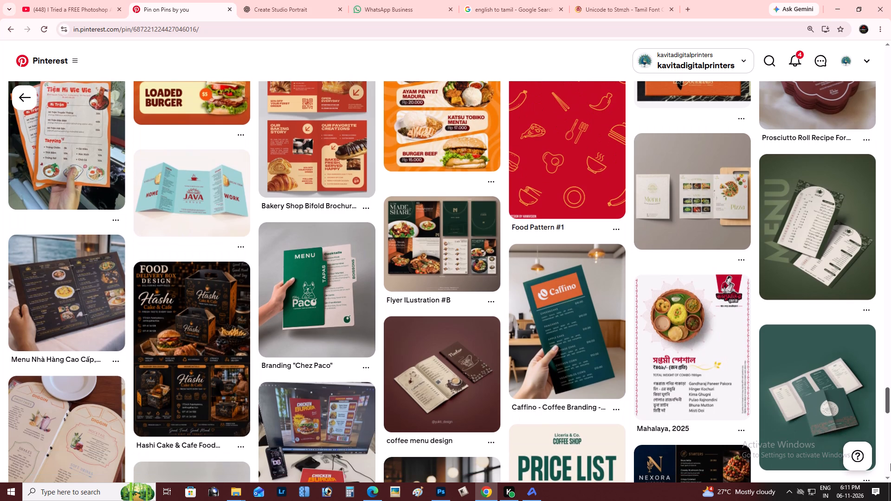
pyautogui.moveTo(890, 463); pyautogui.dragTo(890, 469)
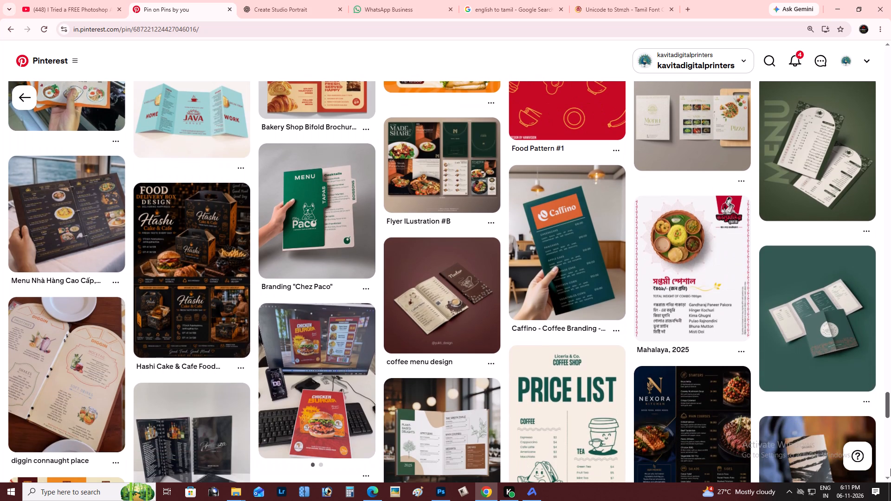
pyautogui.moveTo(890, 469); pyautogui.dragTo(890, 469)
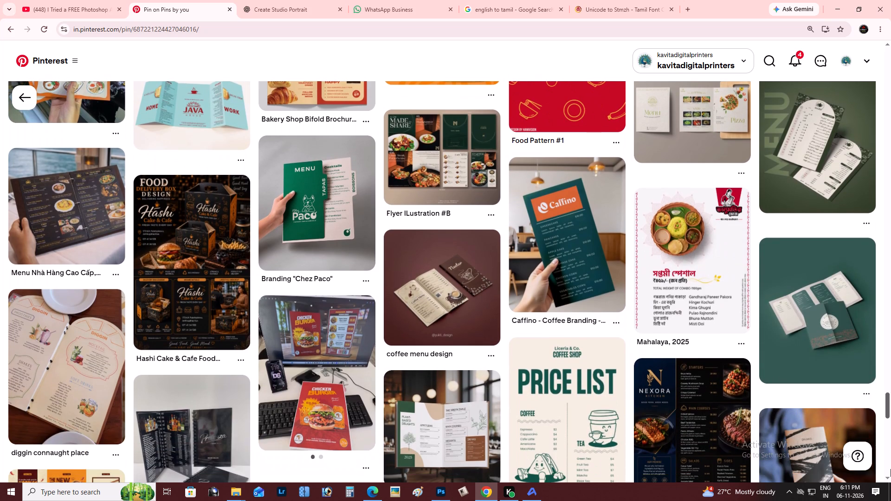
pyautogui.moveTo(890, 469); pyautogui.dragTo(890, 469)
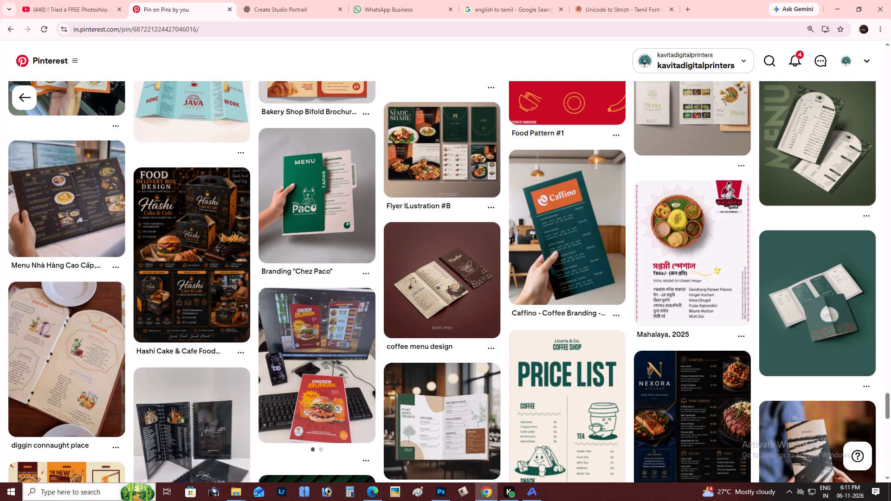
# Find Firefox through the system search and launch it.
pyautogui.click(40, 493)
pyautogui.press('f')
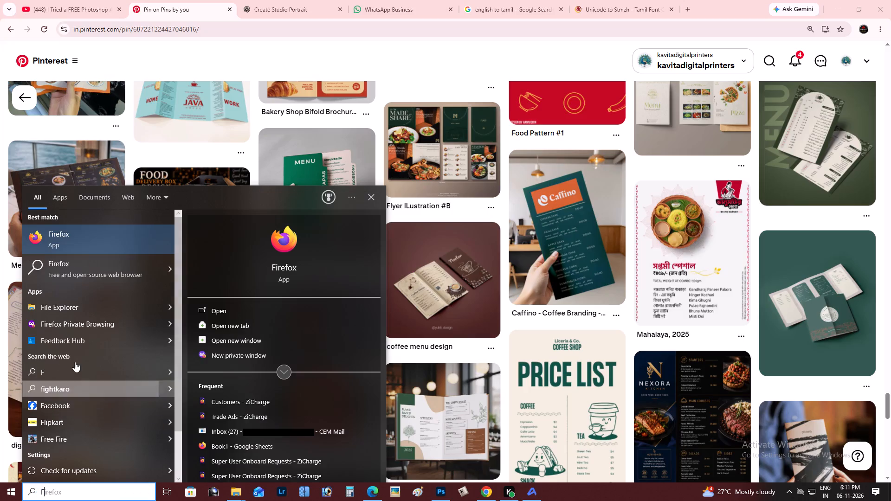
pyautogui.click(94, 231)
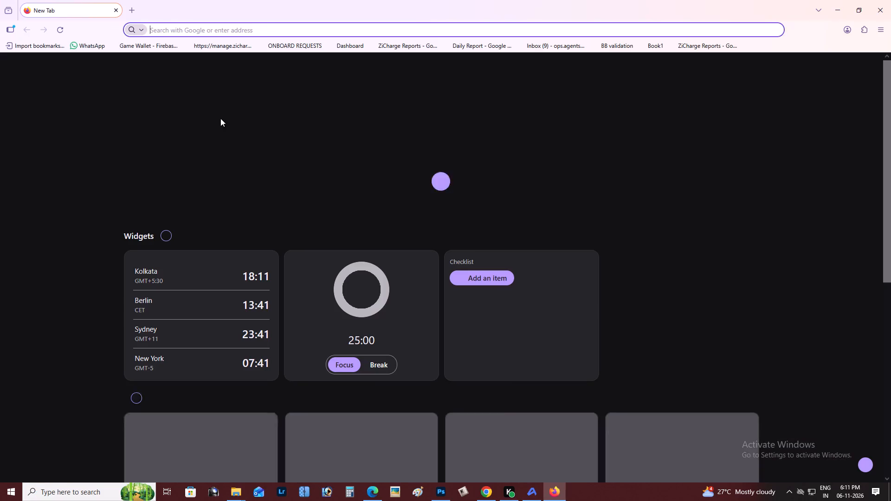
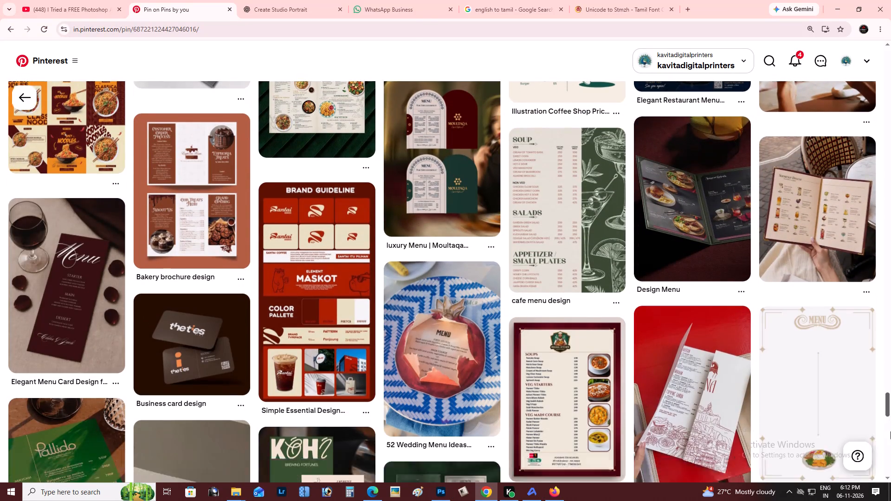
# Look further through the pins related to the folded menu mockup for more restaurant menu card and brochure layout references.
pyautogui.moveTo(890, 431); pyautogui.dragTo(890, 454)
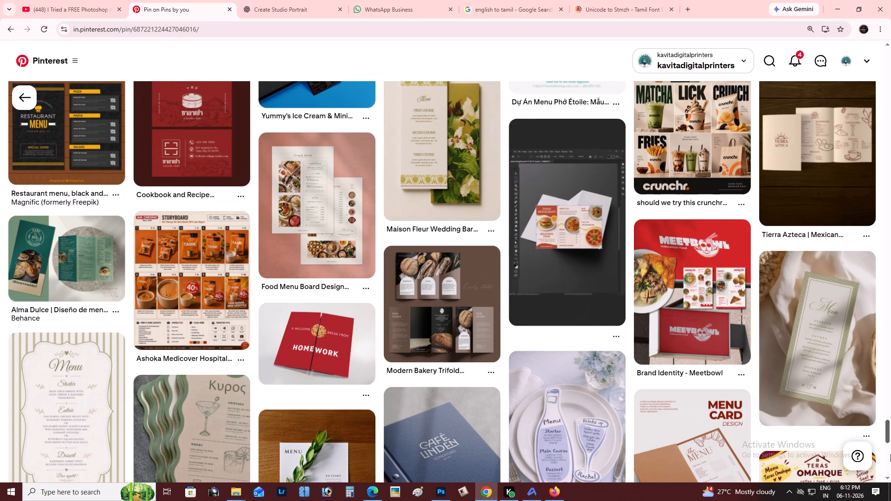
pyautogui.moveTo(890, 454); pyautogui.dragTo(890, 449)
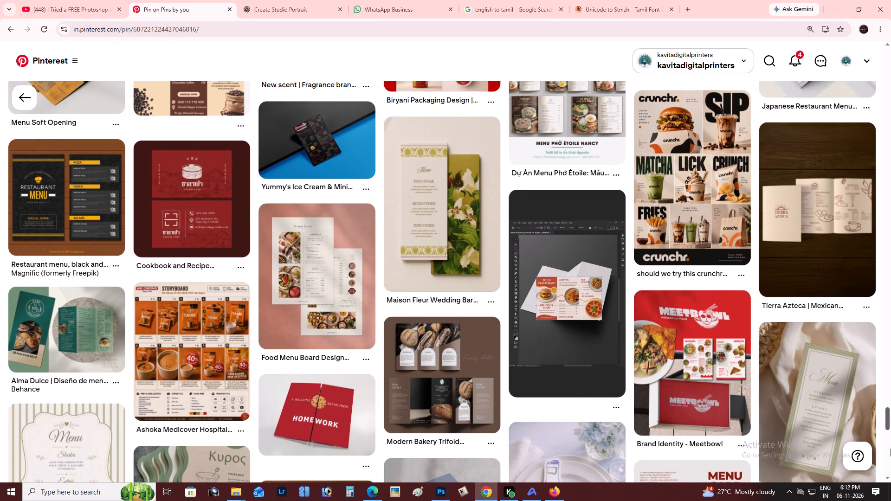
pyautogui.moveTo(890, 449); pyautogui.dragTo(890, 465)
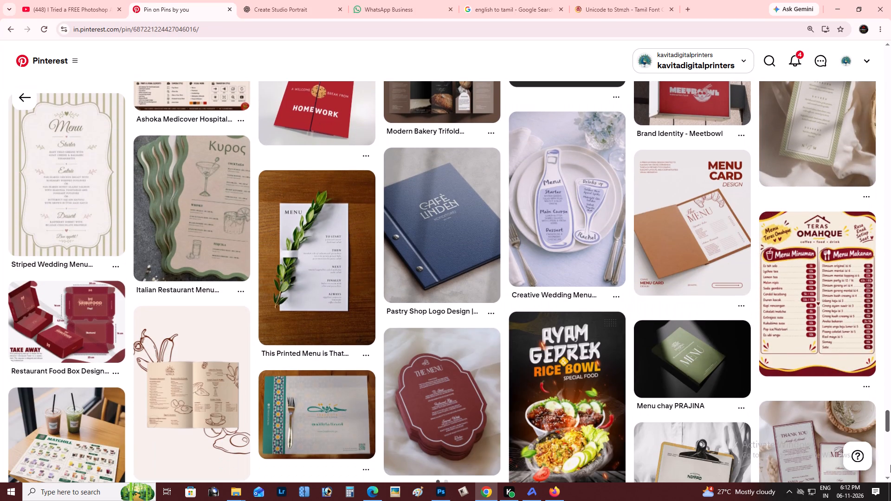
pyautogui.moveTo(890, 465); pyautogui.dragTo(890, 487)
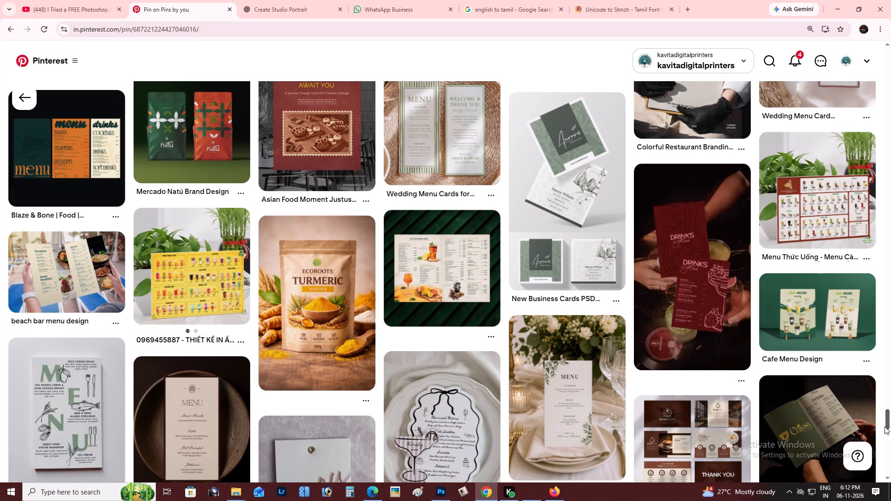
# Browse further through the pins related to the folded menu mockup and open the green and cream salad brochure pin.
pyautogui.moveTo(887, 417); pyautogui.dragTo(890, 448)
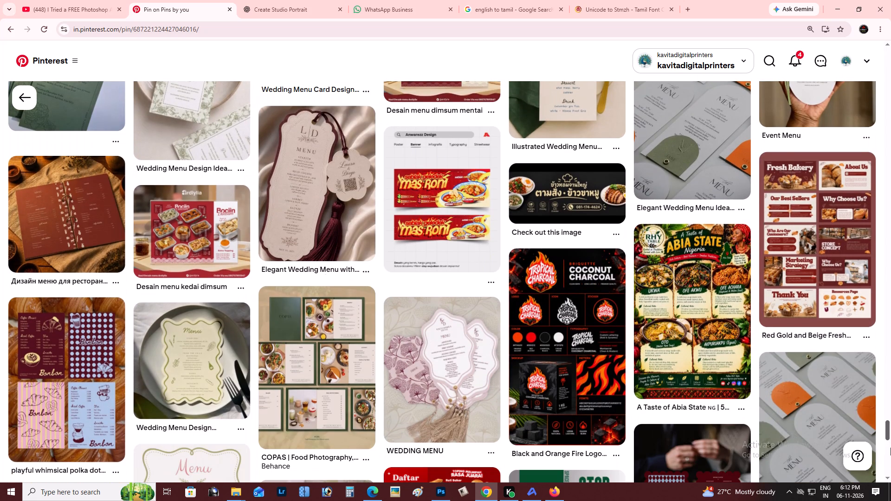
pyautogui.moveTo(890, 448); pyautogui.dragTo(890, 469)
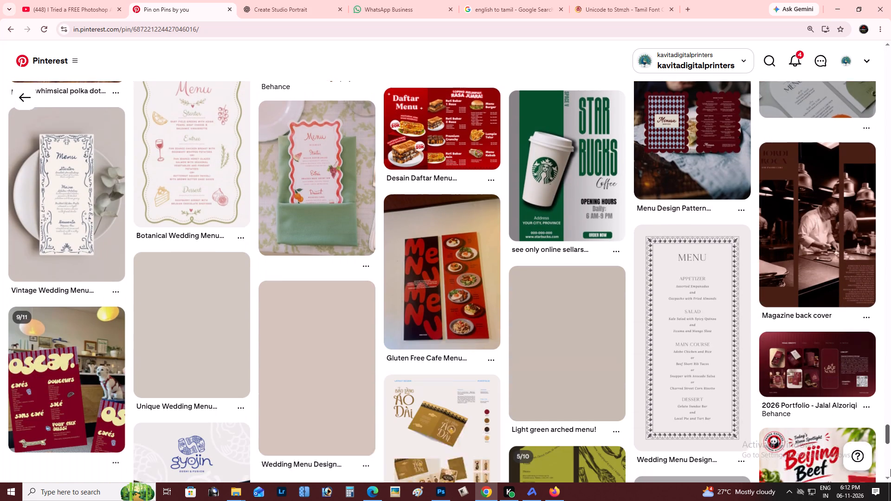
pyautogui.moveTo(890, 469); pyautogui.dragTo(890, 305)
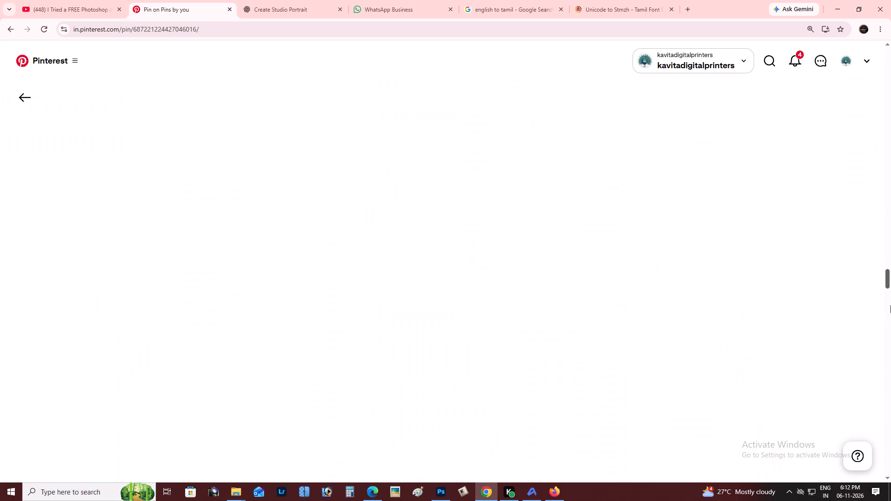
pyautogui.moveTo(890, 305); pyautogui.dragTo(890, 279)
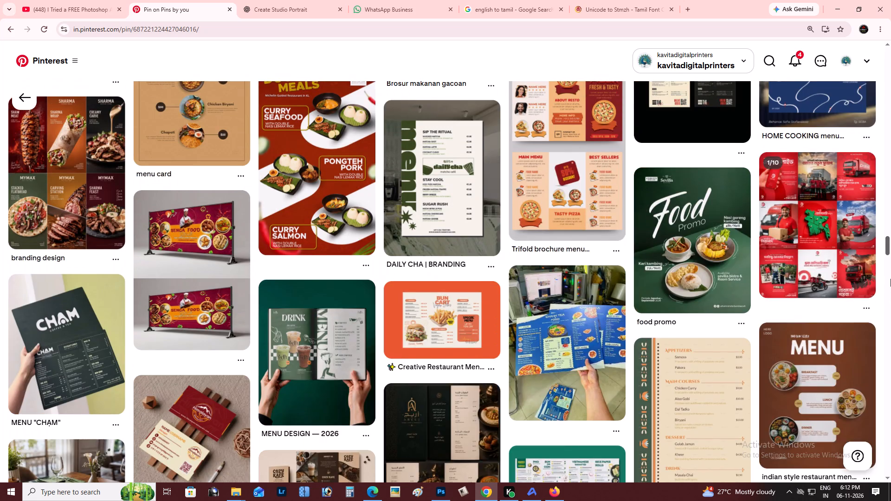
pyautogui.moveTo(890, 279); pyautogui.dragTo(890, 251)
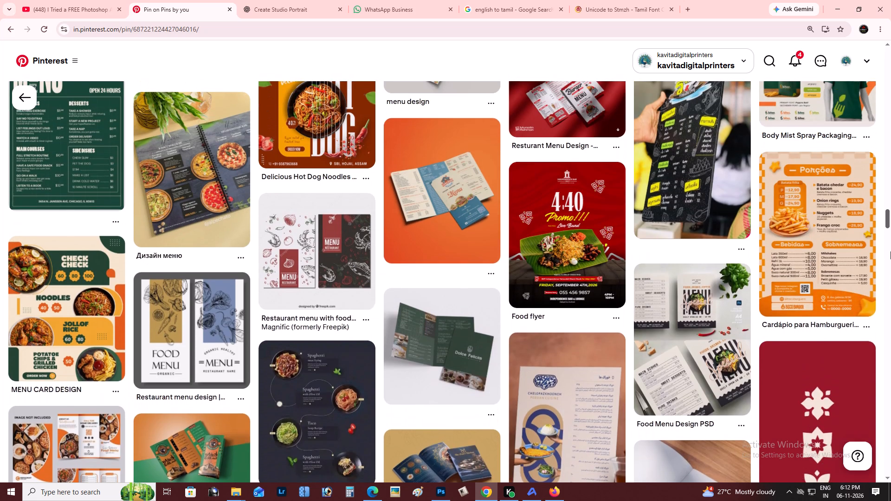
pyautogui.moveTo(890, 251); pyautogui.dragTo(890, 225)
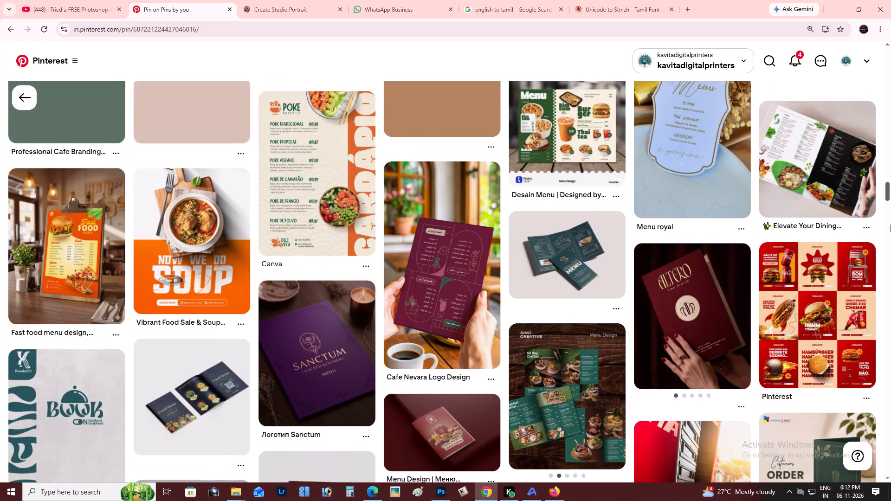
pyautogui.moveTo(890, 225); pyautogui.dragTo(890, 159)
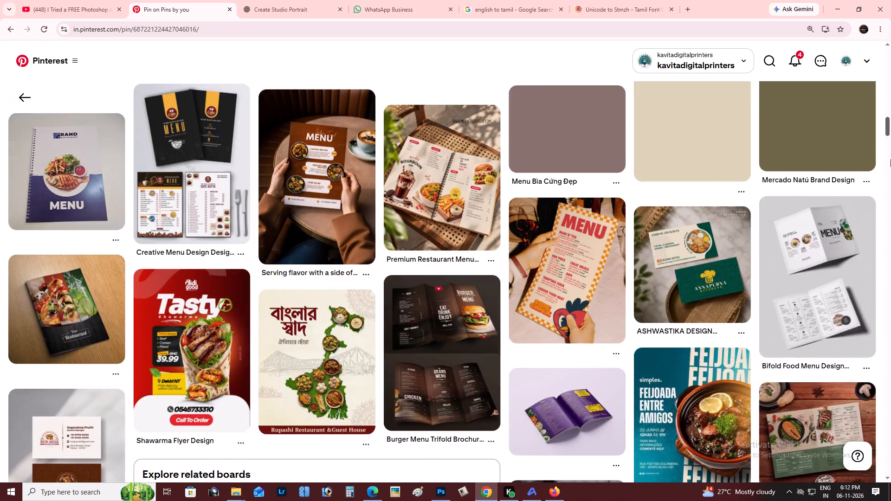
pyautogui.moveTo(890, 159); pyautogui.dragTo(890, 141)
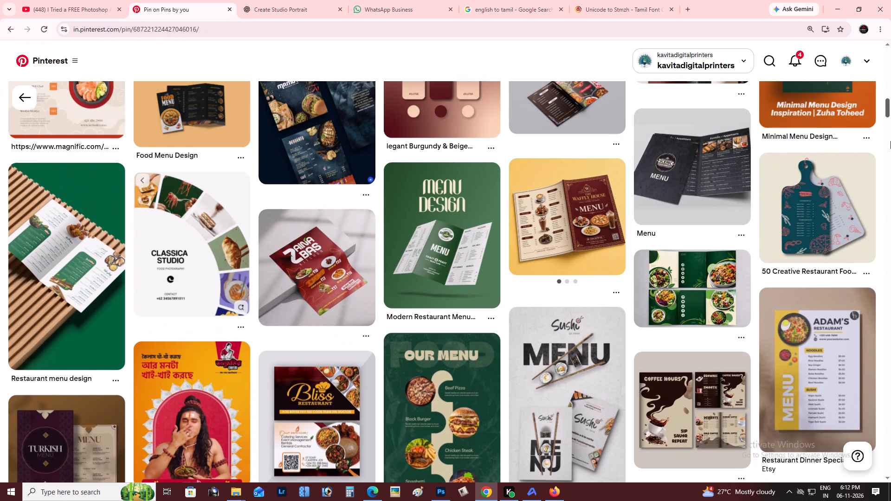
pyautogui.moveTo(890, 141); pyautogui.dragTo(890, 122)
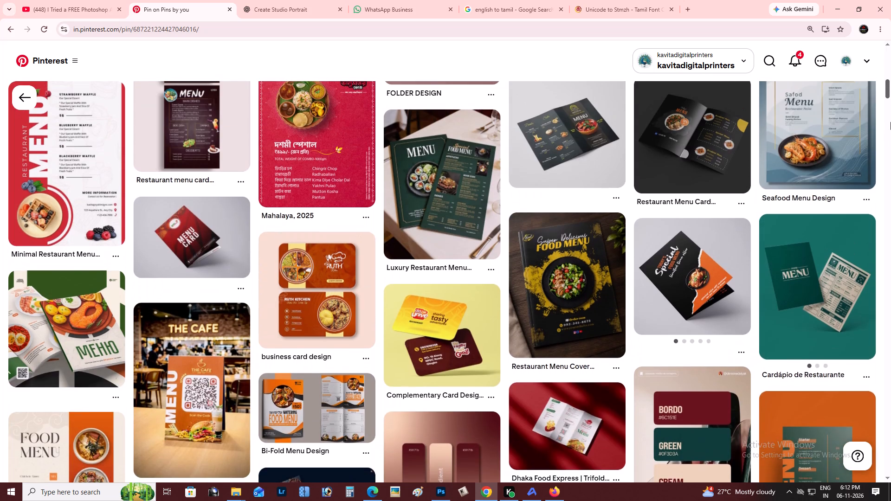
pyautogui.moveTo(890, 122); pyautogui.dragTo(890, 98)
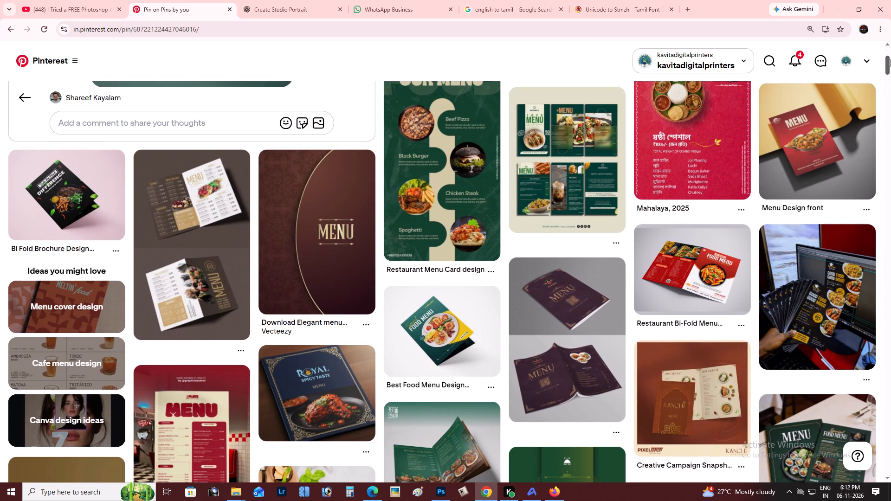
pyautogui.moveTo(890, 59); pyautogui.dragTo(890, 48)
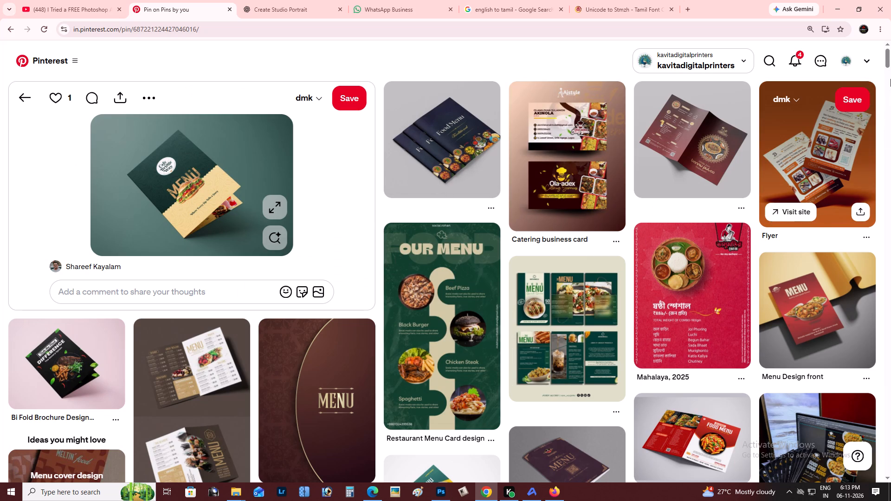
pyautogui.moveTo(890, 56); pyautogui.dragTo(890, 78)
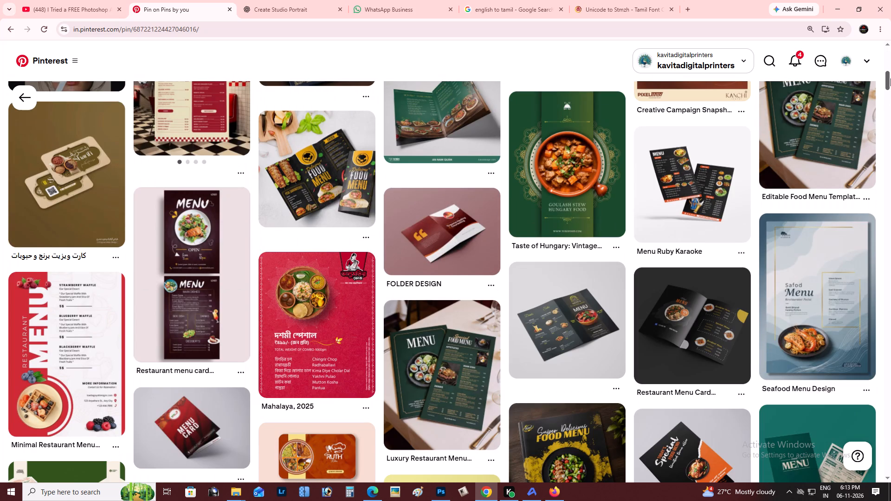
pyautogui.moveTo(890, 78); pyautogui.dragTo(890, 104)
pyautogui.click(691, 328)
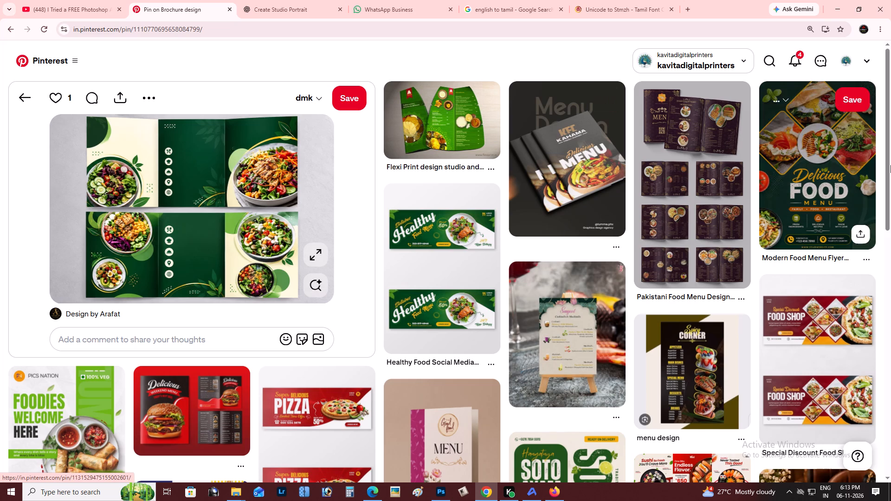
# Examine the pins related to the green and cream salad brochure for restaurant menu layouts and colour ideas.
pyautogui.moveTo(890, 164); pyautogui.dragTo(890, 373)
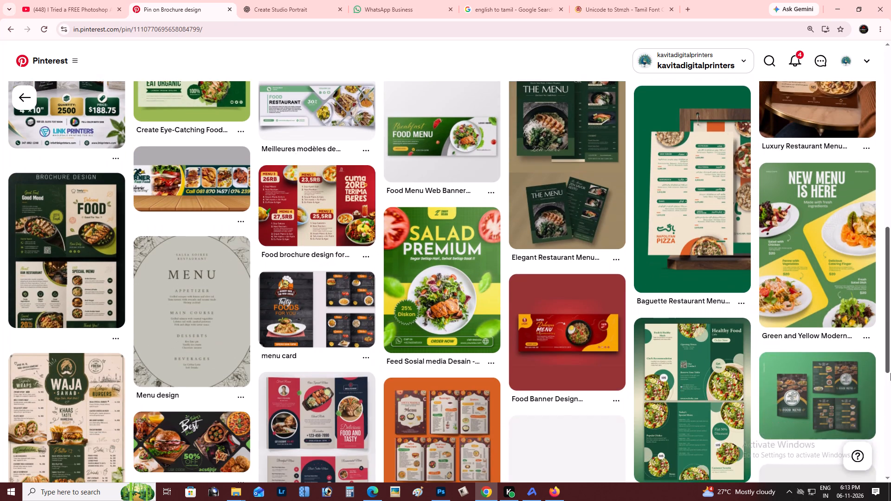
pyautogui.moveTo(890, 373); pyautogui.dragTo(890, 407)
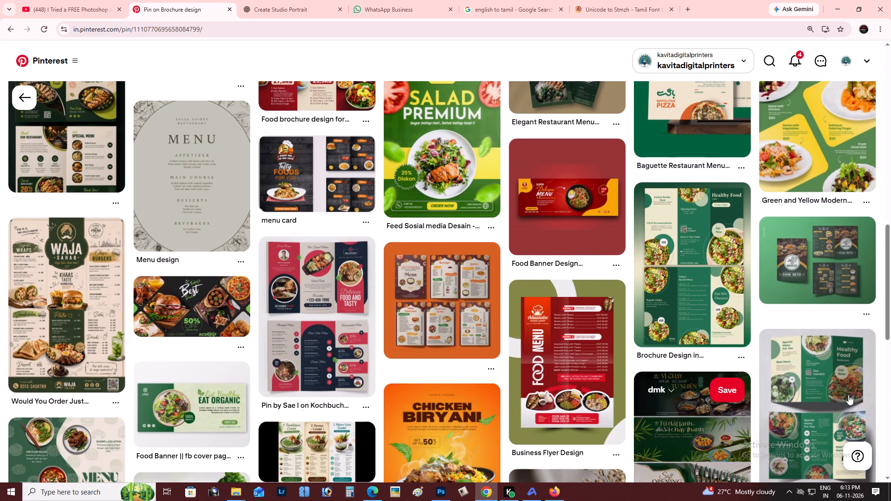
pyautogui.moveTo(890, 289); pyautogui.dragTo(890, 375)
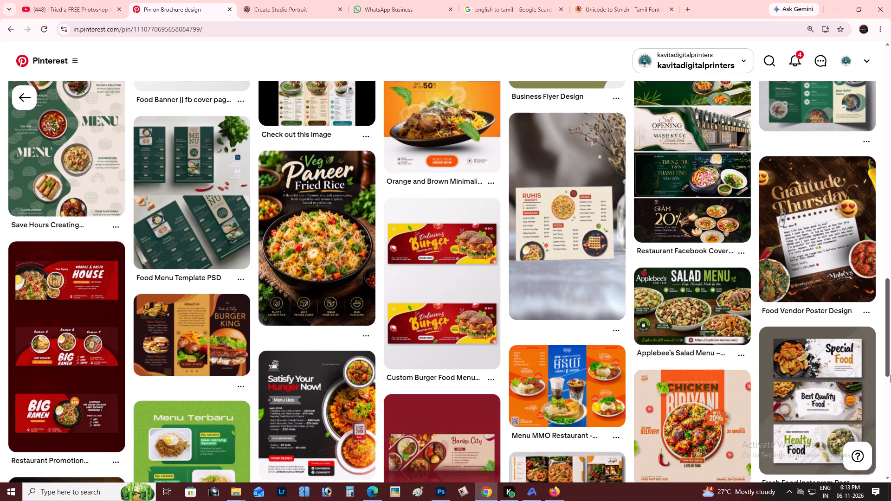
pyautogui.moveTo(890, 375); pyautogui.dragTo(890, 395)
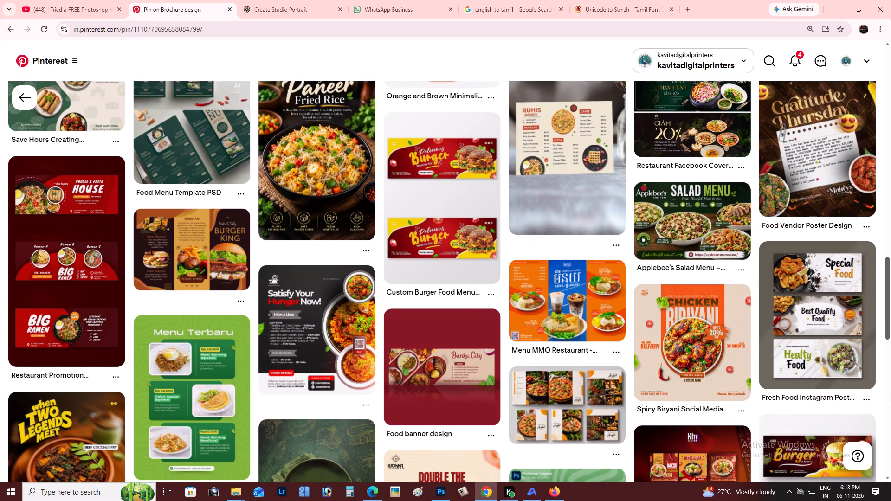
pyautogui.moveTo(890, 395); pyautogui.dragTo(890, 477)
pyautogui.moveTo(890, 352); pyautogui.dragTo(890, 382)
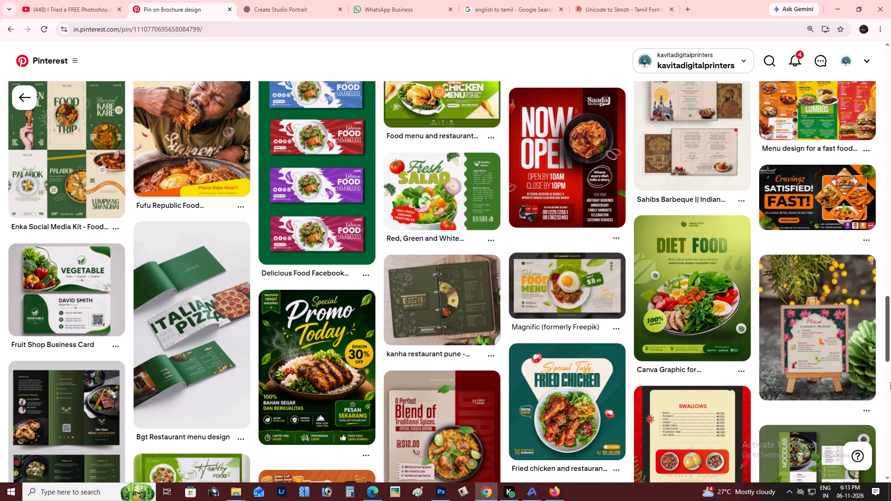
pyautogui.moveTo(890, 382); pyautogui.dragTo(890, 412)
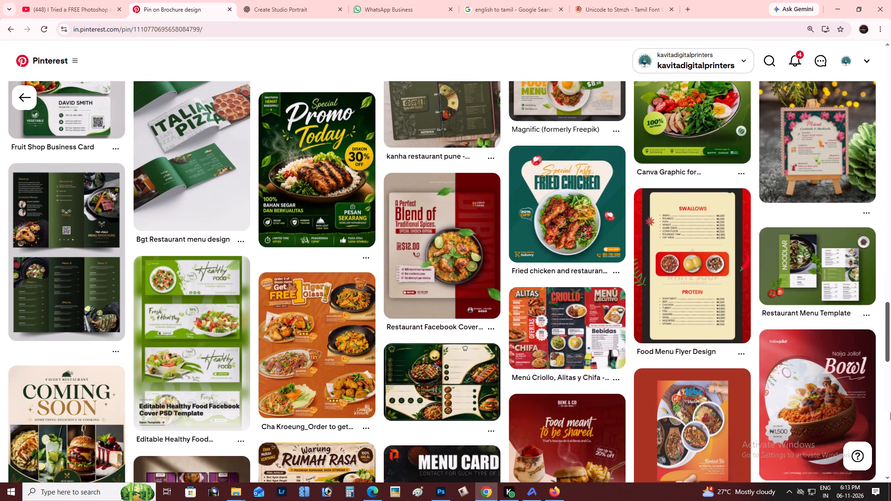
pyautogui.moveTo(890, 412); pyautogui.dragTo(890, 456)
pyautogui.moveTo(890, 332); pyautogui.dragTo(890, 347)
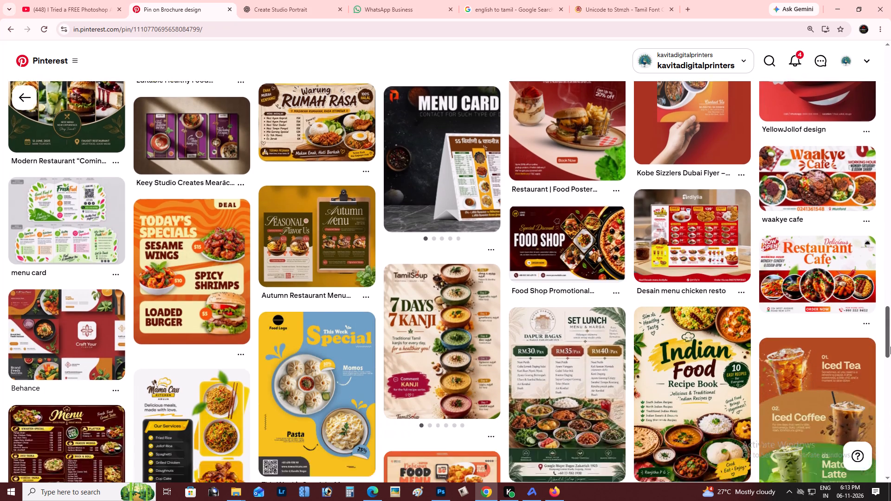
pyautogui.moveTo(890, 347); pyautogui.dragTo(890, 414)
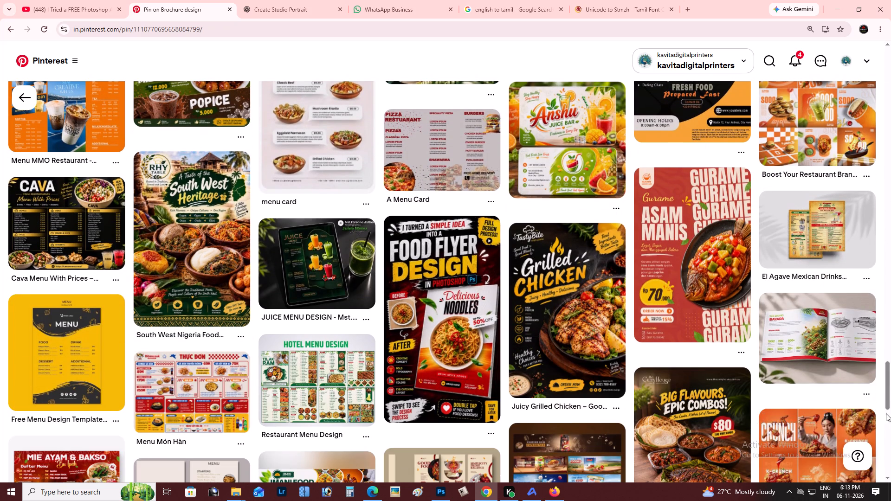
pyautogui.scroll(9, 215, 245)
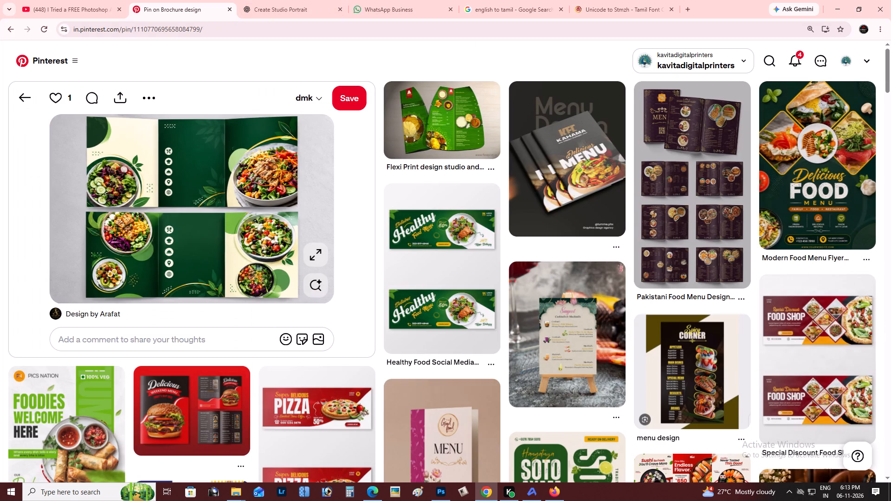
# Return to the folded menu mockup's related pins, open the Mercado Natú Brand Design pin and copy its image.
pyautogui.click(520, 335)
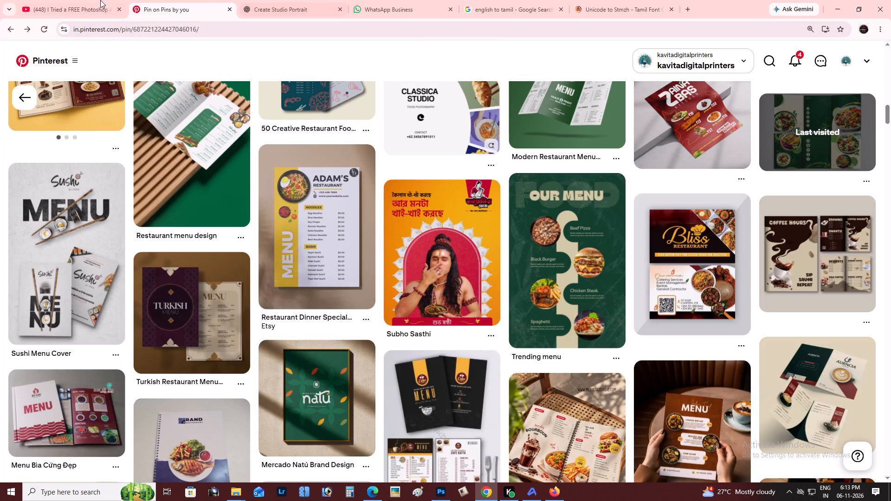
pyautogui.click(334, 407)
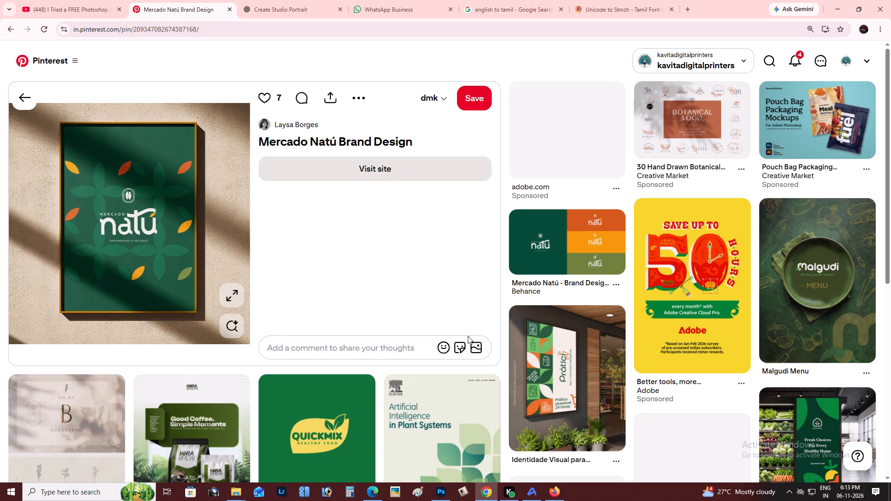
pyautogui.rightClick(113, 206)
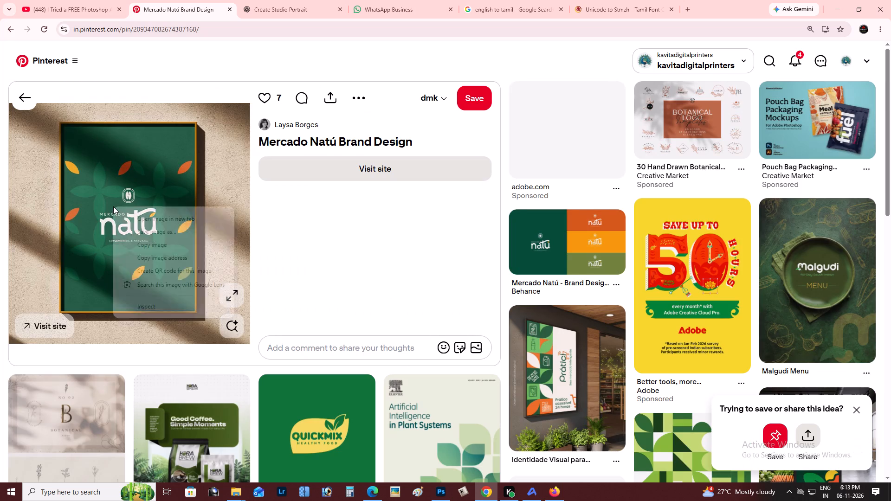
pyautogui.click(169, 247)
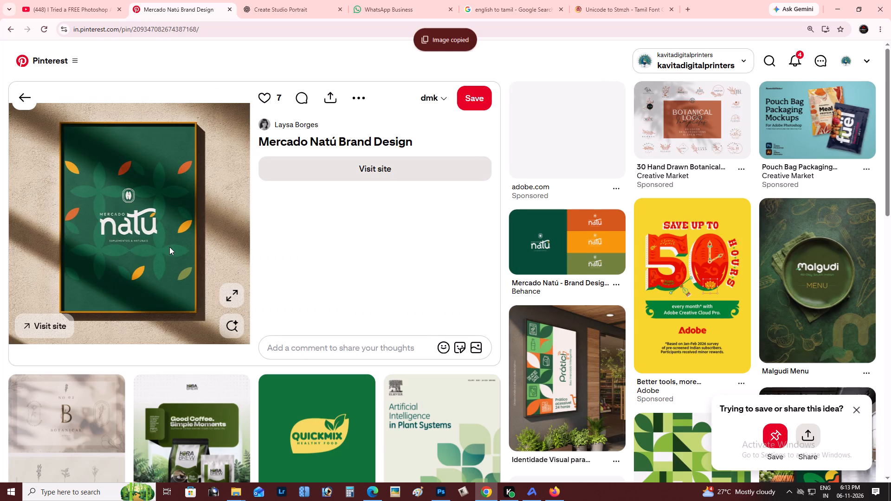
# Examine the pins related to Mercado Natú Brand Design for green branding, pattern and colour palette ideas.
pyautogui.moveTo(890, 122); pyautogui.dragTo(890, 138)
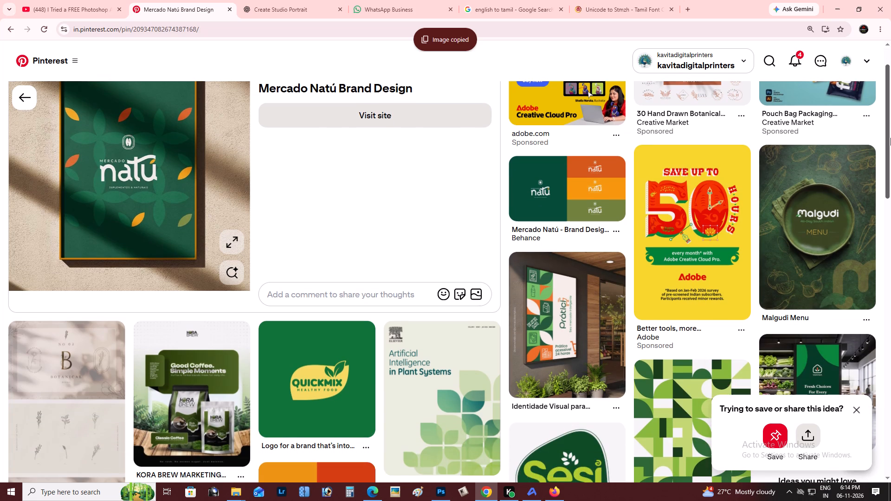
pyautogui.moveTo(890, 138); pyautogui.dragTo(890, 262)
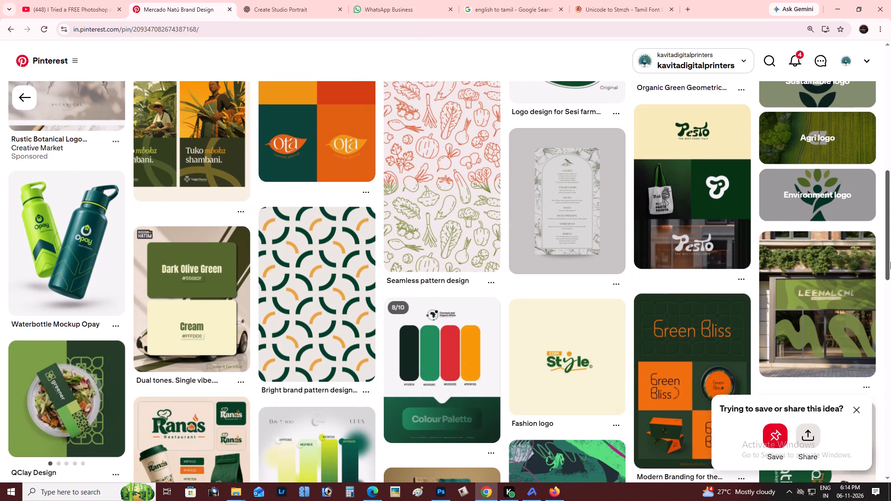
pyautogui.moveTo(890, 262); pyautogui.dragTo(890, 331)
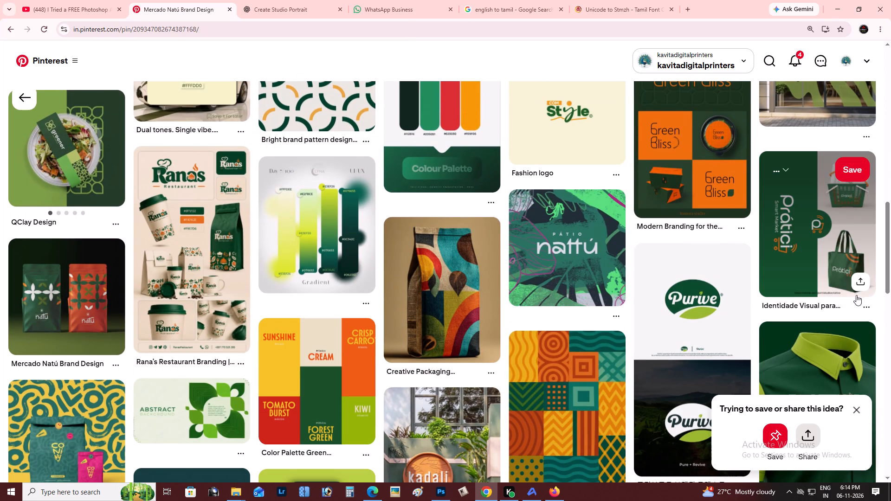
pyautogui.moveTo(890, 235); pyautogui.dragTo(890, 285)
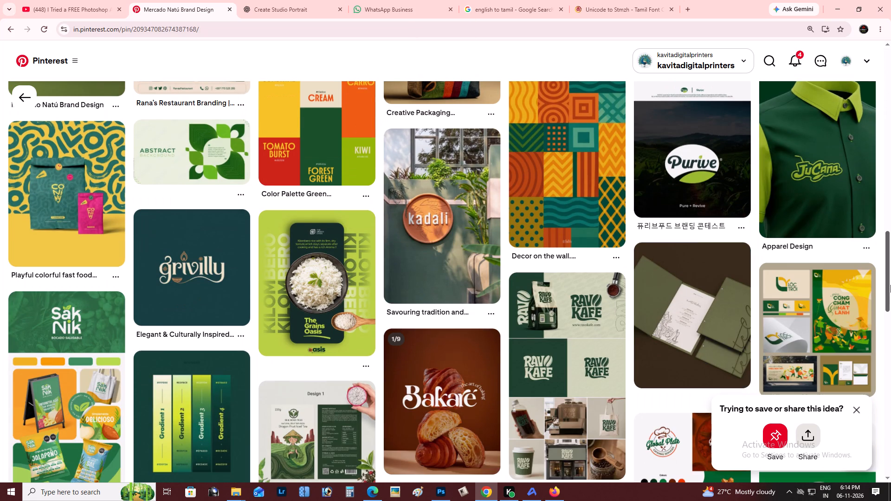
pyautogui.moveTo(890, 285); pyautogui.dragTo(890, 328)
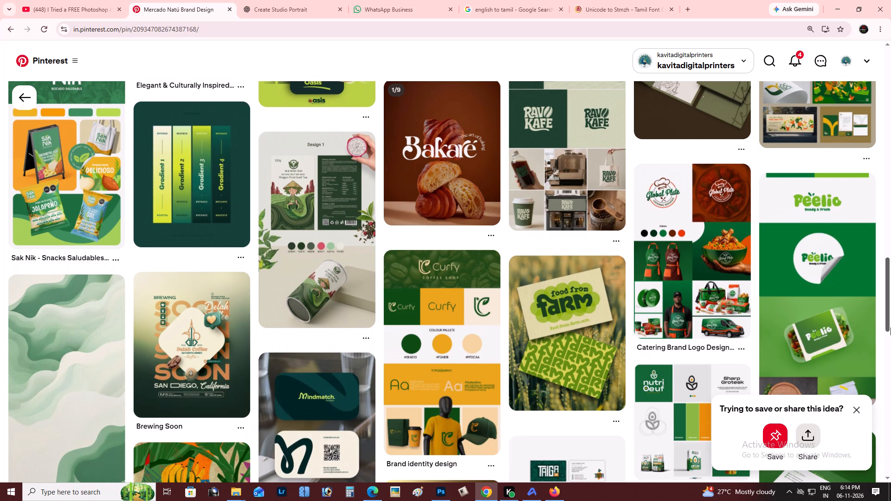
pyautogui.moveTo(890, 328); pyautogui.dragTo(890, 372)
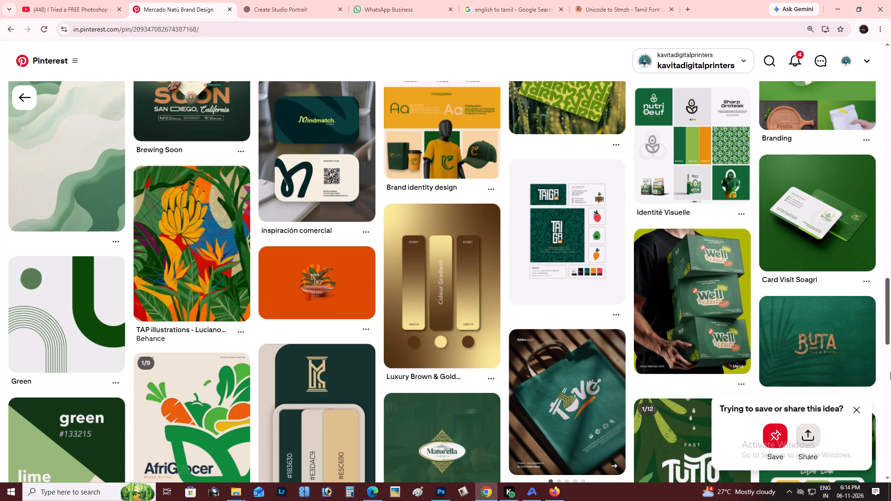
pyautogui.moveTo(890, 372); pyautogui.dragTo(890, 393)
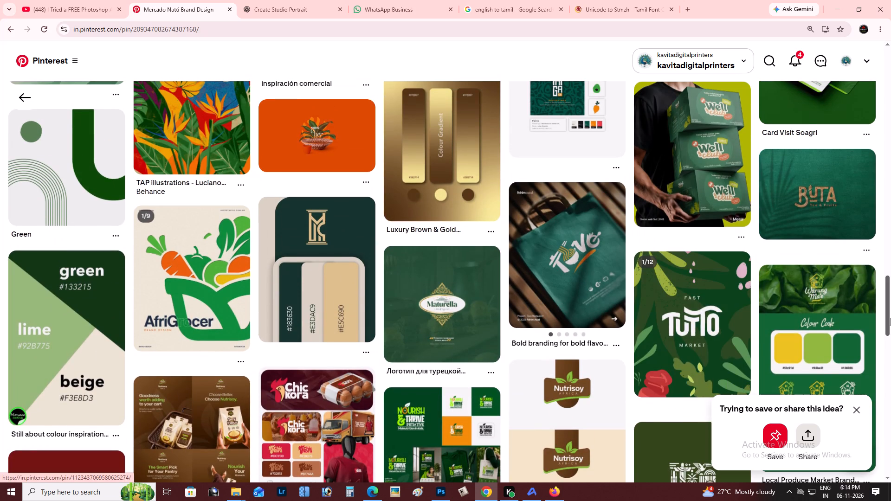
pyautogui.click(890, 318)
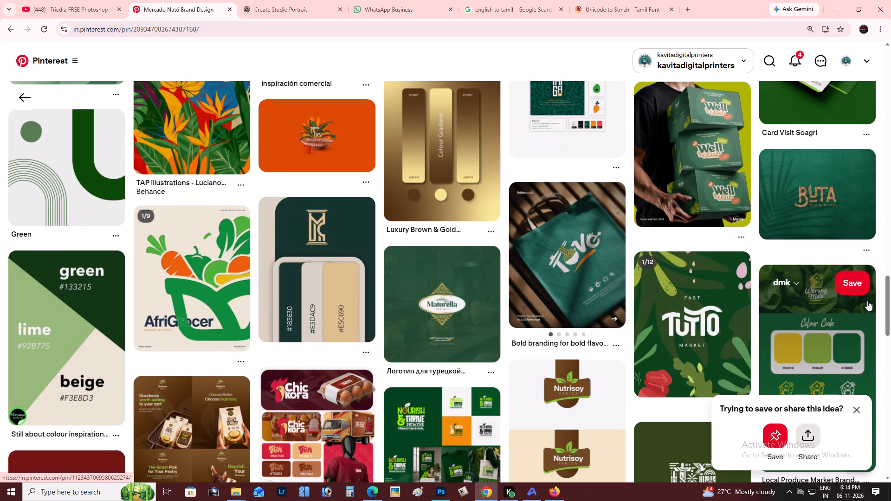
pyautogui.moveTo(890, 319); pyautogui.dragTo(890, 369)
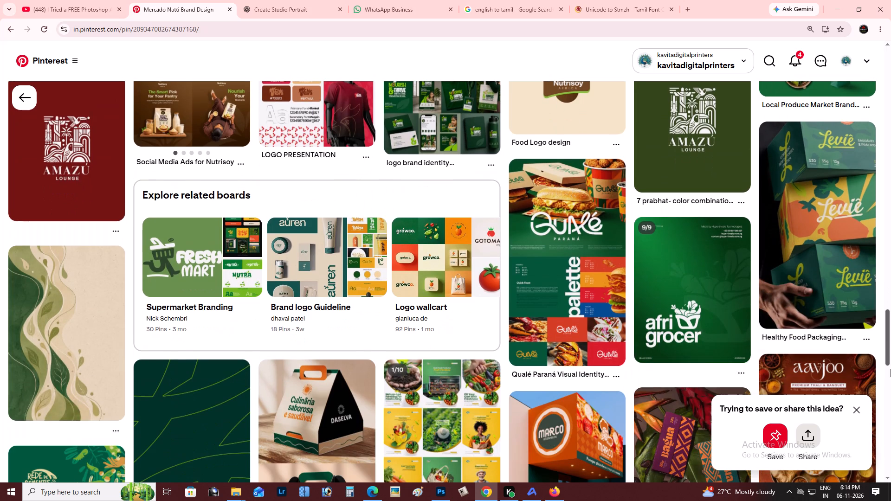
# Examine further pins related to Mercado Natú Brand Design for green food branding, packaging, menu and colour palette ideas.
pyautogui.moveTo(890, 369); pyautogui.dragTo(890, 393)
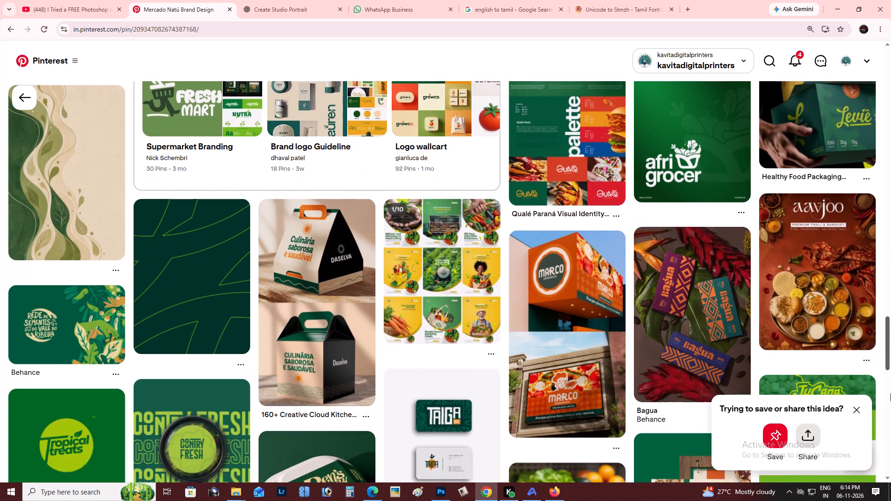
pyautogui.moveTo(890, 393); pyautogui.dragTo(890, 422)
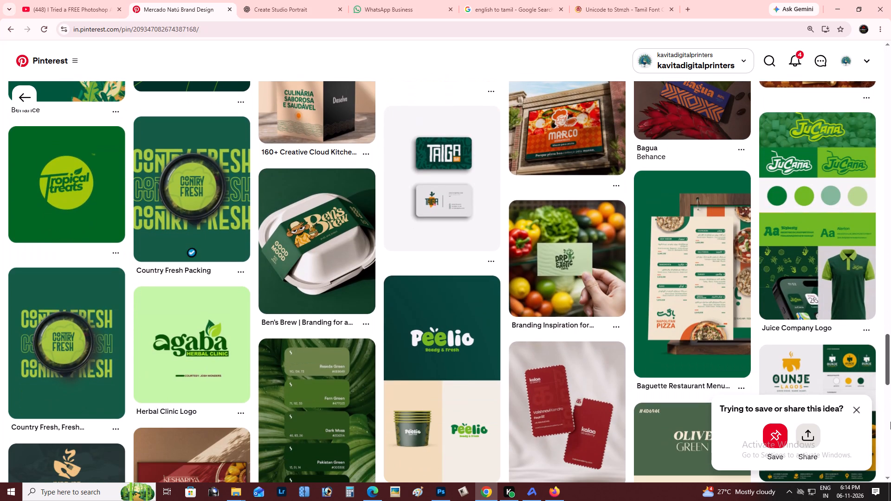
pyautogui.moveTo(890, 422); pyautogui.dragTo(890, 427)
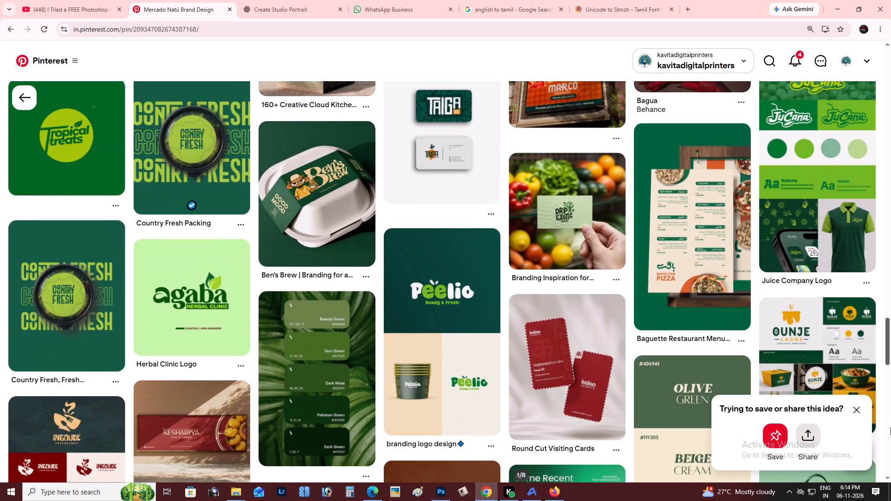
pyautogui.moveTo(890, 427); pyautogui.dragTo(890, 437)
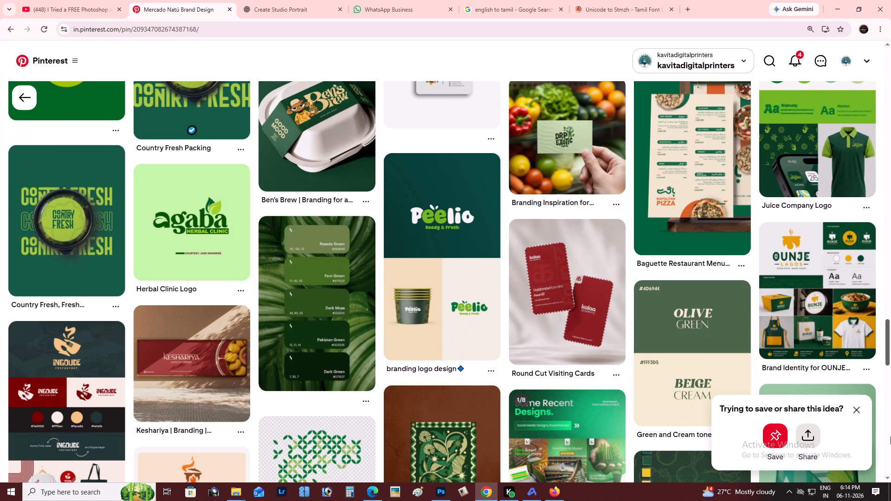
pyautogui.moveTo(890, 437); pyautogui.dragTo(890, 457)
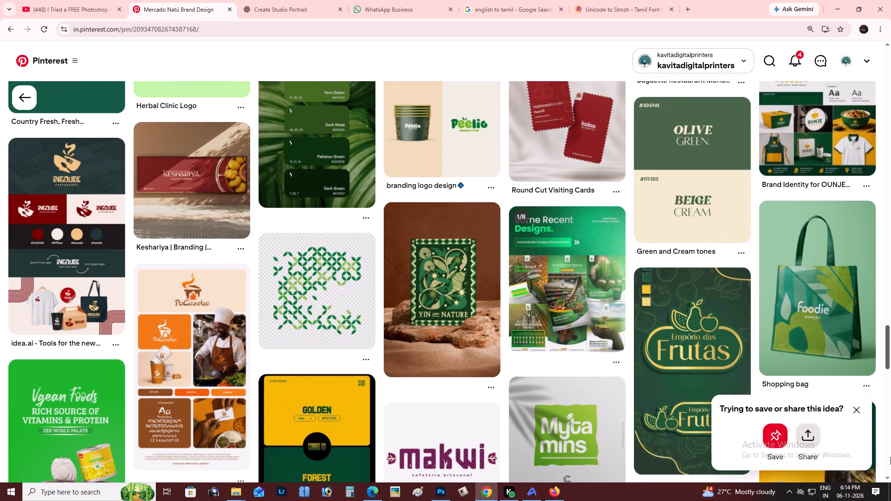
pyautogui.moveTo(890, 457); pyautogui.dragTo(890, 488)
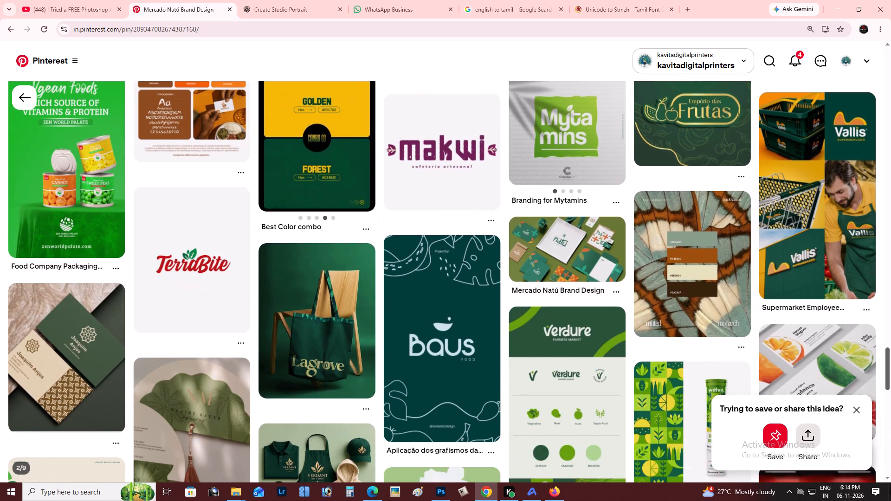
pyautogui.moveTo(890, 488); pyautogui.dragTo(890, 500)
pyautogui.moveTo(887, 367); pyautogui.dragTo(890, 379)
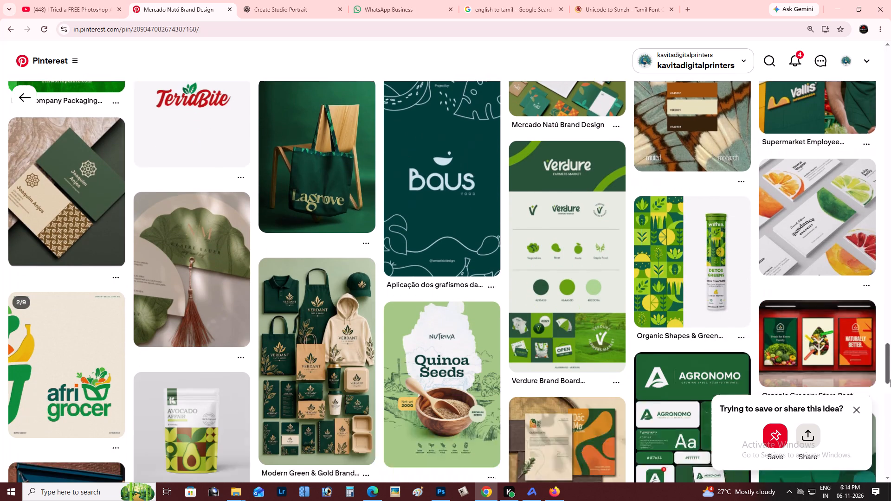
pyautogui.moveTo(890, 379); pyautogui.dragTo(890, 403)
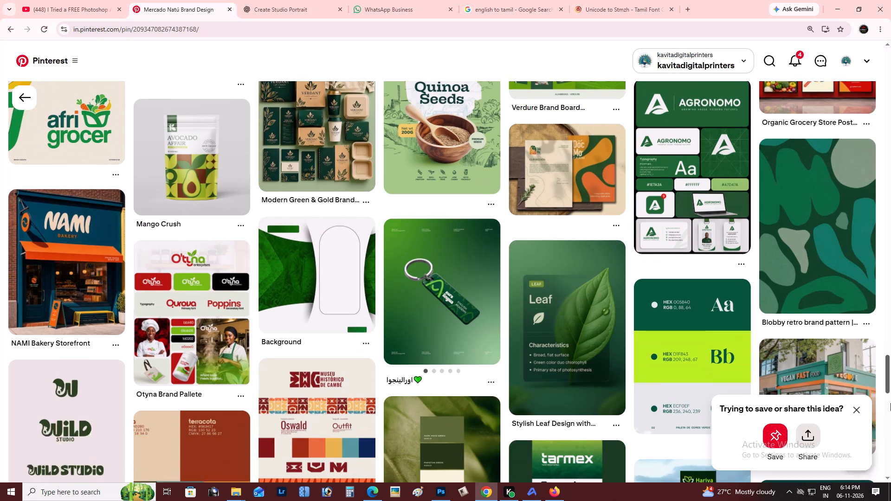
pyautogui.moveTo(890, 403); pyautogui.dragTo(890, 405)
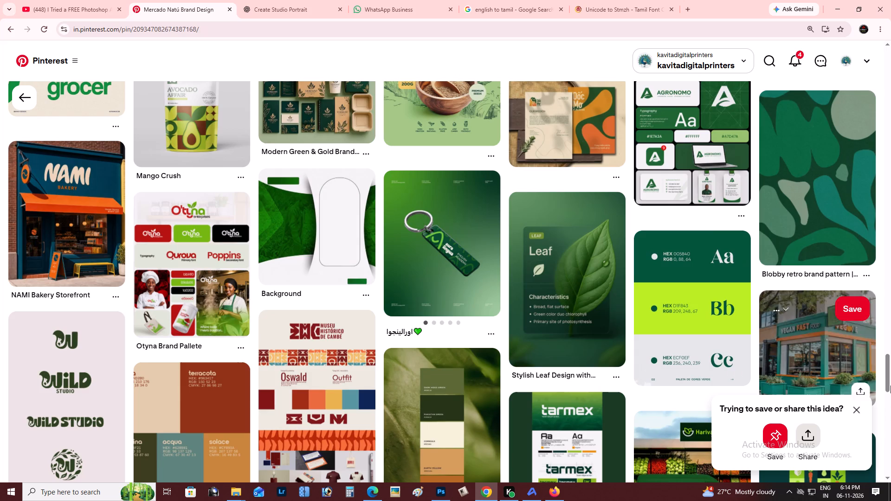
# Review the already browsed related pins again, going back up to the Mercado Natú Brand Design pin.
pyautogui.moveTo(890, 372); pyautogui.dragTo(890, 304)
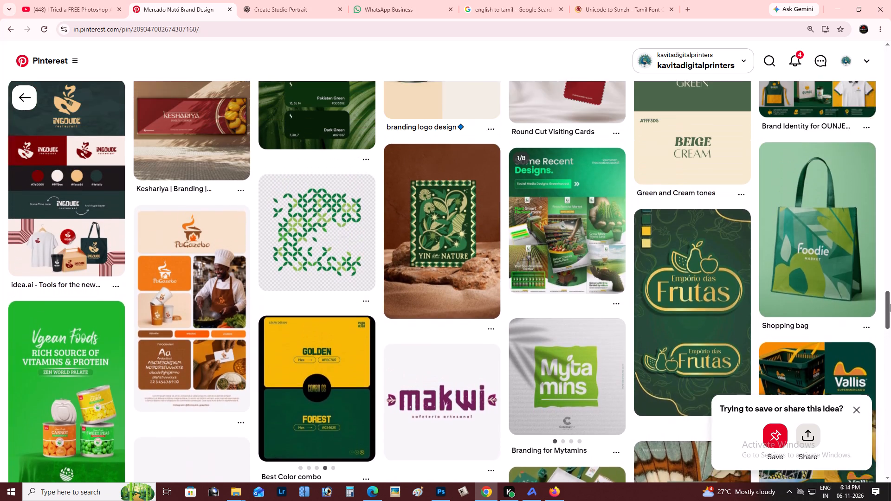
pyautogui.moveTo(890, 304); pyautogui.dragTo(890, 284)
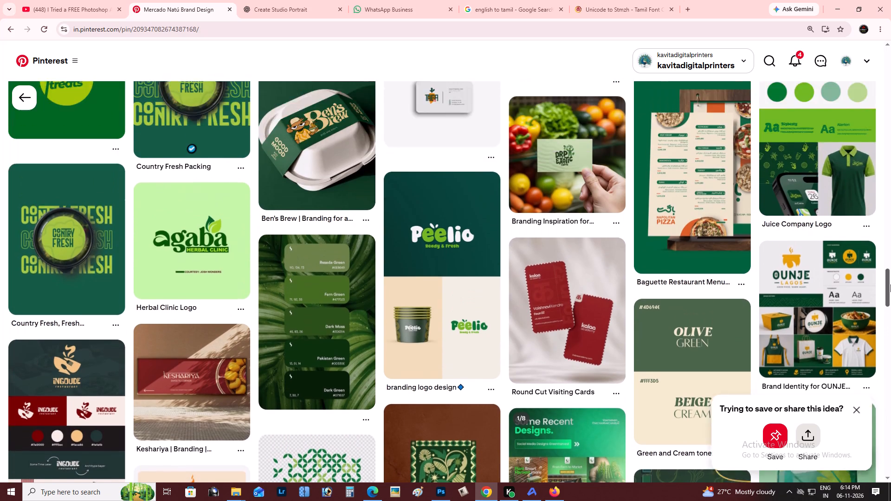
pyautogui.moveTo(890, 284); pyautogui.dragTo(890, 272)
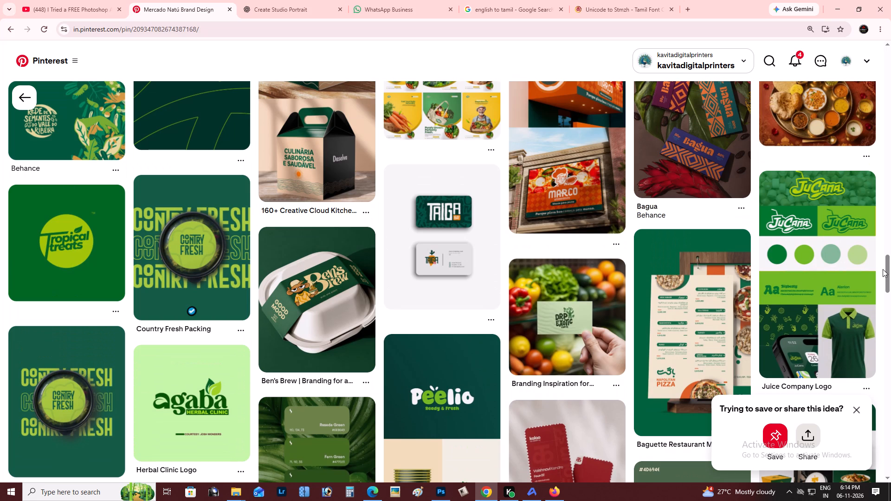
pyautogui.moveTo(890, 275); pyautogui.dragTo(890, 259)
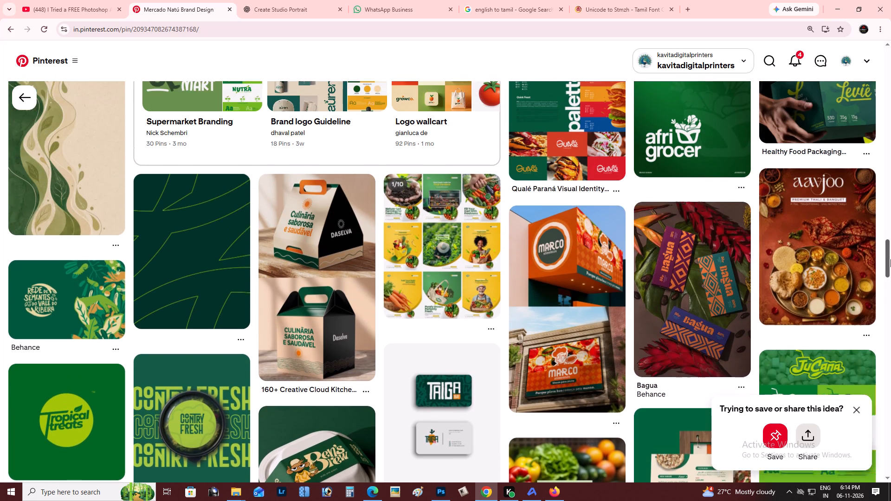
pyautogui.moveTo(890, 259); pyautogui.dragTo(890, 224)
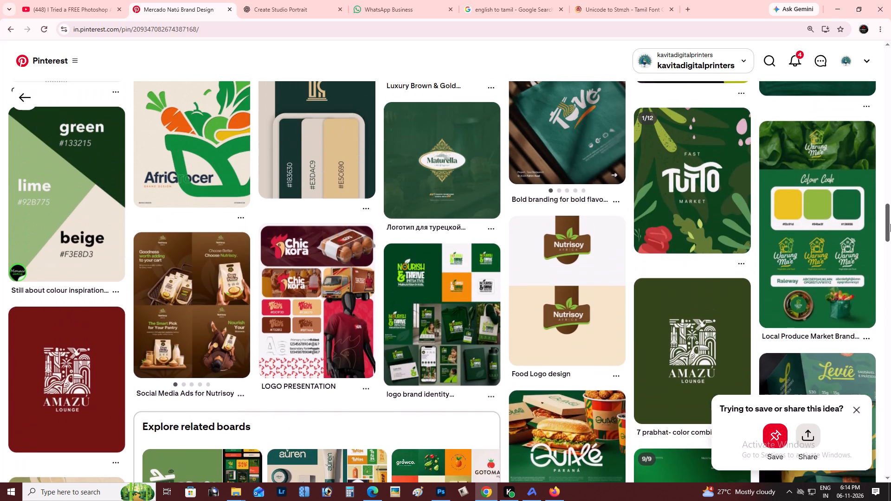
pyautogui.moveTo(890, 224); pyautogui.dragTo(890, 164)
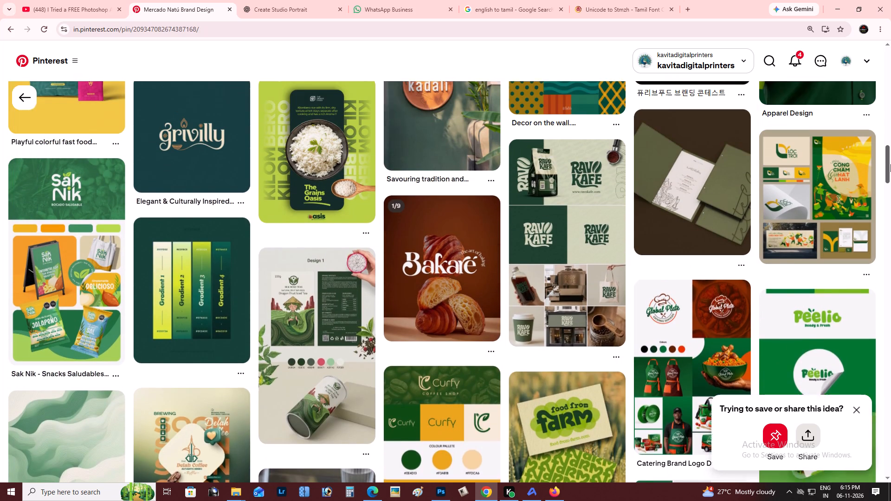
pyautogui.moveTo(890, 164); pyautogui.dragTo(890, 107)
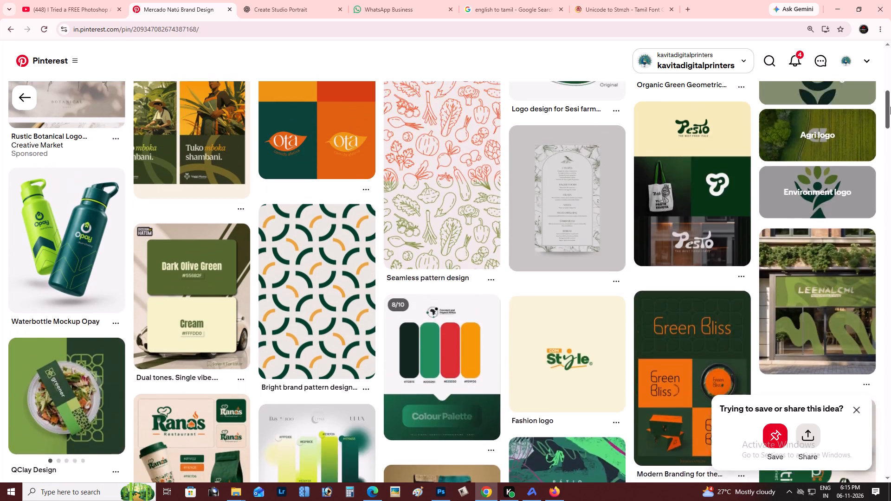
pyautogui.moveTo(890, 107); pyautogui.dragTo(890, 106)
pyautogui.moveTo(890, 113); pyautogui.dragTo(890, 94)
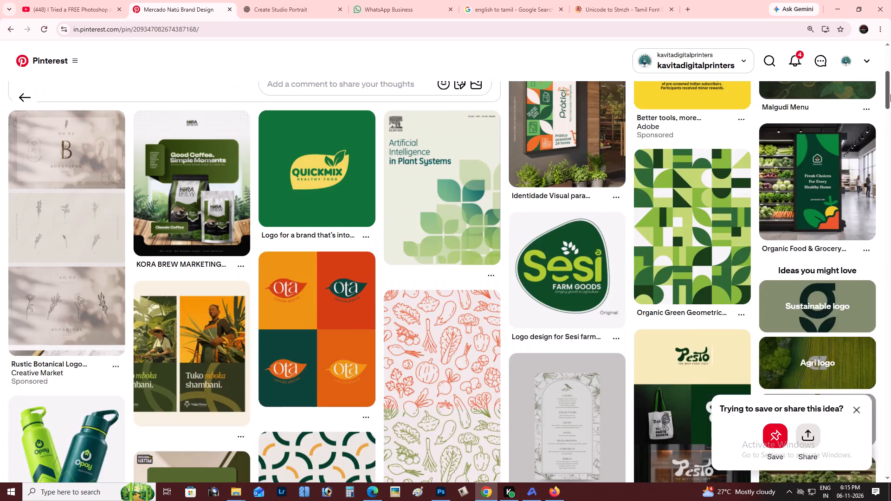
pyautogui.moveTo(890, 94); pyautogui.dragTo(890, 68)
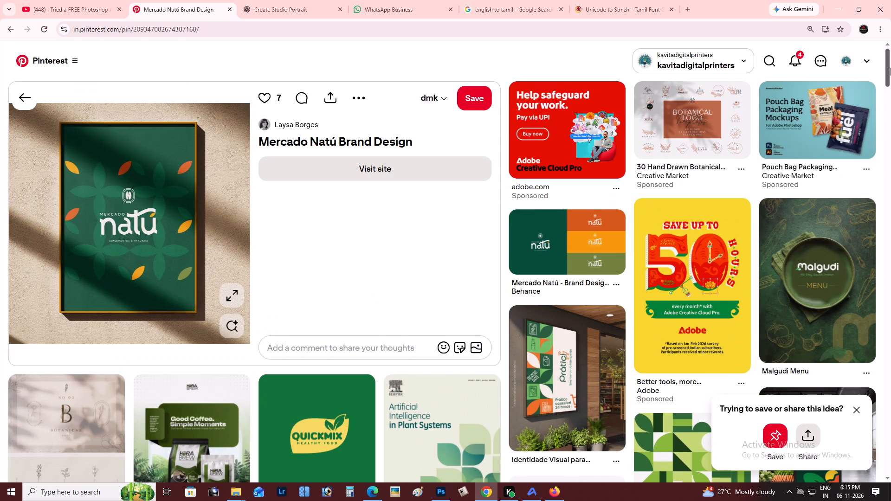
# Re-examine the pins related to Mercado Natú Brand Design for restaurant branding, leaf patterns and green colour combinations.
pyautogui.moveTo(890, 68); pyautogui.dragTo(890, 136)
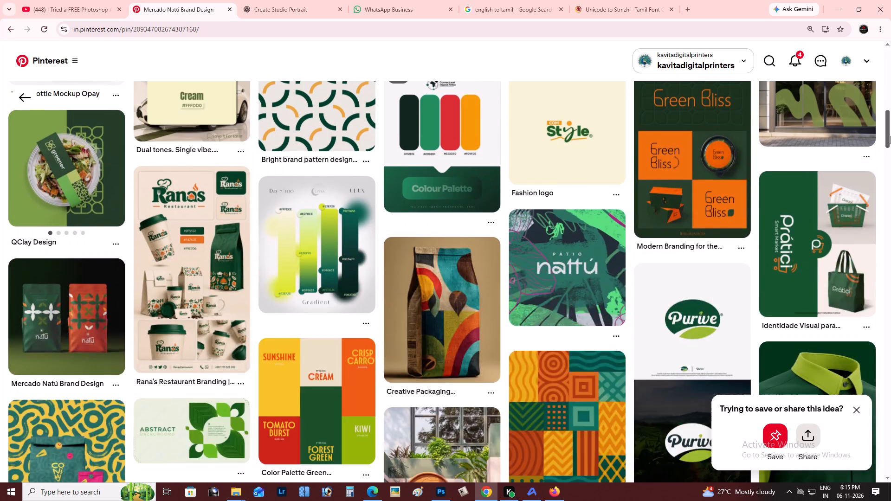
pyautogui.moveTo(890, 136); pyautogui.dragTo(890, 132)
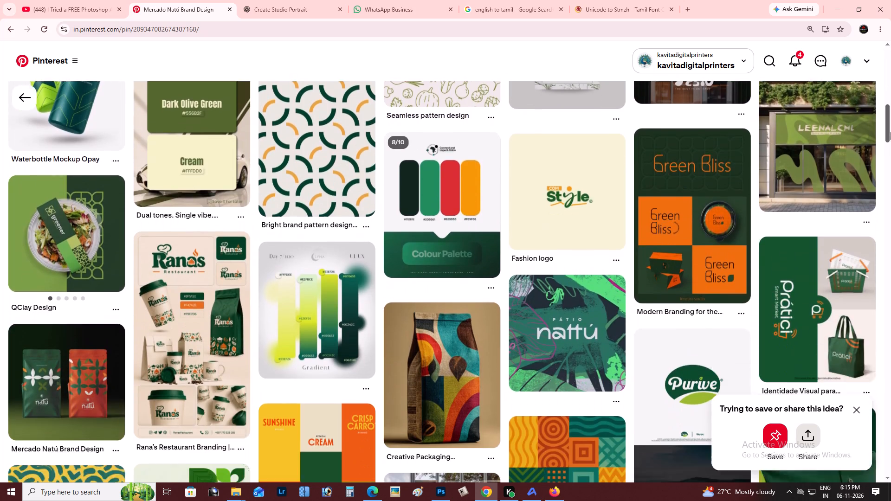
pyautogui.moveTo(890, 132); pyautogui.dragTo(890, 179)
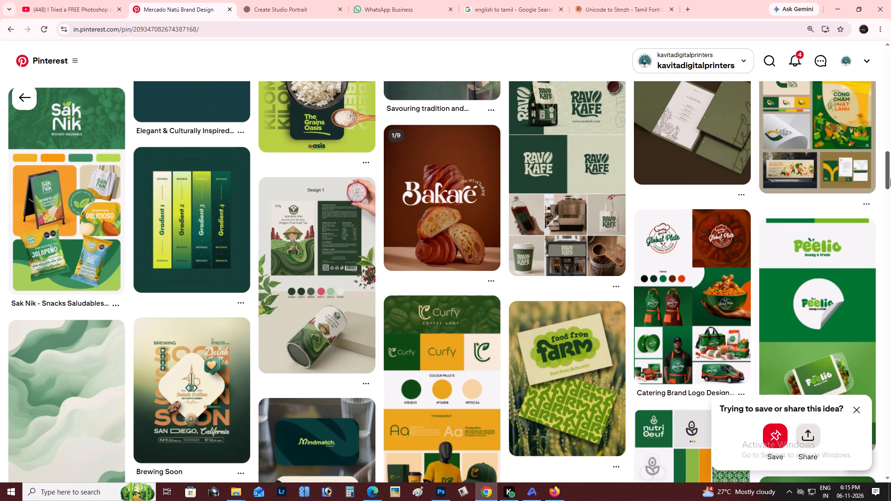
pyautogui.moveTo(890, 179); pyautogui.dragTo(890, 223)
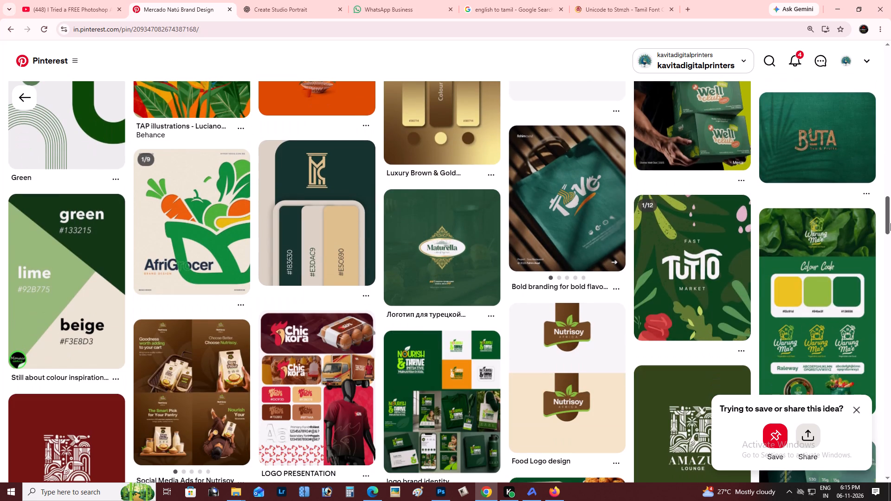
pyautogui.moveTo(890, 223); pyautogui.dragTo(890, 259)
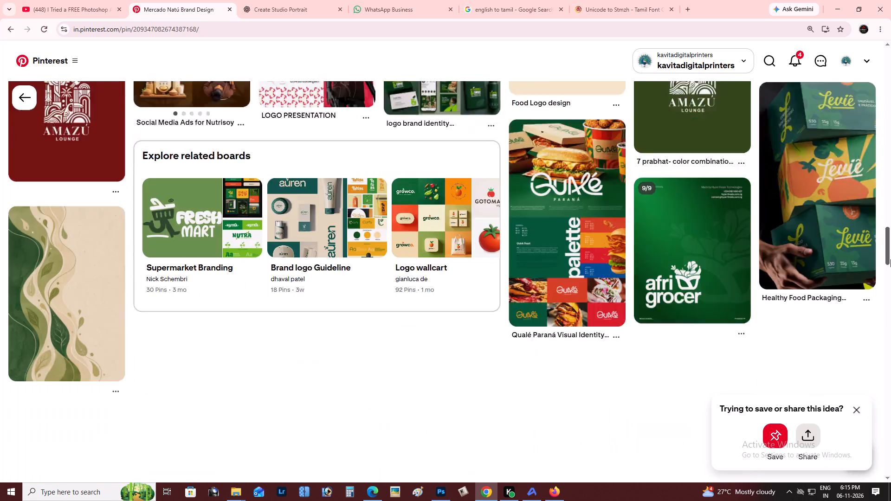
pyautogui.moveTo(890, 259); pyautogui.dragTo(890, 287)
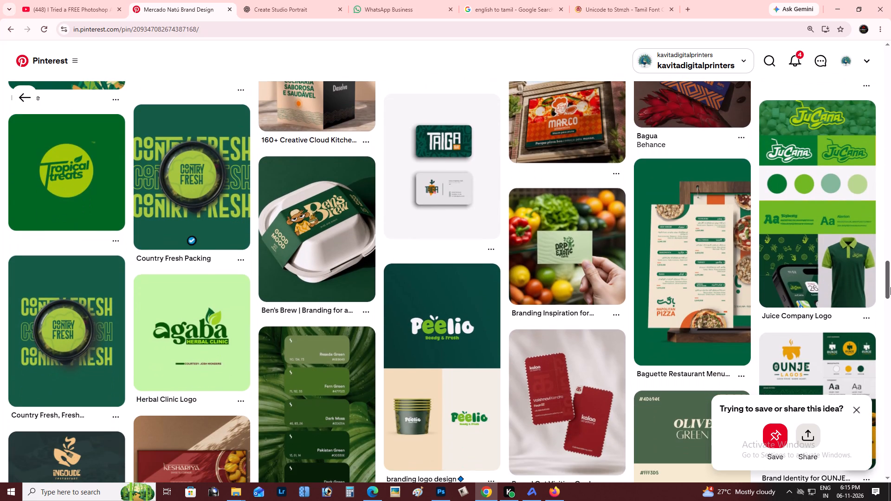
pyautogui.moveTo(890, 287); pyautogui.dragTo(890, 326)
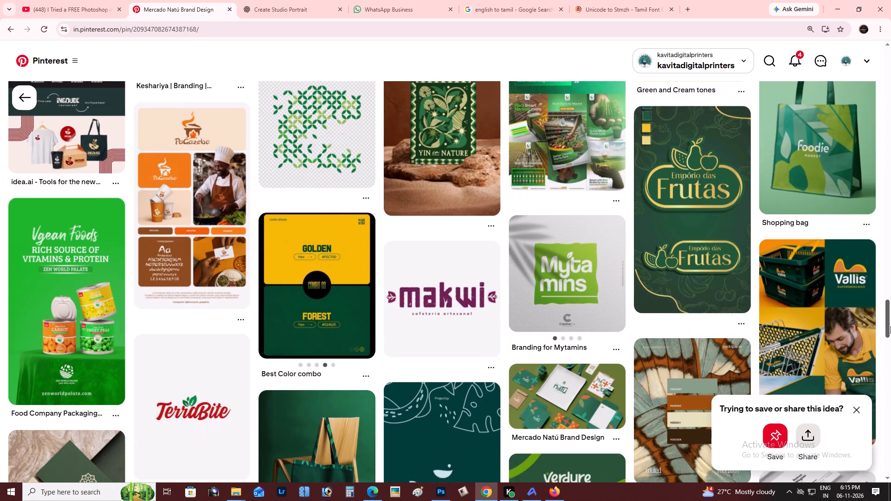
pyautogui.moveTo(890, 326); pyautogui.dragTo(890, 368)
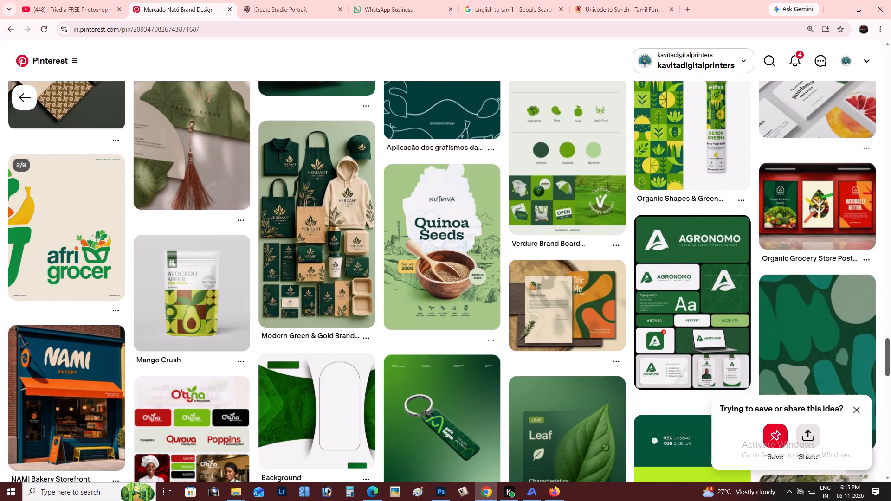
# Examine further pins related to Mercado Natú Brand Design for green branding, menu layout, leaf pattern and colour palette ideas.
pyautogui.moveTo(890, 368); pyautogui.dragTo(890, 418)
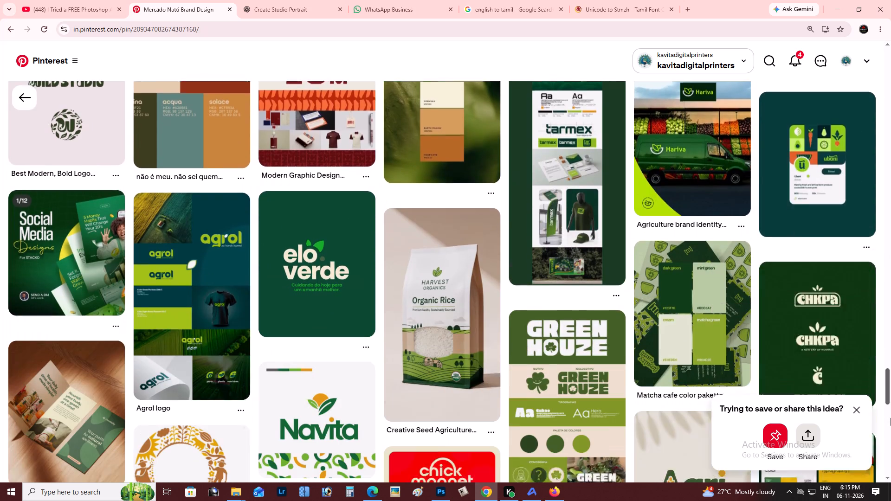
pyautogui.moveTo(890, 418); pyautogui.dragTo(890, 438)
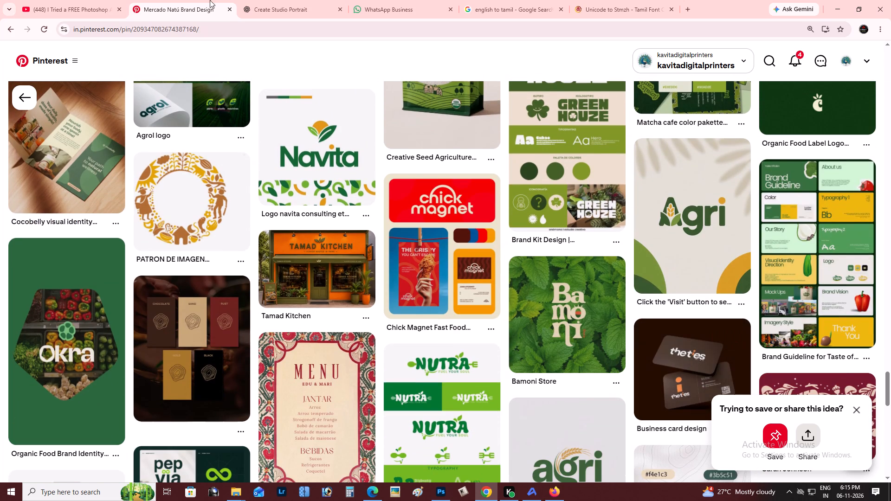
pyautogui.moveTo(890, 387); pyautogui.dragTo(890, 403)
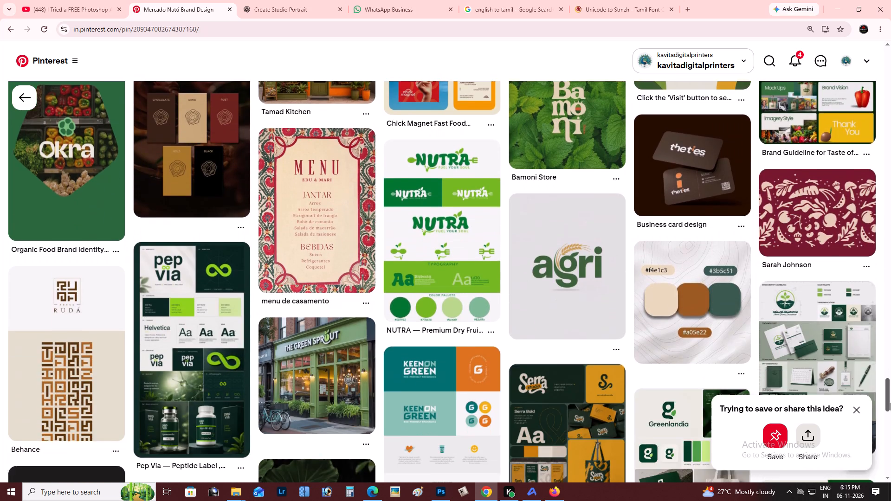
pyautogui.moveTo(890, 403); pyautogui.dragTo(890, 449)
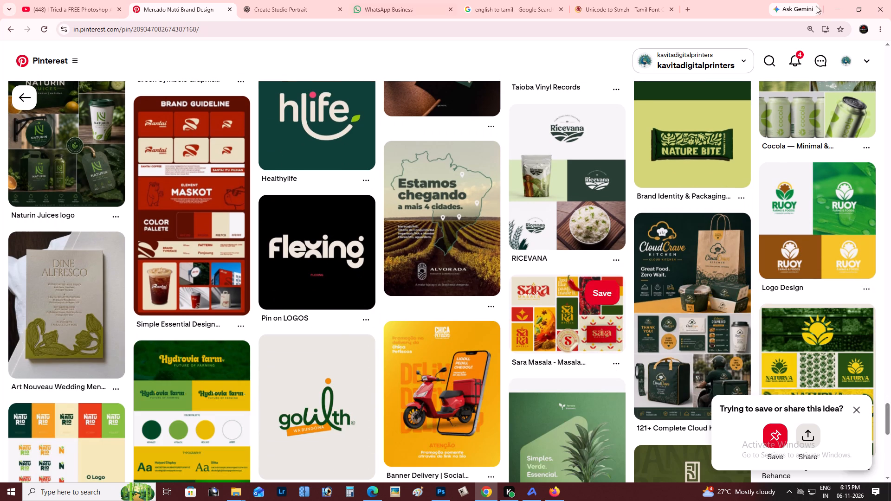
pyautogui.moveTo(890, 404); pyautogui.dragTo(890, 422)
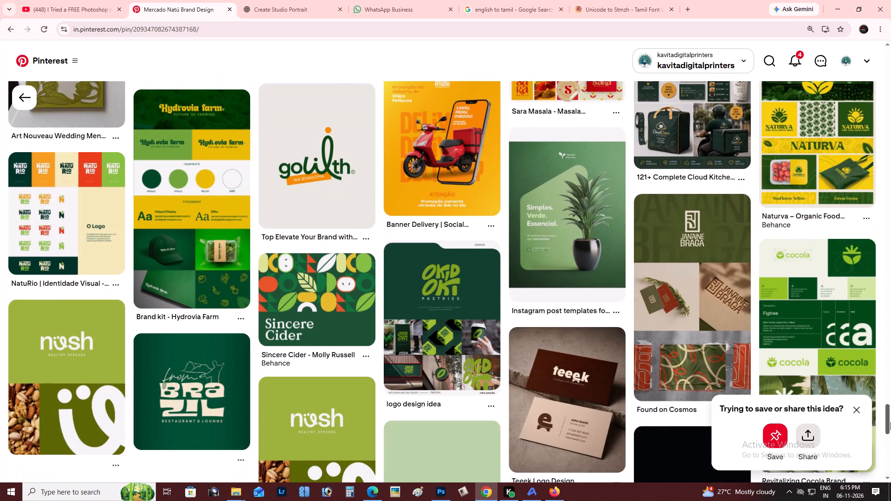
pyautogui.moveTo(890, 422); pyautogui.dragTo(890, 450)
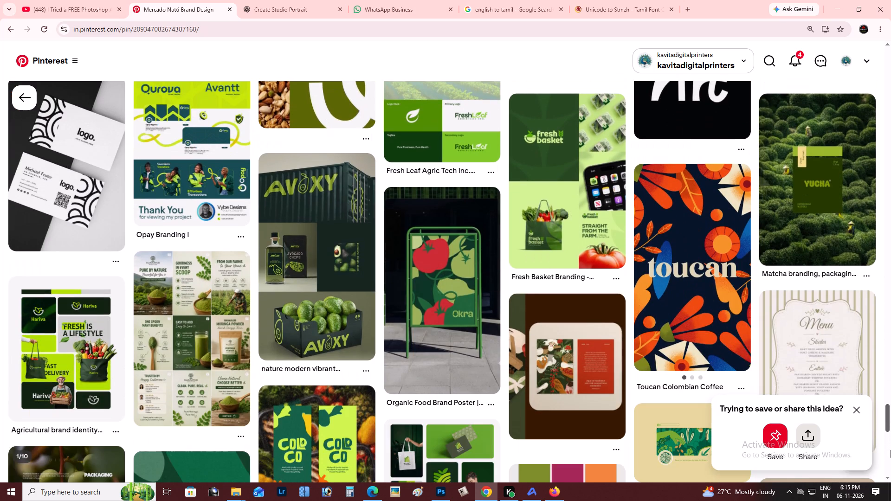
pyautogui.moveTo(890, 450); pyautogui.dragTo(890, 461)
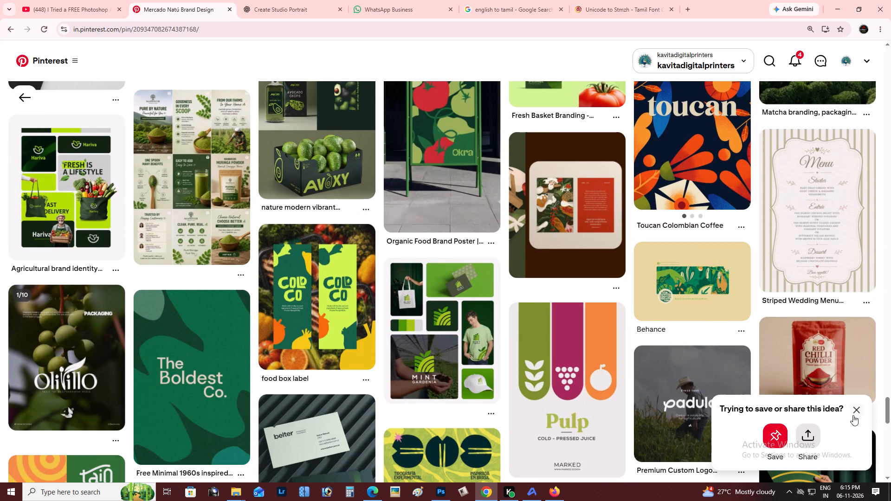
pyautogui.click(853, 415)
pyautogui.moveTo(890, 404); pyautogui.dragTo(890, 418)
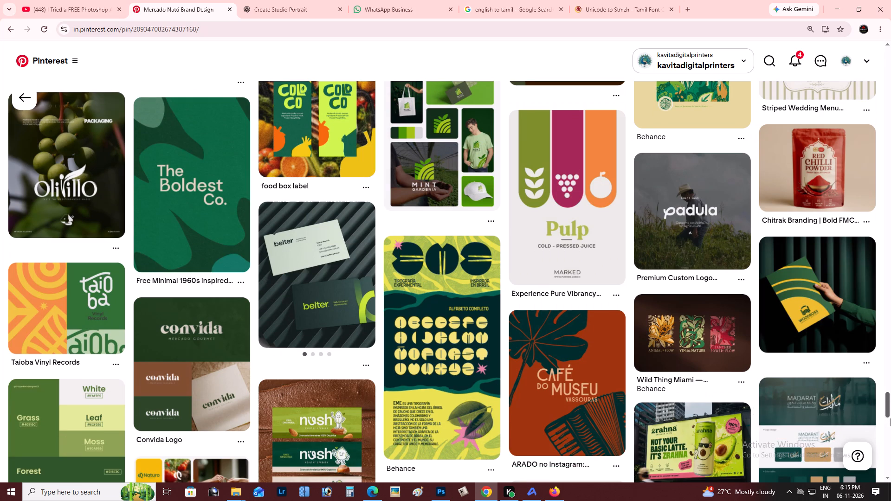
pyautogui.moveTo(890, 418); pyautogui.dragTo(890, 451)
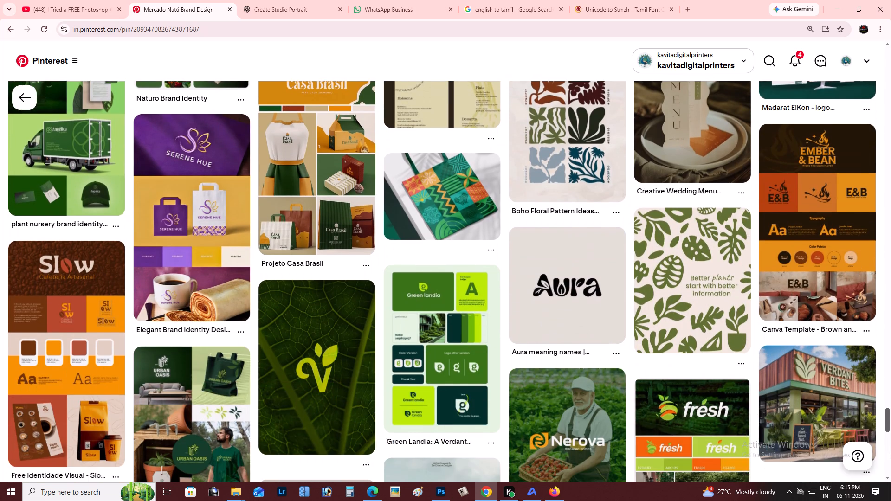
pyautogui.moveTo(890, 451); pyautogui.dragTo(890, 464)
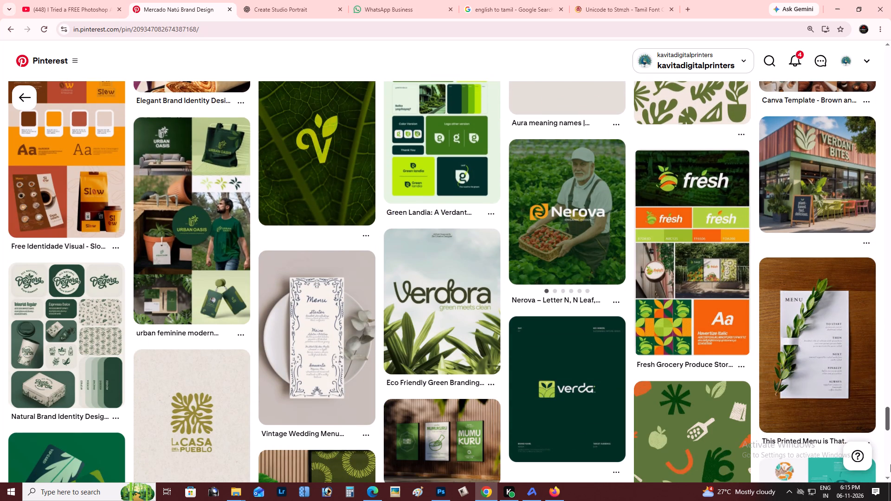
pyautogui.moveTo(890, 464); pyautogui.dragTo(890, 500)
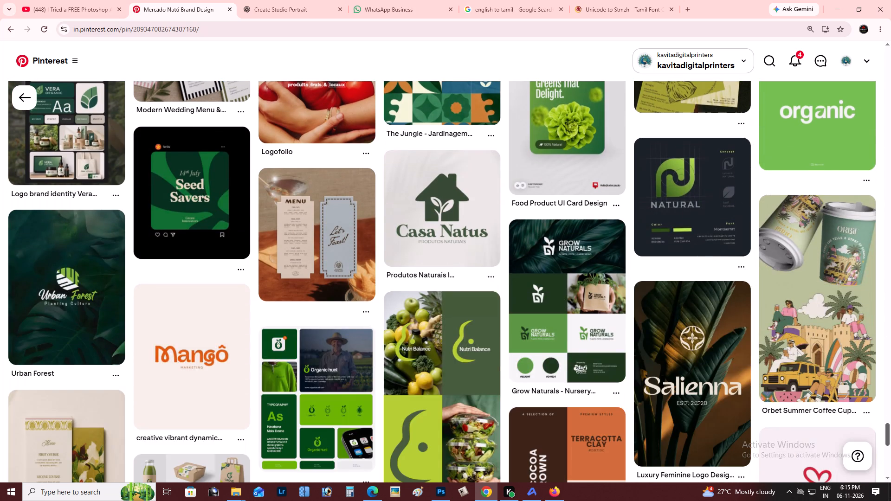
# Copy the framed green poster image from the Mercado Natú Brand Design pin.
pyautogui.moveTo(890, 500); pyautogui.dragTo(890, 83)
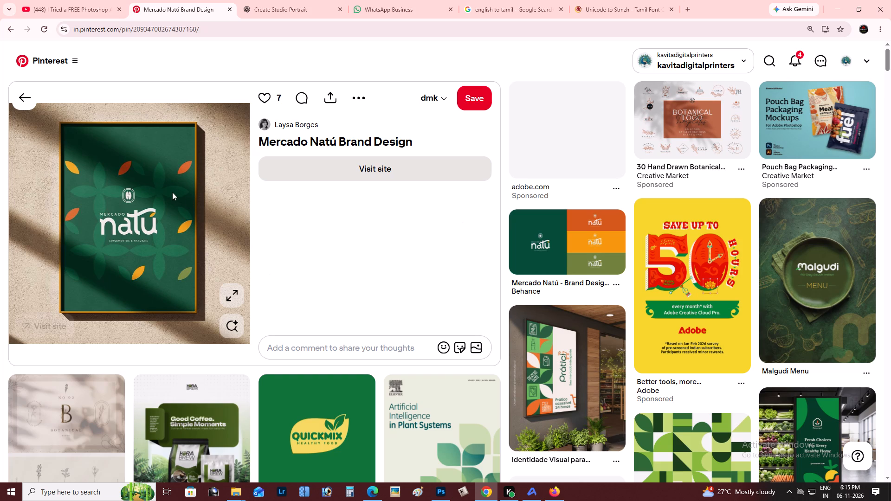
pyautogui.rightClick(158, 186)
pyautogui.click(198, 224)
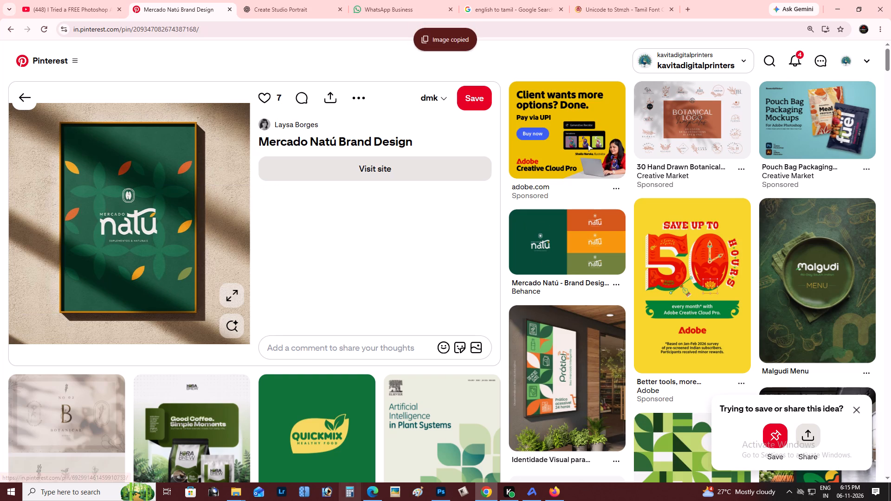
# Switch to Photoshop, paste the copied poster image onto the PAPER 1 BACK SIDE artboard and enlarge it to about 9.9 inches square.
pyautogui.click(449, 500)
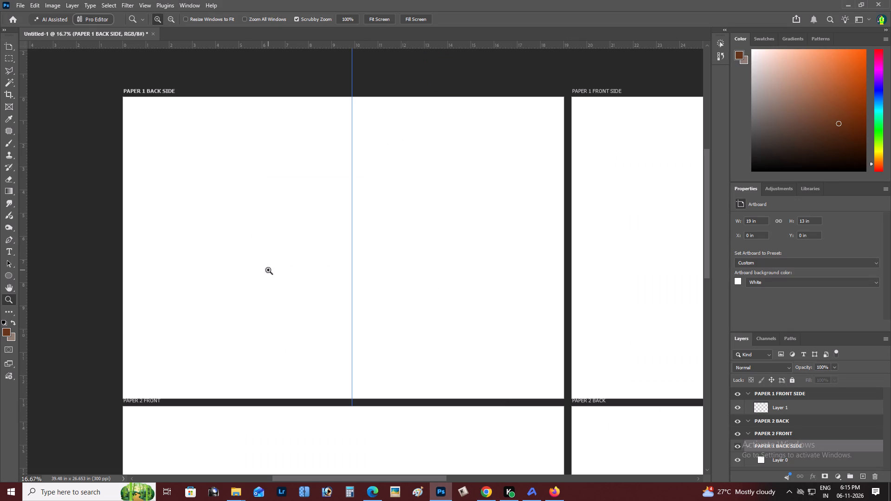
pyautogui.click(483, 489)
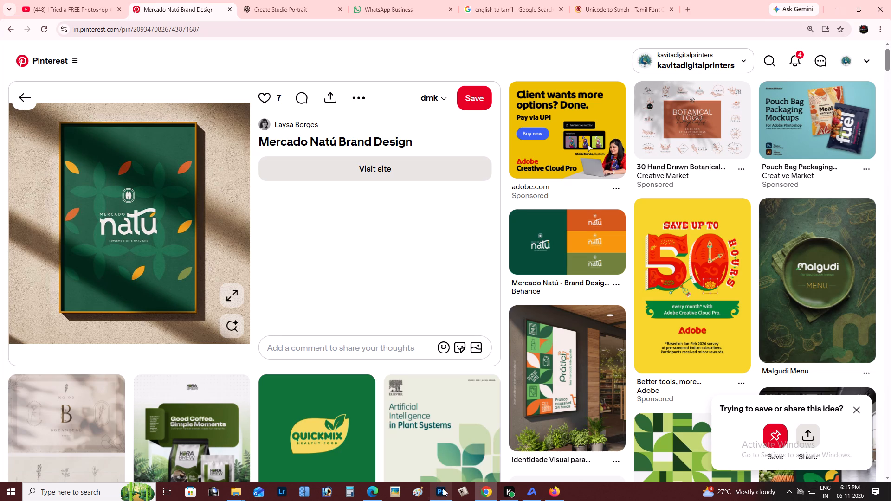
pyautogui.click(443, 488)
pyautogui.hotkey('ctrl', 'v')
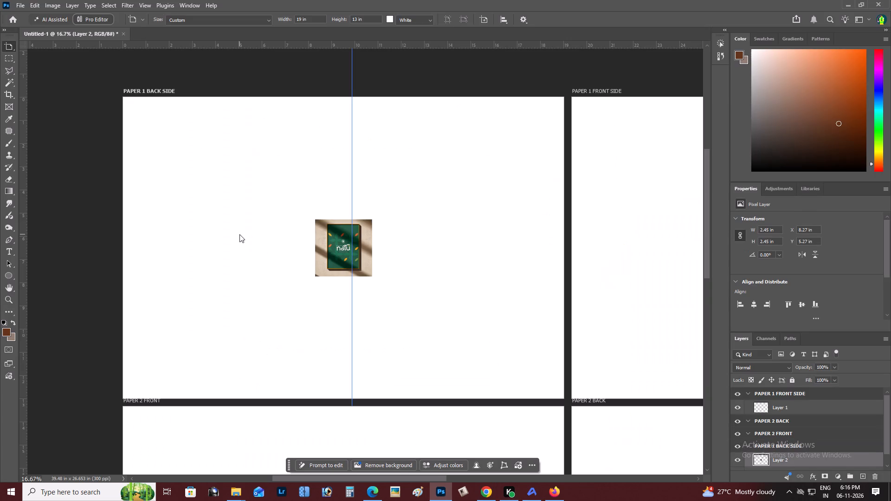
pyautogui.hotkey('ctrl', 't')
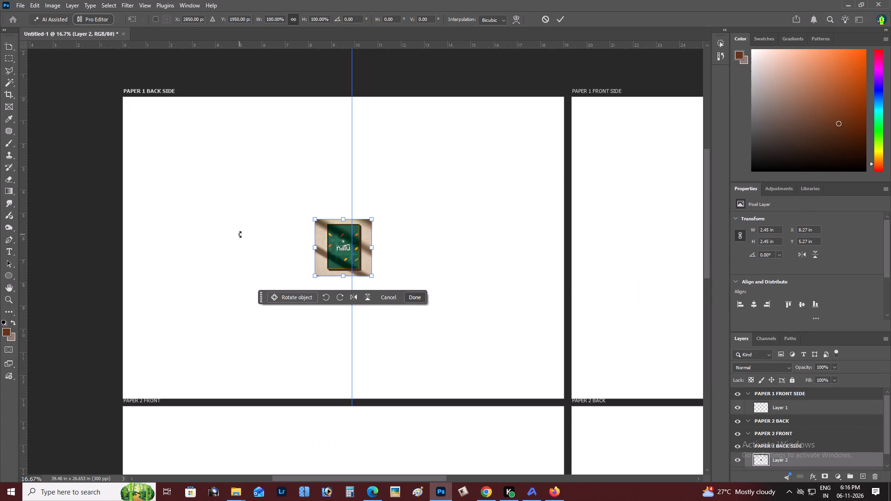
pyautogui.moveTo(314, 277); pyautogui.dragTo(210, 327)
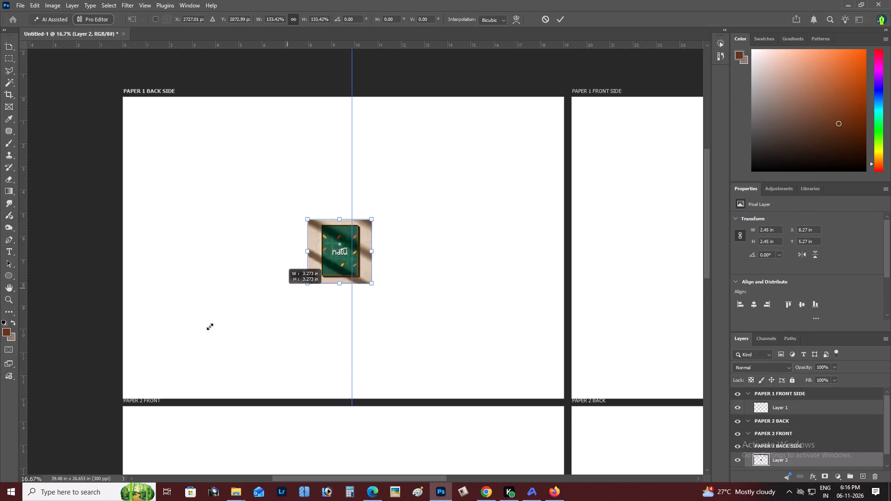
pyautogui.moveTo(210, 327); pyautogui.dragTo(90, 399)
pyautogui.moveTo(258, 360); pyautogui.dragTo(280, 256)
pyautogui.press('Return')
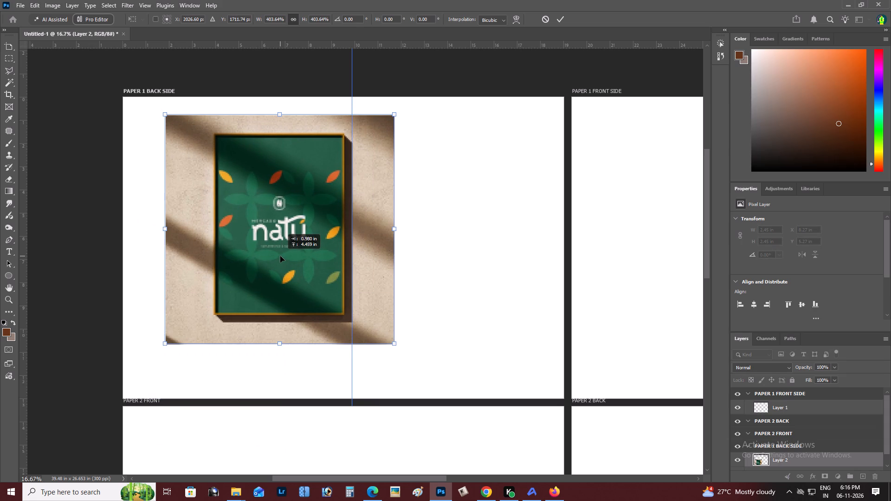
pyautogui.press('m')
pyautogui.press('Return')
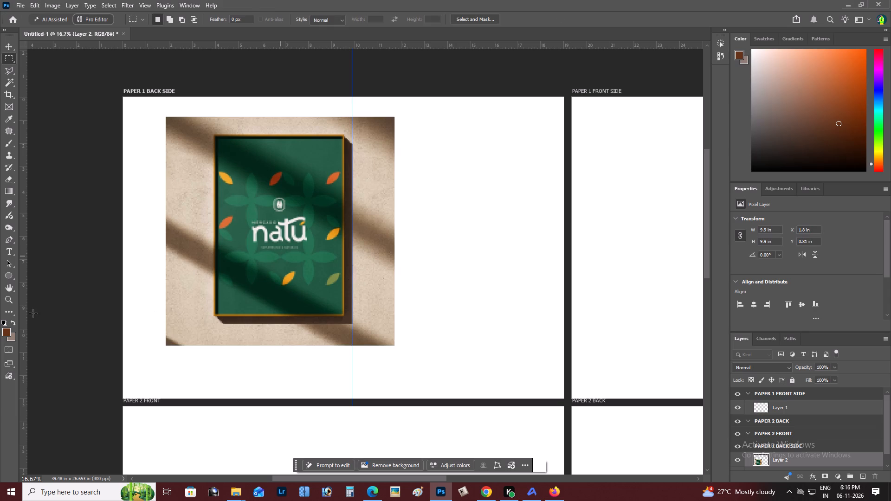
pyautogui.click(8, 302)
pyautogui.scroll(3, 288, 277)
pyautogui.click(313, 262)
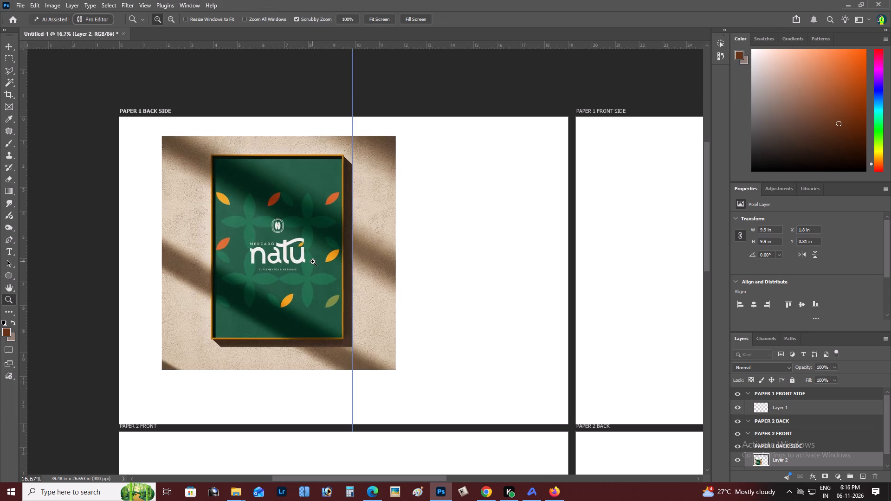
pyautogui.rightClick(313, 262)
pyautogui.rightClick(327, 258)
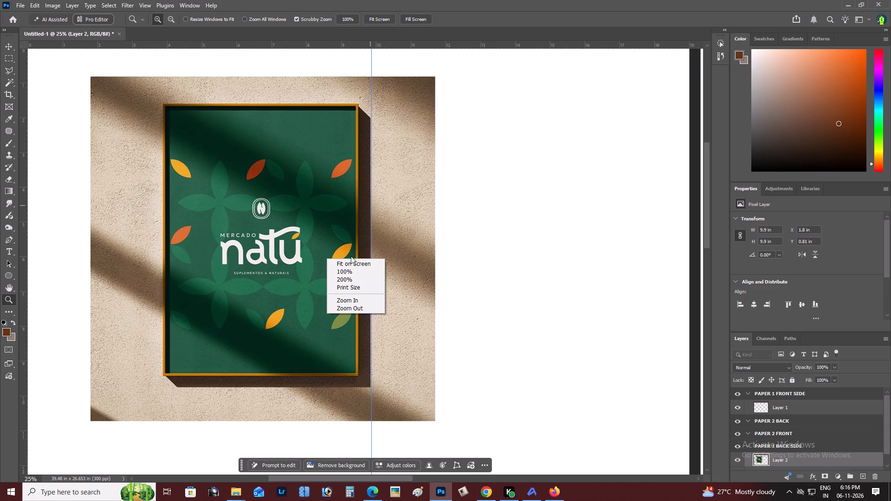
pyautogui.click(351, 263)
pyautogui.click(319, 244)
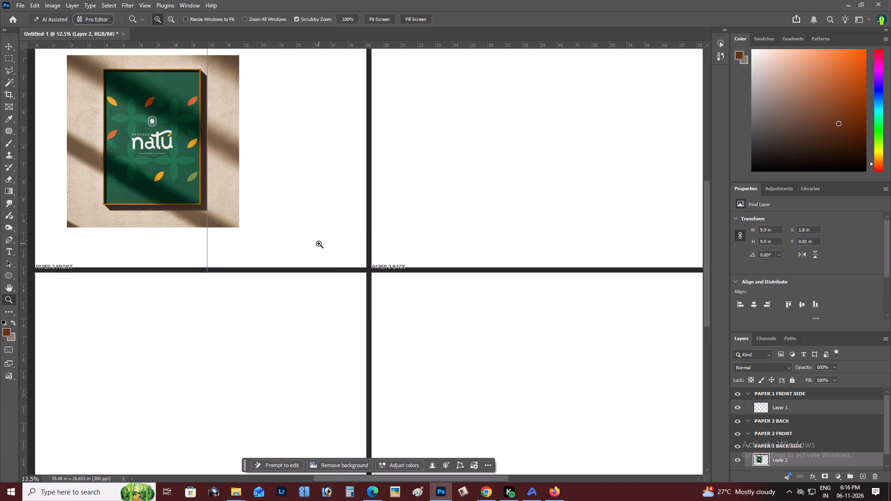
# Close the four-artboard Untitled-1 document without saving its changes.
pyautogui.click(124, 31)
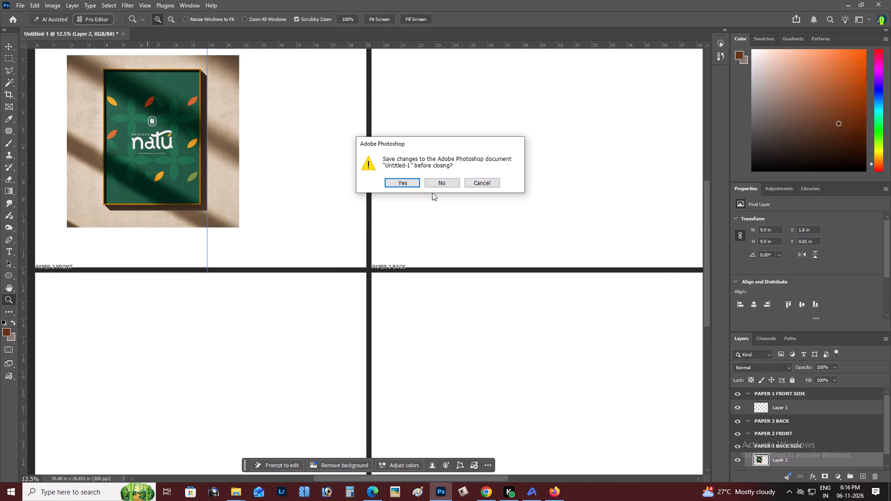
pyautogui.click(439, 182)
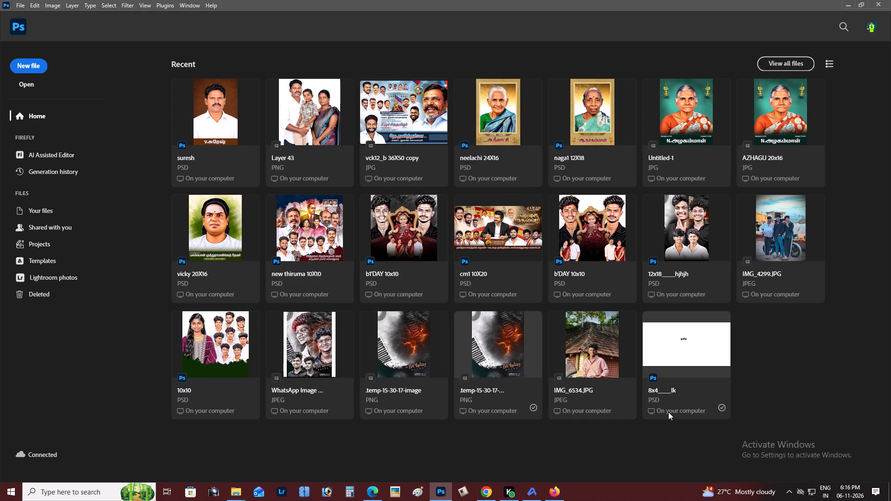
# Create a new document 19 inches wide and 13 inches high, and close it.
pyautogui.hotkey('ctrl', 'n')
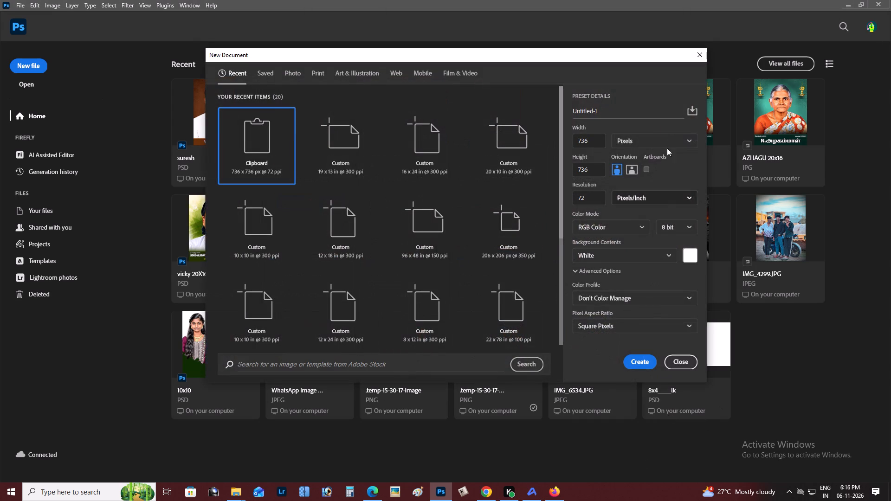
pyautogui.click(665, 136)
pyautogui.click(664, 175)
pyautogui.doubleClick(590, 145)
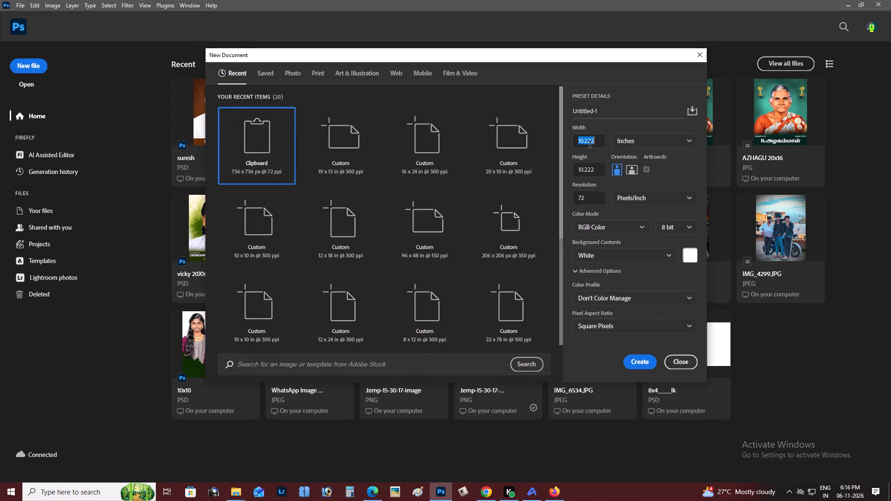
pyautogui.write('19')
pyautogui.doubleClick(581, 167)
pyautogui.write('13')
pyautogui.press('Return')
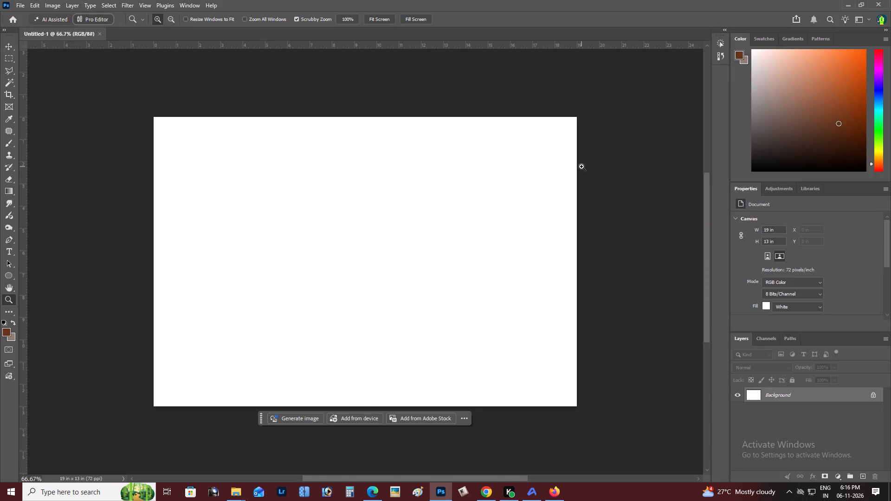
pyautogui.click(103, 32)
# Create a new document 13 inches wide and 19 inches high at a resolution of 300 pixels/inch.
pyautogui.hotkey('ctrl', 'n')
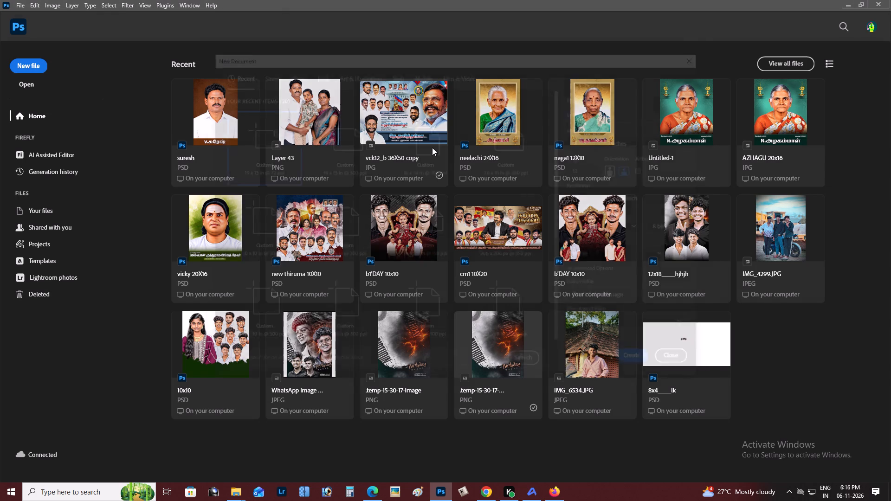
pyautogui.click(635, 142)
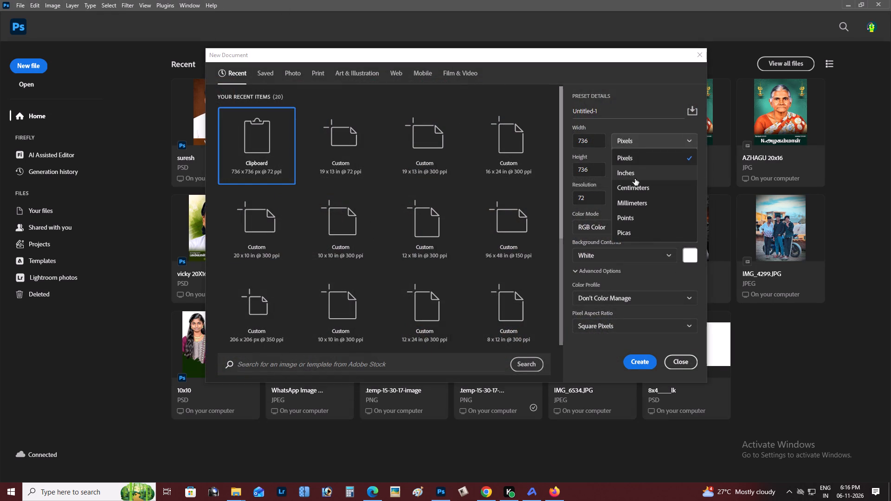
pyautogui.click(631, 173)
pyautogui.doubleClick(585, 145)
pyautogui.write('13')
pyautogui.doubleClick(595, 168)
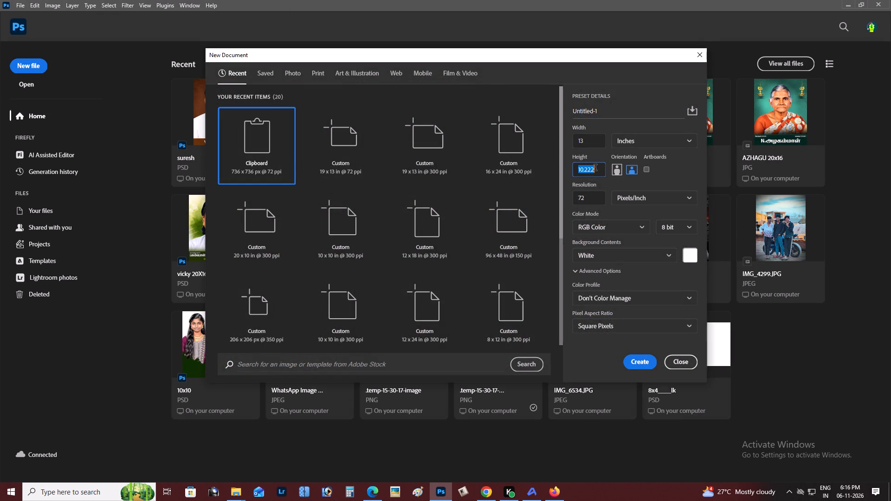
pyautogui.write('19')
pyautogui.moveTo(595, 137); pyautogui.dragTo(567, 135)
pyautogui.moveTo(589, 196); pyautogui.dragTo(527, 197)
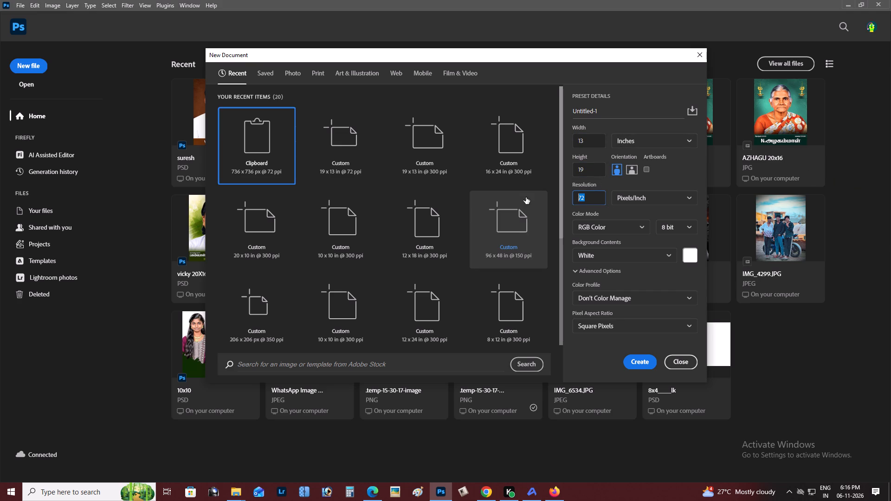
pyautogui.write('300')
pyautogui.hotkey('shift', 'Return')
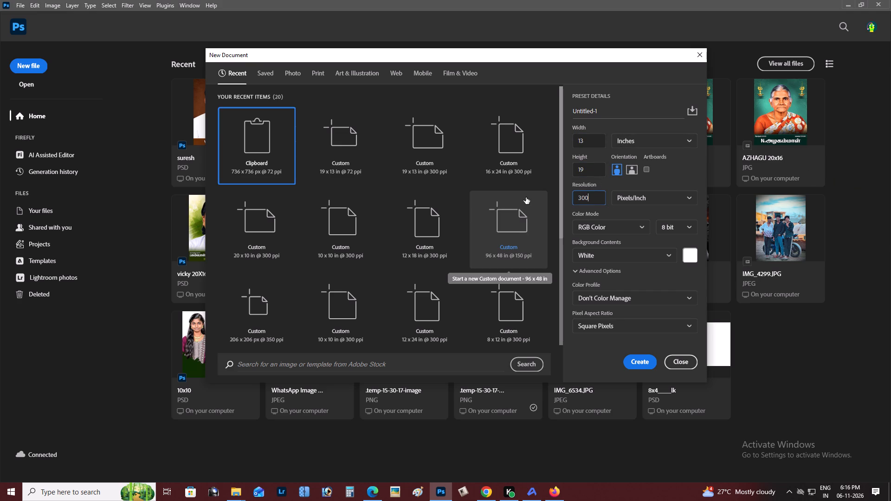
pyautogui.click(638, 353)
pyautogui.click(645, 360)
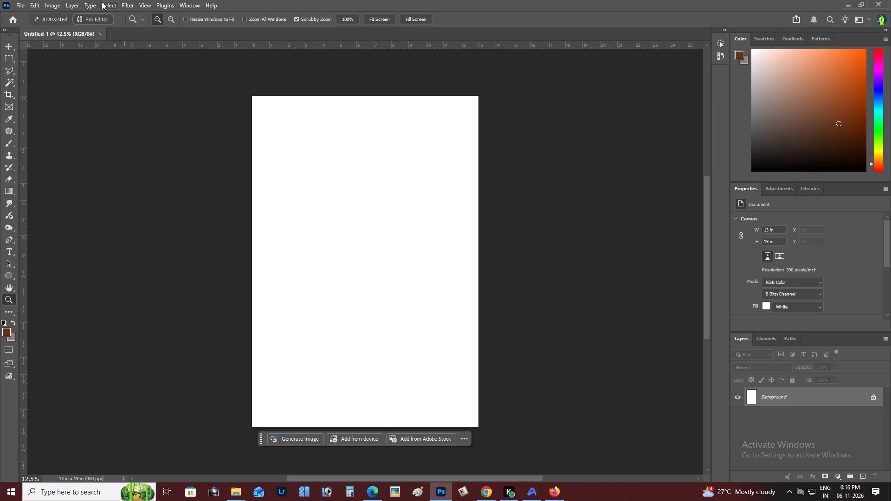
# Rotate the whole canvas 90° counter clockwise and fit it on screen.
pyautogui.click(56, 7)
pyautogui.click(169, 121)
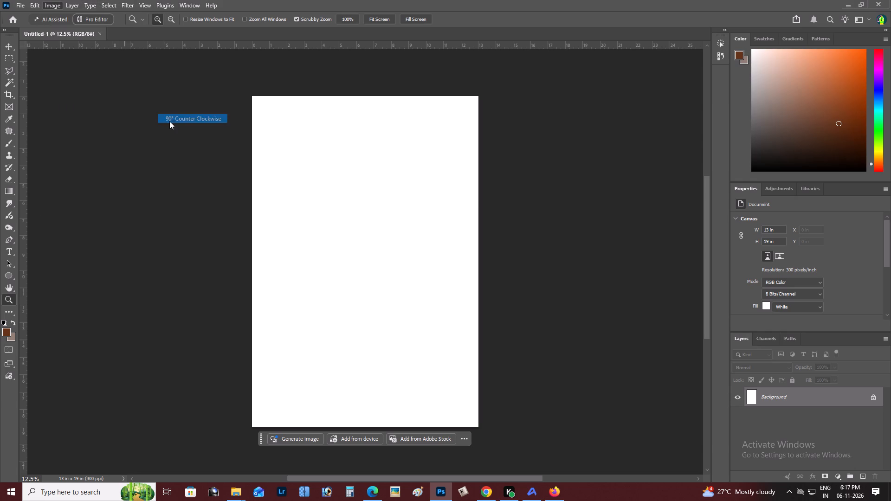
pyautogui.rightClick(507, 131)
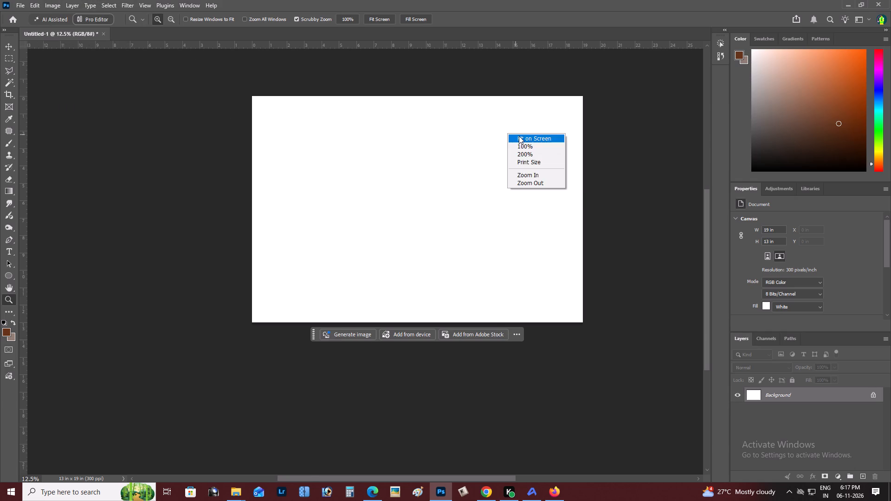
pyautogui.click(519, 136)
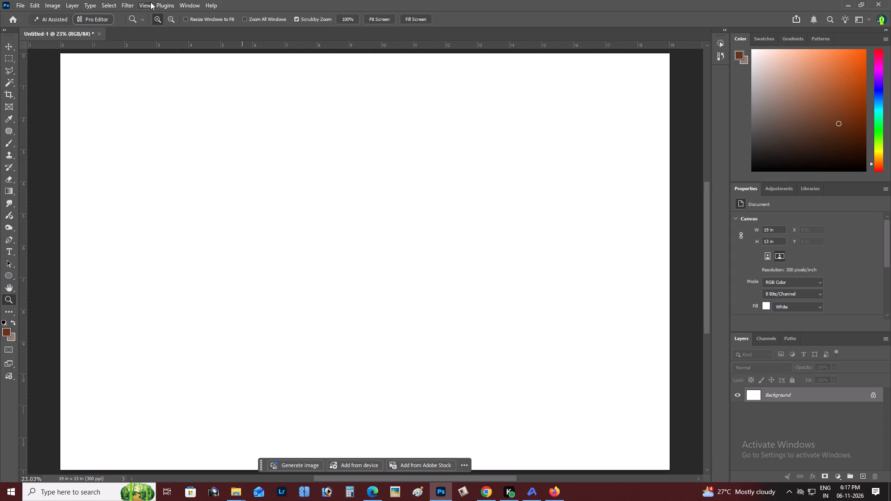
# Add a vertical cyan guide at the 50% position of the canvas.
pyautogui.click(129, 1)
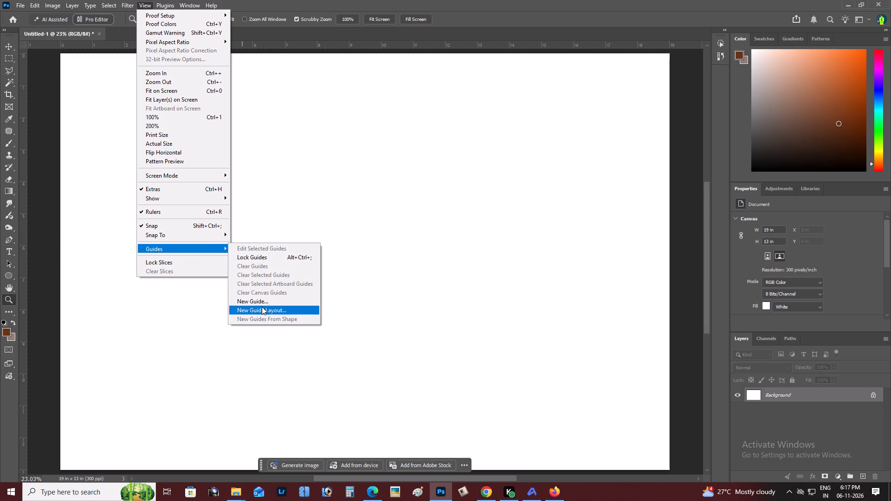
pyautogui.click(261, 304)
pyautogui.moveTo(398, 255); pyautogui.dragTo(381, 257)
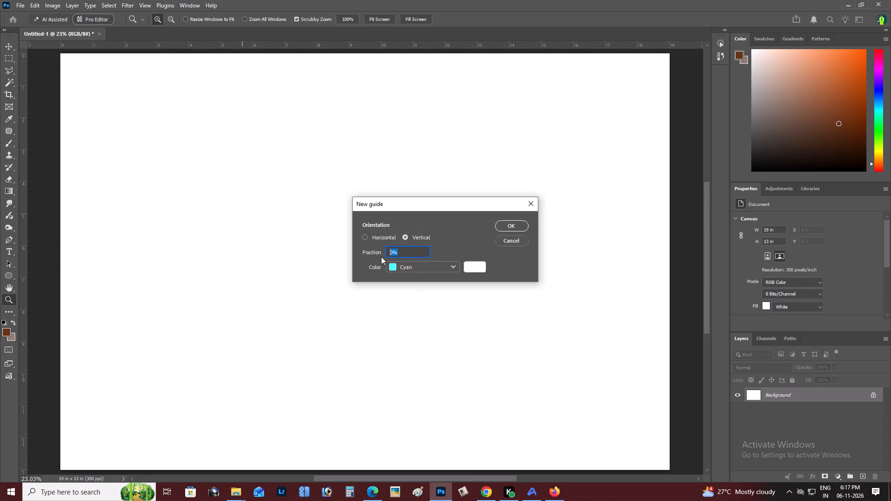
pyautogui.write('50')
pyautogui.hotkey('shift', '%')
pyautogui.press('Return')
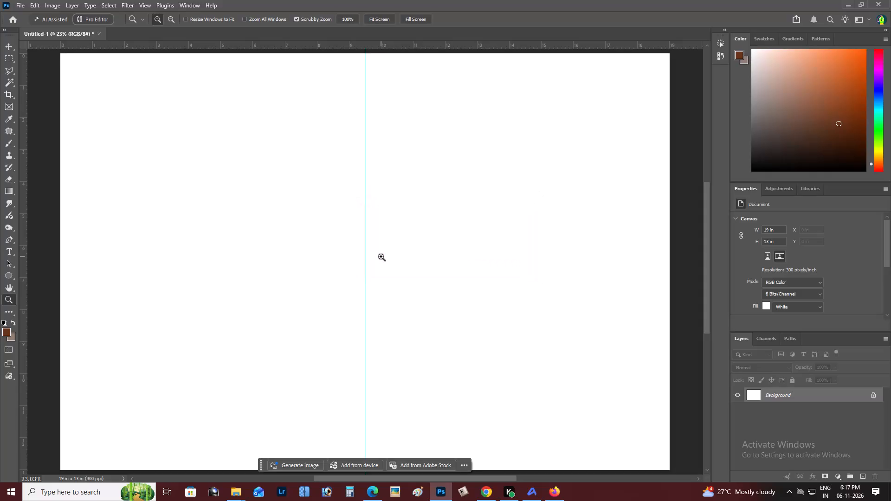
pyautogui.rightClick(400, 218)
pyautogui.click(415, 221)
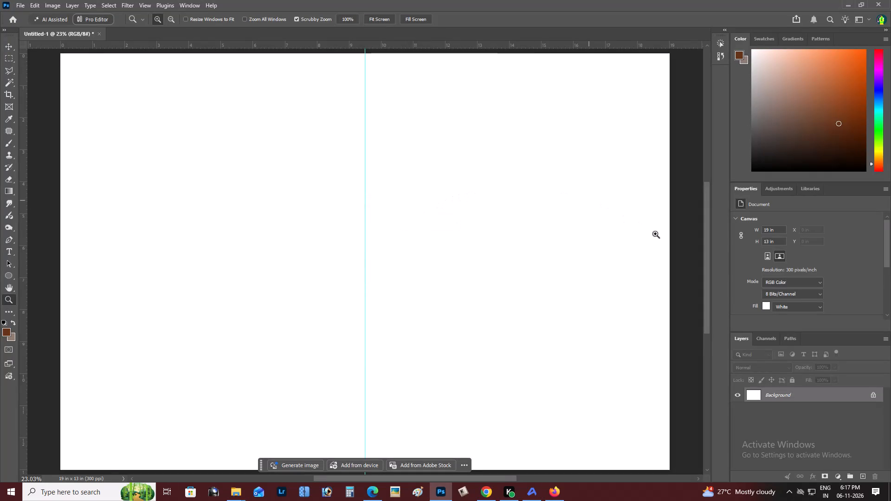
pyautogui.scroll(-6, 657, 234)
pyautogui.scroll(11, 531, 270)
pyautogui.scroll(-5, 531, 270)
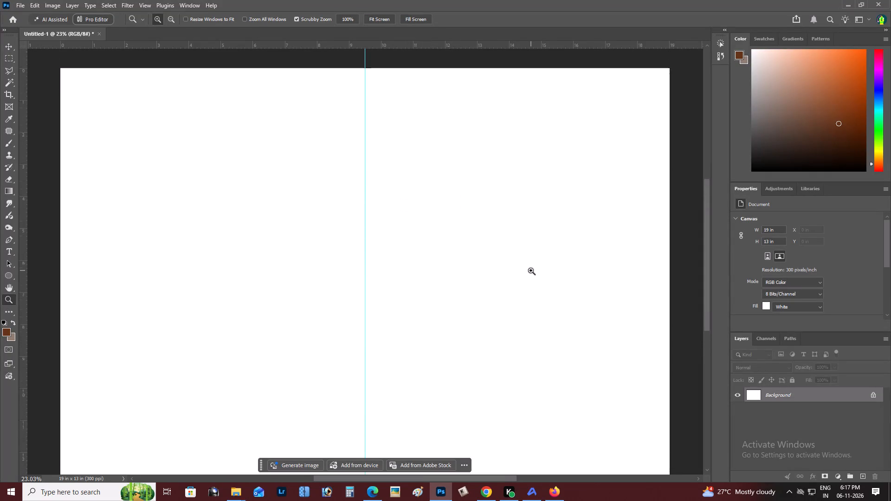
# Switch to Chrome, copy the framed green poster image from the Mercado Natú Brand Design pin, and return to Photoshop.
pyautogui.click(491, 500)
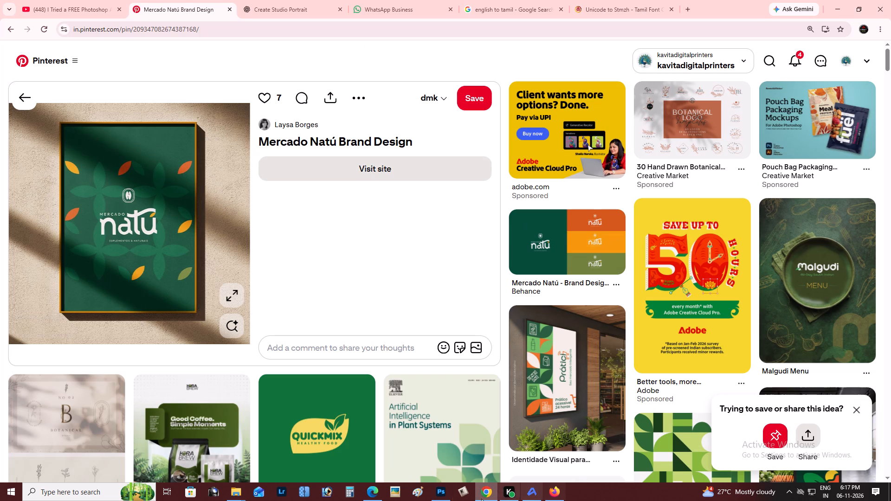
pyautogui.rightClick(103, 132)
pyautogui.click(152, 168)
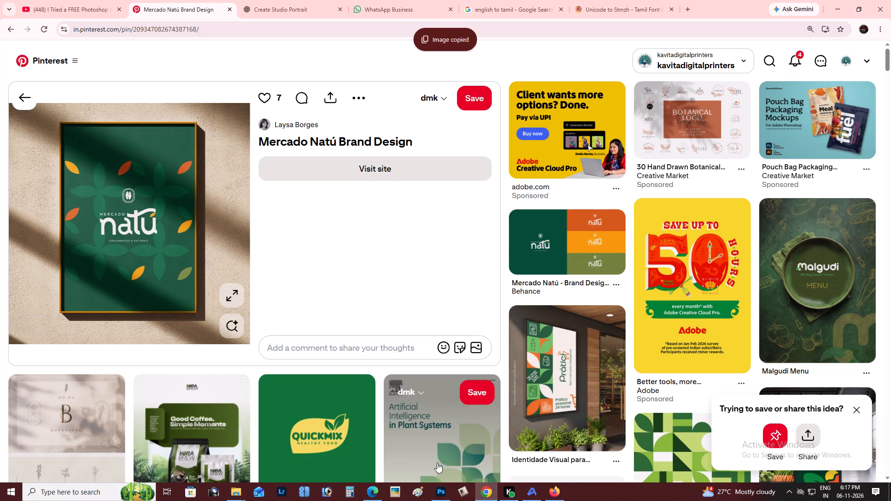
pyautogui.click(439, 490)
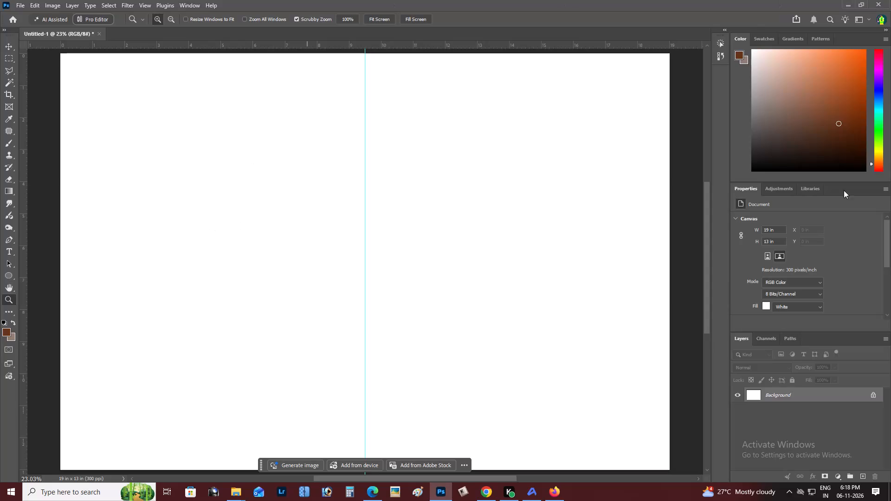
# Switch to Chrome and look through the related branding pins below the Mercado Natú pin for green design references.
pyautogui.click(486, 498)
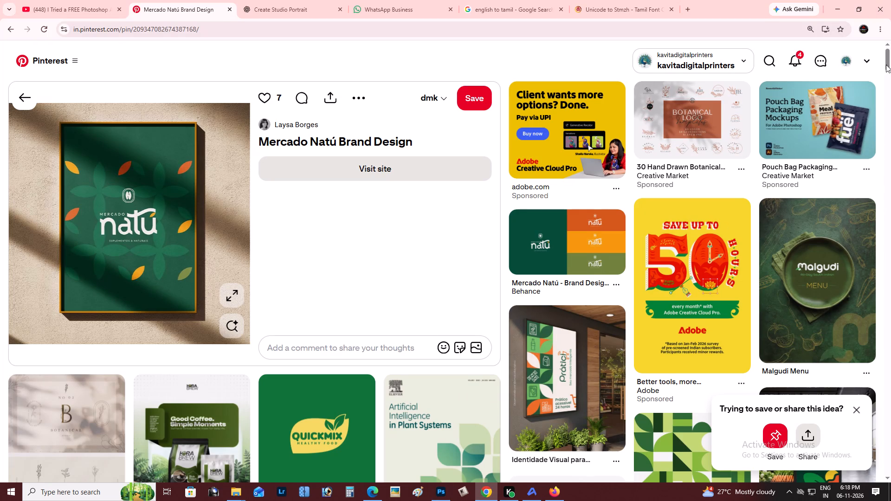
pyautogui.moveTo(890, 65); pyautogui.dragTo(890, 97)
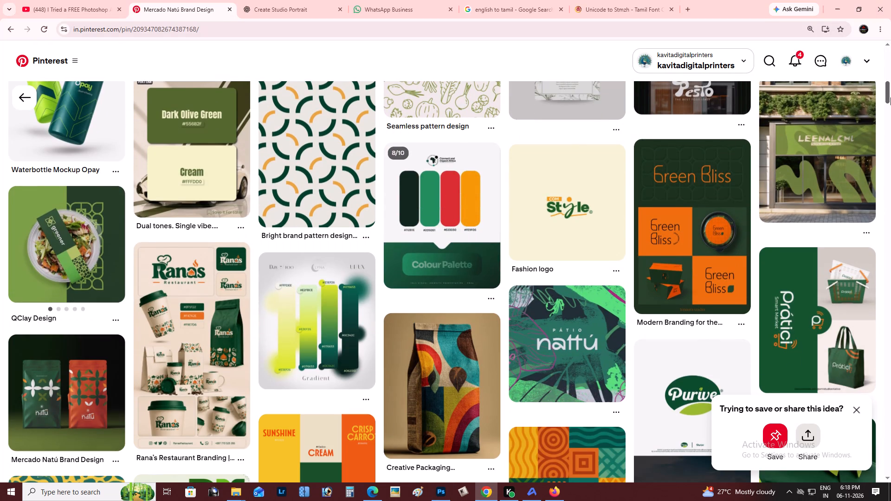
pyautogui.moveTo(890, 97); pyautogui.dragTo(890, 108)
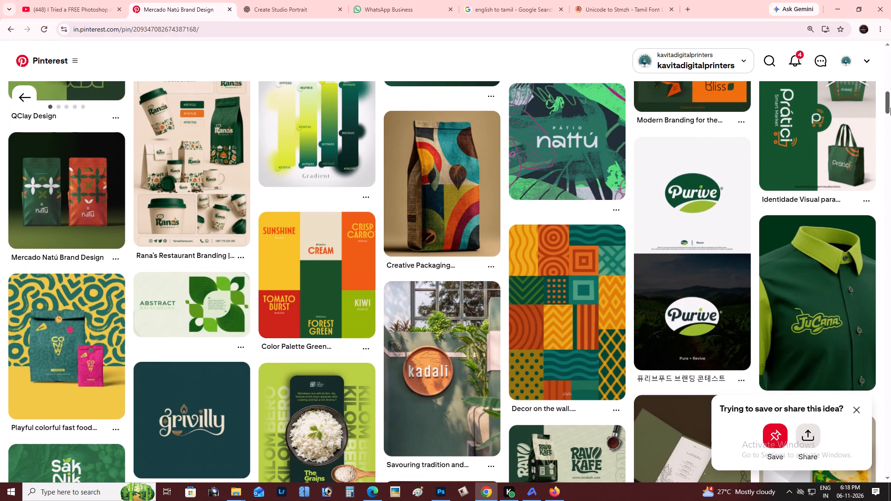
pyautogui.moveTo(890, 108); pyautogui.dragTo(890, 117)
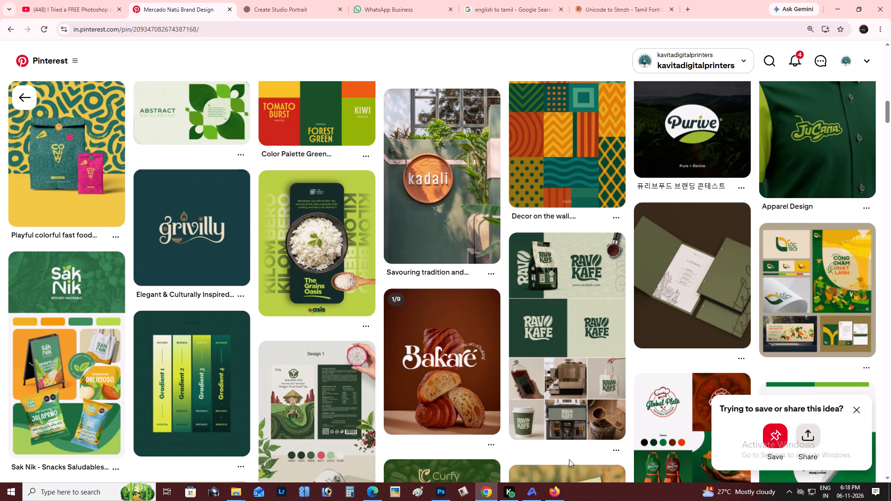
pyautogui.click(444, 494)
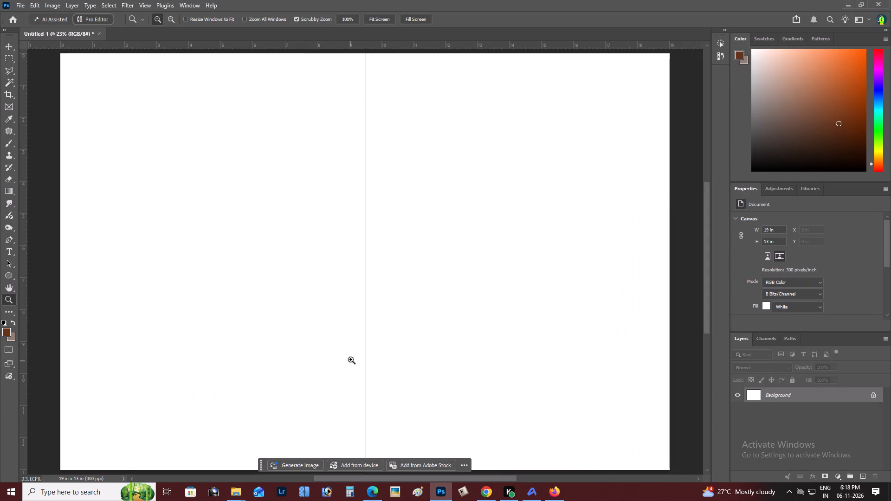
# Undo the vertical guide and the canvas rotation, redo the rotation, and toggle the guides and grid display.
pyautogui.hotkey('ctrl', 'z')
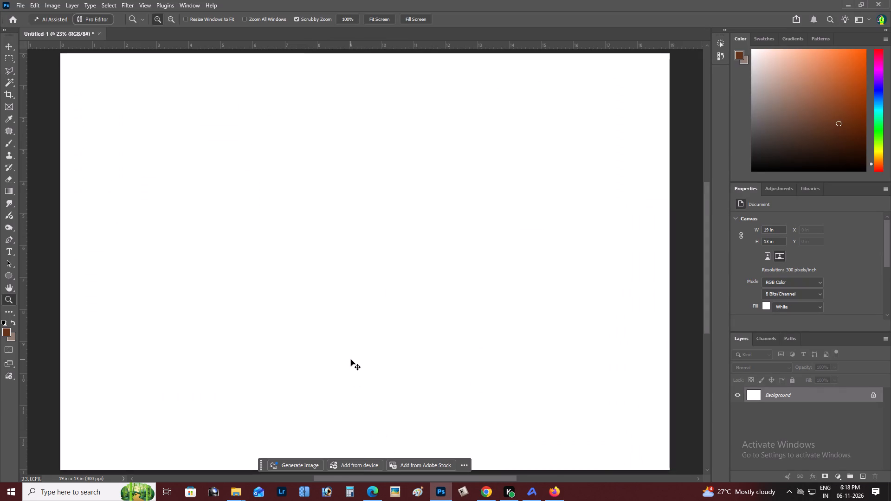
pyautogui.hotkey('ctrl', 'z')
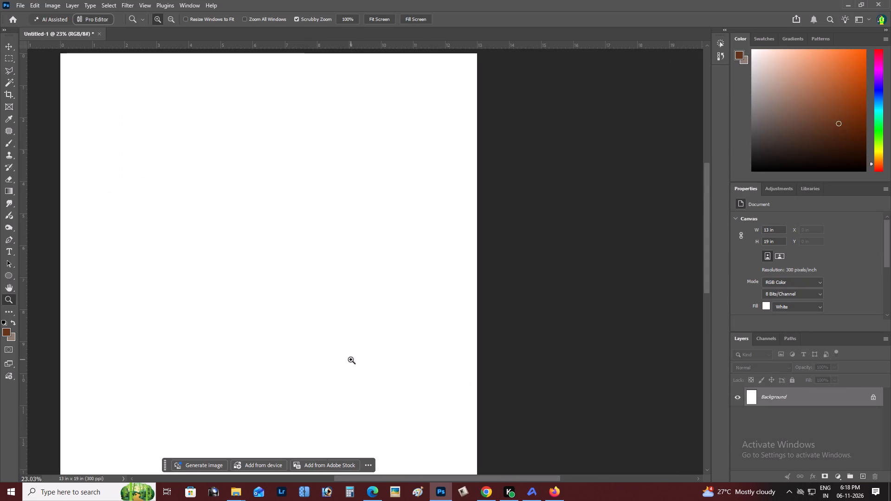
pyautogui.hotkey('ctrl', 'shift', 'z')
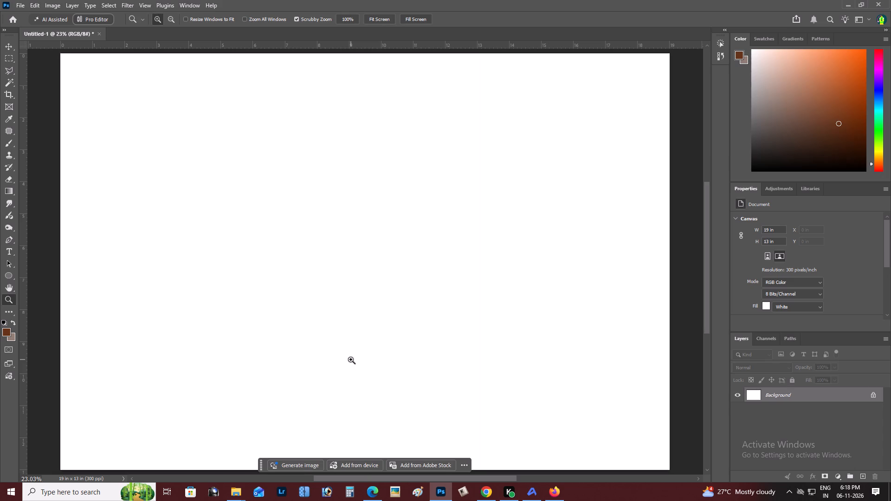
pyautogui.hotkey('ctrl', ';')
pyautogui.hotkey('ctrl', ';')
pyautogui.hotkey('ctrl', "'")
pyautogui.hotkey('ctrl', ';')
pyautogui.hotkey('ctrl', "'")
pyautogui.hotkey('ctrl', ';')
# Add a vertical cyan guide at 50% of the canvas width and fit the canvas on screen.
pyautogui.click(141, 0)
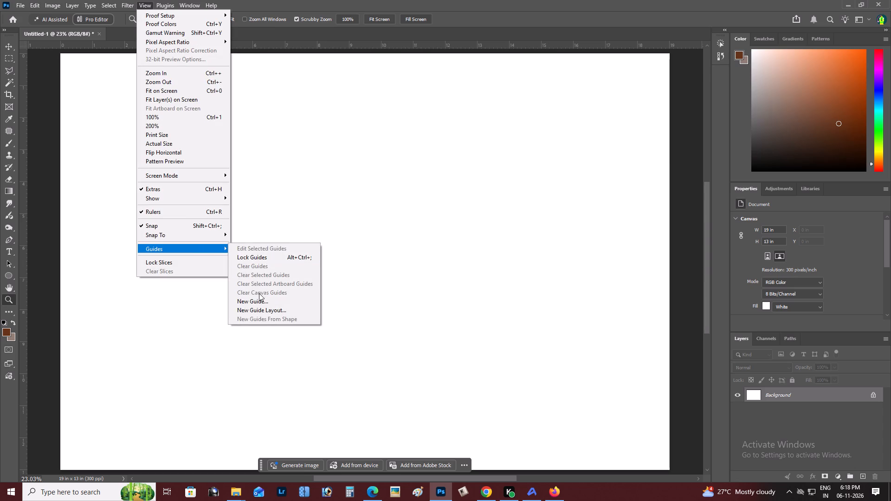
pyautogui.click(265, 298)
pyautogui.click(395, 251)
pyautogui.click(395, 251)
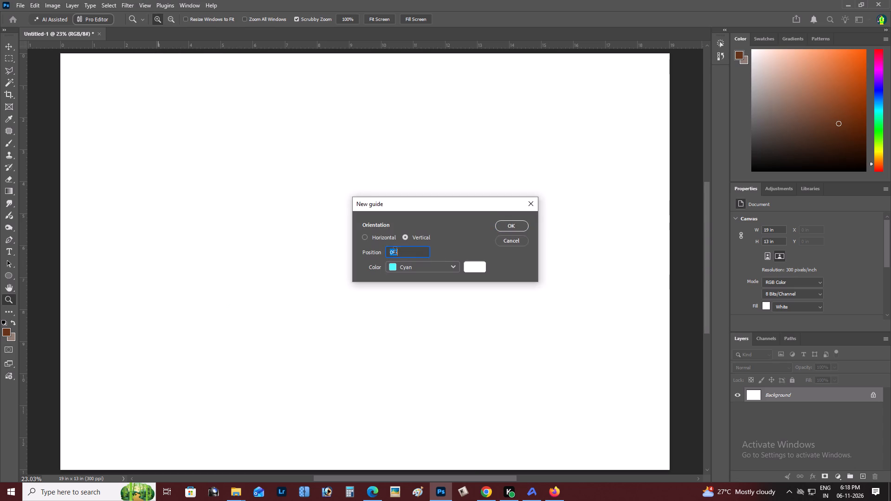
pyautogui.press('5')
pyautogui.press('0')
pyautogui.hotkey('shift', '%')
pyautogui.press('Return')
pyautogui.rightClick(414, 244)
pyautogui.click(428, 250)
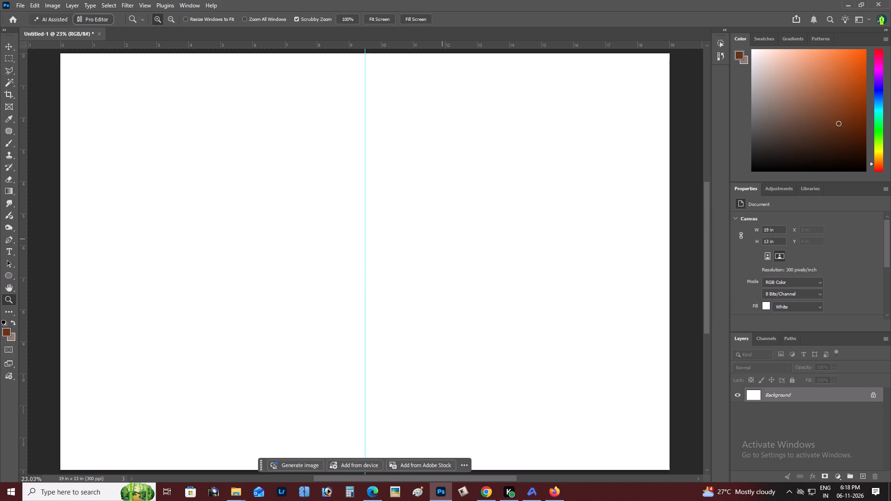
# Paste the copied framed green Natú poster image onto the 19 by 13 inch canvas.
pyautogui.click(496, 489)
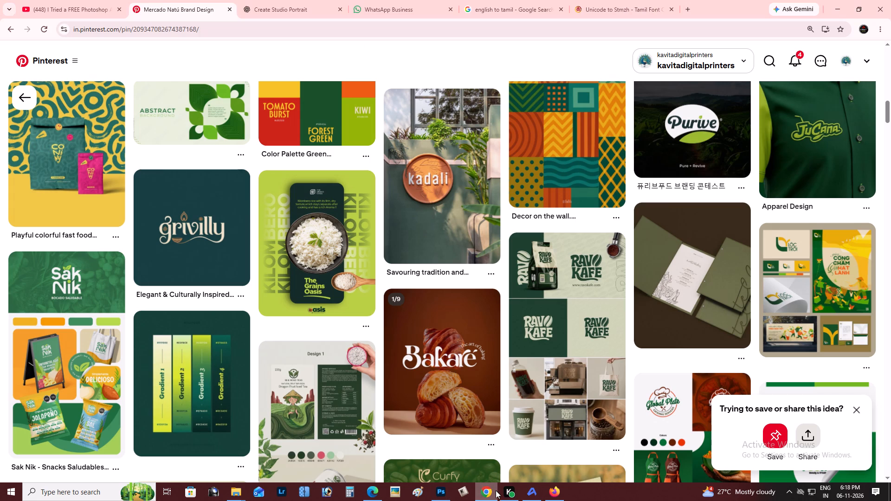
pyautogui.click(442, 494)
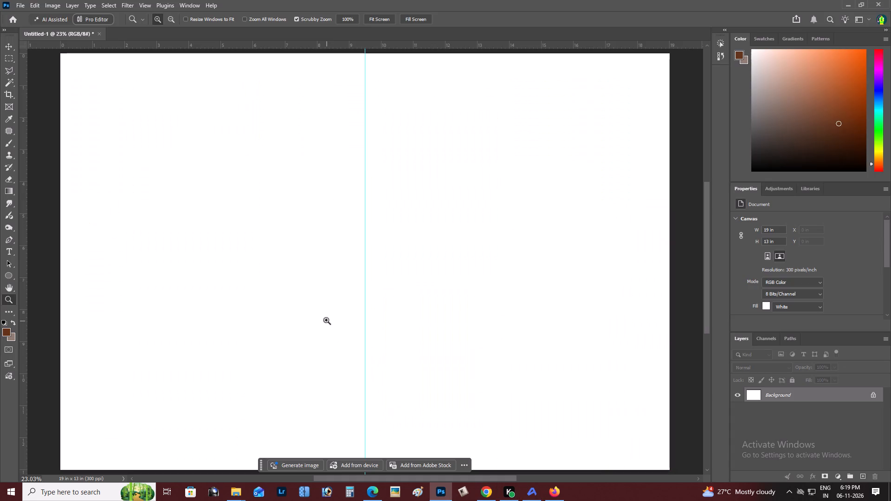
pyautogui.hotkey('ctrl', 'v')
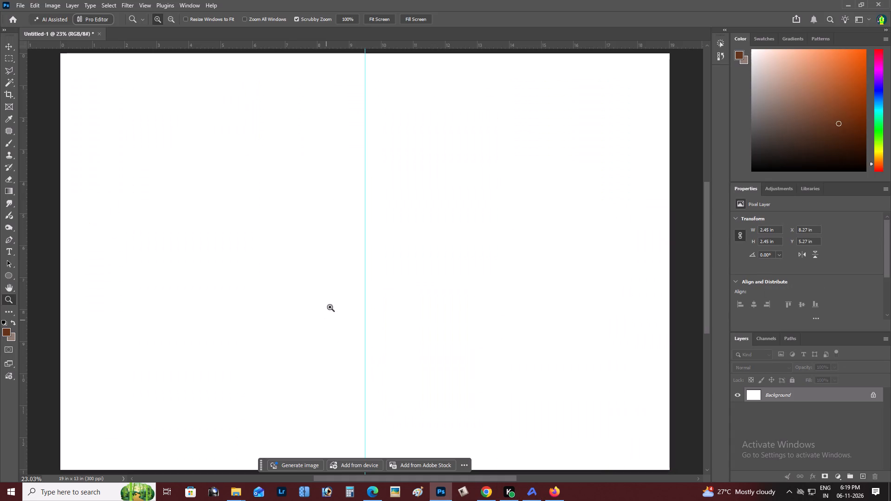
pyautogui.click(487, 490)
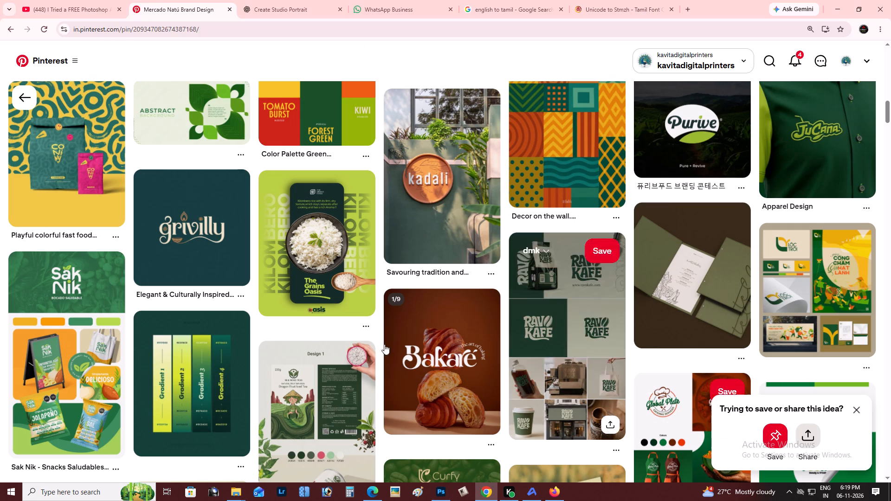
pyautogui.click(837, 0)
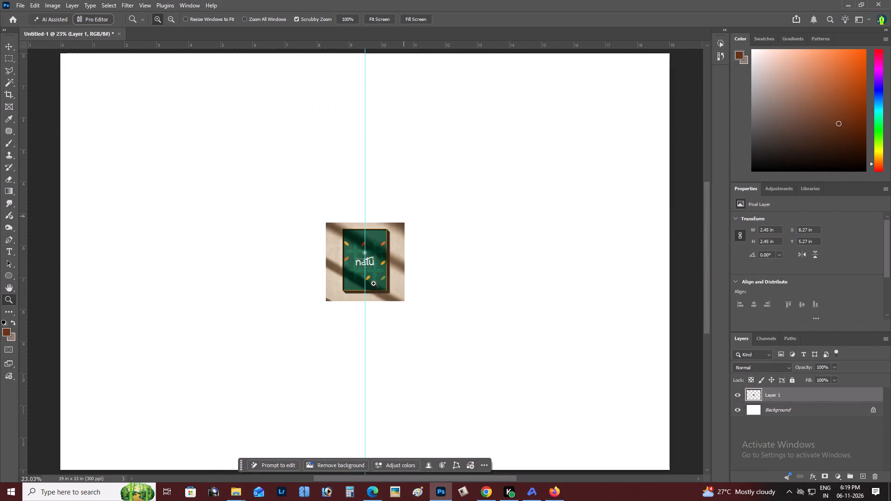
# Cut the green artwork inside the poster's frame with a rectangular marquee selection and delete the leftover poster layer.
pyautogui.click(369, 292)
pyautogui.click(391, 237)
pyautogui.tripleClick(387, 234)
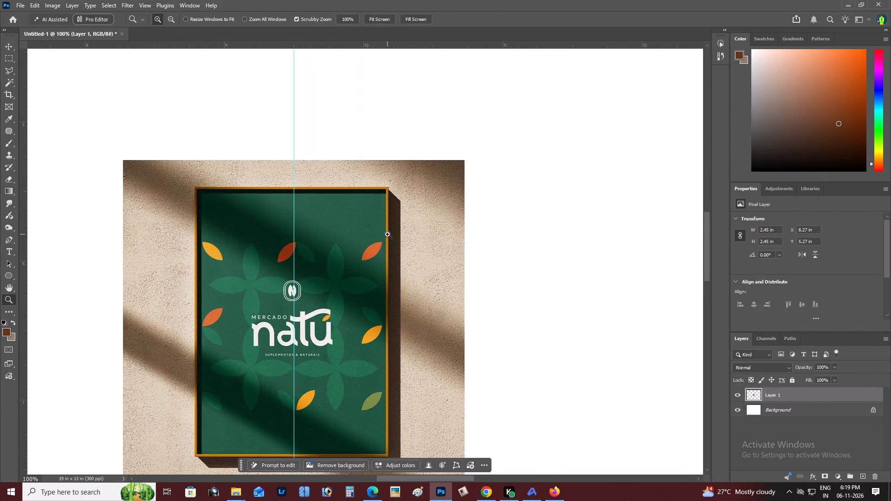
pyautogui.press('m')
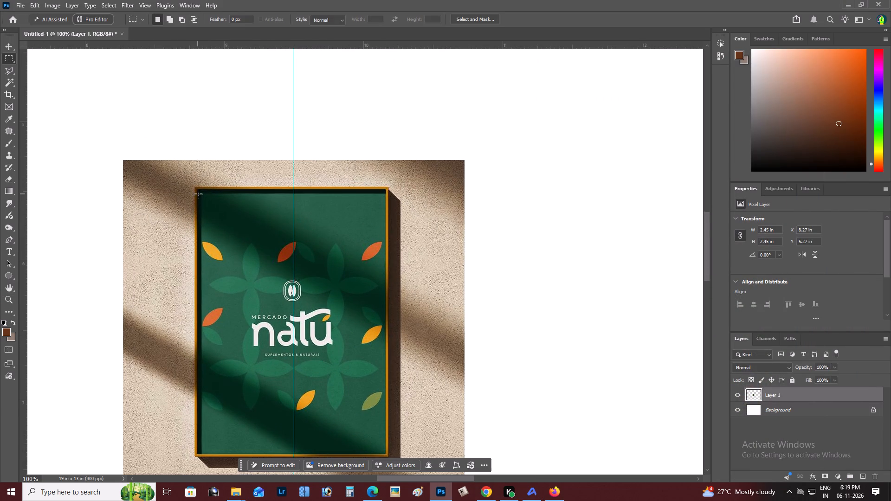
pyautogui.moveTo(200, 193); pyautogui.dragTo(386, 453)
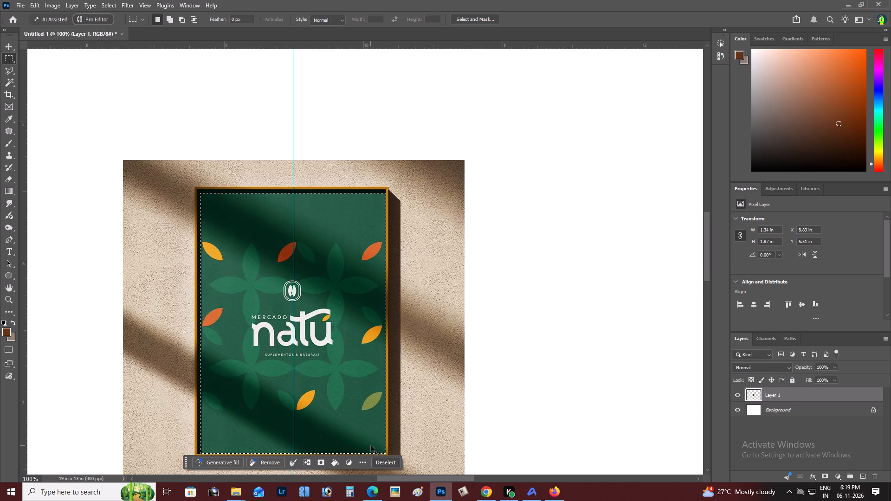
pyautogui.hotkey('ctrl', 'x')
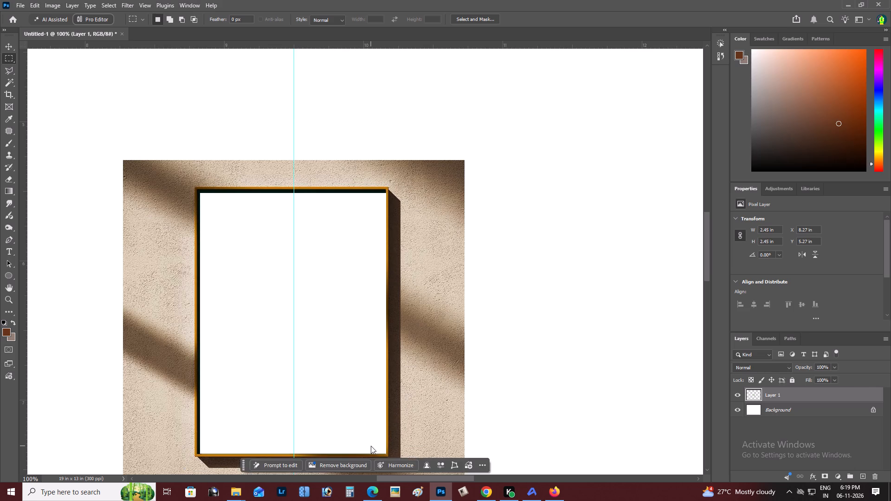
pyautogui.press('BackSpace')
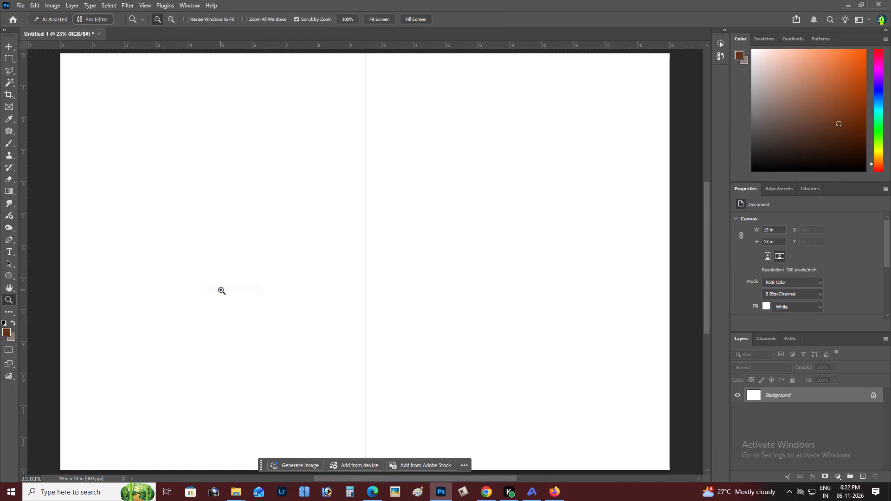
pyautogui.hotkey('ctrl', 'v')
# Move the pasted leaf artwork from the canvas centre onto the right-hand page, past the vertical centre guide.
pyautogui.press('space')
pyautogui.press('space')
pyautogui.press('space')
pyautogui.moveTo(264, 255); pyautogui.dragTo(183, 265)
pyautogui.press('z')
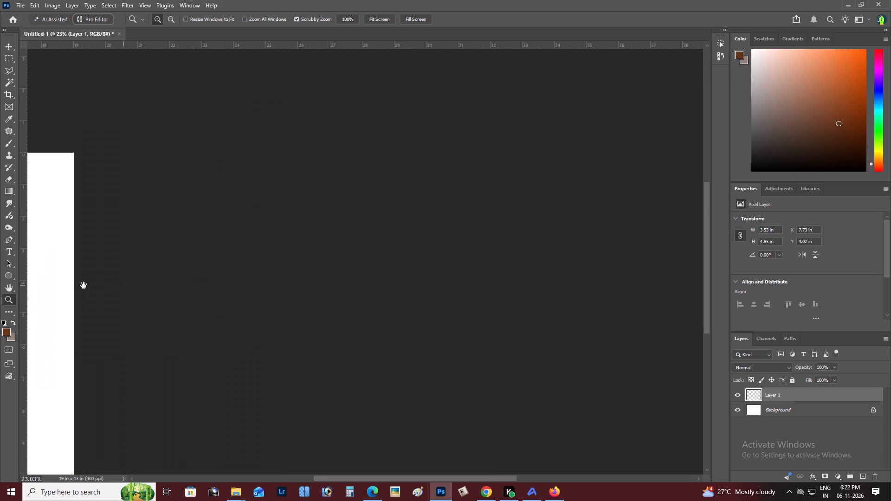
pyautogui.keyDown('alt'); pyautogui.click(67, 285); pyautogui.keyUp('alt')
pyautogui.rightClick(67, 285)
pyautogui.keyDown('alt'); pyautogui.click(52, 276); pyautogui.keyUp('alt')
pyautogui.rightClick(52, 276)
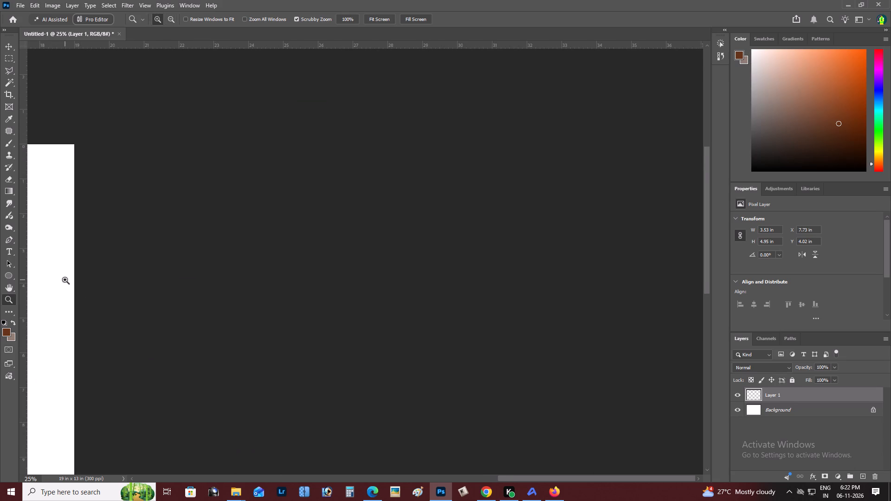
pyautogui.rightClick(56, 273)
pyautogui.click(74, 280)
pyautogui.press('space')
pyautogui.press('space')
pyautogui.press('space')
pyautogui.press('space')
pyautogui.press('space')
pyautogui.press('space')
pyautogui.press('space')
pyautogui.press('space')
pyautogui.press('space')
pyautogui.press('space')
pyautogui.press('space')
pyautogui.press('space')
pyautogui.press('space')
pyautogui.press('space')
pyautogui.moveTo(75, 280); pyautogui.dragTo(90, 259)
pyautogui.press('v')
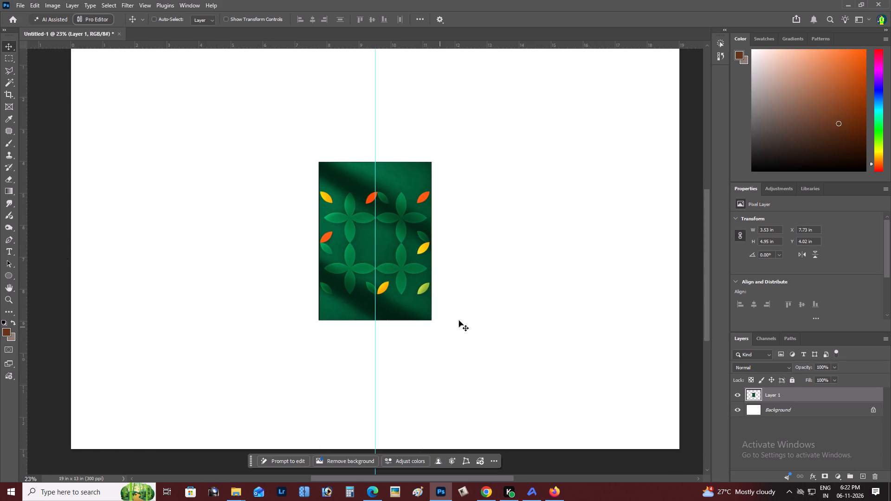
pyautogui.rightClick(399, 268)
pyautogui.click(413, 274)
pyautogui.moveTo(413, 274); pyautogui.dragTo(537, 238)
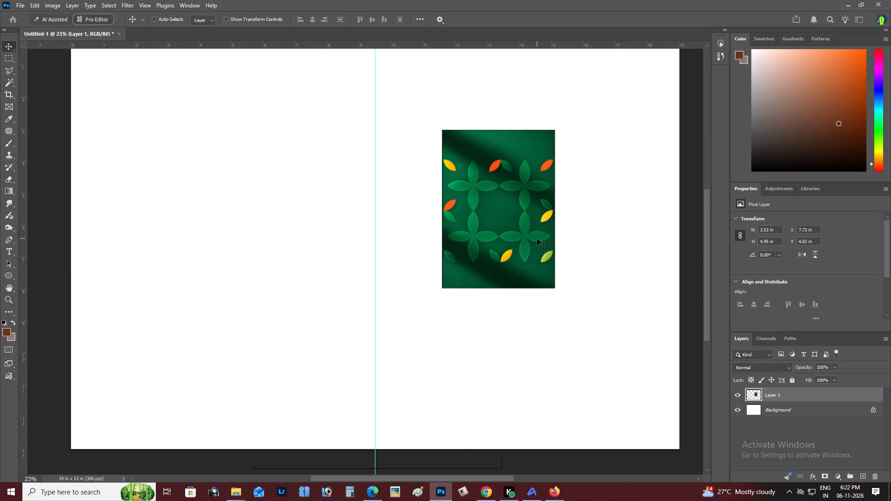
# Scale the leaf artwork to about 9.63 by 13.51 in, aligned to the centre guide and page top, covering the right-hand page.
pyautogui.hotkey('ctrl', 't')
pyautogui.moveTo(510, 243); pyautogui.dragTo(469, 219)
pyautogui.press('space')
pyautogui.press('space')
pyautogui.press('space')
pyautogui.press('space')
pyautogui.press('space')
pyautogui.moveTo(478, 221); pyautogui.dragTo(297, 253)
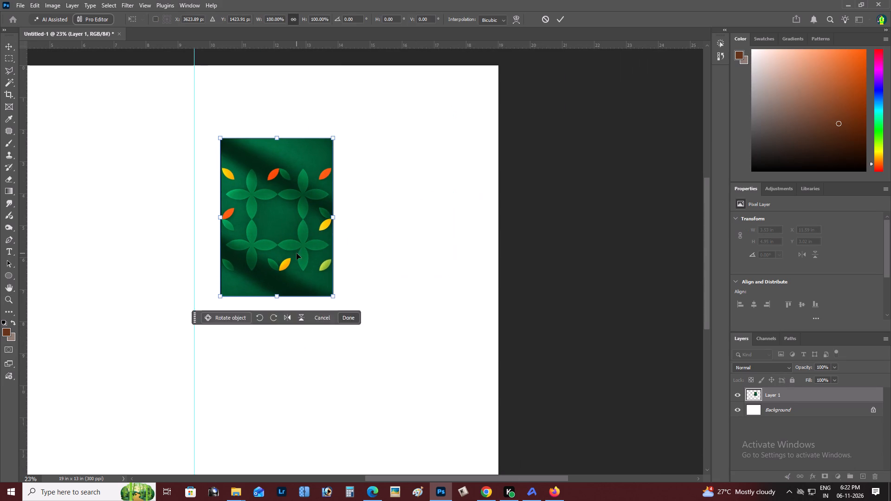
pyautogui.moveTo(302, 248); pyautogui.dragTo(277, 176)
pyautogui.moveTo(310, 223); pyautogui.dragTo(437, 425)
pyautogui.press('space')
pyautogui.press('space')
pyautogui.press('space')
pyautogui.press('space')
pyautogui.press('space')
pyautogui.press('space')
pyautogui.press('space')
pyautogui.press('space')
pyautogui.moveTo(418, 383); pyautogui.dragTo(372, 304)
pyautogui.moveTo(400, 337); pyautogui.dragTo(451, 383)
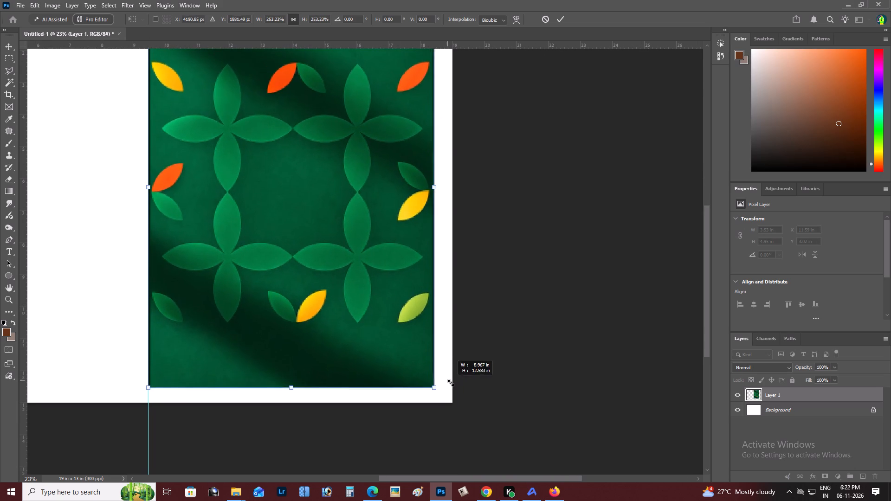
pyautogui.moveTo(451, 383); pyautogui.dragTo(474, 406)
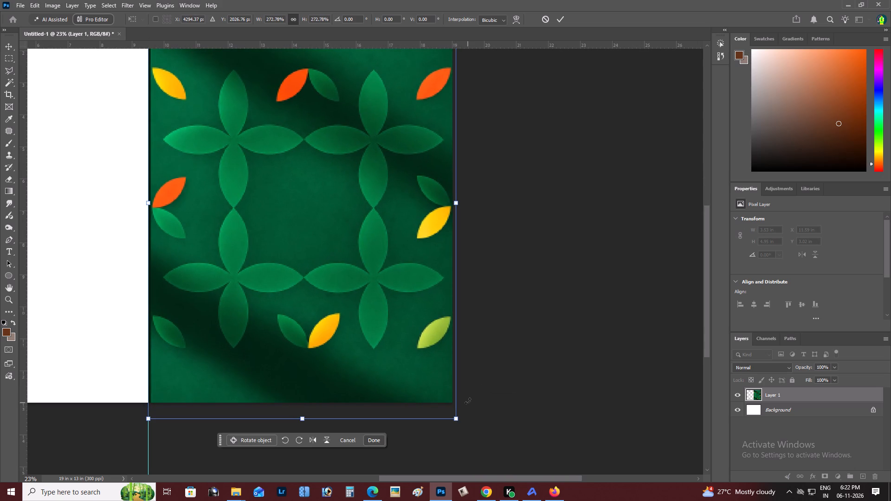
pyautogui.hotkey('ctrl', 'shift', 'Return')
# Nudge the leaf artwork up and slightly left to about X 9.48 in, Y -0.43 in, keeping the page's bottom edge covered.
pyautogui.press('z')
pyautogui.keyDown('alt'); pyautogui.click(345, 243); pyautogui.keyUp('alt')
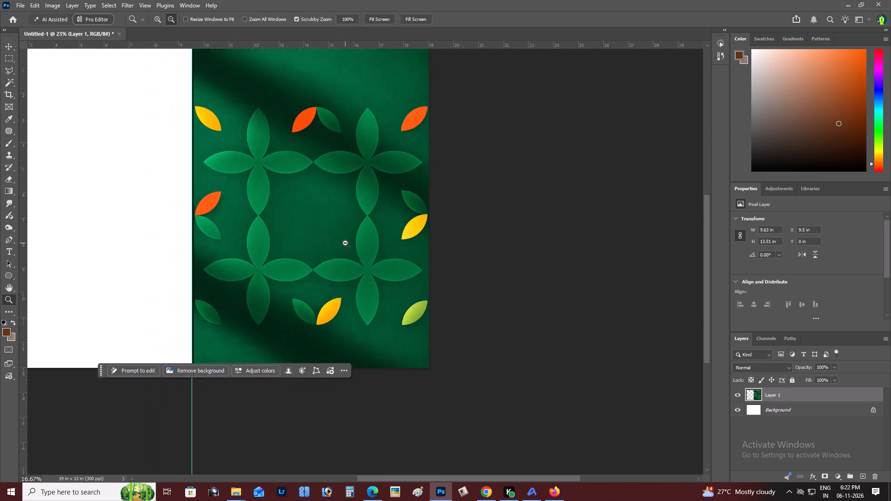
pyautogui.press('space')
pyautogui.press('space')
pyautogui.press('space')
pyautogui.press('space')
pyautogui.press('space')
pyautogui.moveTo(345, 243); pyautogui.dragTo(345, 262)
pyautogui.press('v')
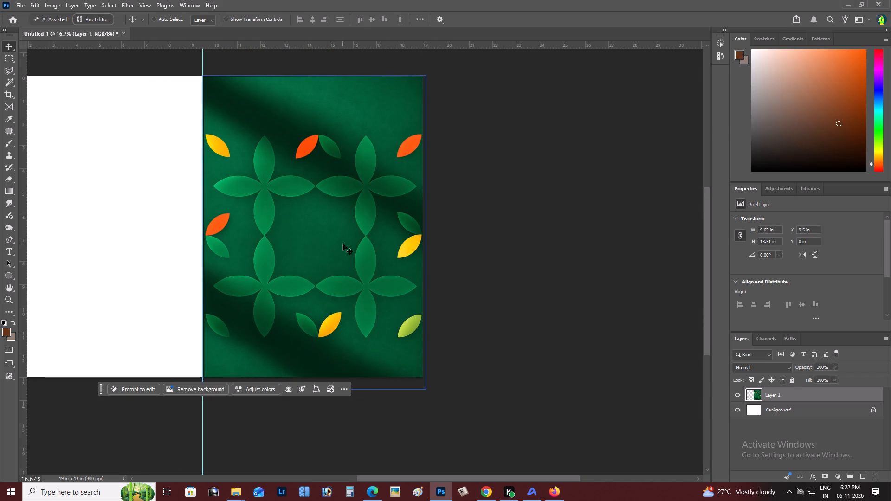
pyautogui.press('v')
pyautogui.hotkey('shift', 'Up')
pyautogui.hotkey('shift', 'Up')
pyautogui.hotkey('shift', 'Up')
pyautogui.hotkey('shift', 'Up')
pyautogui.hotkey('shift', 'Up')
pyautogui.hotkey('shift', 'Up')
pyautogui.hotkey('shift', 'Up')
pyautogui.hotkey('shift', 'Up')
pyautogui.hotkey('shift', 'Up')
pyautogui.hotkey('shift', 'Up')
pyautogui.hotkey('shift', 'Up')
pyautogui.hotkey('shift', 'Up')
pyautogui.hotkey('shift', 'Up')
pyautogui.hotkey('shift', 'Up')
pyautogui.hotkey('shift', 'Up')
pyautogui.hotkey('shift', 'Up')
pyautogui.hotkey('shift', 'Up')
pyautogui.hotkey('shift', 'Up')
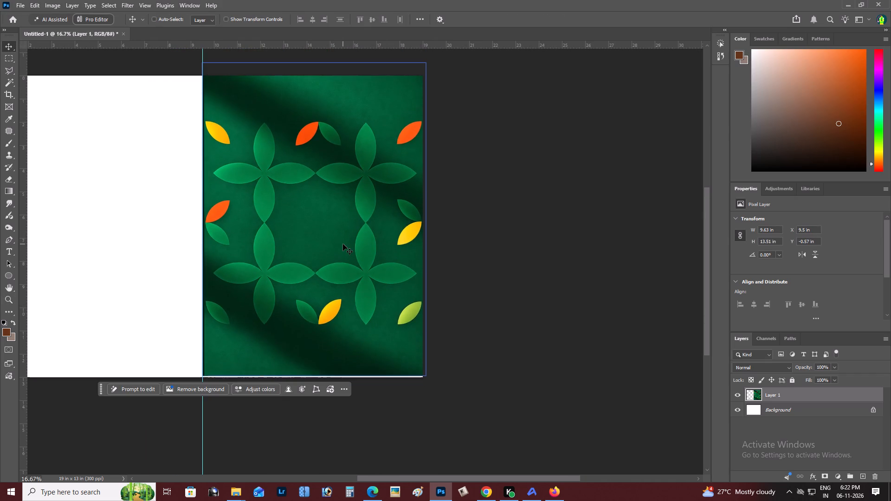
pyautogui.hotkey('shift', 'Down')
pyautogui.hotkey('shift', 'Down')
pyautogui.hotkey('shift', 'Down')
pyautogui.hotkey('shift', 'Down')
pyautogui.press('Left')
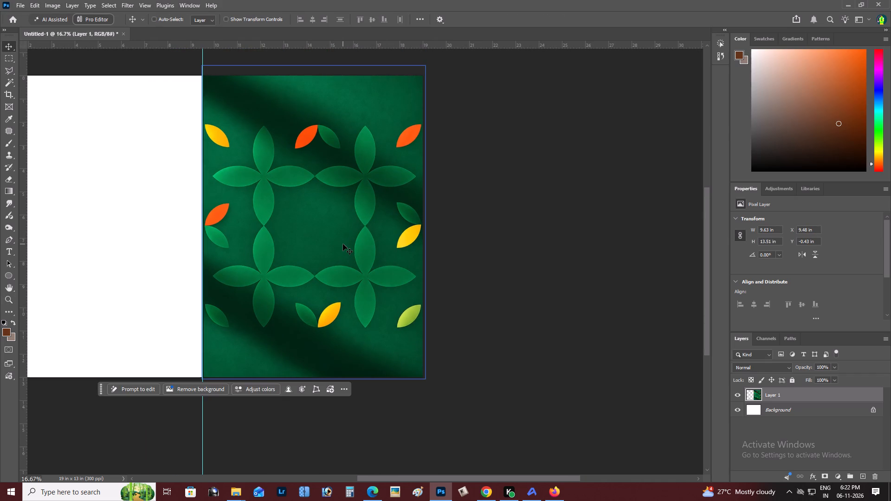
# Enlarge the leaf artwork slightly about its centre to about 9.77 by 13.71 in.
pyautogui.hotkey('ctrl', 't')
pyautogui.keyDown('alt'); pyautogui.moveTo(204, 379); pyautogui.dragTo(199, 381); pyautogui.keyUp('alt')
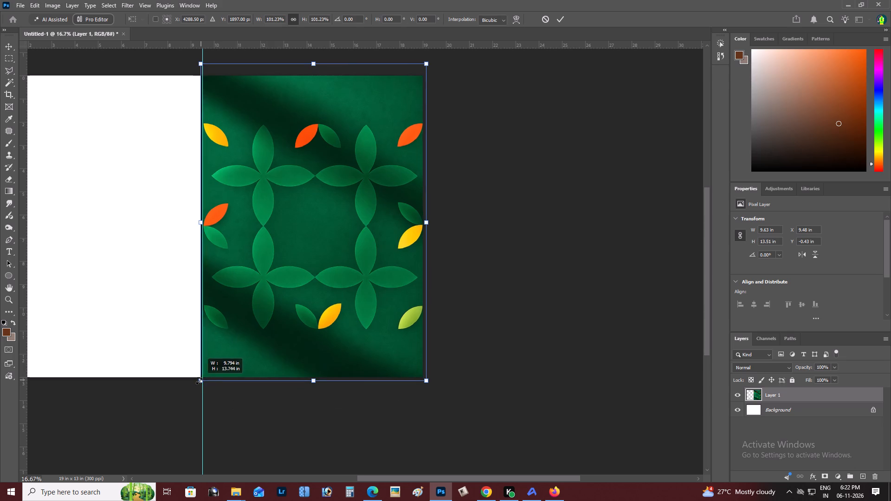
pyautogui.keyDown('alt'); pyautogui.moveTo(199, 381); pyautogui.dragTo(206, 384); pyautogui.keyUp('alt')
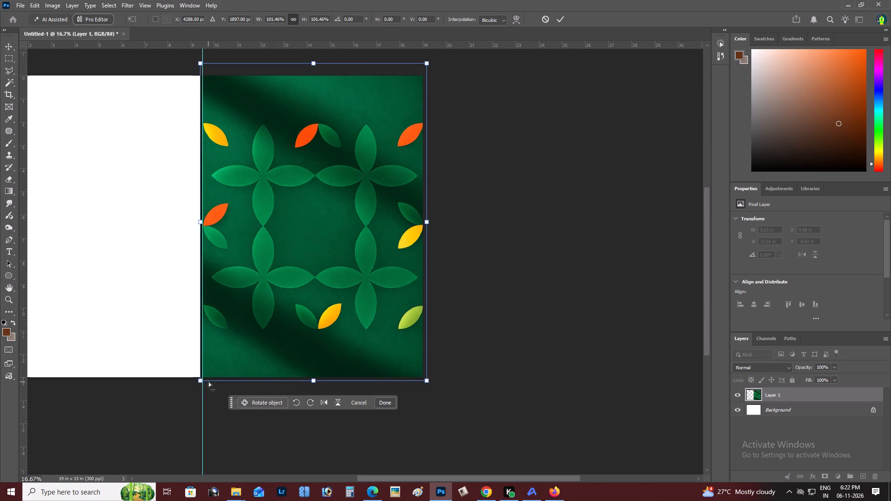
pyautogui.hotkey('ctrl', 'Return')
# Nudge the leaf artwork left past the centre guide and upward, to about X 9.29 in, Y -0.65 in.
pyautogui.press('v')
pyautogui.press('Left')
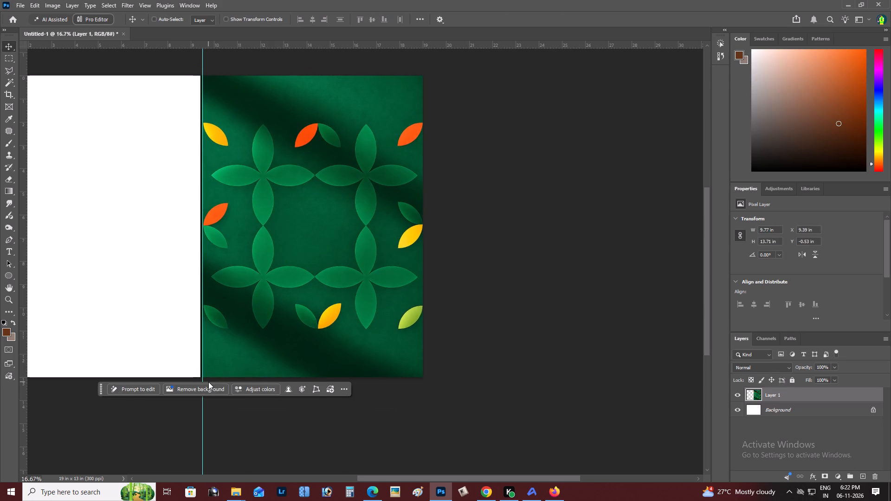
pyautogui.press('Left')
pyautogui.press('Left')
pyautogui.press('Left')
pyautogui.press('Left')
pyautogui.press('Left')
pyautogui.press('Up')
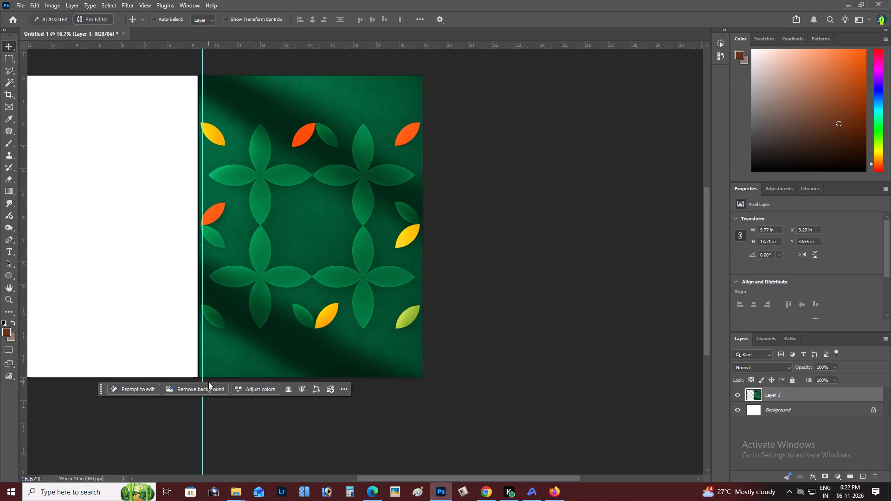
pyautogui.hotkey('shift', 'Up')
pyautogui.hotkey('shift', 'Up')
pyautogui.hotkey('shift', 'Up')
pyautogui.hotkey('shift', 'Up')
pyautogui.hotkey('shift', 'Up')
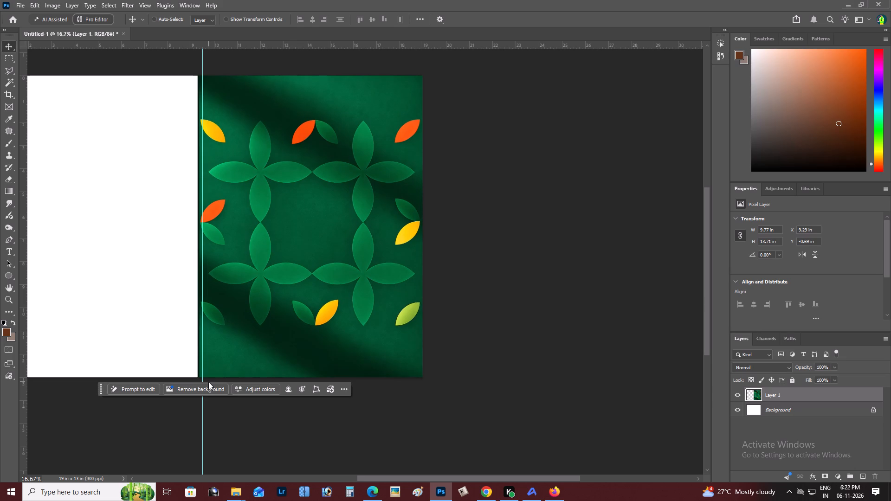
pyautogui.hotkey('shift', 'Down')
pyautogui.hotkey('shift', 'Down')
# Examine how the leaf artwork fits the right-hand page edges and overlaps the centre guide at several magnifications.
pyautogui.press('z')
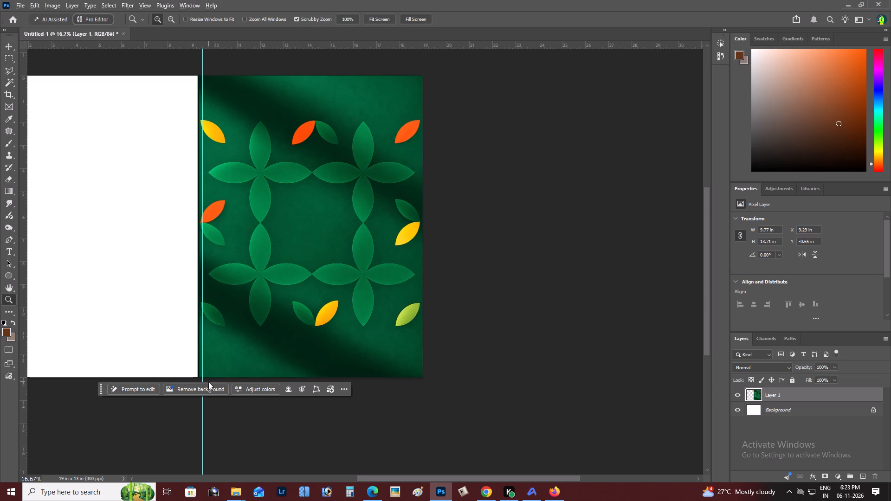
pyautogui.keyDown('alt'); pyautogui.click(250, 275); pyautogui.keyUp('alt')
pyautogui.rightClick(250, 275)
pyautogui.click(259, 278)
pyautogui.keyDown('alt'); pyautogui.moveTo(259, 278); pyautogui.dragTo(223, 283); pyautogui.keyUp('alt')
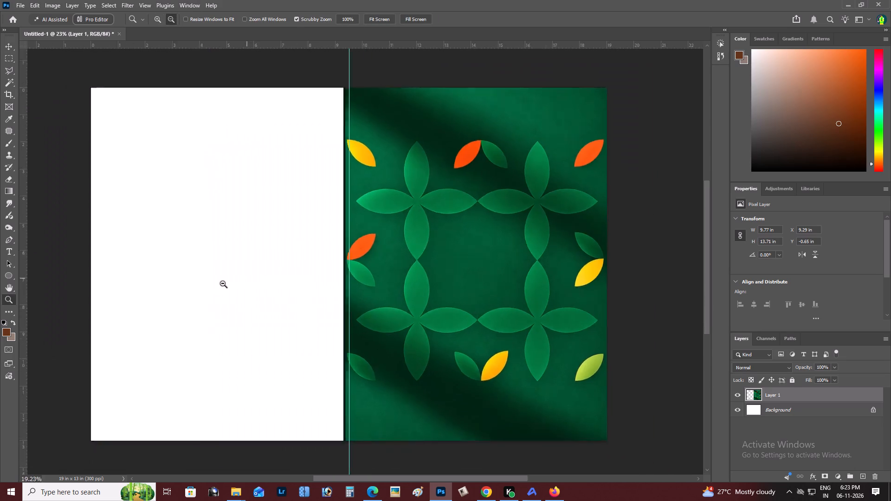
pyautogui.keyDown('alt'); pyautogui.moveTo(223, 283); pyautogui.dragTo(218, 285); pyautogui.keyUp('alt')
pyautogui.press('space')
pyautogui.moveTo(318, 276); pyautogui.dragTo(293, 275)
pyautogui.press('z')
pyautogui.tripleClick(305, 270)
pyautogui.click(305, 270)
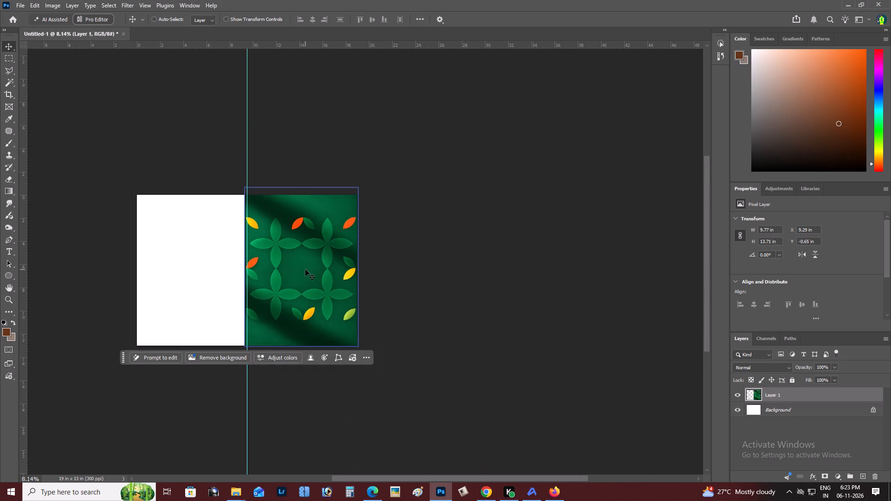
pyautogui.press('z')
pyautogui.tripleClick(305, 270)
pyautogui.press('space')
pyautogui.press('space')
pyautogui.press('space')
pyautogui.press('space')
pyautogui.press('space')
pyautogui.press('space')
pyautogui.press('space')
pyautogui.press('space')
pyautogui.press('space')
pyautogui.press('space')
pyautogui.press('space')
pyautogui.press('space')
pyautogui.press('space')
pyautogui.press('space')
pyautogui.press('space')
pyautogui.press('space')
pyautogui.press('space')
pyautogui.press('space')
pyautogui.press('space')
pyautogui.press('space')
pyautogui.moveTo(305, 270); pyautogui.dragTo(299, 272)
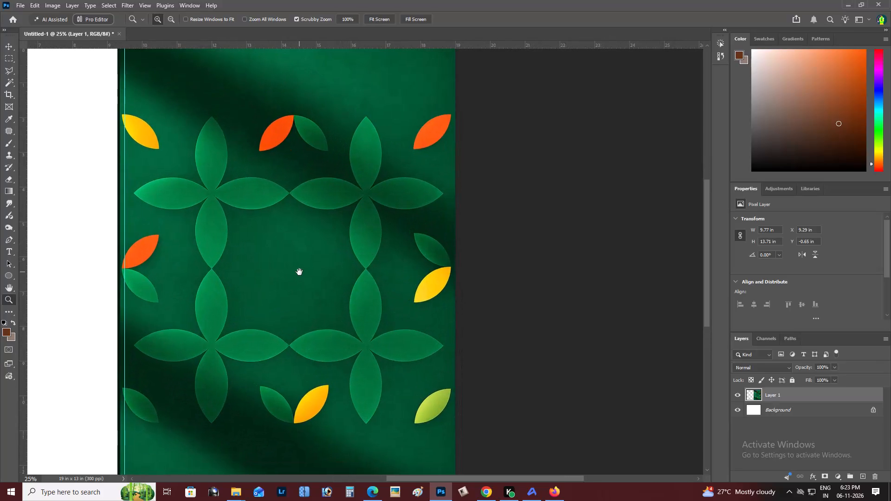
pyautogui.moveTo(299, 272); pyautogui.dragTo(299, 281)
pyautogui.keyDown('alt'); pyautogui.click(289, 279); pyautogui.keyUp('alt')
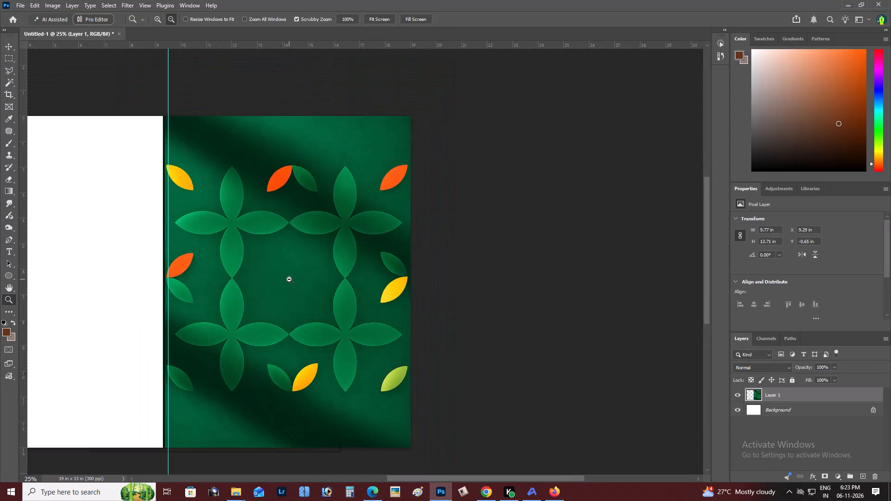
# Delete the strip of leaf artwork overlapping the left-hand page with a full-height rectangular selection ending at the centre guide, and deselect.
pyautogui.press('space')
pyautogui.press('space')
pyautogui.click(276, 285)
pyautogui.press('m')
pyautogui.moveTo(91, 92); pyautogui.dragTo(149, 263)
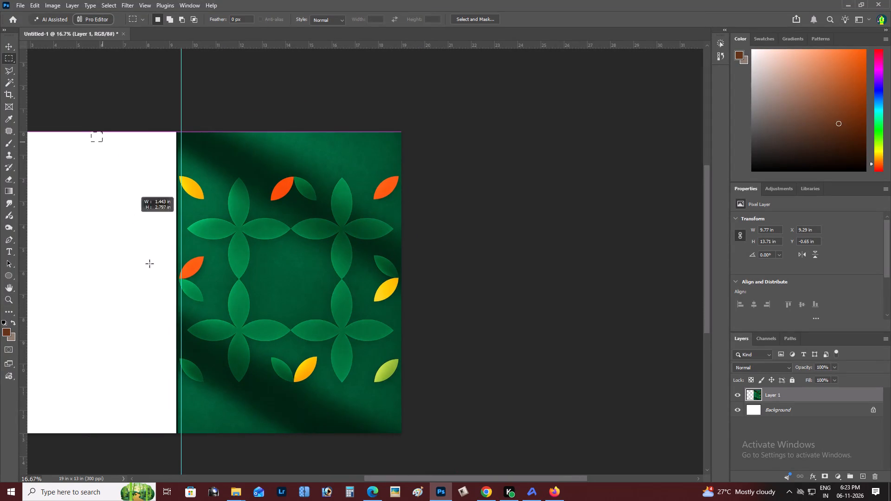
pyautogui.moveTo(149, 263); pyautogui.dragTo(178, 476)
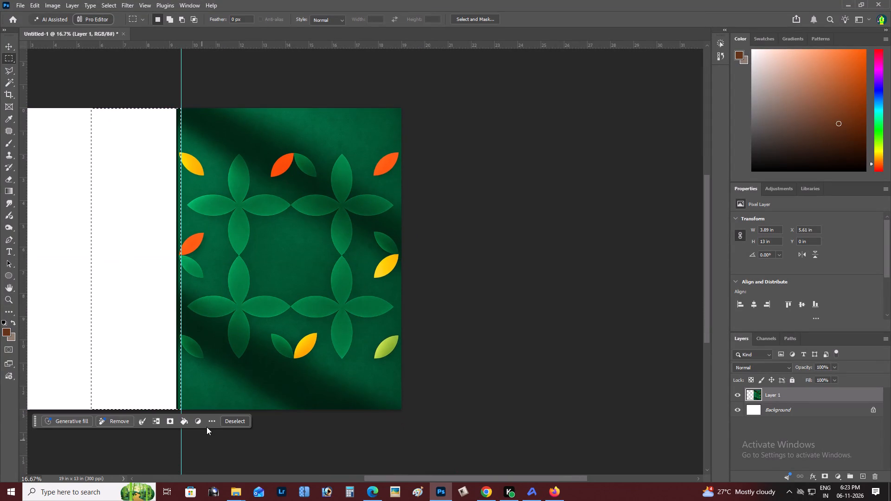
pyautogui.press('BackSpace')
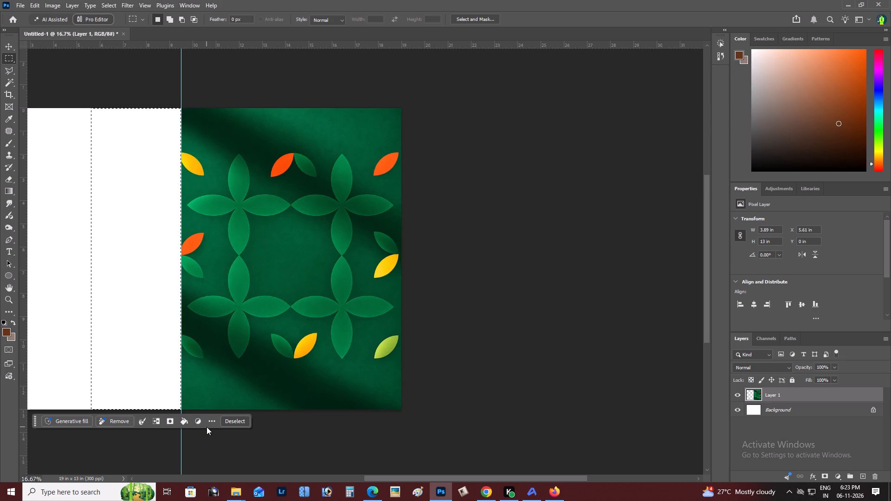
pyautogui.hotkey('ctrl', 'd')
# Examine the trimmed leaf artwork along the centre guide and across the whole two-page layout.
pyautogui.press('z')
pyautogui.keyDown('alt'); pyautogui.click(236, 280); pyautogui.keyUp('alt')
pyautogui.rightClick(236, 280)
pyautogui.doubleClick(257, 289)
pyautogui.press('space')
pyautogui.press('space')
pyautogui.press('space')
pyautogui.press('space')
pyautogui.press('space')
pyautogui.press('space')
pyautogui.press('space')
pyautogui.press('space')
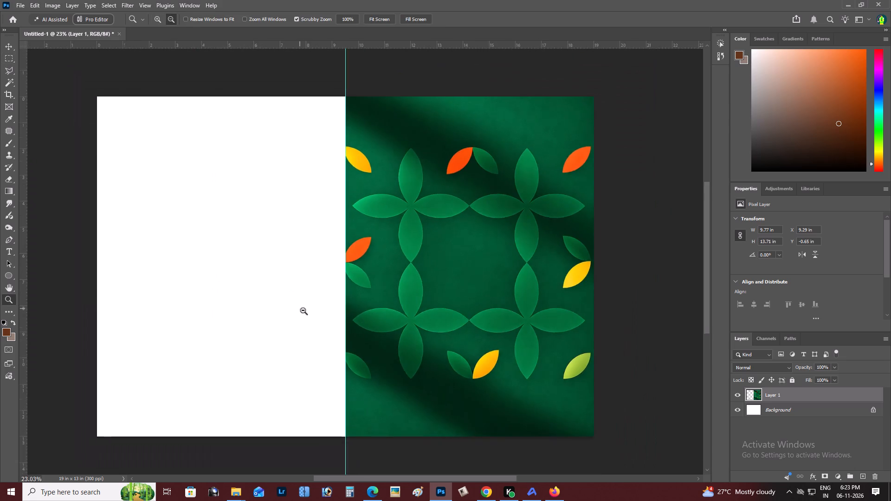
pyautogui.moveTo(303, 311); pyautogui.dragTo(168, 320)
pyautogui.press('z')
pyautogui.click(346, 270)
pyautogui.keyDown('alt'); pyautogui.click(314, 277); pyautogui.keyUp('alt')
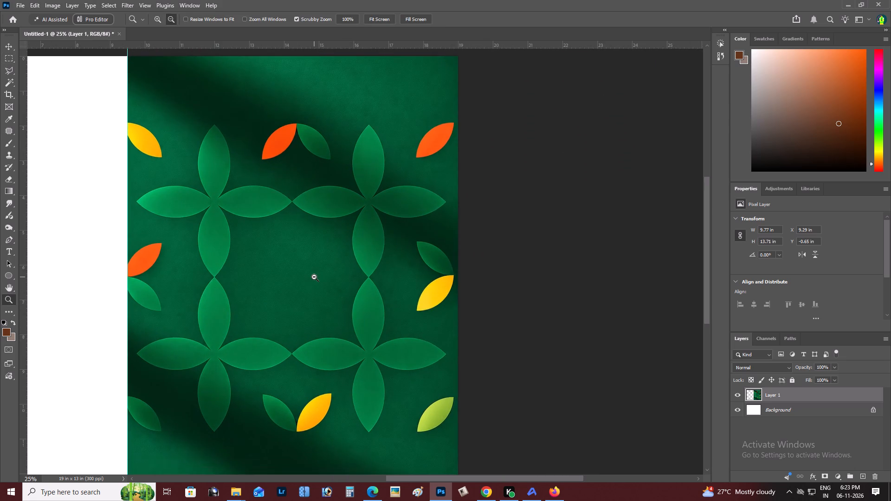
pyautogui.rightClick(314, 277)
pyautogui.doubleClick(325, 282)
# Open the image backlight_final 10X4 copy from the Branding > BYTZO folder on the Kaviya Digital Printers drive.
pyautogui.hotkey('ctrl', 'o')
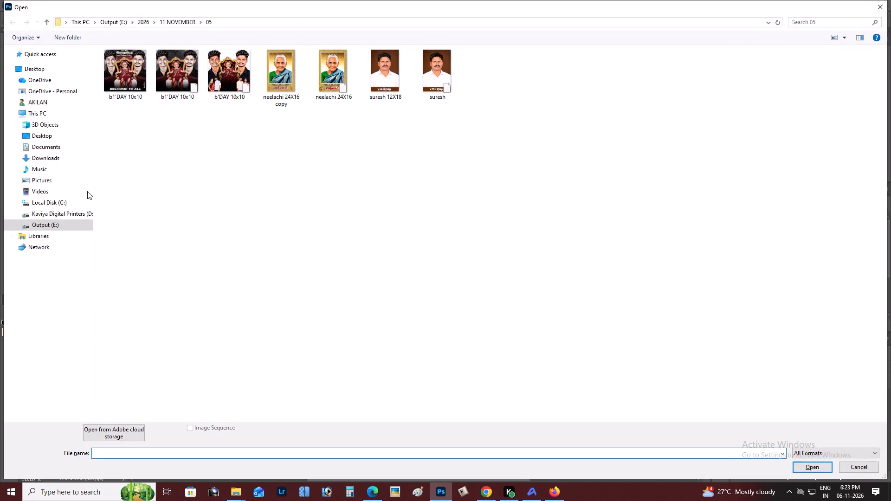
pyautogui.click(73, 215)
pyautogui.doubleClick(219, 251)
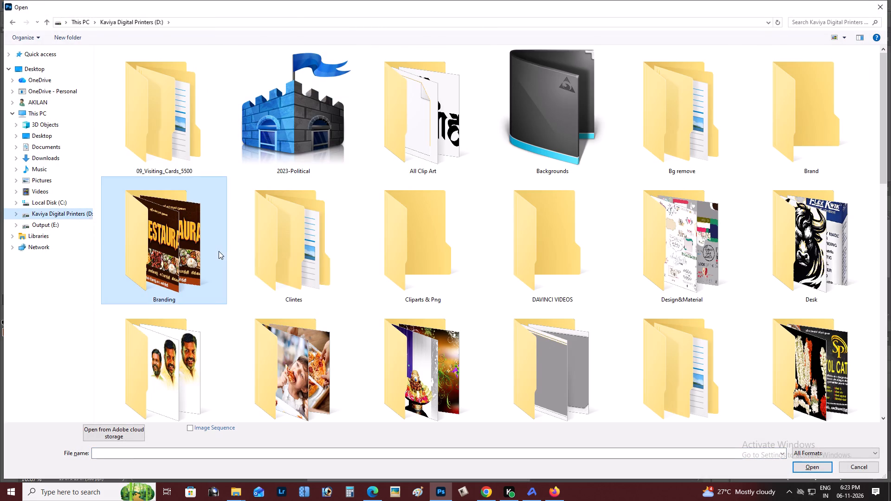
pyautogui.doubleClick(699, 224)
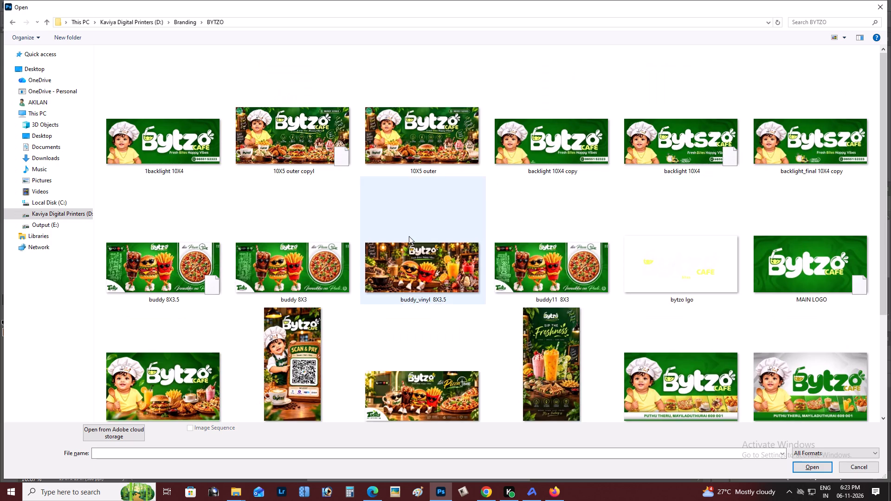
pyautogui.doubleClick(781, 155)
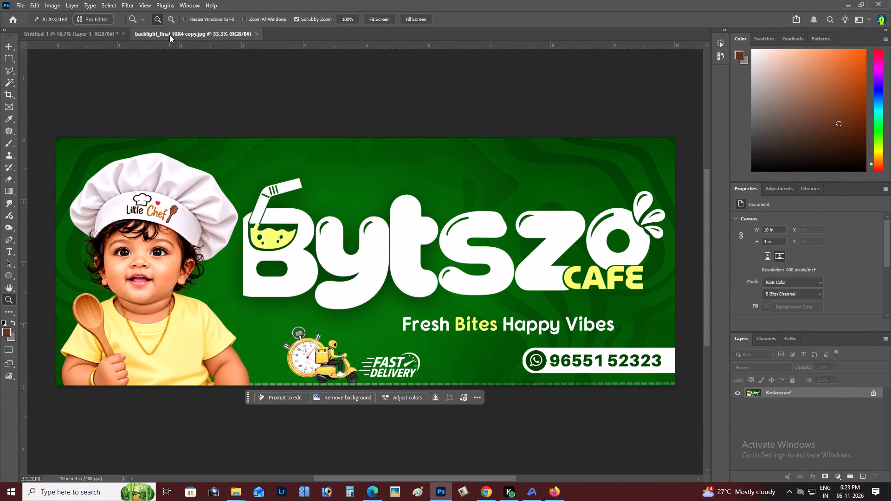
# Float the Bytszo Cafe banner in its own window and arrange it beside the menu document's leaf-covered page.
pyautogui.moveTo(168, 34); pyautogui.dragTo(186, 58)
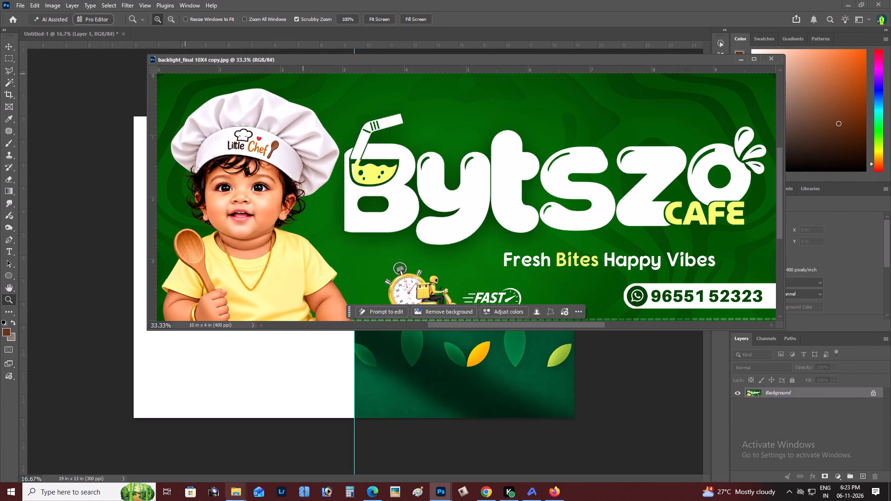
pyautogui.moveTo(251, 475); pyautogui.dragTo(304, 466)
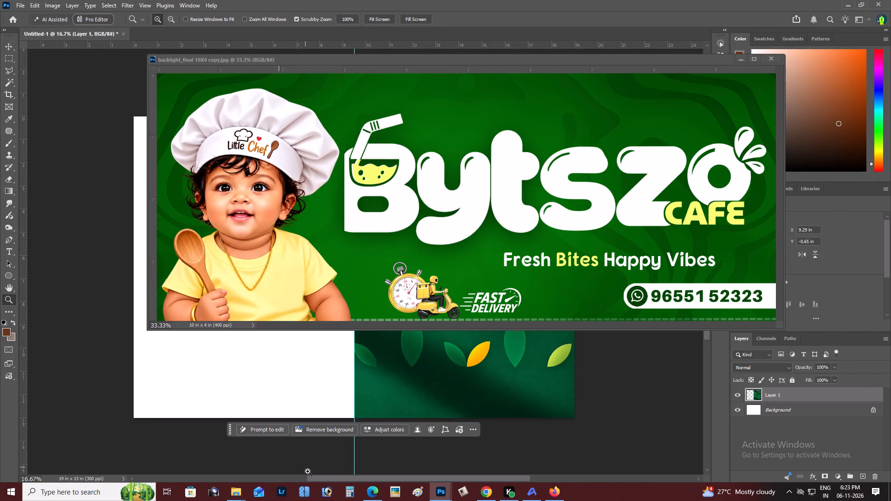
pyautogui.moveTo(323, 480); pyautogui.dragTo(433, 469)
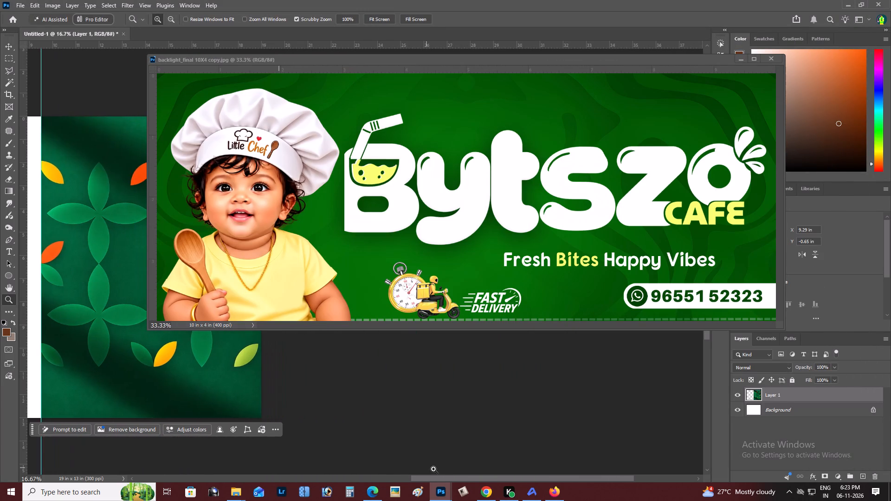
pyautogui.moveTo(433, 469); pyautogui.dragTo(437, 469)
pyautogui.click(262, 59)
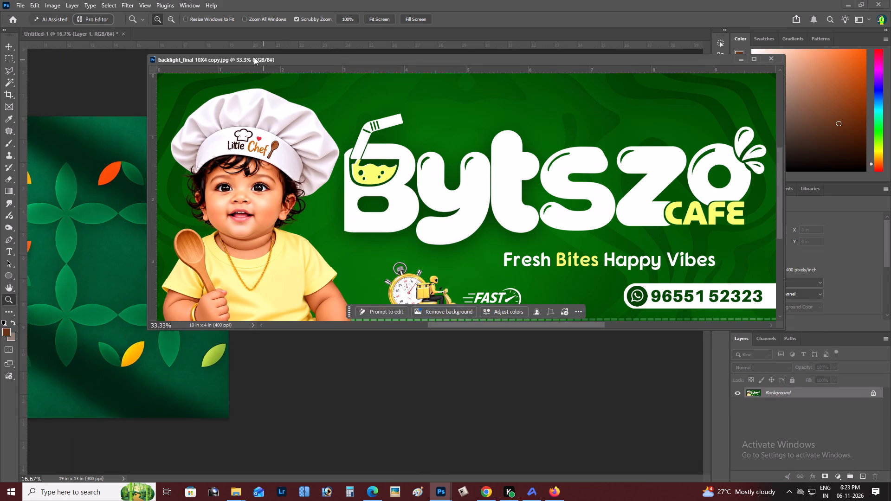
pyautogui.moveTo(253, 57); pyautogui.dragTo(387, 51)
pyautogui.click(153, 199)
pyautogui.doubleClick(115, 235)
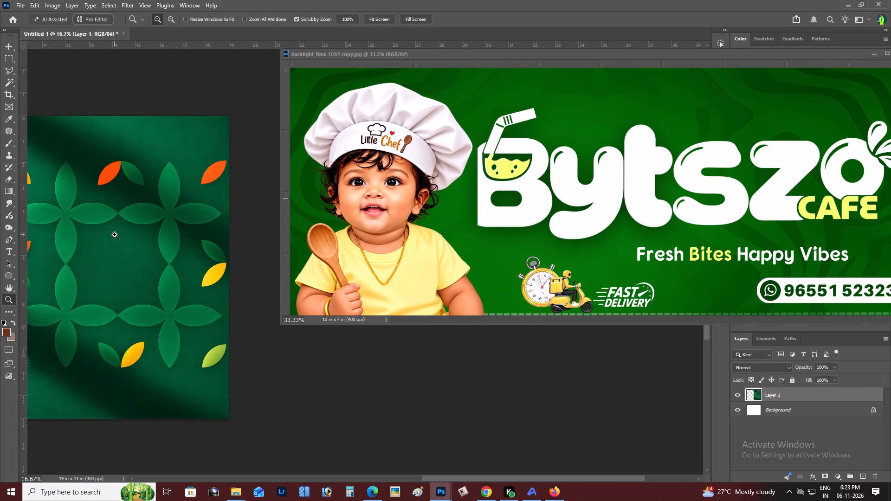
pyautogui.click(196, 235)
pyautogui.click(196, 235)
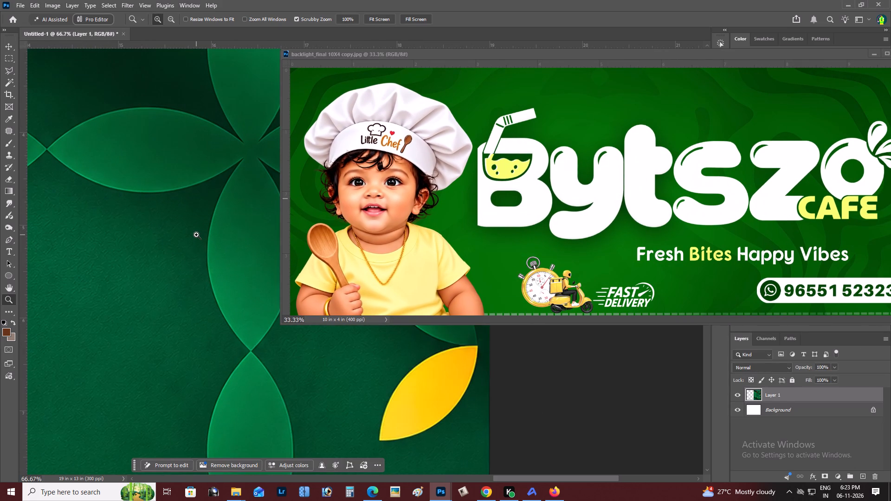
pyautogui.rightClick(196, 235)
pyautogui.click(206, 238)
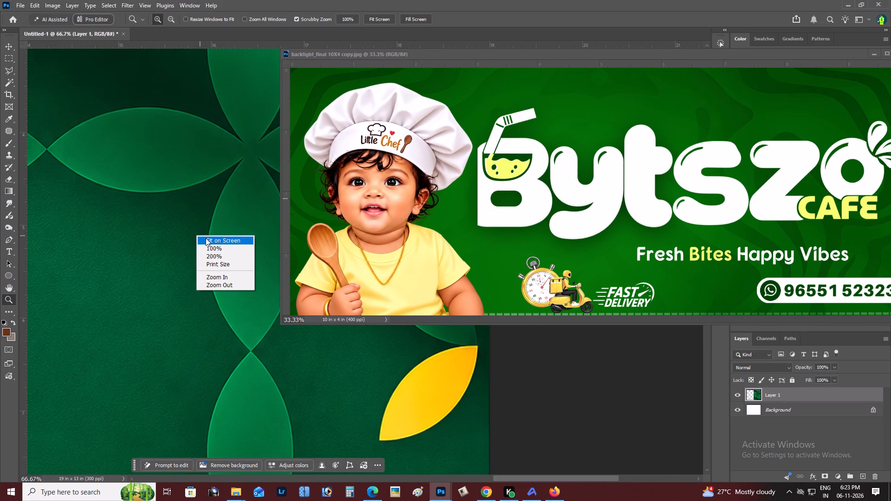
pyautogui.moveTo(402, 479); pyautogui.dragTo(423, 475)
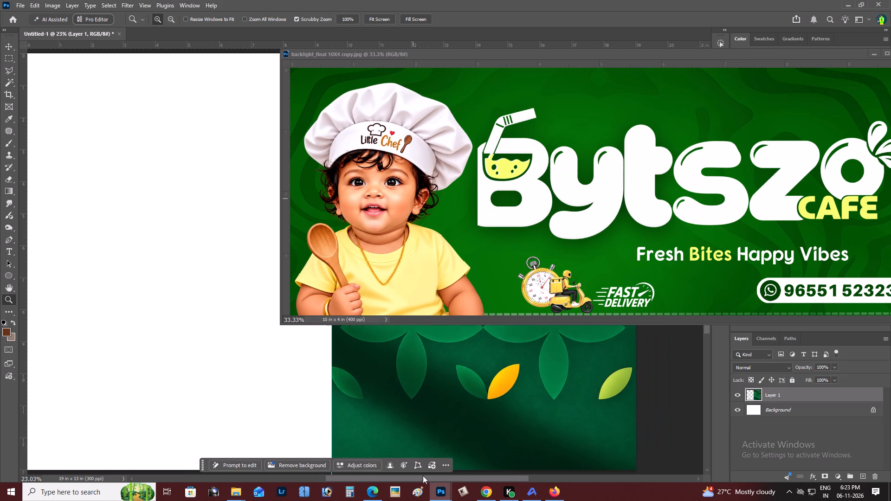
pyautogui.moveTo(423, 475); pyautogui.dragTo(505, 459)
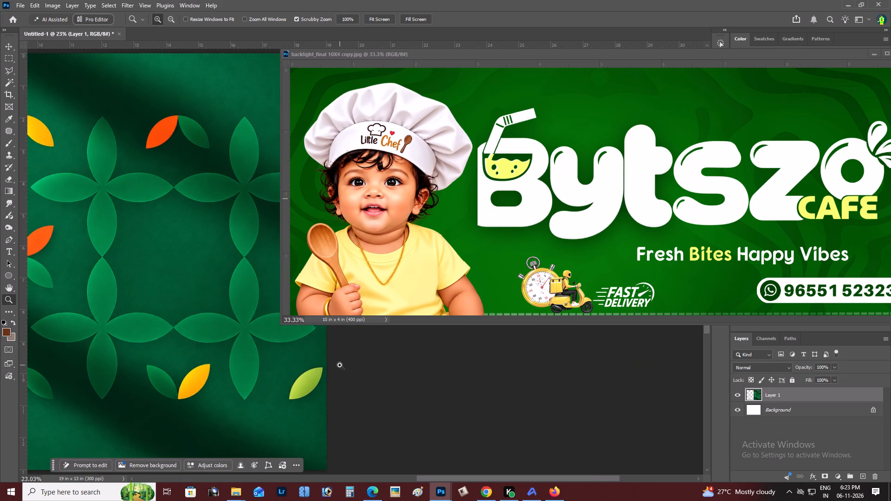
# Increase the leaf artwork's contrast with Levels, using input black 15 and input white 235.
pyautogui.hotkey('ctrl', 'l')
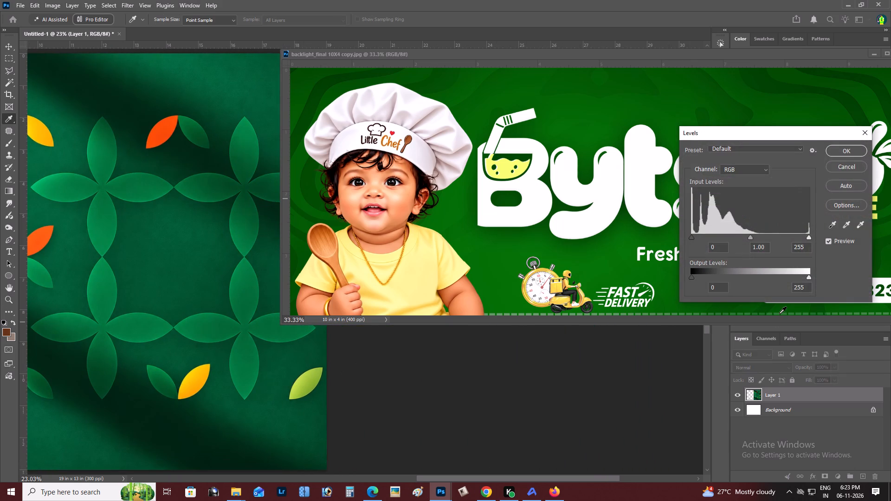
pyautogui.moveTo(806, 238); pyautogui.dragTo(800, 235)
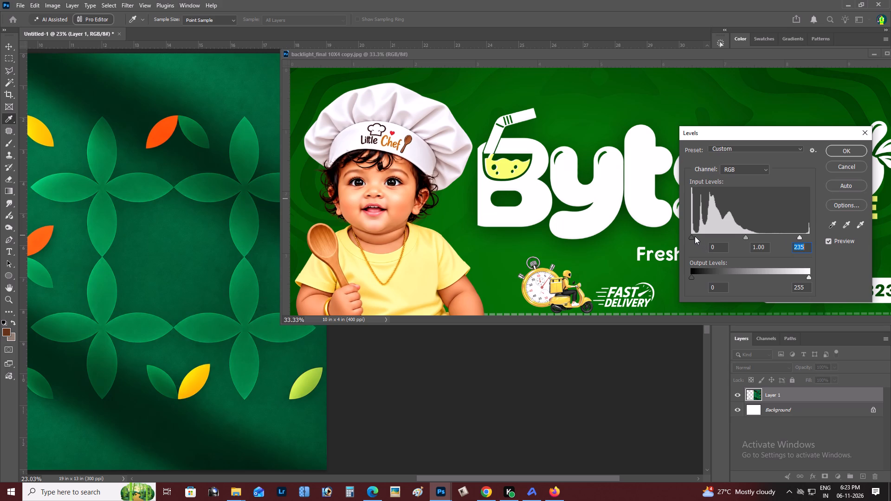
pyautogui.click(695, 236)
pyautogui.press('Return')
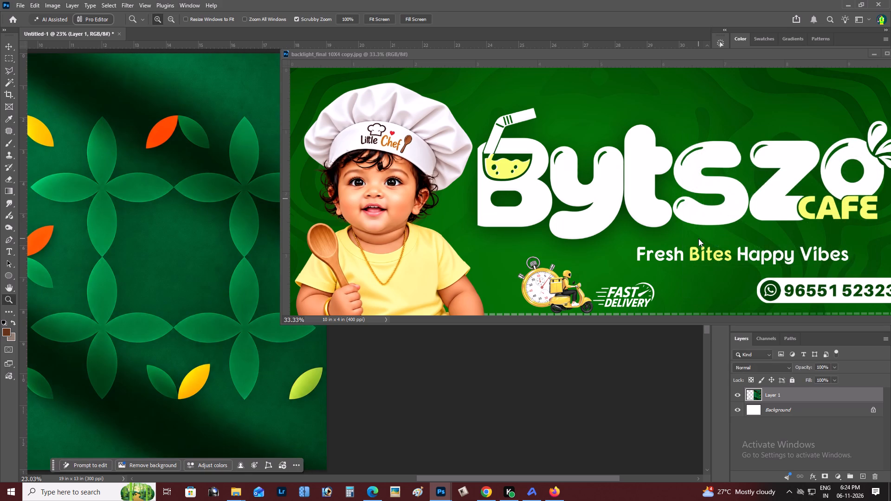
# Shift the leaf artwork's hue to -4 with Hue/Saturation.
pyautogui.hotkey('ctrl', 'u')
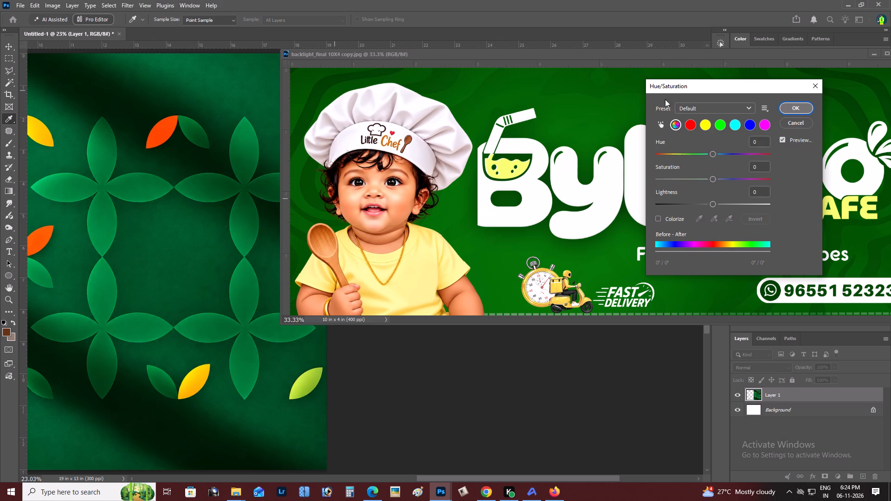
pyautogui.moveTo(678, 88); pyautogui.dragTo(536, 123)
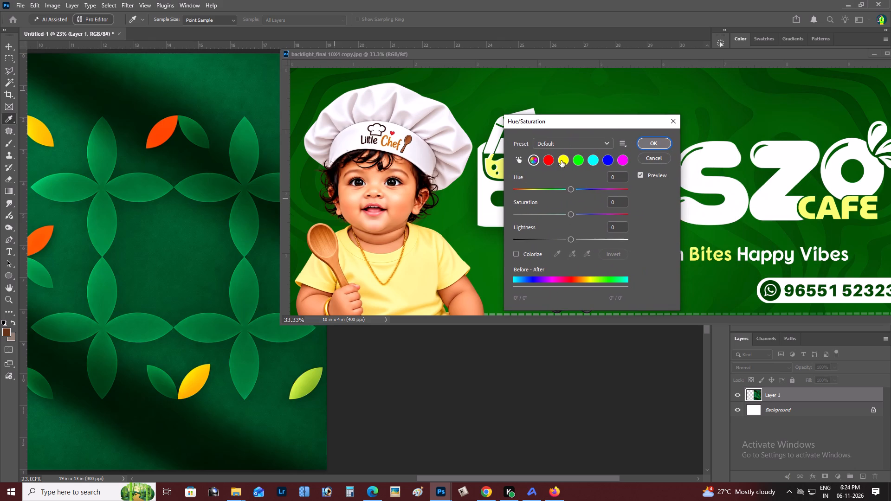
pyautogui.moveTo(573, 125); pyautogui.dragTo(611, 120)
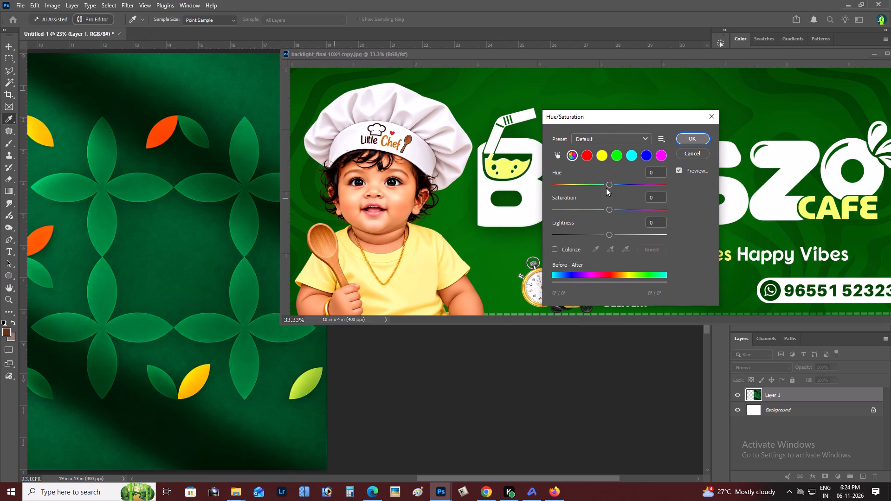
pyautogui.click(610, 185)
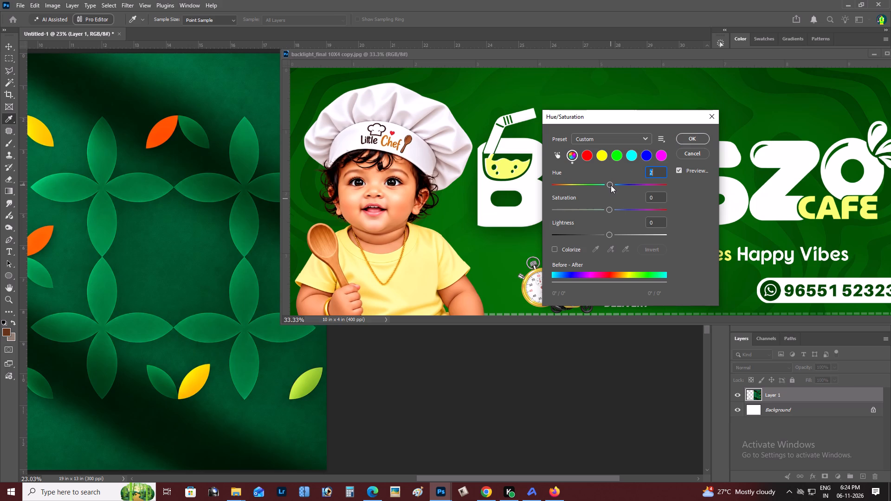
pyautogui.click(611, 185)
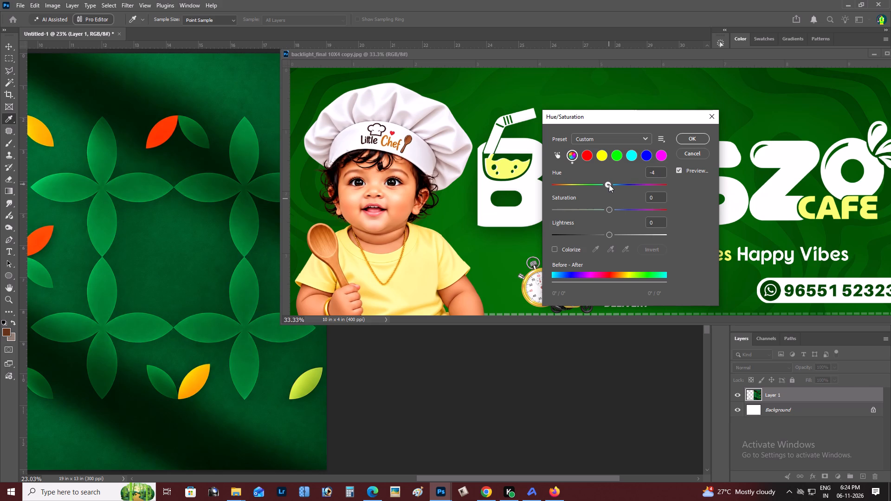
pyautogui.press('Return')
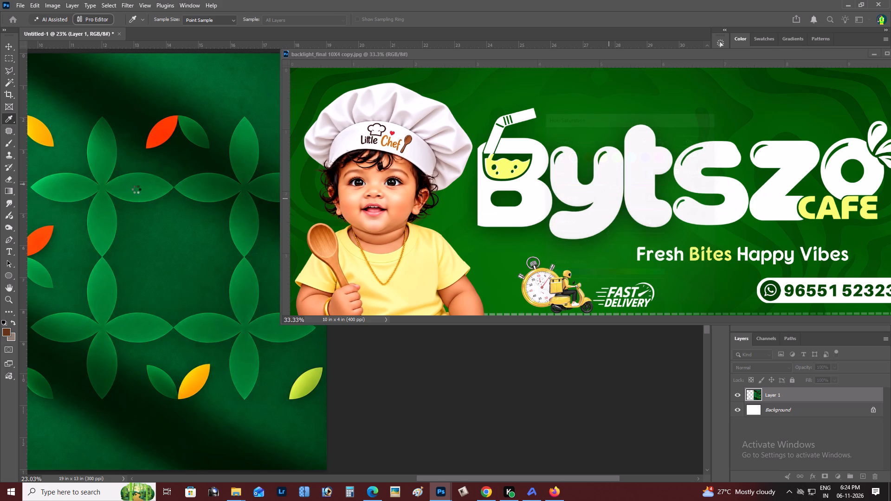
# Add a new layer above the leaf artwork and set the foreground colour to dark green #023517.
pyautogui.rightClick(136, 190)
pyautogui.click(146, 194)
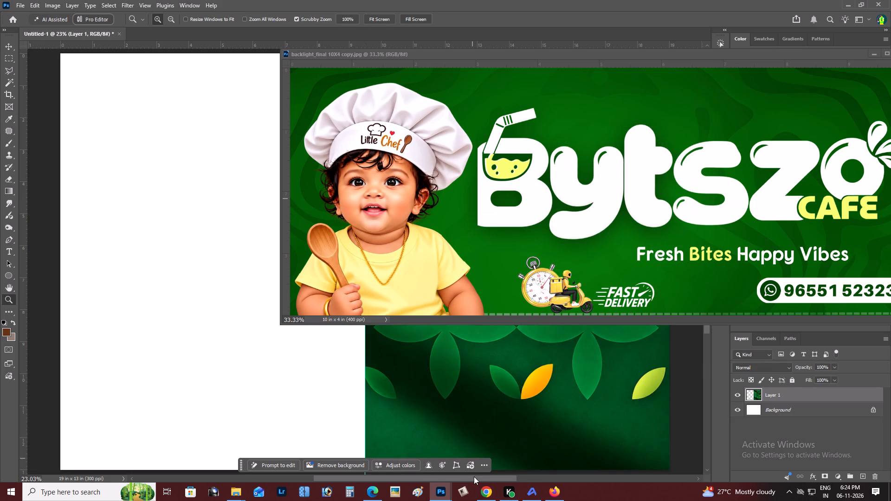
pyautogui.moveTo(470, 476); pyautogui.dragTo(578, 463)
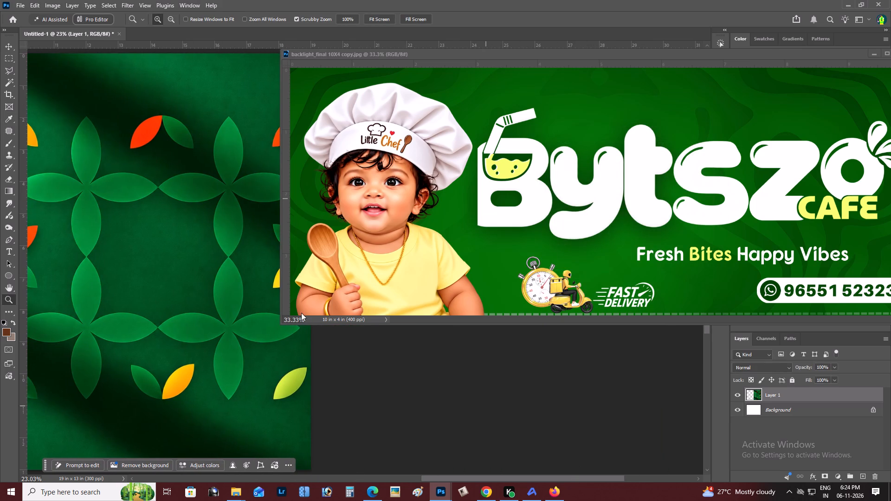
pyautogui.rightClick(161, 250)
pyautogui.click(173, 257)
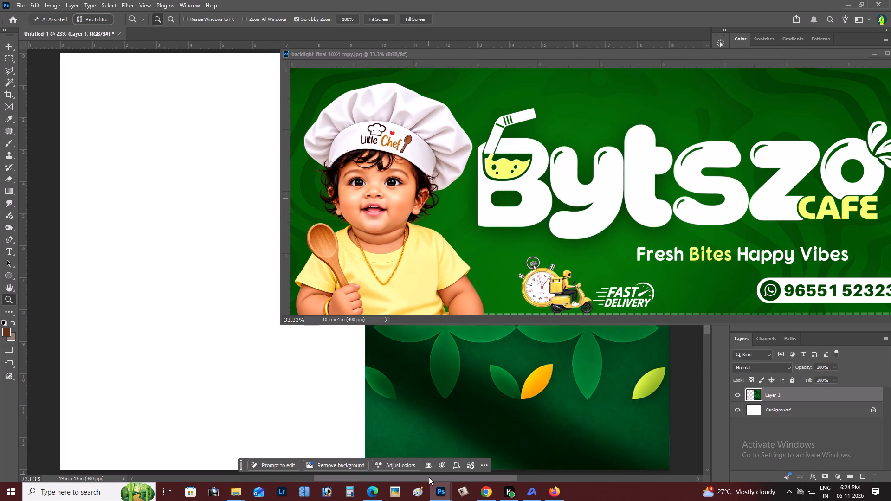
pyautogui.moveTo(429, 478); pyautogui.dragTo(548, 458)
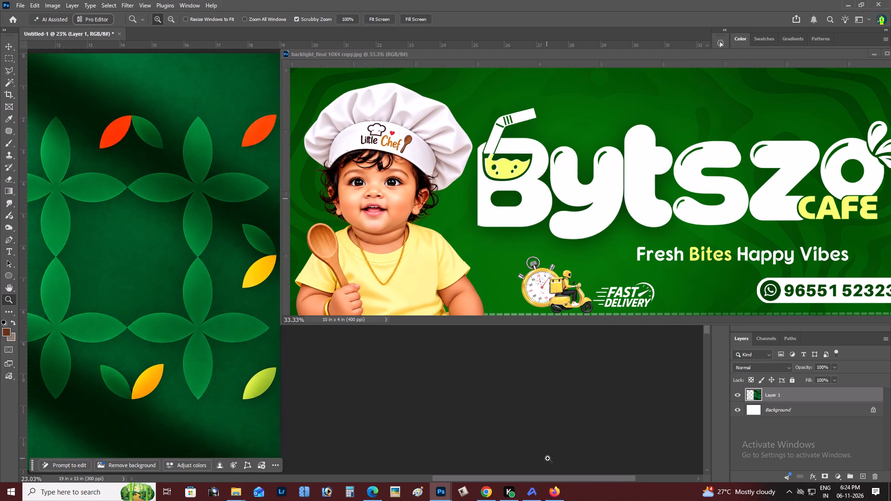
pyautogui.moveTo(548, 458); pyautogui.dragTo(546, 457)
pyautogui.click(862, 474)
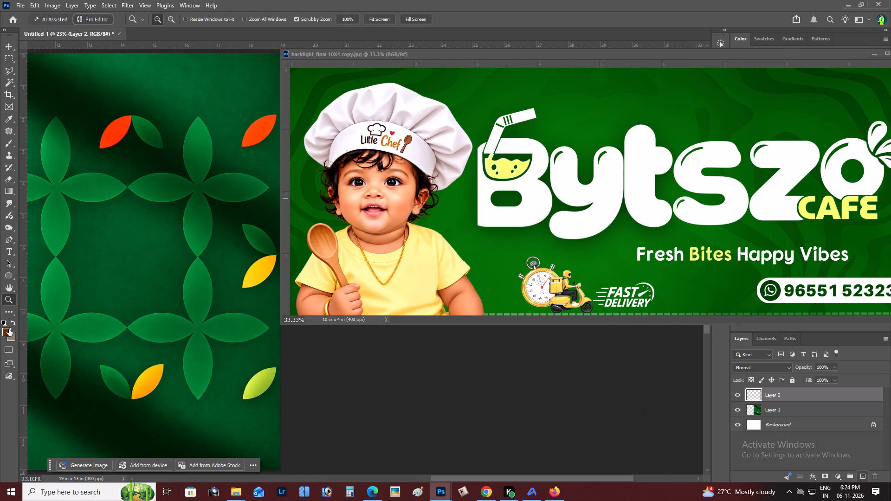
pyautogui.moveTo(6, 331); pyautogui.dragTo(12, 332)
pyautogui.click(220, 250)
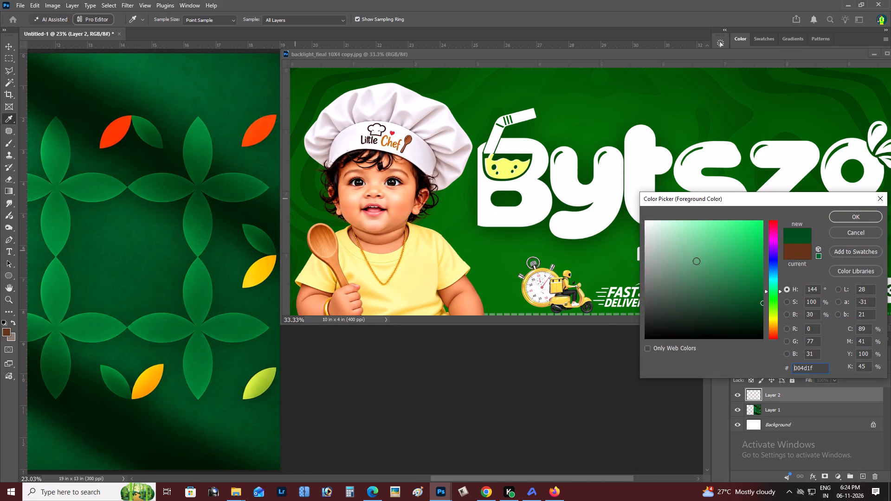
pyautogui.click(755, 314)
pyautogui.click(757, 314)
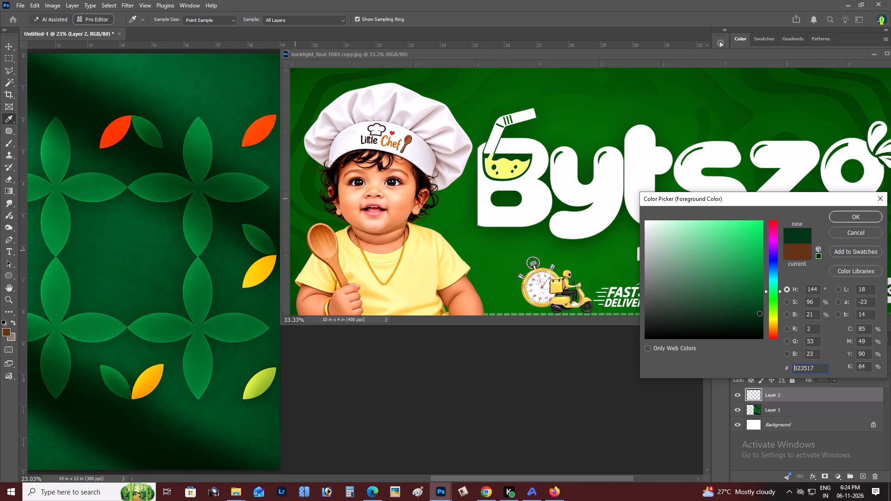
pyautogui.press('Return')
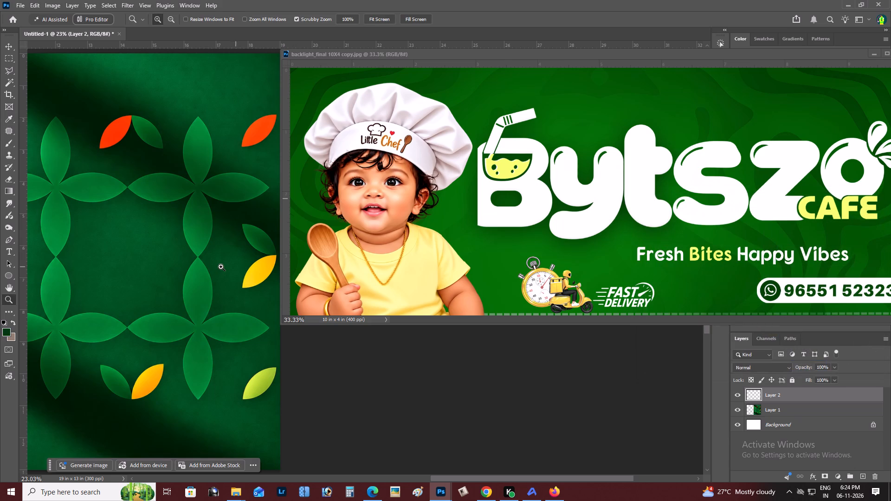
# Paint one soft dark green brush spot, 3200 px in size, on the new layer over the middle of the leaf-covered page.
pyautogui.press('b')
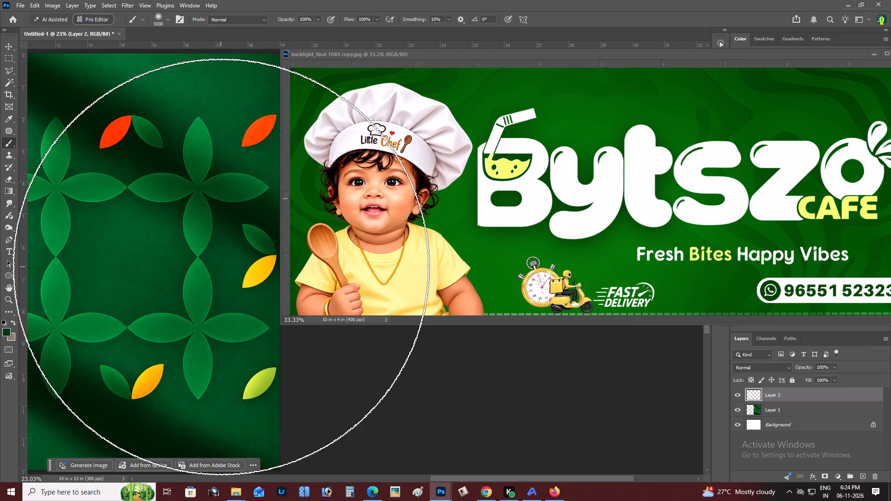
pyautogui.write('[[[[[[')
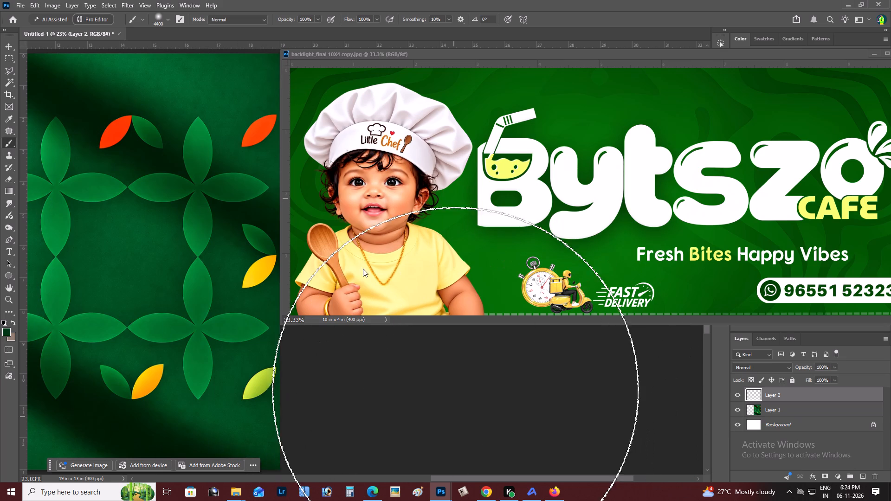
pyautogui.click(11, 45)
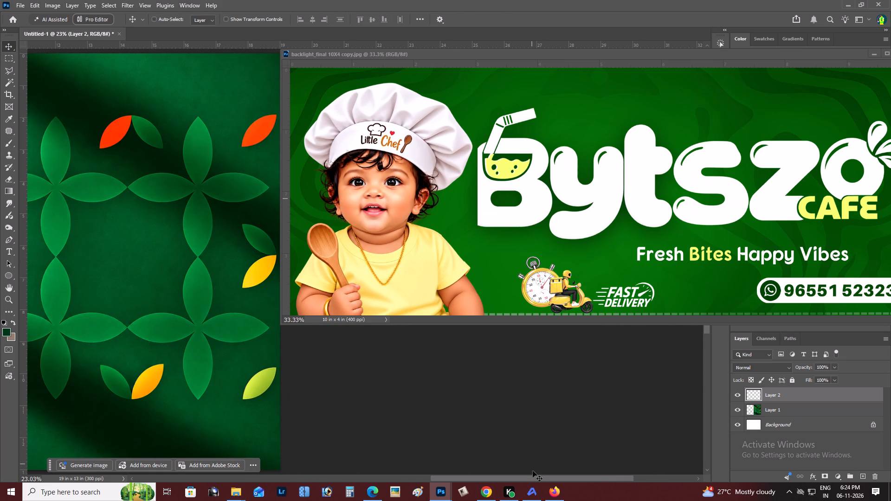
pyautogui.moveTo(536, 478); pyautogui.dragTo(507, 476)
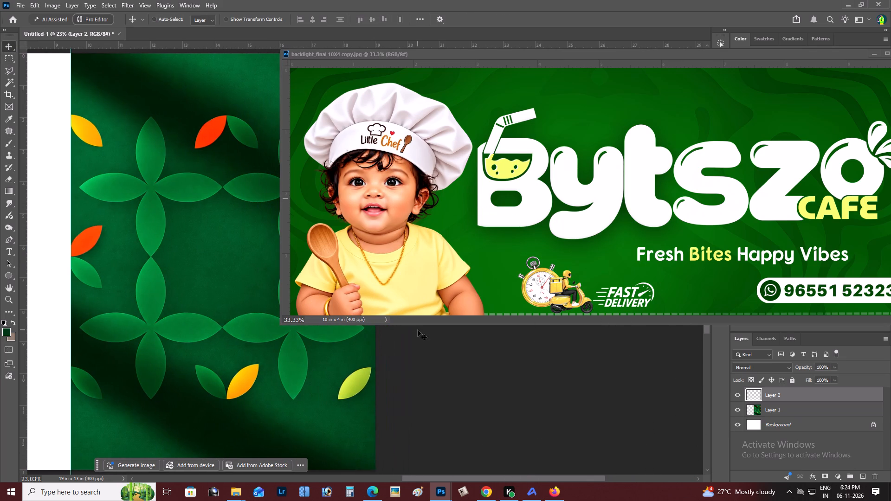
pyautogui.press('b')
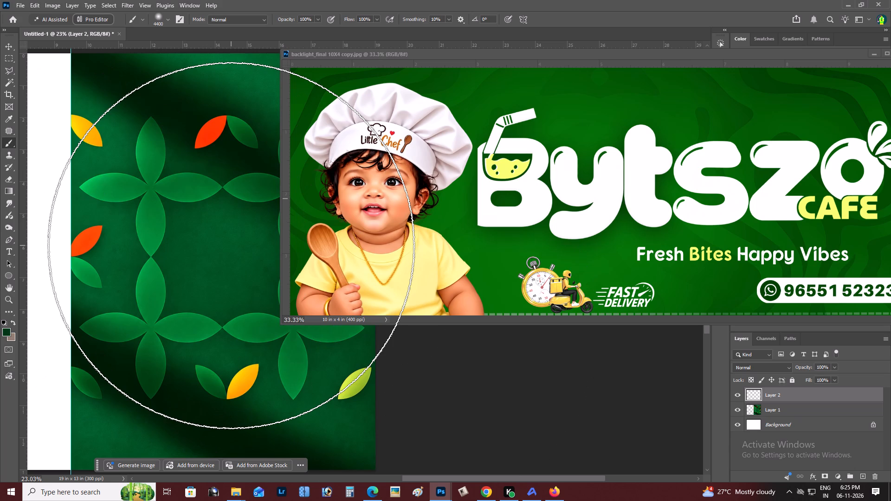
pyautogui.write('[[[[[[[[[[[[')
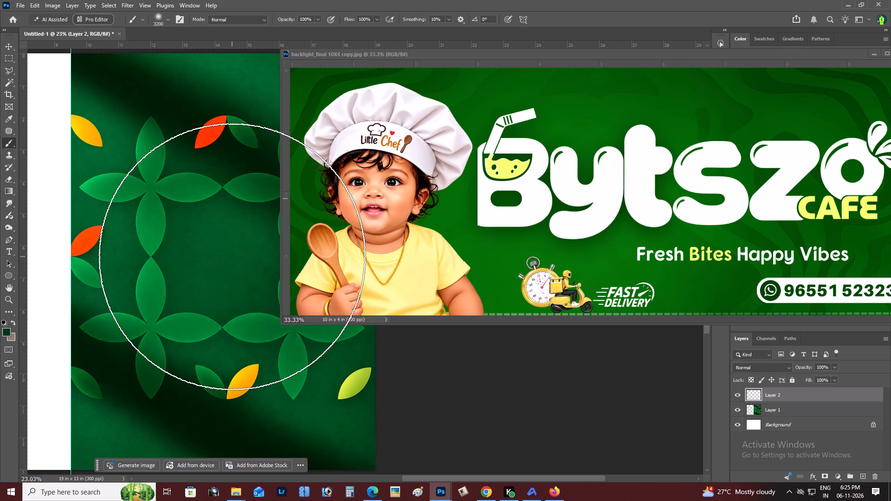
pyautogui.click(232, 257)
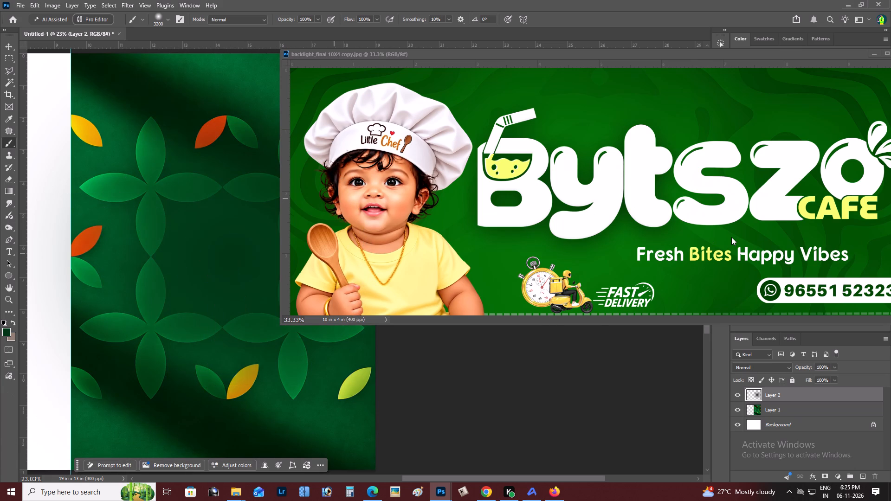
# Try several opacities for the dark green brush spot's layer and settle on 50%.
pyautogui.press('5')
pyautogui.press('7')
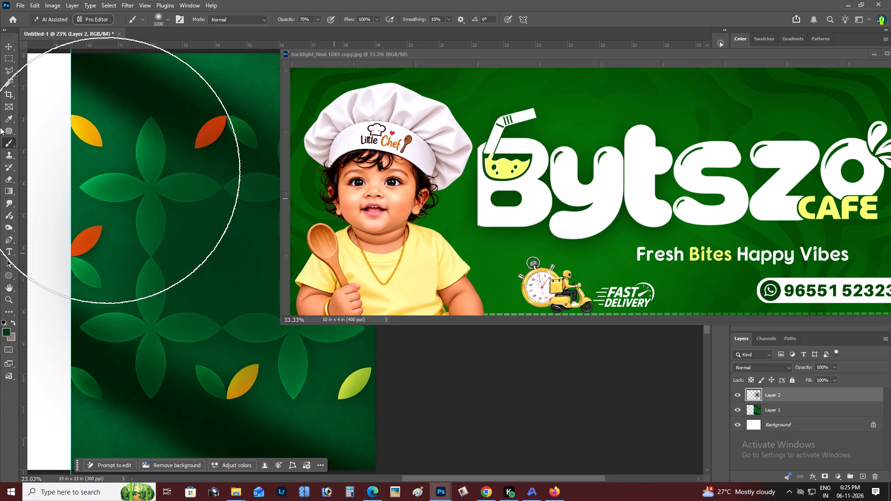
pyautogui.click(7, 43)
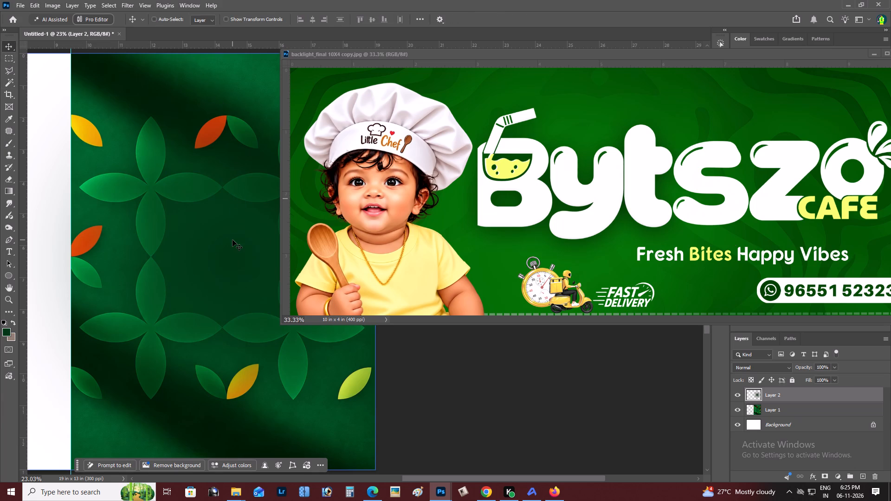
pyautogui.rightClick(232, 240)
pyautogui.click(239, 244)
pyautogui.press('4')
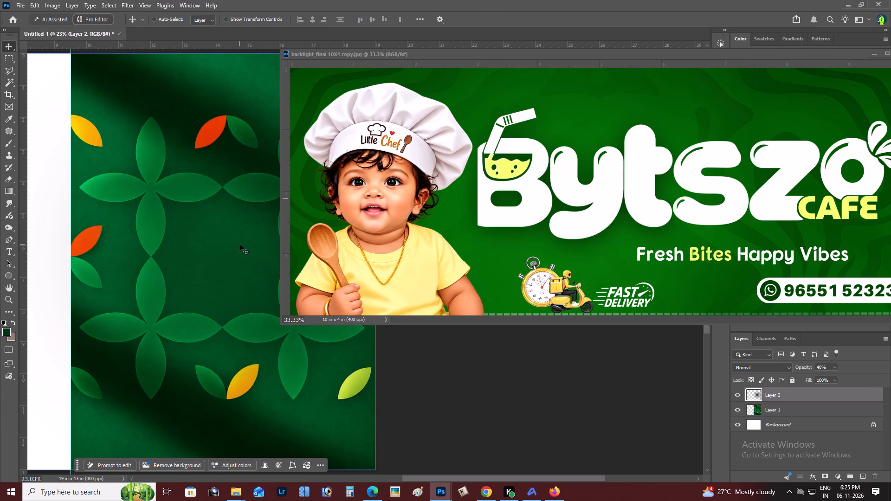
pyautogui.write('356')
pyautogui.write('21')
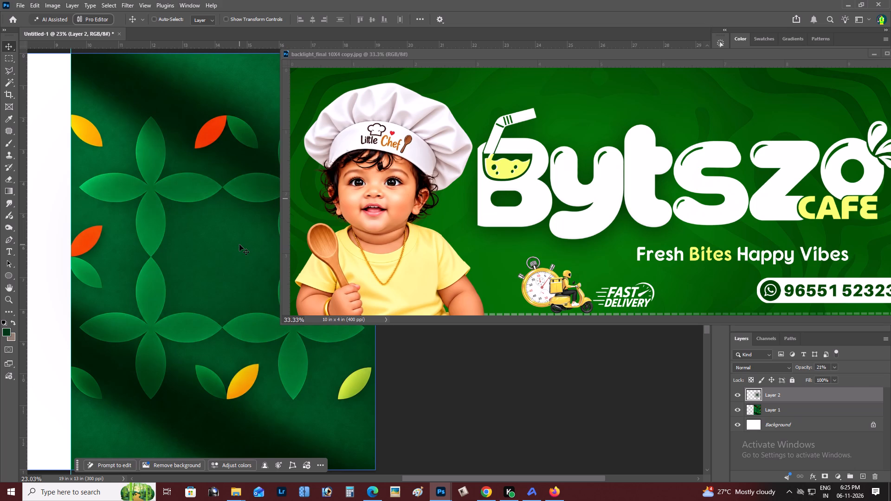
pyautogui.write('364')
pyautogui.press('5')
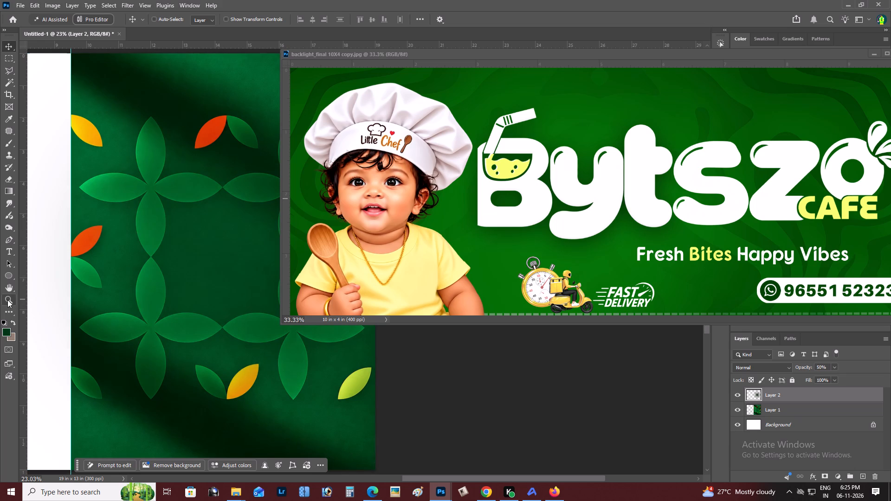
# Fit the whole menu document on screen and move the floating banner window aside to uncover more of the leaf-covered page.
pyautogui.moveTo(7, 300); pyautogui.dragTo(13, 299)
pyautogui.rightClick(131, 251)
pyautogui.click(168, 264)
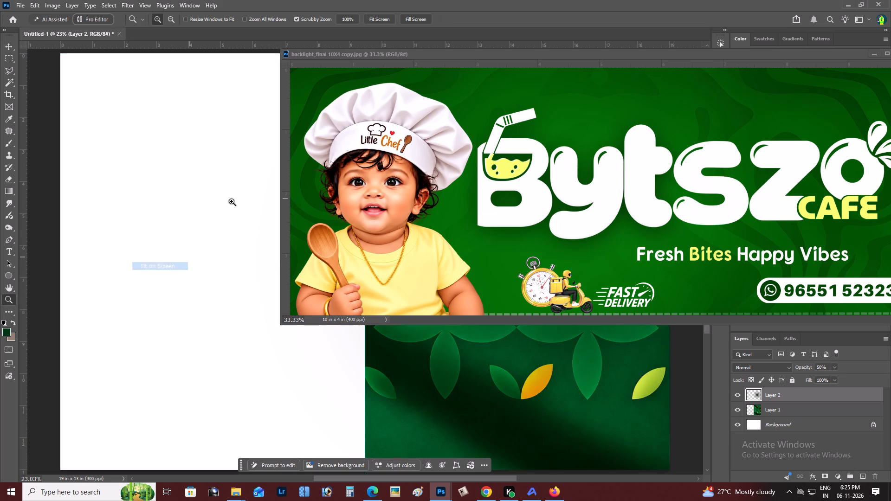
pyautogui.moveTo(379, 53); pyautogui.dragTo(600, 52)
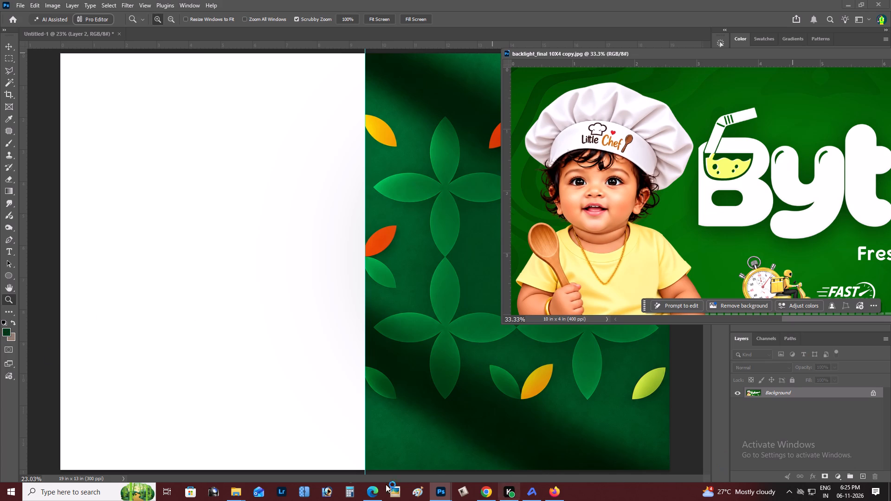
# Move the floating banner window over the blank left-hand page and fit the menu document on screen to compare both greens.
pyautogui.scroll(4, 390, 227)
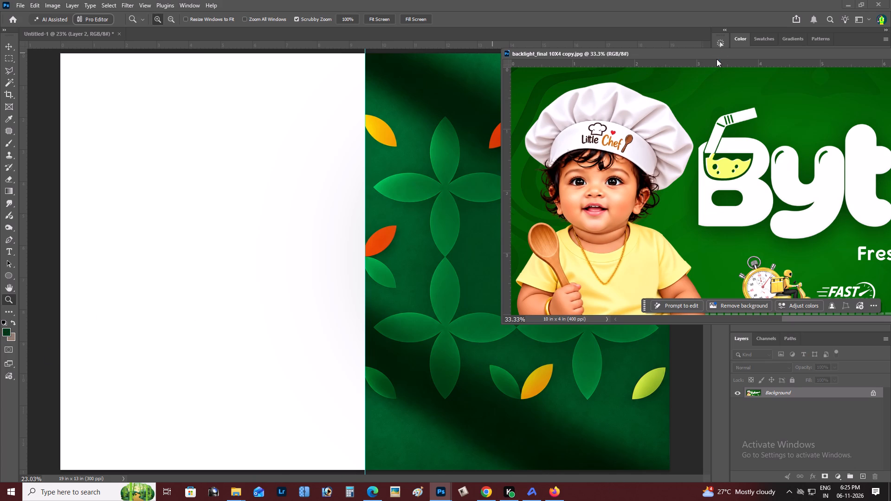
pyautogui.click(715, 56)
pyautogui.moveTo(736, 57); pyautogui.dragTo(0, 172)
pyautogui.moveTo(148, 166); pyautogui.dragTo(94, 172)
pyautogui.click(338, 206)
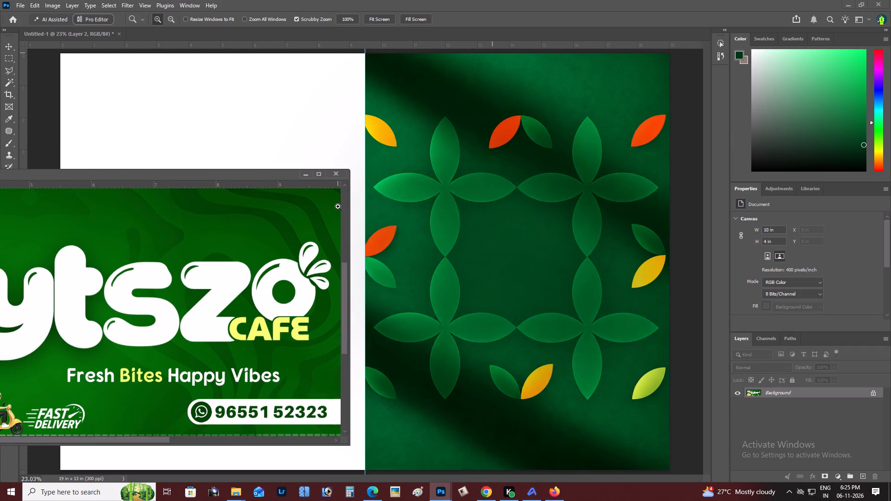
pyautogui.click(445, 200)
pyautogui.rightClick(456, 233)
pyautogui.click(463, 235)
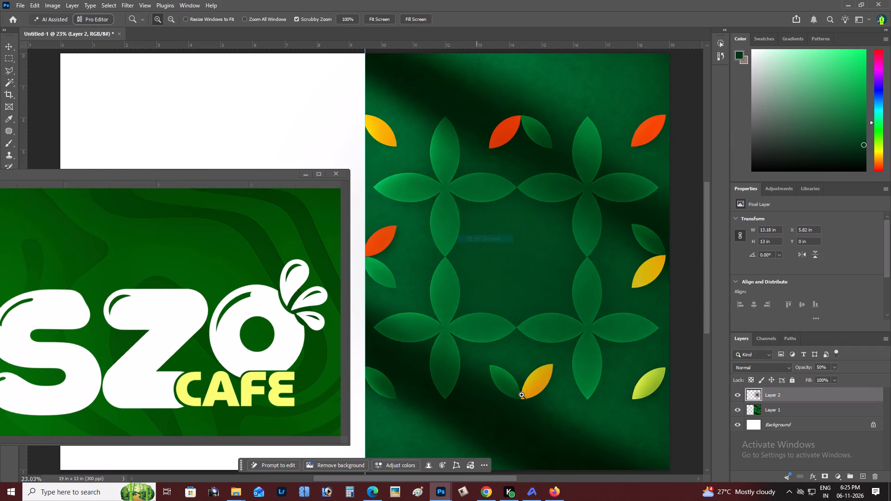
pyautogui.moveTo(486, 479); pyautogui.dragTo(516, 473)
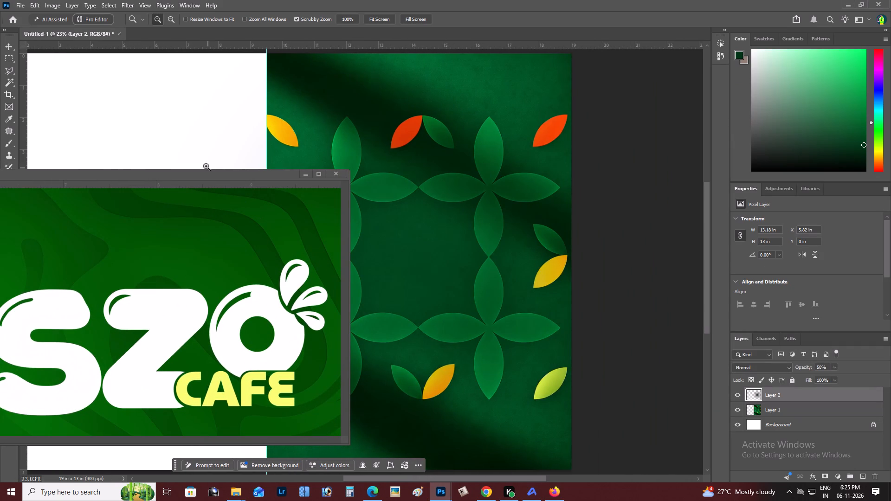
pyautogui.click(206, 166)
pyautogui.click(445, 255)
pyautogui.rightClick(445, 255)
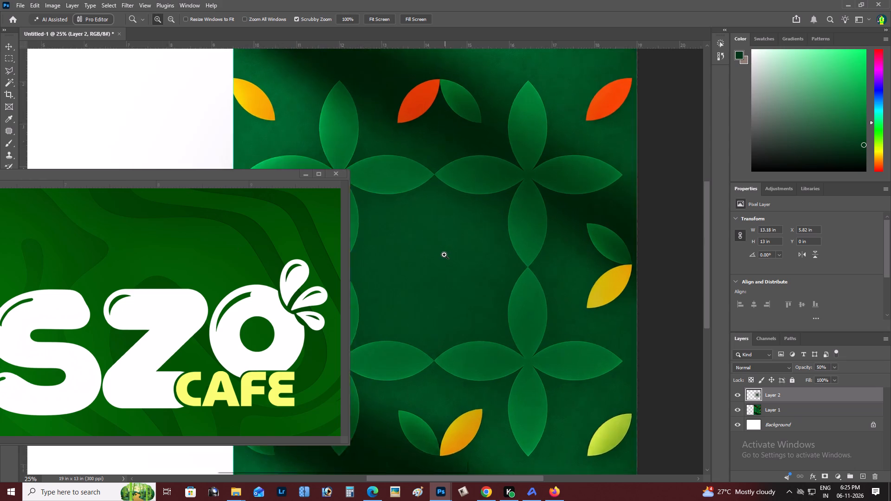
pyautogui.click(454, 256)
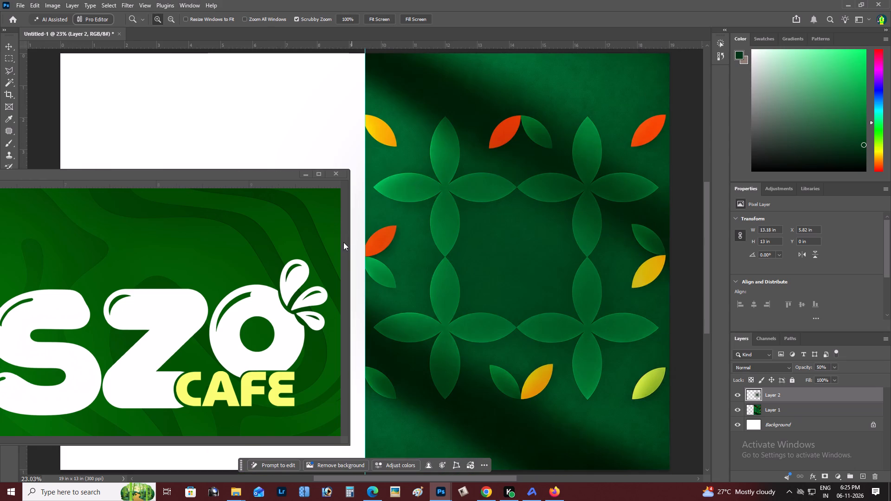
# Reposition the floating banner window so its green background and Byts lettering sit directly beside the leaf-covered page for comparison.
pyautogui.moveTo(350, 244); pyautogui.dragTo(67, 244)
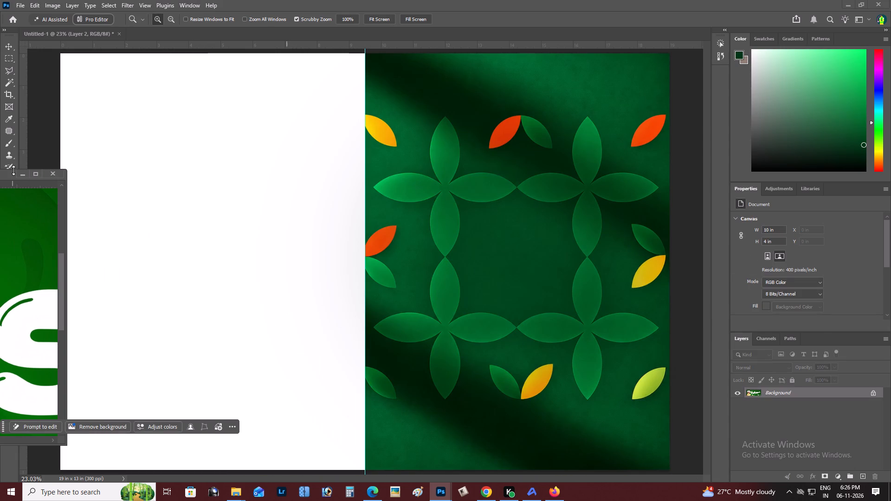
pyautogui.moveTo(6, 171); pyautogui.dragTo(890, 96)
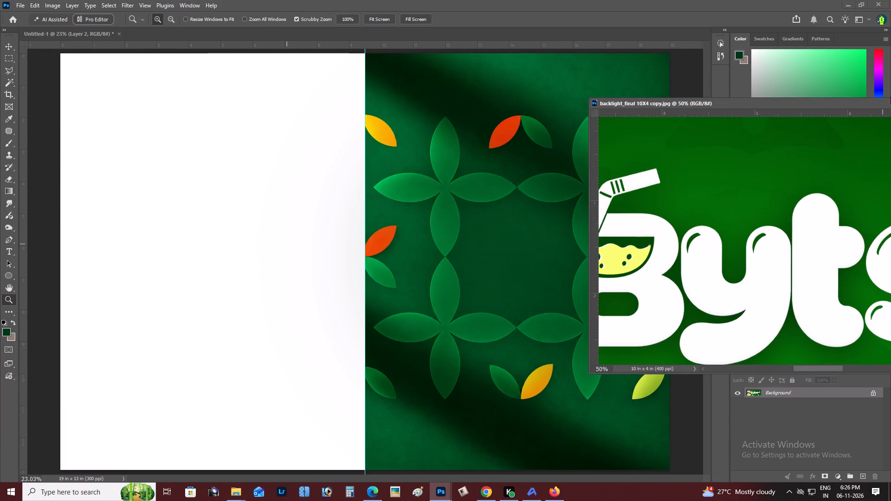
pyautogui.moveTo(890, 96); pyautogui.dragTo(890, 96)
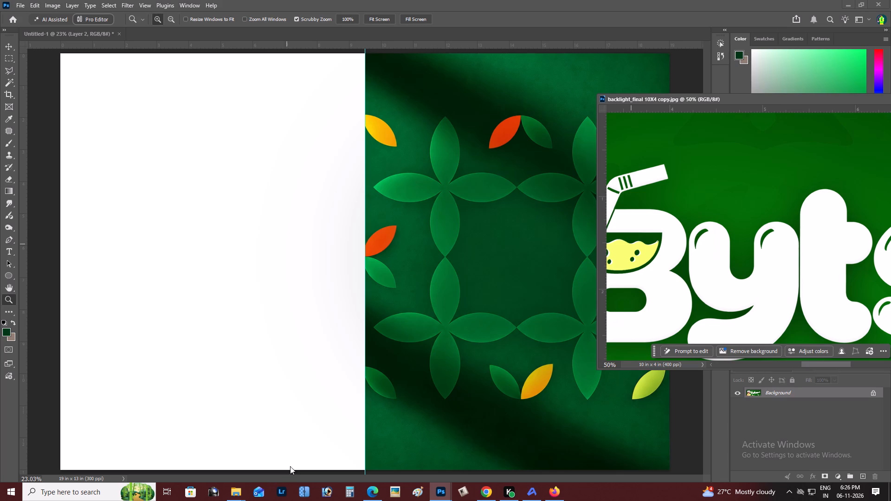
pyautogui.scroll(2, 506, 444)
pyautogui.moveTo(729, 96); pyautogui.dragTo(150, 150)
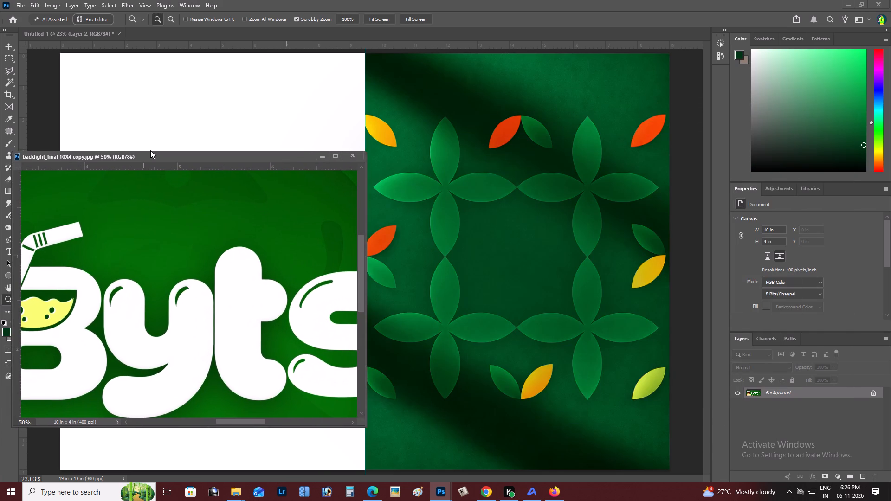
pyautogui.moveTo(150, 150); pyautogui.dragTo(168, 144)
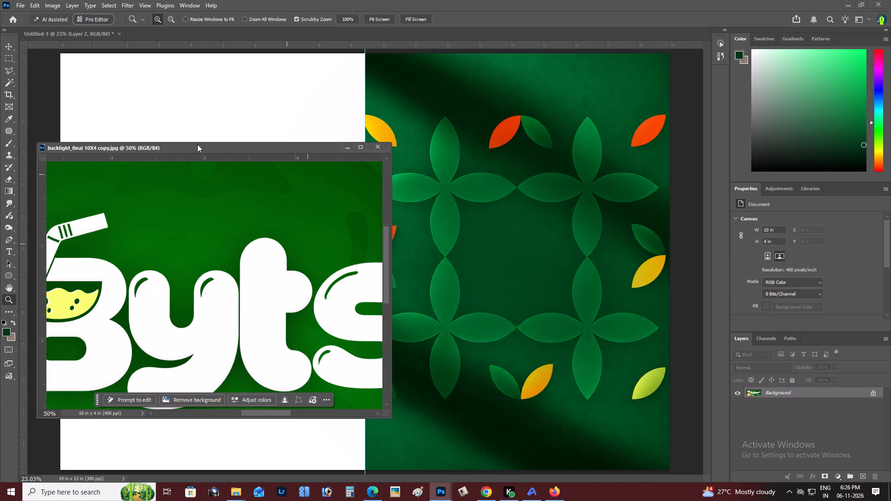
# Shift the hue of the leaf artwork on Layer 1 to -12 with a Hue/Saturation adjustment.
pyautogui.click(8, 45)
pyautogui.rightClick(573, 98)
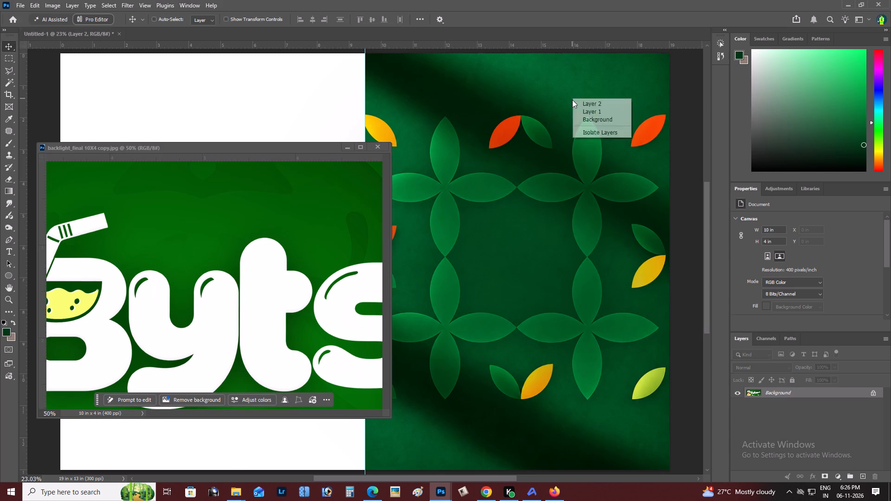
pyautogui.click(583, 106)
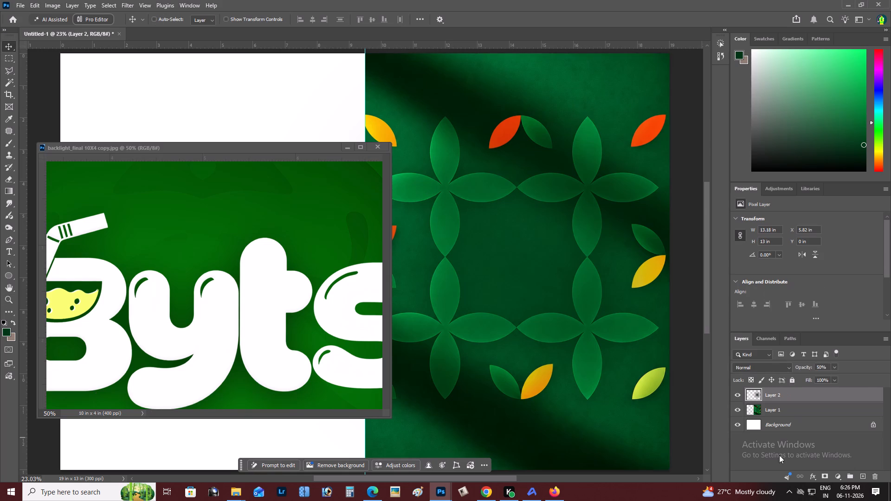
pyautogui.click(777, 417)
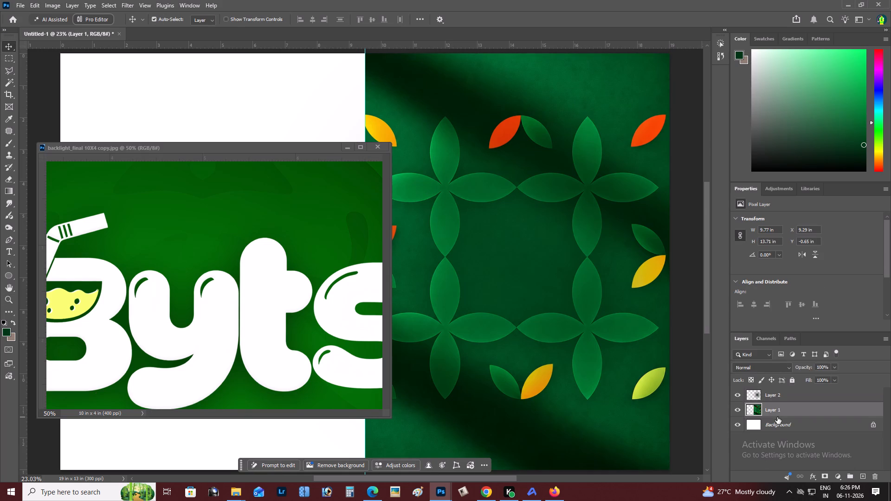
pyautogui.hotkey('ctrl', 'u')
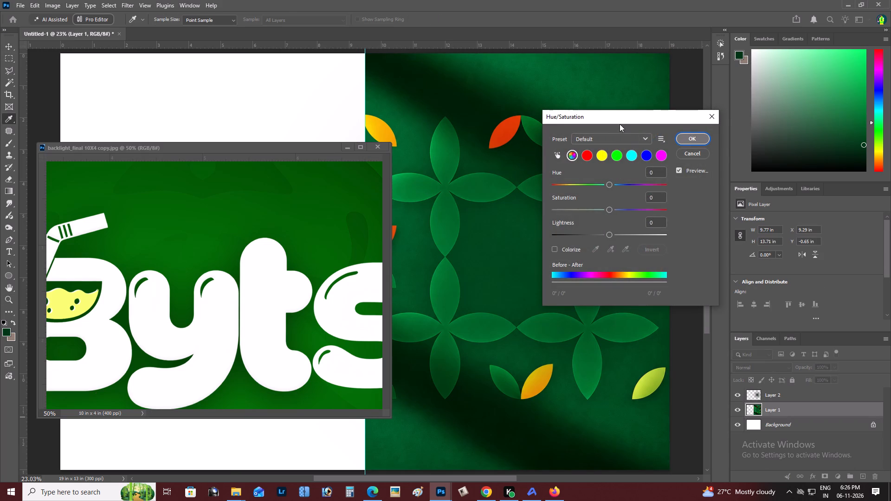
pyautogui.moveTo(620, 117); pyautogui.dragTo(749, 109)
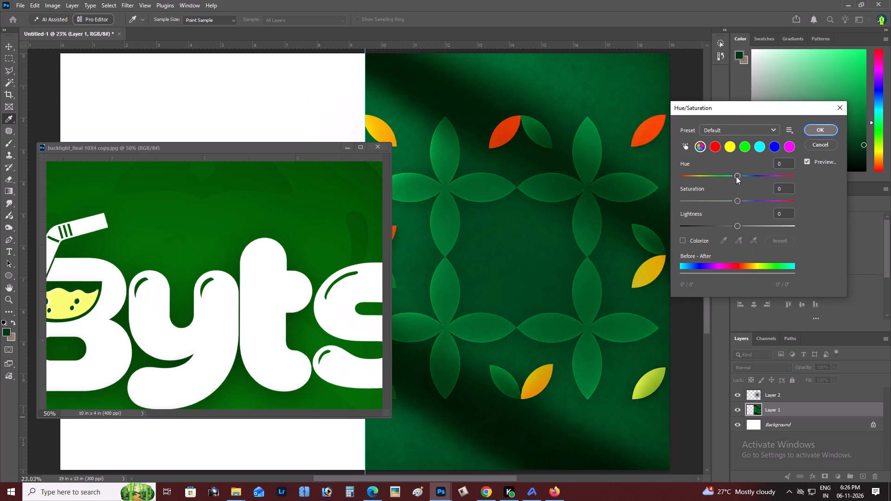
pyautogui.click(740, 176)
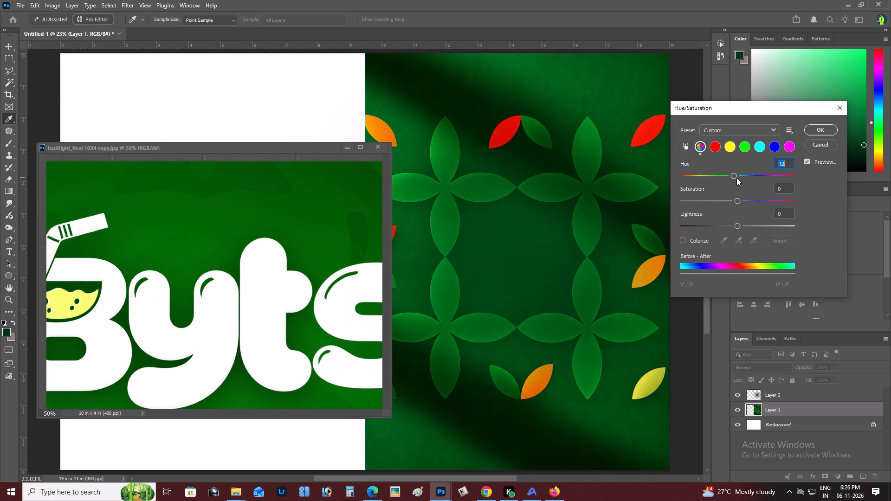
pyautogui.press('Return')
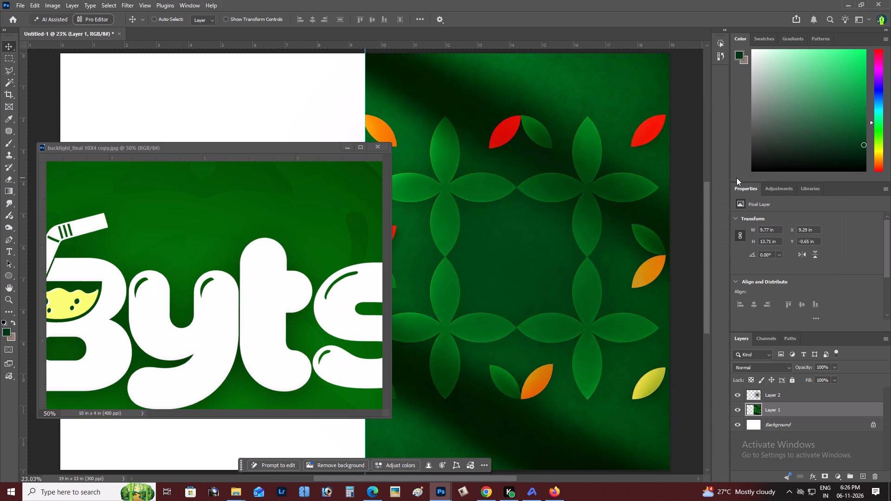
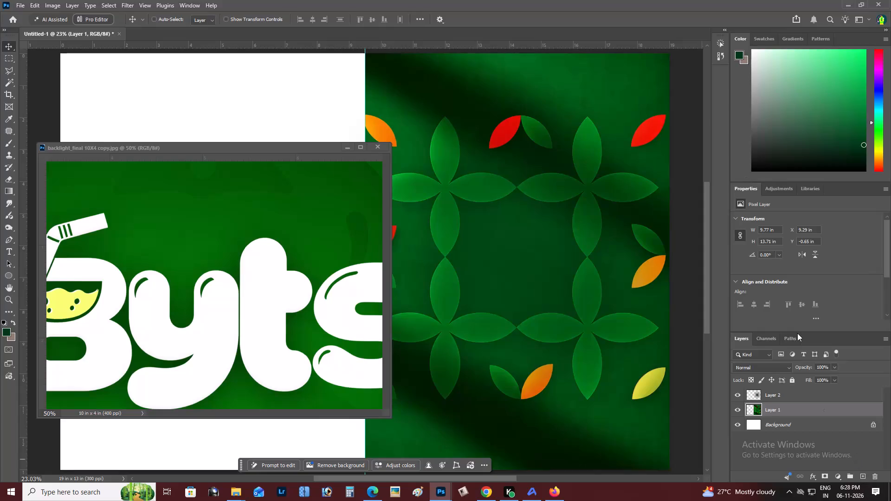
# Open the MAIN LOGO Photoshop file from the BYTZO branding folder.
pyautogui.click(523, 190)
pyautogui.hotkey('ctrl', 'o')
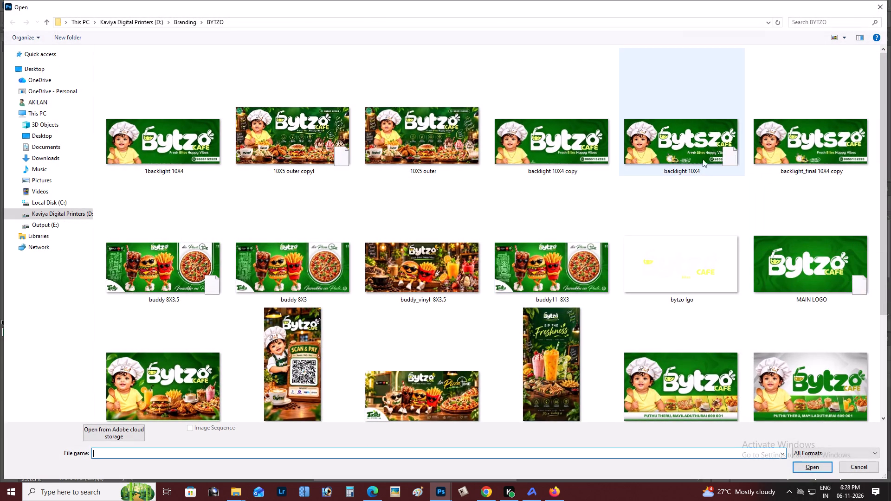
pyautogui.doubleClick(797, 276)
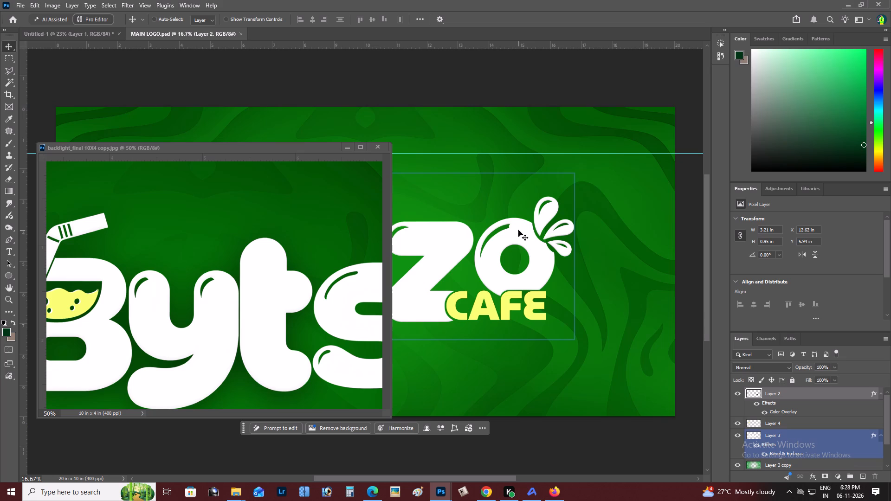
# Copy the white Bytzo lettering and yellow CAFE layers from the logo file into Untitled-1 and bring them to the front.
pyautogui.rightClick(518, 230)
pyautogui.click(537, 238)
pyautogui.moveTo(535, 238); pyautogui.dragTo(554, 233)
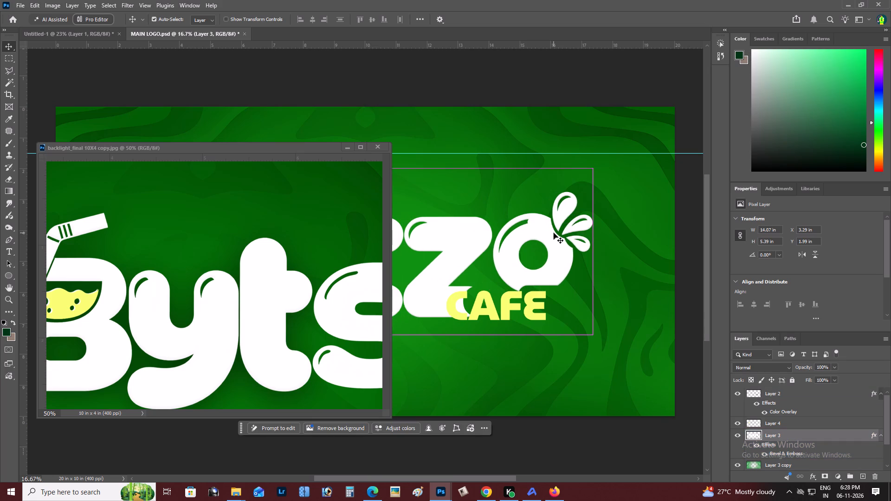
pyautogui.hotkey('ctrl', 'z')
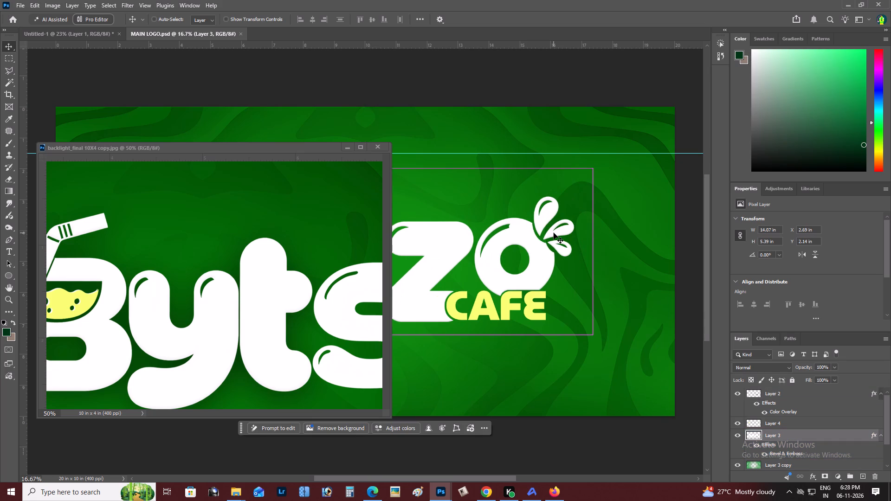
pyautogui.keyDown('shift'); pyautogui.rightClick(484, 295); pyautogui.keyUp('shift')
pyautogui.keyDown('shift'); pyautogui.click(502, 304); pyautogui.keyUp('shift')
pyautogui.moveTo(502, 304); pyautogui.dragTo(77, 33)
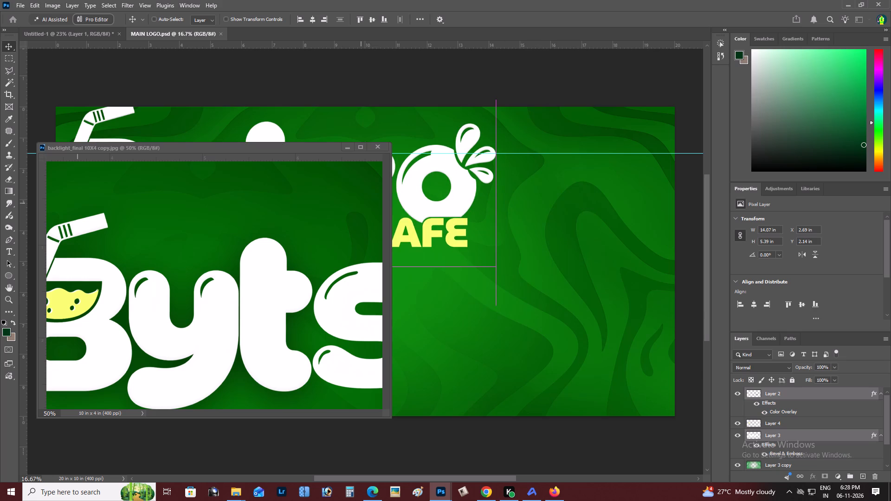
pyautogui.moveTo(77, 33); pyautogui.dragTo(501, 261)
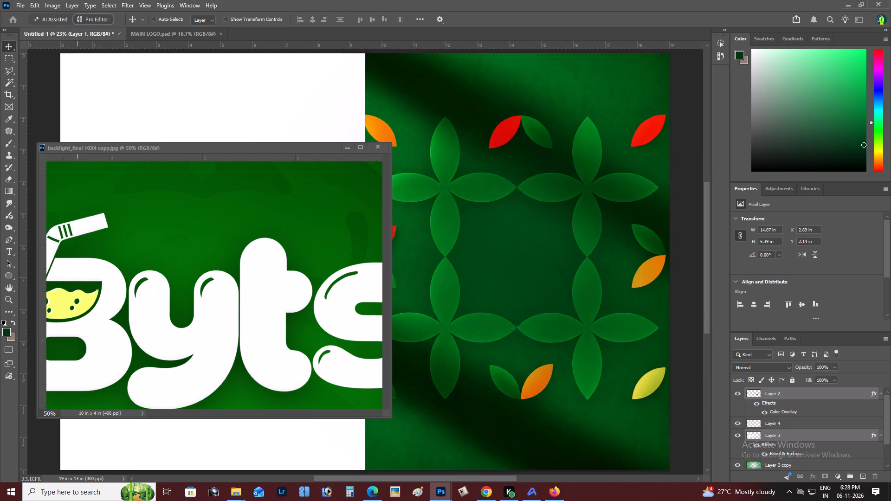
pyautogui.moveTo(477, 195); pyautogui.dragTo(537, 232)
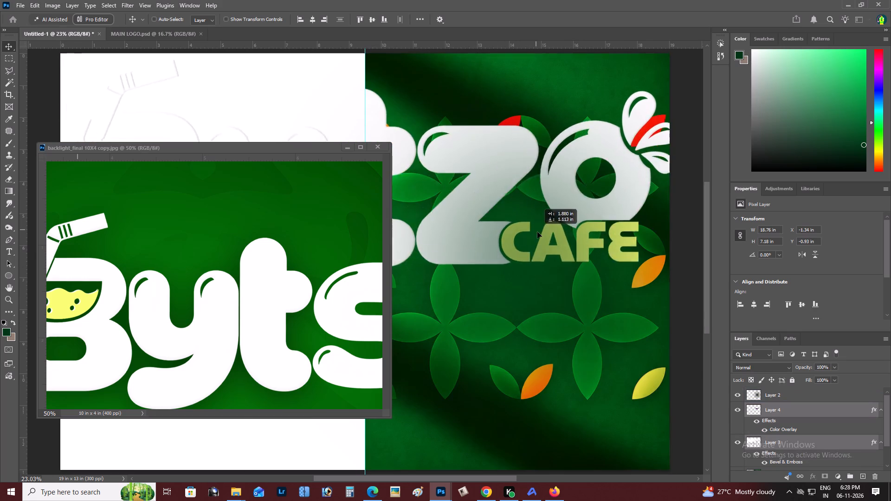
pyautogui.moveTo(537, 232); pyautogui.dragTo(544, 259)
pyautogui.hotkey('ctrl', 'shift', ']')
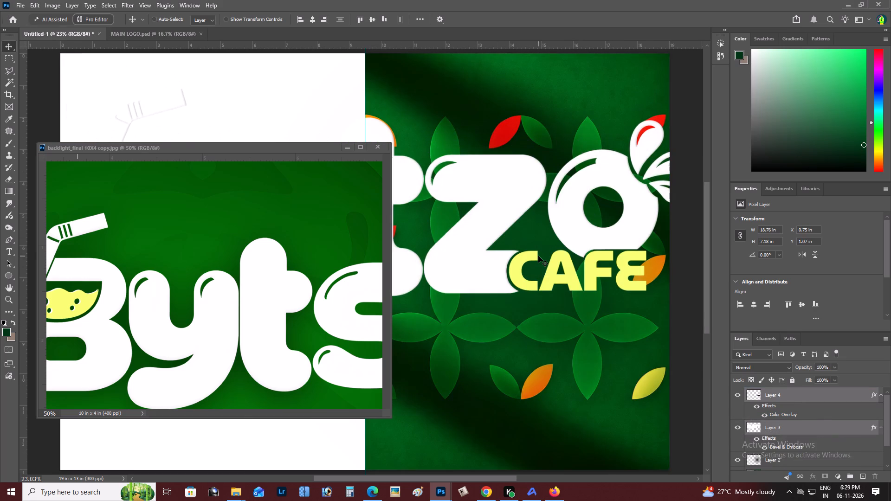
# Scale the Bytzo Cafe logo proportionally to about 6.14 by 2.35 inches and place it in the middle of the leaf-covered page.
pyautogui.press('z')
pyautogui.keyDown('alt'); pyautogui.click(538, 256); pyautogui.keyUp('alt')
pyautogui.keyDown('alt'); pyautogui.click(538, 256); pyautogui.keyUp('alt')
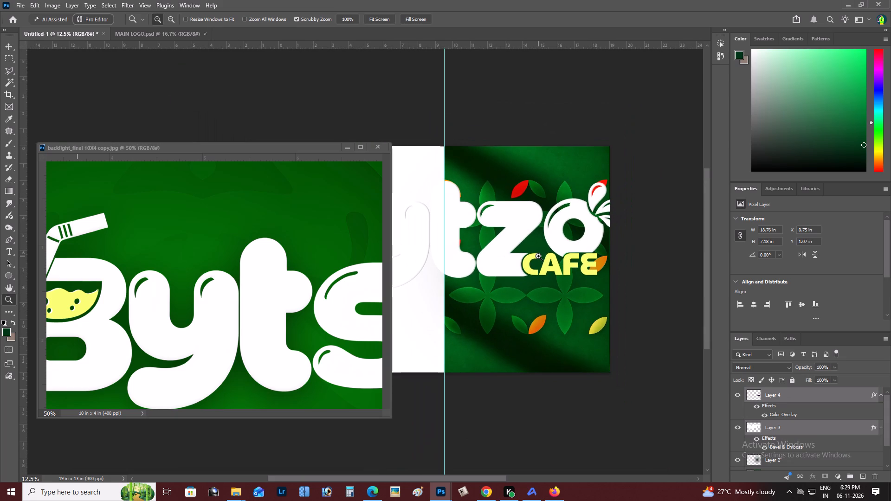
pyautogui.hotkey('ctrl', 't')
pyautogui.keyDown('alt'); pyautogui.moveTo(622, 165); pyautogui.dragTo(621, 165); pyautogui.keyUp('alt')
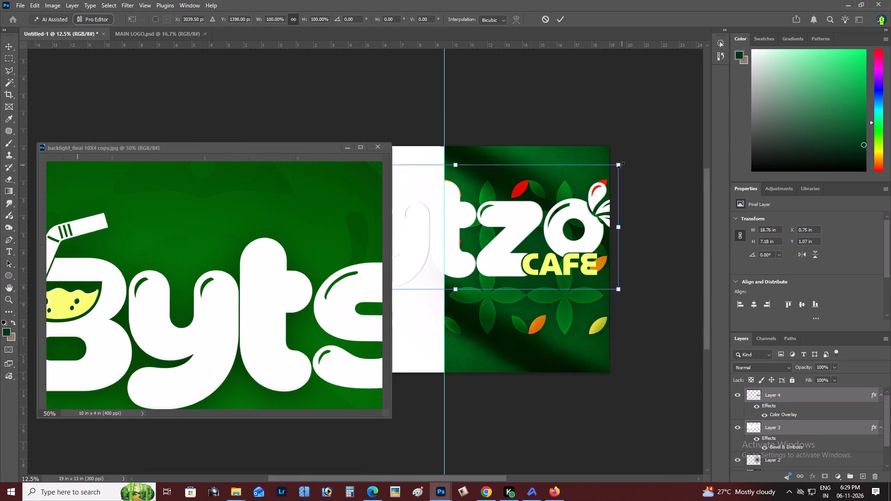
pyautogui.keyDown('alt'); pyautogui.moveTo(621, 165); pyautogui.dragTo(494, 206); pyautogui.keyUp('alt')
pyautogui.moveTo(453, 229); pyautogui.dragTo(530, 258)
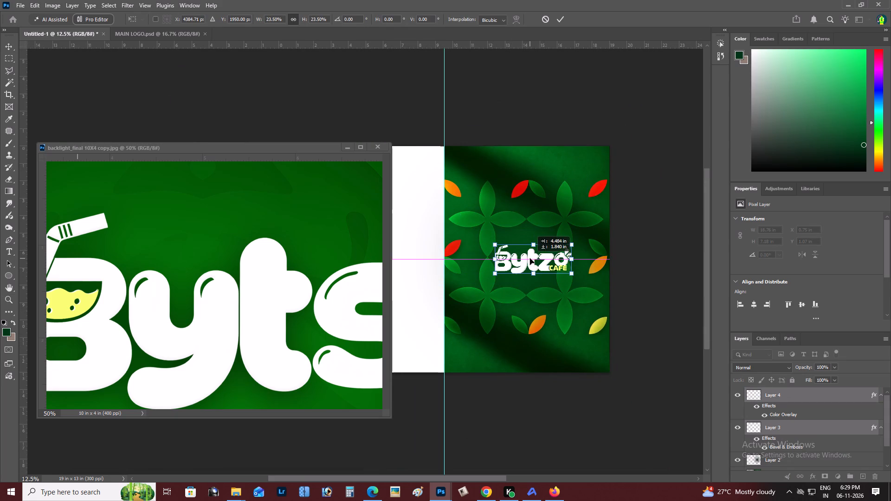
pyautogui.moveTo(530, 258); pyautogui.dragTo(522, 258)
pyautogui.keyDown('alt'); pyautogui.moveTo(564, 245); pyautogui.dragTo(577, 241); pyautogui.keyUp('alt')
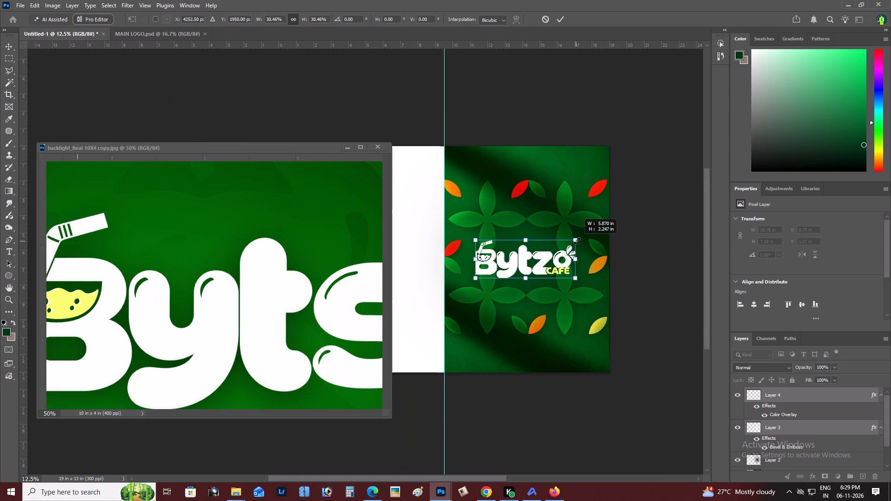
pyautogui.keyDown('alt'); pyautogui.moveTo(577, 241); pyautogui.dragTo(591, 235); pyautogui.keyUp('alt')
pyautogui.click(553, 260)
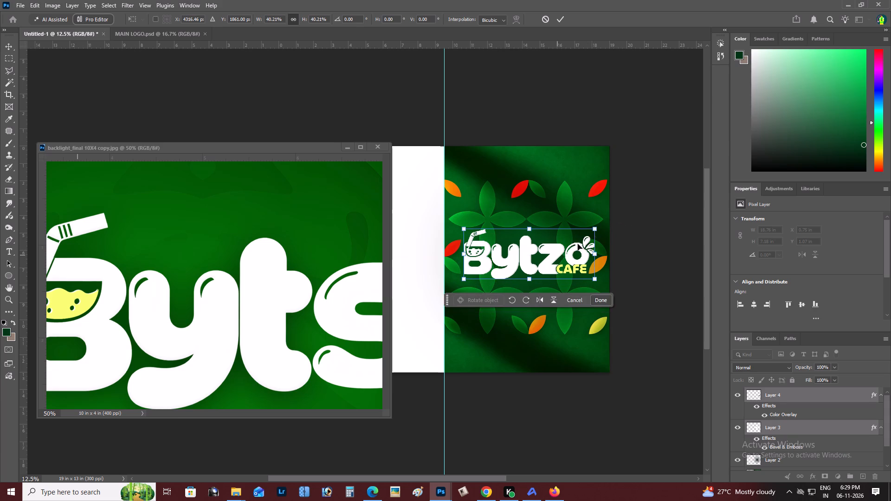
pyautogui.keyDown('alt'); pyautogui.moveTo(594, 232); pyautogui.dragTo(581, 236); pyautogui.keyUp('alt')
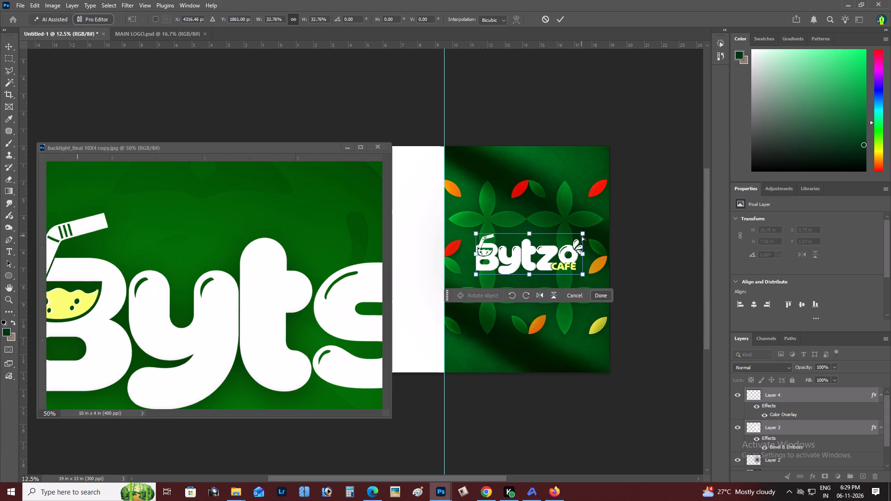
pyautogui.hotkey('ctrl', 'Return')
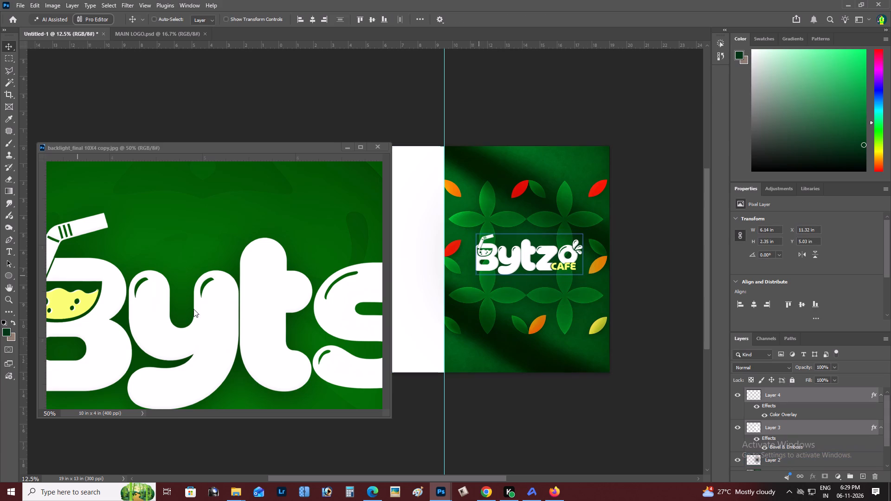
# Move the floating banner window clear of the leaf-covered page and fit the whole menu document on screen.
pyautogui.click(5, 304)
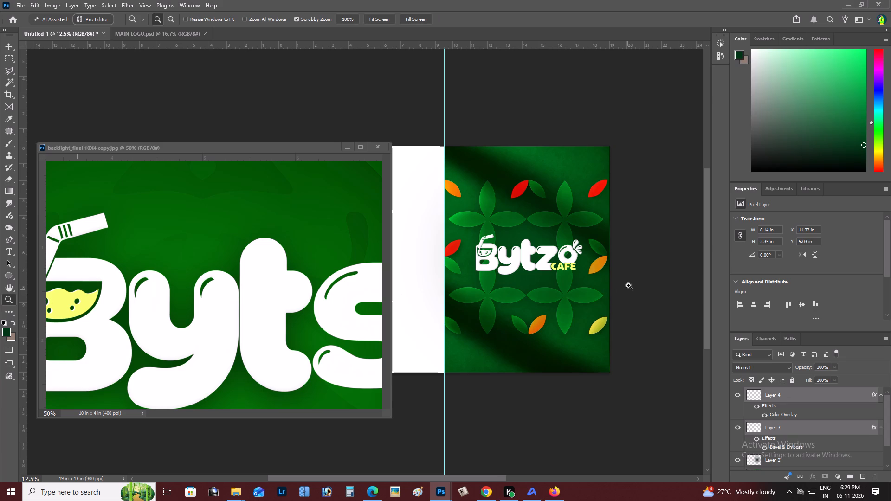
pyautogui.click(590, 238)
pyautogui.click(590, 238)
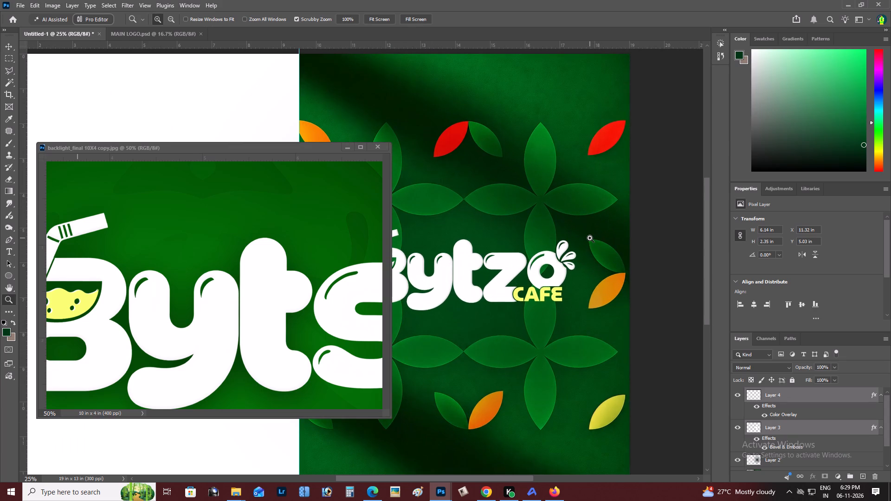
pyautogui.moveTo(206, 150); pyautogui.dragTo(658, 69)
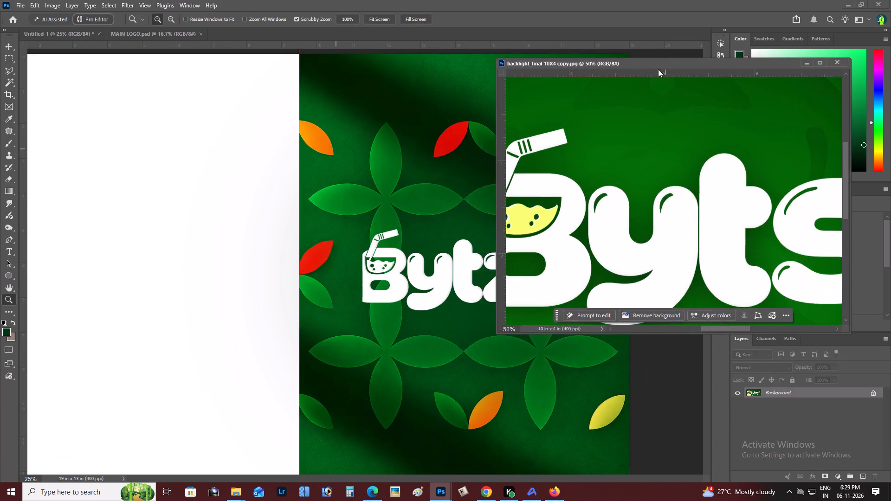
pyautogui.moveTo(658, 69); pyautogui.dragTo(831, 81)
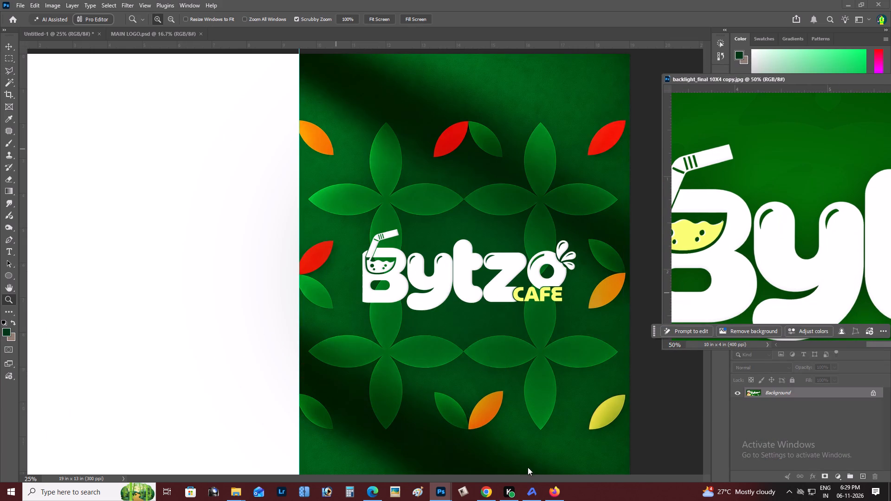
pyautogui.moveTo(521, 480); pyautogui.dragTo(544, 475)
pyautogui.rightClick(511, 225)
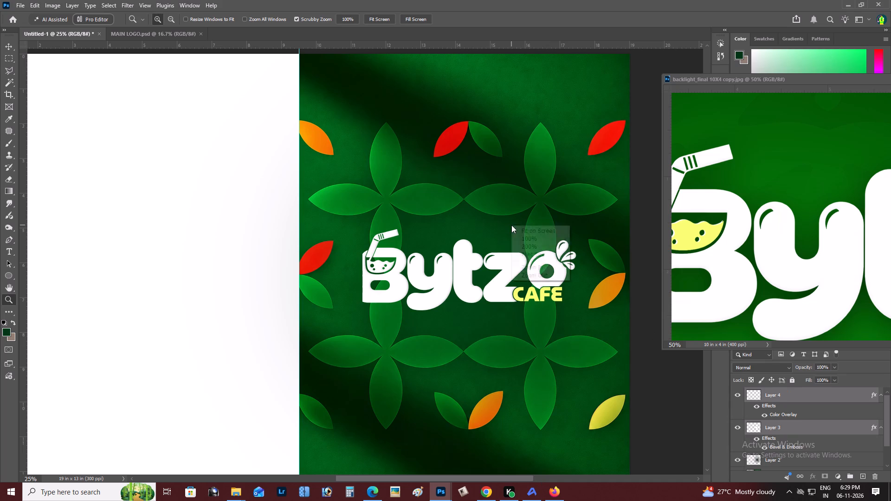
pyautogui.click(517, 226)
pyautogui.click(526, 228)
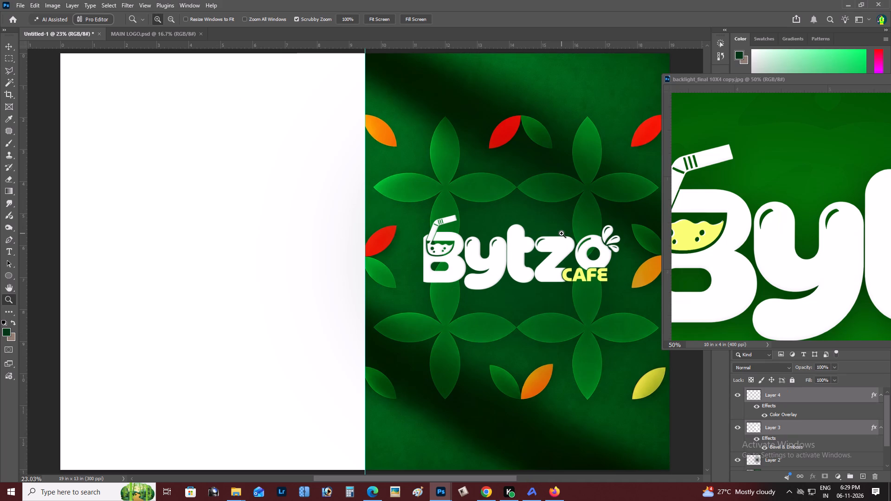
# Examine the Bytzo Cafe logo's placement among the flower and leaf motifs, both at page view and close up.
pyautogui.press('space')
pyautogui.press('space')
pyautogui.press('space')
pyautogui.press('space')
pyautogui.press('space')
pyautogui.moveTo(562, 234); pyautogui.dragTo(423, 248)
pyautogui.press('z')
pyautogui.keyDown('alt'); pyautogui.click(374, 224); pyautogui.keyUp('alt')
pyautogui.rightClick(379, 222)
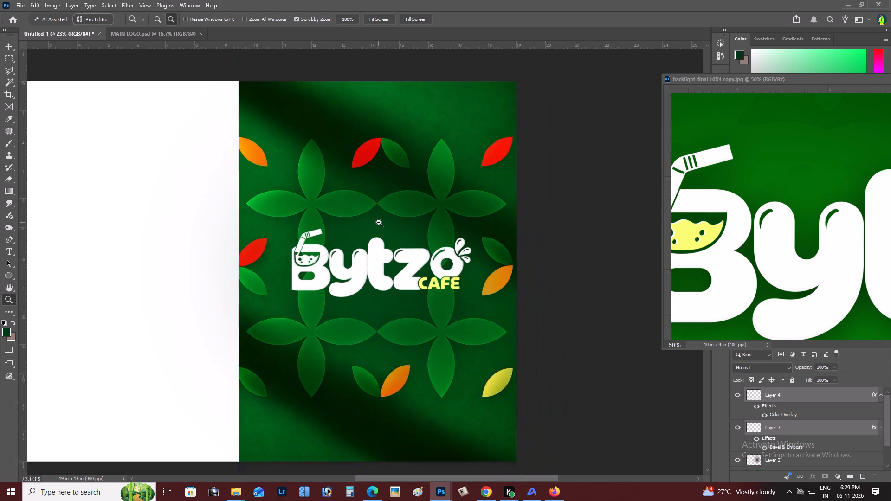
pyautogui.doubleClick(391, 226)
pyautogui.press('space')
pyautogui.moveTo(391, 234); pyautogui.dragTo(299, 246)
pyautogui.press('z')
pyautogui.doubleClick(402, 259)
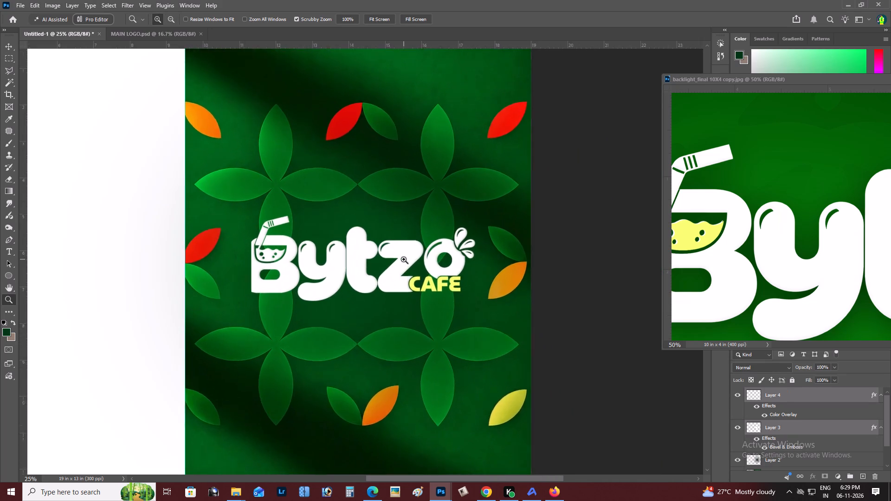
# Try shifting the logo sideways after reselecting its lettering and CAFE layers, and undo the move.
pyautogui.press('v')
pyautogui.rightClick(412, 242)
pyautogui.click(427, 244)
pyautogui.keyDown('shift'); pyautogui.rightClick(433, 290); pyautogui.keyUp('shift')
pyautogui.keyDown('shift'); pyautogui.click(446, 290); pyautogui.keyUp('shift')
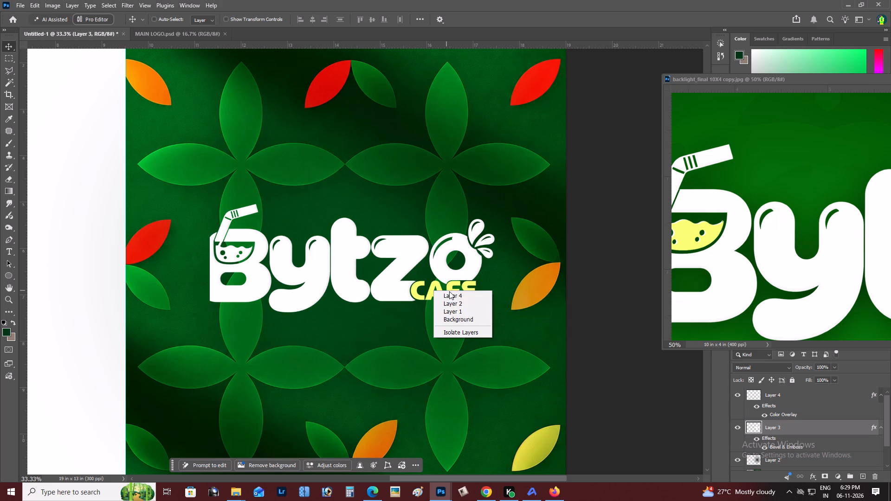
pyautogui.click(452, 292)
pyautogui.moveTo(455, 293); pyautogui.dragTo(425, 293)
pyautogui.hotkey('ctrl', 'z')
# Move the Bytzo Cafe logo slightly down on the leaf-covered page.
pyautogui.press('z')
pyautogui.keyDown('alt'); pyautogui.click(342, 298); pyautogui.keyUp('alt')
pyautogui.press('space')
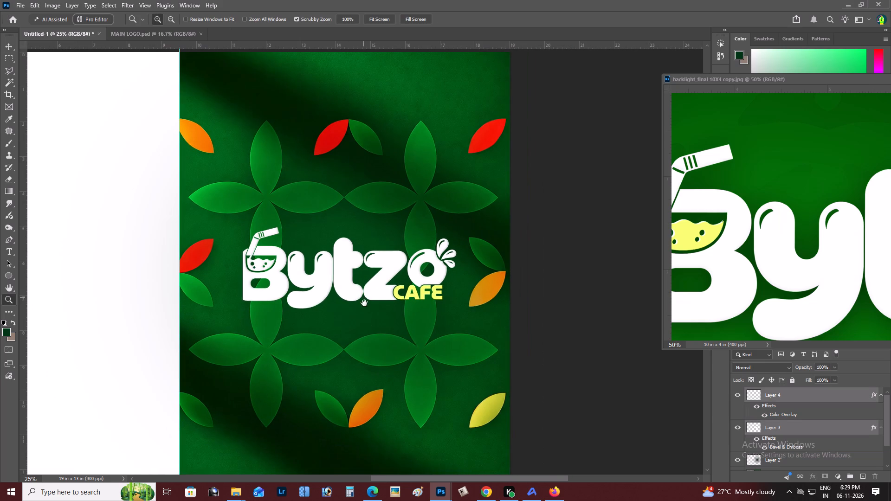
pyautogui.moveTo(364, 302); pyautogui.dragTo(366, 308)
pyautogui.press('v')
pyautogui.moveTo(357, 291); pyautogui.dragTo(355, 298)
# Adjust the logo's position slightly so it sits centrally between the upper and lower flower motifs.
pyautogui.press('z')
pyautogui.keyDown('alt'); pyautogui.click(354, 274); pyautogui.keyUp('alt')
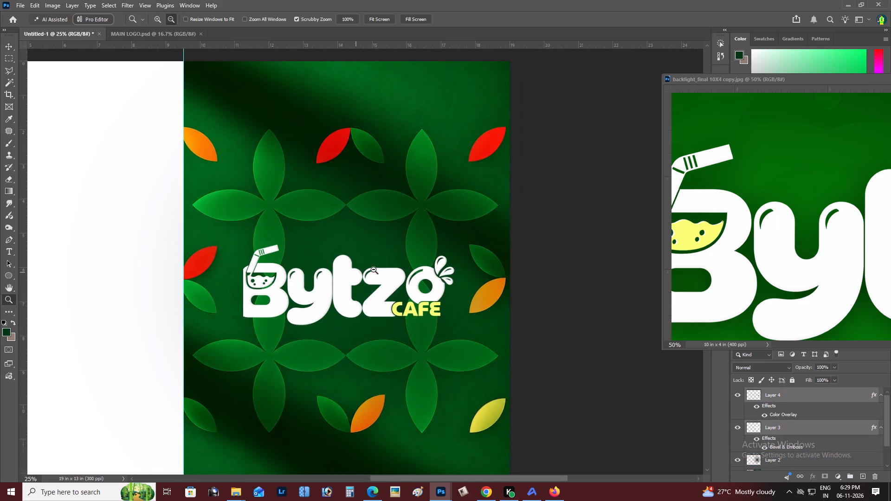
pyautogui.rightClick(374, 270)
pyautogui.doubleClick(385, 270)
pyautogui.keyDown('alt'); pyautogui.click(393, 272); pyautogui.keyUp('alt')
pyautogui.press('space')
pyautogui.moveTo(395, 298); pyautogui.dragTo(335, 310)
pyautogui.press('z')
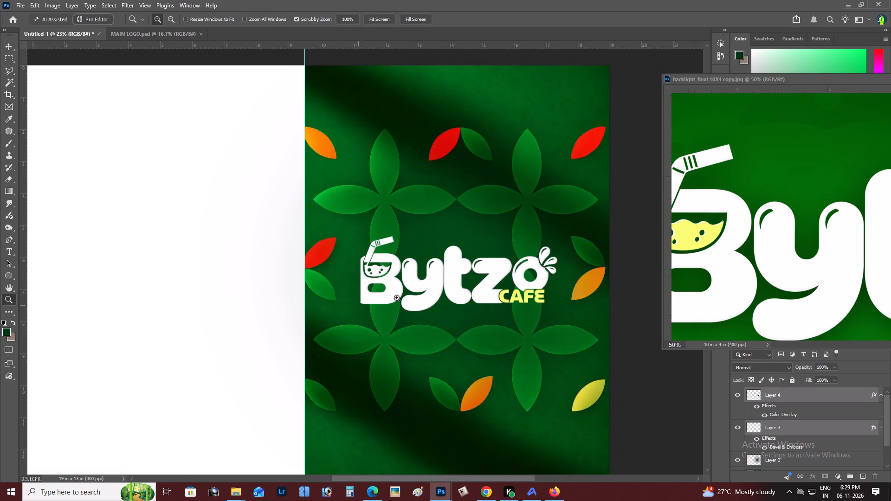
pyautogui.keyDown('alt'); pyautogui.click(398, 298); pyautogui.keyUp('alt')
pyautogui.press('space')
pyautogui.moveTo(403, 314); pyautogui.dragTo(356, 320)
pyautogui.press('z')
pyautogui.click(393, 308)
pyautogui.press('v')
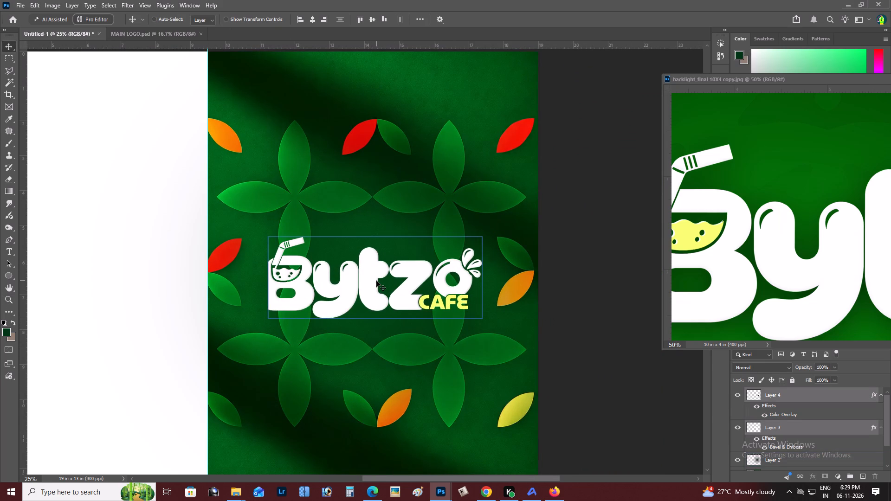
pyautogui.moveTo(376, 281); pyautogui.dragTo(380, 278)
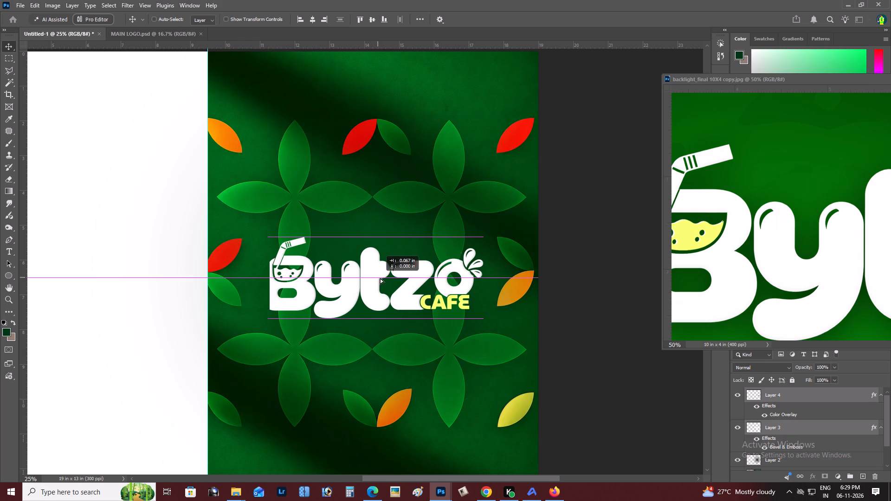
pyautogui.moveTo(380, 278); pyautogui.dragTo(379, 276)
# Nudge the Bytzo Cafe logo three increments up and two increments left.
pyautogui.press('z')
pyautogui.keyDown('alt'); pyautogui.click(369, 275); pyautogui.keyUp('alt')
pyautogui.rightClick(370, 273)
pyautogui.doubleClick(386, 275)
pyautogui.press('space')
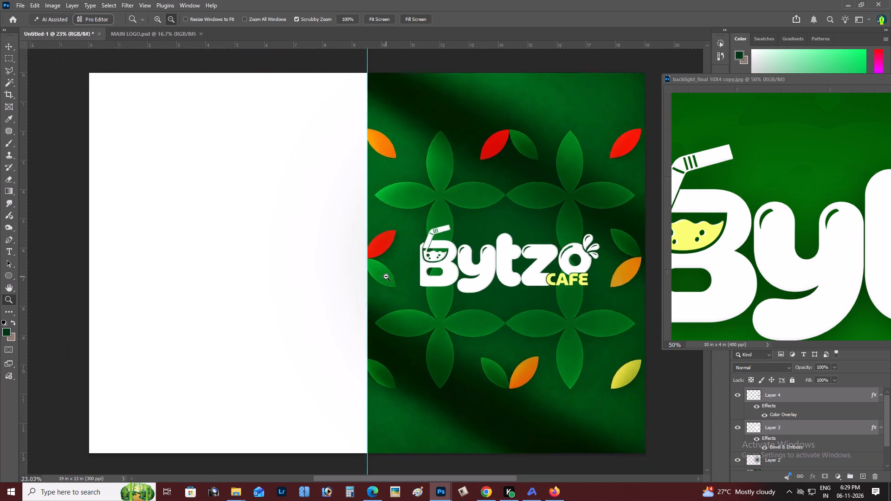
pyautogui.moveTo(386, 277); pyautogui.dragTo(343, 283)
pyautogui.doubleClick(490, 252)
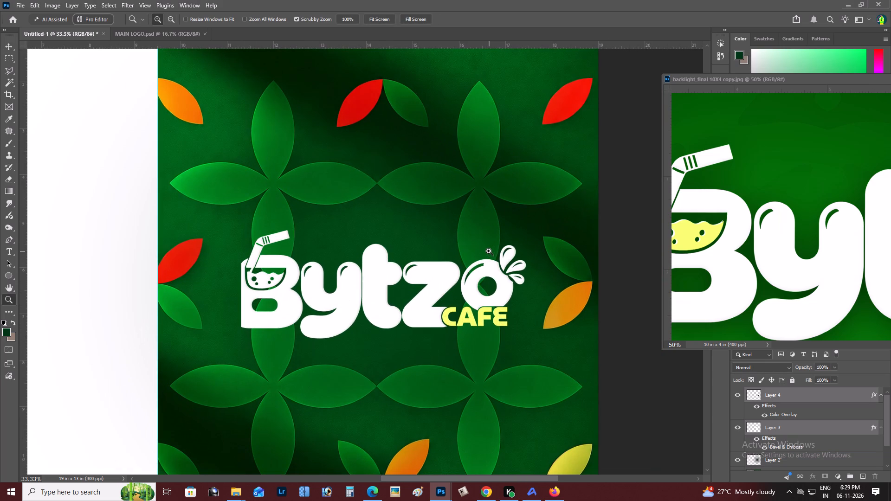
pyautogui.press('v')
pyautogui.press('Up')
pyautogui.press('Up')
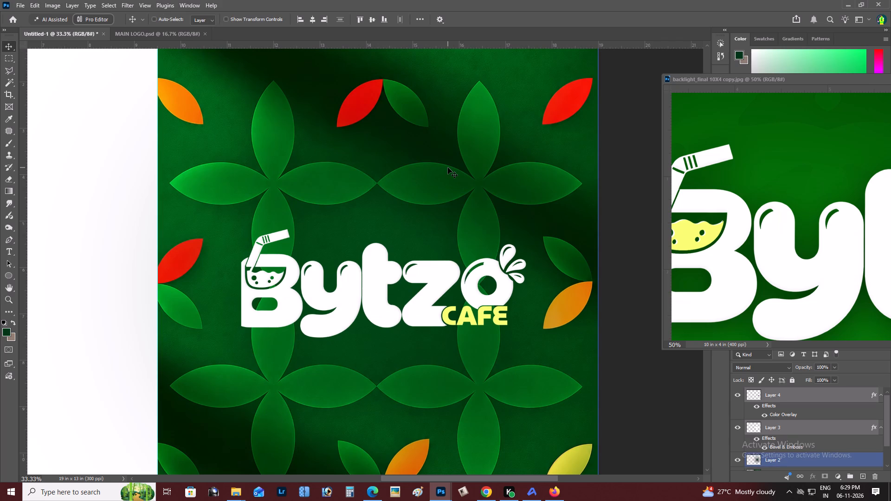
pyautogui.press('Up')
pyautogui.press('Left')
pyautogui.press('Left')
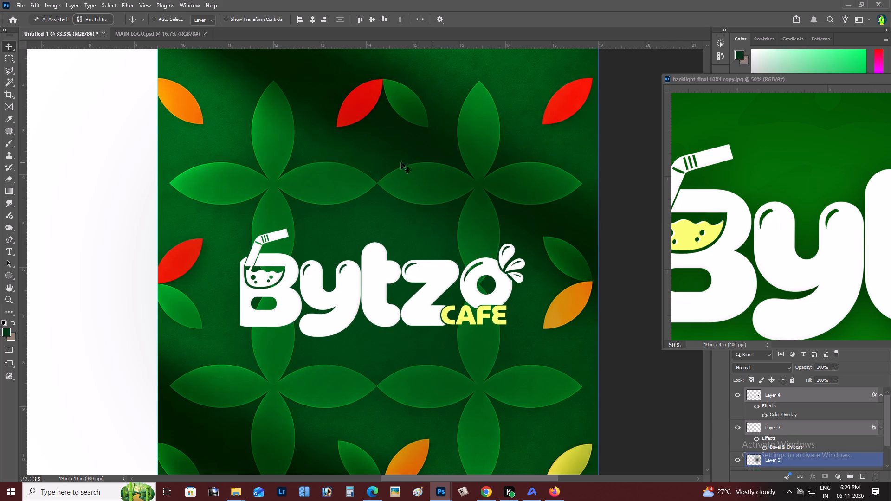
# Create a new blank layer directly above Layer 2, beneath the Bytzo logo lettering.
pyautogui.rightClick(206, 192)
pyautogui.click(216, 194)
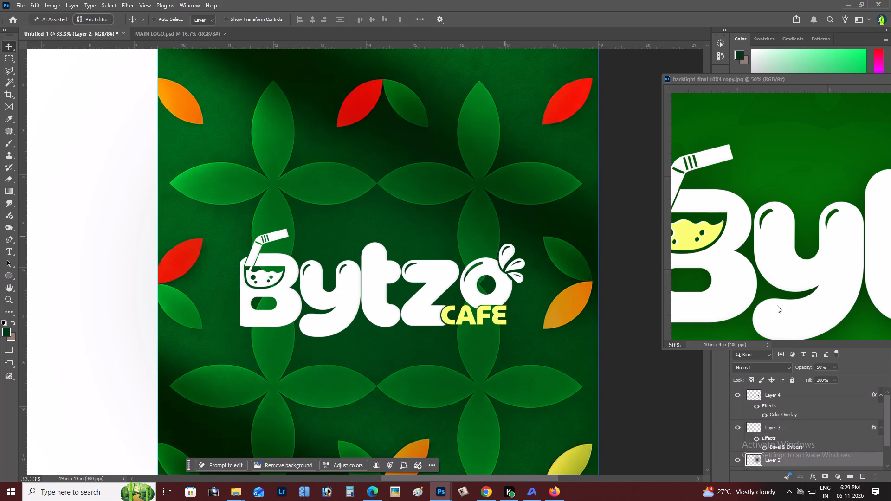
pyautogui.click(865, 475)
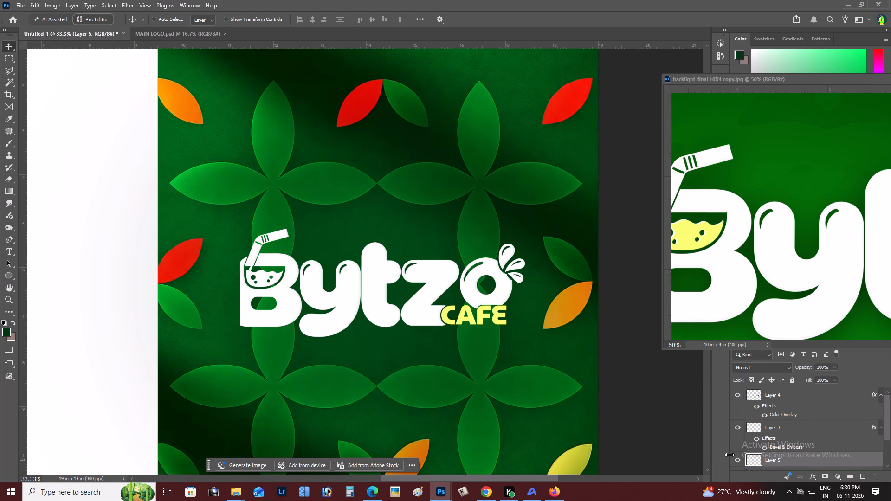
# Sample the green beside CAFE and dab it with a 900 px soft brush over the leaf pattern behind the logo's letter o.
pyautogui.press('i')
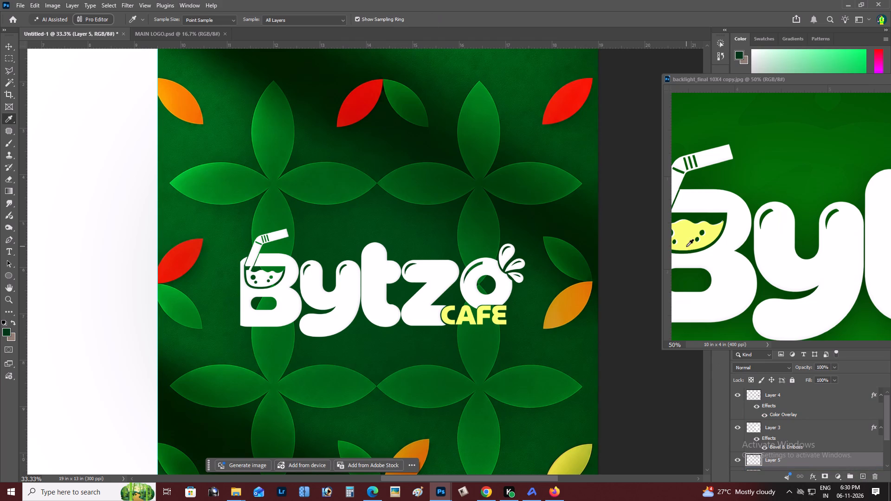
pyautogui.click(527, 304)
pyautogui.press('b')
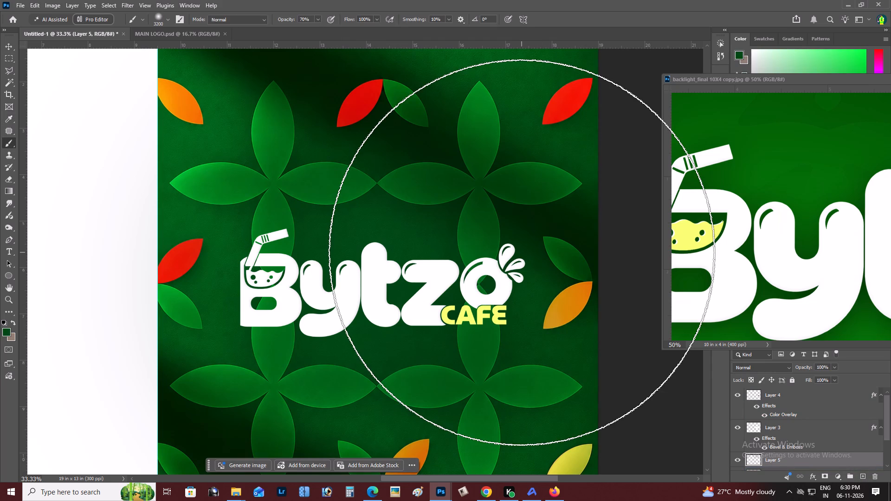
pyautogui.press('[')
pyautogui.press('[')
pyautogui.press('[')
pyautogui.press('[')
pyautogui.press('[')
pyautogui.press('[')
pyautogui.press('[')
pyautogui.press('[')
pyautogui.press('[')
pyautogui.press('[')
pyautogui.press('[')
pyautogui.press('[')
pyautogui.press('[')
pyautogui.press('[')
pyautogui.press('[')
pyautogui.press('[')
pyautogui.press('[')
pyautogui.press('[')
pyautogui.press('[')
pyautogui.press('[')
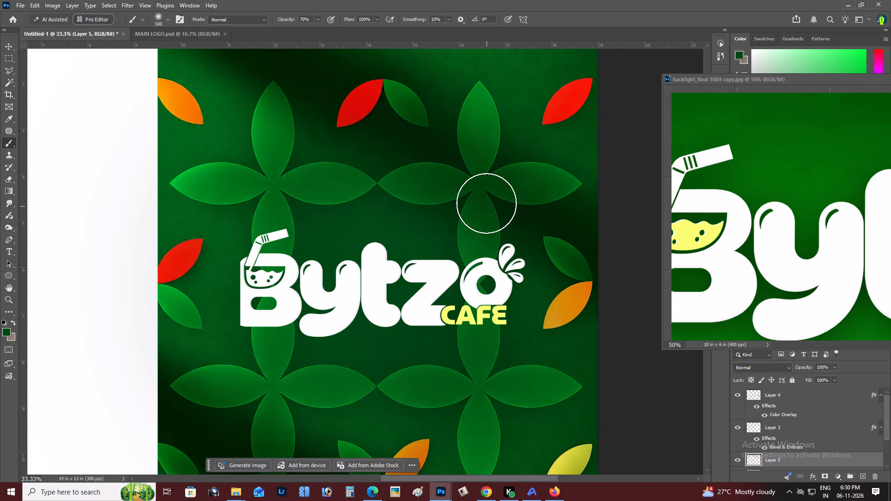
pyautogui.write(']]]')
pyautogui.press(']')
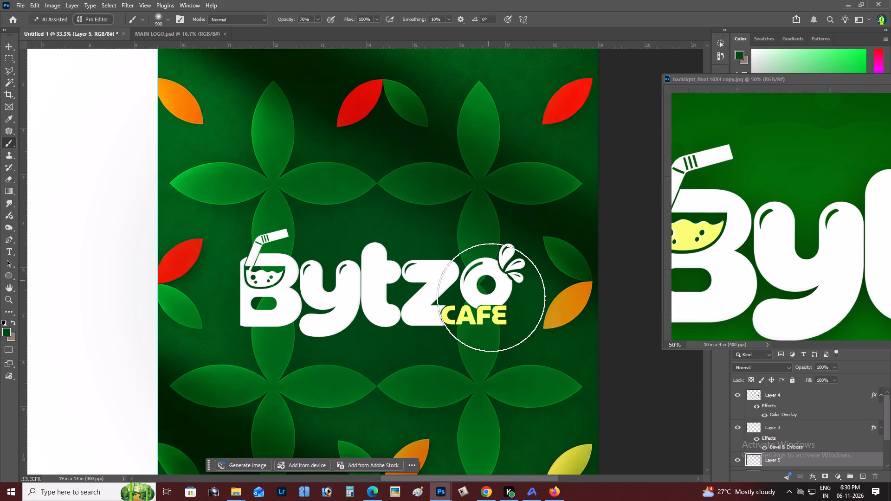
pyautogui.click(483, 284)
pyautogui.click(484, 278)
pyautogui.click(487, 286)
pyautogui.click(489, 289)
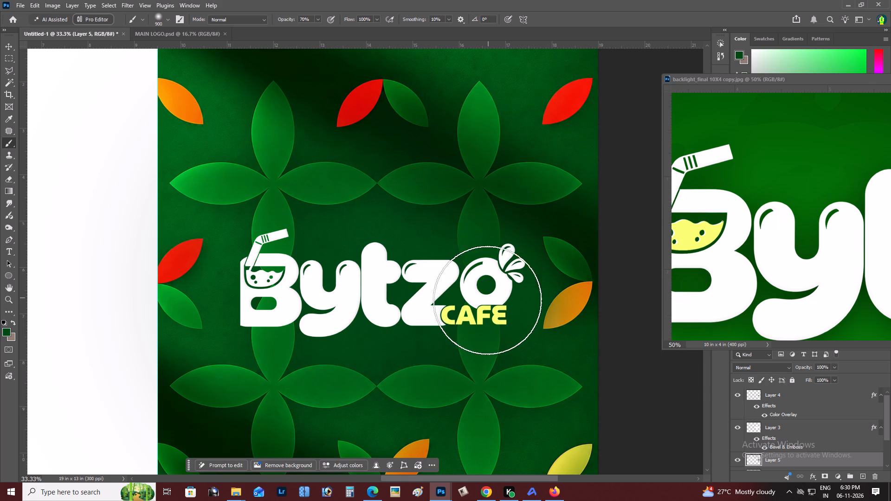
pyautogui.click(487, 300)
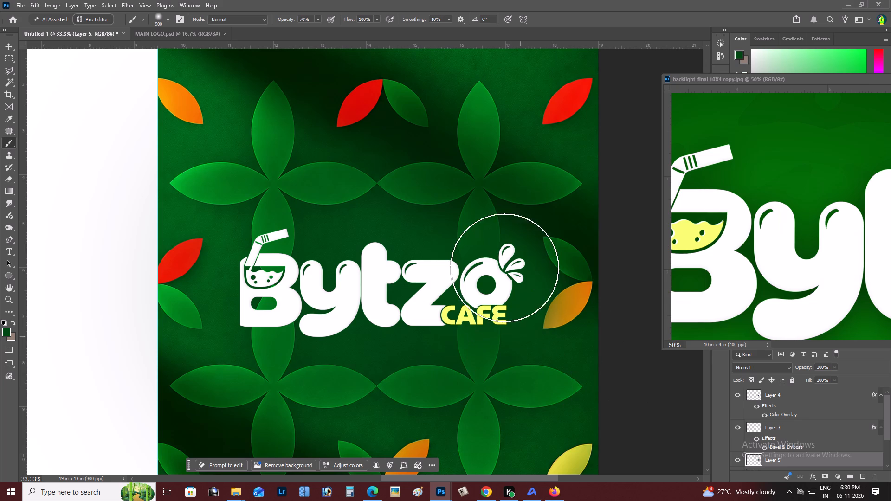
# Sample the green beside the logo's splash drops and dab it with a 1200 px brush behind the letters z and o.
pyautogui.press('i')
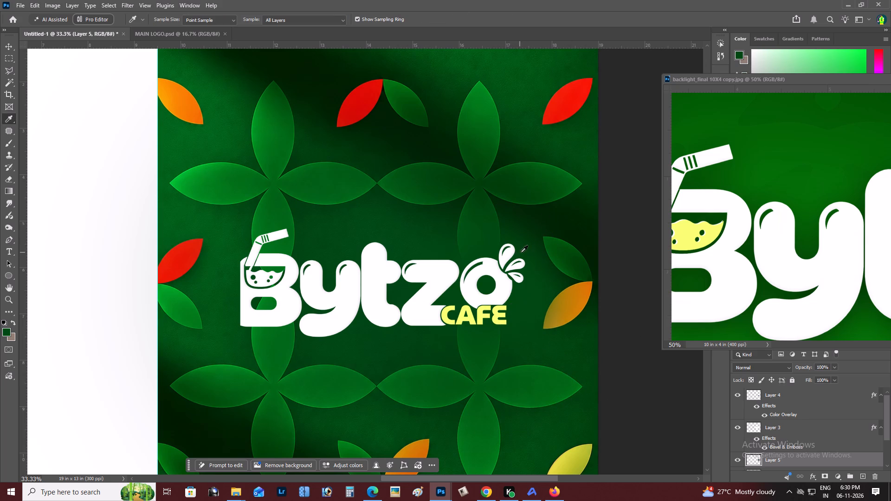
pyautogui.click(526, 251)
pyautogui.press('b')
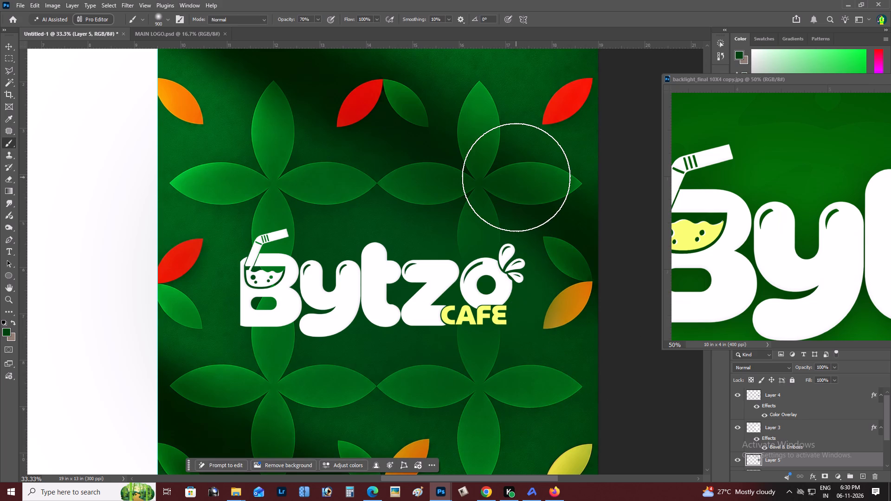
pyautogui.write(']]]')
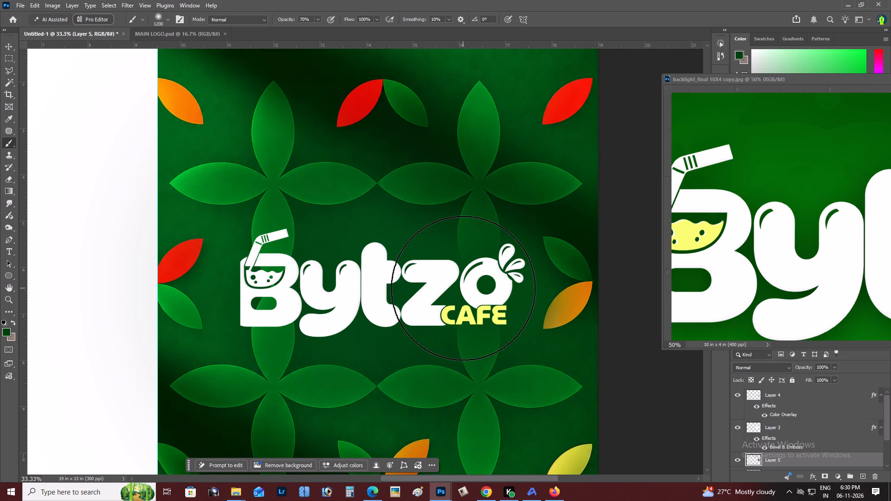
pyautogui.click(464, 288)
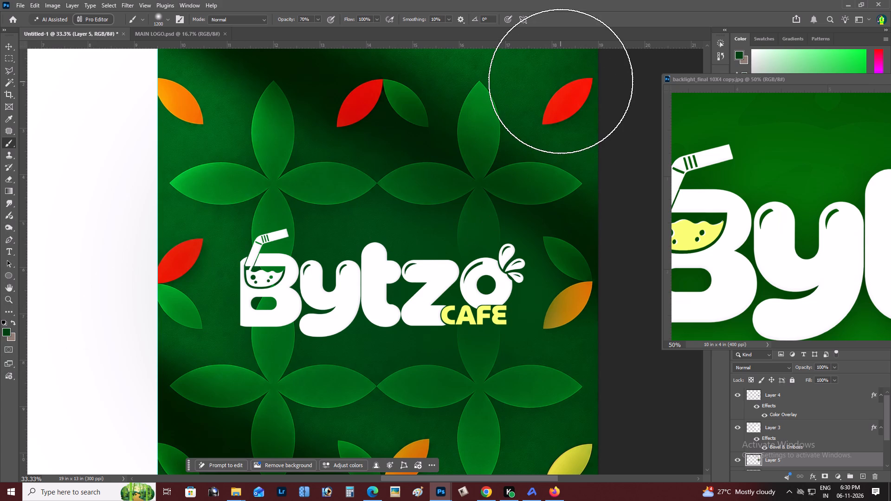
# Sample the green beside the logo's straw and paint over the leaf pattern behind the letters B and y.
pyautogui.press('i')
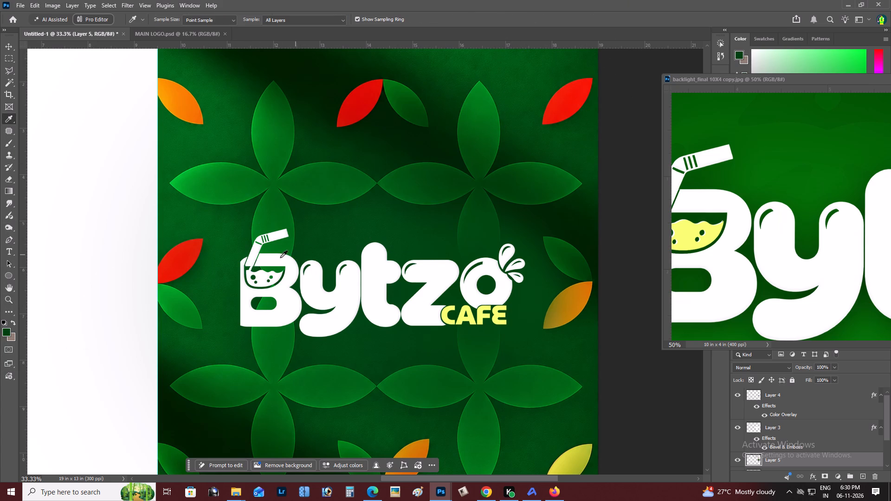
pyautogui.click(245, 253)
pyautogui.press('b')
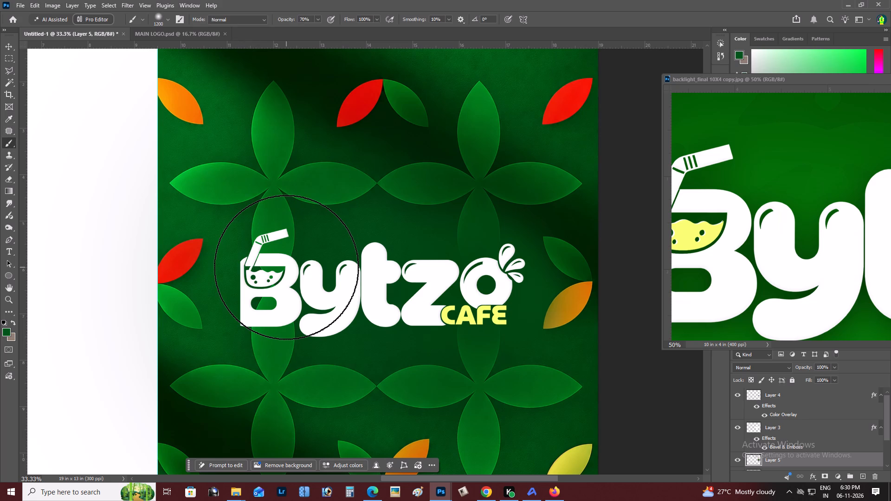
pyautogui.click(283, 293)
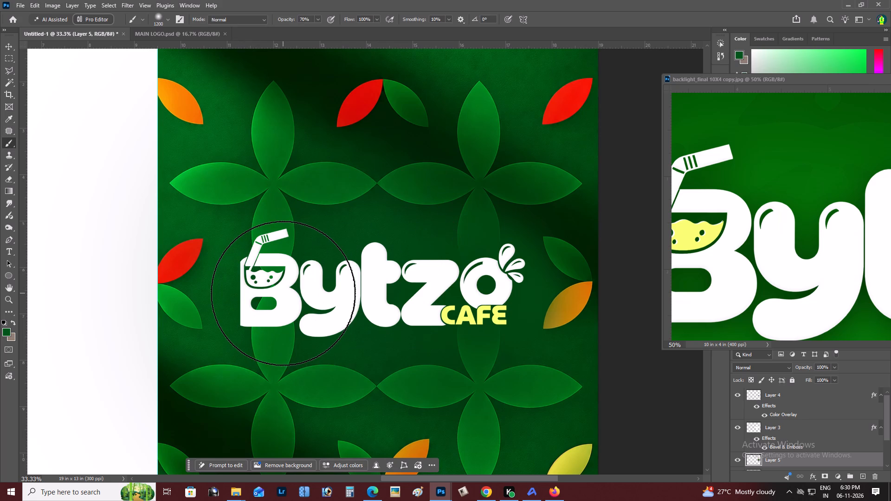
pyautogui.click(283, 293)
pyautogui.click(323, 289)
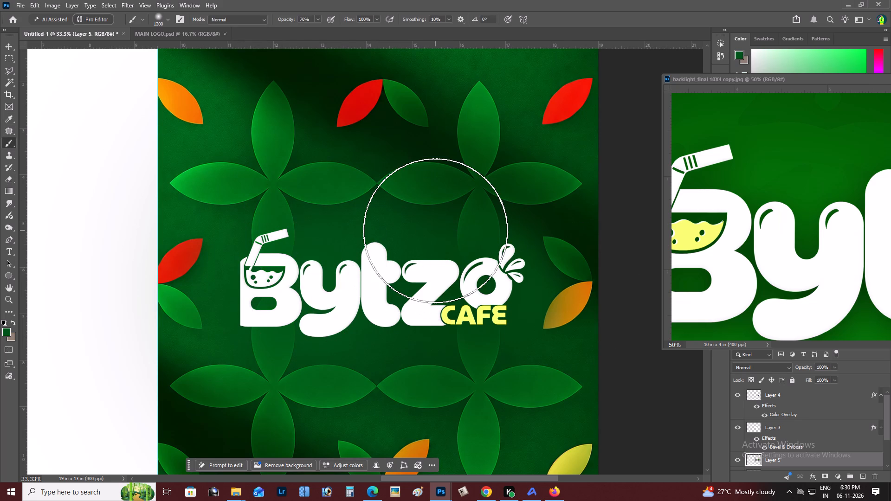
# Resample the green just outside the straw and add more brush dabs behind the B and the middle of the logo.
pyautogui.press('i')
pyautogui.click(234, 240)
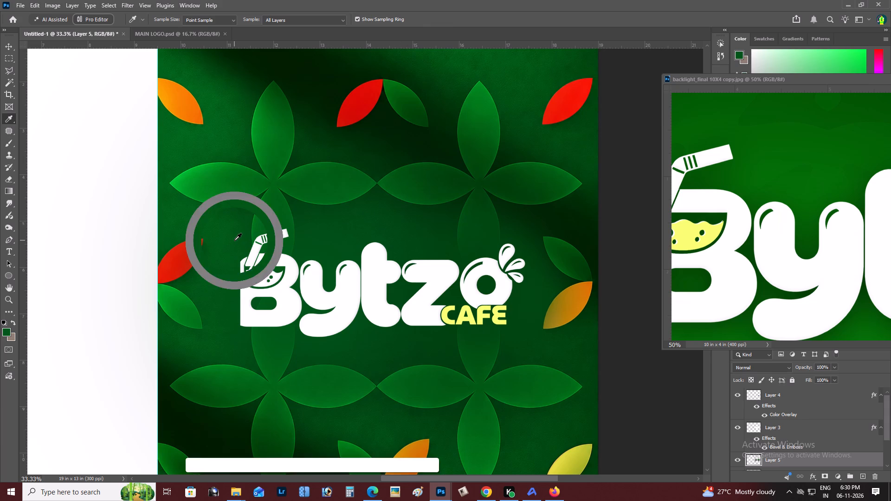
pyautogui.press('b')
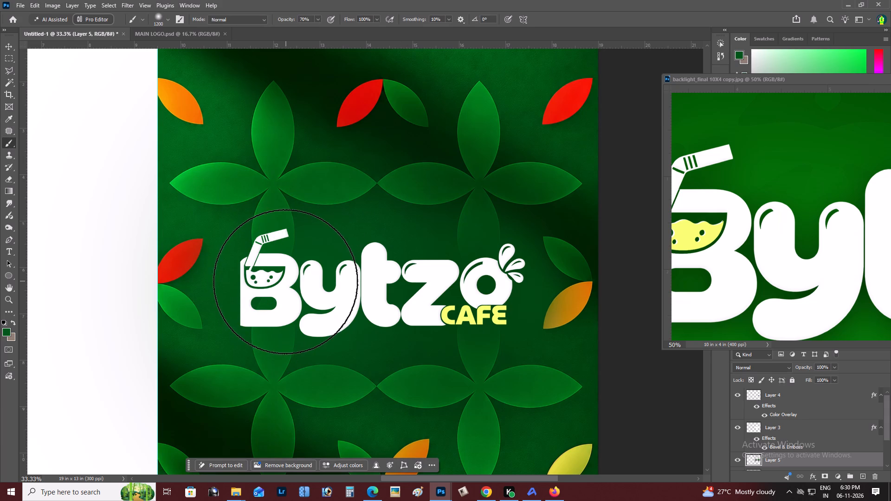
pyautogui.click(282, 283)
pyautogui.click(283, 306)
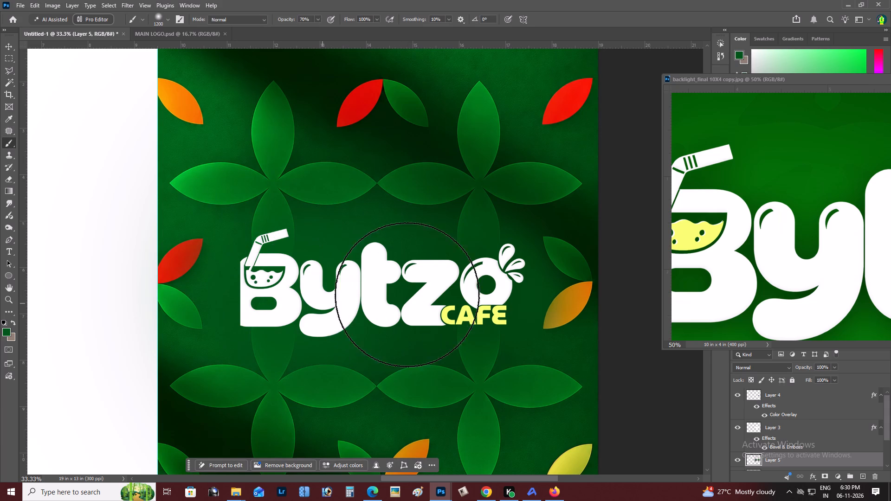
pyautogui.click(389, 281)
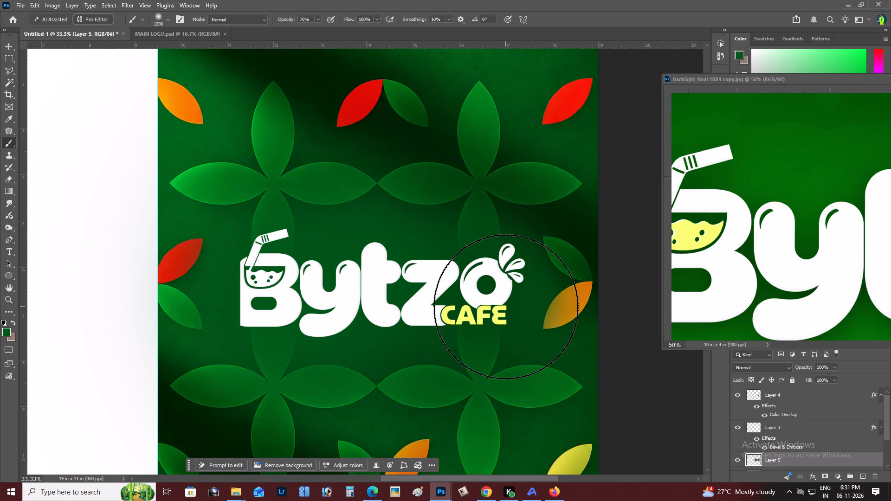
# Darken the painted patch behind the logo using Levels with a black input level of 43.
pyautogui.hotkey('ctrl', 'l')
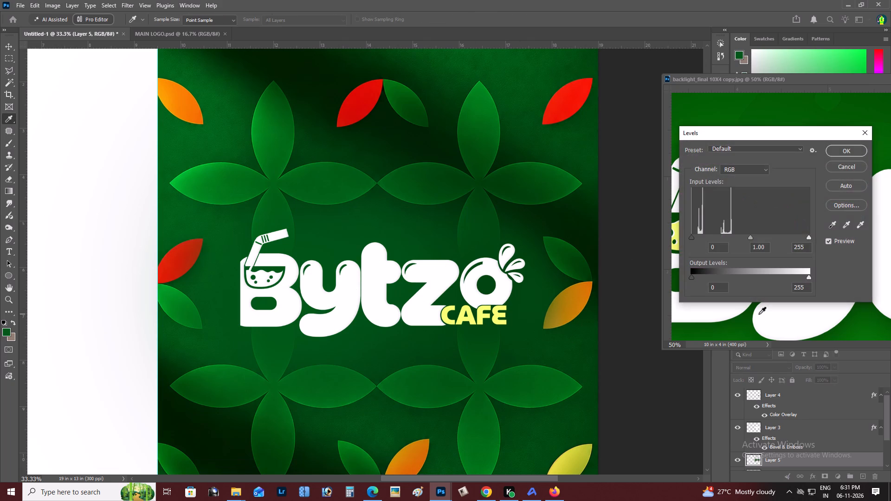
pyautogui.moveTo(705, 235); pyautogui.dragTo(710, 236)
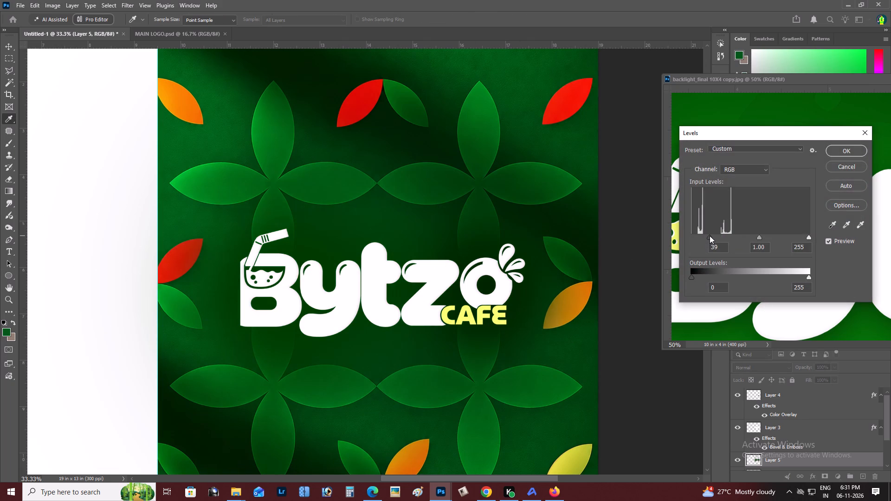
pyautogui.moveTo(710, 236); pyautogui.dragTo(702, 235)
pyautogui.moveTo(702, 235); pyautogui.dragTo(711, 236)
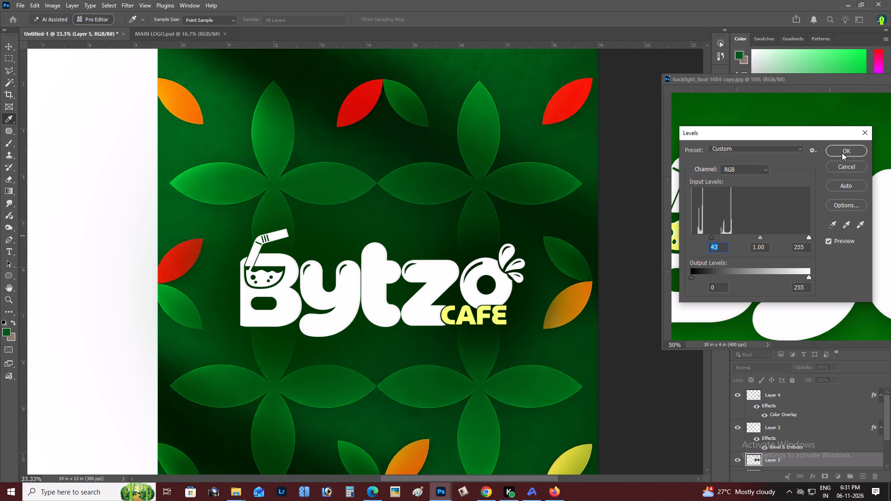
pyautogui.click(837, 149)
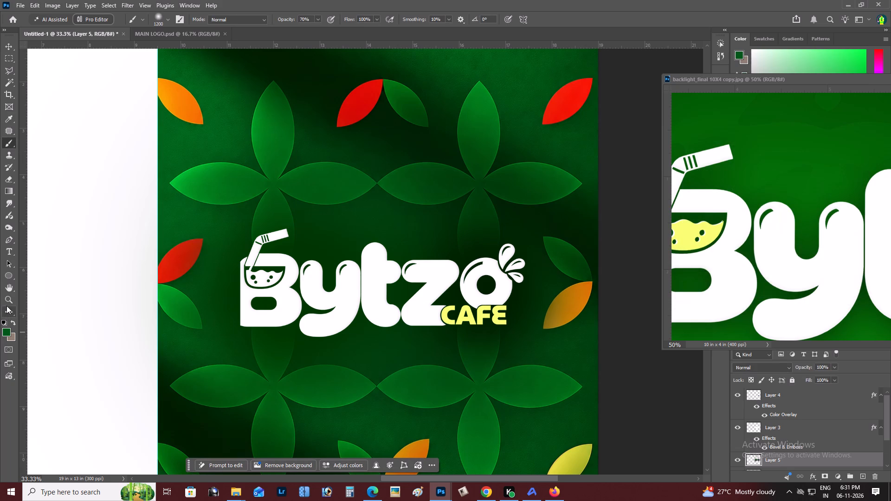
# Review the whole two-page spread and how the logo sits on the leaf artwork at several magnifications.
pyautogui.click(6, 306)
pyautogui.rightClick(192, 293)
pyautogui.click(215, 294)
pyautogui.click(211, 260)
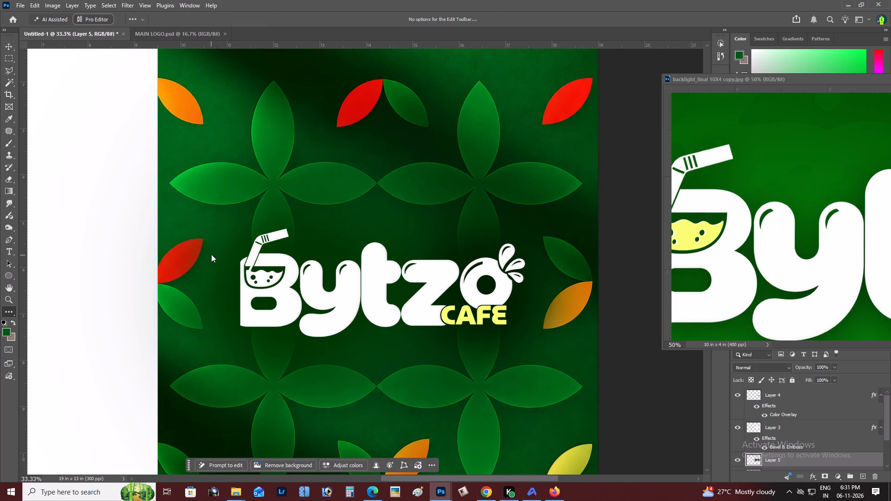
pyautogui.click(13, 298)
pyautogui.rightClick(272, 260)
pyautogui.click(283, 266)
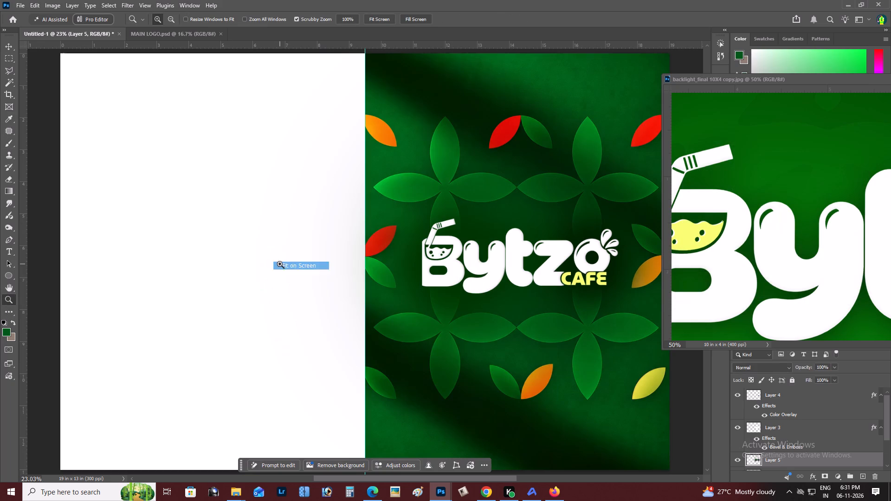
pyautogui.keyDown('alt'); pyautogui.click(411, 251); pyautogui.keyUp('alt')
pyautogui.press('space')
pyautogui.press('space')
pyautogui.press('space')
pyautogui.press('space')
pyautogui.press('space')
pyautogui.press('space')
pyautogui.moveTo(414, 254); pyautogui.dragTo(284, 257)
pyautogui.press('z')
pyautogui.click(377, 245)
pyautogui.press('space')
pyautogui.moveTo(377, 245); pyautogui.dragTo(383, 249)
pyautogui.press('z')
pyautogui.keyDown('alt'); pyautogui.doubleClick(354, 232); pyautogui.keyUp('alt')
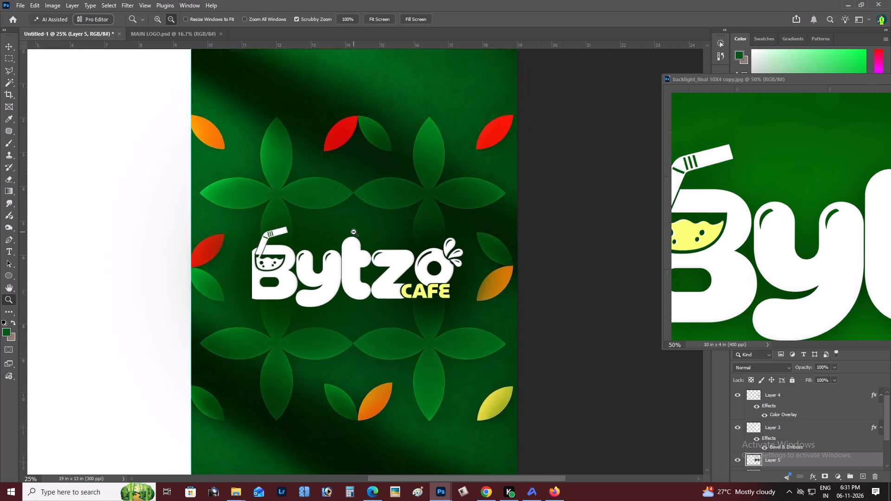
pyautogui.press('space')
pyautogui.press('space')
pyautogui.press('space')
pyautogui.press('space')
pyautogui.press('space')
pyautogui.press('space')
pyautogui.press('space')
pyautogui.press('space')
pyautogui.press('space')
pyautogui.press('space')
pyautogui.press('space')
pyautogui.press('space')
pyautogui.press('space')
pyautogui.press('space')
pyautogui.press('space')
pyautogui.press('space')
pyautogui.press('space')
pyautogui.press('space')
pyautogui.press('space')
pyautogui.press('space')
pyautogui.moveTo(379, 297); pyautogui.dragTo(391, 330)
pyautogui.press('z')
pyautogui.click(355, 260)
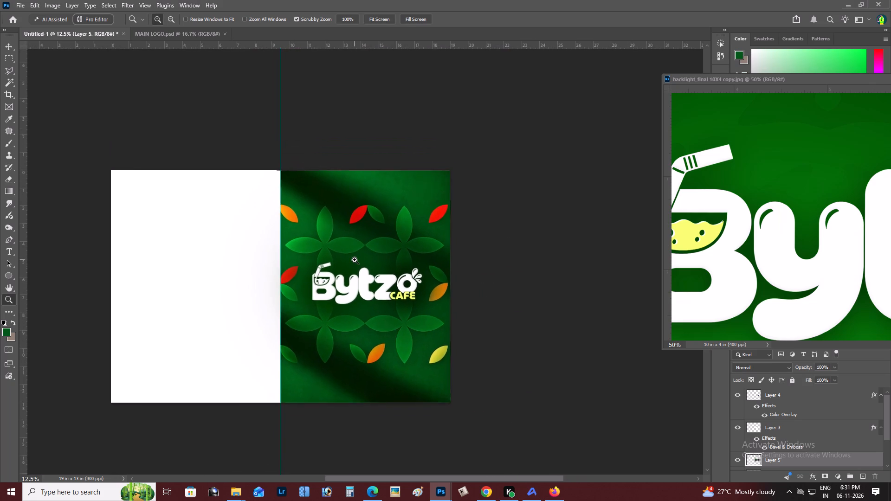
pyautogui.press('space')
pyautogui.moveTo(351, 260); pyautogui.dragTo(324, 271)
# Select the leaf artwork layer, Layer 1, try shifting it sideways, and undo the move.
pyautogui.press('v')
pyautogui.rightClick(372, 205)
pyautogui.click(382, 211)
pyautogui.moveTo(380, 212); pyautogui.dragTo(329, 218)
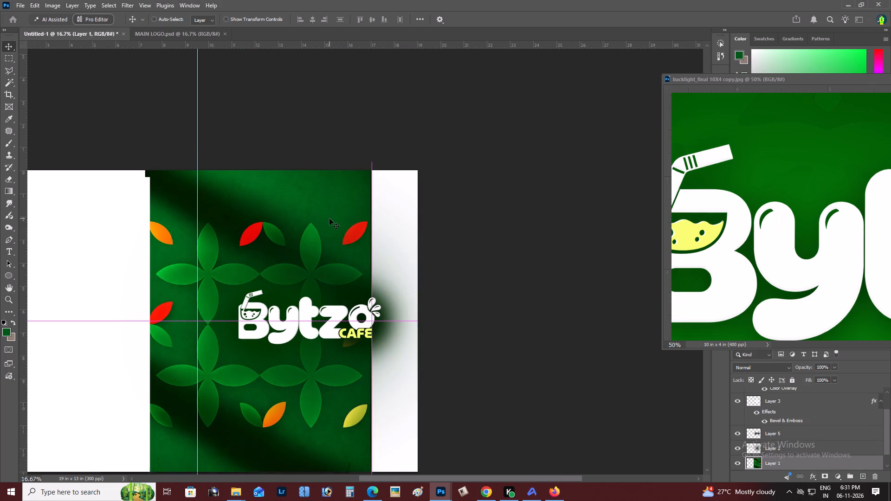
pyautogui.hotkey('ctrl', 'z')
# Darken the leaf artwork layer, Layer 1, using Hue/Saturation with Lightness set to -17.
pyautogui.hotkey('ctrl', 'l')
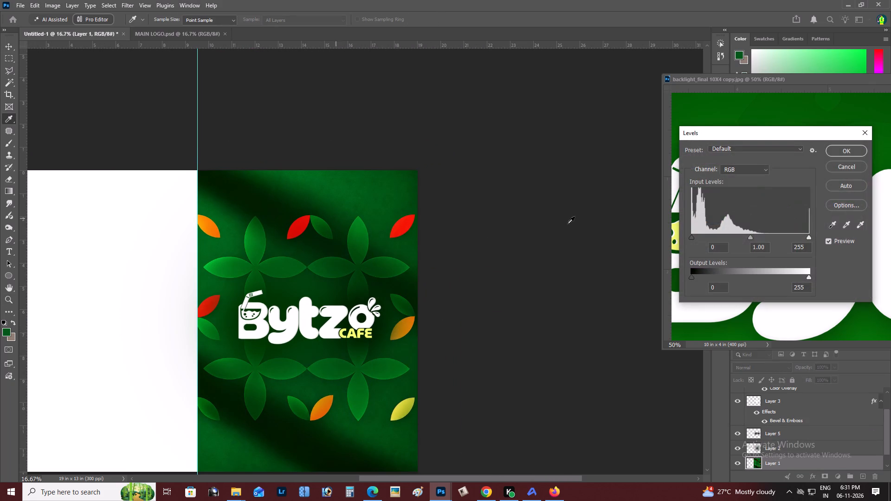
pyautogui.click(860, 166)
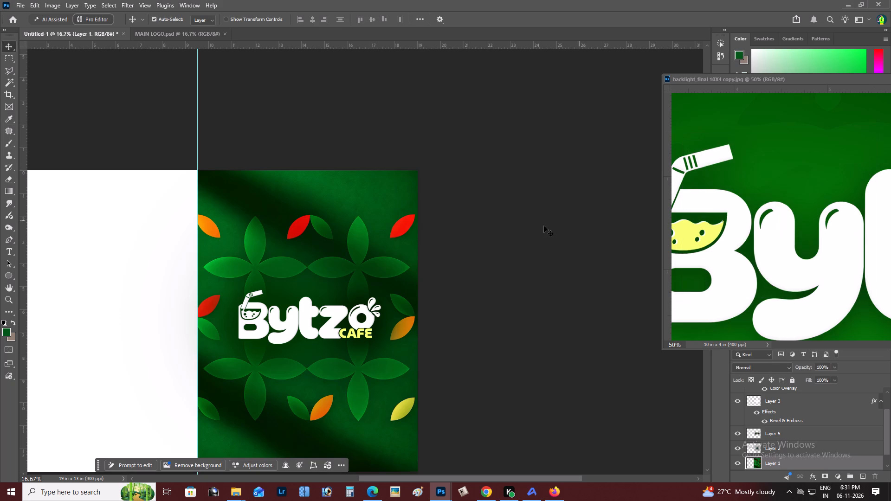
pyautogui.hotkey('ctrl', 'u')
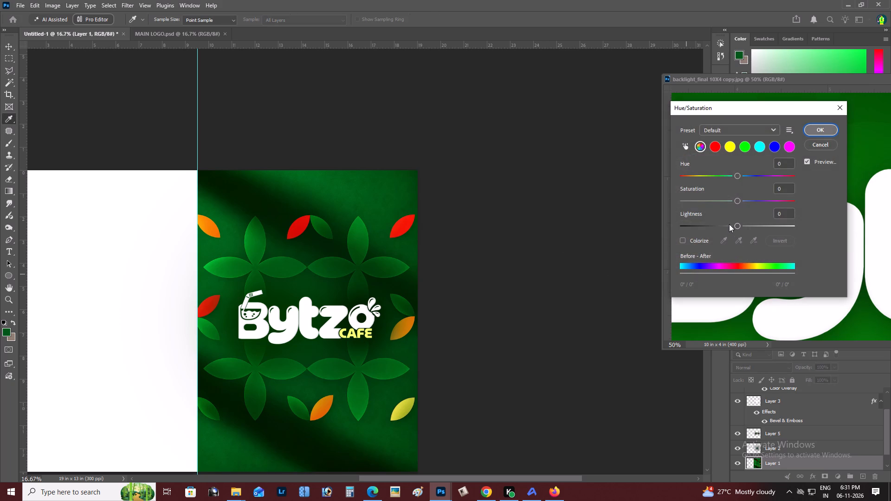
pyautogui.click(729, 224)
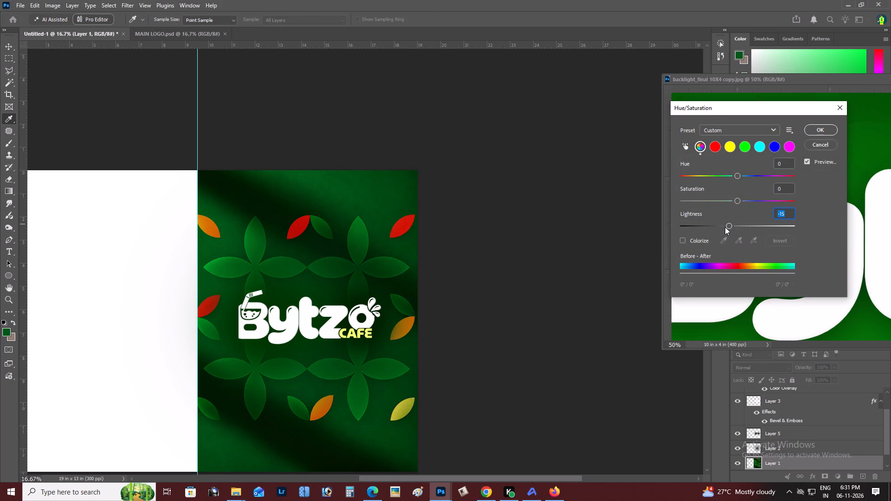
pyautogui.click(725, 227)
pyautogui.click(729, 228)
pyautogui.click(730, 228)
pyautogui.click(826, 128)
# Examine the darkened leaf artwork and the logo across the two-page spread at several magnifications.
pyautogui.press('z')
pyautogui.keyDown('alt'); pyautogui.click(313, 274); pyautogui.keyUp('alt')
pyautogui.rightClick(359, 280)
pyautogui.click(371, 283)
pyautogui.press('space')
pyautogui.press('space')
pyautogui.press('space')
pyautogui.press('space')
pyautogui.press('space')
pyautogui.moveTo(371, 283); pyautogui.dragTo(303, 295)
pyautogui.press('z')
pyautogui.keyDown('alt'); pyautogui.click(409, 260); pyautogui.keyUp('alt')
pyautogui.rightClick(426, 256)
pyautogui.doubleClick(444, 261)
pyautogui.press('space')
pyautogui.press('space')
pyautogui.press('space')
pyautogui.press('space')
pyautogui.press('space')
pyautogui.press('space')
pyautogui.press('space')
pyautogui.press('space')
pyautogui.moveTo(447, 266); pyautogui.dragTo(347, 288)
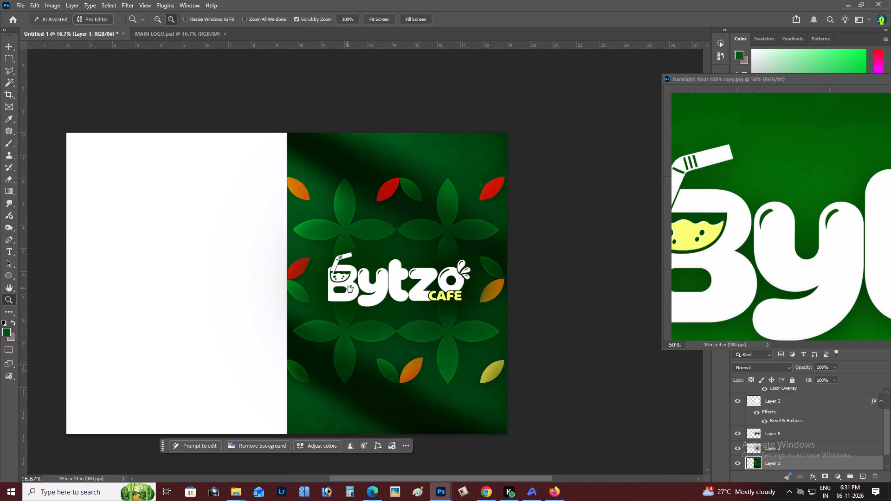
pyautogui.press('z')
pyautogui.click(452, 263)
pyautogui.press('space')
pyautogui.moveTo(447, 272); pyautogui.dragTo(455, 275)
pyautogui.press('z')
pyautogui.keyDown('alt'); pyautogui.click(379, 278); pyautogui.keyUp('alt')
pyautogui.rightClick(427, 269)
pyautogui.doubleClick(440, 273)
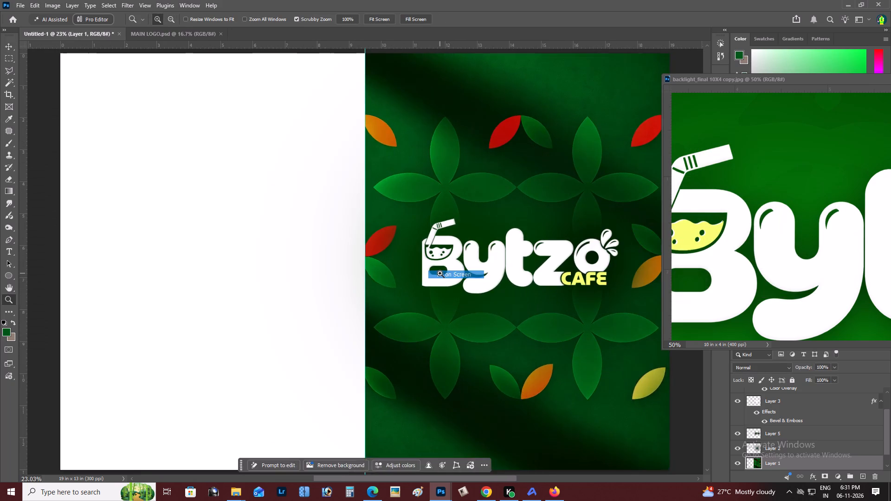
pyautogui.press('space')
pyautogui.press('space')
pyautogui.press('space')
pyautogui.press('space')
pyautogui.press('space')
pyautogui.press('space')
pyautogui.press('space')
pyautogui.press('space')
pyautogui.press('space')
pyautogui.press('space')
pyautogui.press('space')
pyautogui.press('space')
pyautogui.press('space')
pyautogui.press('space')
pyautogui.press('space')
pyautogui.press('space')
pyautogui.press('space')
pyautogui.press('space')
pyautogui.press('space')
pyautogui.press('space')
pyautogui.moveTo(444, 291); pyautogui.dragTo(337, 297)
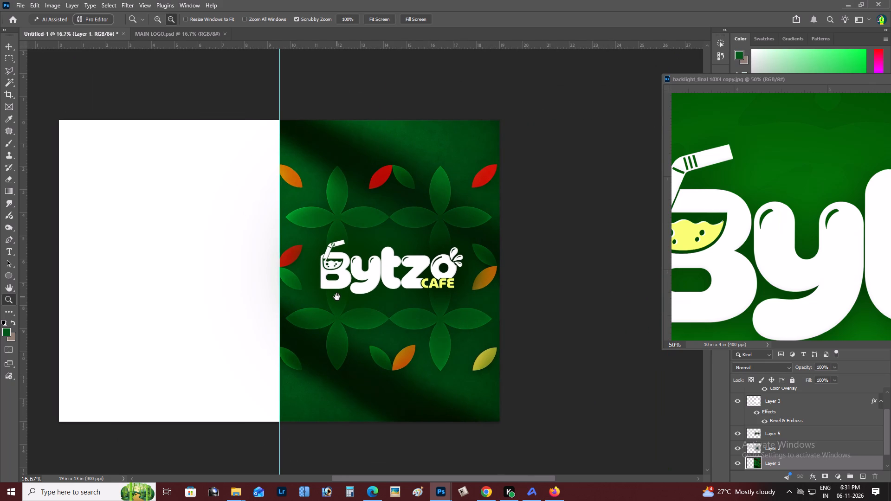
pyautogui.moveTo(337, 297); pyautogui.dragTo(339, 309)
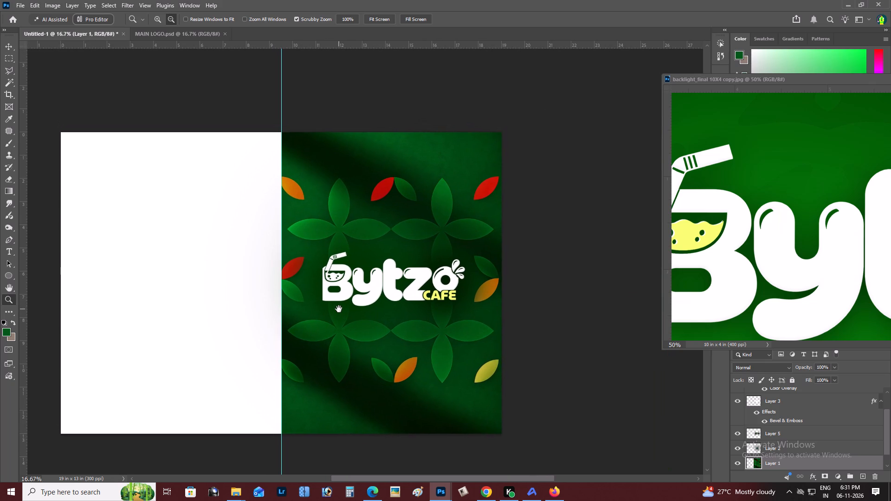
pyautogui.moveTo(339, 309); pyautogui.dragTo(317, 316)
pyautogui.press('z')
pyautogui.keyDown('alt'); pyautogui.moveTo(381, 274); pyautogui.dragTo(377, 276); pyautogui.keyUp('alt')
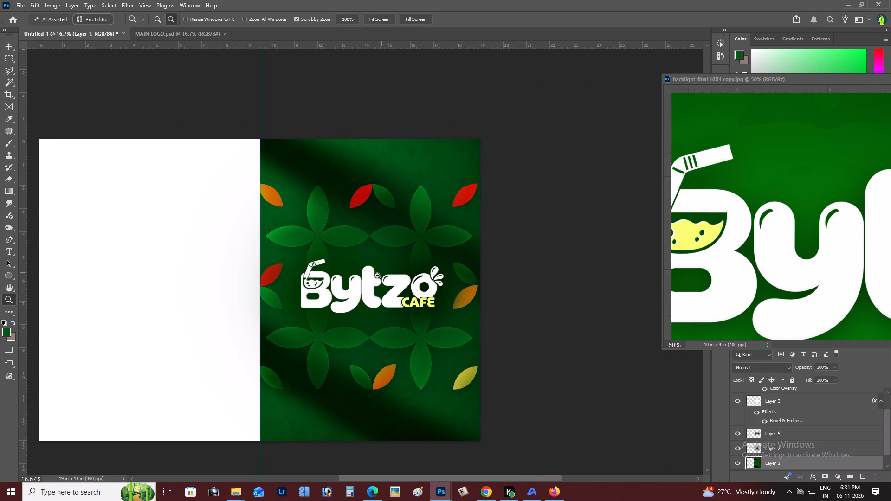
pyautogui.keyDown('alt'); pyautogui.moveTo(377, 276); pyautogui.dragTo(377, 276); pyautogui.keyUp('alt')
pyautogui.press('space')
pyautogui.press('space')
pyautogui.press('space')
pyautogui.press('space')
pyautogui.press('space')
pyautogui.press('space')
pyautogui.press('space')
pyautogui.press('space')
pyautogui.press('space')
pyautogui.press('space')
pyautogui.press('space')
pyautogui.press('space')
pyautogui.press('space')
pyautogui.press('space')
pyautogui.press('space')
pyautogui.press('space')
pyautogui.press('space')
pyautogui.press('space')
pyautogui.moveTo(374, 327); pyautogui.dragTo(316, 306)
pyautogui.click(316, 306)
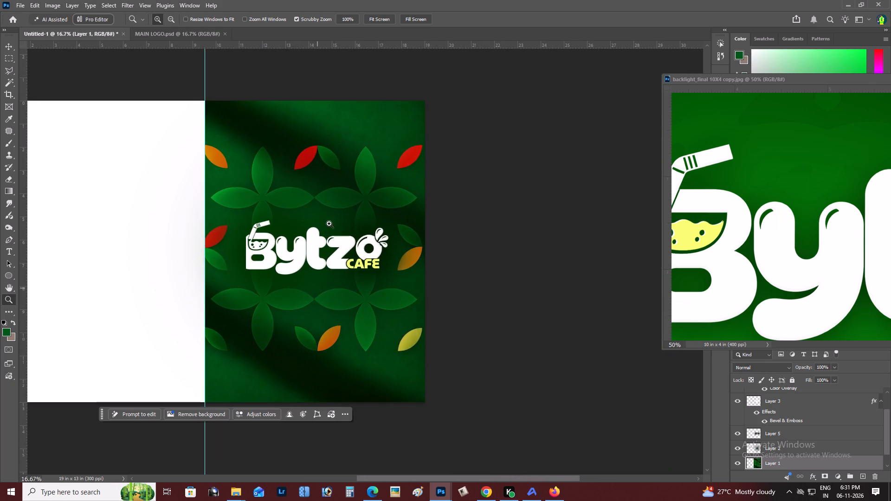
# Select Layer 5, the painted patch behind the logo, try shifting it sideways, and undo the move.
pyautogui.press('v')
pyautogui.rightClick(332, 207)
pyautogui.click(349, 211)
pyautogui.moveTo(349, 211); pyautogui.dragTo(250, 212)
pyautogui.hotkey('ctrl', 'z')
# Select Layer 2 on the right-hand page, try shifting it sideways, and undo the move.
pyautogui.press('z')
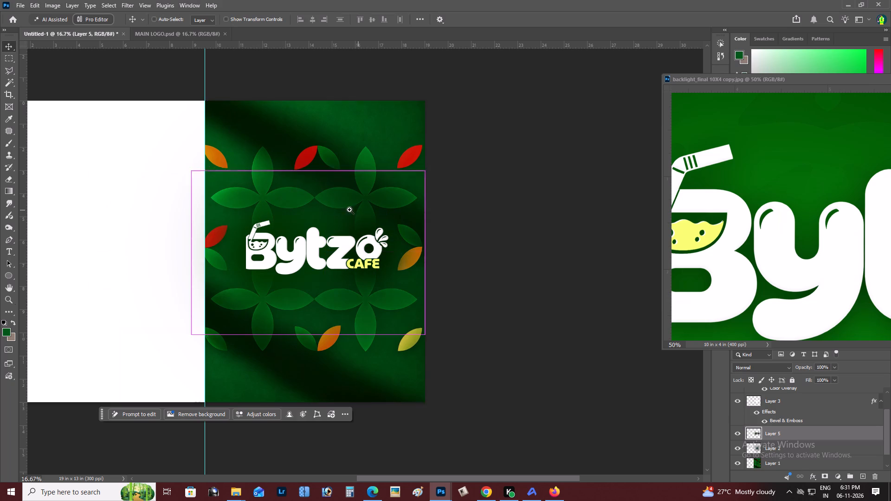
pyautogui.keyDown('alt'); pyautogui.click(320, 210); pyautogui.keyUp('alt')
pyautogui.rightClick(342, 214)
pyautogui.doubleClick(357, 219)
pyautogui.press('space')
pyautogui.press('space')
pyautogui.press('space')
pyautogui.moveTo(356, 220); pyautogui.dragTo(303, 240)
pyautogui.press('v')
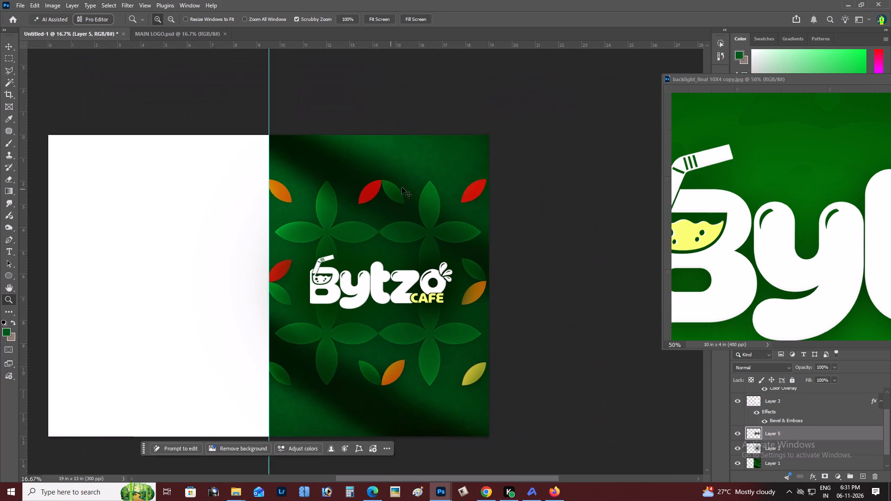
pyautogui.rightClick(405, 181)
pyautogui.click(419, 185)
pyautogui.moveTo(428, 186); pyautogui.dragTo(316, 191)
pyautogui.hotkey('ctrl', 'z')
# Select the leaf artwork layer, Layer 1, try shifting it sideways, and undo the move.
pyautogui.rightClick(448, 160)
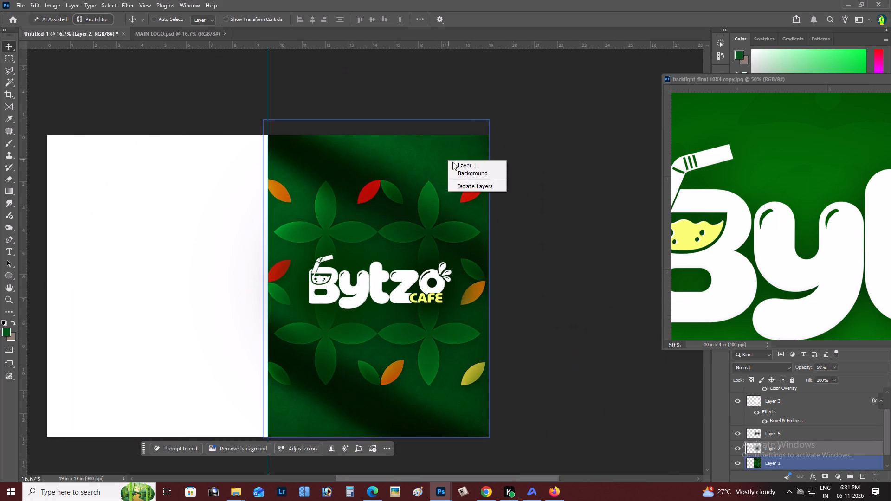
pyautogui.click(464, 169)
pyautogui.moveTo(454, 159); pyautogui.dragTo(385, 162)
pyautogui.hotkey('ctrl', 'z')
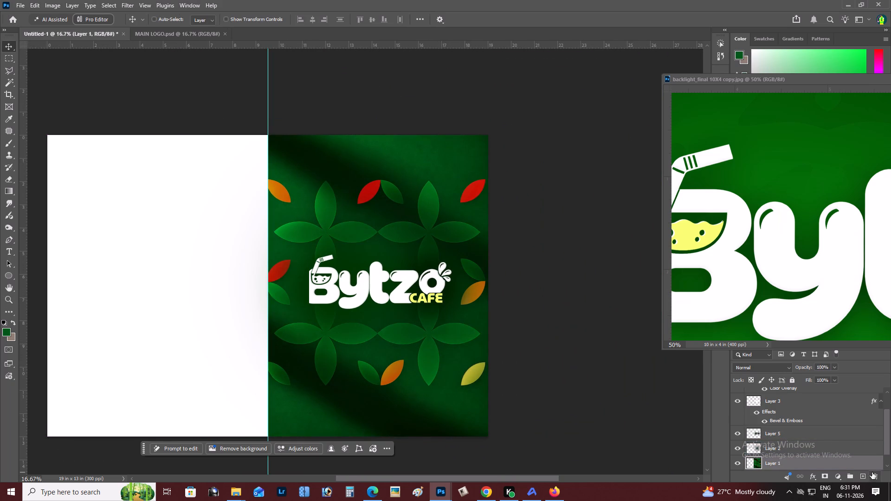
# Add two layers above the leaf artwork and fill a rectangular selection over the right-hand page with dark green 062d0f on the upper one.
pyautogui.click(864, 474)
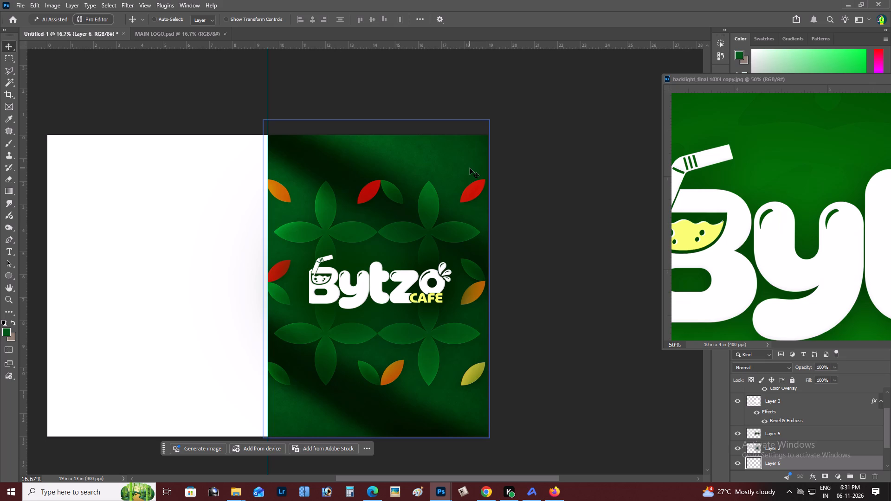
pyautogui.press('m')
pyautogui.moveTo(260, 139); pyautogui.dragTo(496, 462)
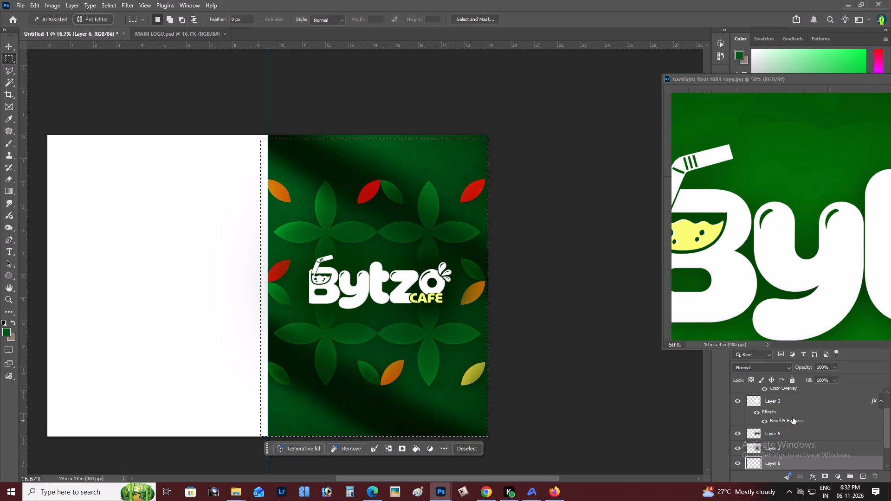
pyautogui.click(863, 473)
pyautogui.click(415, 448)
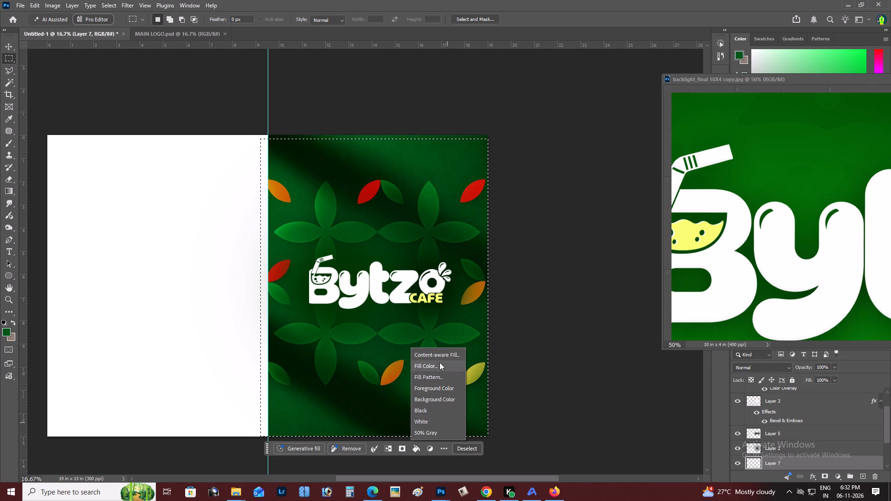
pyautogui.click(444, 369)
pyautogui.click(453, 389)
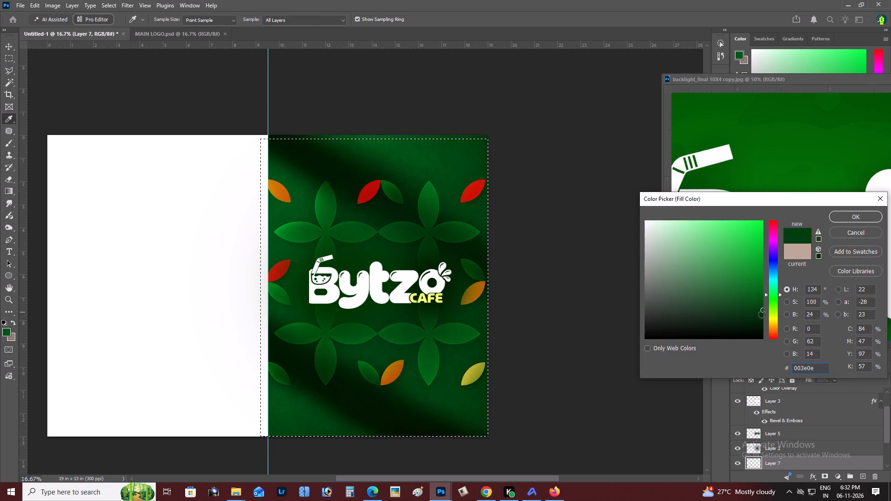
pyautogui.click(450, 394)
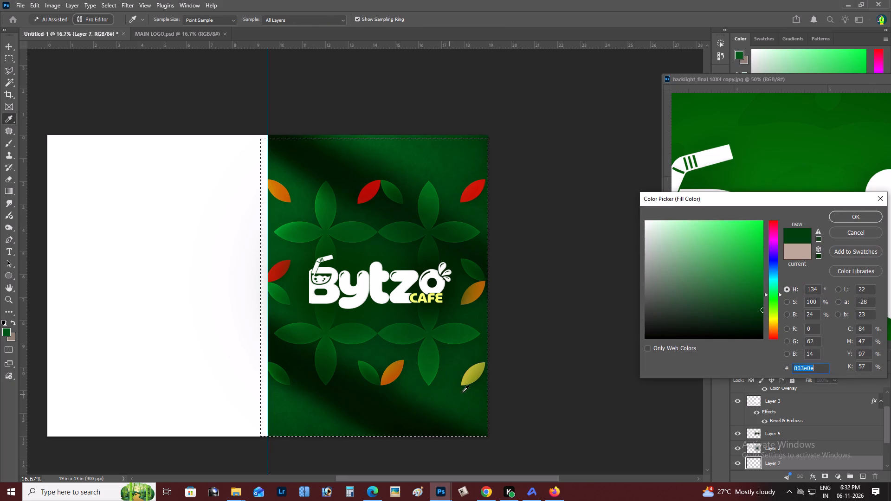
pyautogui.click(748, 318)
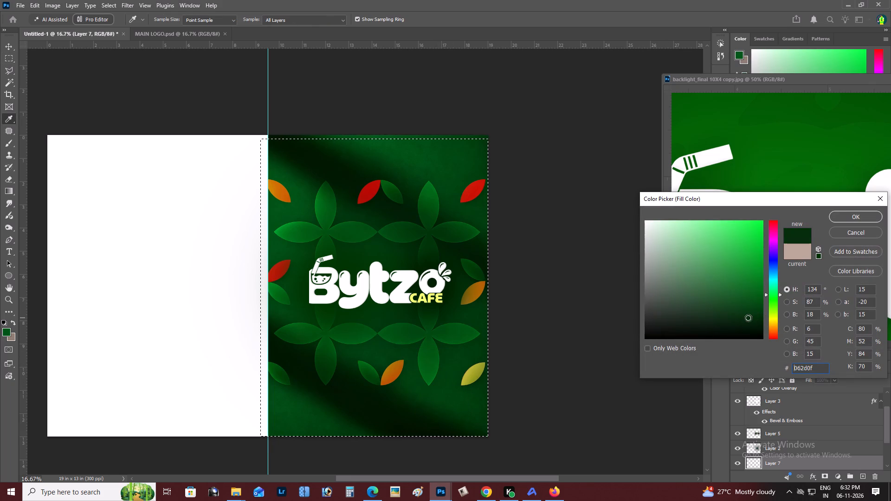
pyautogui.press('Return')
pyautogui.press('Return')
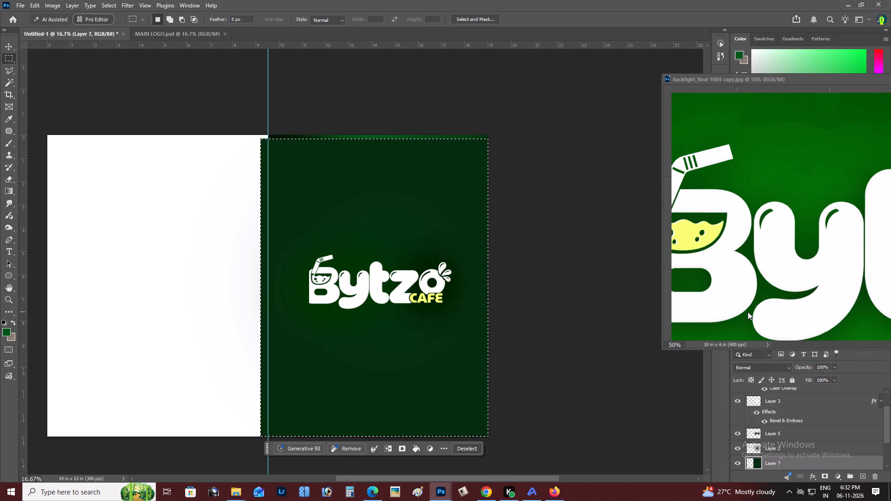
pyautogui.hotkey('ctrl', 'd')
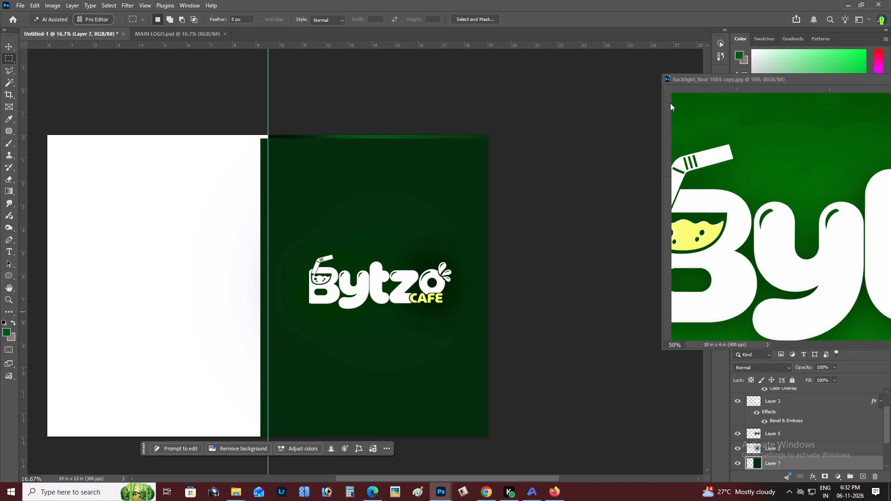
# Scale the dark green fill to 106.25% from its bottom edge so it extends past the top of the page.
pyautogui.hotkey('ctrl', 't')
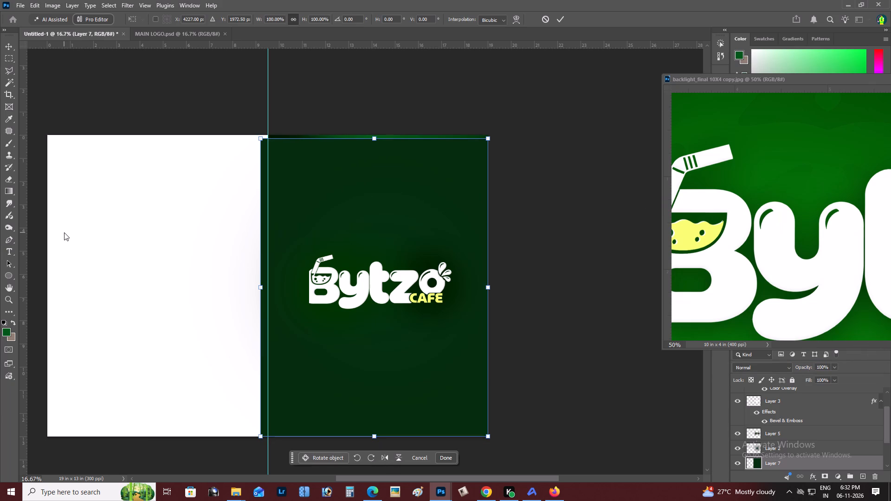
pyautogui.moveTo(375, 143); pyautogui.dragTo(381, 126)
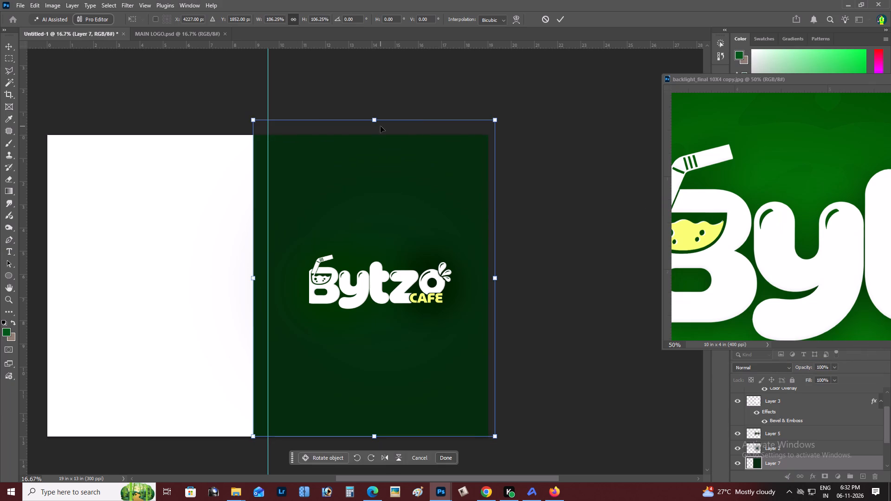
pyautogui.press('Return')
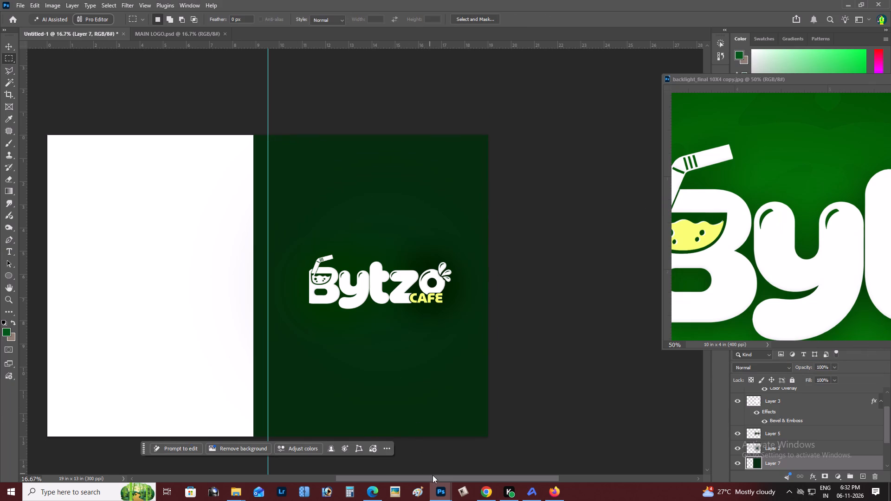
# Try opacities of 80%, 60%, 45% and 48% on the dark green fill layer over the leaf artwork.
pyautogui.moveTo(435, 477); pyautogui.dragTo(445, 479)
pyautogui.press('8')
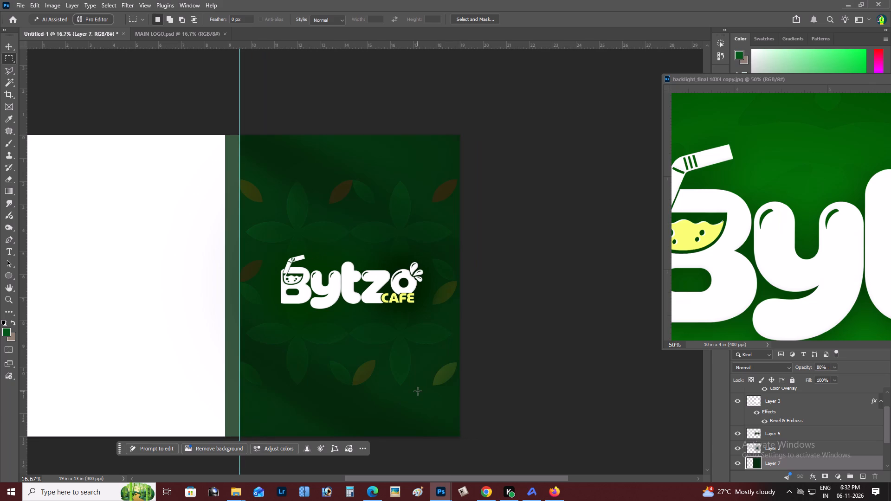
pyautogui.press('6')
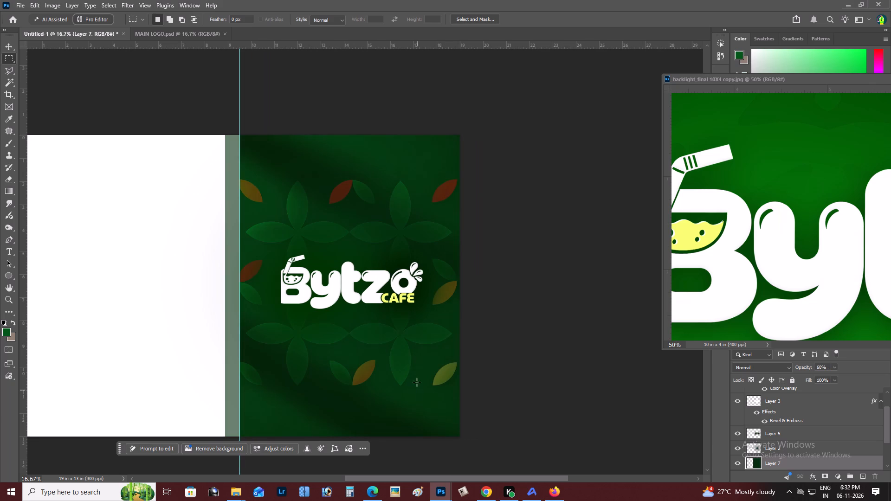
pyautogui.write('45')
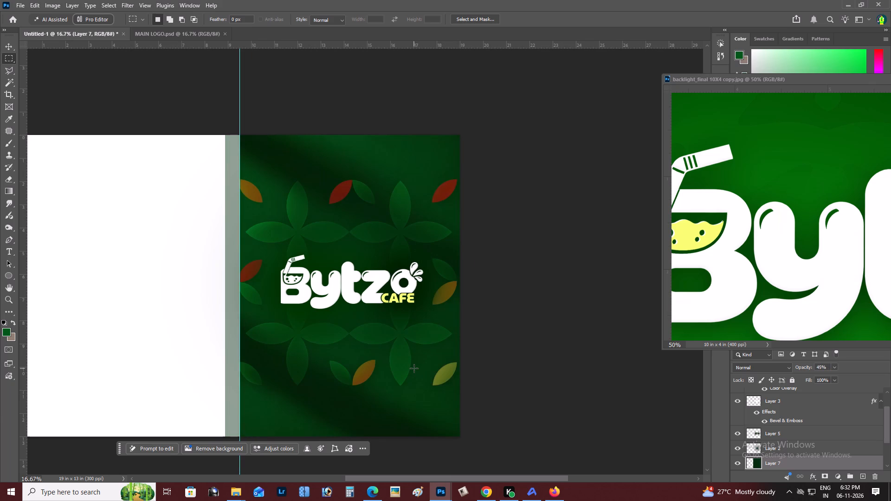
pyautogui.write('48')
# Move the floating backlight_final 10X4 copy.jpg window clear of the colour and layer controls and activate the Move tool.
pyautogui.moveTo(720, 81); pyautogui.dragTo(0, 299)
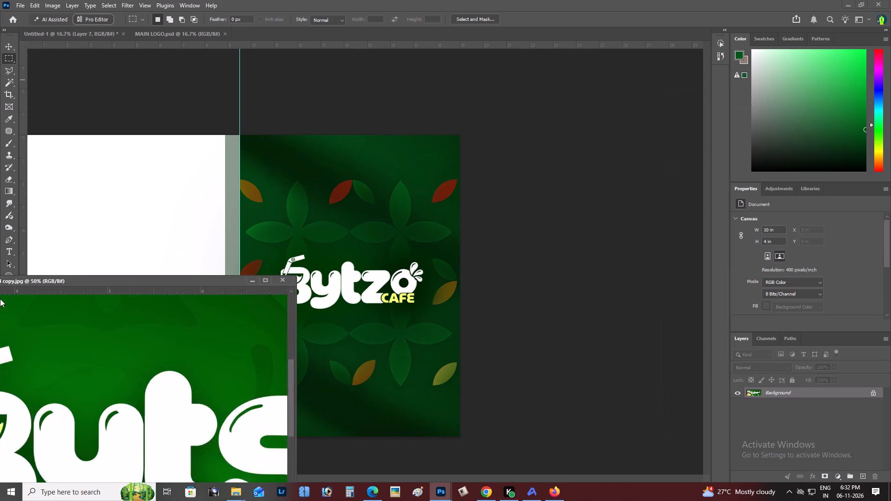
pyautogui.moveTo(0, 299); pyautogui.dragTo(8, 362)
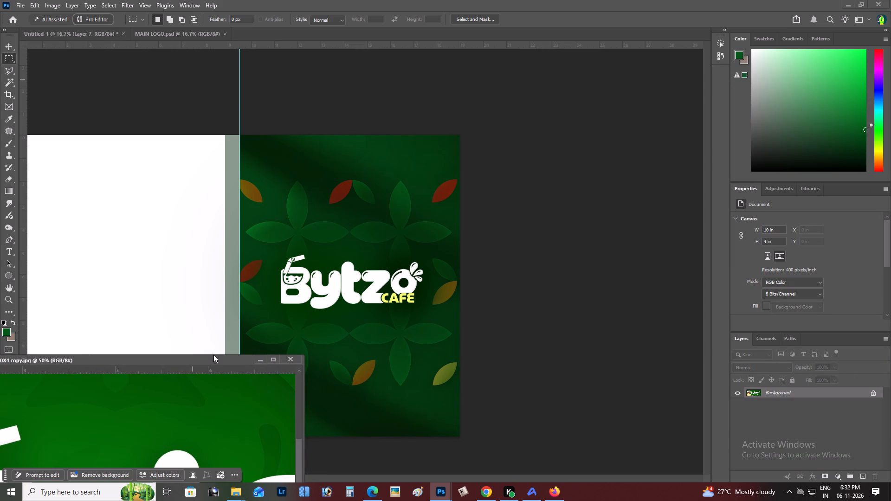
pyautogui.click(6, 50)
pyautogui.click(114, 163)
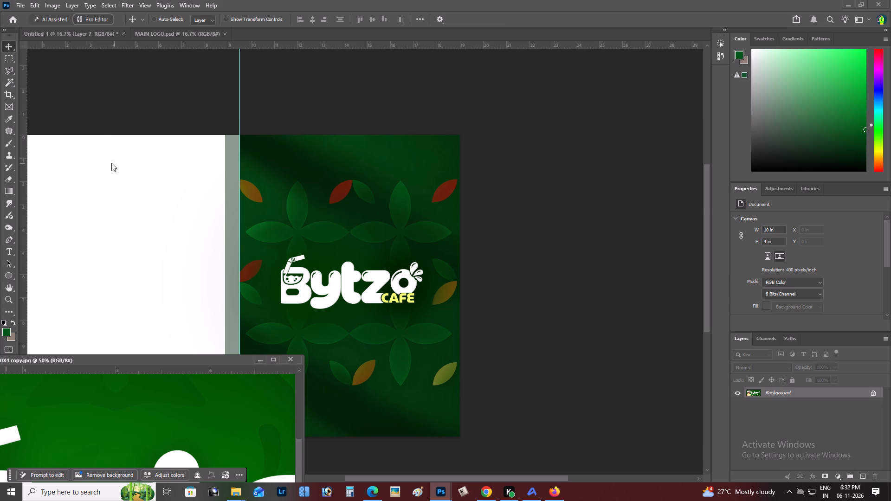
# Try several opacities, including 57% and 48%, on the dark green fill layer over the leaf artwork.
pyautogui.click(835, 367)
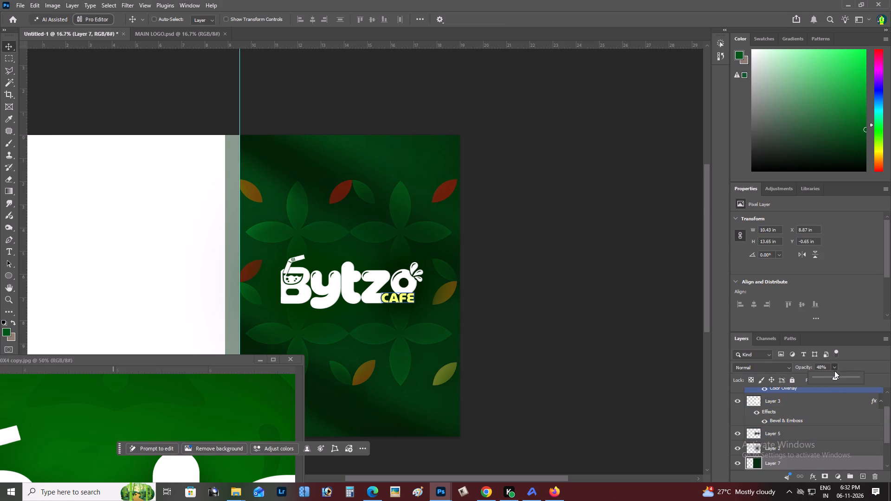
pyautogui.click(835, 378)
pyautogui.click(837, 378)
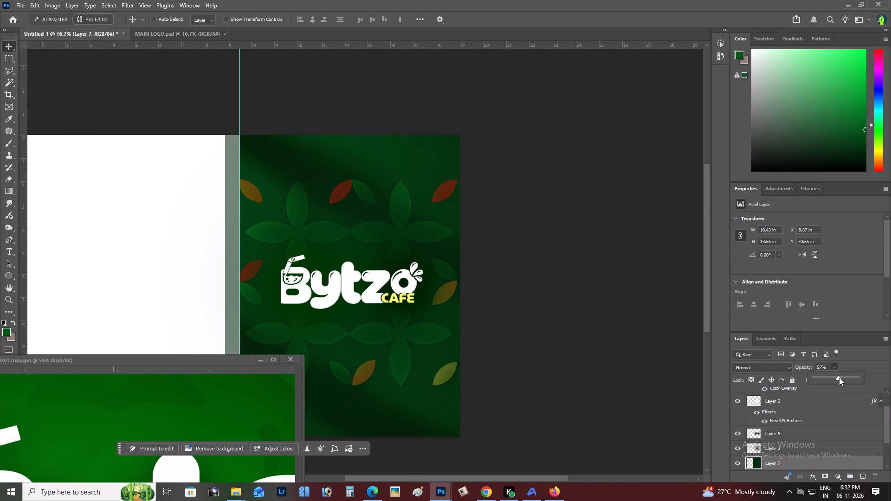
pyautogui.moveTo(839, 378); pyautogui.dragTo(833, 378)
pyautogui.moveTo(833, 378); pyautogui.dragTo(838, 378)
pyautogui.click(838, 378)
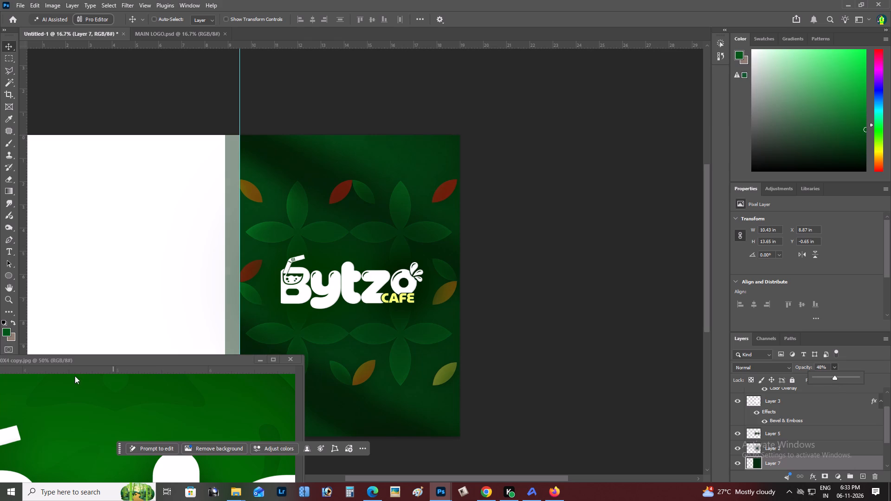
# Move the floating backlight_final 10X4 copy.jpg window down, clear of the menu's right-hand page artwork.
pyautogui.moveTo(59, 358); pyautogui.dragTo(293, 371)
pyautogui.moveTo(248, 371); pyautogui.dragTo(389, 350)
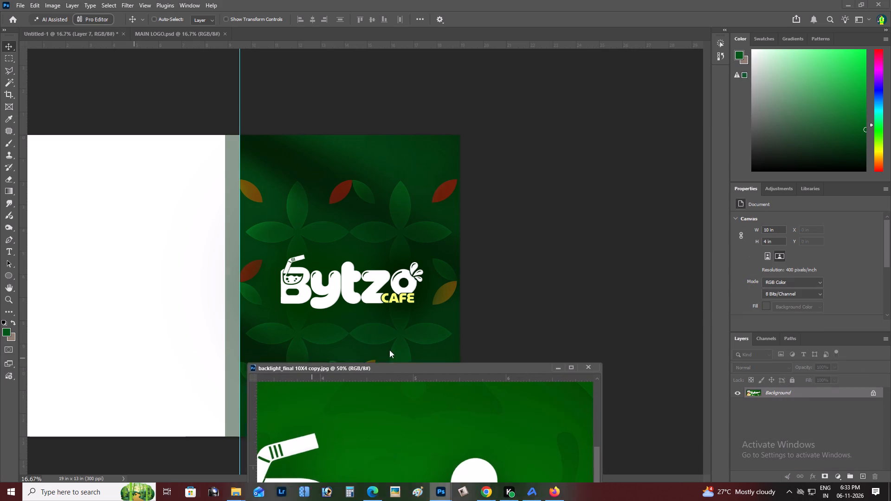
pyautogui.moveTo(389, 350); pyautogui.dragTo(99, 450)
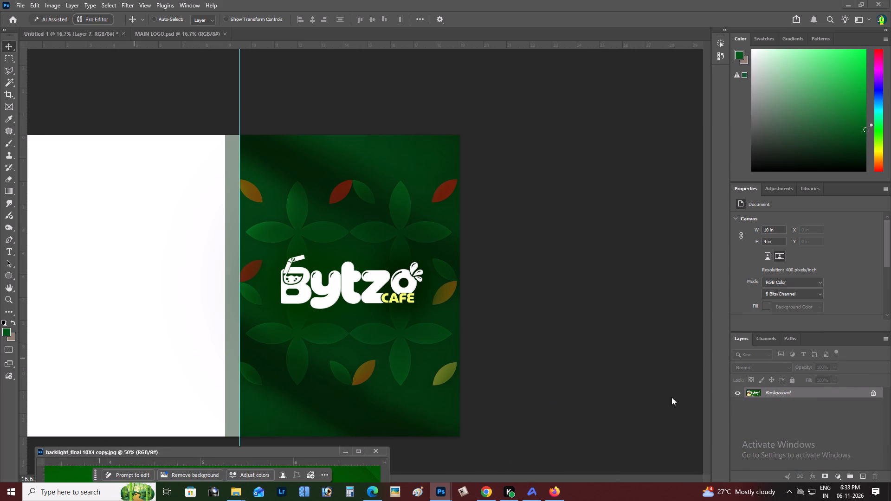
# Set the dark green fill layer's opacity to 51% in the Untitled-1 menu.
pyautogui.click(282, 212)
pyautogui.click(833, 369)
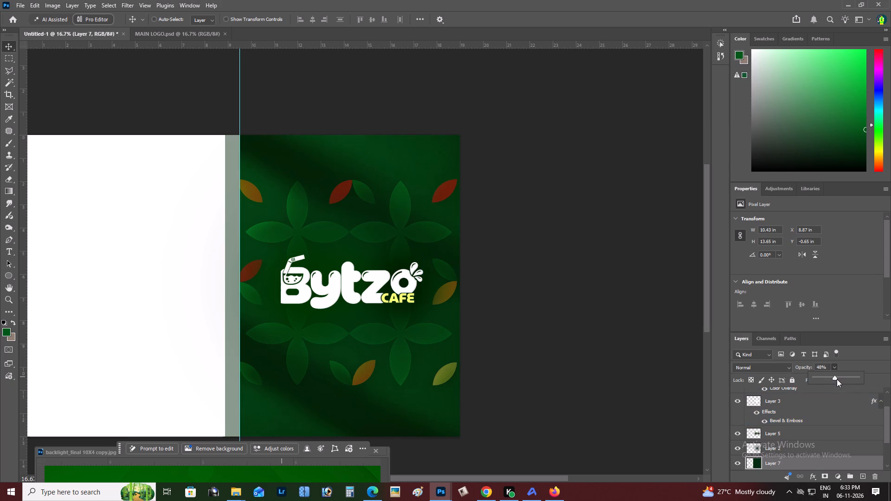
pyautogui.click(836, 379)
# Delete the dark green fill spilling onto the white left-hand page, using a rectangular selection ending at the centre guide, and deselect.
pyautogui.click(8, 60)
pyautogui.moveTo(103, 79); pyautogui.dragTo(224, 477)
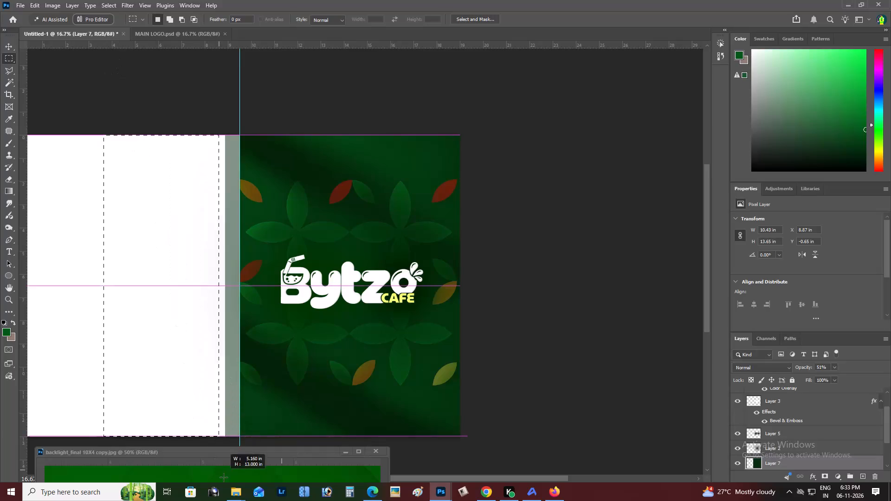
pyautogui.moveTo(224, 477); pyautogui.dragTo(241, 474)
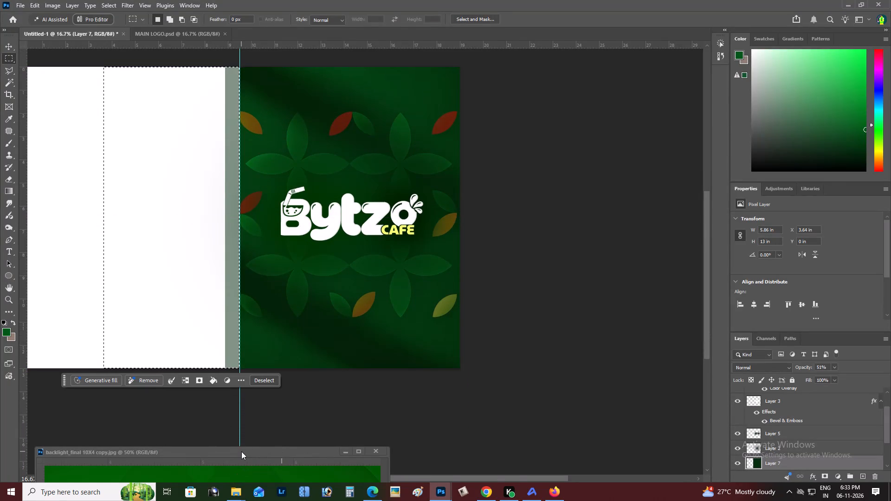
pyautogui.press('BackSpace')
pyautogui.hotkey('ctrl', 'd')
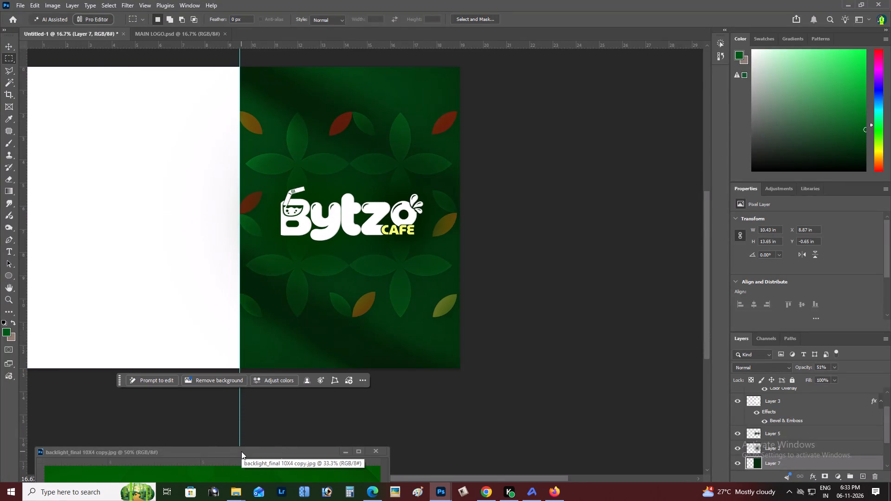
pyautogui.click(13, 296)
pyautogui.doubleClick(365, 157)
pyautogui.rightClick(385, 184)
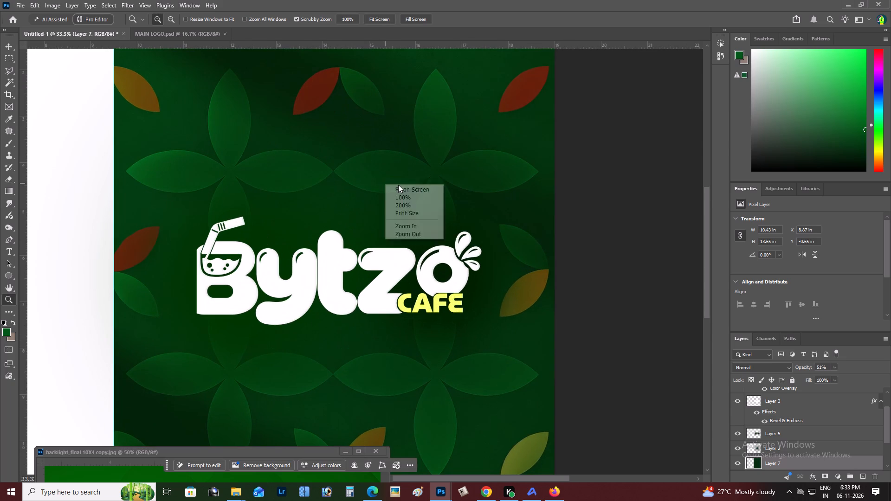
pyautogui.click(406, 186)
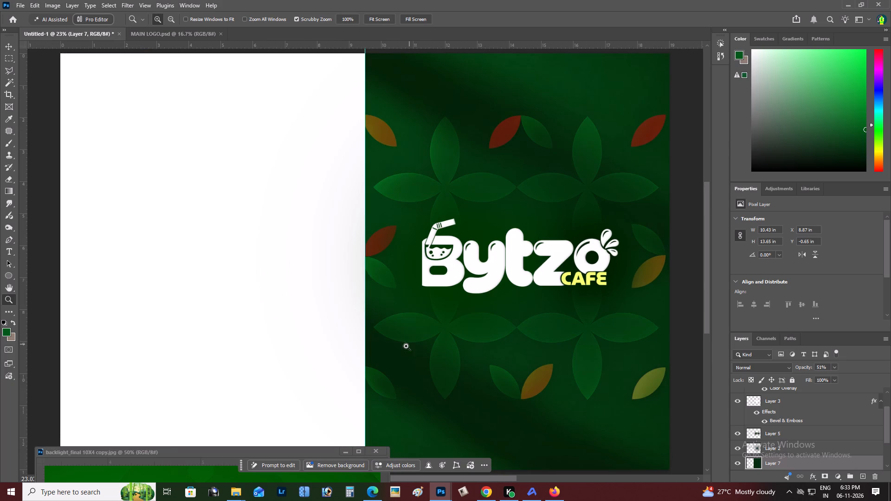
# Browse the BYTZO branding folder and open the backlight 10X4 Photoshop file.
pyautogui.hotkey('ctrl', 'o')
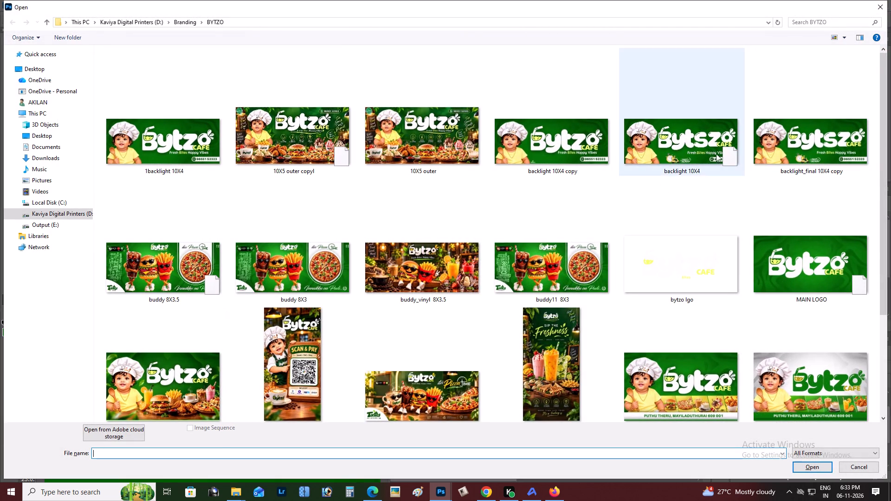
pyautogui.scroll(-2, 815, 329)
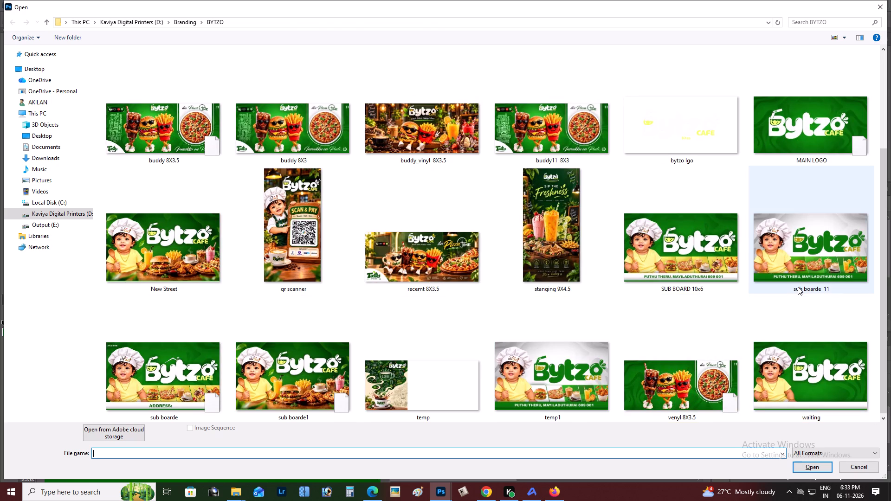
pyautogui.scroll(2, 798, 287)
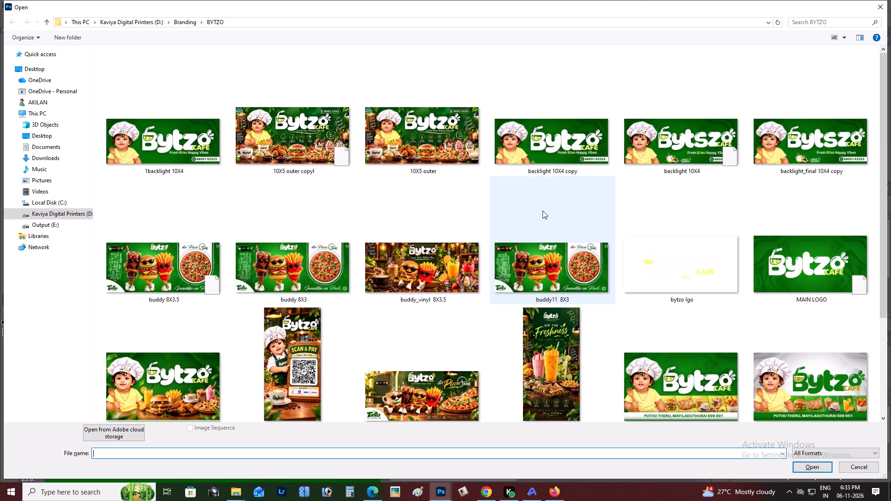
pyautogui.scroll(-1, 350, 263)
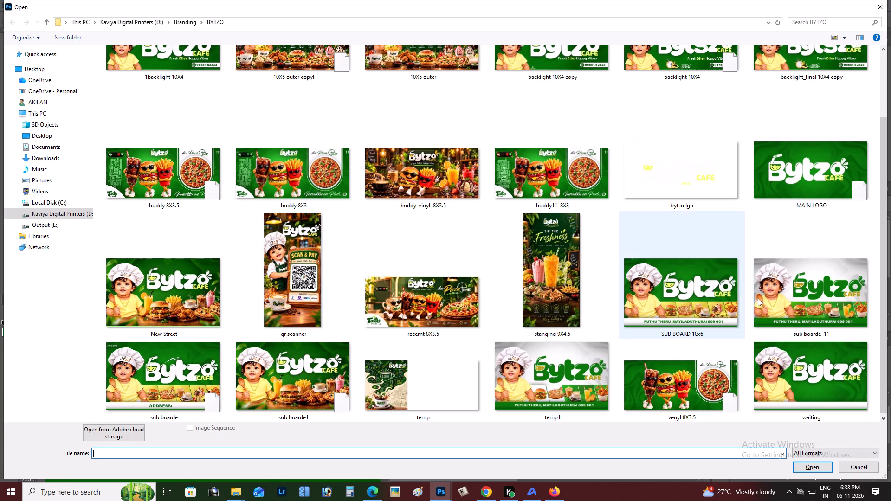
pyautogui.scroll(-1, 493, 370)
pyautogui.scroll(-1, 279, 382)
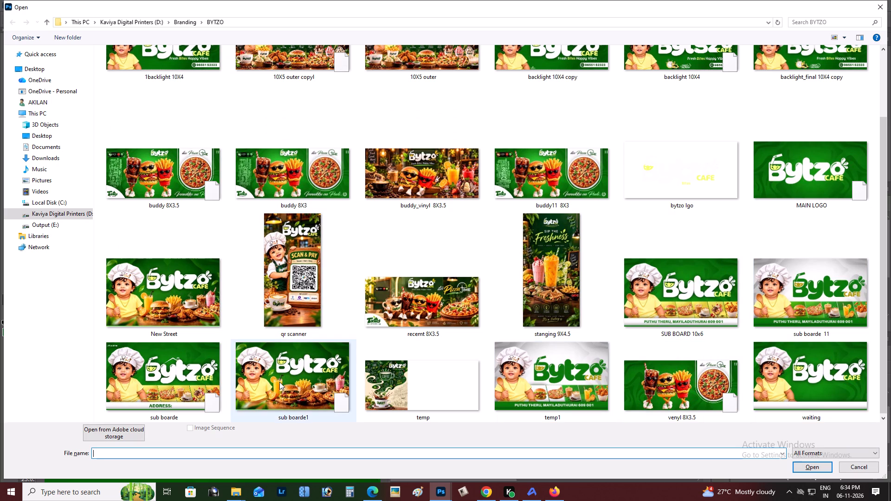
pyautogui.click(313, 381)
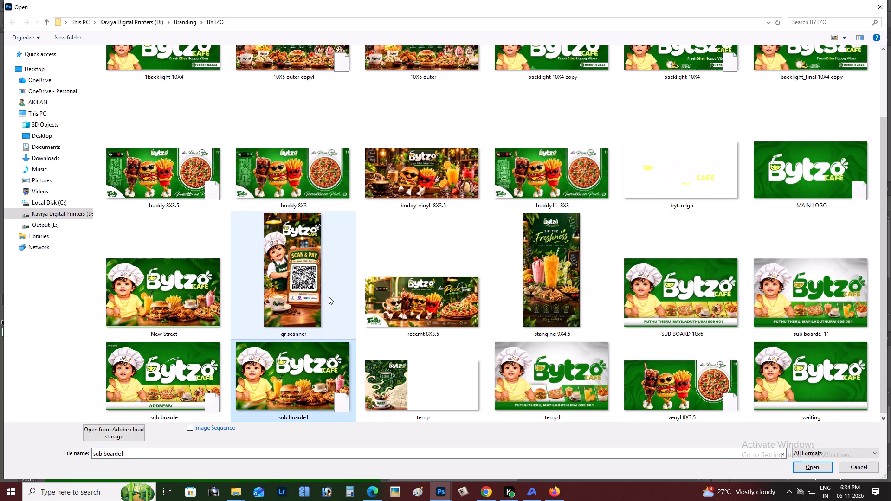
pyautogui.click(329, 296)
pyautogui.press('Right')
pyautogui.press('Right')
pyautogui.press('Down')
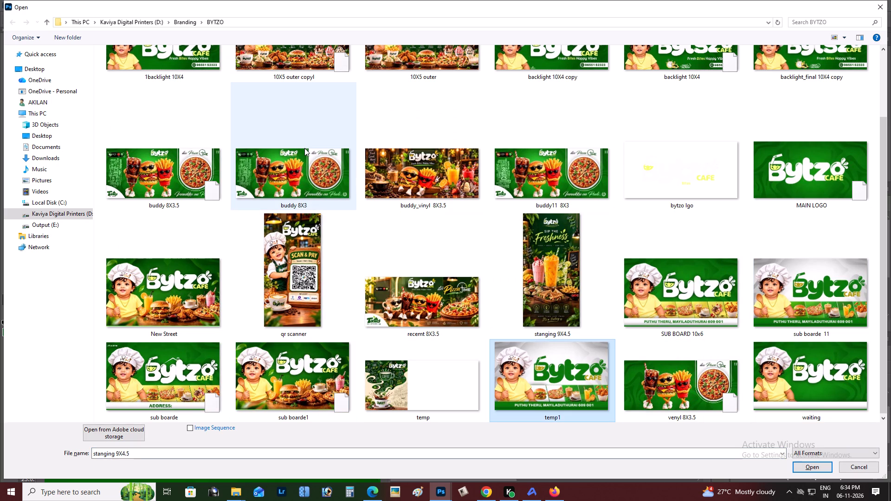
pyautogui.press('Down')
pyautogui.press('Right')
pyautogui.press('Left')
pyautogui.press('Left')
pyautogui.press('Left')
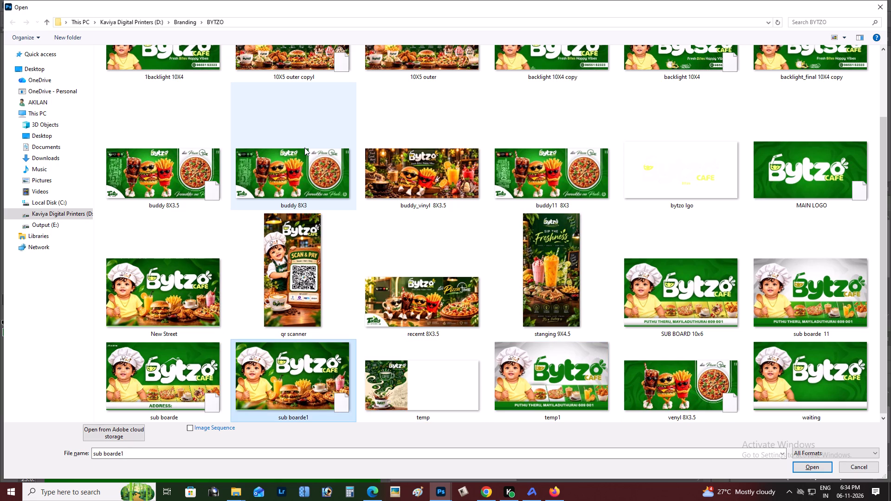
pyautogui.press('Left')
pyautogui.press('Down')
pyautogui.press('Down')
pyautogui.press('Up')
pyautogui.press('Up')
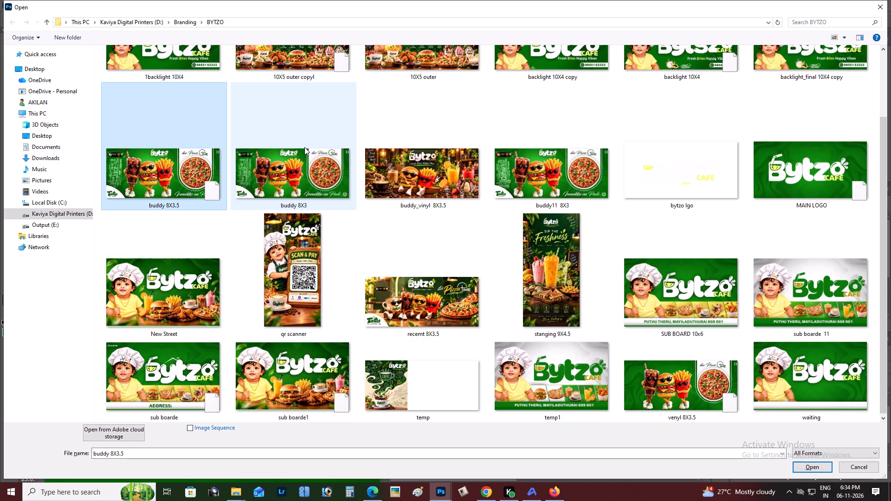
pyautogui.press('Up')
pyautogui.press('Up')
pyautogui.press('Right')
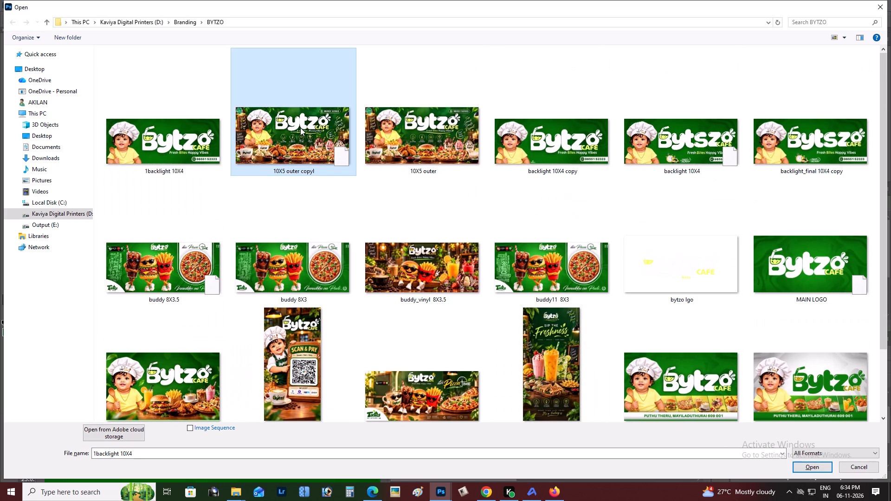
pyautogui.press('Right')
pyautogui.press('Right')
pyautogui.press('Right')
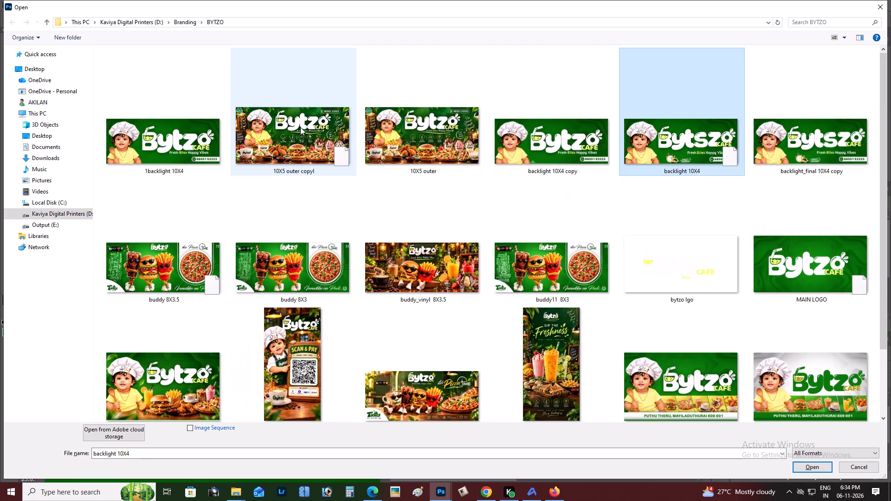
pyautogui.press('Return')
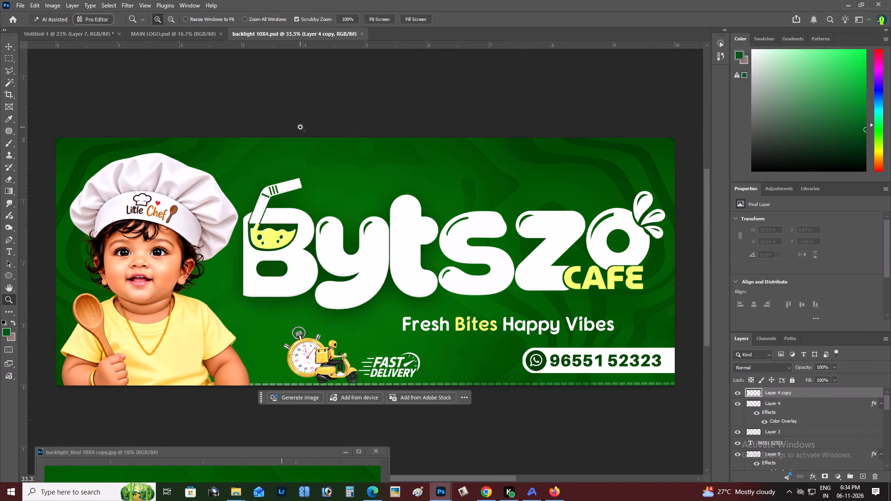
# Copy the "Fresh Bites Happy Vibes" text layer from backlight 10X4.psd into the Untitled-1 menu, just below the Bytzo Cafe logo.
pyautogui.click(9, 52)
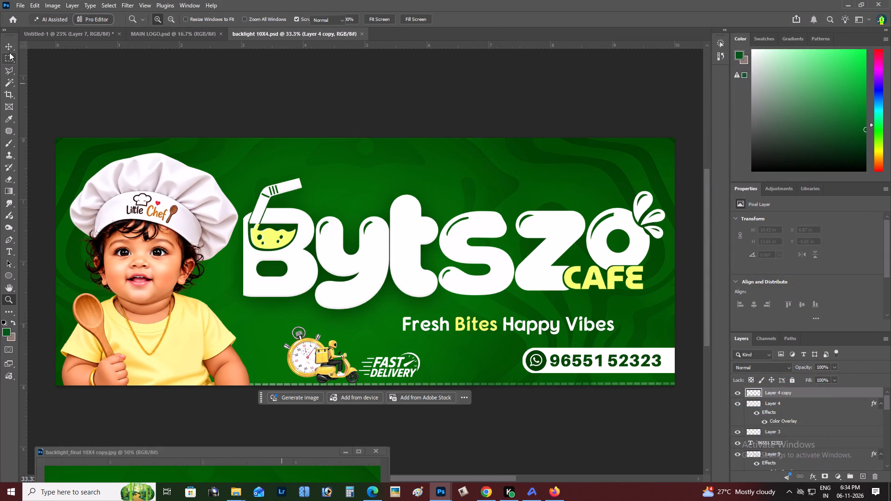
pyautogui.click(6, 48)
pyautogui.rightClick(538, 321)
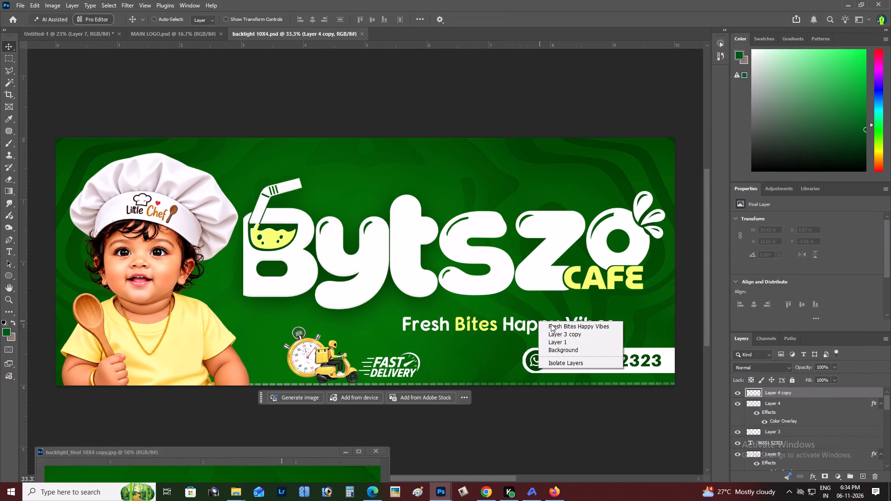
pyautogui.click(559, 325)
pyautogui.moveTo(559, 325); pyautogui.dragTo(155, 32)
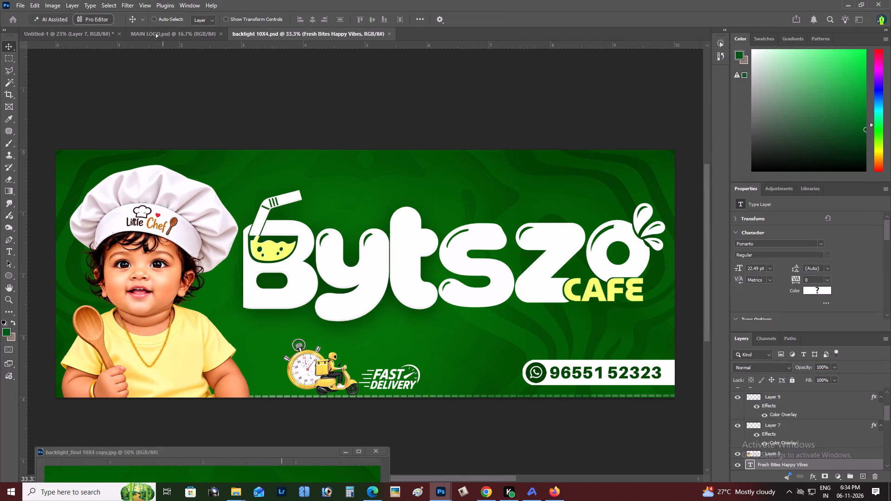
pyautogui.moveTo(155, 32); pyautogui.dragTo(550, 334)
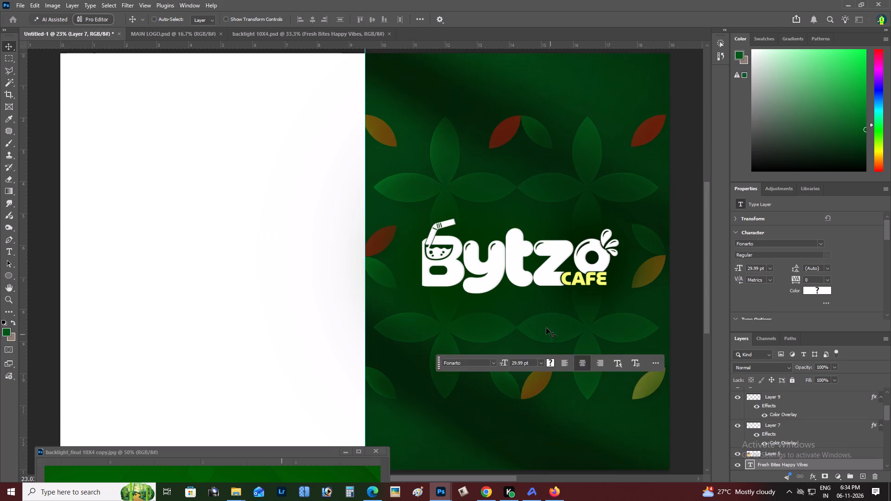
pyautogui.moveTo(543, 321); pyautogui.dragTo(537, 290)
# Bring the tagline to the top of the layer stack and shift it right so it extends slightly past the logo.
pyautogui.hotkey('ctrl', 'shift', ']')
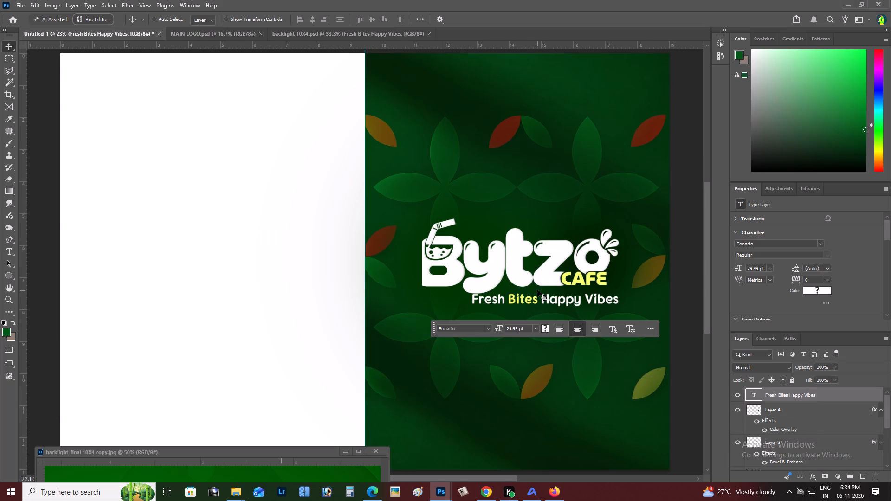
pyautogui.moveTo(558, 298); pyautogui.dragTo(581, 298)
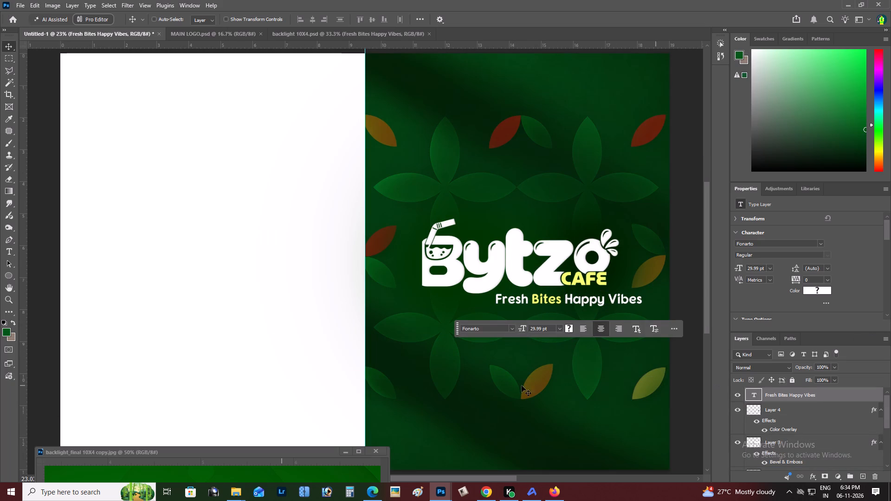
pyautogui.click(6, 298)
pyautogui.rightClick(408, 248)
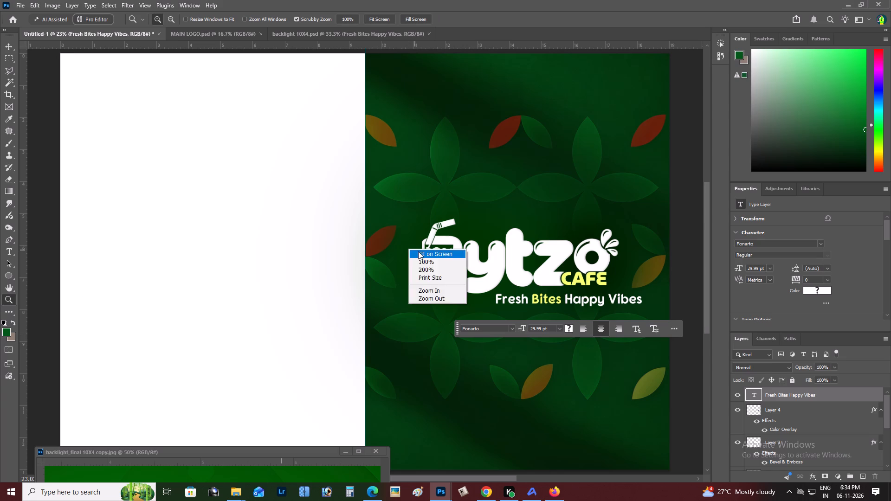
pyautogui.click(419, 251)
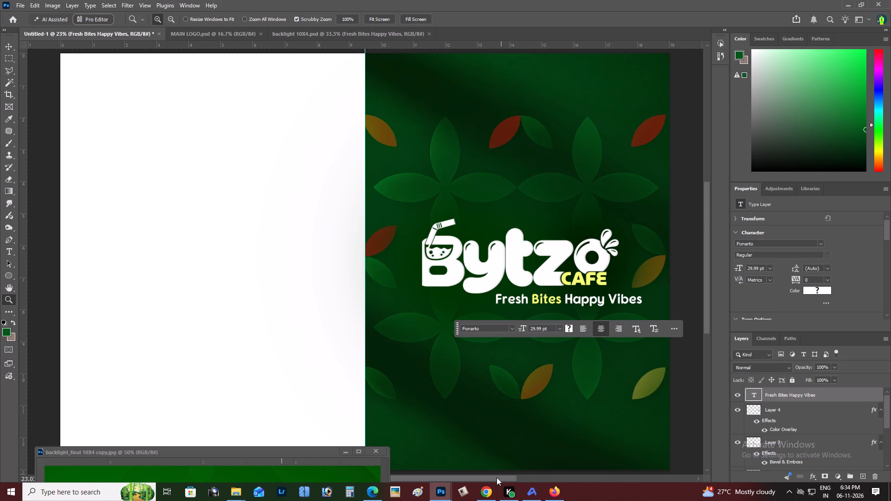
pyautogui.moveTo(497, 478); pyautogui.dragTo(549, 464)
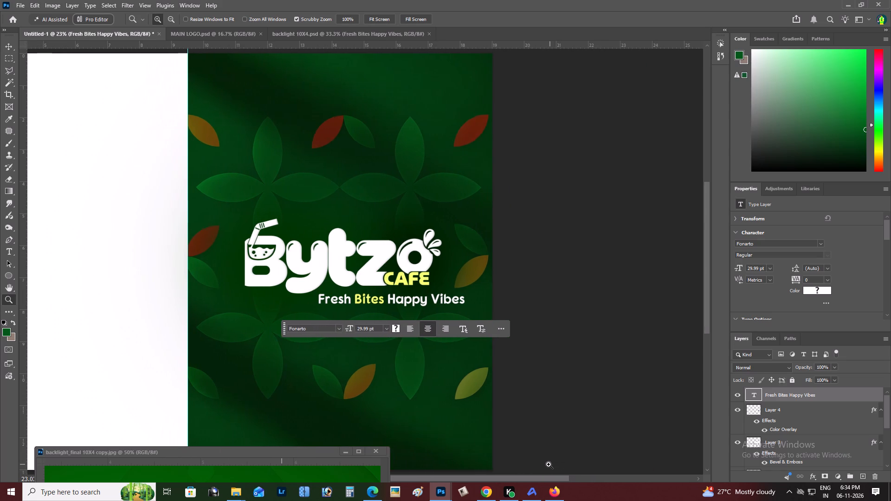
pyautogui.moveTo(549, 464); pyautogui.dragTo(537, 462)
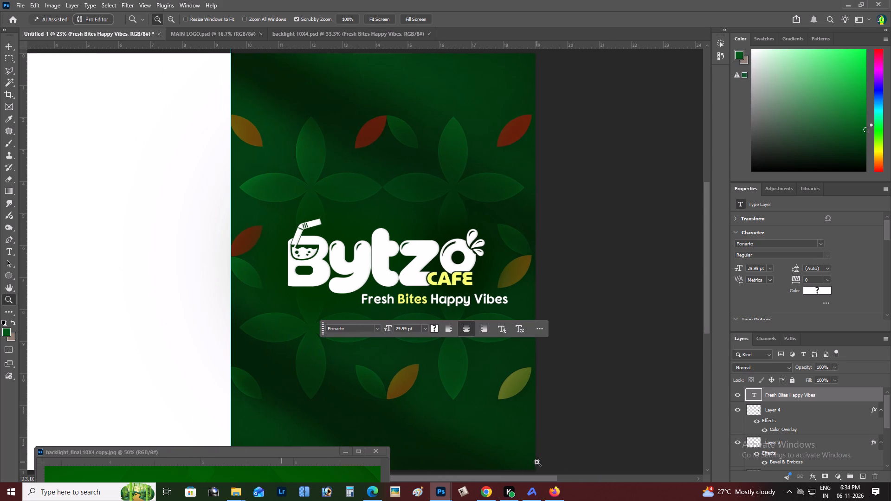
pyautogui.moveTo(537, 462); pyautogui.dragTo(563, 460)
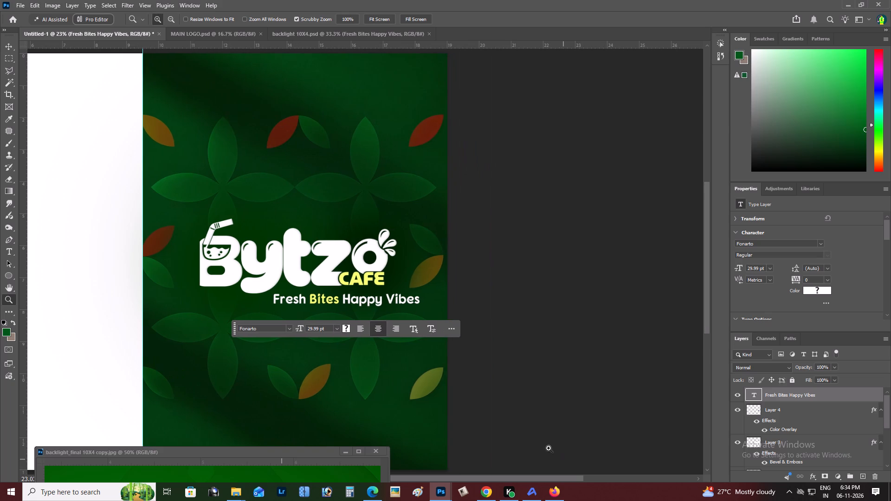
# Scale the "Fresh Bites Happy Vibes" tagline down proportionally to 27.45 pt, keeping its left end in place.
pyautogui.click(12, 45)
pyautogui.press('Up')
pyautogui.hotkey('ctrl', 't')
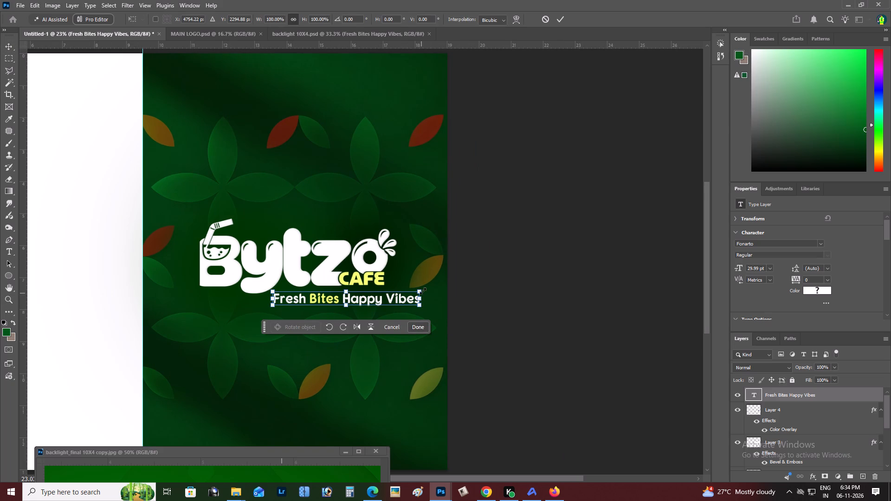
pyautogui.moveTo(423, 291); pyautogui.dragTo(405, 293)
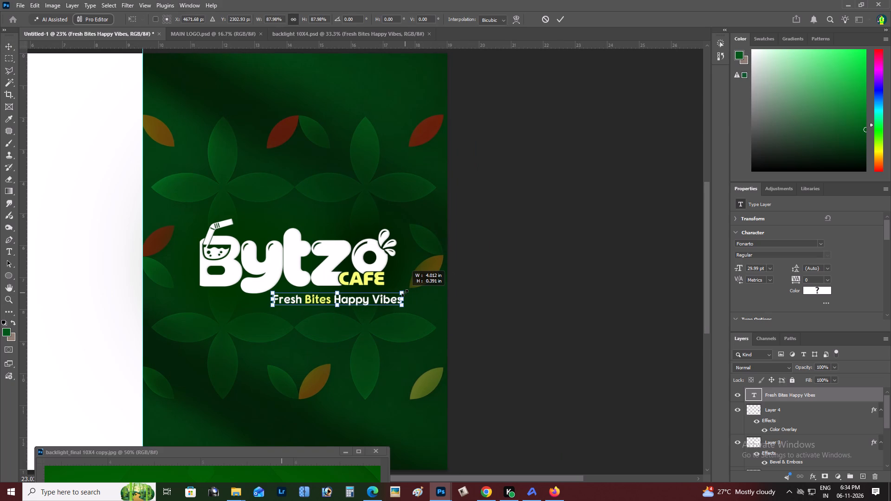
pyautogui.moveTo(405, 293); pyautogui.dragTo(410, 291)
pyautogui.press('Return')
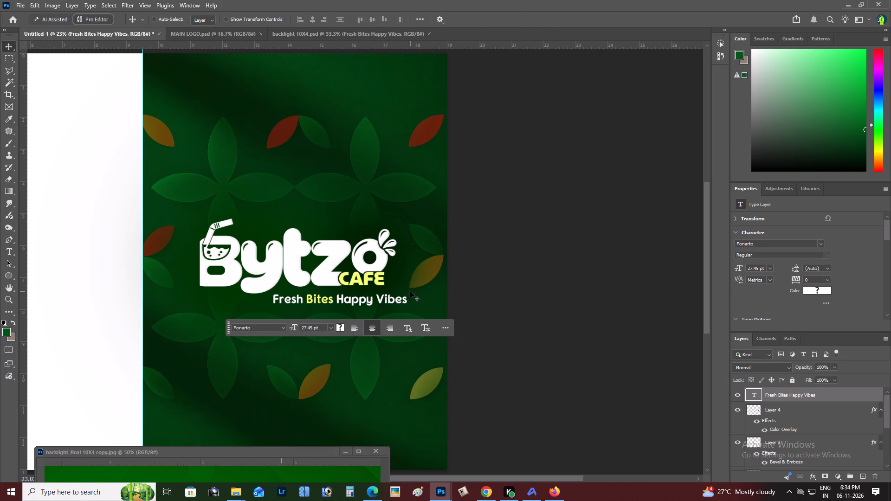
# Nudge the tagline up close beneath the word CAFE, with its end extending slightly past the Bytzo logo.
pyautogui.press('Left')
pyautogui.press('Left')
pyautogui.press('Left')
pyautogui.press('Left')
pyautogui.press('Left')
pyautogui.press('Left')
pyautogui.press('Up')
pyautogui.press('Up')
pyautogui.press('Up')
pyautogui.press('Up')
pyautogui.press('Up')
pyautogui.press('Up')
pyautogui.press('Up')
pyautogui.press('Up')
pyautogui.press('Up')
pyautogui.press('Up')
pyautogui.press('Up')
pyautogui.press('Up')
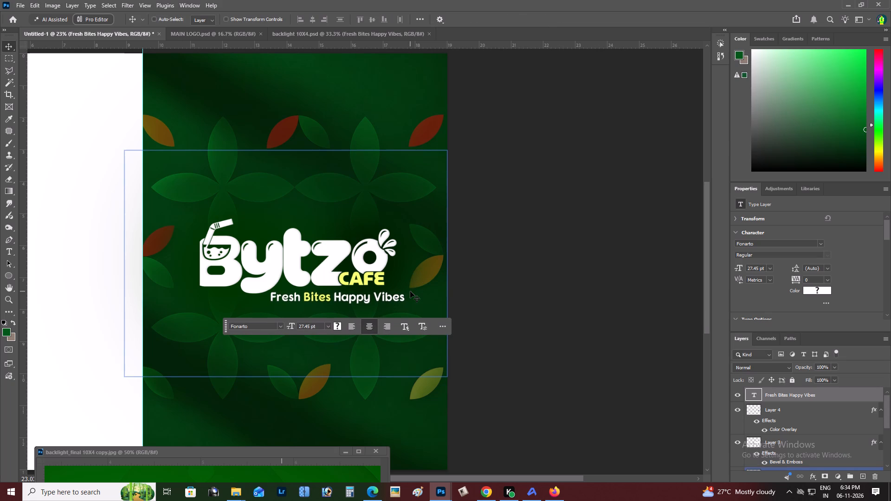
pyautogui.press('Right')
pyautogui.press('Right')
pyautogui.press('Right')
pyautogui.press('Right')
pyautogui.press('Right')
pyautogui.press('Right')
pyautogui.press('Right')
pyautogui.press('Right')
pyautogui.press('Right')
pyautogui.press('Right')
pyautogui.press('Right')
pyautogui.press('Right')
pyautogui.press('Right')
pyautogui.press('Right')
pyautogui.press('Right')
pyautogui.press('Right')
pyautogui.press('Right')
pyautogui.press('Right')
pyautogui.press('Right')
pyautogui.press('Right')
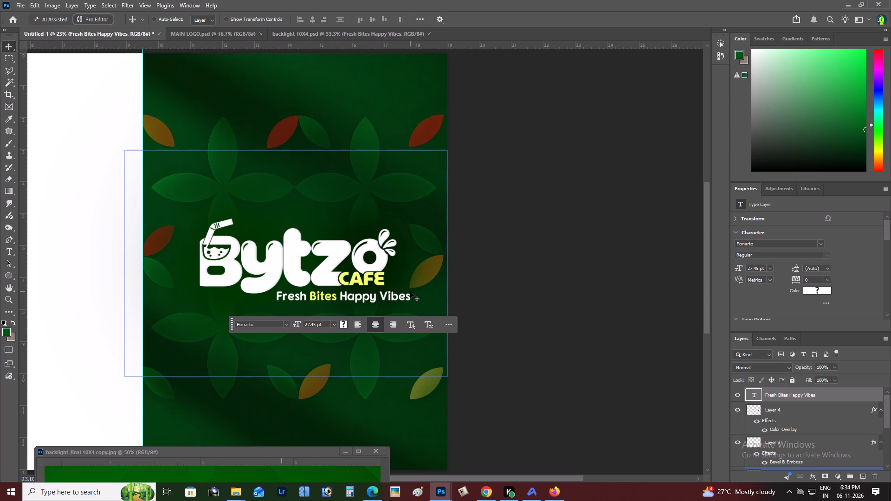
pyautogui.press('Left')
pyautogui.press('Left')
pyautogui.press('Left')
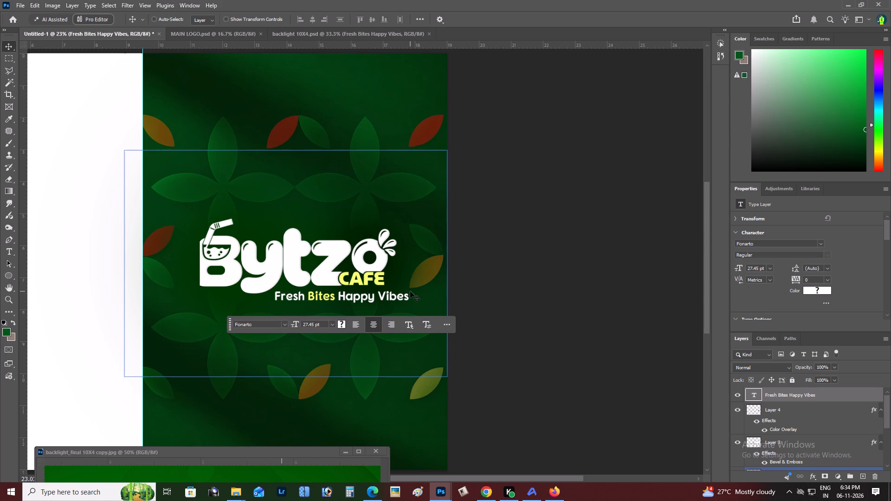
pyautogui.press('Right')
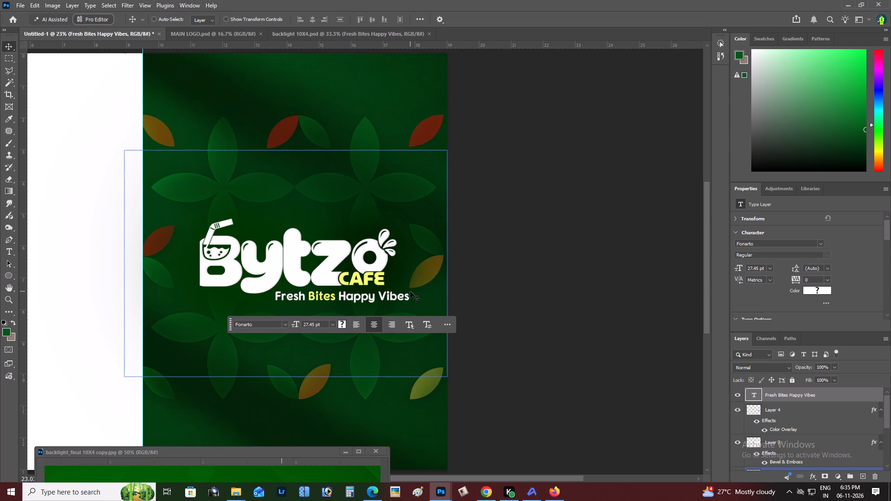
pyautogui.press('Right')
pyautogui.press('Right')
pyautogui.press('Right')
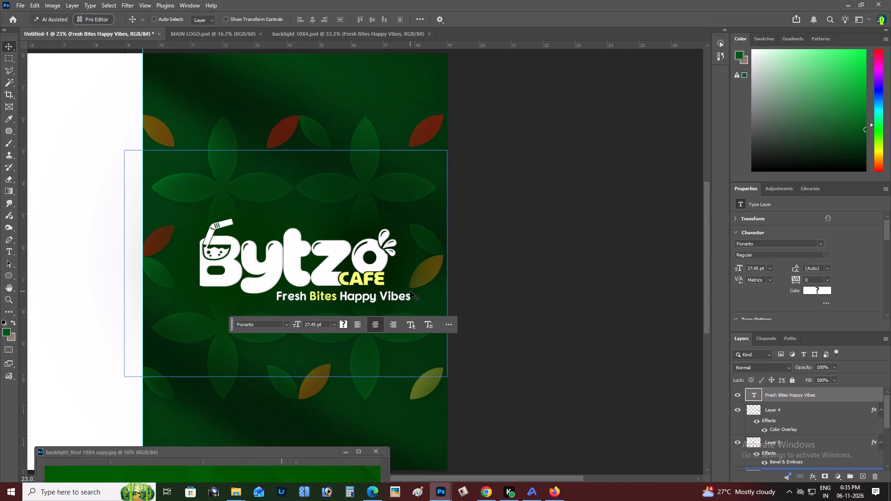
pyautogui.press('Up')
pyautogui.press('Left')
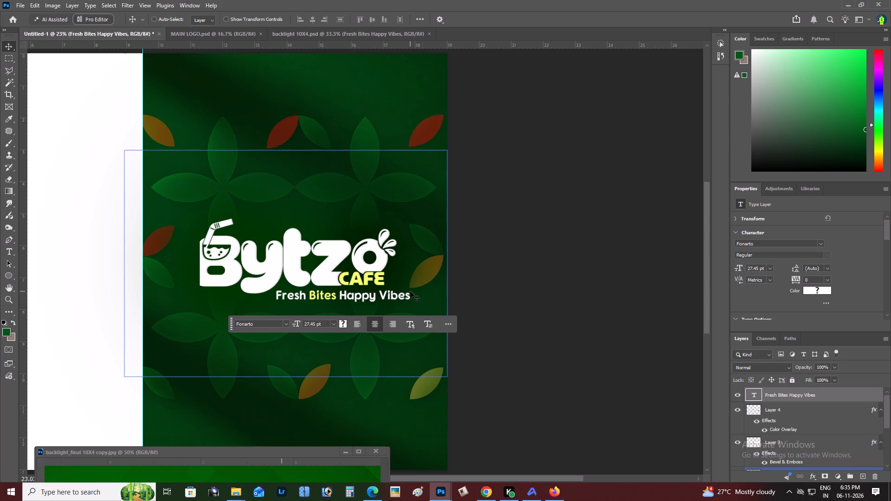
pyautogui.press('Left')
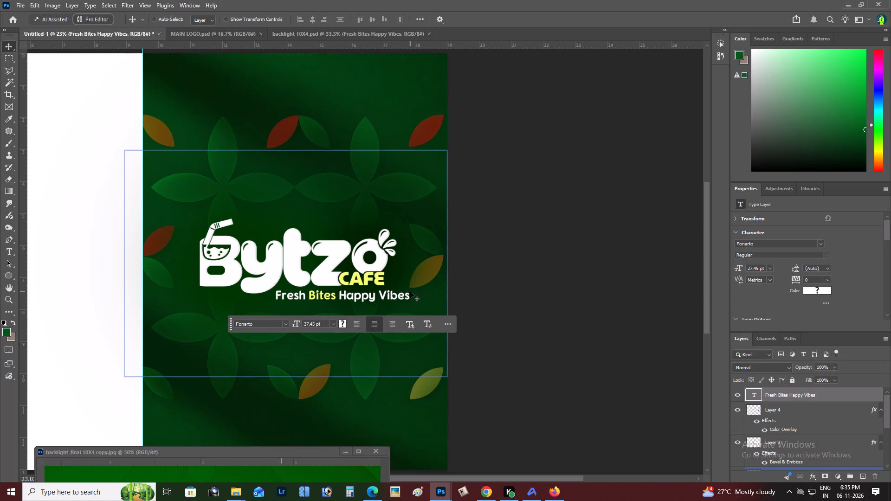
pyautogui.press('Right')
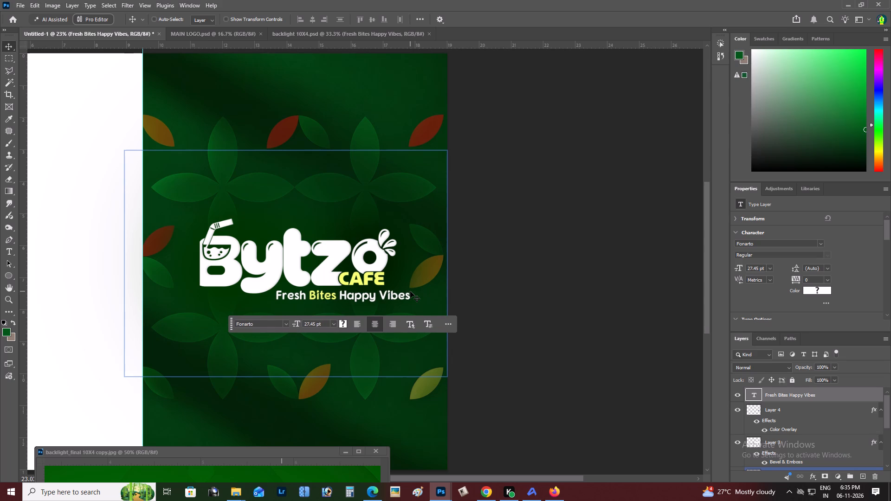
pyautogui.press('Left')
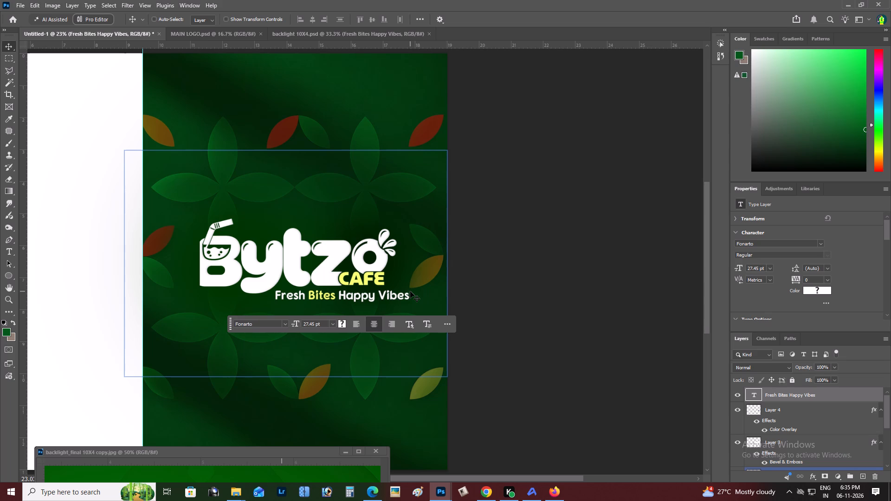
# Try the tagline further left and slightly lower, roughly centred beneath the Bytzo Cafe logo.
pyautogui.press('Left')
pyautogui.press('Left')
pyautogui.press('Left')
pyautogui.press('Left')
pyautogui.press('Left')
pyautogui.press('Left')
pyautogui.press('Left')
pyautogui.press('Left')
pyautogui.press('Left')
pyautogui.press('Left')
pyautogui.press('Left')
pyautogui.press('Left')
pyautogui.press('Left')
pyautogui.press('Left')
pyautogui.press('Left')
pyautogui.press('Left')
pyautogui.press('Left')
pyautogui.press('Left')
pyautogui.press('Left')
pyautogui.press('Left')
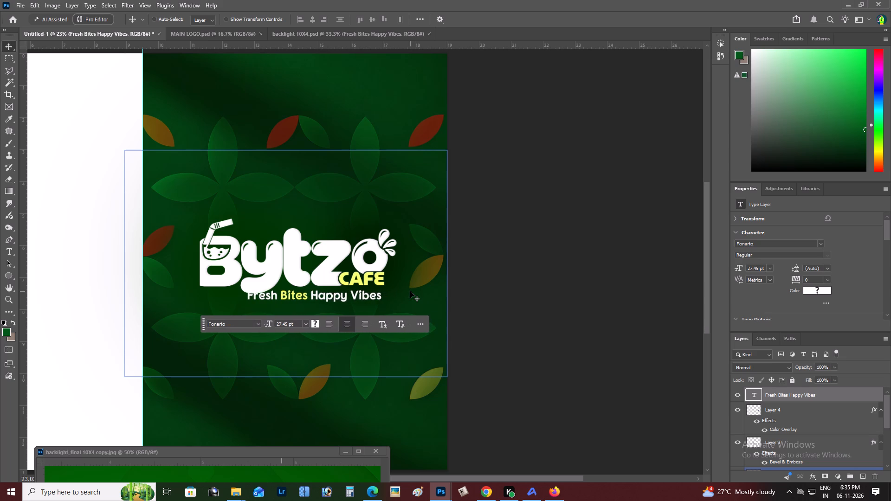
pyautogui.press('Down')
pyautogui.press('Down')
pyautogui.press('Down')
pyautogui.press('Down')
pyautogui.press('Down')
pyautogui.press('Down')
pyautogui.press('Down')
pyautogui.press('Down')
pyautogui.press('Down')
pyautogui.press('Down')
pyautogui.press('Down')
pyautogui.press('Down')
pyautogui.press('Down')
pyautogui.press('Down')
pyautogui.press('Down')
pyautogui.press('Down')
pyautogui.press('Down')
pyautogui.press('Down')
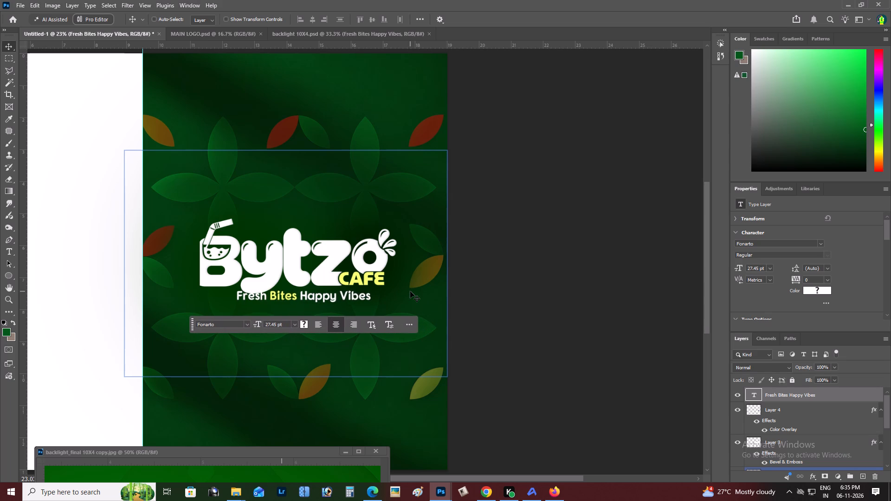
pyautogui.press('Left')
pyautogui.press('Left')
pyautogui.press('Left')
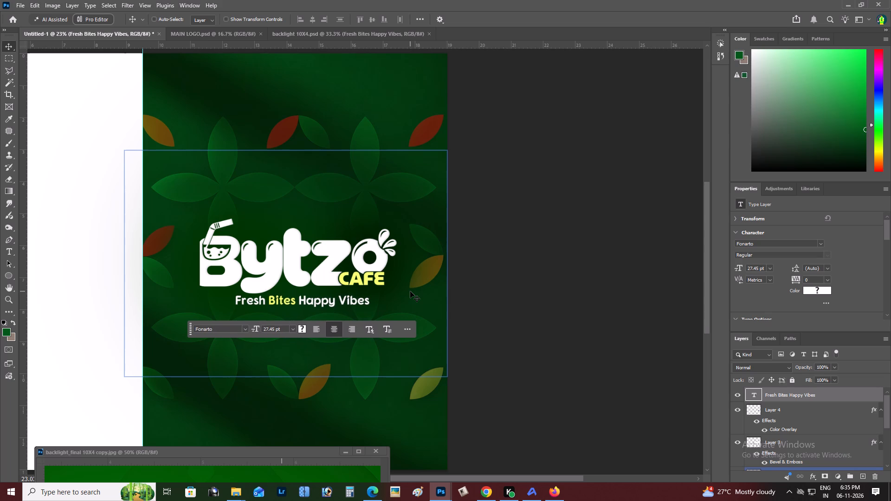
# Move the tagline back right, tight beneath CAFE, so that its end extends slightly past the logo's splash drops.
pyautogui.moveTo(378, 296); pyautogui.dragTo(433, 289)
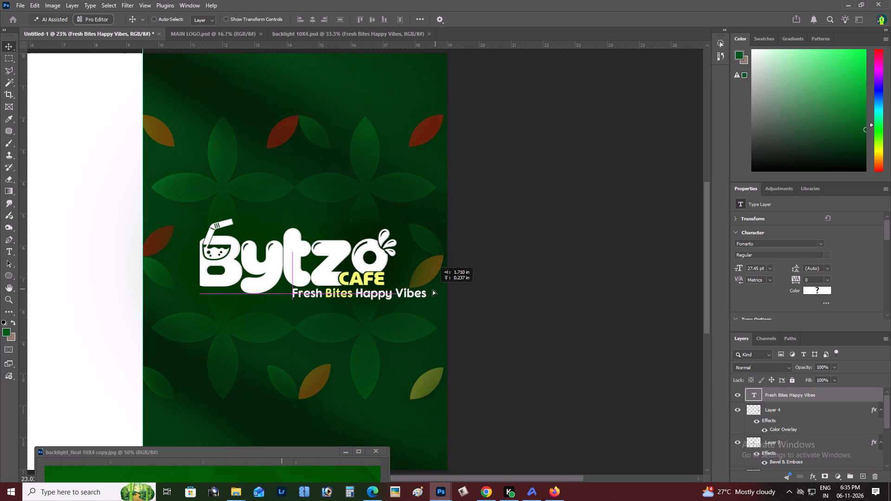
pyautogui.moveTo(433, 289); pyautogui.dragTo(426, 291)
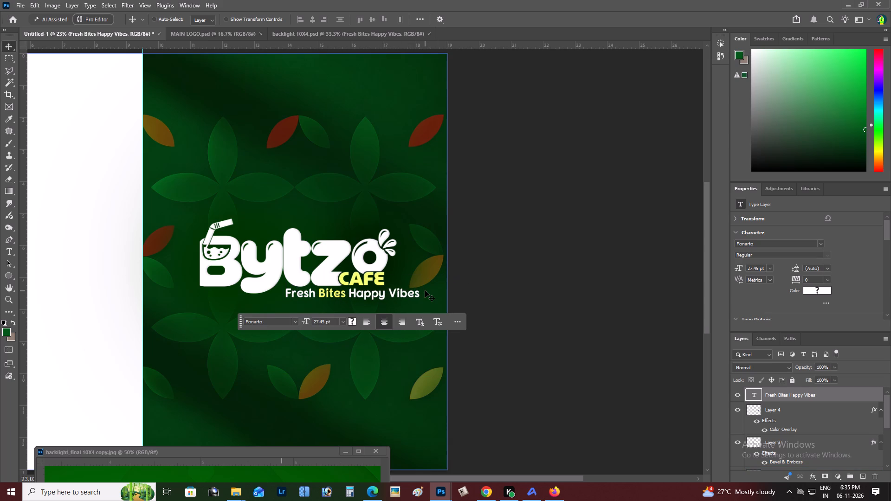
pyautogui.press('Down')
pyautogui.press('Down')
pyautogui.press('Down')
pyautogui.press('Down')
pyautogui.press('Left')
pyautogui.press('Left')
pyautogui.press('Left')
pyautogui.press('Left')
pyautogui.press('Left')
pyautogui.press('Left')
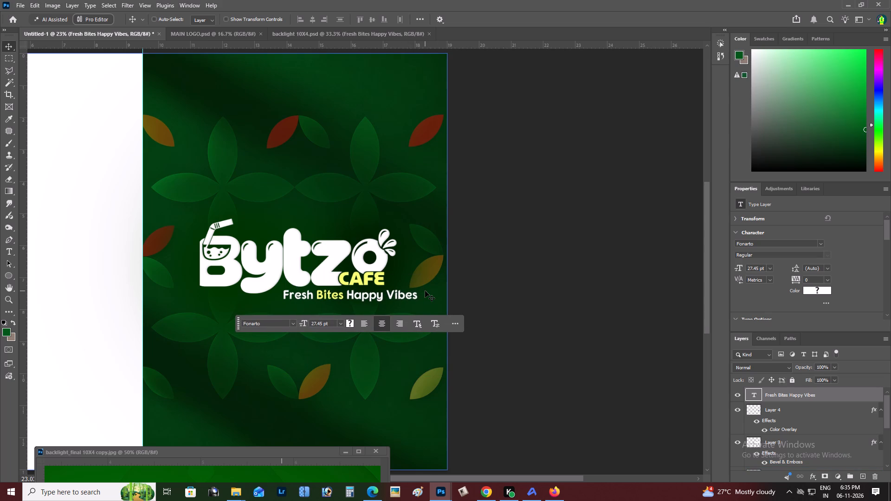
pyautogui.press('Left')
pyautogui.press('Left')
pyautogui.press('Left')
pyautogui.press('Left')
pyautogui.press('Left')
pyautogui.press('Left')
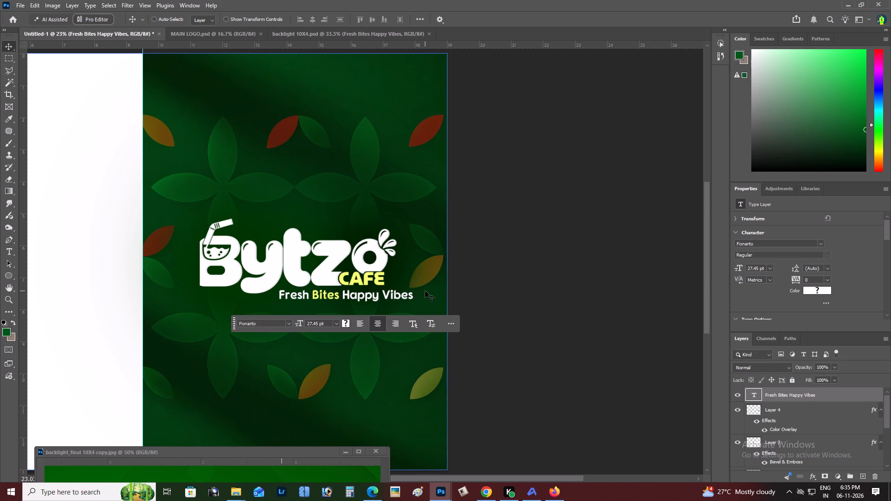
pyautogui.press('Left')
pyautogui.press('Left')
pyautogui.press('Left')
pyautogui.press('Left')
pyautogui.press('Left')
pyautogui.press('Left')
pyautogui.press('Left')
pyautogui.press('Left')
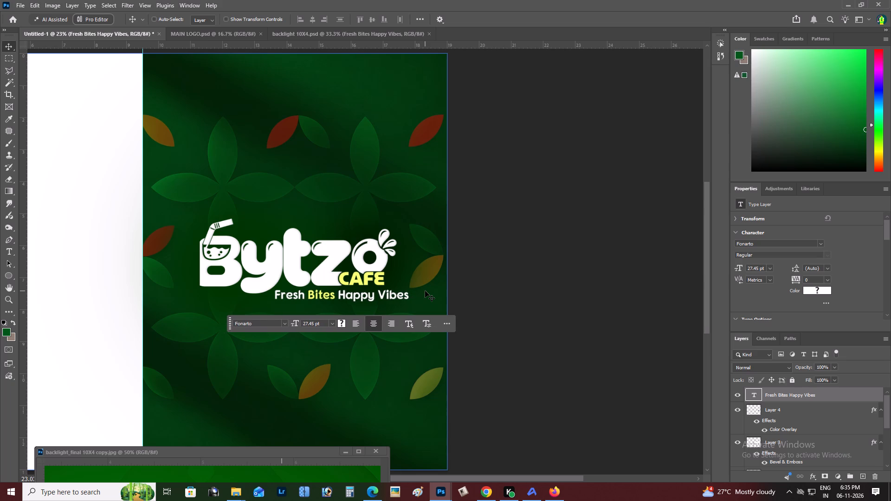
pyautogui.press('Left')
pyautogui.press('Left')
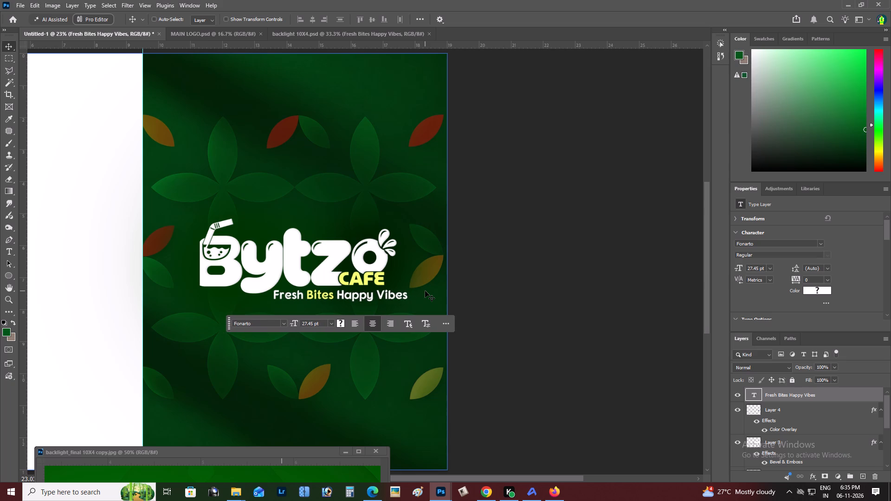
pyautogui.press('Up')
pyautogui.press('Right')
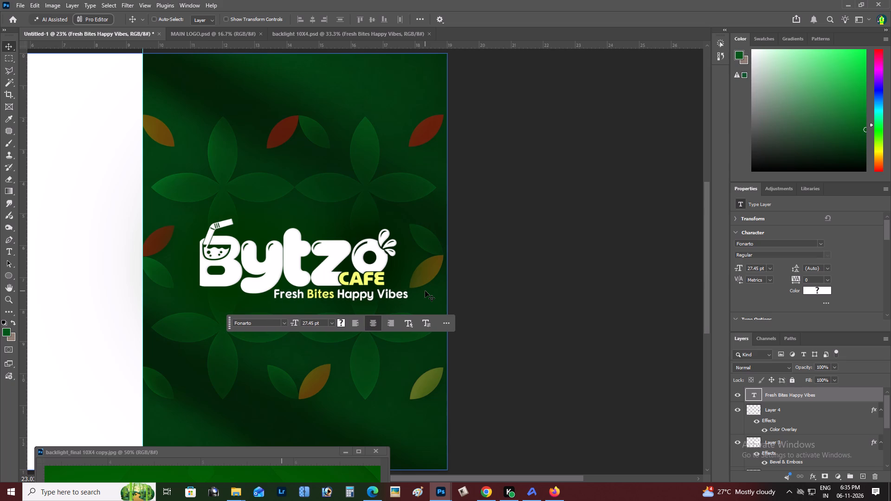
pyautogui.press('Left')
pyautogui.press('Left')
pyautogui.press('Right')
pyautogui.press('Down')
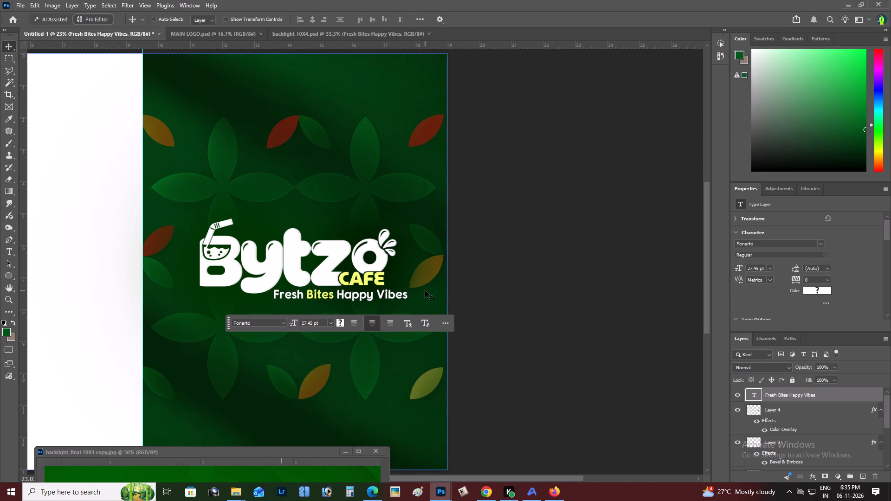
pyautogui.press('Down')
pyautogui.press('Up')
pyautogui.press('Right')
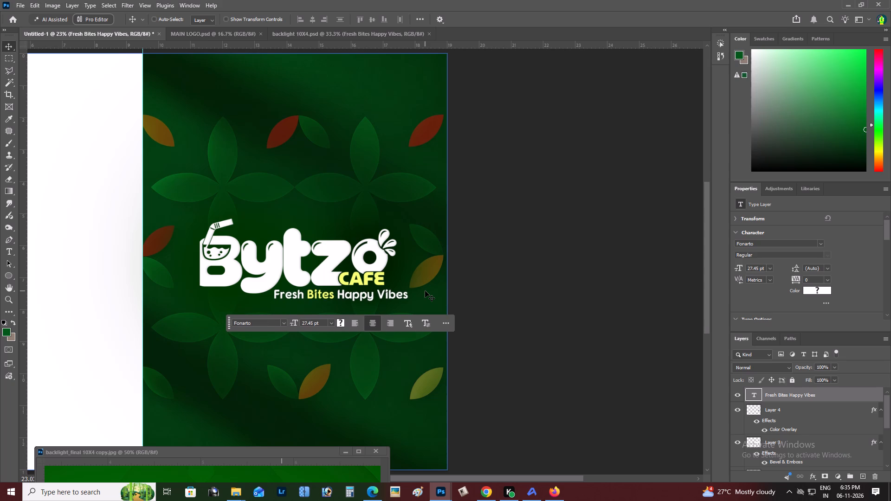
# View the full two-page spread, moving the floating text options bar clear of the logo.
pyautogui.click(9, 297)
pyautogui.rightClick(123, 263)
pyautogui.click(142, 266)
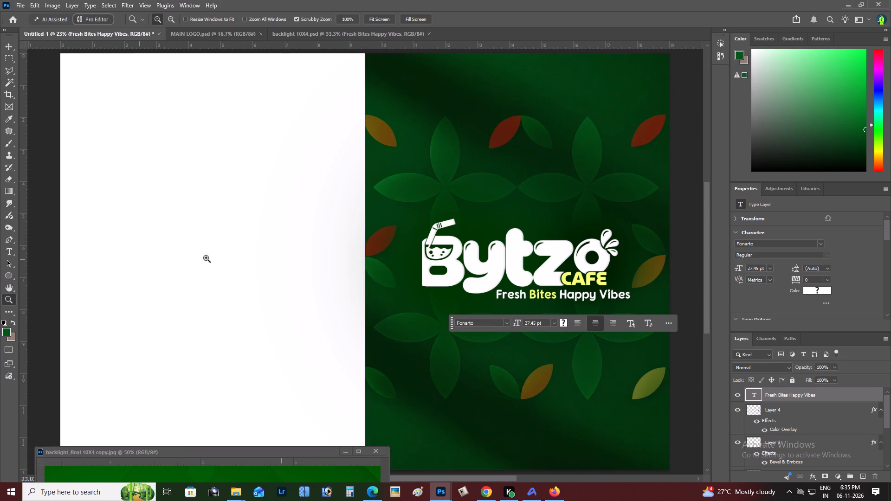
pyautogui.scroll(-5, 404, 275)
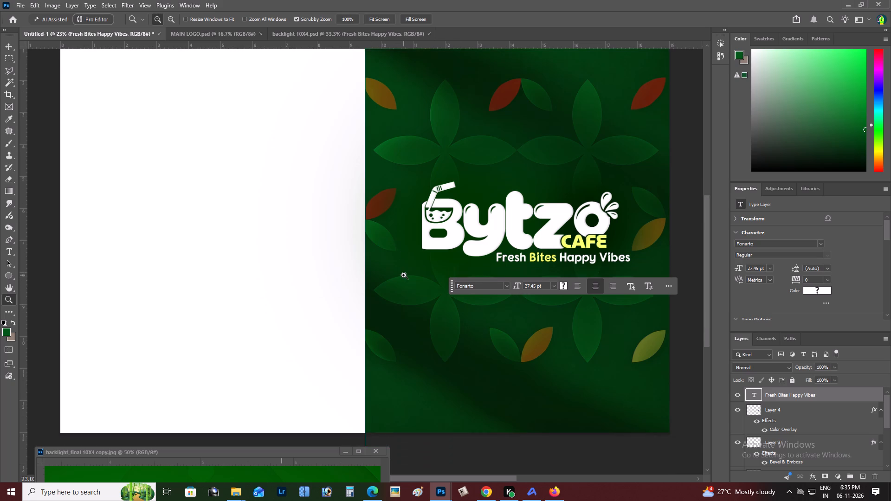
pyautogui.scroll(10, 404, 275)
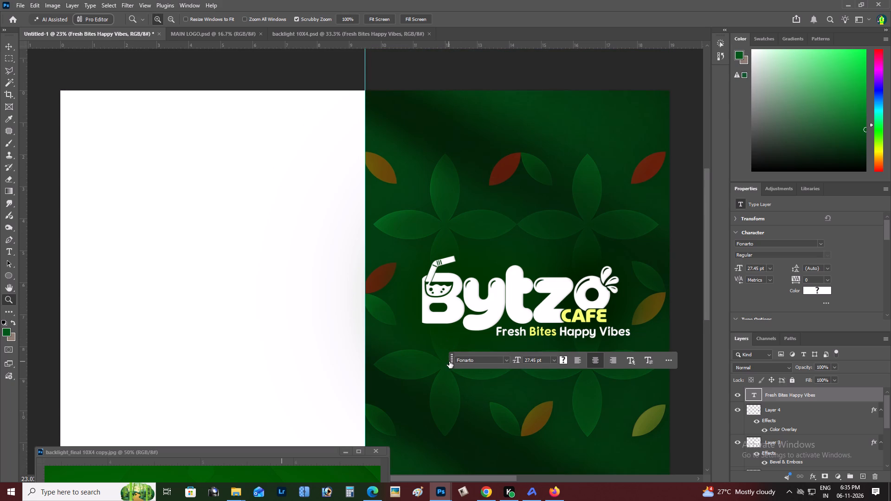
pyautogui.moveTo(452, 359); pyautogui.dragTo(625, 138)
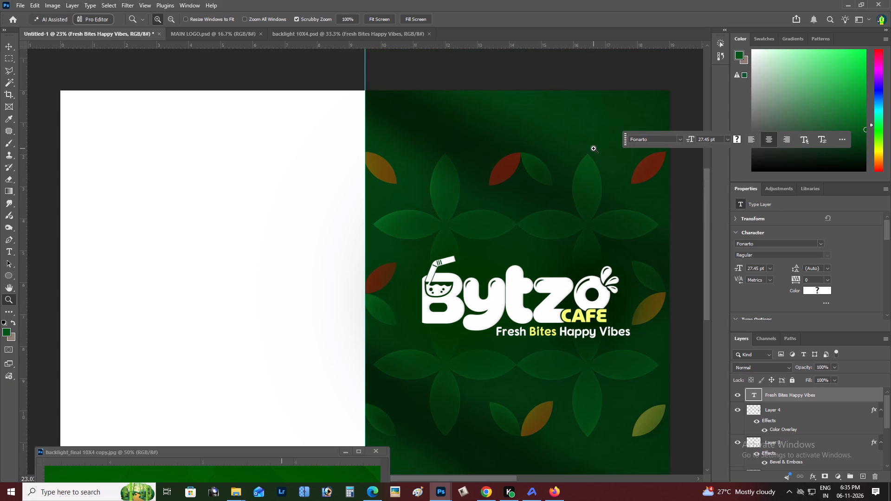
# Examine the logo and tagline placement on the green cover, up close and across the full two-page spread.
pyautogui.keyDown('alt'); pyautogui.doubleClick(528, 327); pyautogui.keyUp('alt')
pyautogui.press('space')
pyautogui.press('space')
pyautogui.moveTo(529, 330); pyautogui.dragTo(450, 288)
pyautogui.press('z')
pyautogui.click(393, 249)
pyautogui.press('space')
pyautogui.moveTo(387, 251); pyautogui.dragTo(353, 263)
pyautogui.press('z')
pyautogui.click(394, 256)
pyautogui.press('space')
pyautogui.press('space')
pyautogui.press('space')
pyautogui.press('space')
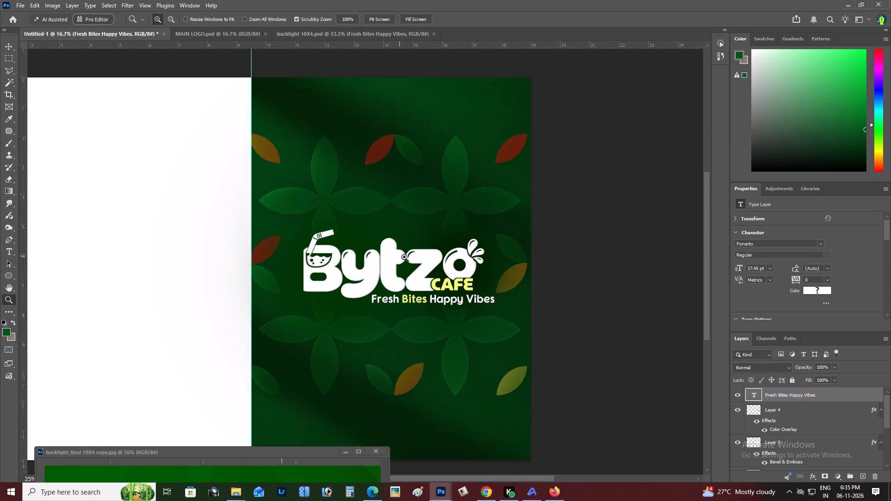
pyautogui.moveTo(406, 257); pyautogui.dragTo(417, 229)
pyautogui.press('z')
pyautogui.keyDown('alt'); pyautogui.click(397, 322); pyautogui.keyUp('alt')
pyautogui.rightClick(424, 312)
pyautogui.doubleClick(440, 315)
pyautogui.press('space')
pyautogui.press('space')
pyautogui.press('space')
pyautogui.moveTo(457, 345); pyautogui.dragTo(419, 339)
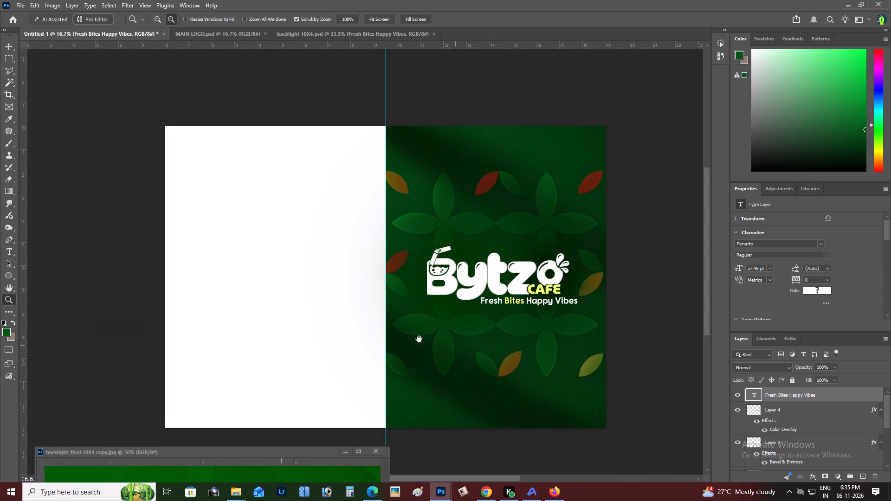
pyautogui.moveTo(419, 339); pyautogui.dragTo(407, 302)
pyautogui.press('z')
pyautogui.click(457, 353)
pyautogui.click(446, 382)
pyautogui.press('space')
pyautogui.moveTo(444, 379); pyautogui.dragTo(436, 368)
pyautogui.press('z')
pyautogui.keyDown('alt'); pyautogui.click(329, 347); pyautogui.keyUp('alt')
pyautogui.rightClick(355, 331)
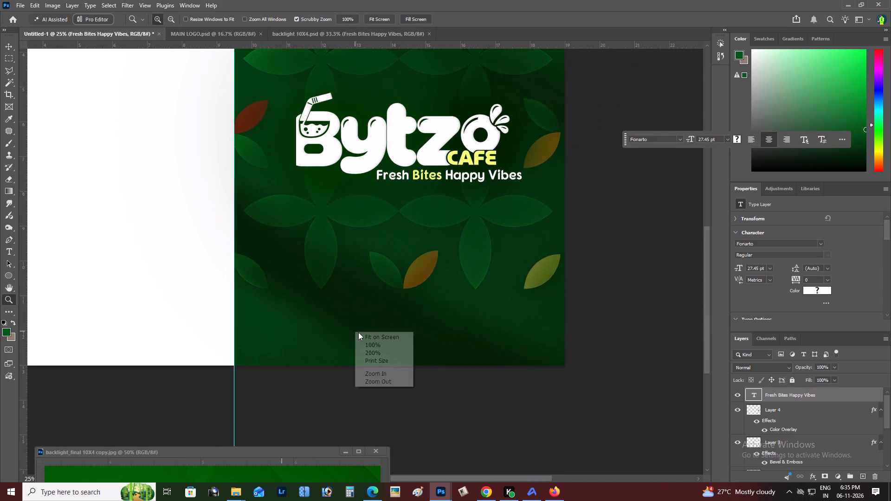
pyautogui.doubleClick(371, 338)
# Bring the floating backlight banner image into full view, examine its logo and tagline layout, and close it.
pyautogui.click(284, 459)
pyautogui.moveTo(282, 454); pyautogui.dragTo(419, 213)
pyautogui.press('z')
pyautogui.keyDown('alt'); pyautogui.click(352, 376); pyautogui.keyUp('alt')
pyautogui.rightClick(378, 366)
pyautogui.click(392, 372)
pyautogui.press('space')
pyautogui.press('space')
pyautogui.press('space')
pyautogui.moveTo(382, 374); pyautogui.dragTo(334, 365)
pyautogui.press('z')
pyautogui.keyDown('alt'); pyautogui.click(354, 341); pyautogui.keyUp('alt')
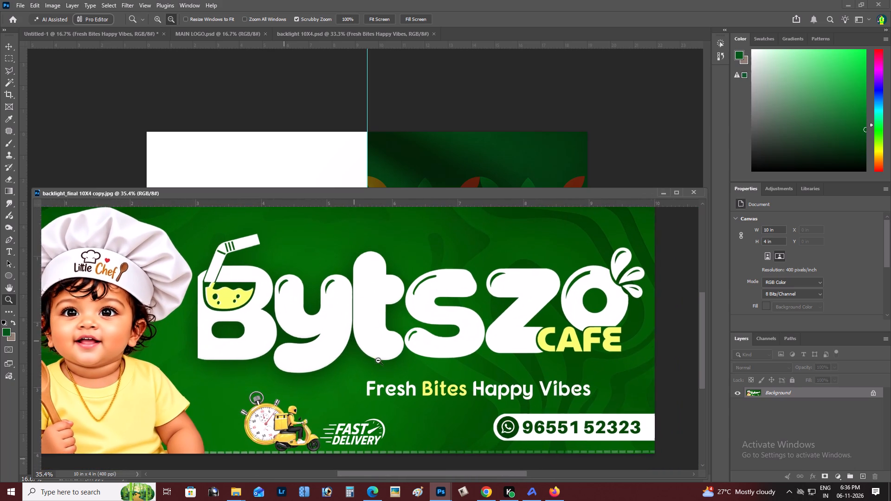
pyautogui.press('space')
pyautogui.moveTo(381, 366); pyautogui.dragTo(368, 359)
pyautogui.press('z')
pyautogui.doubleClick(451, 408)
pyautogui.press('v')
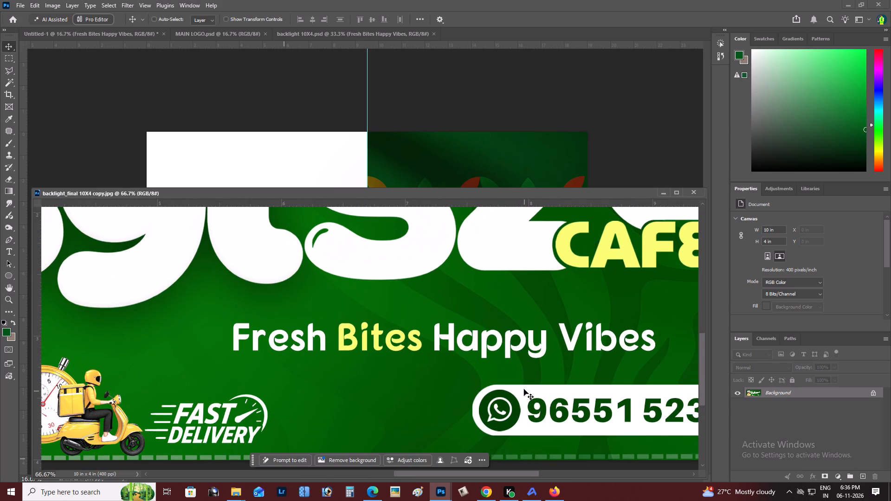
pyautogui.rightClick(524, 389)
pyautogui.click(529, 393)
pyautogui.rightClick(529, 393)
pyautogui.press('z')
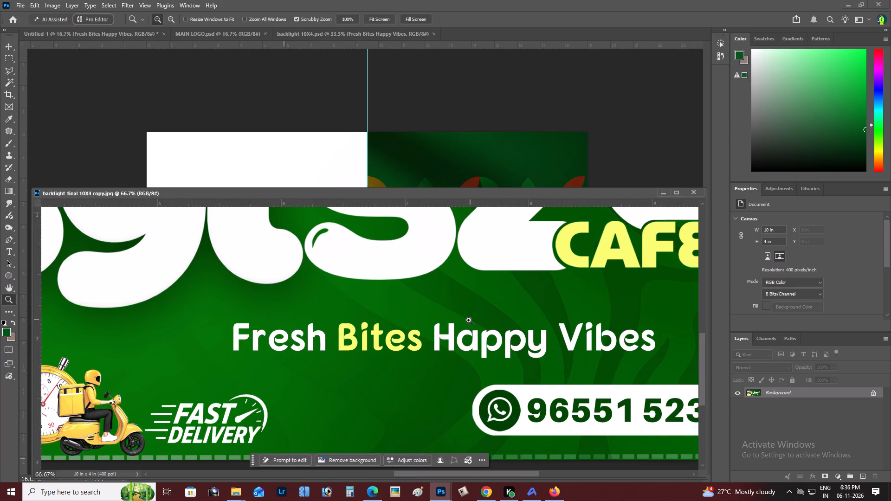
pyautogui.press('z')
pyautogui.keyDown('alt'); pyautogui.click(460, 322); pyautogui.keyUp('alt')
pyautogui.rightClick(470, 321)
pyautogui.click(486, 330)
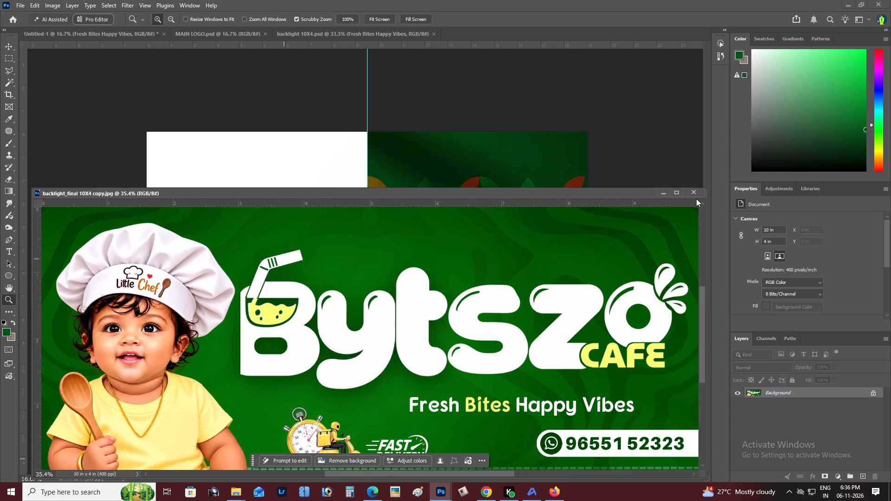
pyautogui.click(695, 193)
# Compare the main logo and 10X4 backlight documents with the green cover of the menu spread.
pyautogui.click(177, 29)
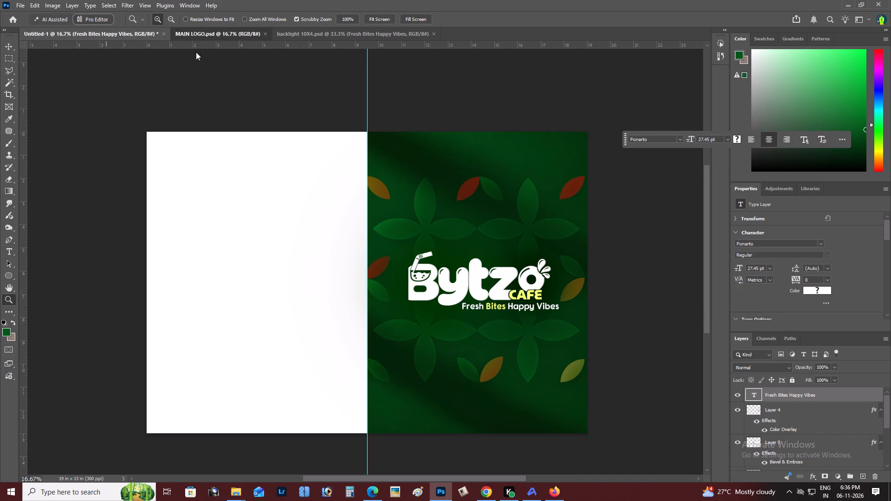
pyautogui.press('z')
pyautogui.keyDown('alt'); pyautogui.click(353, 387); pyautogui.keyUp('alt')
pyautogui.click(345, 31)
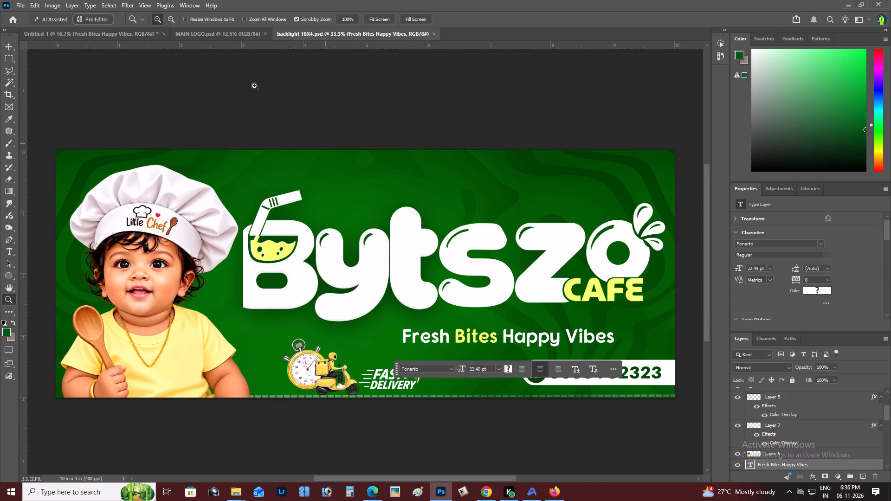
pyautogui.click(89, 29)
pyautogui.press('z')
pyautogui.click(276, 211)
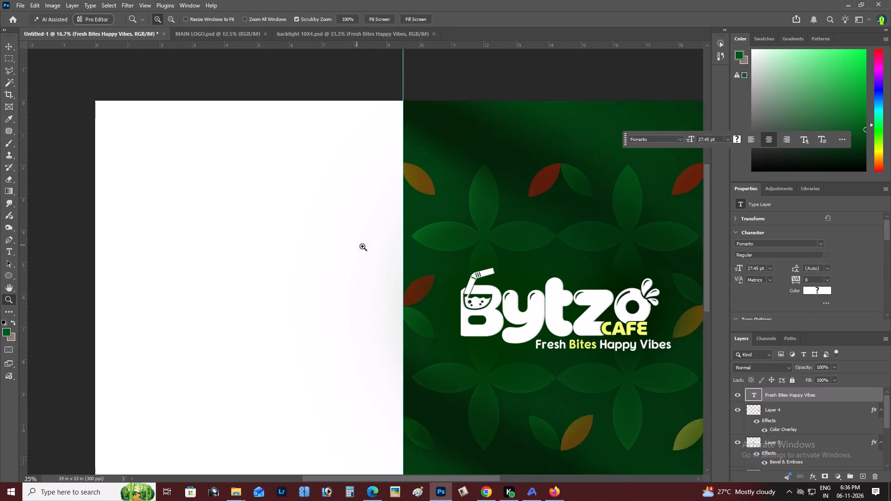
pyautogui.keyDown('alt'); pyautogui.click(462, 310); pyautogui.keyUp('alt')
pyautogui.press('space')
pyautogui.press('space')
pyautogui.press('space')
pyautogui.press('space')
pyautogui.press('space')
pyautogui.moveTo(452, 307); pyautogui.dragTo(267, 255)
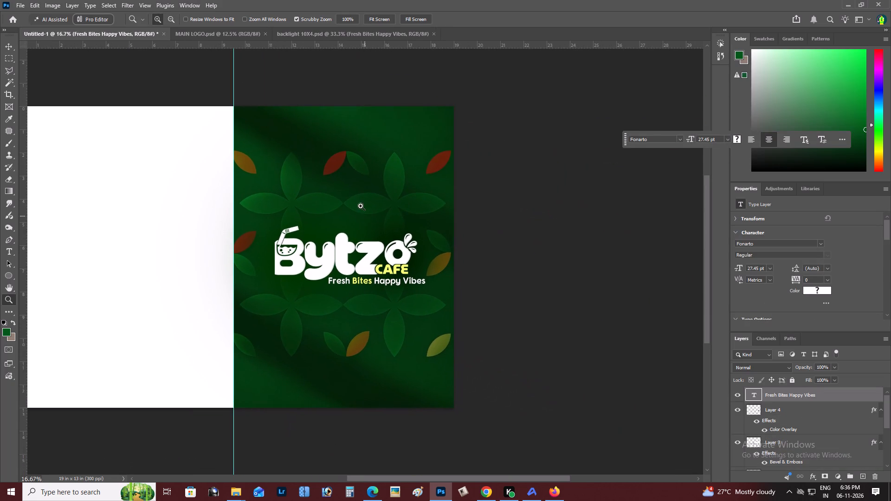
pyautogui.click(355, 172)
# Copy the wavy green pattern layer from the MAIN LOGO document into the Untitled-1 menu spread.
pyautogui.click(216, 33)
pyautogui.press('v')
pyautogui.rightClick(359, 193)
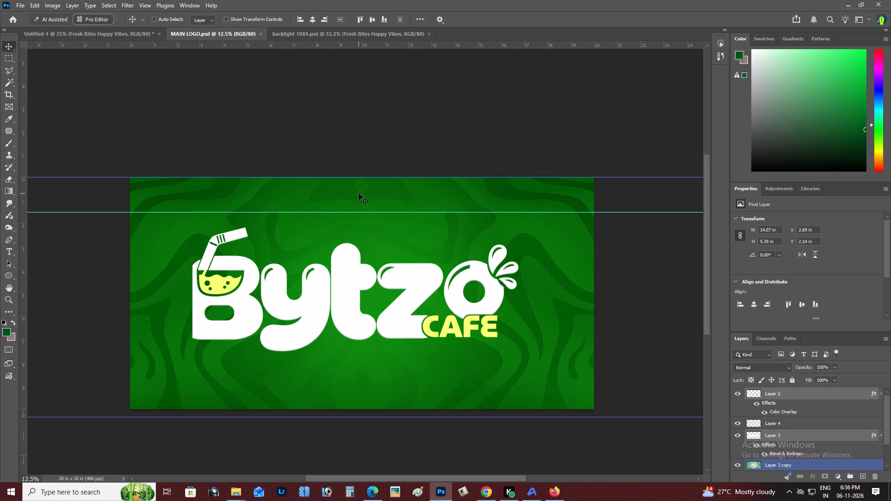
pyautogui.click(371, 200)
pyautogui.moveTo(378, 201); pyautogui.dragTo(112, 34)
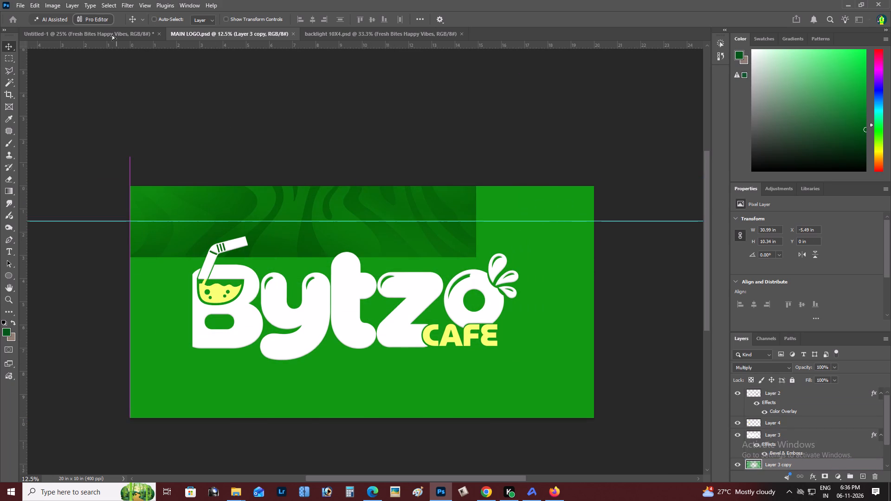
# Copy the wavy green pattern layer, Layer 3 copy, from MAIN LOGO.psd into the Untitled-1 menu and position it to cover the white left-hand page.
pyautogui.moveTo(112, 34); pyautogui.dragTo(114, 37)
pyautogui.moveTo(114, 37); pyautogui.dragTo(267, 105)
pyautogui.moveTo(207, 237); pyautogui.dragTo(301, 300)
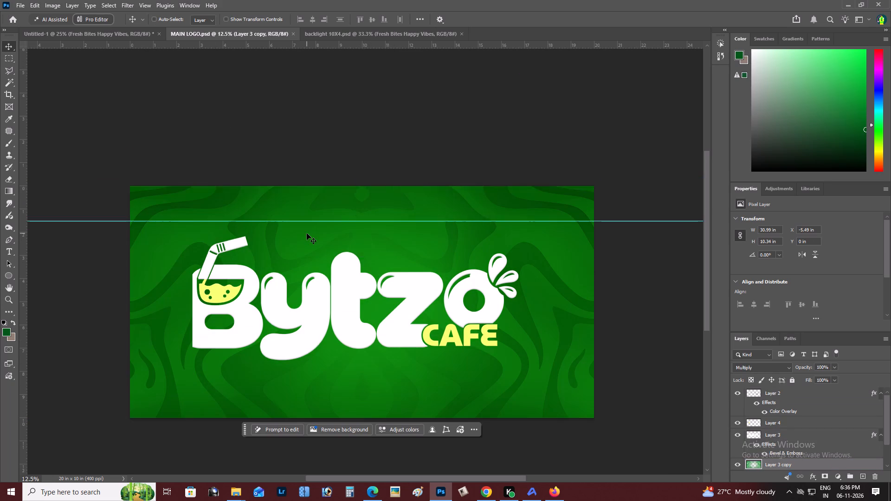
pyautogui.moveTo(361, 215); pyautogui.dragTo(421, 263)
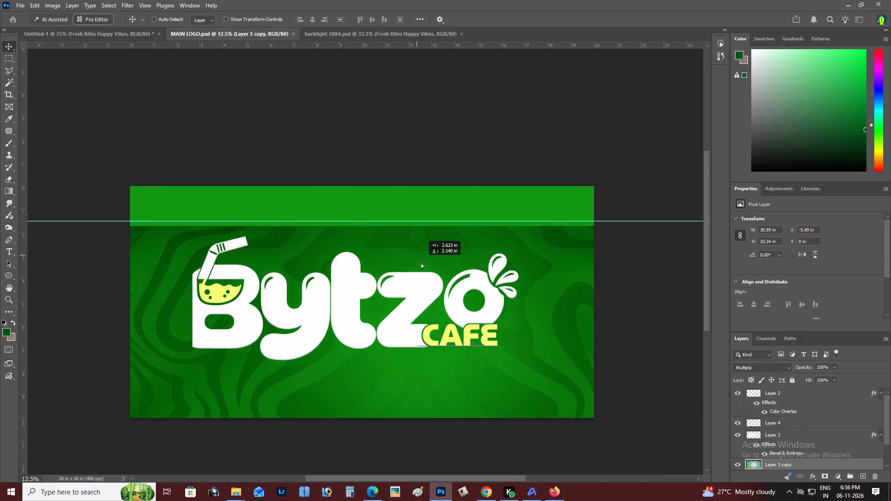
pyautogui.moveTo(421, 263); pyautogui.dragTo(527, 200)
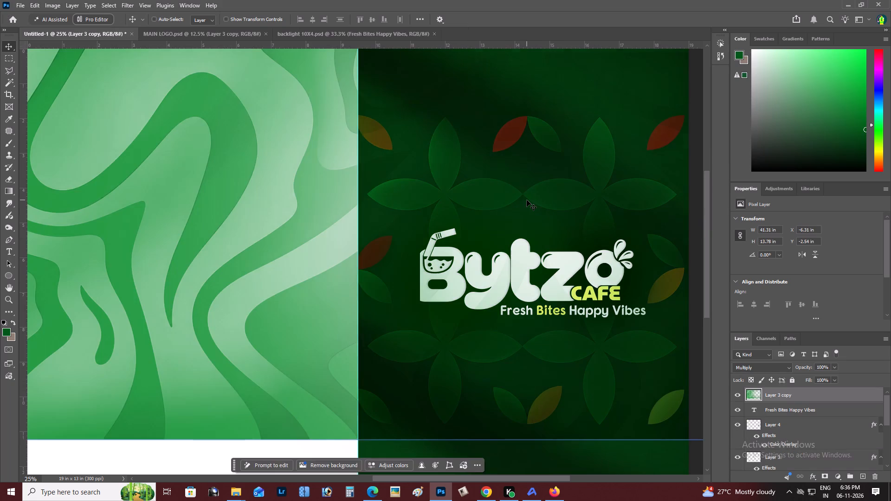
pyautogui.moveTo(531, 202); pyautogui.dragTo(377, 259)
pyautogui.press('z')
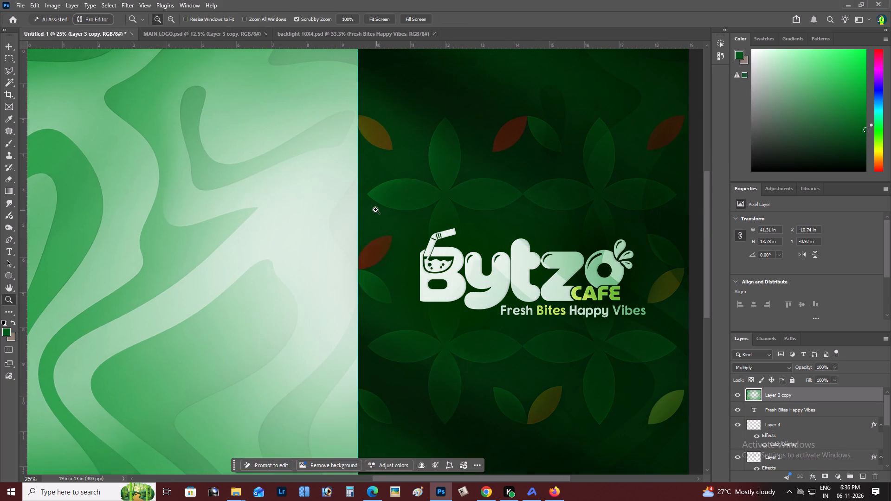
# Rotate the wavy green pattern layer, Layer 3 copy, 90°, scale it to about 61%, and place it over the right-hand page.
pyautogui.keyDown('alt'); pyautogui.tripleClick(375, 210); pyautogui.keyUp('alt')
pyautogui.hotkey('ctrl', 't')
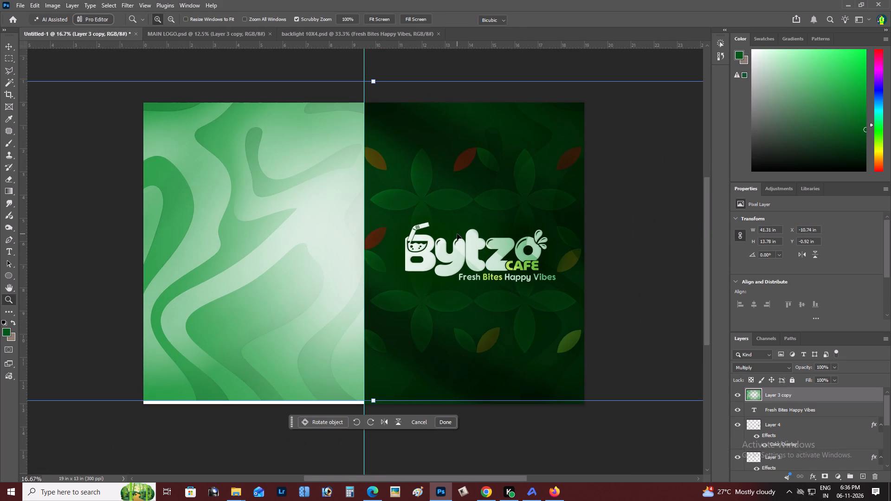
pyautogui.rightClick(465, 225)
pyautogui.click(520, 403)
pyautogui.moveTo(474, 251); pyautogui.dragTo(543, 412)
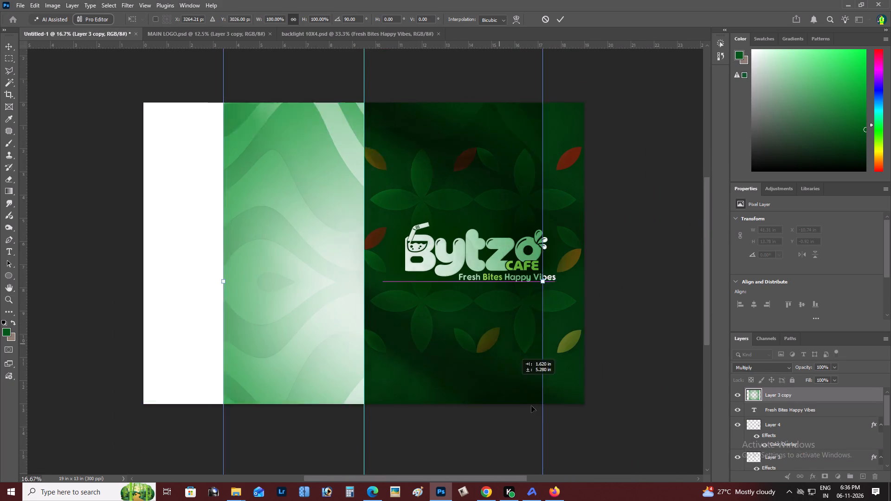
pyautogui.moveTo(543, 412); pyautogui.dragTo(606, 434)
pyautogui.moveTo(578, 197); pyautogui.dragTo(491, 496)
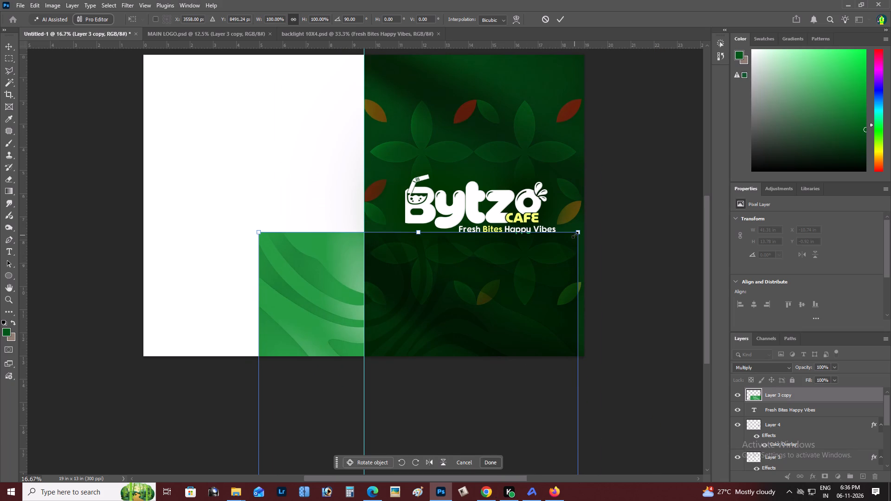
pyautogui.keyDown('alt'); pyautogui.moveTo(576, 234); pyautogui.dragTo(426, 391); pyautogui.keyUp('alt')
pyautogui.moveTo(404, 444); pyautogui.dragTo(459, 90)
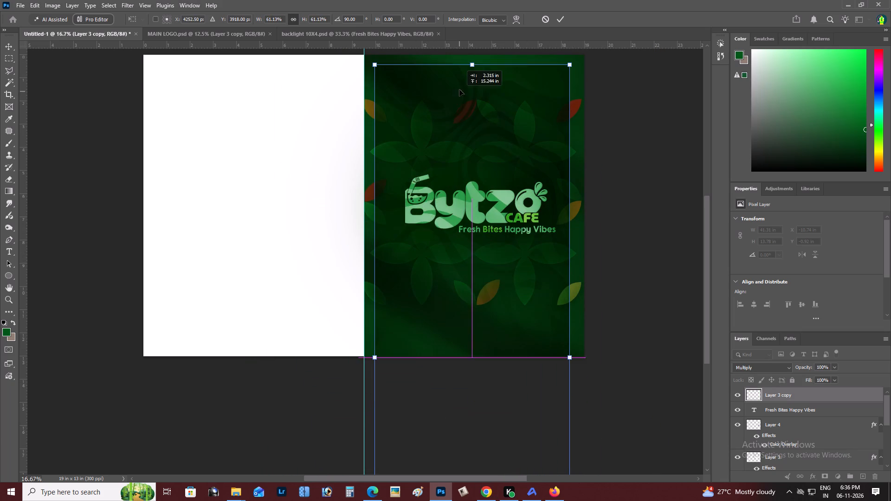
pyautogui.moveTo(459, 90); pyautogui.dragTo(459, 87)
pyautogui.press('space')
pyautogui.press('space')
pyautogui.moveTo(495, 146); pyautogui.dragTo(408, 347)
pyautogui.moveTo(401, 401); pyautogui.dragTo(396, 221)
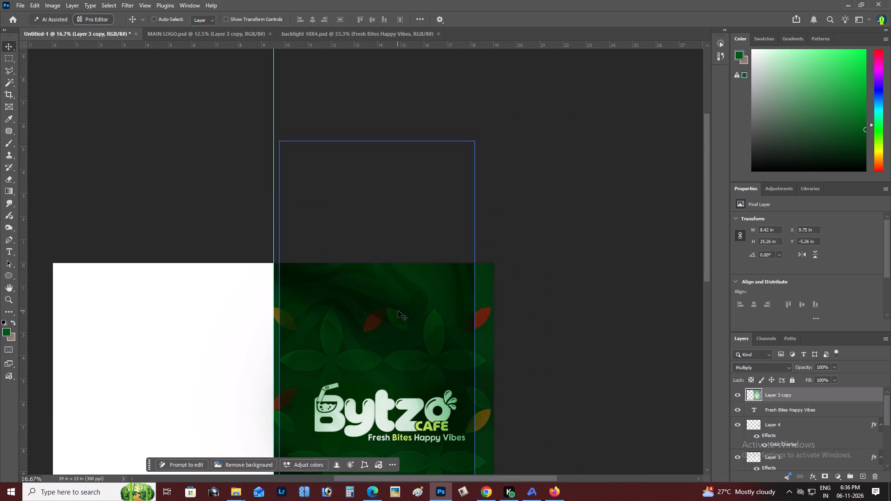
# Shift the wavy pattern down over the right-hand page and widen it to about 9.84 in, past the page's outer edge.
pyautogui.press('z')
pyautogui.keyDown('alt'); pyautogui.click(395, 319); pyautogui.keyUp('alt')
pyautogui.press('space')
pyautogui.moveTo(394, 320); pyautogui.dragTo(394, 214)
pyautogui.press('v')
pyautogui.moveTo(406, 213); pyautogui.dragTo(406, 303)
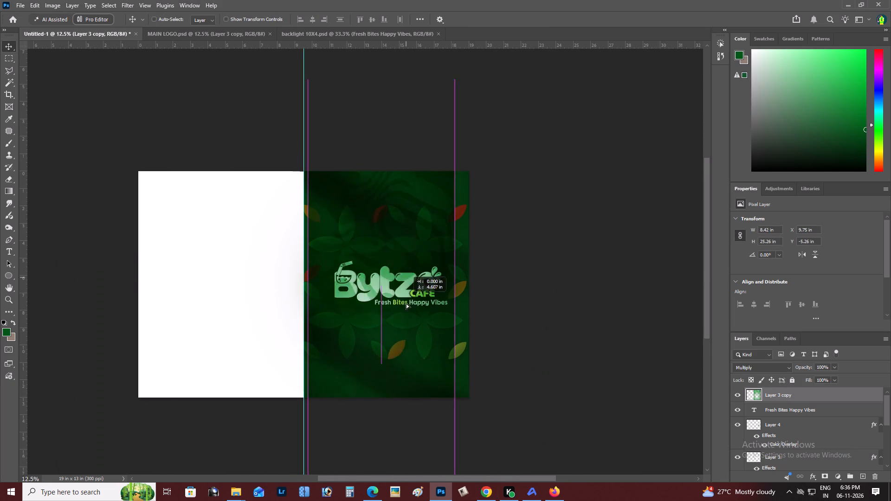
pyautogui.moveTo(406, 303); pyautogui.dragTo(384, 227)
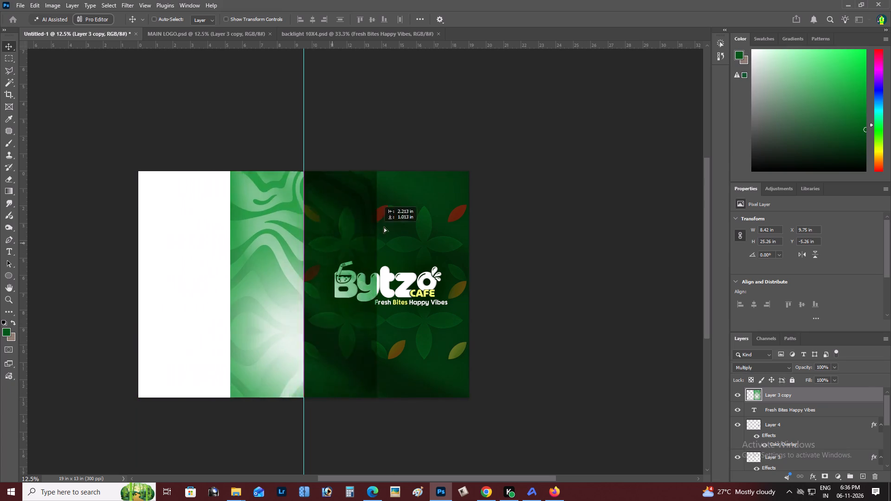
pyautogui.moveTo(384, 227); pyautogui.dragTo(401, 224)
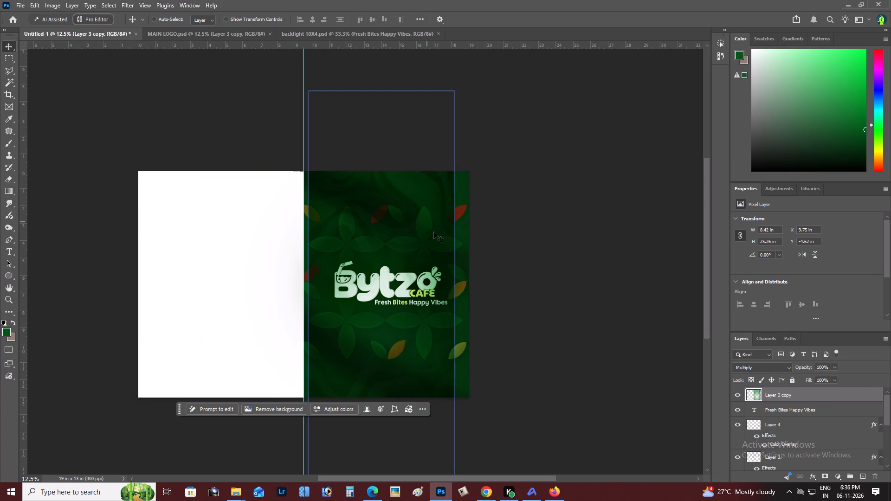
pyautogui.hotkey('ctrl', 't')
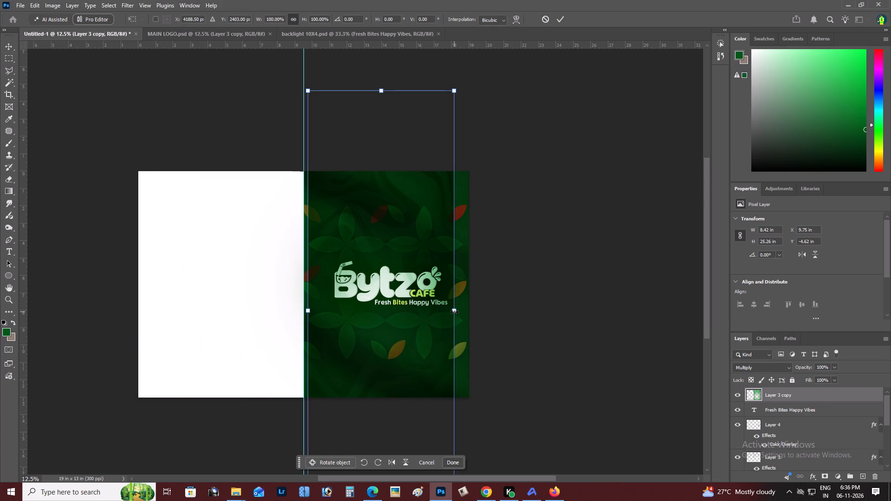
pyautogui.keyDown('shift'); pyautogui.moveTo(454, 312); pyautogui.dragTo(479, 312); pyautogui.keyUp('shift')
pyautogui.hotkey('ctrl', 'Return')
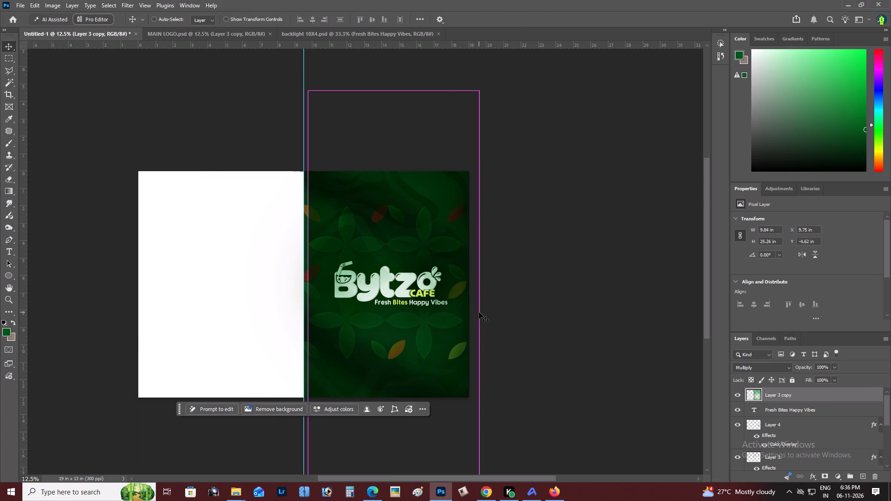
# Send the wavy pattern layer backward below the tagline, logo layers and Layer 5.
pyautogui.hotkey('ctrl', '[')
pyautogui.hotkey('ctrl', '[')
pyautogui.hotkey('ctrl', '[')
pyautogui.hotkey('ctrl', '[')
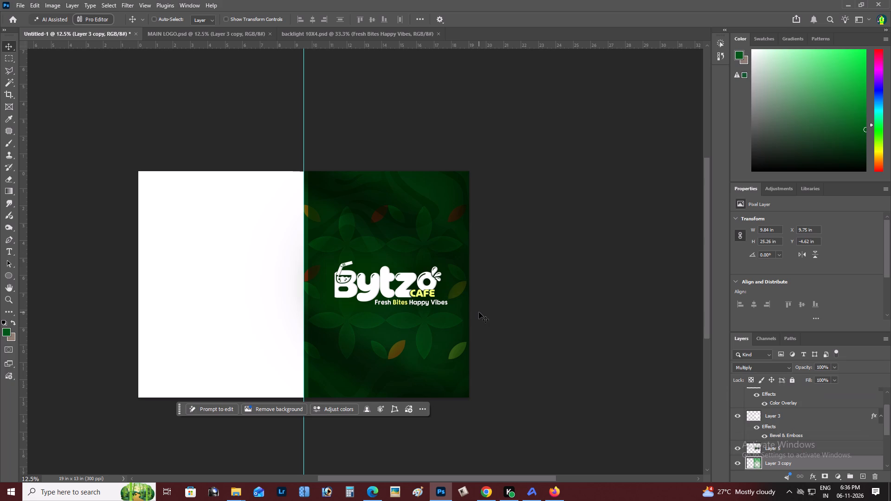
# Delete the wavy green pattern layer, Layer 3 copy, from the menu.
pyautogui.press('z')
pyautogui.click(455, 271)
pyautogui.press('space')
pyautogui.moveTo(455, 292); pyautogui.dragTo(522, 223)
pyautogui.click(486, 200)
pyautogui.press('space')
pyautogui.moveTo(486, 200); pyautogui.dragTo(464, 237)
pyautogui.keyDown('alt'); pyautogui.click(354, 240); pyautogui.keyUp('alt')
pyautogui.rightClick(383, 240)
pyautogui.doubleClick(398, 247)
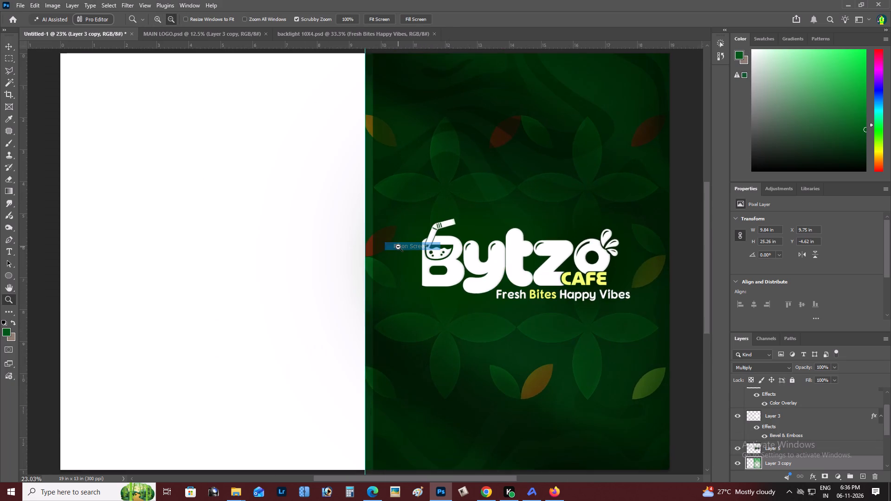
pyautogui.press('space')
pyautogui.moveTo(398, 247); pyautogui.dragTo(382, 248)
pyautogui.press('BackSpace')
# Examine the floral right-hand page with its logo and tagline beside the blank left-hand page.
pyautogui.press('z')
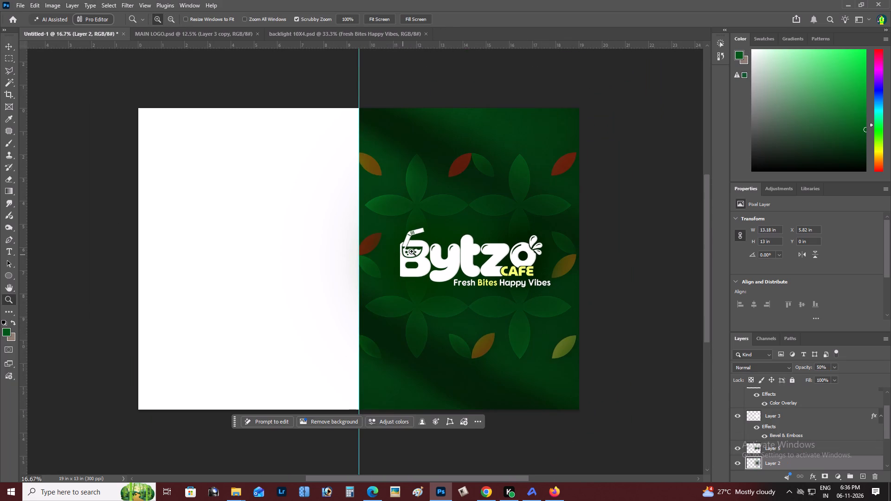
pyautogui.keyDown('alt'); pyautogui.click(458, 213); pyautogui.keyUp('alt')
pyautogui.rightClick(470, 205)
pyautogui.click(494, 213)
pyautogui.click(502, 217)
pyautogui.press('space')
pyautogui.press('space')
pyautogui.press('space')
pyautogui.press('space')
pyautogui.press('space')
pyautogui.press('space')
pyautogui.press('space')
pyautogui.press('space')
pyautogui.press('space')
pyautogui.press('space')
pyautogui.press('space')
pyautogui.press('space')
pyautogui.press('space')
pyautogui.press('space')
pyautogui.moveTo(502, 217); pyautogui.dragTo(376, 217)
pyautogui.keyDown('alt'); pyautogui.click(348, 202); pyautogui.keyUp('alt')
pyautogui.rightClick(420, 201)
pyautogui.click(437, 209)
pyautogui.press('space')
pyautogui.press('space')
pyautogui.press('space')
pyautogui.press('space')
pyautogui.press('space')
pyautogui.press('space')
pyautogui.press('space')
pyautogui.press('space')
pyautogui.press('space')
pyautogui.press('space')
pyautogui.press('space')
pyautogui.press('space')
pyautogui.press('space')
pyautogui.press('space')
pyautogui.press('space')
pyautogui.press('space')
pyautogui.press('space')
pyautogui.press('space')
pyautogui.press('space')
pyautogui.press('space')
pyautogui.moveTo(437, 209); pyautogui.dragTo(342, 199)
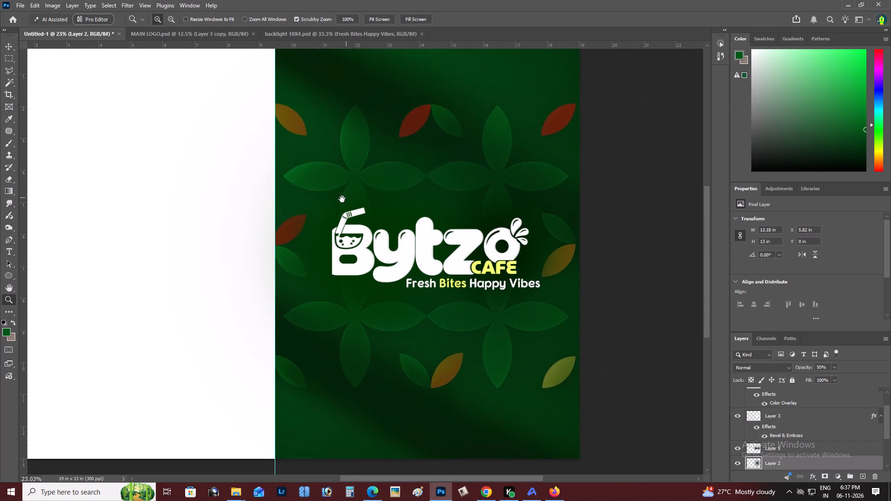
pyautogui.moveTo(342, 199); pyautogui.dragTo(338, 208)
pyautogui.keyDown('alt'); pyautogui.click(338, 199); pyautogui.keyUp('alt')
pyautogui.rightClick(370, 190)
pyautogui.doubleClick(381, 195)
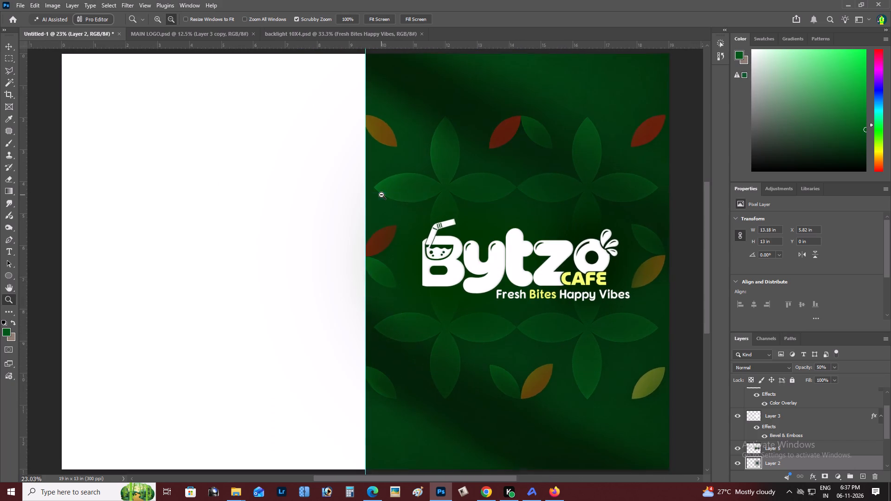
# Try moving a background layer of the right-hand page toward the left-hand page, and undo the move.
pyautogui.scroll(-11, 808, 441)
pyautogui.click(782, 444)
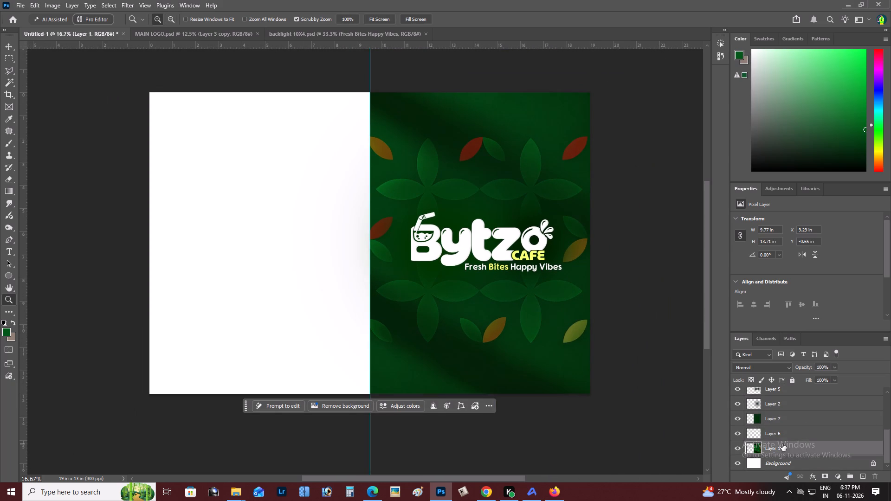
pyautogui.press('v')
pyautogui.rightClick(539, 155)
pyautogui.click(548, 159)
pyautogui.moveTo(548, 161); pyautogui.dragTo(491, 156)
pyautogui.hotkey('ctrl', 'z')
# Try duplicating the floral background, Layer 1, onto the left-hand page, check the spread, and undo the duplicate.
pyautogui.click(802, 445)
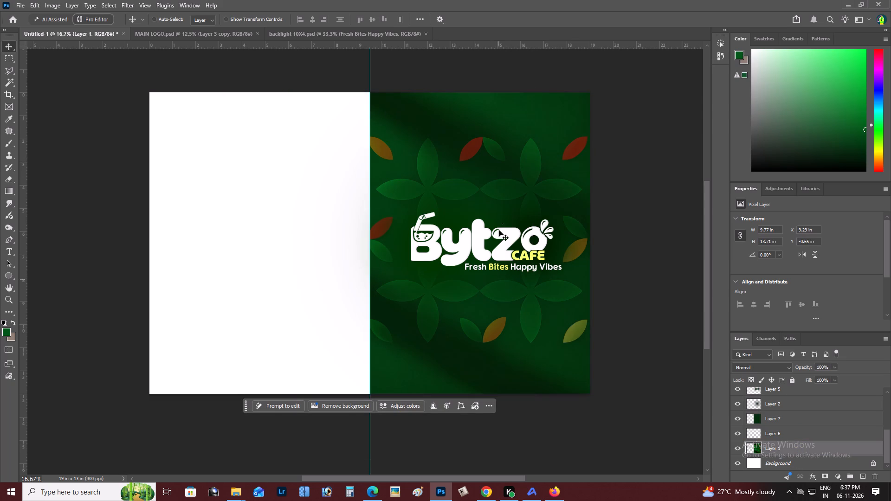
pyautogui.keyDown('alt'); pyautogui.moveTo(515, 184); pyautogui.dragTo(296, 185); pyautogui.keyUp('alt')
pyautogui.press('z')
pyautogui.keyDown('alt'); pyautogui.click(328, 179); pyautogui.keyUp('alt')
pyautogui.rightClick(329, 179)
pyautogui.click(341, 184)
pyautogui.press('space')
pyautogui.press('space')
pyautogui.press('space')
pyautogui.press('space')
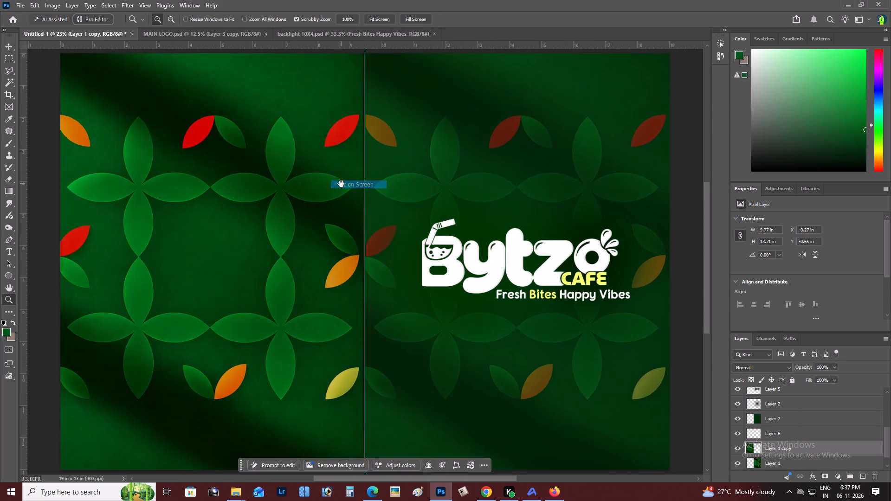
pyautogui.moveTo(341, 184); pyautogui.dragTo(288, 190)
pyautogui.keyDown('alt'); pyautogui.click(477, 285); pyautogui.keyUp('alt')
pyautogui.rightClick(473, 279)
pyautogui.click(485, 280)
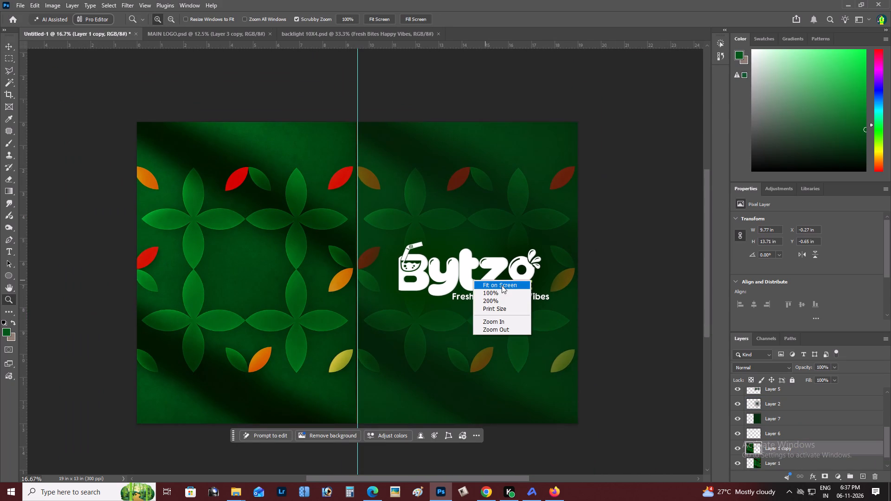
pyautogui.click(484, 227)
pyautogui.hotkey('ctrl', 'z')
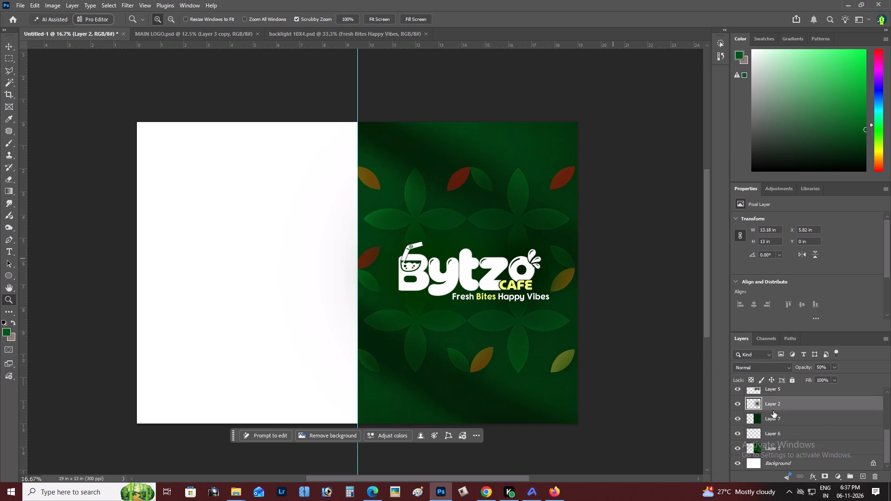
# Duplicate the background layers Layer 1, Layer 6 and Layer 7 together onto the white left-hand page.
pyautogui.scroll(-1, 794, 420)
pyautogui.scroll(9, 794, 420)
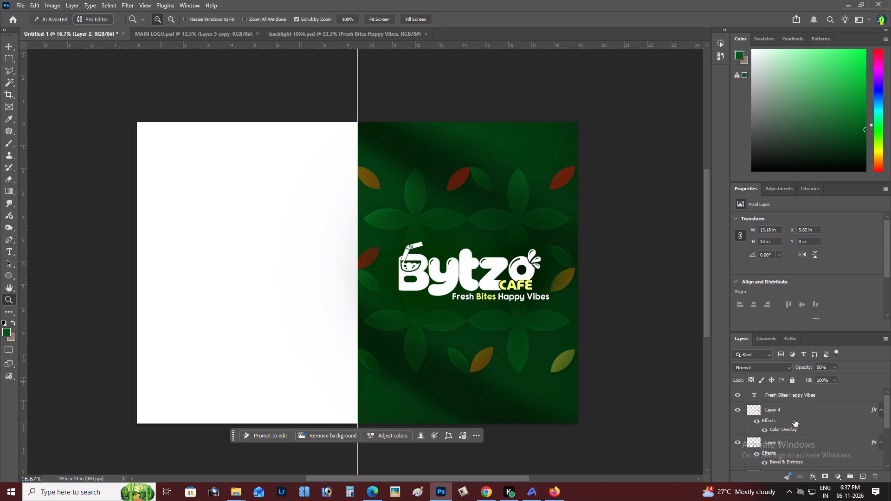
pyautogui.scroll(4, 794, 420)
pyautogui.scroll(-16, 794, 434)
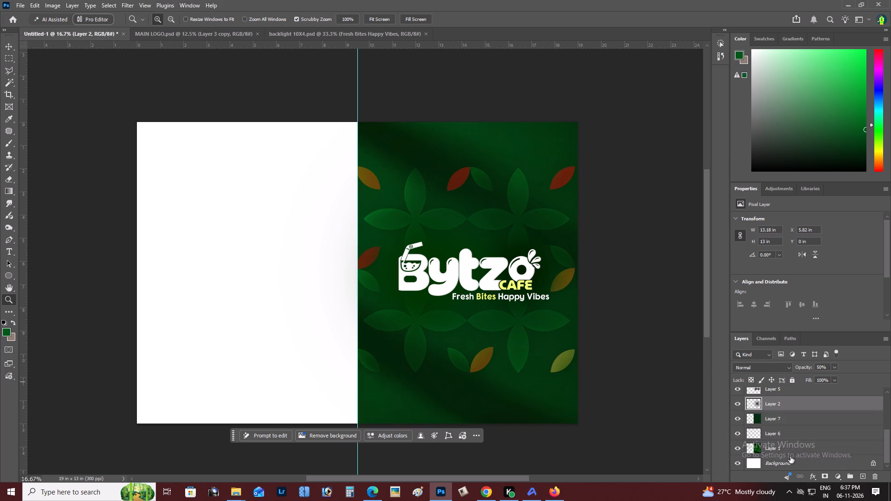
pyautogui.click(784, 453)
pyautogui.keyDown('shift'); pyautogui.click(781, 435); pyautogui.keyUp('shift')
pyautogui.keyDown('shift'); pyautogui.click(778, 420); pyautogui.keyUp('shift')
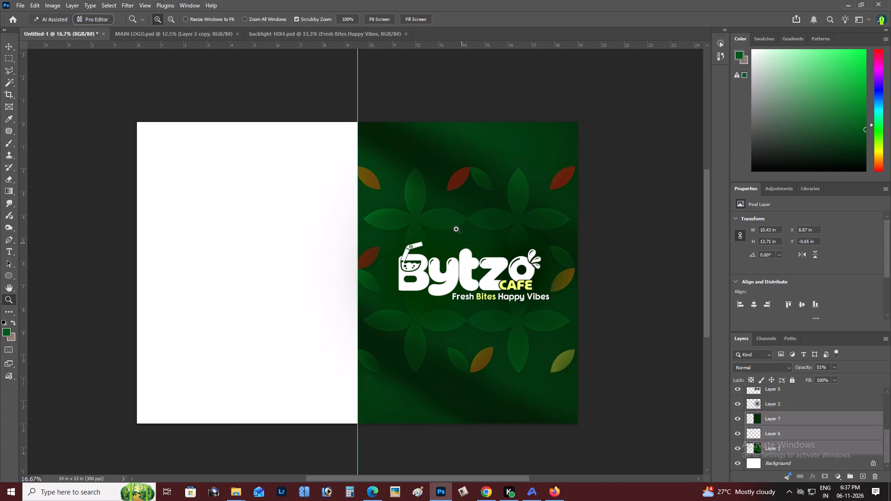
pyautogui.press('v')
pyautogui.keyDown('alt'); pyautogui.moveTo(445, 204); pyautogui.dragTo(260, 209); pyautogui.keyUp('alt')
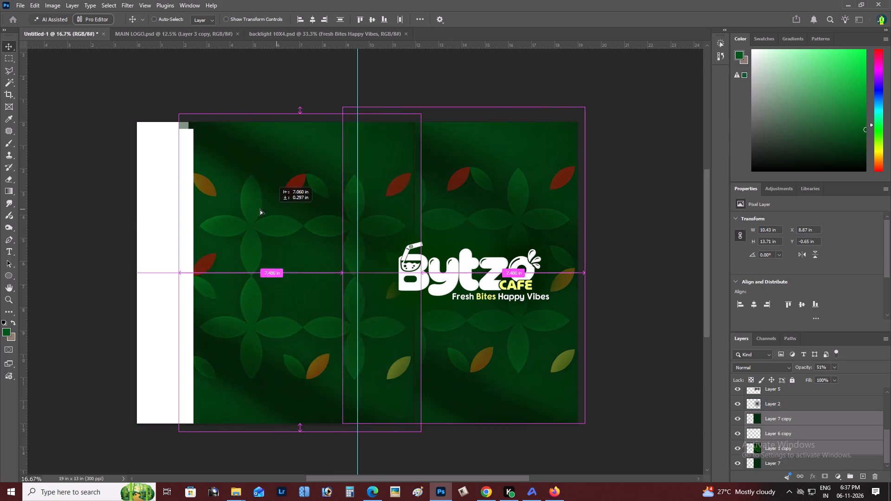
pyautogui.keyDown('alt'); pyautogui.moveTo(260, 209); pyautogui.dragTo(220, 212); pyautogui.keyUp('alt')
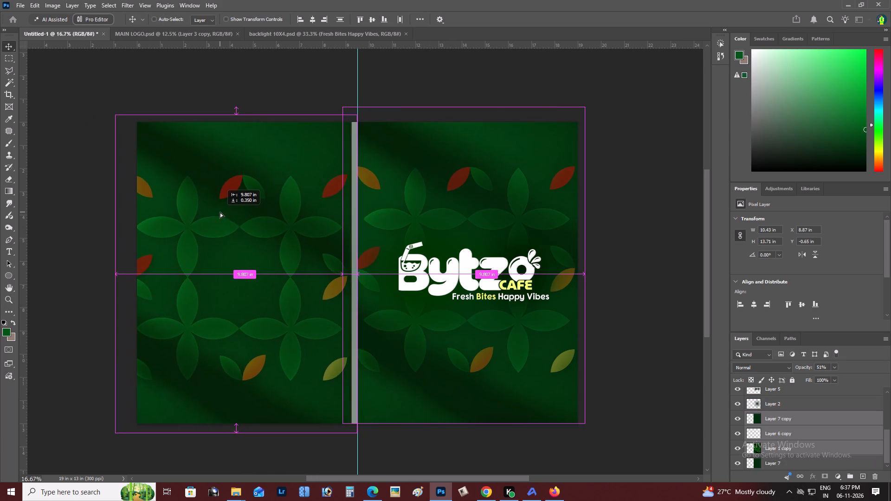
pyautogui.keyDown('alt'); pyautogui.moveTo(220, 212); pyautogui.dragTo(223, 211); pyautogui.keyUp('alt')
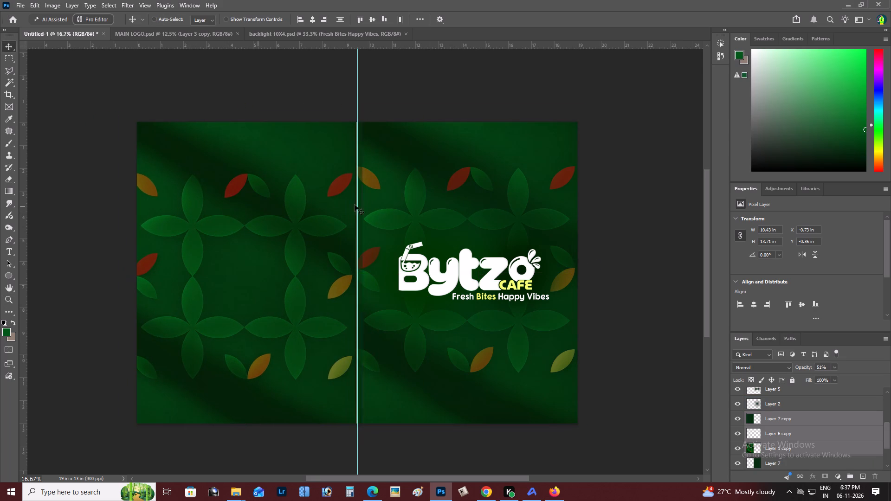
# Nudge the duplicated background layers toward the fold to close the thin white gap, at about X -0.67 in, Y -0.3 in.
pyautogui.press('z')
pyautogui.click(316, 213)
pyautogui.click(324, 239)
pyautogui.click(328, 250)
pyautogui.press('v')
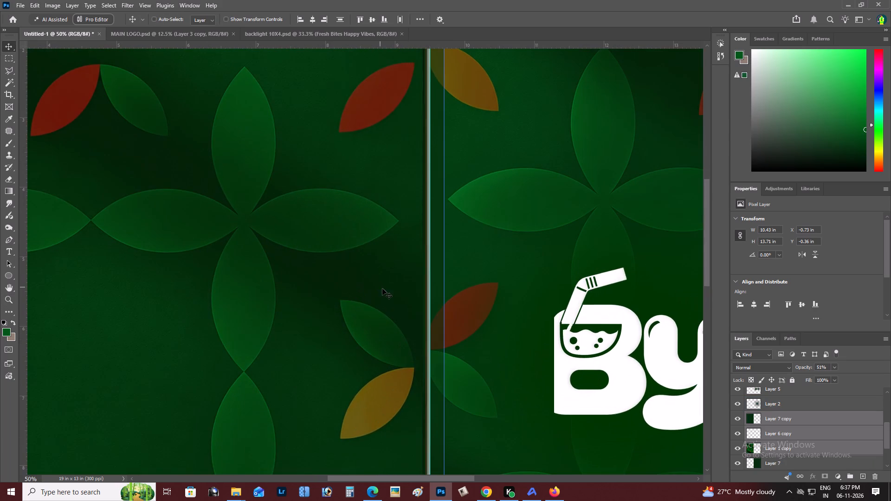
pyautogui.moveTo(382, 289); pyautogui.dragTo(388, 292)
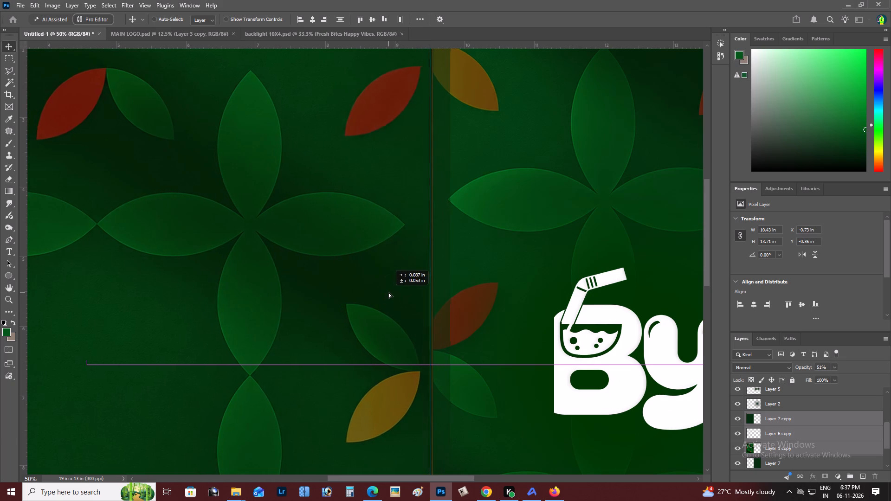
pyautogui.moveTo(388, 292); pyautogui.dragTo(387, 292)
# Select a full-height strip about 2.18 in wide beyond the centre guide and clear it from Layer 7 copy, Layer 6 copy and Layer 1 copy.
pyautogui.press('z')
pyautogui.keyDown('alt'); pyautogui.click(297, 292); pyautogui.keyUp('alt')
pyautogui.rightClick(304, 291)
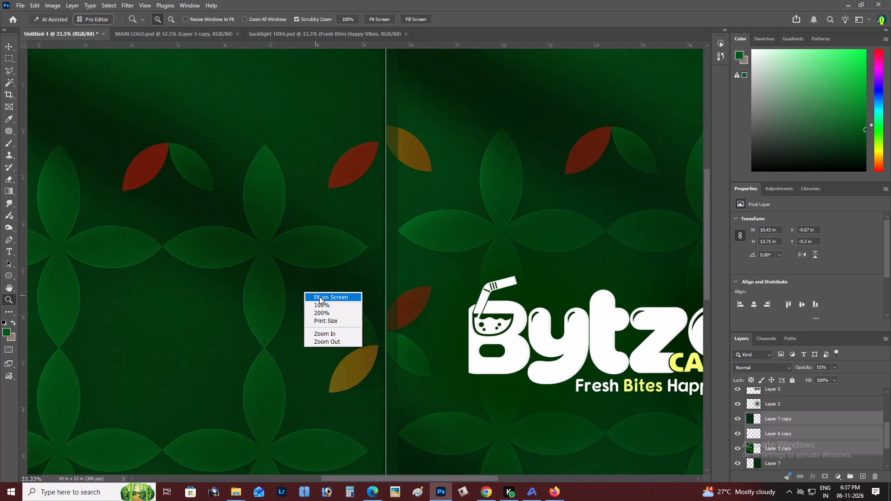
pyautogui.click(319, 296)
pyautogui.press('space')
pyautogui.press('space')
pyautogui.press('space')
pyautogui.press('space')
pyautogui.press('space')
pyautogui.moveTo(320, 297); pyautogui.dragTo(372, 309)
pyautogui.press('z')
pyautogui.keyDown('alt'); pyautogui.click(303, 271); pyautogui.keyUp('alt')
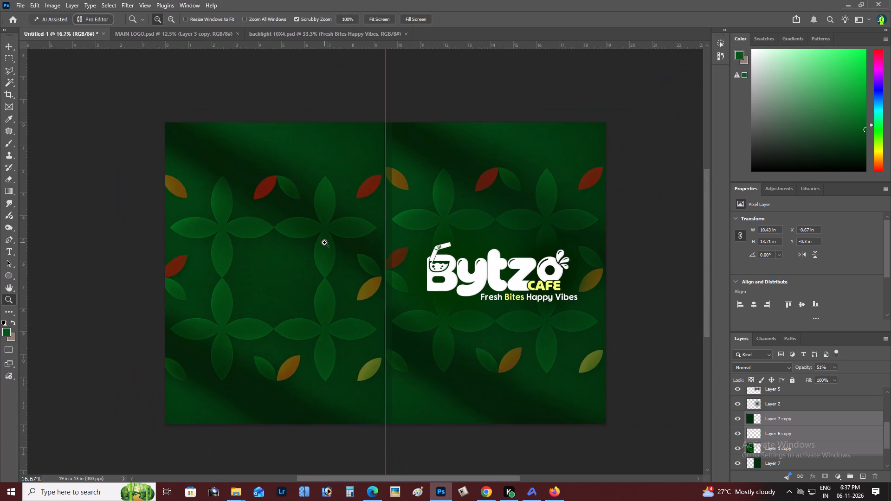
pyautogui.press('m')
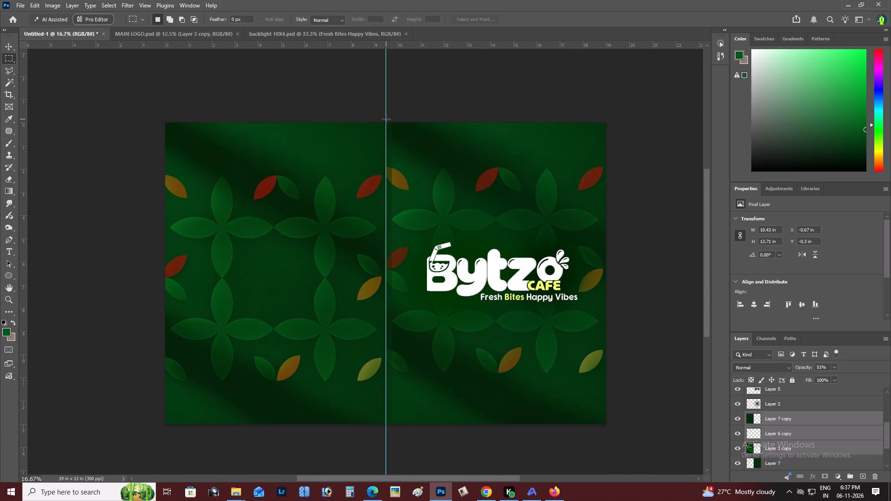
pyautogui.moveTo(386, 119); pyautogui.dragTo(436, 455)
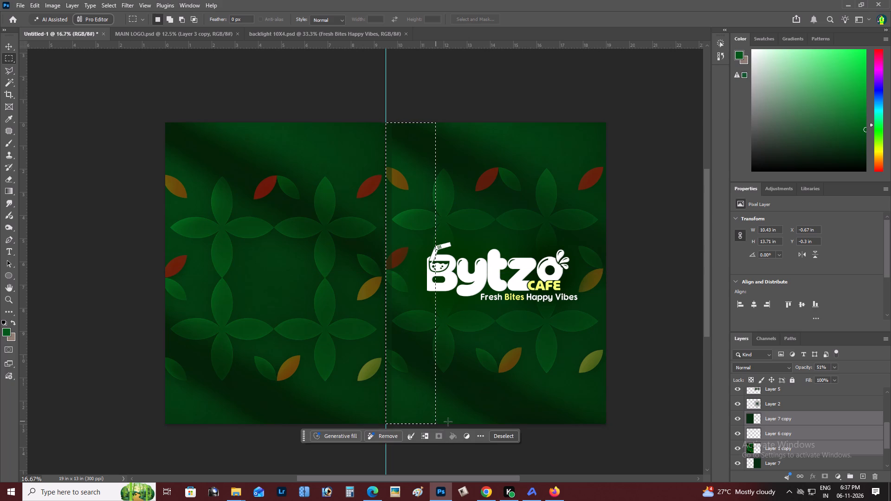
pyautogui.press('BackSpace')
pyautogui.click(830, 422)
pyautogui.press('BackSpace')
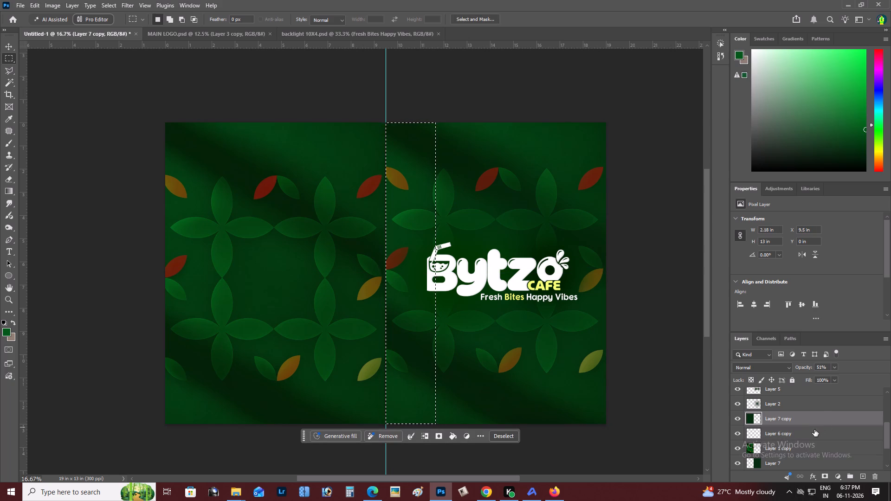
pyautogui.click(814, 432)
pyautogui.press('BackSpace')
pyautogui.click(810, 446)
pyautogui.press('BackSpace')
# Clear the same selected strip beside the centre guide from Layer 7.
pyautogui.click(796, 464)
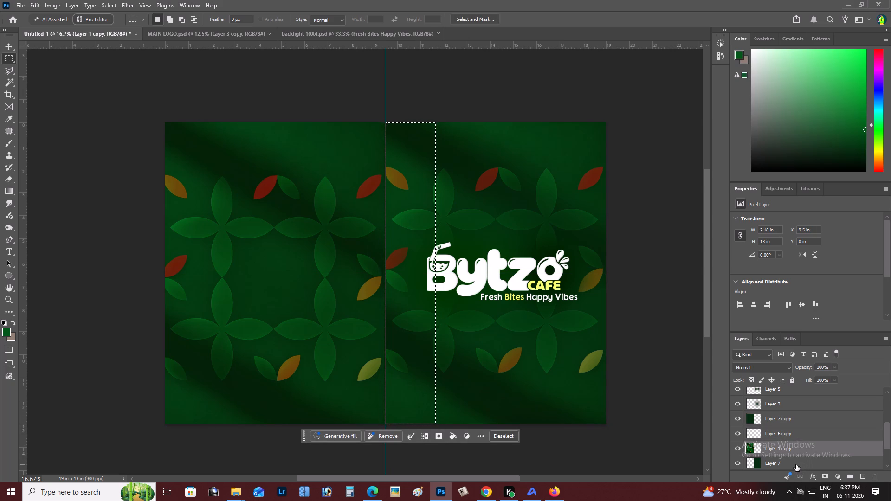
pyautogui.press('BackSpace')
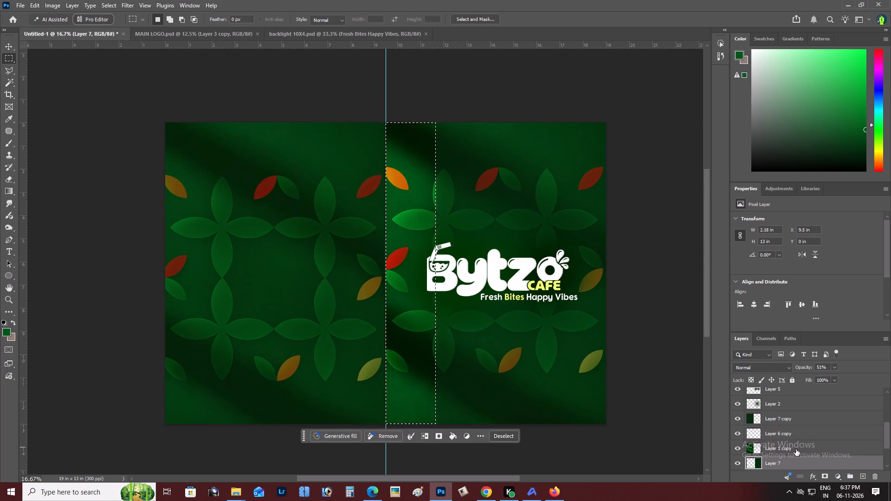
# Undo the last clear on Layer 7 and deselect the strip beside the centre guide.
pyautogui.hotkey('ctrl', 'z')
pyautogui.hotkey('ctrl', 'd')
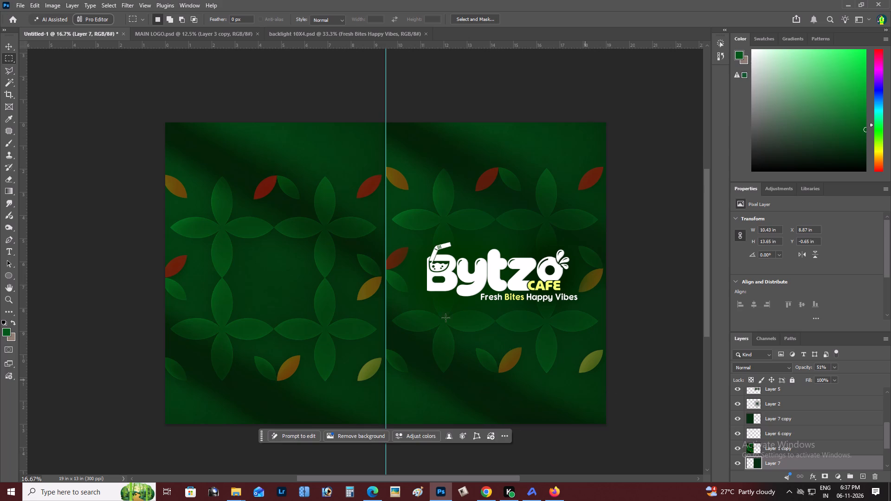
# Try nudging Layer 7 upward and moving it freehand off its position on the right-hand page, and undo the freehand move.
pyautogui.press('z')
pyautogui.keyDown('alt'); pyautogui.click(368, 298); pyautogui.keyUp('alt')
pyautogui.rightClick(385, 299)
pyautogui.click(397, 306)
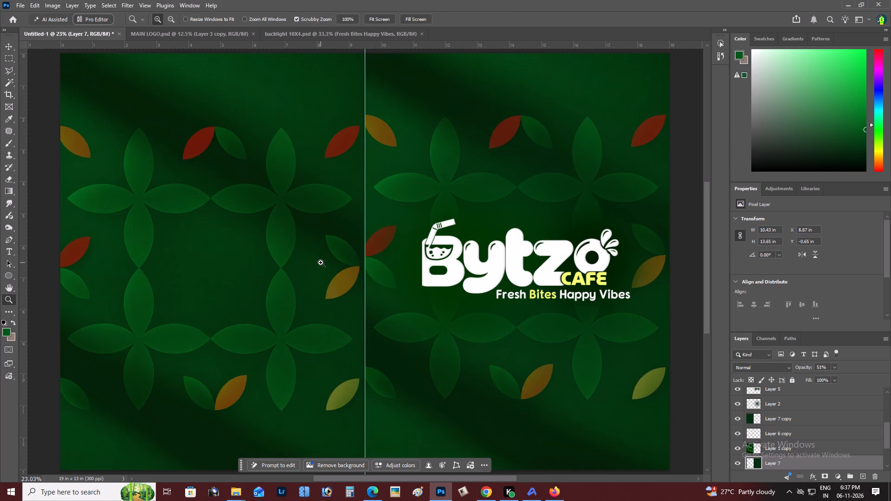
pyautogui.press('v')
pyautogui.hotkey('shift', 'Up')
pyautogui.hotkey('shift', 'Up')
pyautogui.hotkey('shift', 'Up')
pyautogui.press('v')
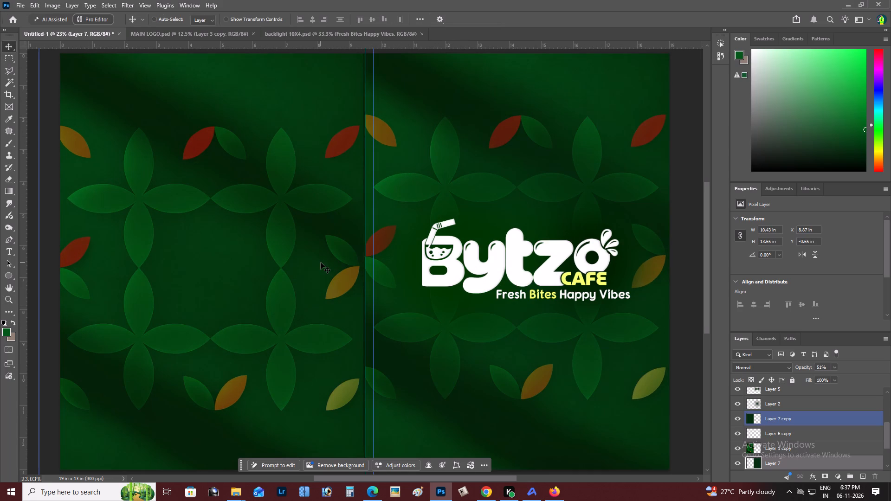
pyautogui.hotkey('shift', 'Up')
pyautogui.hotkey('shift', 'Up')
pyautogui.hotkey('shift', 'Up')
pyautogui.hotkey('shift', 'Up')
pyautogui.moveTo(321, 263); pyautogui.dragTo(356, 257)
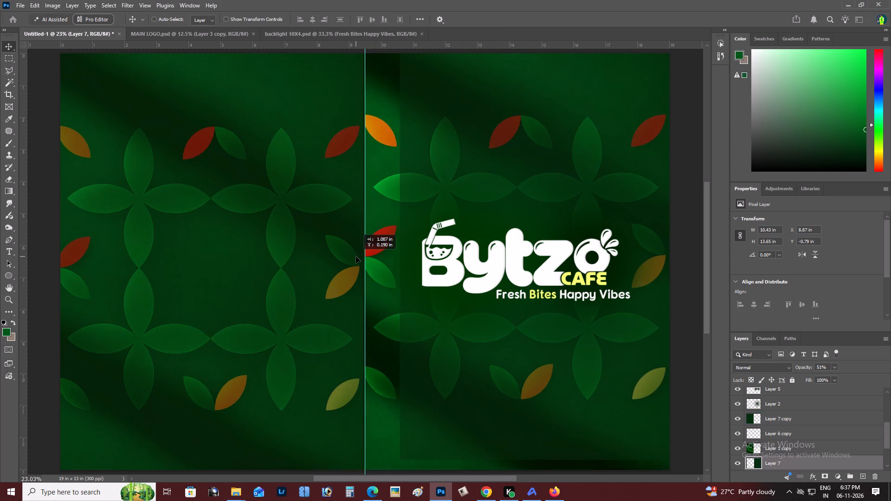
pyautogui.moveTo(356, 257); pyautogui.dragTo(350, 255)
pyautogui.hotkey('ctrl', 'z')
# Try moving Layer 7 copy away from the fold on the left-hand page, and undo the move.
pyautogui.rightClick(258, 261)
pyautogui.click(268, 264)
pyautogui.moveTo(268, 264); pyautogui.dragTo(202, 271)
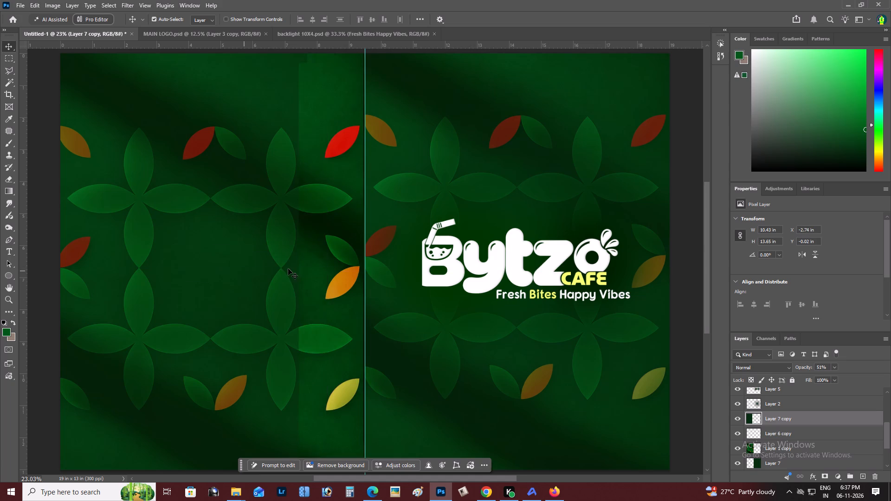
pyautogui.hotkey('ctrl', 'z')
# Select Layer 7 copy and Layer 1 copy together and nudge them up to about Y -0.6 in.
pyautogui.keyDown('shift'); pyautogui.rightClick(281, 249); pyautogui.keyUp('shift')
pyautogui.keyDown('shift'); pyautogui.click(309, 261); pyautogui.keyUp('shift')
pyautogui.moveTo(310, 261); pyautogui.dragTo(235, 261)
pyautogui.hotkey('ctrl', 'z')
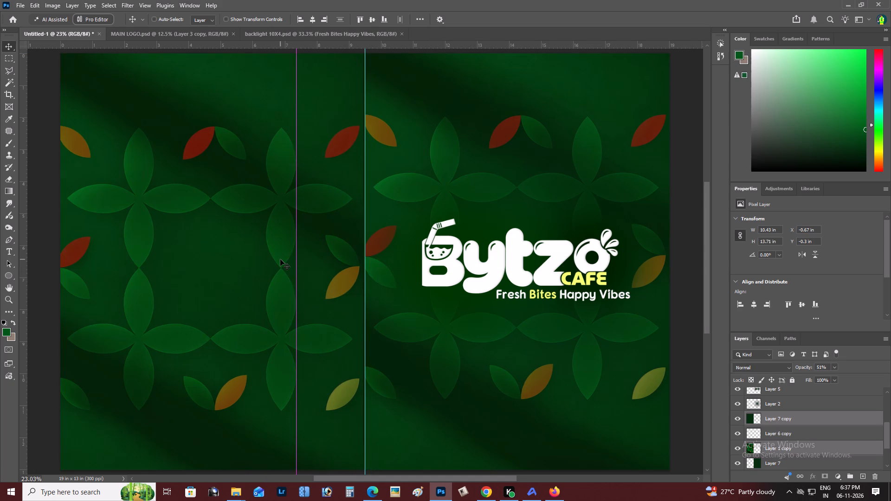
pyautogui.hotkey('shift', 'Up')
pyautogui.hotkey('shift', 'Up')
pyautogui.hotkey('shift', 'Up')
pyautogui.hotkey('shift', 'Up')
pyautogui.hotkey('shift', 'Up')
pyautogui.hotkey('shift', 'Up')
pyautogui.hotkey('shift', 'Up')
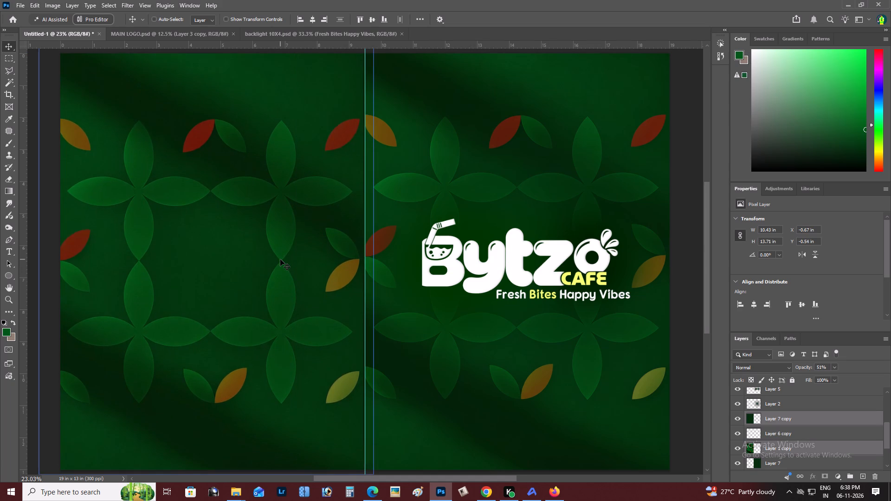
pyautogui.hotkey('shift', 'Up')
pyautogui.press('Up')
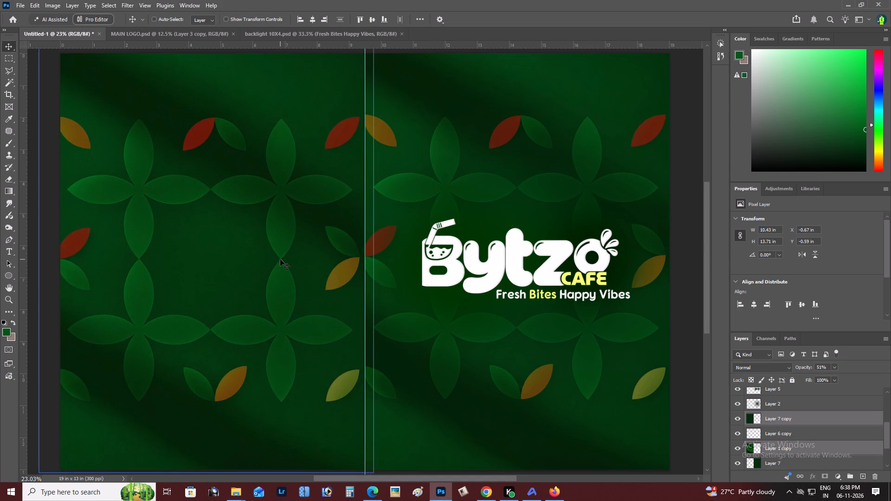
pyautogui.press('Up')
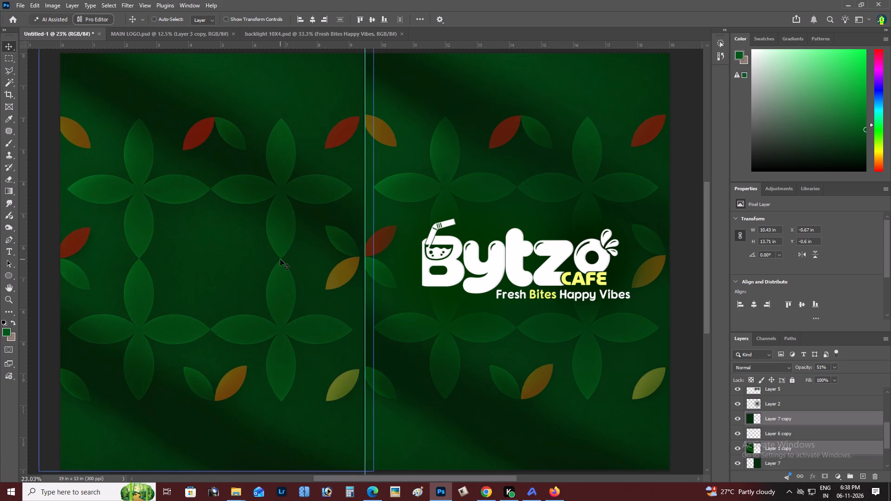
# Hide the guides across the whole spread.
pyautogui.press('z')
pyautogui.keyDown('alt'); pyautogui.click(280, 259); pyautogui.keyUp('alt')
pyautogui.keyDown('alt'); pyautogui.click(294, 255); pyautogui.keyUp('alt')
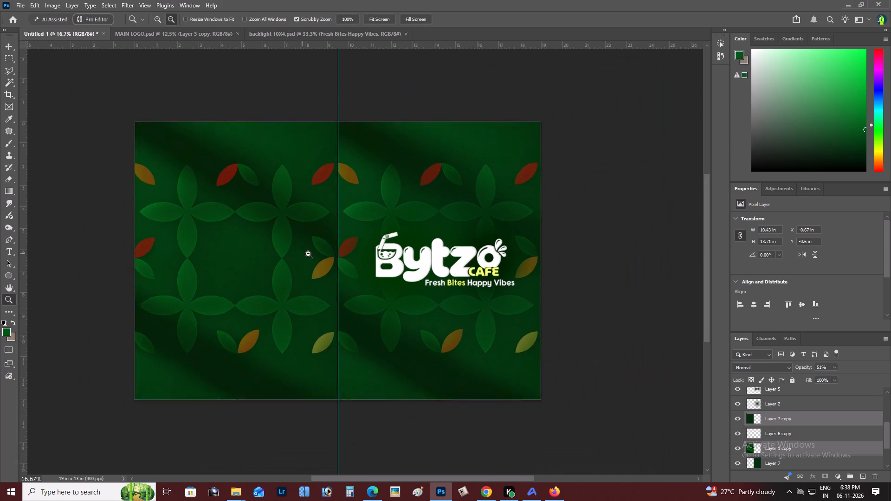
pyautogui.hotkey('ctrl', ';')
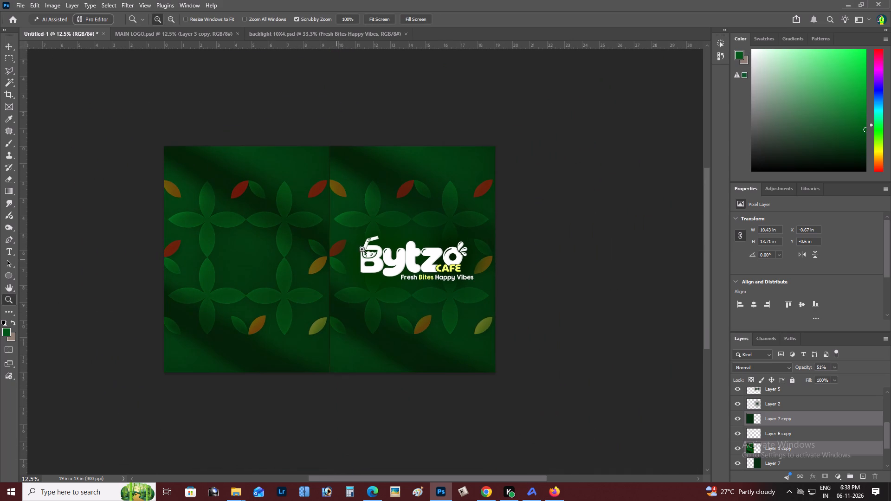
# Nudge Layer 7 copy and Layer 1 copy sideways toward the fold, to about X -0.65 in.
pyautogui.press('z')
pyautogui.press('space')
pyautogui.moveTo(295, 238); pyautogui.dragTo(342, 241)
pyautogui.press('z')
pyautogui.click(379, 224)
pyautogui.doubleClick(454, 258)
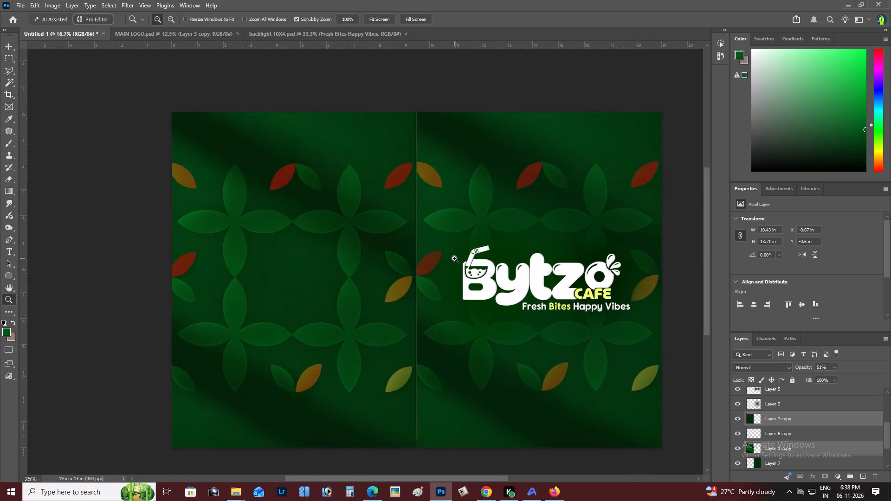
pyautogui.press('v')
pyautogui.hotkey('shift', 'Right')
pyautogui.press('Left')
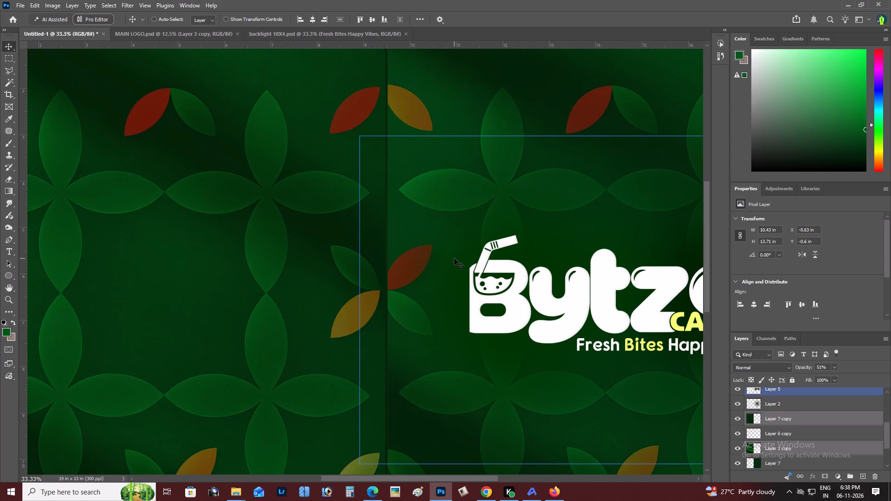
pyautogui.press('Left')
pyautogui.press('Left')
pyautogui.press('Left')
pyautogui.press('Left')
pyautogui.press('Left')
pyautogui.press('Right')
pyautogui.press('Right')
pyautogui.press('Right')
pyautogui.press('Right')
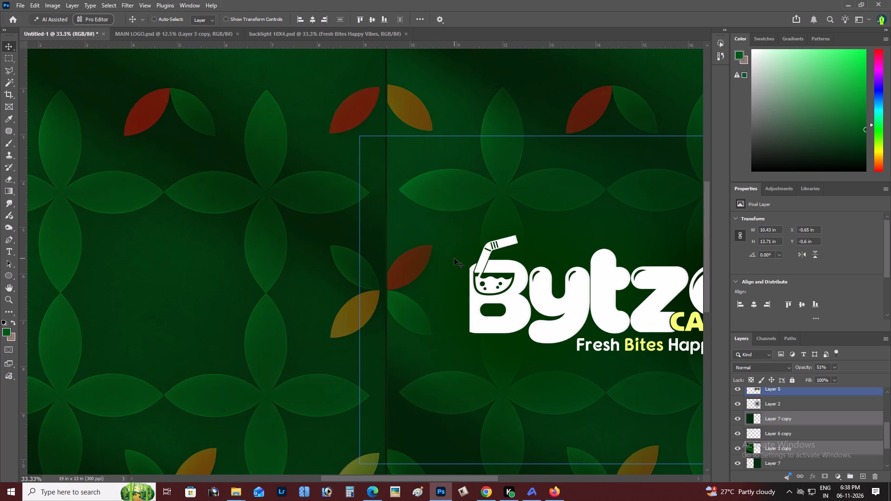
# Move Layer 7 copy, the dark overlay on the left-hand page, out of place and delete it.
pyautogui.write('zx')
pyautogui.keyDown('alt'); pyautogui.click(454, 258); pyautogui.keyUp('alt')
pyautogui.rightClick(454, 258)
pyautogui.click(473, 267)
pyautogui.press('space')
pyautogui.moveTo(473, 267); pyautogui.dragTo(491, 272)
pyautogui.press('z')
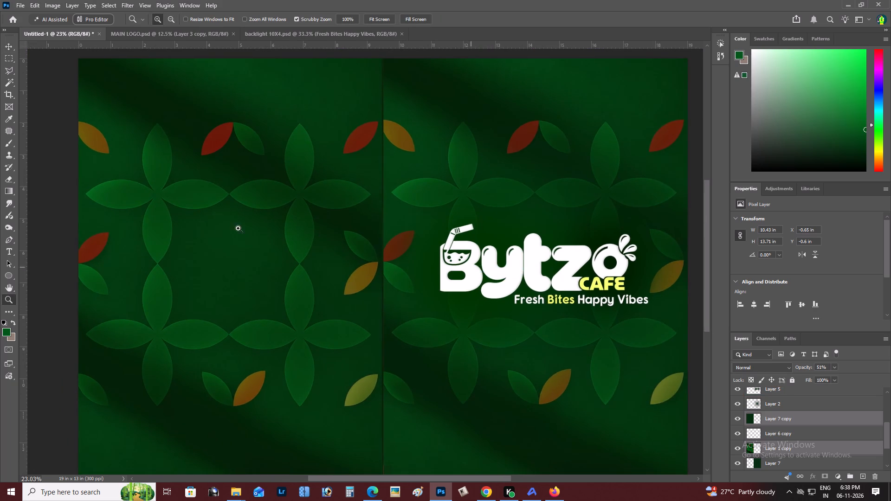
pyautogui.keyDown('alt'); pyautogui.click(209, 228); pyautogui.keyUp('alt')
pyautogui.rightClick(209, 228)
pyautogui.click(223, 231)
pyautogui.press('v')
pyautogui.rightClick(278, 174)
pyautogui.click(300, 182)
pyautogui.moveTo(310, 186); pyautogui.dragTo(303, 278)
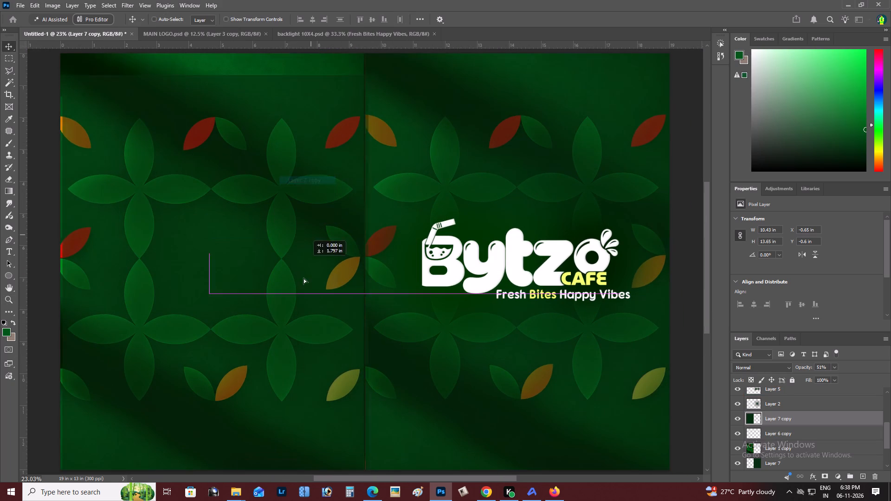
pyautogui.moveTo(303, 278); pyautogui.dragTo(294, 322)
pyautogui.hotkey('shift', 'z')
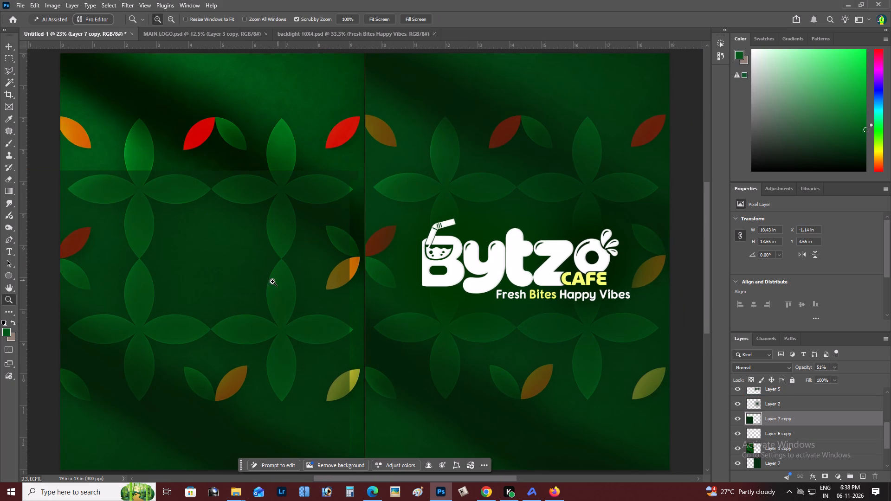
pyautogui.press('v')
pyautogui.rightClick(266, 270)
pyautogui.click(284, 275)
pyautogui.moveTo(284, 275); pyautogui.dragTo(342, 302)
pyautogui.press('BackSpace')
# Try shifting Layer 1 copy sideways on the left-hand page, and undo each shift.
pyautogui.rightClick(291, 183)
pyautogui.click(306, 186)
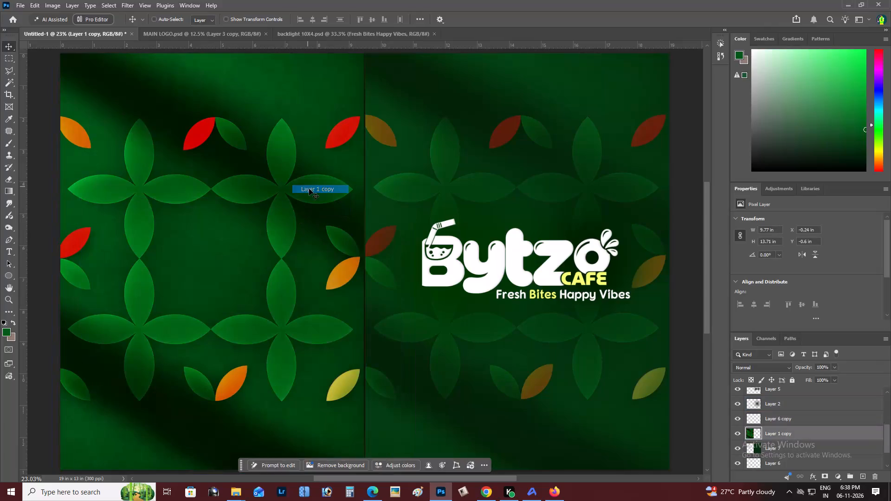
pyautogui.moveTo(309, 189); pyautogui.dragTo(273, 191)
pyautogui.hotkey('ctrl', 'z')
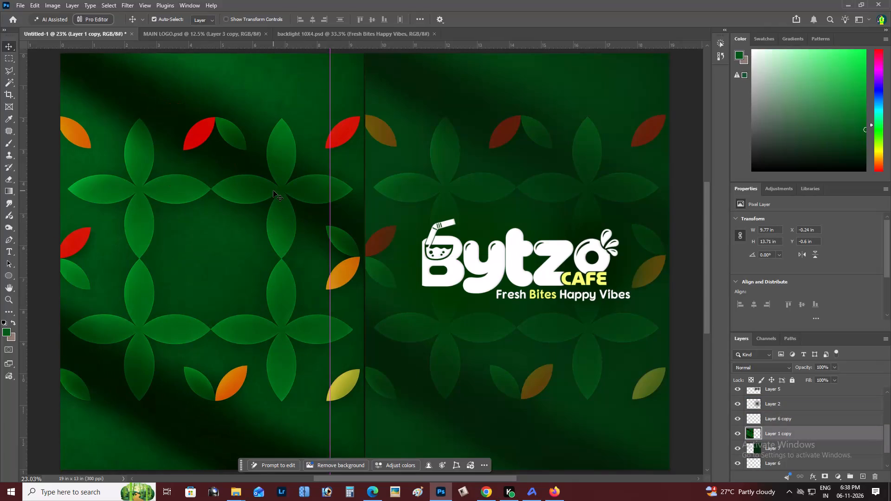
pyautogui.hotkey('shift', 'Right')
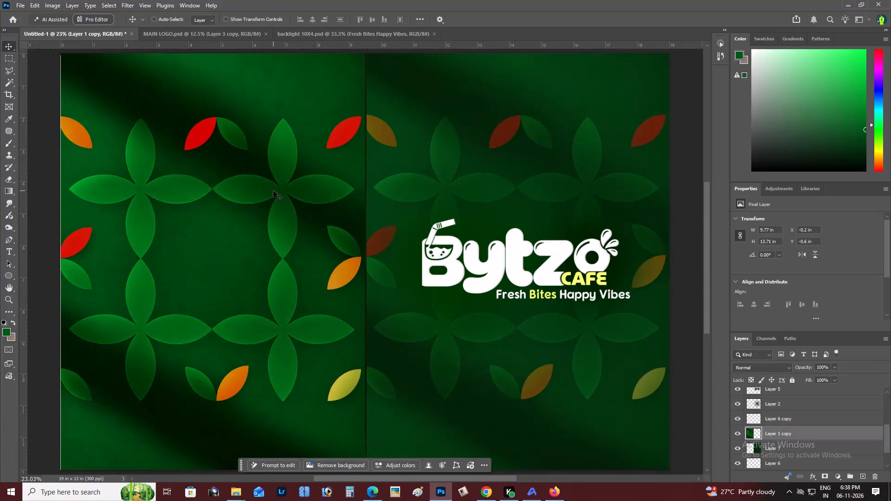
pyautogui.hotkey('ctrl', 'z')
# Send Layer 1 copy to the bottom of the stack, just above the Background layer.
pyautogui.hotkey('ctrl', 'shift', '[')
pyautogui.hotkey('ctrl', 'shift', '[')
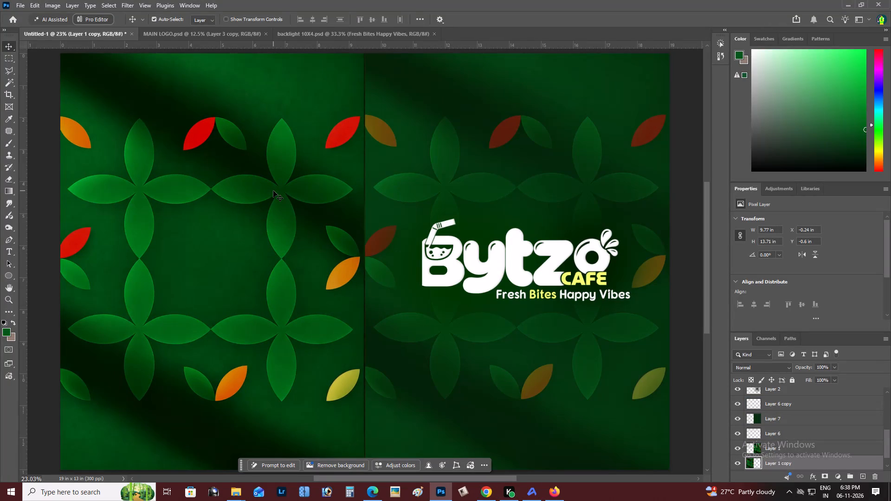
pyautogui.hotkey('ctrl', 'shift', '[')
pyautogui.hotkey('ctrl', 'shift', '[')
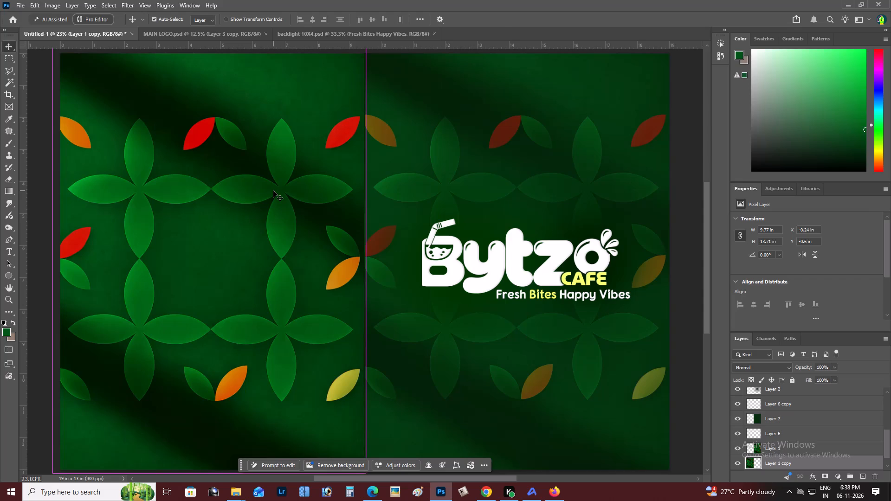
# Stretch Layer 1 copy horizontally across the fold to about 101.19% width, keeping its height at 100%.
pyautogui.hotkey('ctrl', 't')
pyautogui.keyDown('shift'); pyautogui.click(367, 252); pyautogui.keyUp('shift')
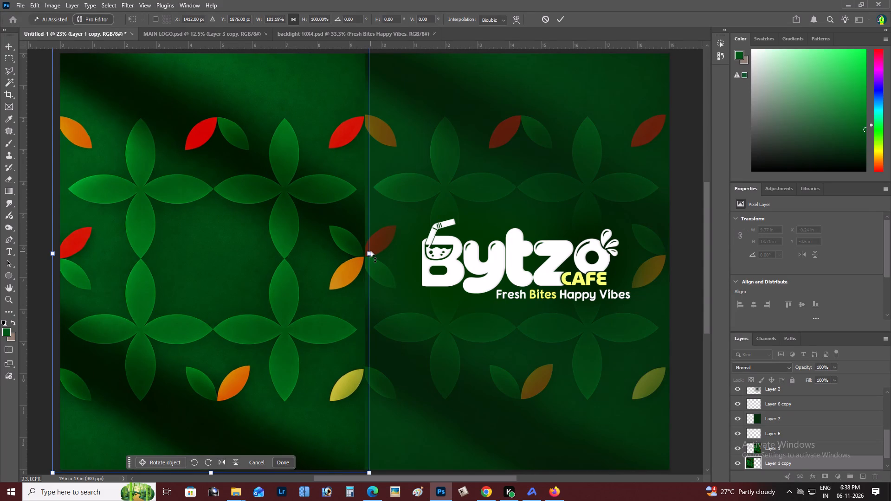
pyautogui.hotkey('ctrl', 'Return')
# Examine how the two page backgrounds meet at the fold and check the bottom of the layer stack.
pyautogui.press('z')
pyautogui.keyDown('alt'); pyautogui.click(371, 251); pyautogui.keyUp('alt')
pyautogui.rightClick(371, 251)
pyautogui.doubleClick(382, 257)
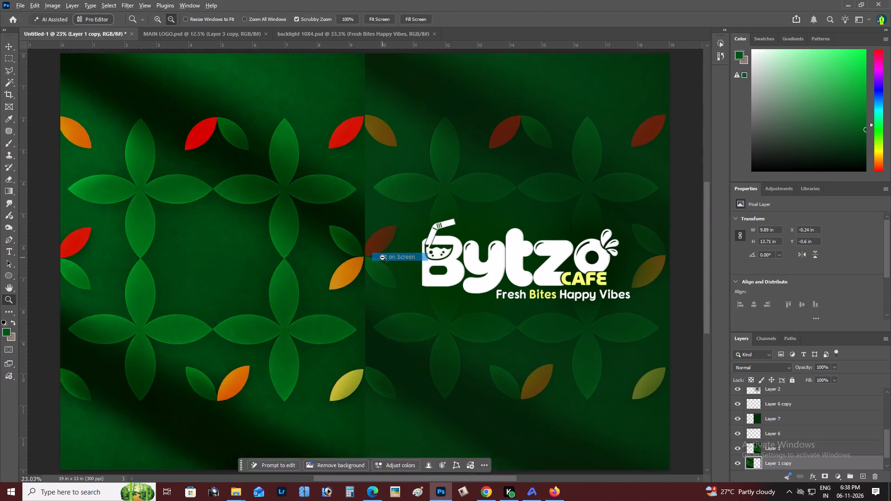
pyautogui.press('space')
pyautogui.press('space')
pyautogui.press('space')
pyautogui.press('space')
pyautogui.press('space')
pyautogui.press('space')
pyautogui.press('space')
pyautogui.press('space')
pyautogui.press('space')
pyautogui.press('space')
pyautogui.press('space')
pyautogui.press('space')
pyautogui.press('space')
pyautogui.press('space')
pyautogui.press('space')
pyautogui.press('space')
pyautogui.press('space')
pyautogui.press('space')
pyautogui.press('space')
pyautogui.press('space')
pyautogui.moveTo(385, 297); pyautogui.dragTo(359, 302)
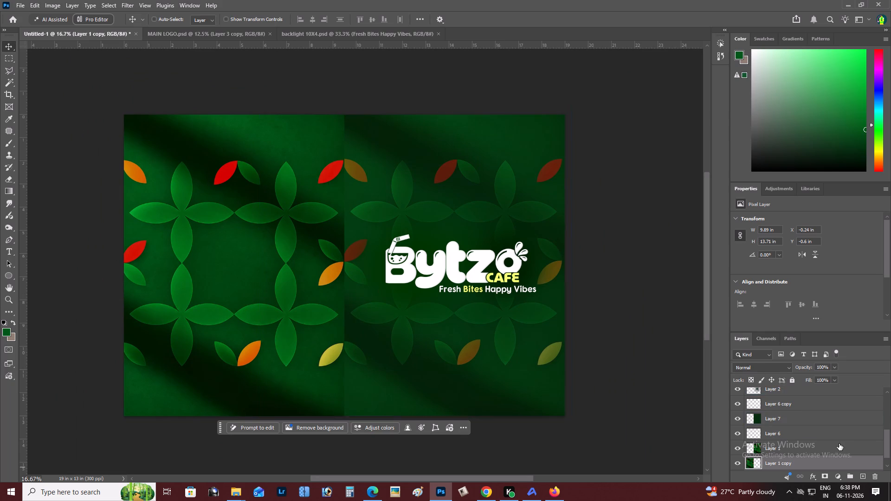
pyautogui.scroll(-4, 839, 445)
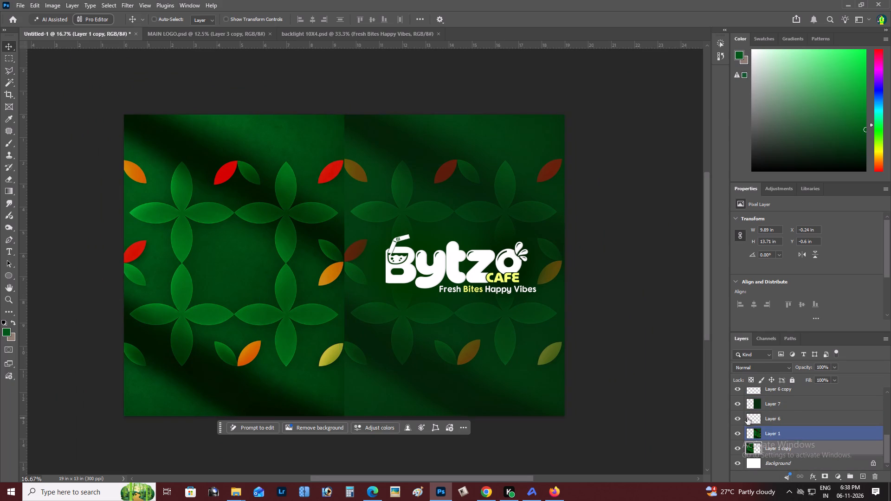
# Move Layer 1 copy, the floral background on the left-hand page, away from the fold and delete it.
pyautogui.press('z')
pyautogui.keyDown('alt'); pyautogui.click(356, 291); pyautogui.keyUp('alt')
pyautogui.rightClick(361, 293)
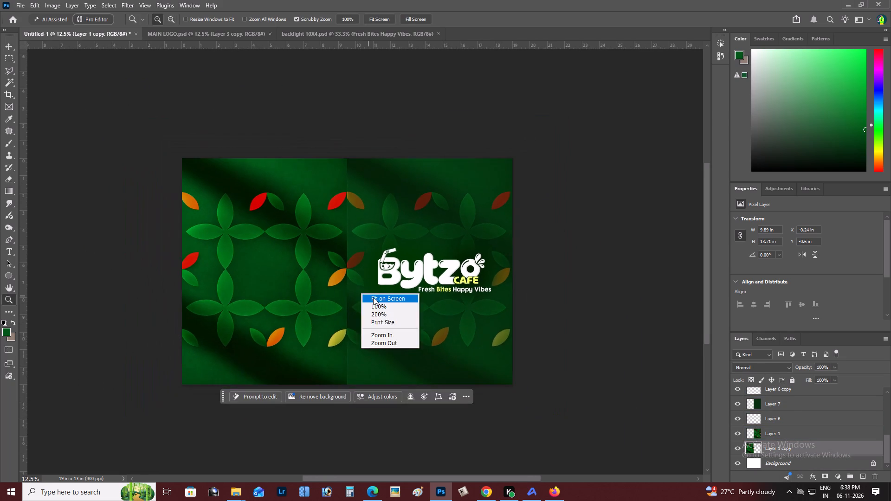
pyautogui.click(373, 297)
pyautogui.press('space')
pyautogui.moveTo(373, 298); pyautogui.dragTo(342, 305)
pyautogui.press('v')
pyautogui.rightClick(267, 275)
pyautogui.click(284, 281)
pyautogui.moveTo(284, 281); pyautogui.dragTo(226, 285)
pyautogui.press('z')
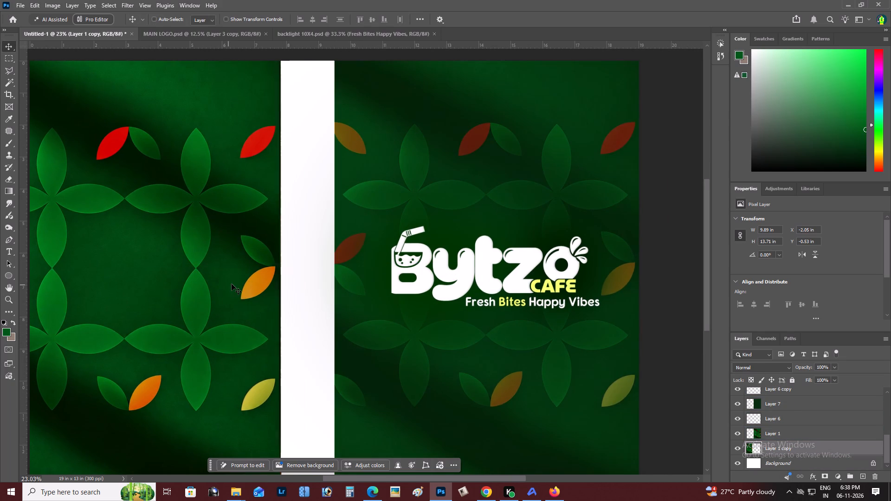
pyautogui.press('BackSpace')
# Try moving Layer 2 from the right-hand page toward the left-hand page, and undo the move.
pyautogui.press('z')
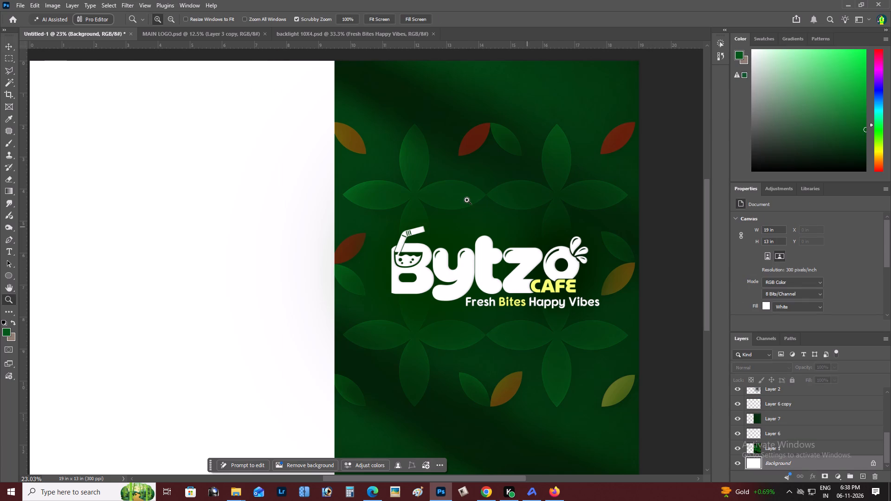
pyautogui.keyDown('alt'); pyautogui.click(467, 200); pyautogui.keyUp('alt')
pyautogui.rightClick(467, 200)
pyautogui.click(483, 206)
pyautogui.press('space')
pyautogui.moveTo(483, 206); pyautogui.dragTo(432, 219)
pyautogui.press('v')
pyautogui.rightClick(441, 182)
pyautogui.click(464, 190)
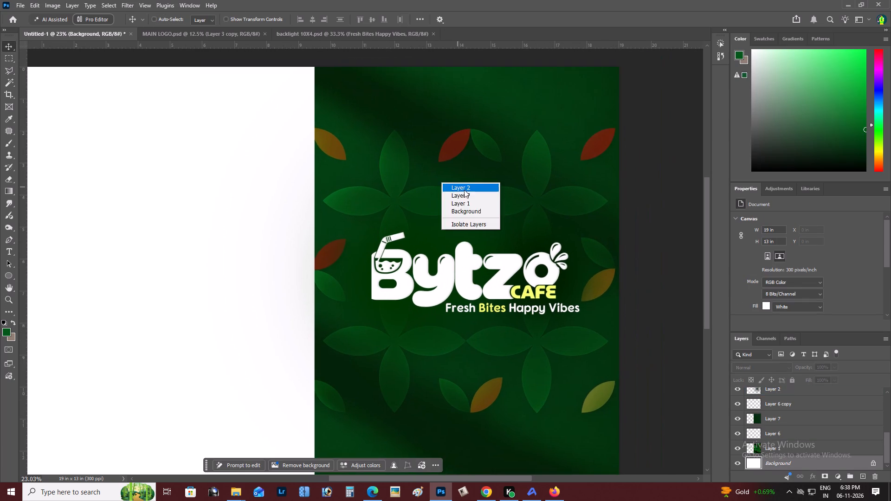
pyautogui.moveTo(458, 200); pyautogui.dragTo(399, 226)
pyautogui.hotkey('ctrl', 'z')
# Examine the whole menu spread, comparing the blank left-hand page with the floral right-hand page.
pyautogui.press('z')
pyautogui.keyDown('alt'); pyautogui.click(447, 228); pyautogui.keyUp('alt')
pyautogui.rightClick(459, 227)
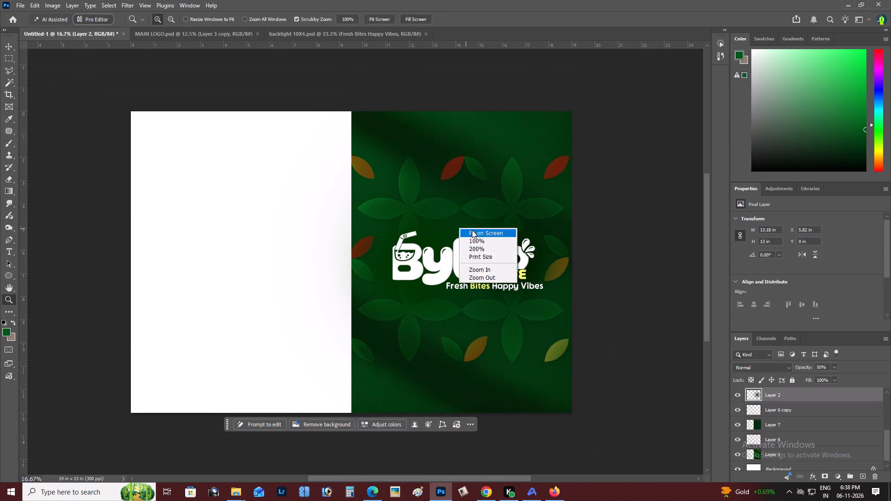
pyautogui.doubleClick(472, 230)
pyautogui.press('space')
pyautogui.press('space')
pyautogui.press('space')
pyautogui.press('space')
pyautogui.press('space')
pyautogui.moveTo(465, 277); pyautogui.dragTo(347, 277)
pyautogui.press('z')
pyautogui.keyDown('alt'); pyautogui.click(293, 276); pyautogui.keyUp('alt')
pyautogui.rightClick(299, 267)
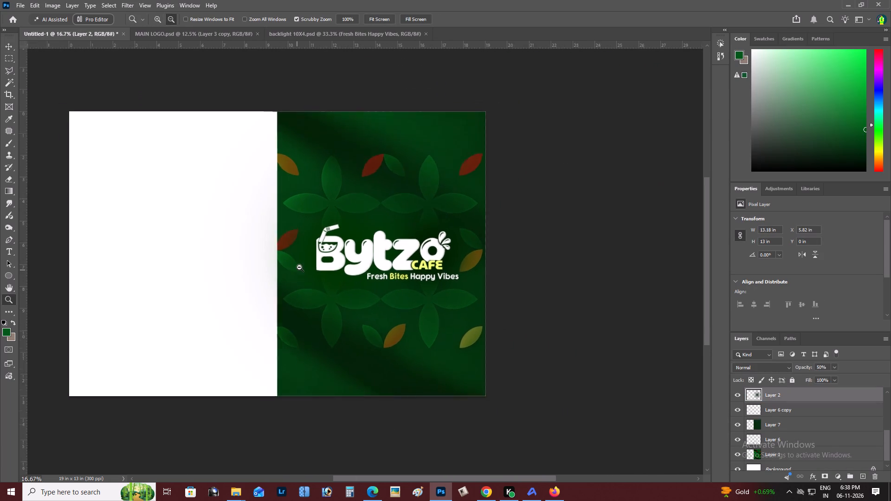
pyautogui.doubleClick(319, 270)
pyautogui.press('space')
pyautogui.press('space')
pyautogui.press('space')
pyautogui.press('space')
pyautogui.press('space')
pyautogui.press('space')
pyautogui.press('space')
pyautogui.press('space')
pyautogui.press('space')
pyautogui.press('space')
pyautogui.press('space')
pyautogui.moveTo(369, 320); pyautogui.dragTo(267, 319)
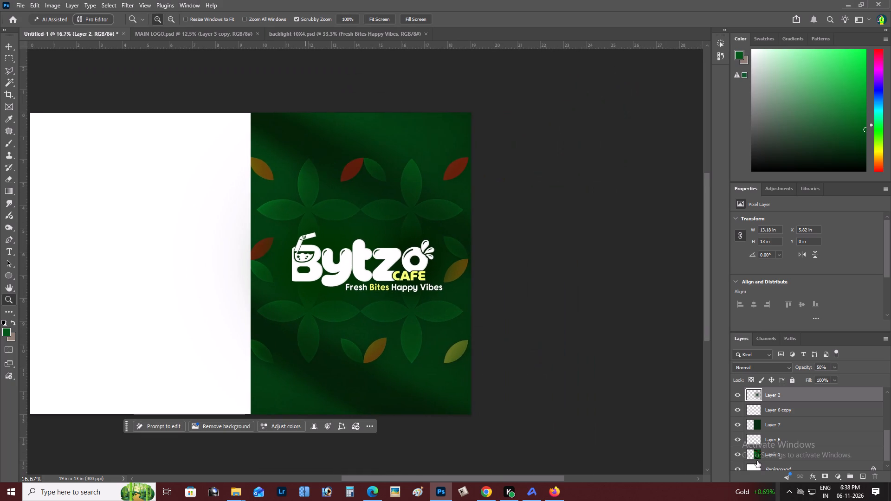
pyautogui.click(387, 232)
pyautogui.keyDown('alt'); pyautogui.click(387, 232); pyautogui.keyUp('alt')
pyautogui.rightClick(396, 231)
pyautogui.doubleClick(409, 233)
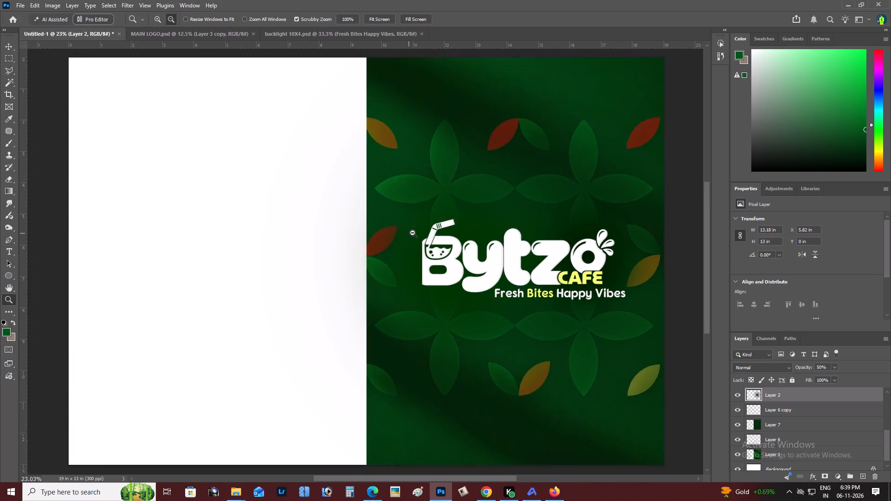
# Switch to Pinterest in Chrome and search for "menu card last page".
pyautogui.hotkey('alt', 'Tab')
pyautogui.click(878, 46)
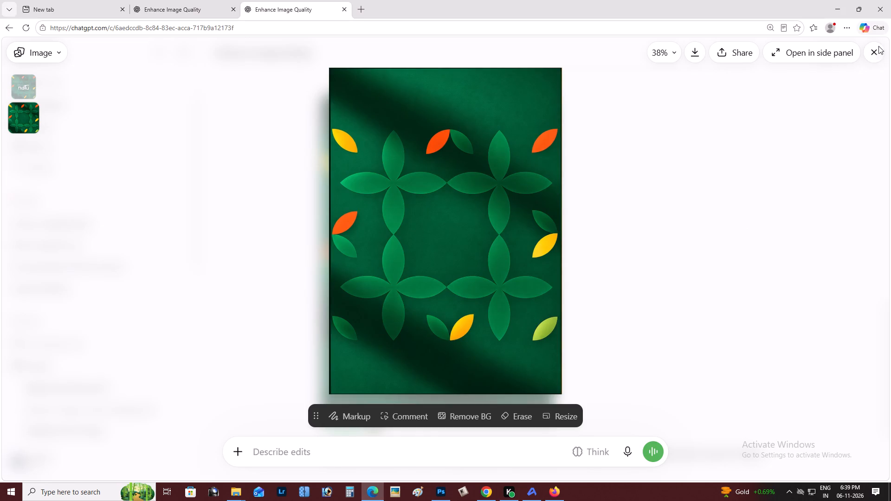
pyautogui.click(496, 495)
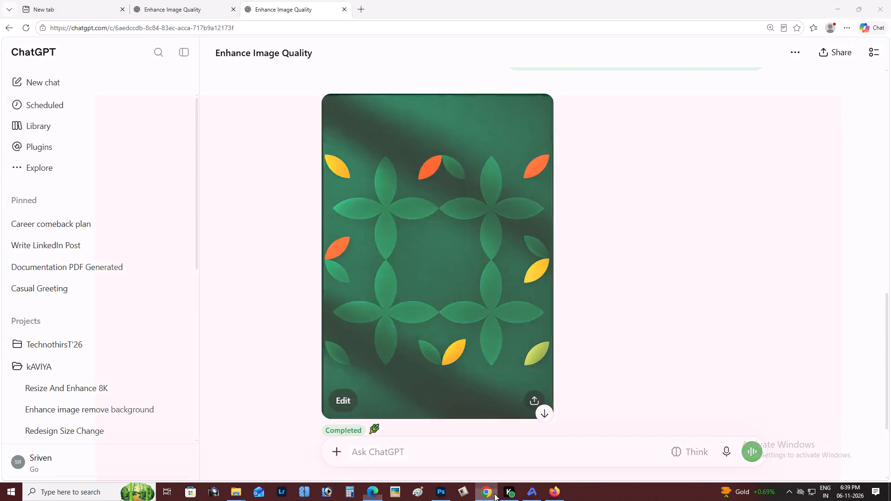
pyautogui.click(763, 59)
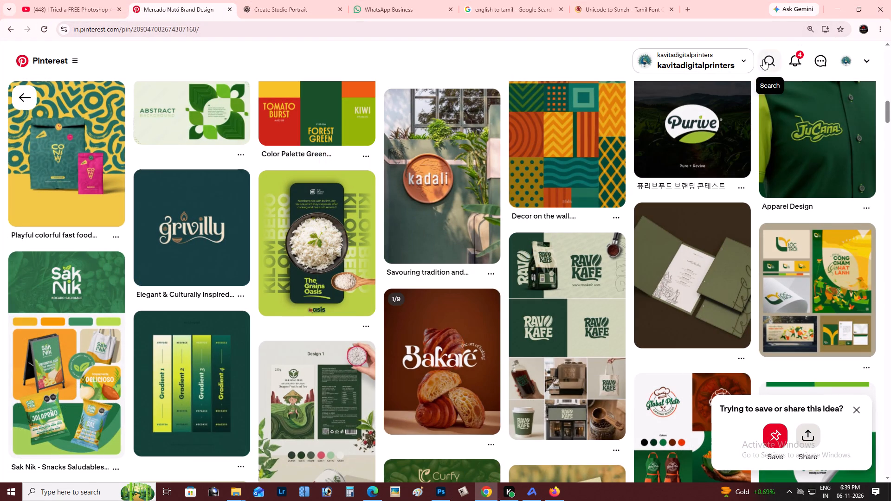
pyautogui.write('menu c')
pyautogui.write('atrd')
pyautogui.press('space')
pyautogui.press('BackSpace')
pyautogui.press('BackSpace')
pyautogui.press('BackSpace')
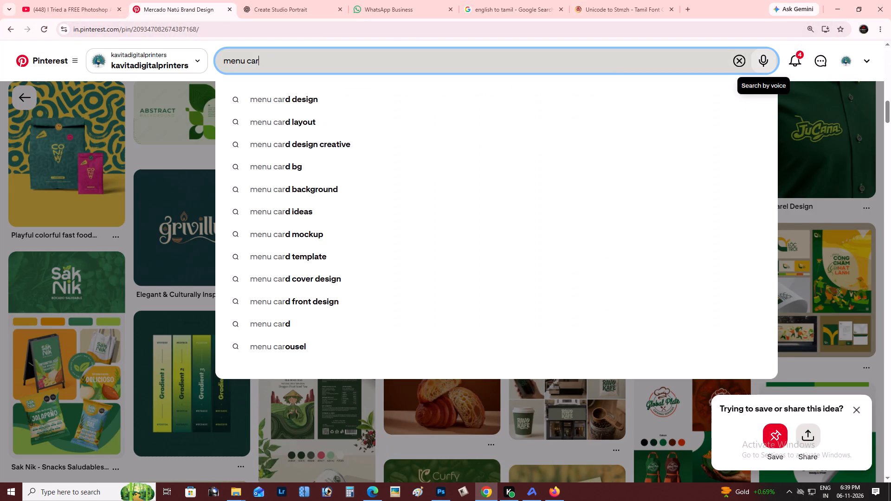
pyautogui.write('d last')
pyautogui.press('Down')
pyautogui.press('Down')
pyautogui.press('Return')
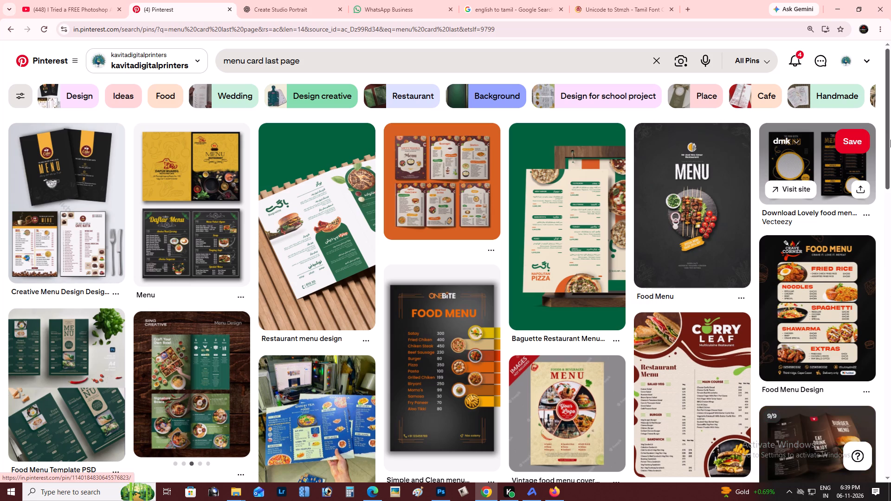
# Open the Creative Menu Design pin with black and yellow covers and browse the related menu designs for back-page ideas.
pyautogui.moveTo(890, 138); pyautogui.dragTo(890, 134)
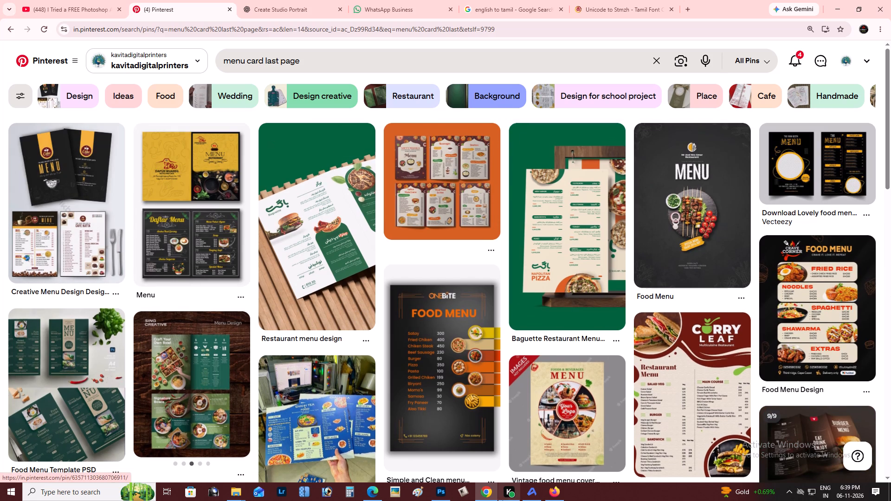
pyautogui.click(84, 194)
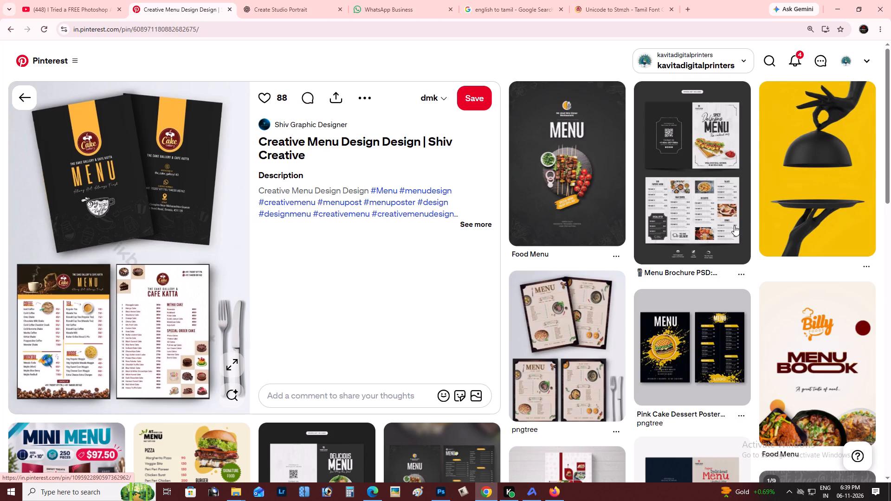
pyautogui.moveTo(890, 121); pyautogui.dragTo(890, 111)
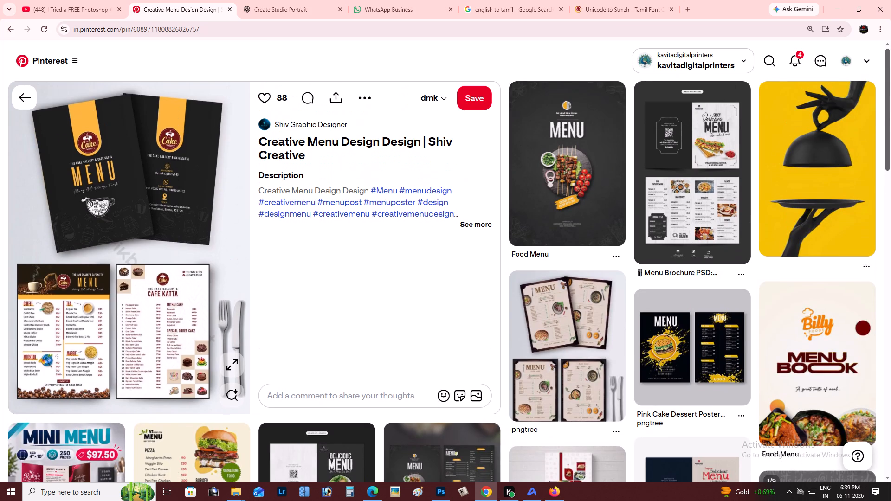
pyautogui.moveTo(890, 111); pyautogui.dragTo(890, 213)
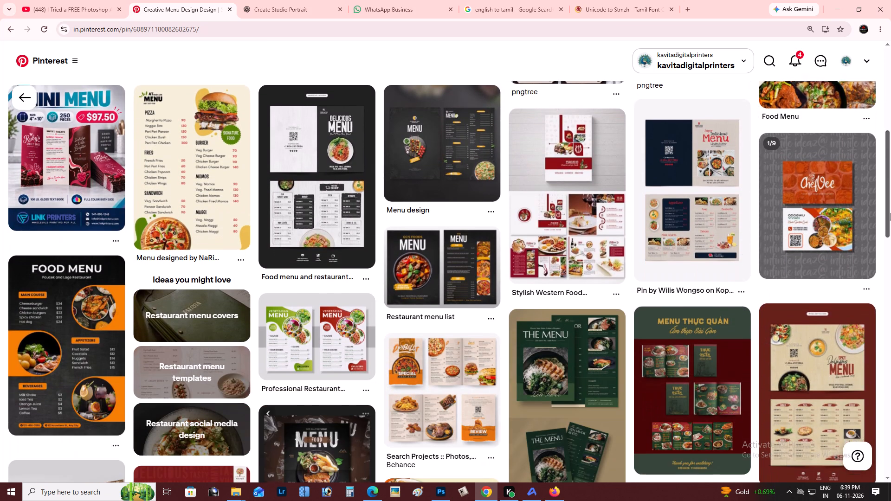
pyautogui.moveTo(890, 213); pyautogui.dragTo(881, 305)
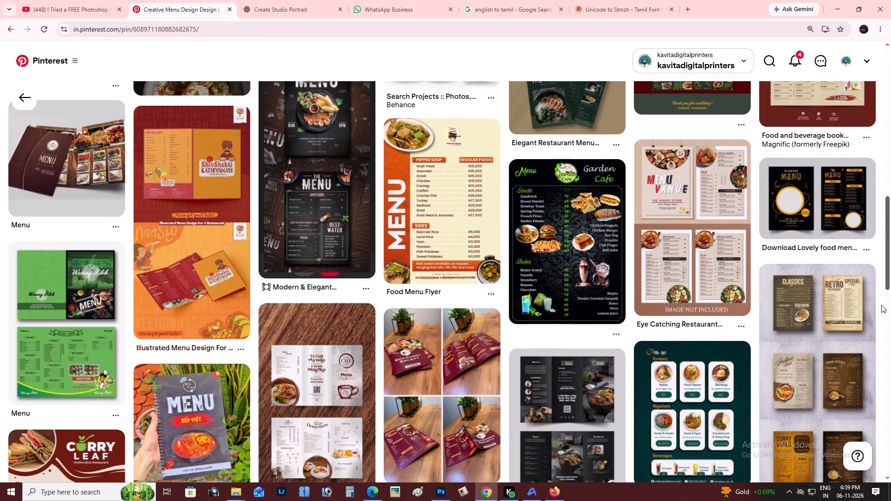
pyautogui.moveTo(881, 305); pyautogui.dragTo(890, 96)
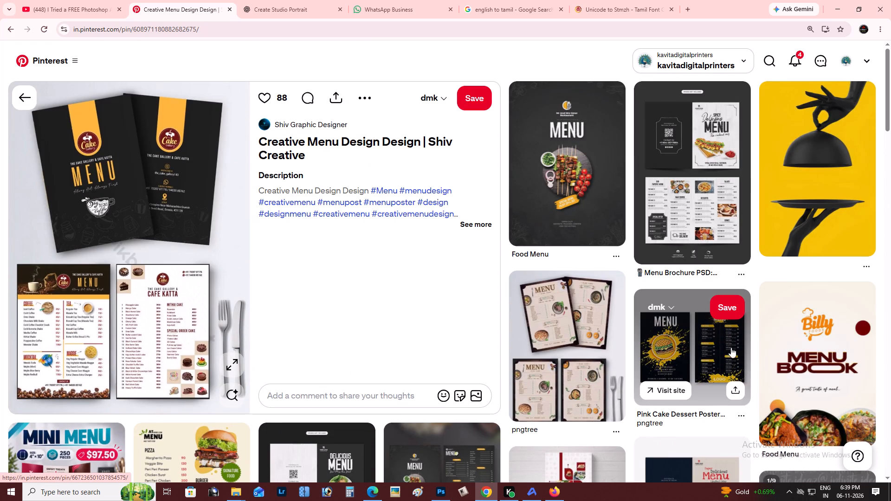
# Return to the menu document in Photoshop and show the guides, including the one at the fold.
pyautogui.hotkey('alt', 'Tab')
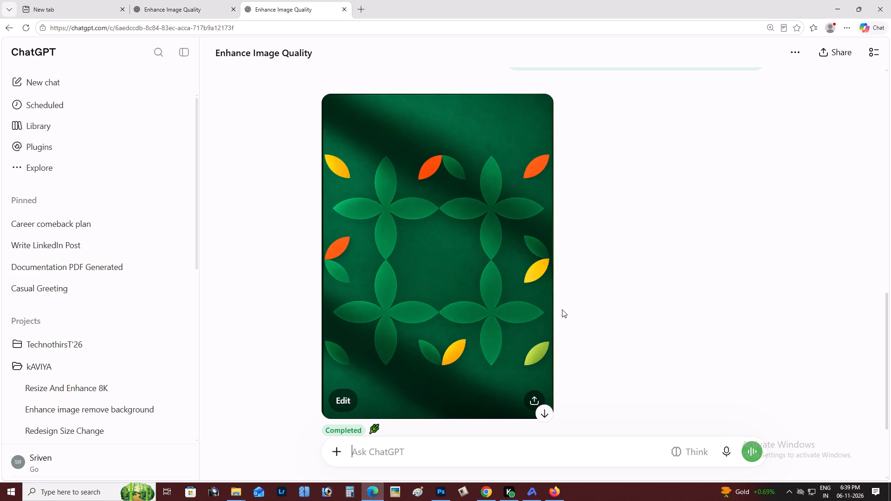
pyautogui.hotkey('alt', 'Tab')
pyautogui.hotkey('alt', 'Tab')
pyautogui.press('z')
pyautogui.keyDown('alt'); pyautogui.click(494, 195); pyautogui.keyUp('alt')
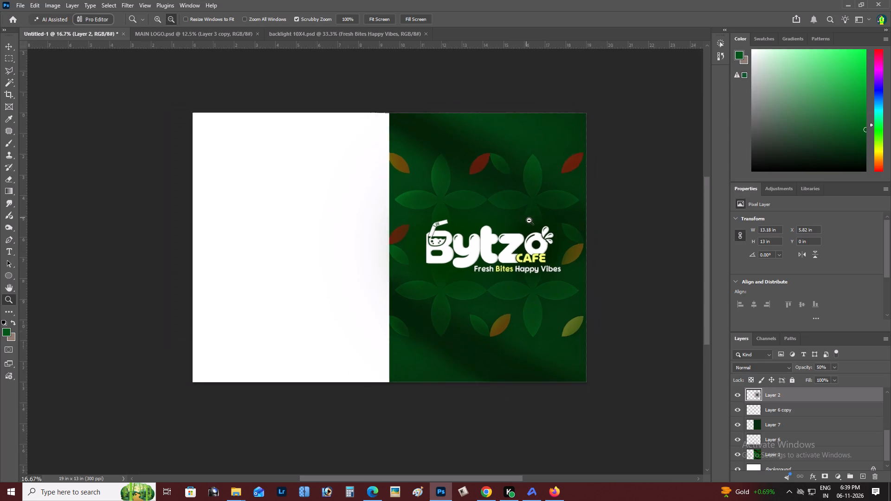
pyautogui.press('space')
pyautogui.press('space')
pyautogui.press('space')
pyautogui.press('space')
pyautogui.press('space')
pyautogui.press('space')
pyautogui.moveTo(527, 221); pyautogui.dragTo(475, 232)
pyautogui.doubleClick(490, 196)
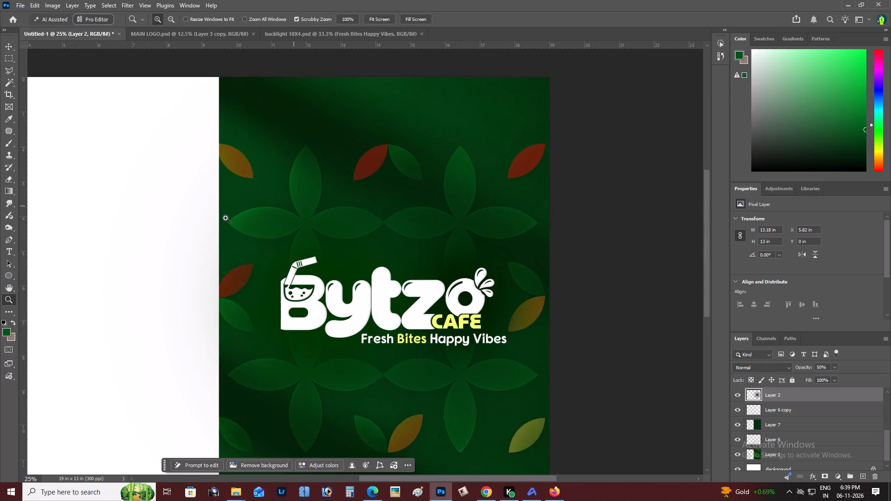
pyautogui.click(226, 218)
pyautogui.press('v')
pyautogui.hotkey('ctrl', ';')
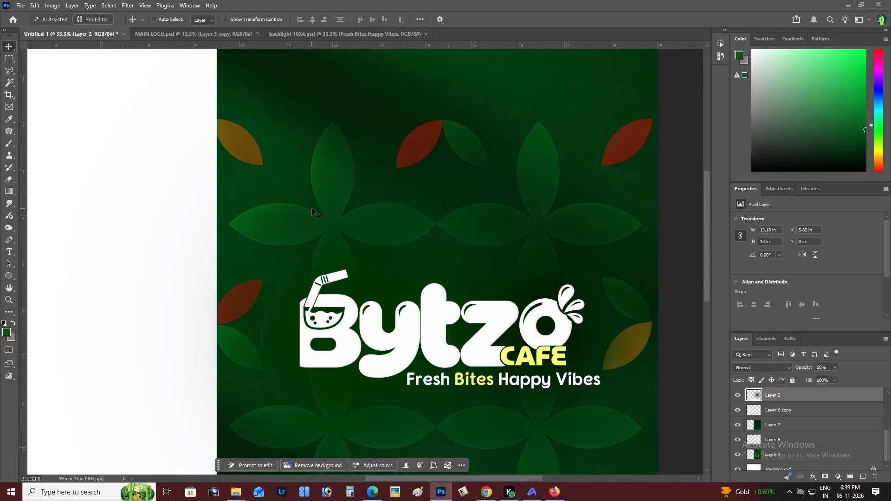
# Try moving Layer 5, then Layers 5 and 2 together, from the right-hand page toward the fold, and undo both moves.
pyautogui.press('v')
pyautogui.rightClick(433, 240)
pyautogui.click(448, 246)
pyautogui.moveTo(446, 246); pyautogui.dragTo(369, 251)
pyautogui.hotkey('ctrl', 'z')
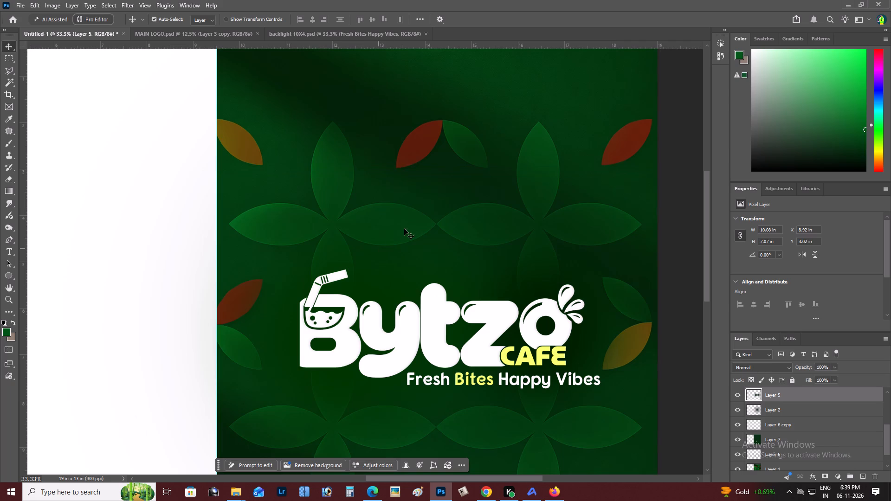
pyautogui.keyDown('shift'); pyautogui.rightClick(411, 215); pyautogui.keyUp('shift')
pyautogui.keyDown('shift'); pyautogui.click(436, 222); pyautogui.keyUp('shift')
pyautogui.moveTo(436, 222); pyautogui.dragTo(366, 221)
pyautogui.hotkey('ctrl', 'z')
# Check which layers lie at the Bytzo logo and tagline on the right-hand page.
pyautogui.press('z')
pyautogui.keyDown('alt'); pyautogui.click(426, 233); pyautogui.keyUp('alt')
pyautogui.rightClick(430, 233)
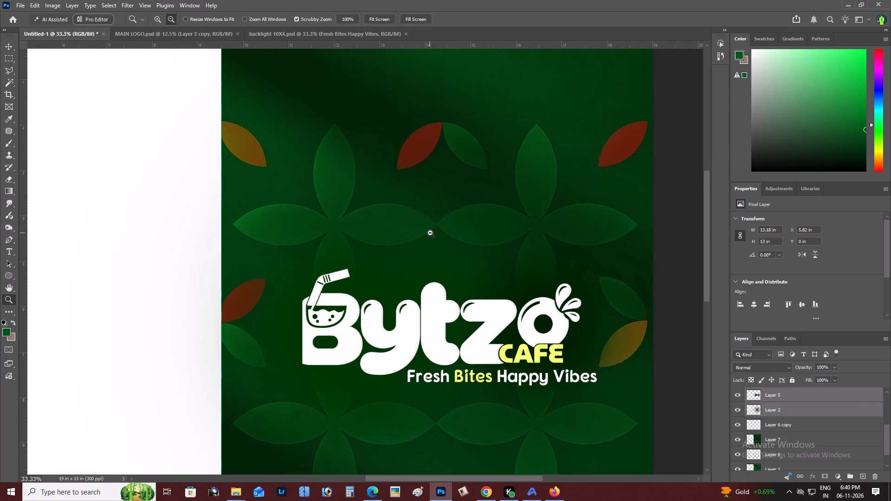
pyautogui.doubleClick(445, 236)
pyautogui.press('space')
pyautogui.press('space')
pyautogui.moveTo(448, 242); pyautogui.dragTo(400, 244)
pyautogui.press('v')
pyautogui.rightClick(429, 249)
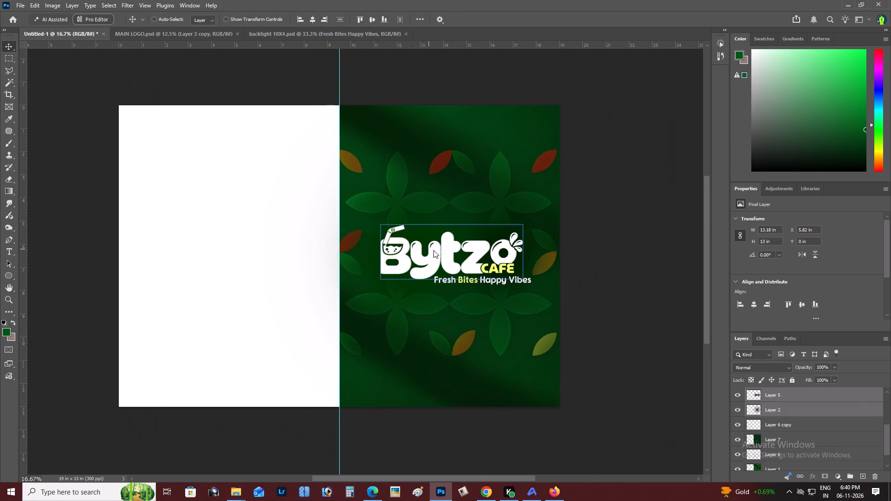
pyautogui.click(444, 255)
pyautogui.keyDown('shift'); pyautogui.rightClick(463, 281); pyautogui.keyUp('shift')
pyautogui.keyDown('shift'); pyautogui.click(483, 285); pyautogui.keyUp('shift')
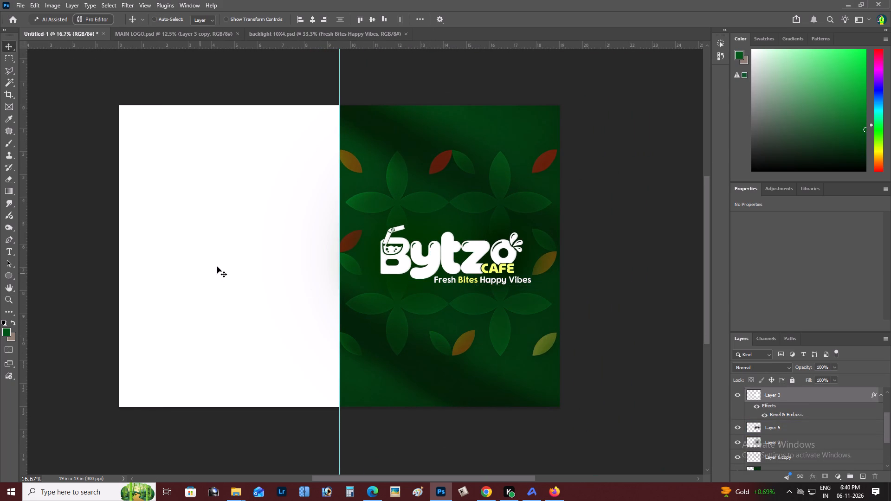
# Convert the locked Background layer into an editable layer named Layer 0.
pyautogui.rightClick(215, 252)
pyautogui.click(232, 256)
pyautogui.doubleClick(814, 463)
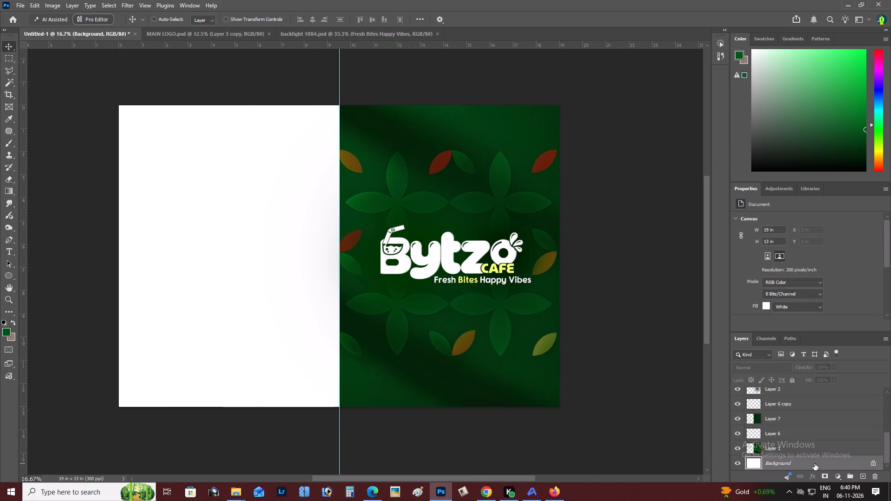
pyautogui.press('Return')
# Darken Layer 0 to grey using Hue/Saturation with Lightness at -70.
pyautogui.hotkey('ctrl', 'u')
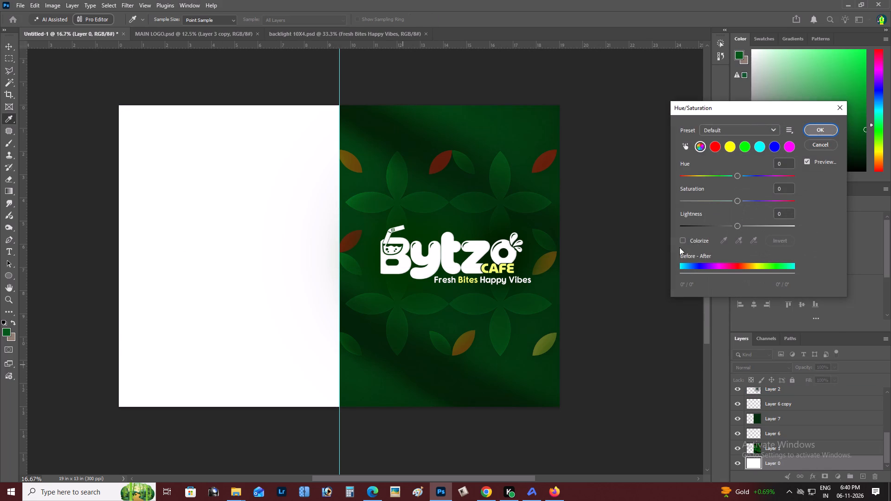
pyautogui.click(699, 227)
pyautogui.press('Return')
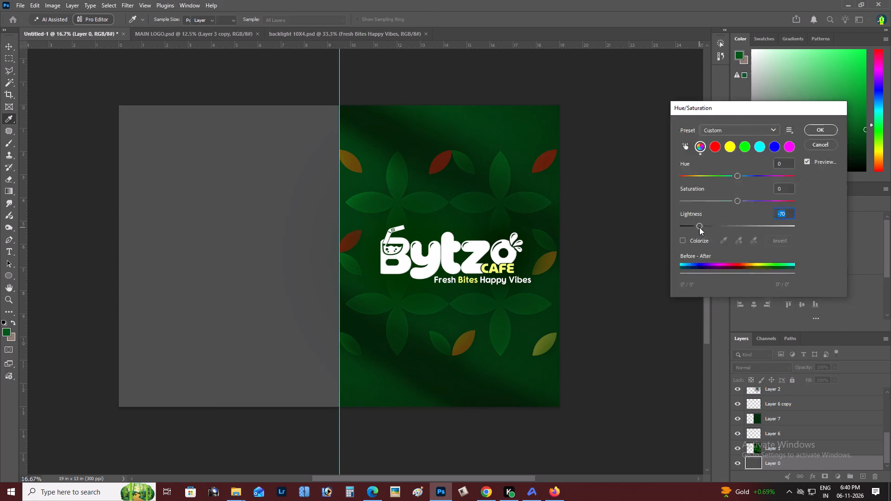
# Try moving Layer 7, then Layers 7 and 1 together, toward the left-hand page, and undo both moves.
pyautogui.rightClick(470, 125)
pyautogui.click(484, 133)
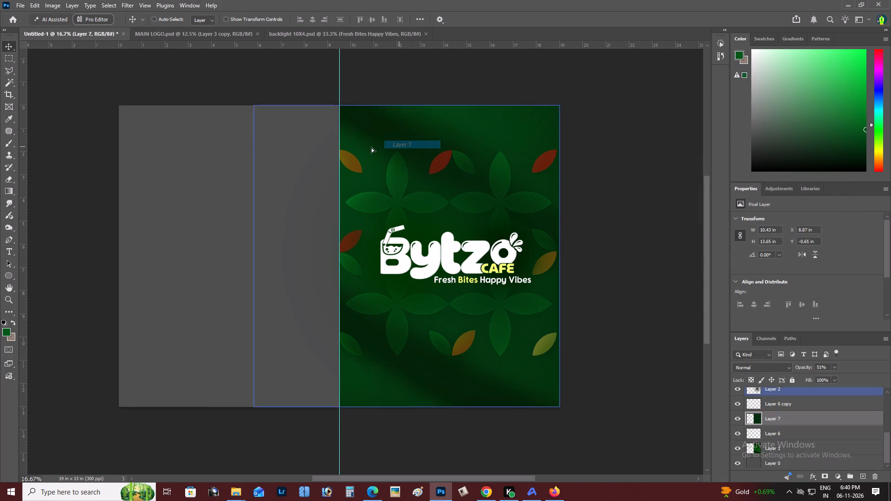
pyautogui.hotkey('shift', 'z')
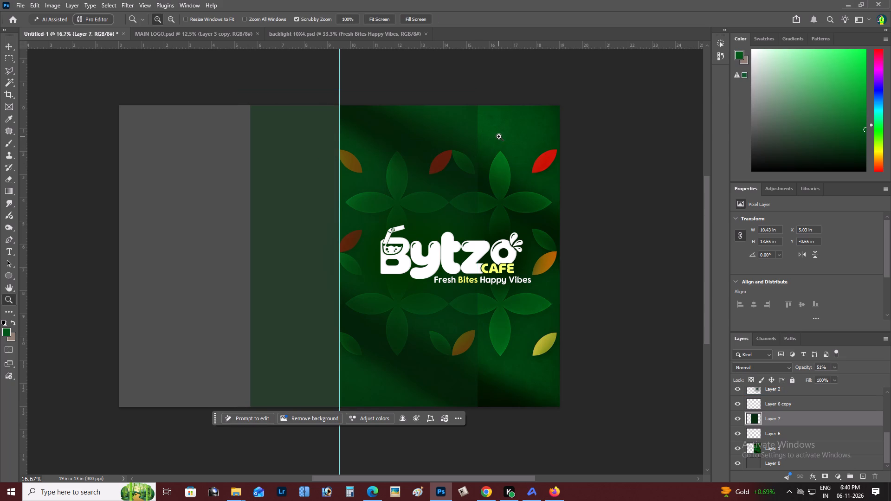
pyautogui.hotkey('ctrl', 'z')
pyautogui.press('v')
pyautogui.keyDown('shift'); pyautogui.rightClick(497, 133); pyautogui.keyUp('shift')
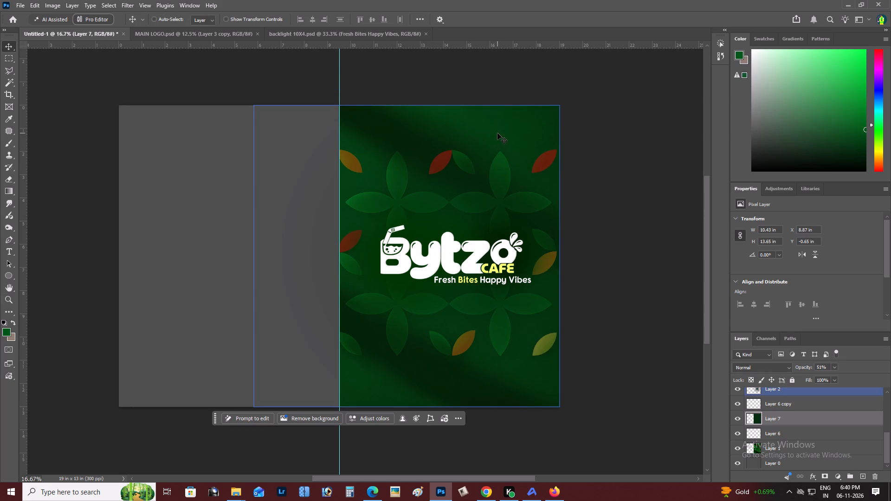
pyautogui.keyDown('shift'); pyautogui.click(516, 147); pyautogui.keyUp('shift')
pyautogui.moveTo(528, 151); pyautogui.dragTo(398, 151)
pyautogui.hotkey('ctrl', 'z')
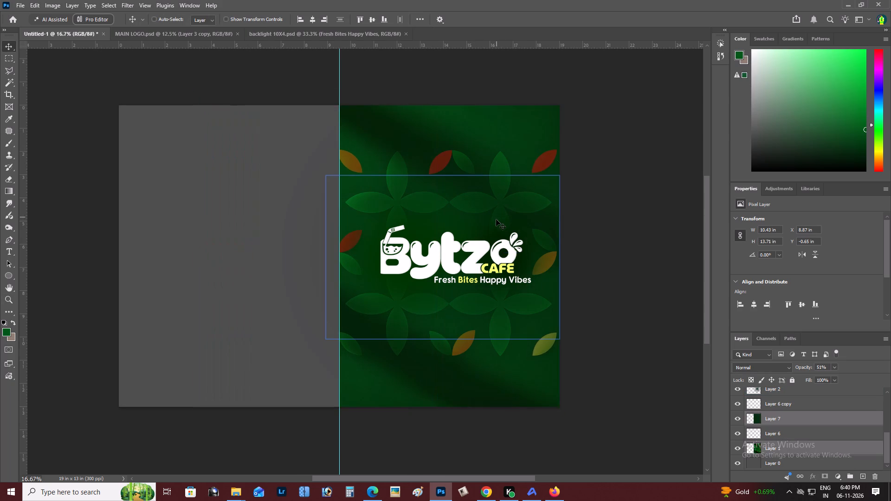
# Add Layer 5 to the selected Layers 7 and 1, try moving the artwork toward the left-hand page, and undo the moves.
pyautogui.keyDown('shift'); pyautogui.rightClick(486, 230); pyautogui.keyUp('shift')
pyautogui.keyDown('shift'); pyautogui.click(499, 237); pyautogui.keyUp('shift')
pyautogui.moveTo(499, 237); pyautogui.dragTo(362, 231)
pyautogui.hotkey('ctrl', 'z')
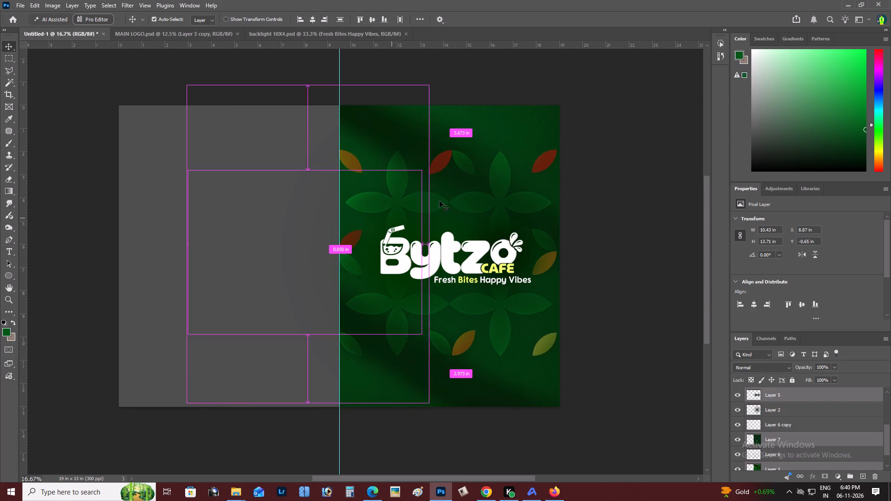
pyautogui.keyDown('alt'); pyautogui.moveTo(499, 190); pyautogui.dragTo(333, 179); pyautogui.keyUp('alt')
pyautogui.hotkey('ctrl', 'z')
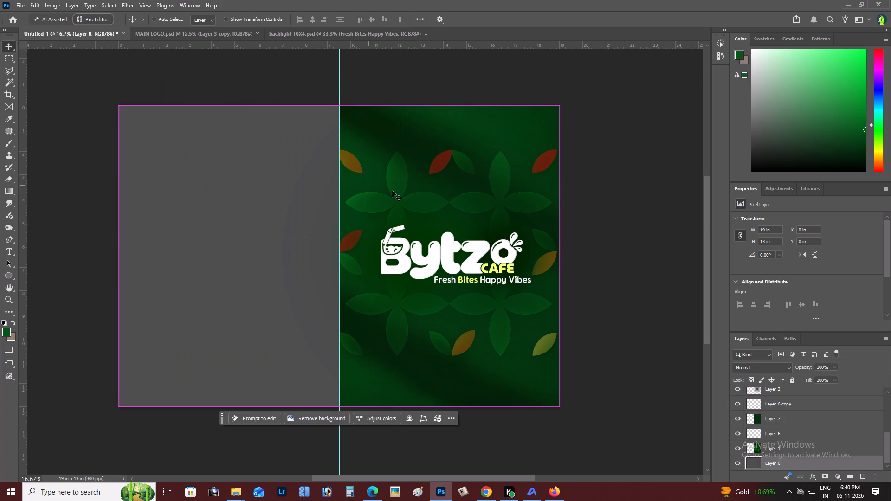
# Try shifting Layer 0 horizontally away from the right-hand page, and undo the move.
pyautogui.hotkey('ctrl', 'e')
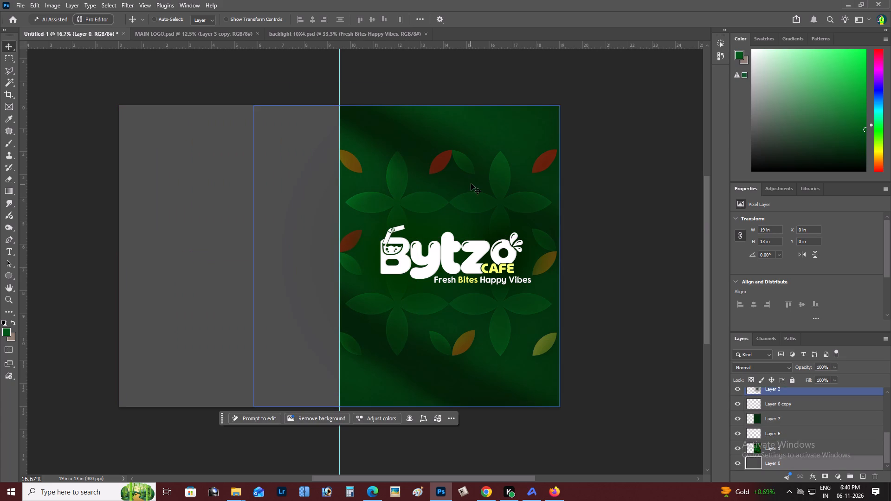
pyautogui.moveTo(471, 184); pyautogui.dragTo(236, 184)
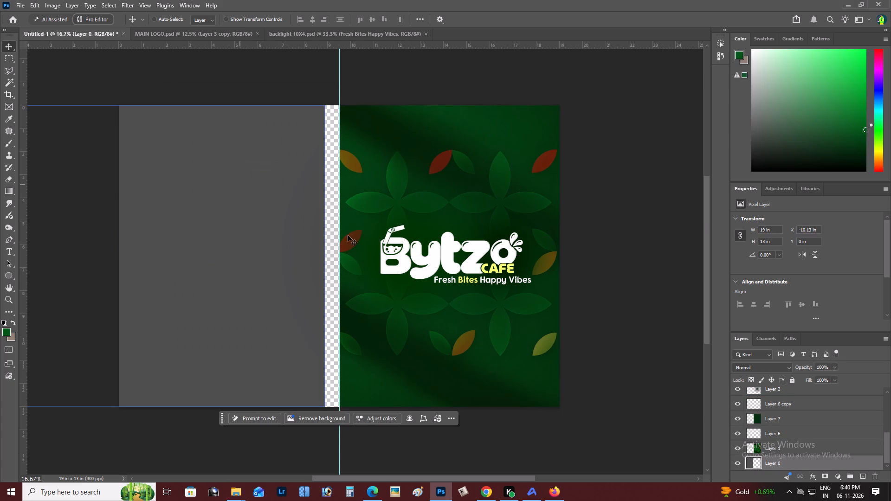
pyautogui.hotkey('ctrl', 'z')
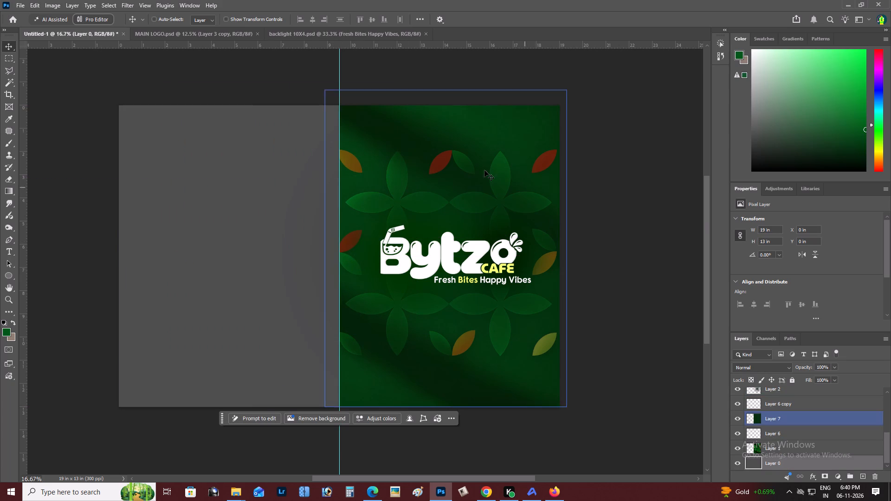
# Select Layers 2, 7 and 1 together, trying a move toward the left-hand page after each addition and undoing it.
pyautogui.rightClick(484, 170)
pyautogui.click(501, 178)
pyautogui.moveTo(497, 178); pyautogui.dragTo(376, 178)
pyautogui.hotkey('ctrl', 'z')
pyautogui.keyDown('shift'); pyautogui.rightClick(495, 150); pyautogui.keyUp('shift')
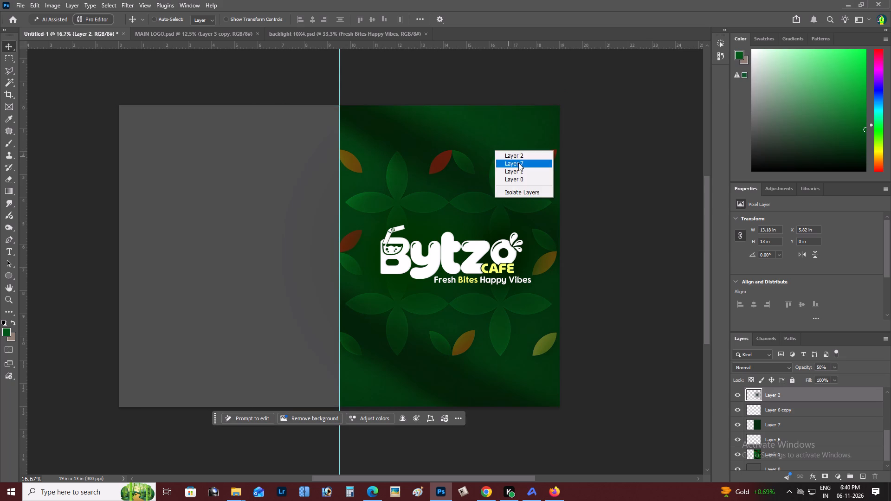
pyautogui.keyDown('shift'); pyautogui.click(518, 163); pyautogui.keyUp('shift')
pyautogui.moveTo(518, 163); pyautogui.dragTo(424, 158)
pyautogui.hotkey('ctrl', 'z')
pyautogui.keyDown('shift'); pyautogui.rightClick(488, 136); pyautogui.keyUp('shift')
pyautogui.keyDown('shift'); pyautogui.click(504, 158); pyautogui.keyUp('shift')
pyautogui.moveTo(504, 158); pyautogui.dragTo(407, 148)
pyautogui.hotkey('ctrl', 'z')
# Duplicate the selected Layers 2, 7 and 1 onto the left-hand page and merge the copies into one layer.
pyautogui.keyDown('alt'); pyautogui.moveTo(485, 172); pyautogui.dragTo(251, 174); pyautogui.keyUp('alt')
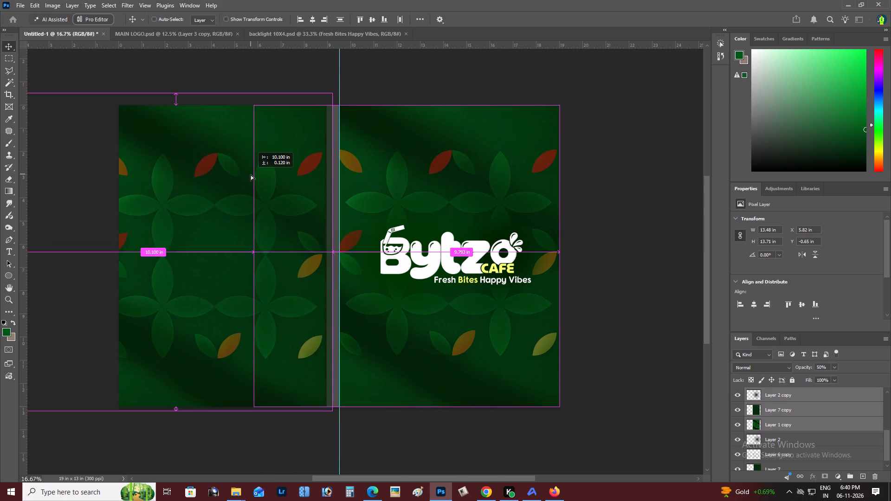
pyautogui.keyDown('alt'); pyautogui.moveTo(251, 174); pyautogui.dragTo(245, 180); pyautogui.keyUp('alt')
pyautogui.hotkey('ctrl', 'e')
# Scale the merged floral copy to about 70% and position it so its whole pattern lies inside the left-hand page.
pyautogui.press('z')
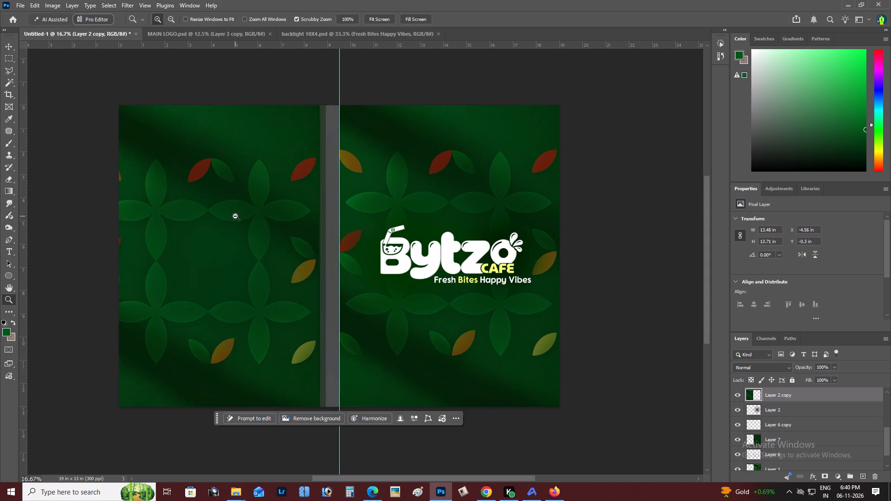
pyautogui.keyDown('alt'); pyautogui.click(235, 216); pyautogui.keyUp('alt')
pyautogui.press('space')
pyautogui.moveTo(237, 255); pyautogui.dragTo(261, 257)
pyautogui.press('z')
pyautogui.doubleClick(274, 229)
pyautogui.hotkey('ctrl', 't')
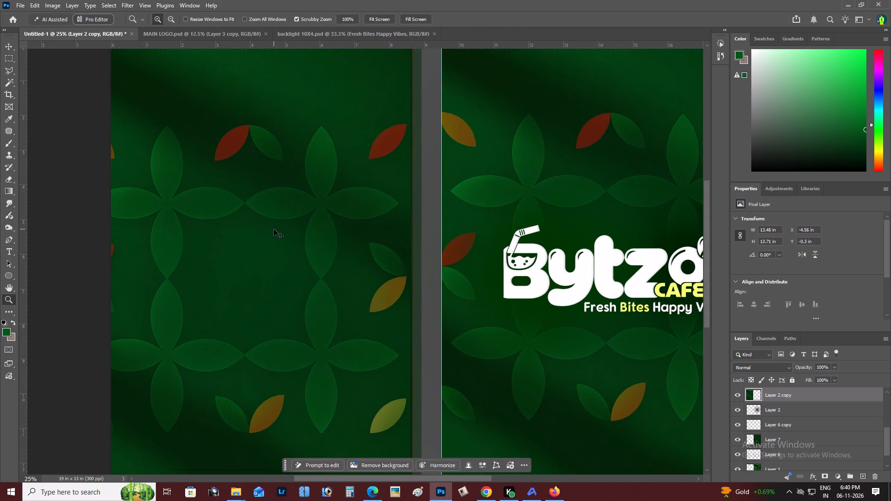
pyautogui.scroll(5, 300, 216)
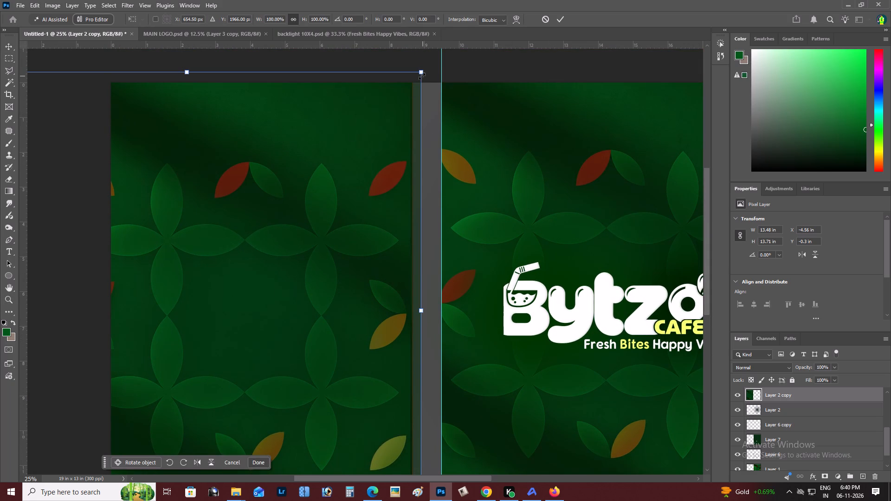
pyautogui.keyDown('alt'); pyautogui.moveTo(421, 77); pyautogui.dragTo(323, 122); pyautogui.keyUp('alt')
pyautogui.moveTo(252, 264); pyautogui.dragTo(302, 255)
pyautogui.hotkey('ctrl', 'Return')
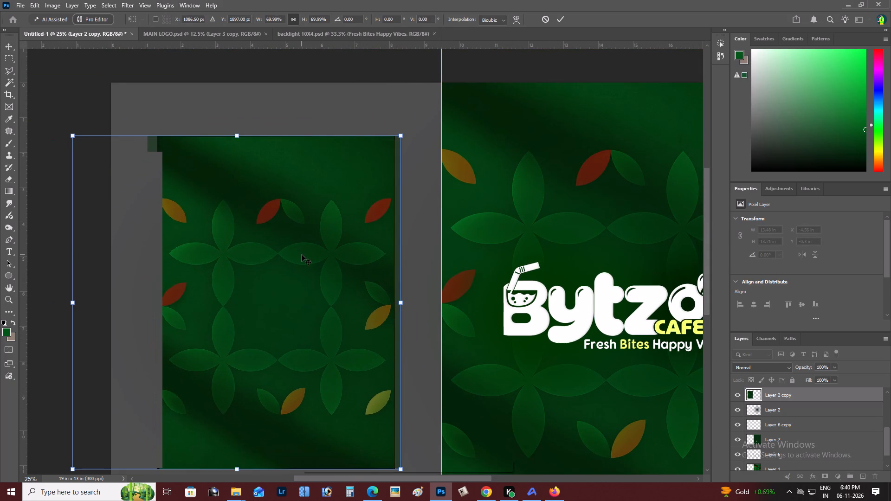
pyautogui.hotkey('ctrl', 'a')
pyautogui.hotkey('ctrl', 'c')
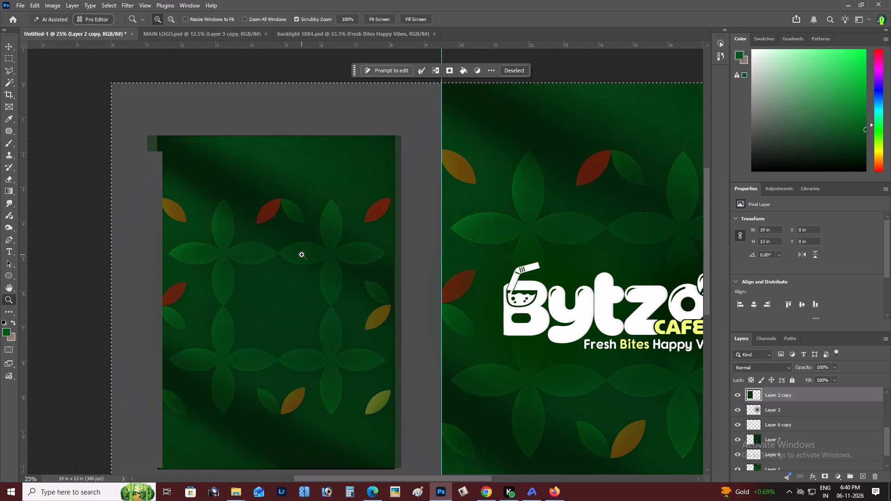
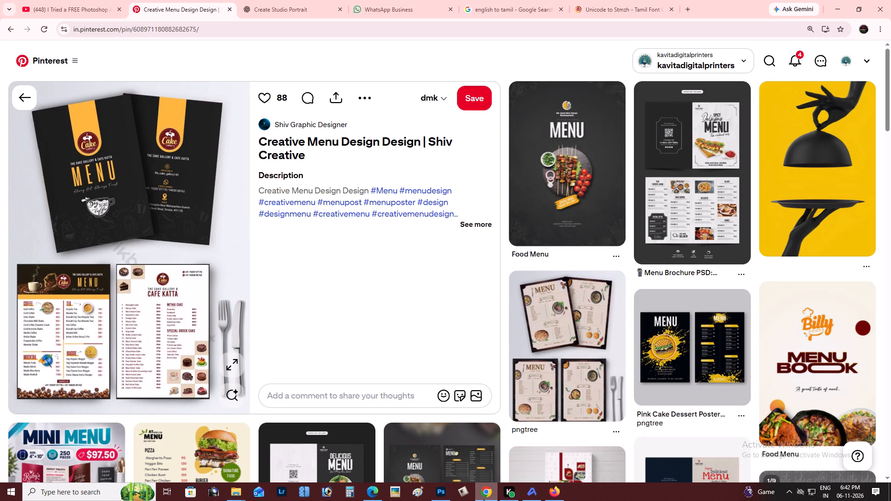
pyautogui.click(442, 489)
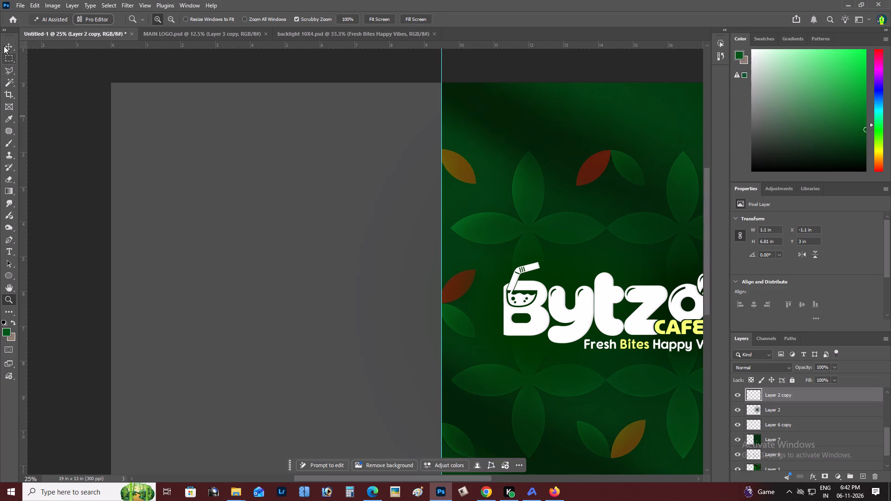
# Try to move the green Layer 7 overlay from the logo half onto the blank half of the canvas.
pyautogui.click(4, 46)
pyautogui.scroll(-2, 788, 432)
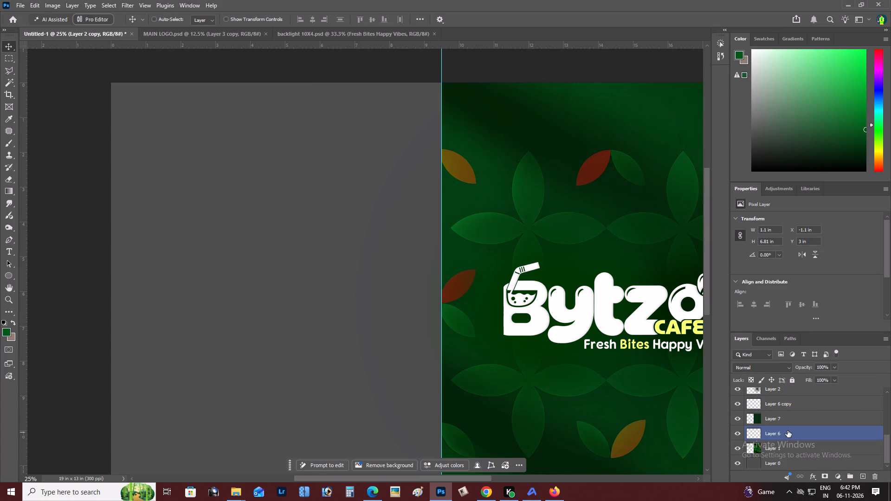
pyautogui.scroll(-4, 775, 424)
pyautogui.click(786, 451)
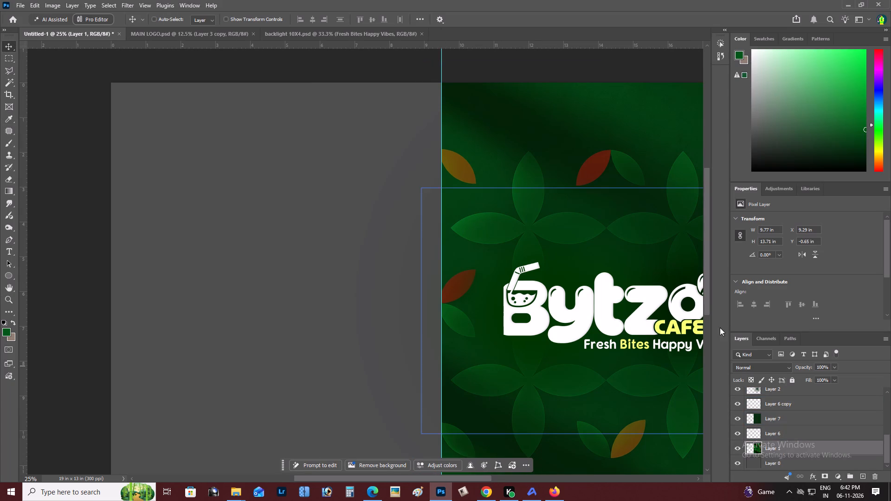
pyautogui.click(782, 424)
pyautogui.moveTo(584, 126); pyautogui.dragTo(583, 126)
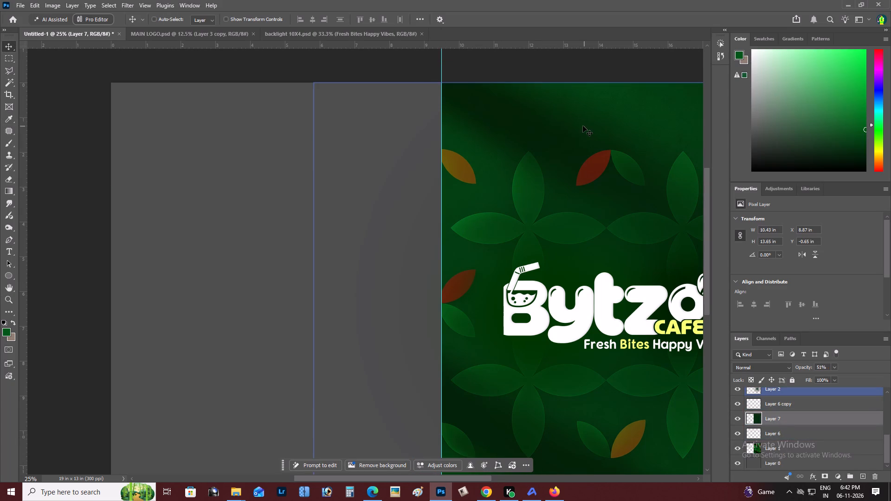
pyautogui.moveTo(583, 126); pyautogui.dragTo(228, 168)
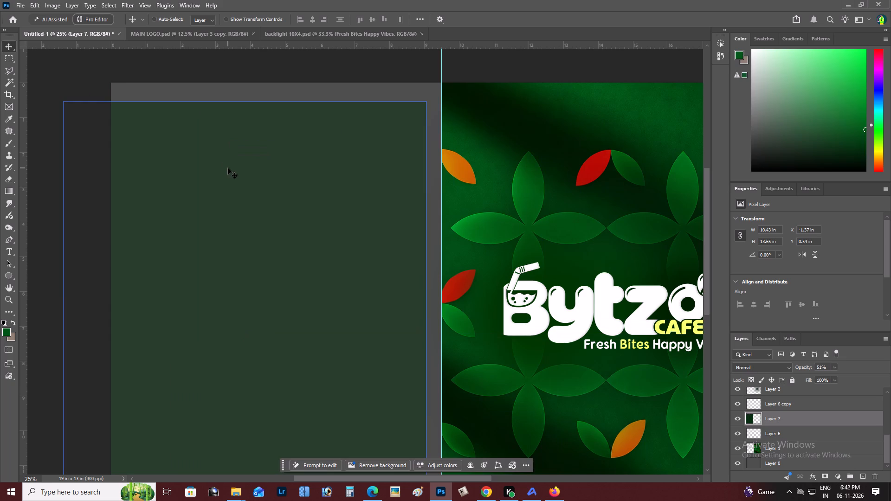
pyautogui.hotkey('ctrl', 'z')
# Stretch the Layer 7 overlay leftward over the blank half, making it about 20.7 in wide so it spans the canvas.
pyautogui.press('z')
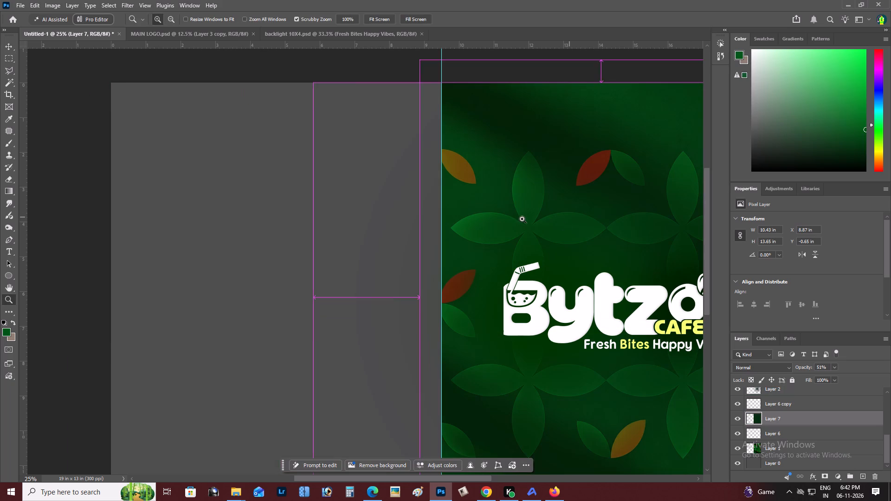
pyautogui.keyDown('alt'); pyautogui.click(520, 217); pyautogui.keyUp('alt')
pyautogui.hotkey('ctrl', 't')
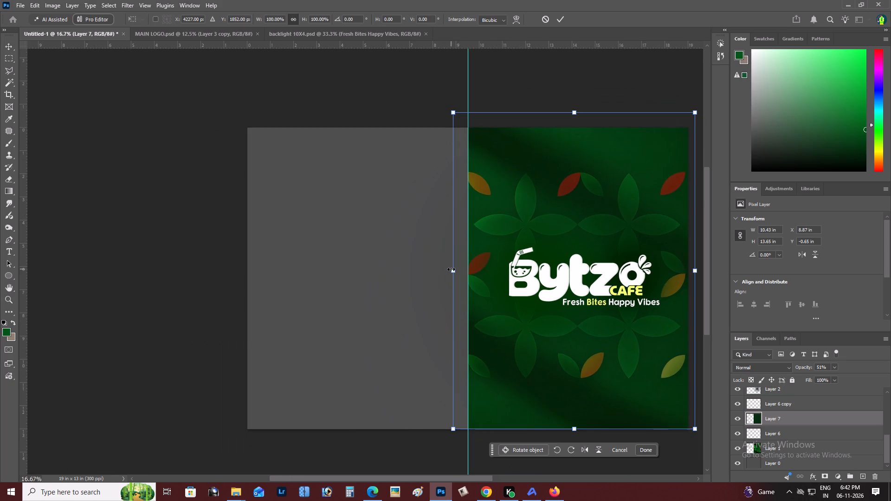
pyautogui.keyDown('shift'); pyautogui.moveTo(445, 270); pyautogui.dragTo(296, 270); pyautogui.keyUp('shift')
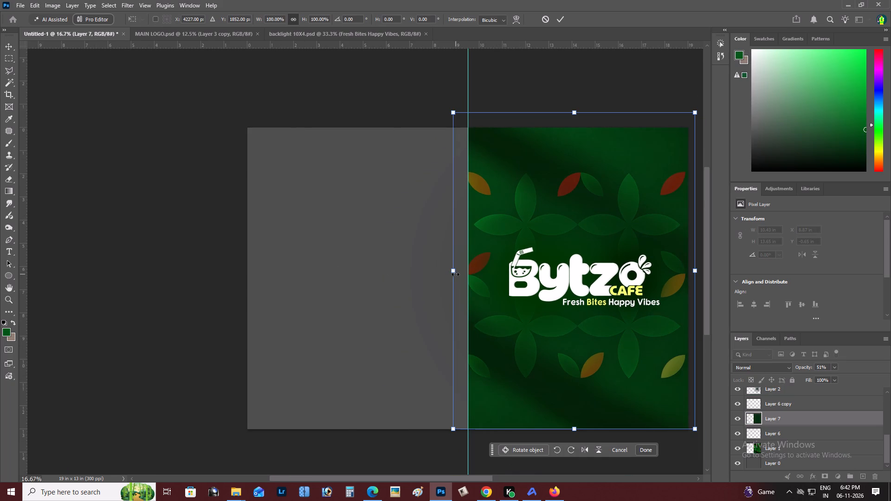
pyautogui.keyDown('shift'); pyautogui.moveTo(454, 274); pyautogui.dragTo(216, 276); pyautogui.keyUp('shift')
pyautogui.press('Return')
# Duplicate the Layer 1 leaf pattern onto the blank half of the canvas, with its X position at about -0.27 in.
pyautogui.press('z')
pyautogui.keyDown('alt'); pyautogui.click(413, 231); pyautogui.keyUp('alt')
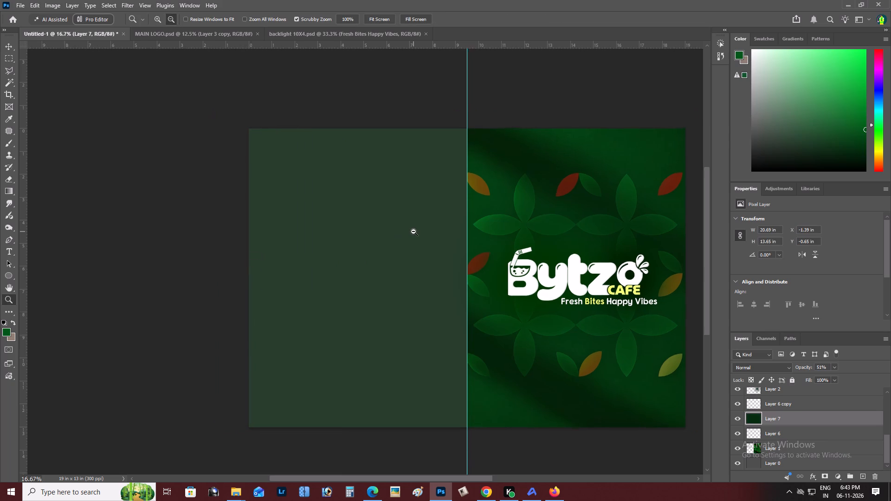
pyautogui.rightClick(413, 231)
pyautogui.click(420, 234)
pyautogui.press('space')
pyautogui.moveTo(420, 234); pyautogui.dragTo(353, 244)
pyautogui.keyDown('alt'); pyautogui.click(432, 257); pyautogui.keyUp('alt')
pyautogui.rightClick(455, 246)
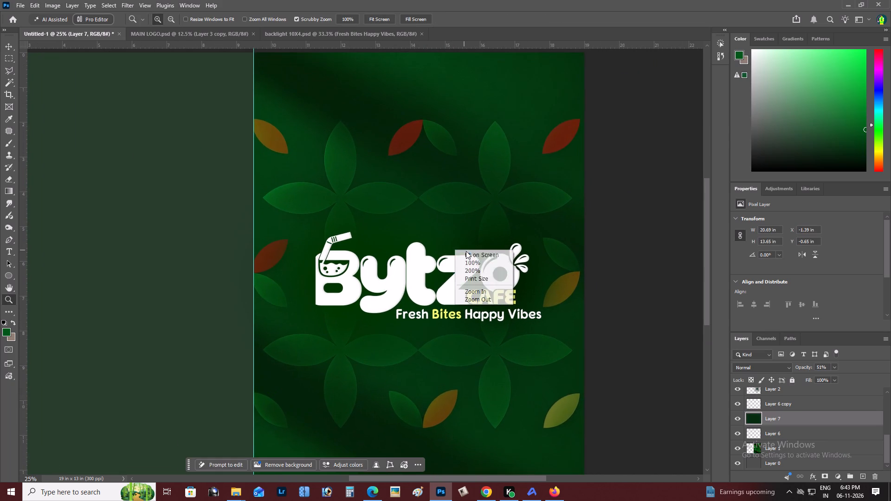
pyautogui.doubleClick(468, 252)
pyautogui.press('space')
pyautogui.moveTo(541, 300); pyautogui.dragTo(508, 300)
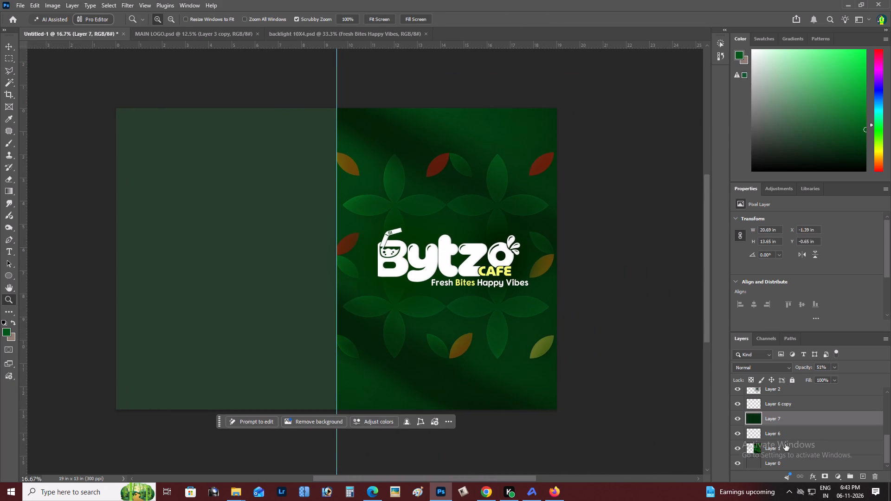
pyautogui.click(785, 444)
pyautogui.press('v')
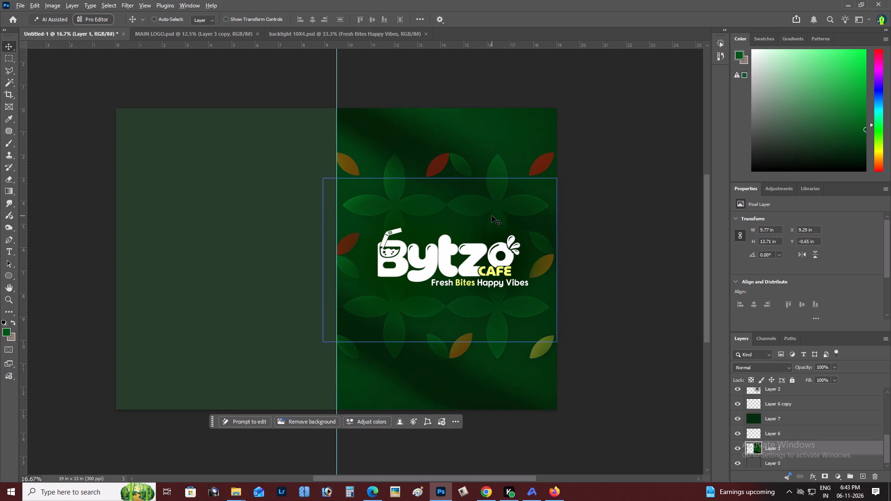
pyautogui.keyDown('alt'); pyautogui.moveTo(453, 216); pyautogui.dragTo(229, 215); pyautogui.keyUp('alt')
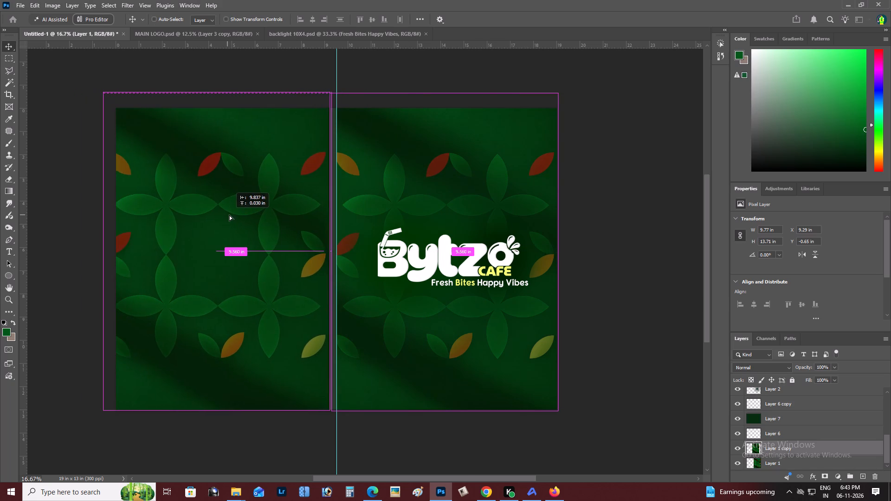
pyautogui.keyDown('alt'); pyautogui.moveTo(229, 215); pyautogui.dragTo(233, 215); pyautogui.keyUp('alt')
# Place the duplicated leaf-pattern layer directly below Layer 1 in the layer order.
pyautogui.press('z')
pyautogui.keyDown('alt'); pyautogui.click(249, 229); pyautogui.keyUp('alt')
pyautogui.press('space')
pyautogui.moveTo(306, 238); pyautogui.dragTo(319, 237)
pyautogui.press('z')
pyautogui.click(388, 228)
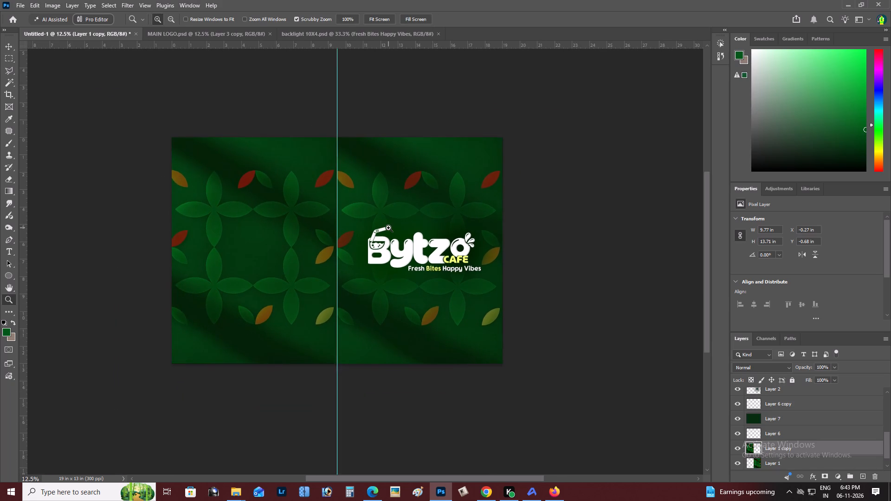
pyautogui.doubleClick(334, 249)
pyautogui.click(297, 257)
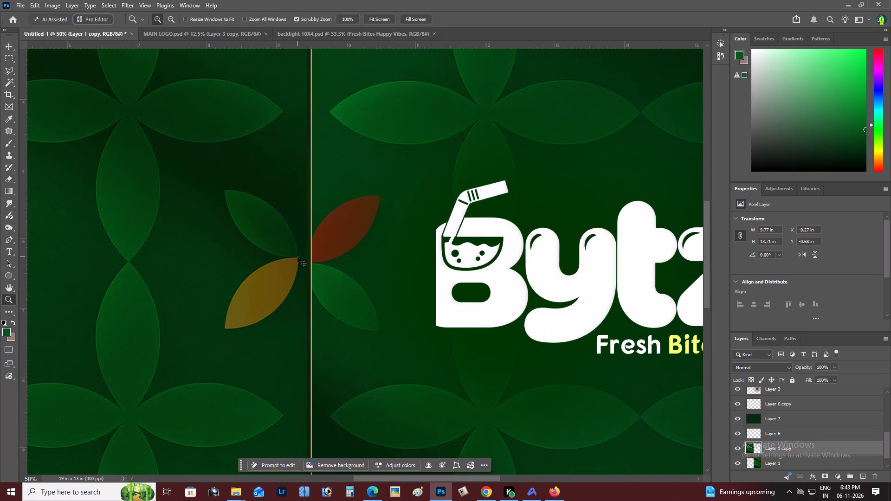
pyautogui.hotkey('ctrl', '[')
pyautogui.hotkey('ctrl', '[')
pyautogui.hotkey('ctrl', ']')
# Stretch the duplicated leaf pattern slightly past the centre guide to about 9.85 in wide, keeping it directly above Layer 0.
pyautogui.press('z')
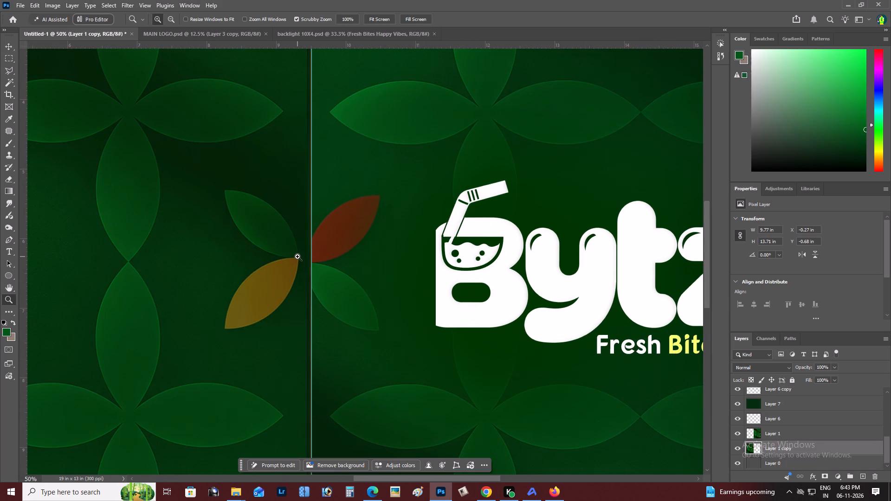
pyautogui.keyDown('alt'); pyautogui.click(289, 225); pyautogui.keyUp('alt')
pyautogui.press('space')
pyautogui.moveTo(306, 261); pyautogui.dragTo(318, 262)
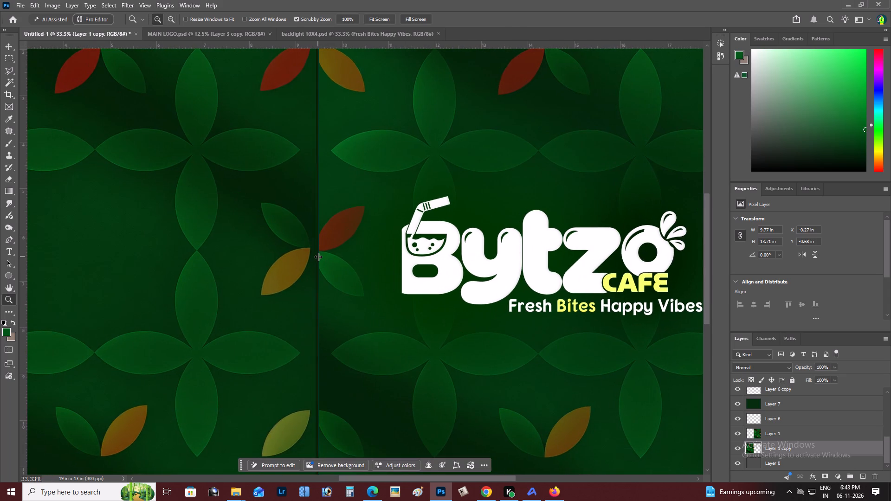
pyautogui.hotkey('ctrl', 't')
pyautogui.keyDown('shift'); pyautogui.click(320, 248); pyautogui.keyUp('shift')
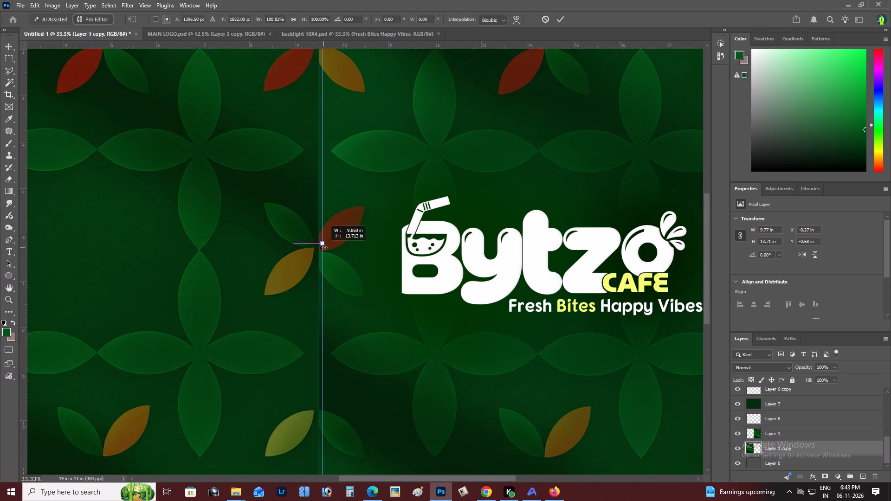
pyautogui.hotkey('ctrl', 'Return')
pyautogui.hotkey('ctrl', '[')
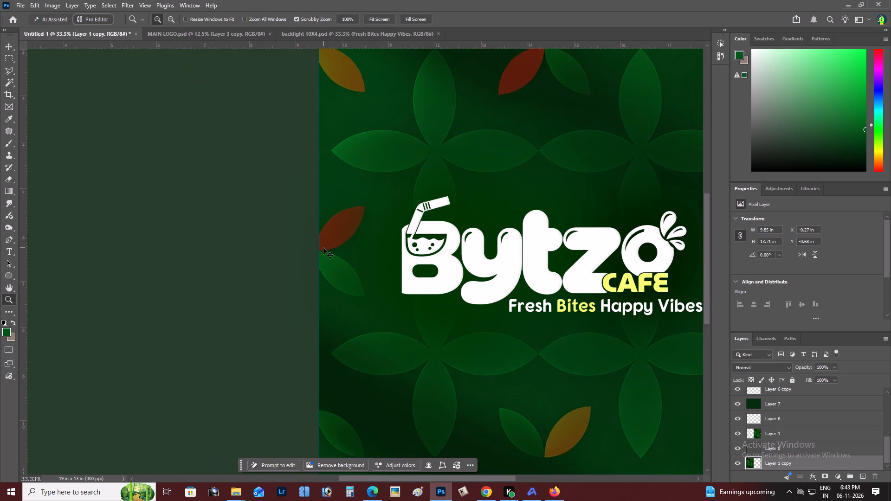
pyautogui.hotkey('ctrl', ']')
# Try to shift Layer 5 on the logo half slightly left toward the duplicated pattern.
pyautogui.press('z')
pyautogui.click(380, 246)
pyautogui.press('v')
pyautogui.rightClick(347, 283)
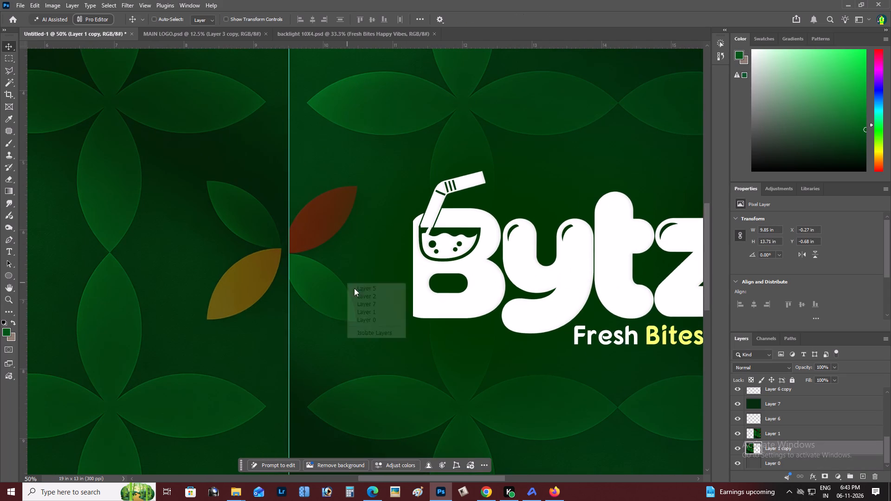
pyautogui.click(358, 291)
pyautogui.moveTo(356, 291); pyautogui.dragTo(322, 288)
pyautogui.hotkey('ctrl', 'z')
# Hide the guides on the canvas.
pyautogui.hotkey('ctrl', ';')
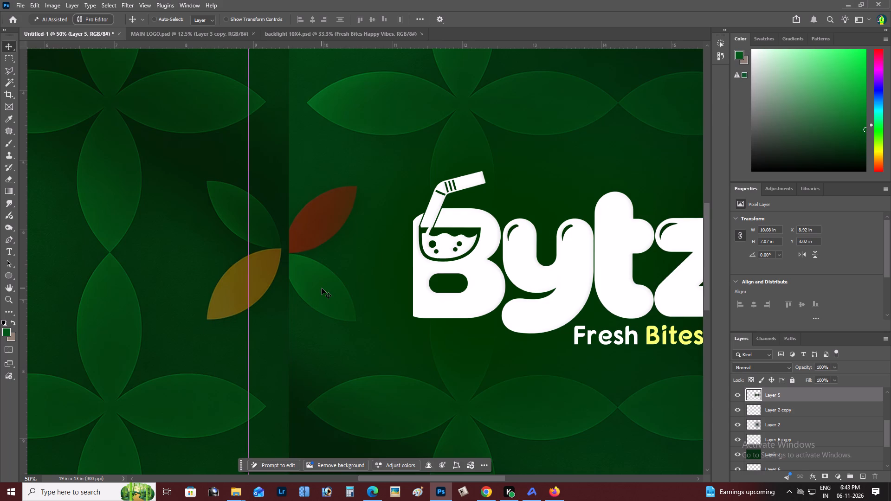
# Examine the centre seam and the overall match of the leaf patterns across both halves of the spread.
pyautogui.press('z')
pyautogui.keyDown('alt'); pyautogui.doubleClick(322, 288); pyautogui.keyUp('alt')
pyautogui.press('z')
pyautogui.keyDown('alt'); pyautogui.click(310, 264); pyautogui.keyUp('alt')
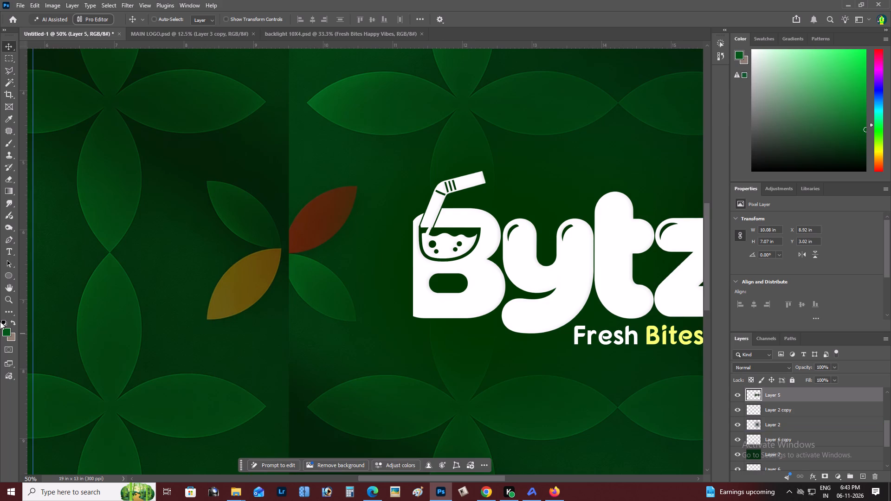
pyautogui.click(7, 302)
pyautogui.press('z')
pyautogui.keyDown('alt'); pyautogui.click(133, 292); pyautogui.keyUp('alt')
pyautogui.moveTo(133, 292); pyautogui.dragTo(128, 283, button='right')
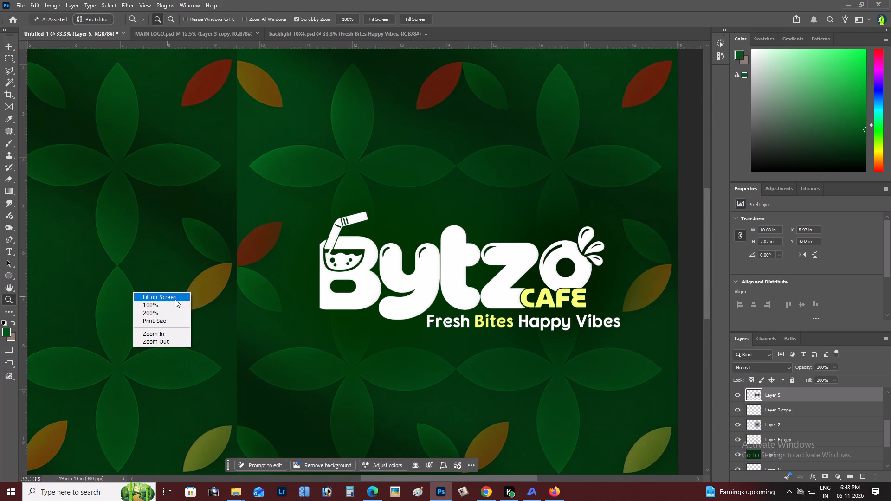
pyautogui.click(172, 297)
pyautogui.keyDown('alt'); pyautogui.click(269, 329); pyautogui.keyUp('alt')
pyautogui.press('space')
pyautogui.press('space')
pyautogui.press('space')
pyautogui.press('space')
pyautogui.press('space')
pyautogui.press('space')
pyautogui.moveTo(284, 338); pyautogui.dragTo(271, 347)
pyautogui.press('z')
pyautogui.click(358, 284)
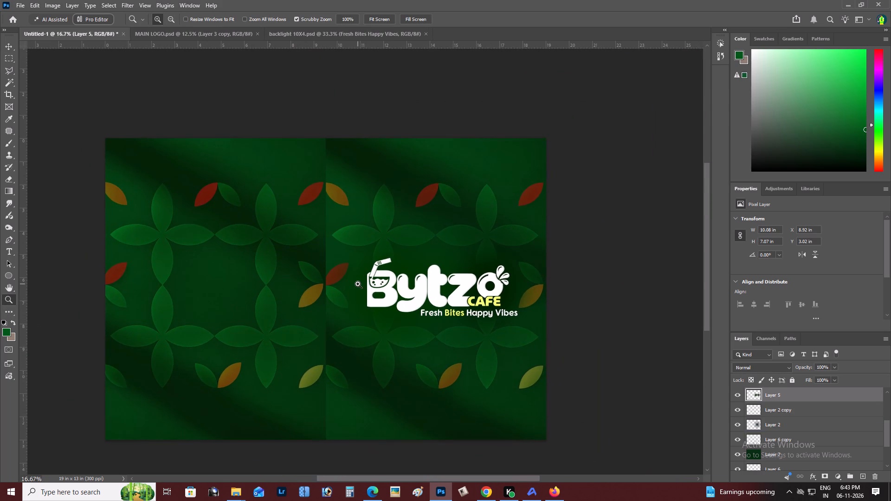
pyautogui.press('space')
pyautogui.press('space')
pyautogui.press('space')
pyautogui.press('space')
pyautogui.press('space')
pyautogui.press('space')
pyautogui.press('space')
pyautogui.press('space')
pyautogui.press('space')
pyautogui.press('space')
pyautogui.press('space')
pyautogui.press('space')
pyautogui.moveTo(332, 288); pyautogui.dragTo(361, 295)
pyautogui.press('z')
pyautogui.click(241, 262)
pyautogui.rightClick(241, 261)
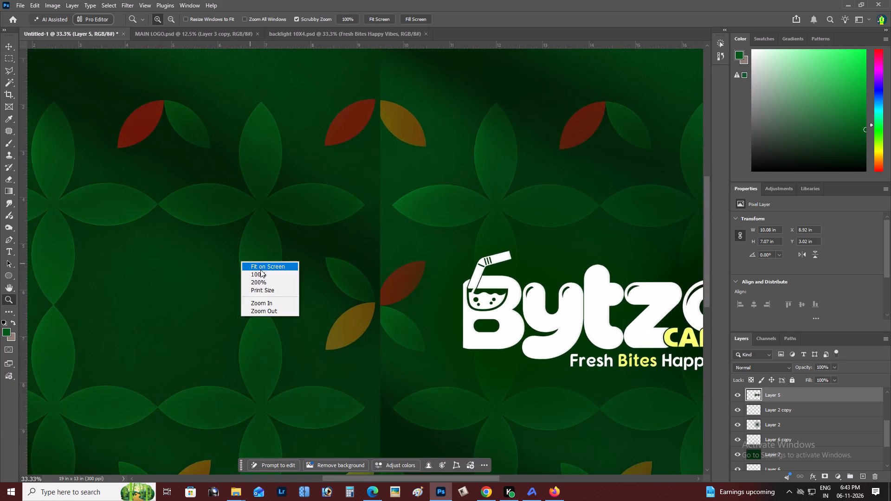
pyautogui.doubleClick(260, 270)
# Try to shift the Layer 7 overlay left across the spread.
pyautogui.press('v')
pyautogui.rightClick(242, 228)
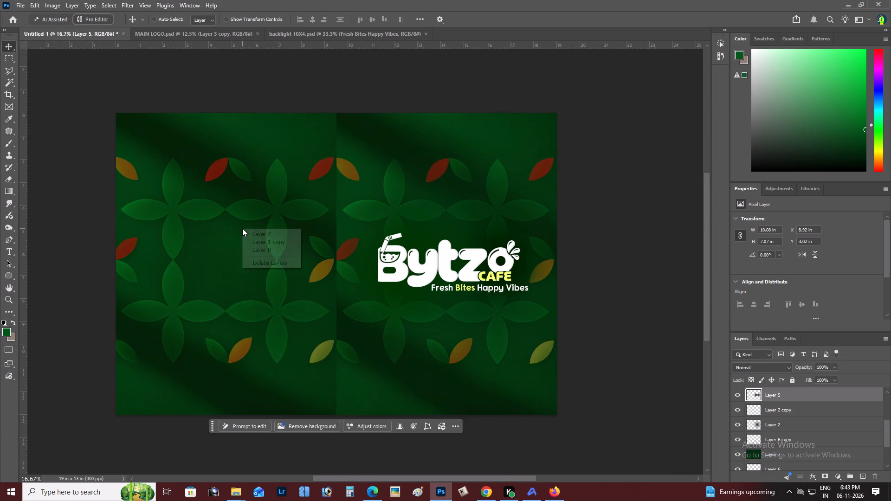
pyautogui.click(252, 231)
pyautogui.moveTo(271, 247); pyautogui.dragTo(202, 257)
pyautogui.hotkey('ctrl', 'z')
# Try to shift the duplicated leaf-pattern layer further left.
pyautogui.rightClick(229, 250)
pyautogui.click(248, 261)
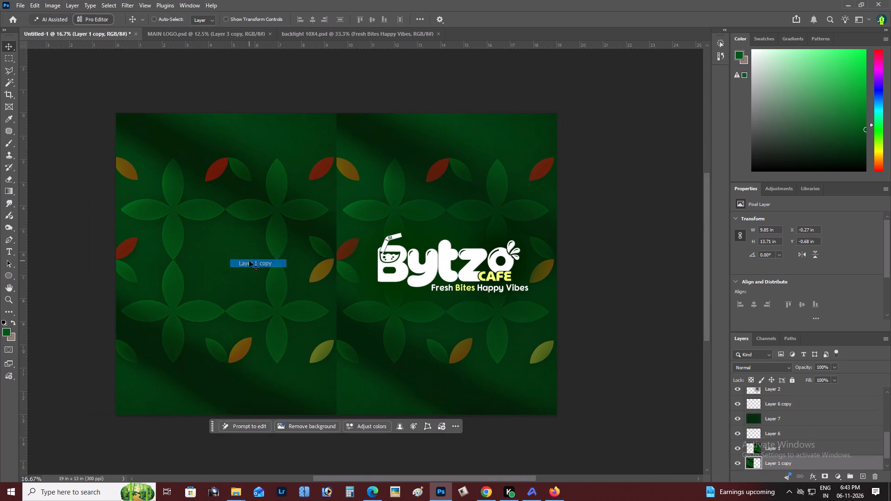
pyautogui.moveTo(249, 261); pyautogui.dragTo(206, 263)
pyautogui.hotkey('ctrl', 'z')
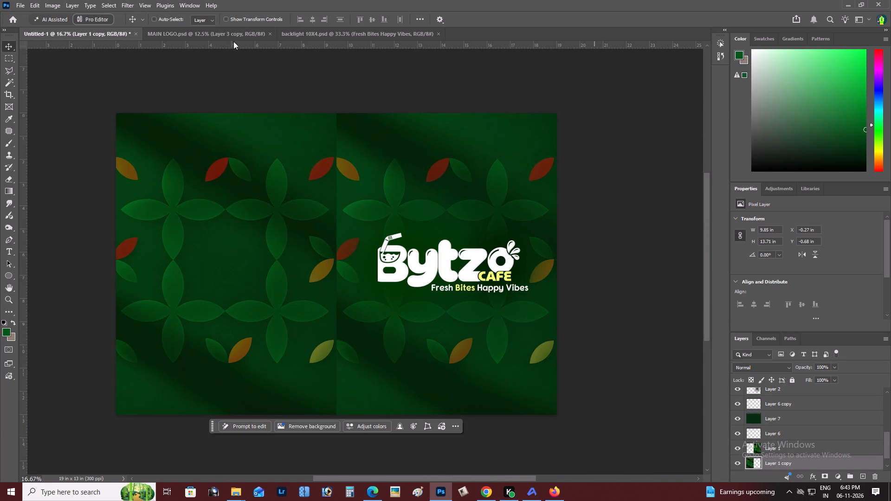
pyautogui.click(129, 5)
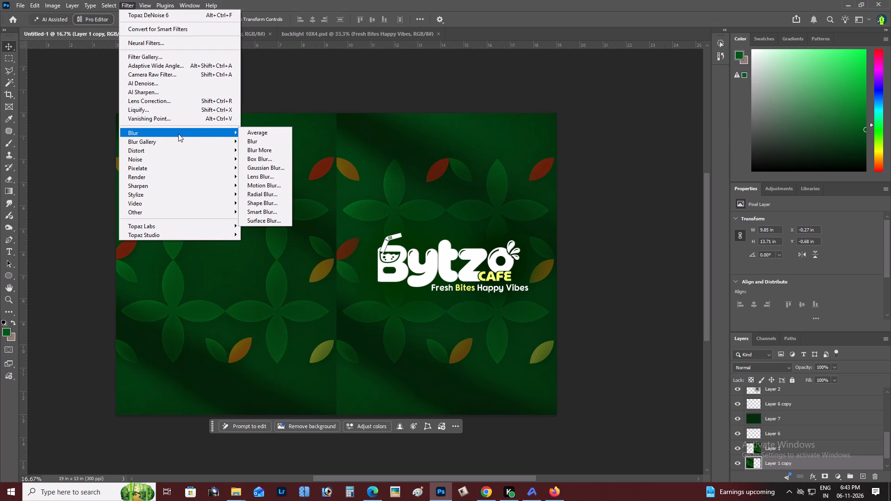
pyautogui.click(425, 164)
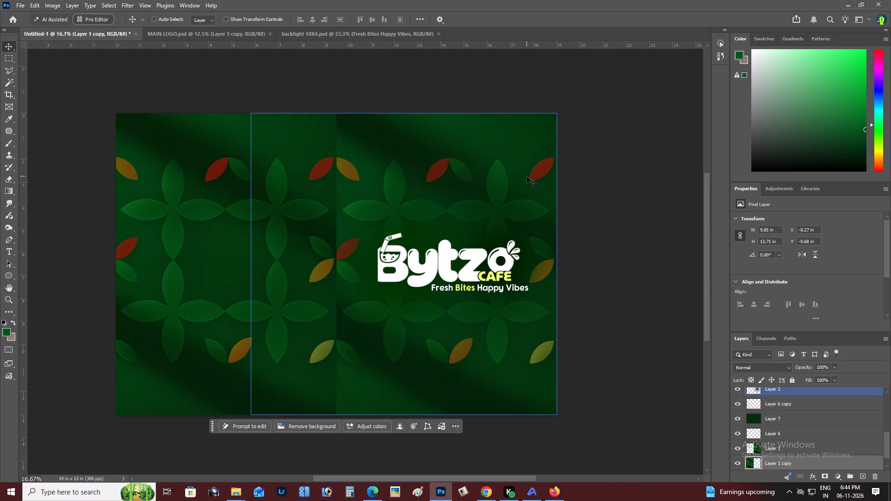
# Recolour the red leaf at the upper outer corner of Layer 1 with #4a4708, sampled from the orange leaf below it.
pyautogui.click(8, 302)
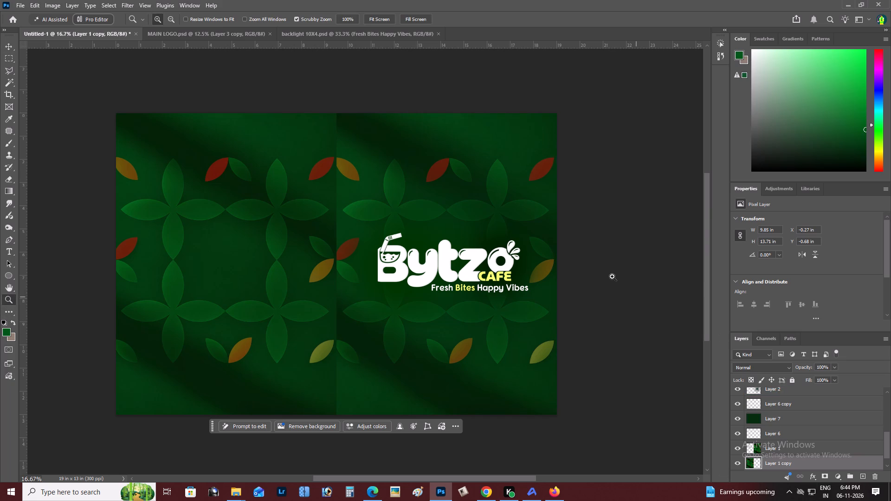
pyautogui.doubleClick(539, 188)
pyautogui.moveTo(684, 160); pyautogui.dragTo(711, 154)
pyautogui.click(12, 47)
pyautogui.rightClick(536, 131)
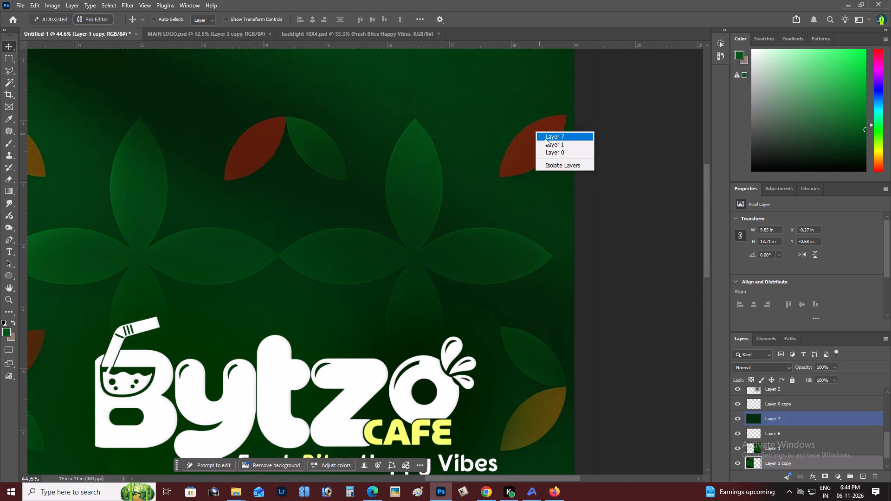
pyautogui.click(549, 142)
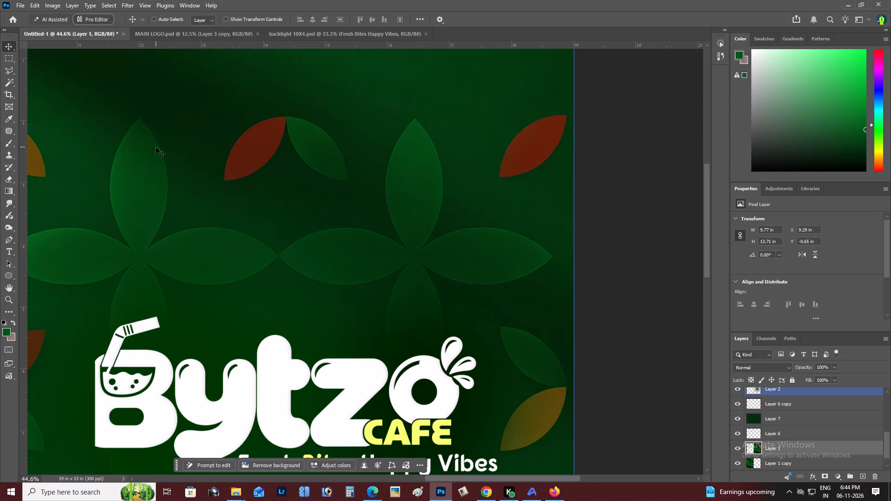
pyautogui.press('w')
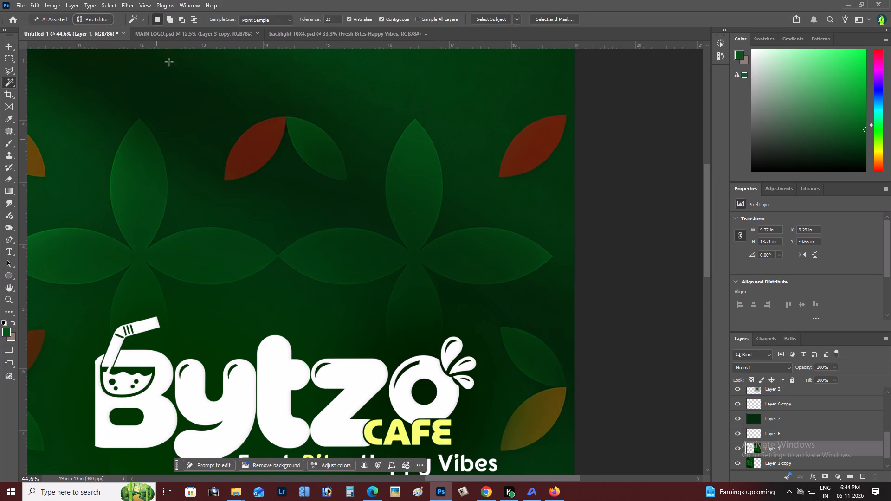
pyautogui.click(532, 160)
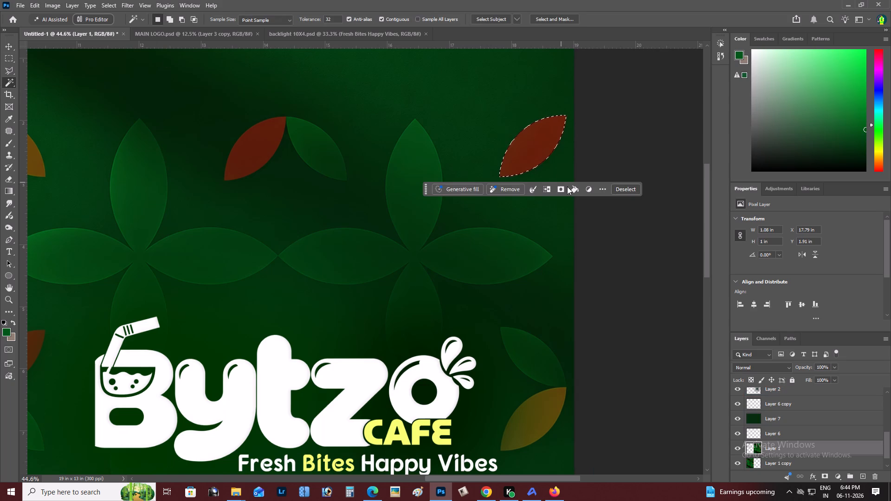
pyautogui.click(570, 191)
pyautogui.click(580, 219)
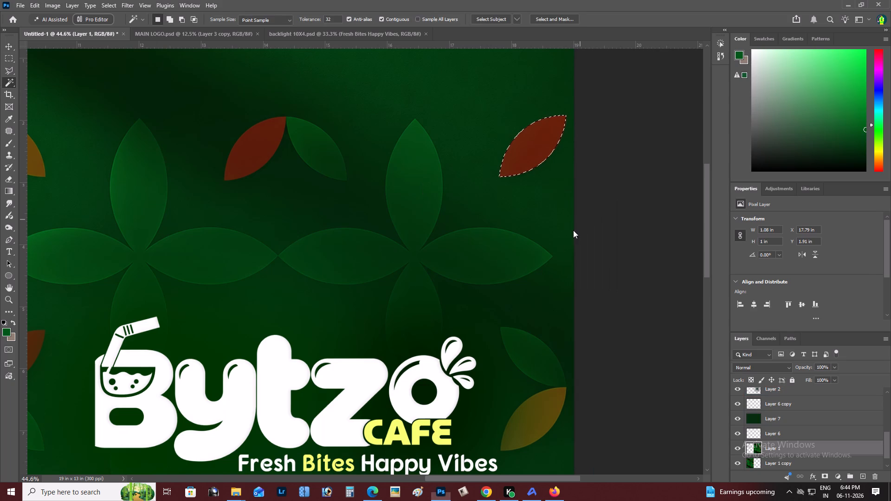
pyautogui.click(531, 410)
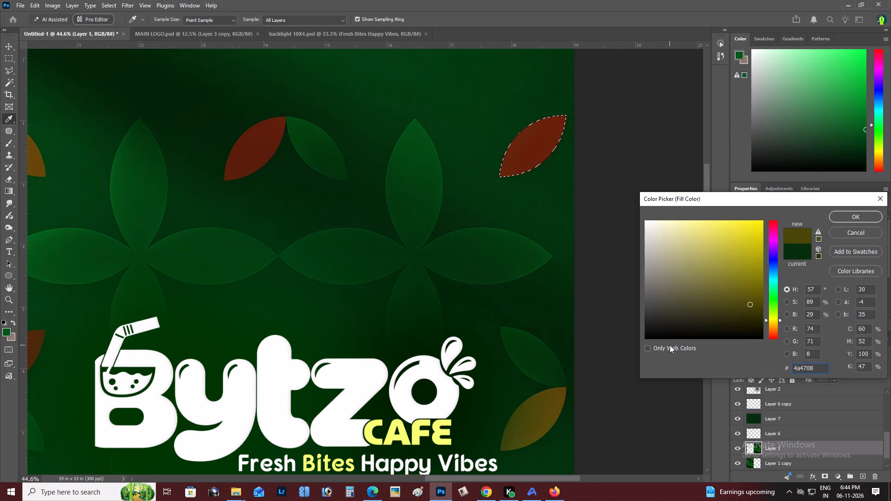
pyautogui.press('Return')
pyautogui.press('Return')
pyautogui.hotkey('ctrl', 'd')
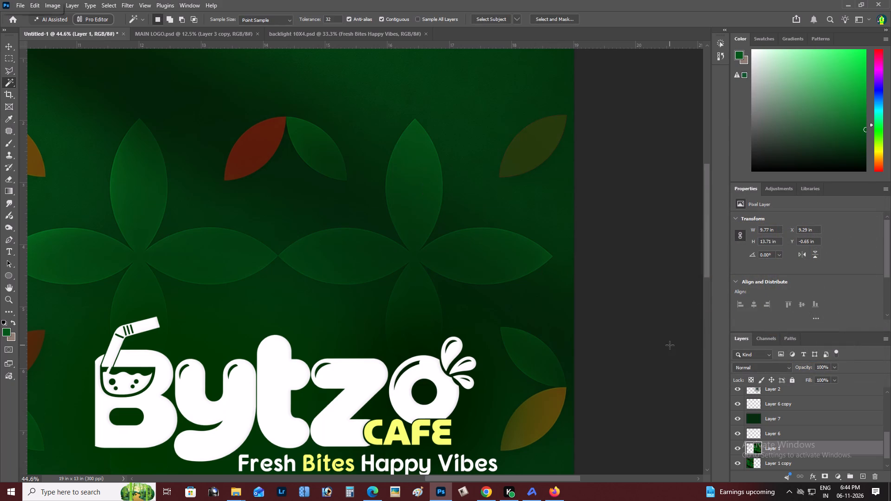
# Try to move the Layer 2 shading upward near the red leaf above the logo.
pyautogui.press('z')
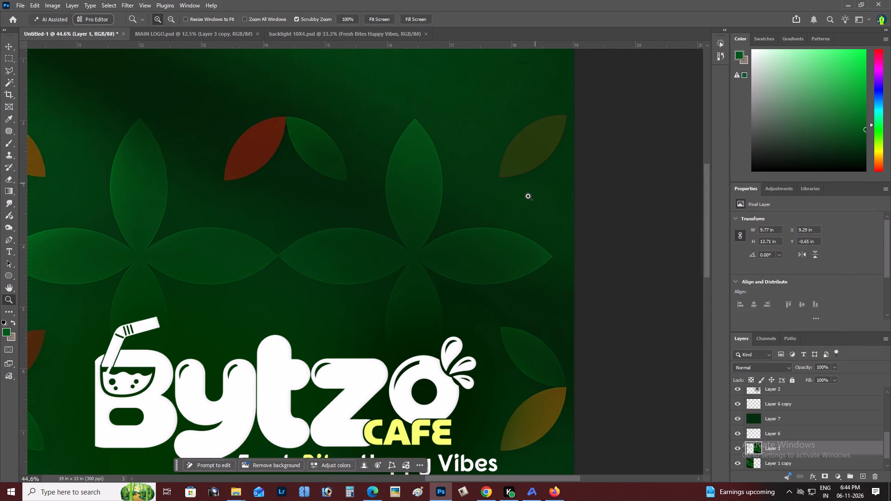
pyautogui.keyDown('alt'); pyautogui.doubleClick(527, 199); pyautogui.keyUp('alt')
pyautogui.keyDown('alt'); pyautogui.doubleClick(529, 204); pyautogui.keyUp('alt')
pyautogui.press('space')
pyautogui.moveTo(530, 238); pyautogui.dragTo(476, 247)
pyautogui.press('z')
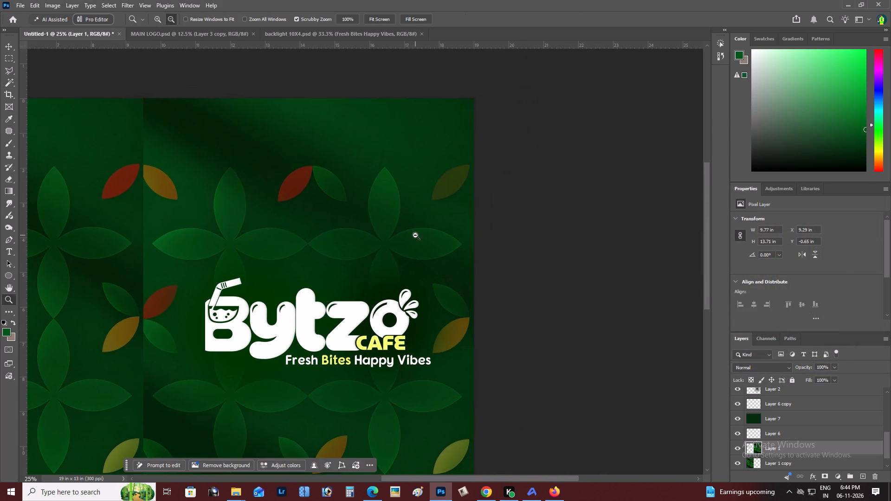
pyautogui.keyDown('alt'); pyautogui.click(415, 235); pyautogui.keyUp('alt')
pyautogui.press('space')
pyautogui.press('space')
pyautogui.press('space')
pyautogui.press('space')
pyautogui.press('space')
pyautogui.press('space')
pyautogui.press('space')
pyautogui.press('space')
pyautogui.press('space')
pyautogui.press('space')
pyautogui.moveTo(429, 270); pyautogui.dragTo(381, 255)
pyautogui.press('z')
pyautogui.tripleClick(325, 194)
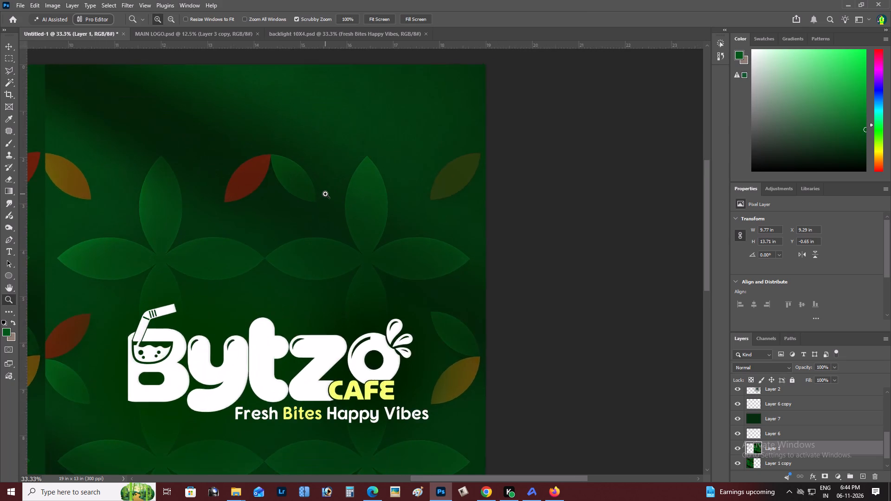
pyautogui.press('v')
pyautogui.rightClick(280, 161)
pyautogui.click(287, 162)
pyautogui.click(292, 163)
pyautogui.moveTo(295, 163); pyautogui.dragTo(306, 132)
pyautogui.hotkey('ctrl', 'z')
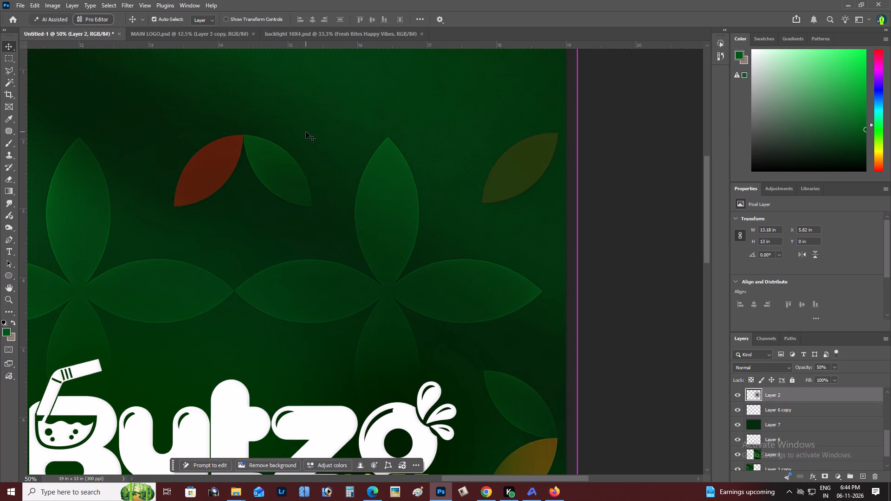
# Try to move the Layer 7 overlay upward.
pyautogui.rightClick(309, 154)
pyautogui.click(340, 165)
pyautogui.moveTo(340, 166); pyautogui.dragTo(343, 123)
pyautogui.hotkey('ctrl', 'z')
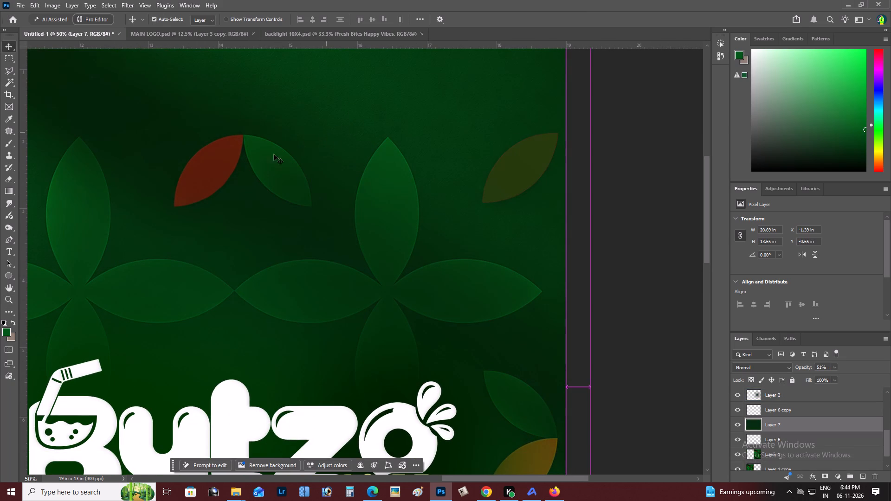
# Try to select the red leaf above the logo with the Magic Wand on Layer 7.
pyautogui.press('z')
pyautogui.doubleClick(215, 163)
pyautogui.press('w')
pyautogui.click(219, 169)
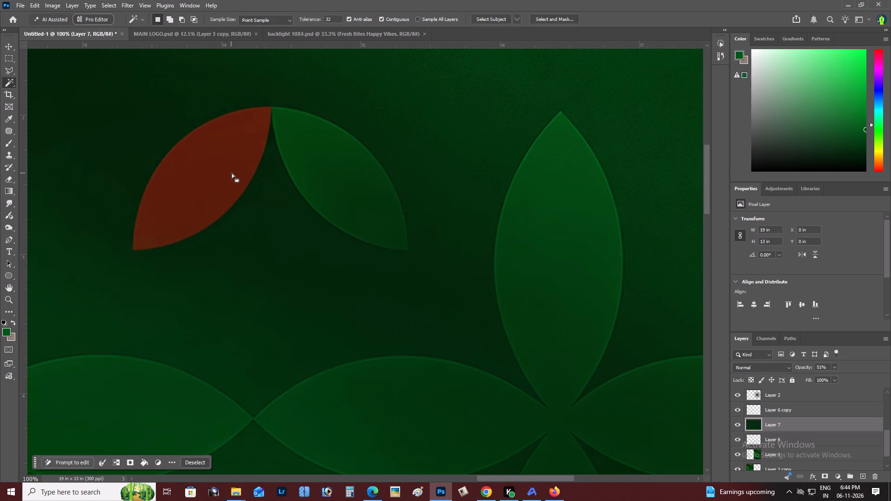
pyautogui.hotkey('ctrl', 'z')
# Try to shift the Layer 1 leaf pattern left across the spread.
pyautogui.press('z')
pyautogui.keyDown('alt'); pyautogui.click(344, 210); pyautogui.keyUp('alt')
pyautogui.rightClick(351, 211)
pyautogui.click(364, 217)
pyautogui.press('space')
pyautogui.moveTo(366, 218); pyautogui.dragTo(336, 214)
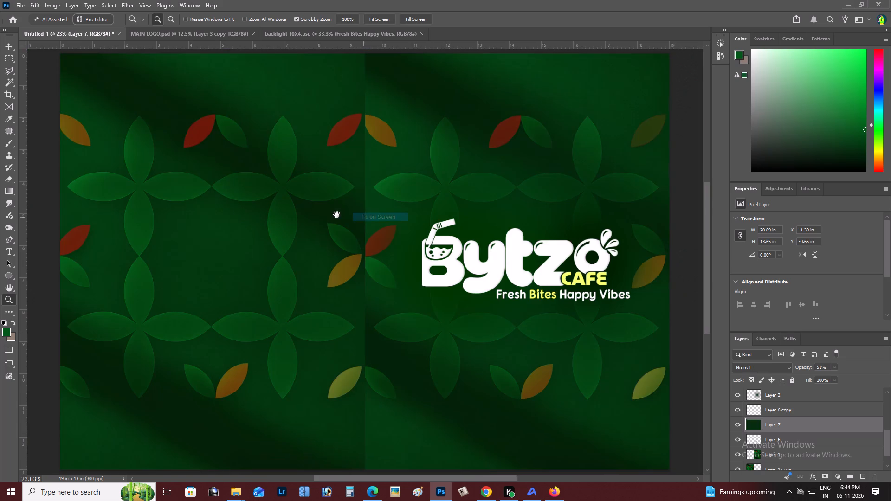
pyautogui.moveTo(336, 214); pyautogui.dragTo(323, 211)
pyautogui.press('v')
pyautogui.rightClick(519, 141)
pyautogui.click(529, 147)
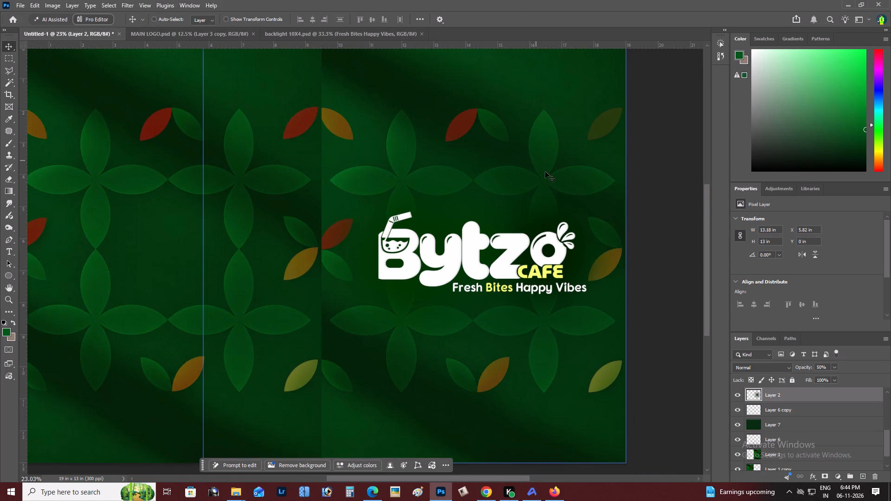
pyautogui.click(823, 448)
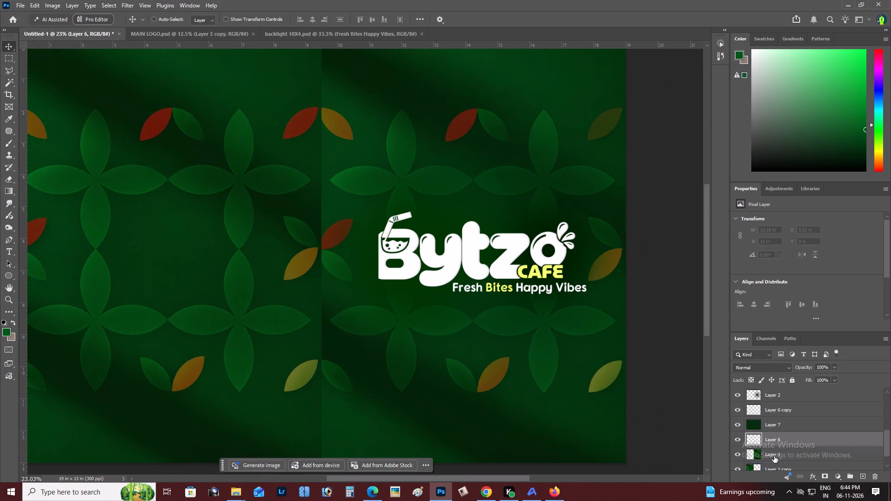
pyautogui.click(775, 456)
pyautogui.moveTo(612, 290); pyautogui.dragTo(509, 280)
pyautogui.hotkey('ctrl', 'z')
# Recolour the red leaf above the logo on Layer 1 with dark brown #3b2d12.
pyautogui.press('z')
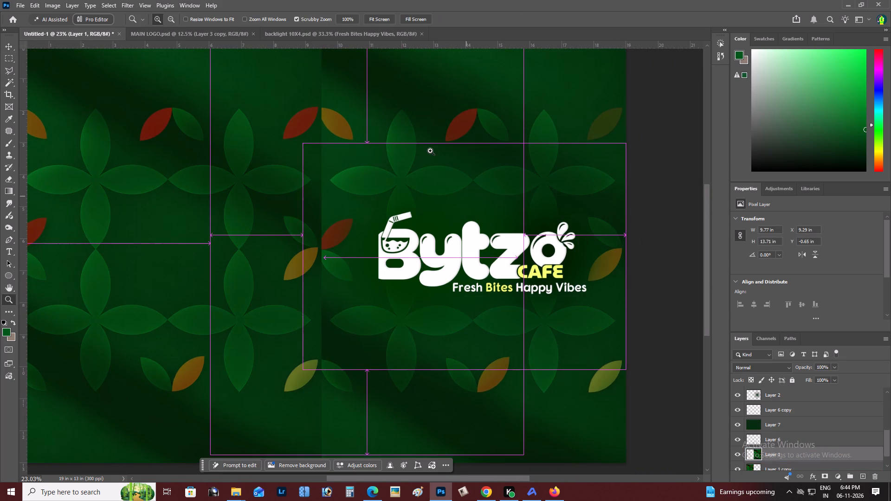
pyautogui.tripleClick(430, 150)
pyautogui.press('space')
pyautogui.moveTo(427, 155); pyautogui.dragTo(374, 232)
pyautogui.click(419, 217)
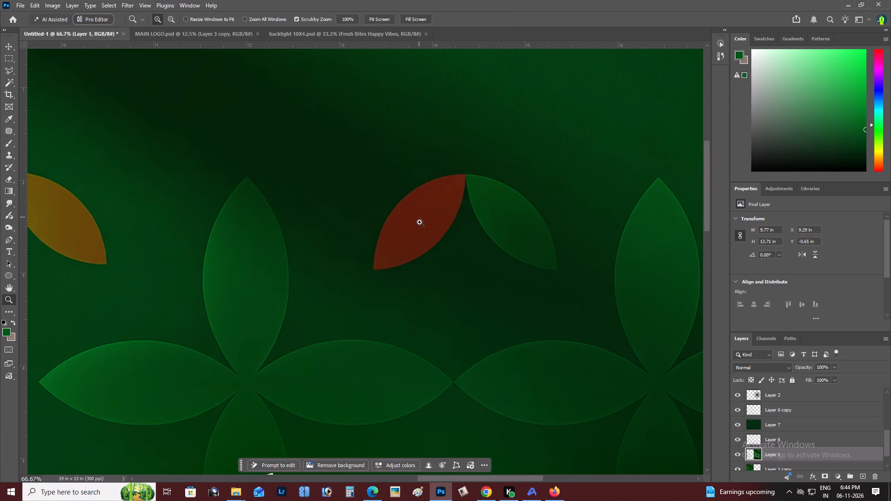
pyautogui.press('w')
pyautogui.click(420, 225)
pyautogui.keyDown('shift'); pyautogui.click(398, 217); pyautogui.keyUp('shift')
pyautogui.keyDown('shift'); pyautogui.click(425, 244); pyautogui.keyUp('shift')
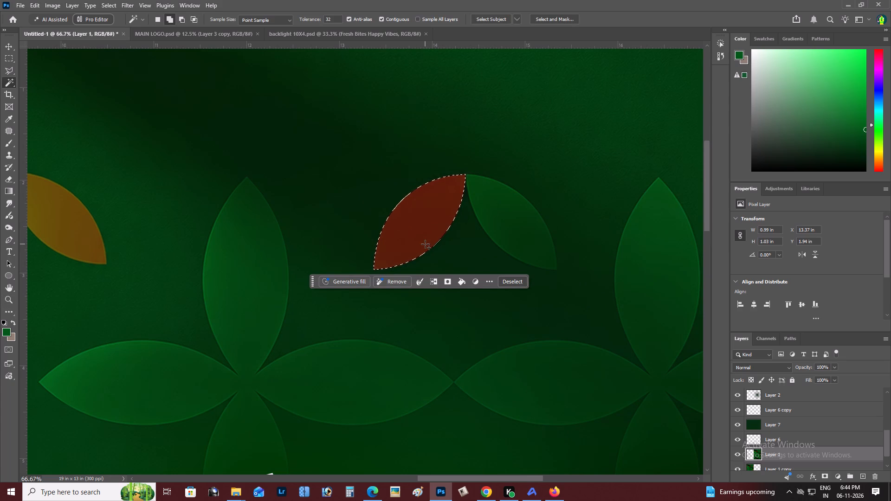
pyautogui.click(464, 279)
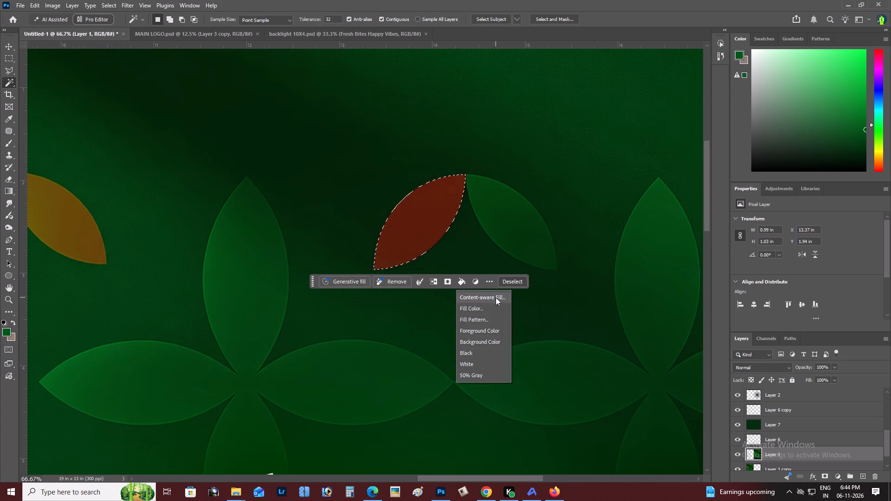
pyautogui.click(494, 309)
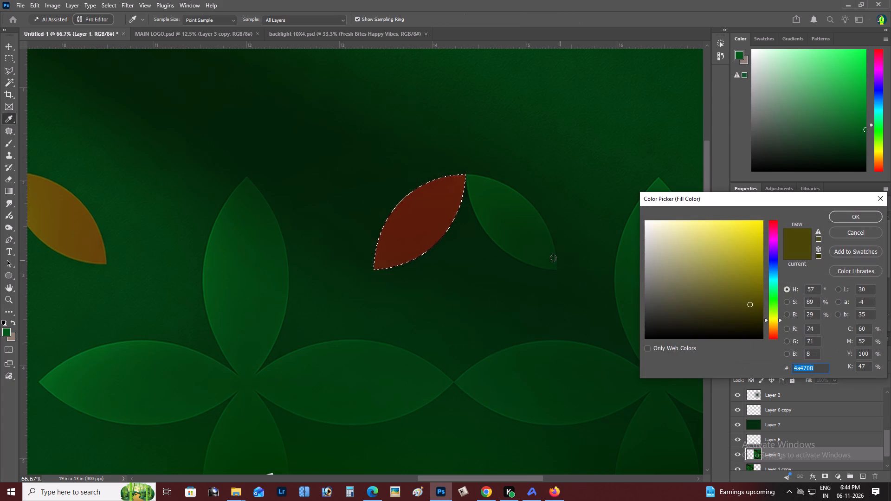
pyautogui.click(492, 214)
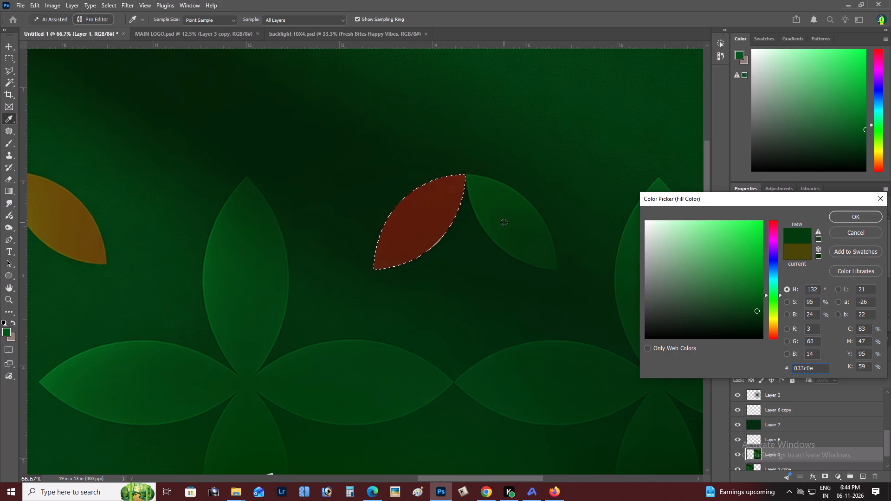
pyautogui.click(96, 242)
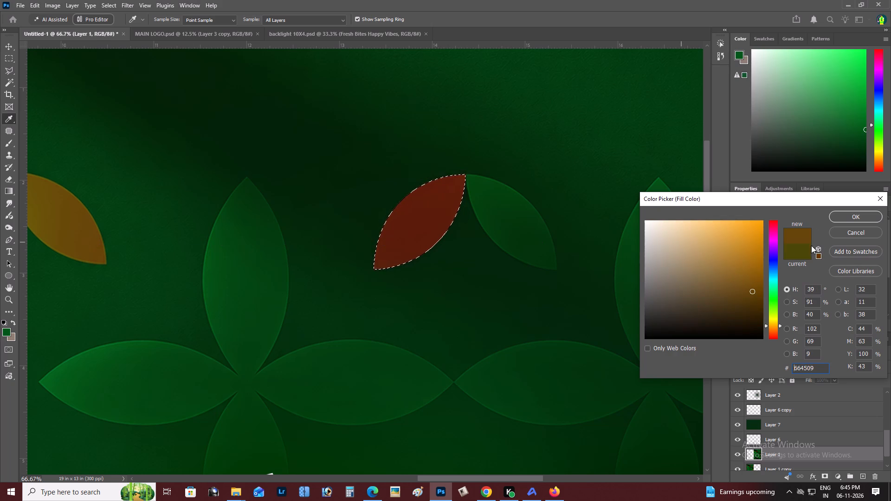
pyautogui.click(726, 311)
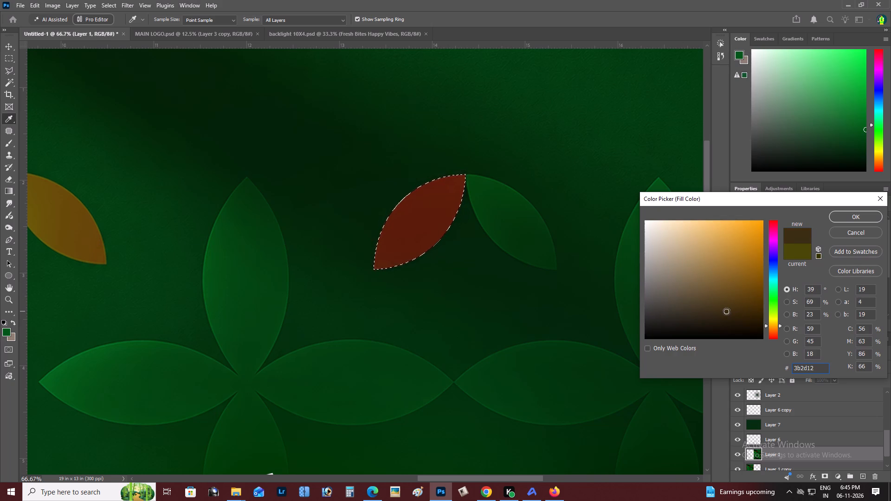
pyautogui.press('Return')
pyautogui.press('Return')
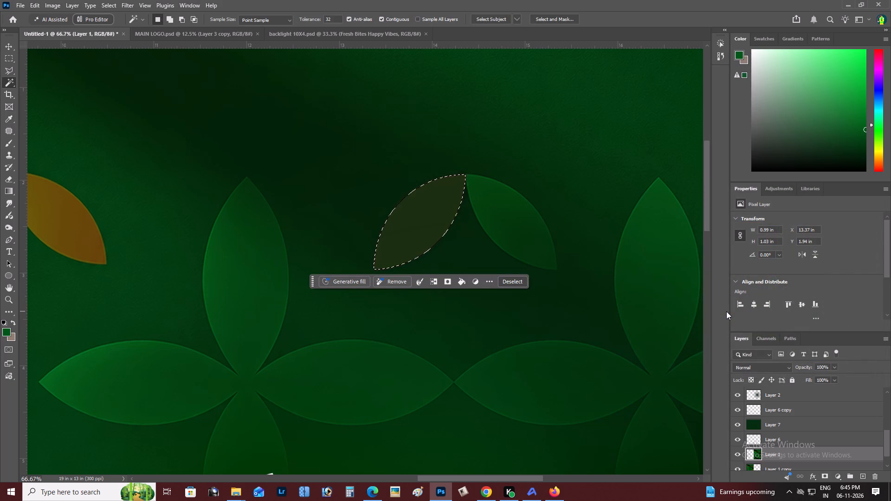
pyautogui.hotkey('ctrl', 'd')
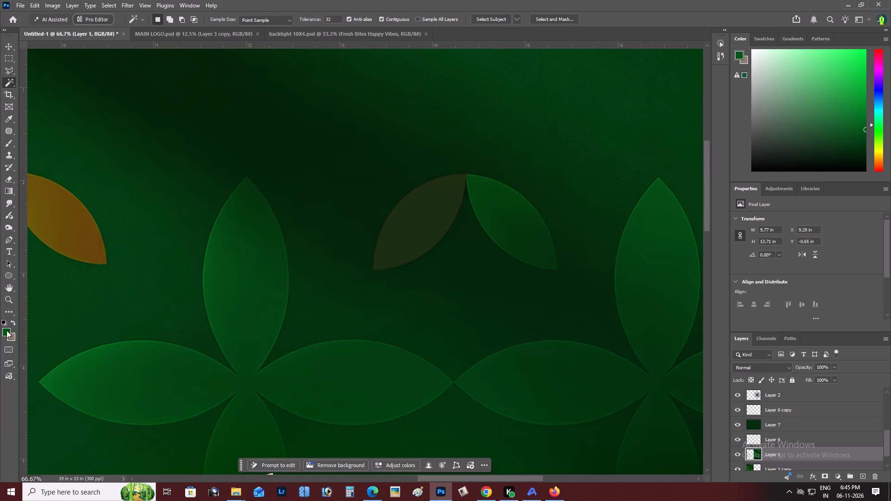
# Examine the two recoloured leaves above the logo up close and against the whole spread.
pyautogui.moveTo(5, 304); pyautogui.dragTo(8, 308)
pyautogui.rightClick(278, 306)
pyautogui.click(284, 309)
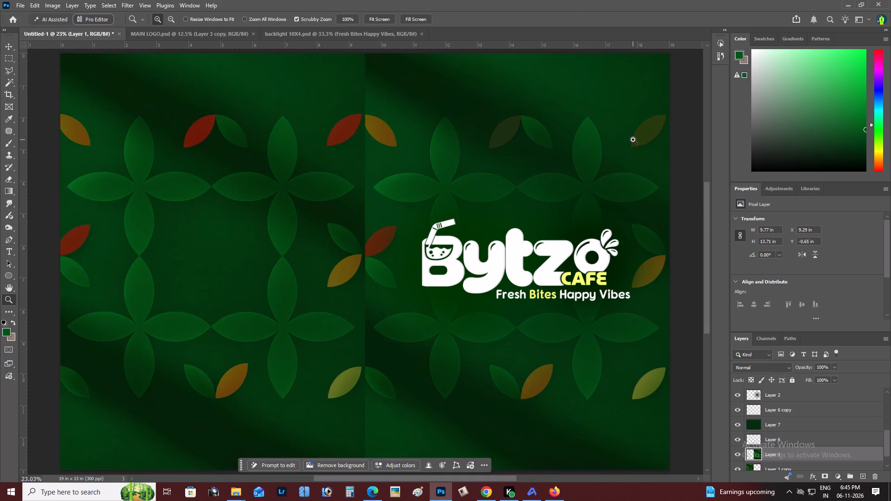
pyautogui.click(646, 163)
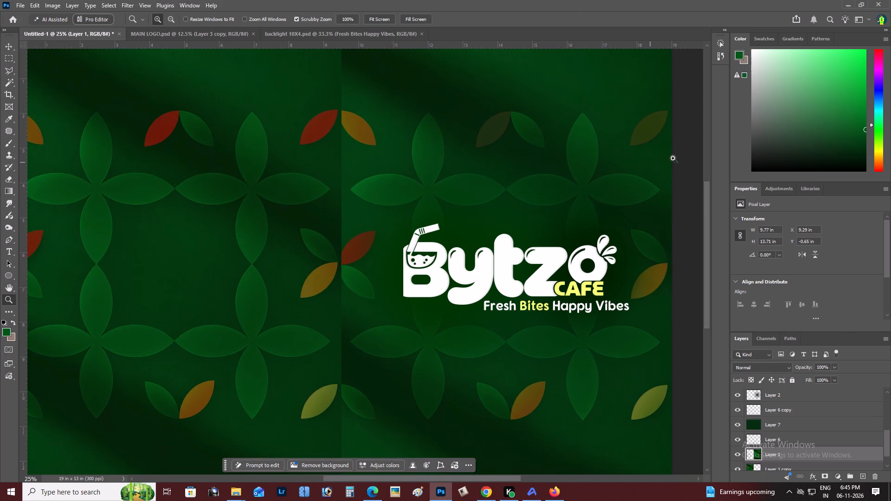
pyautogui.doubleClick(670, 157)
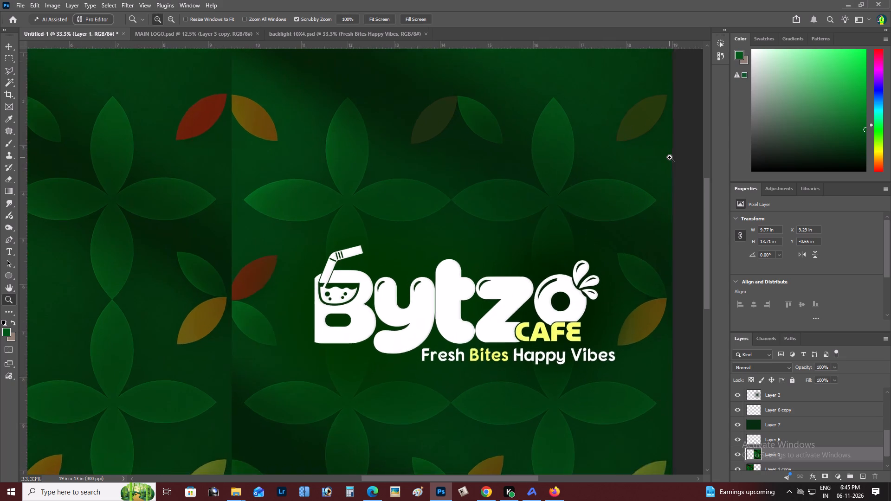
pyautogui.click(10, 48)
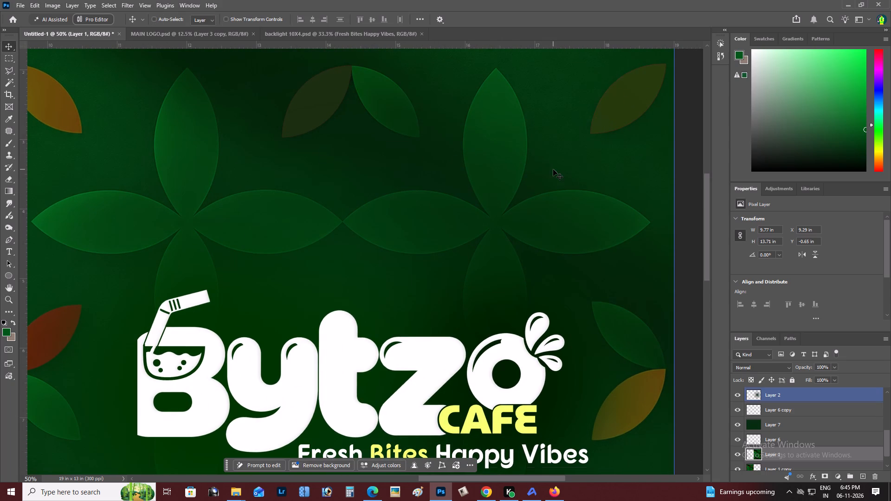
pyautogui.scroll(3, 553, 169)
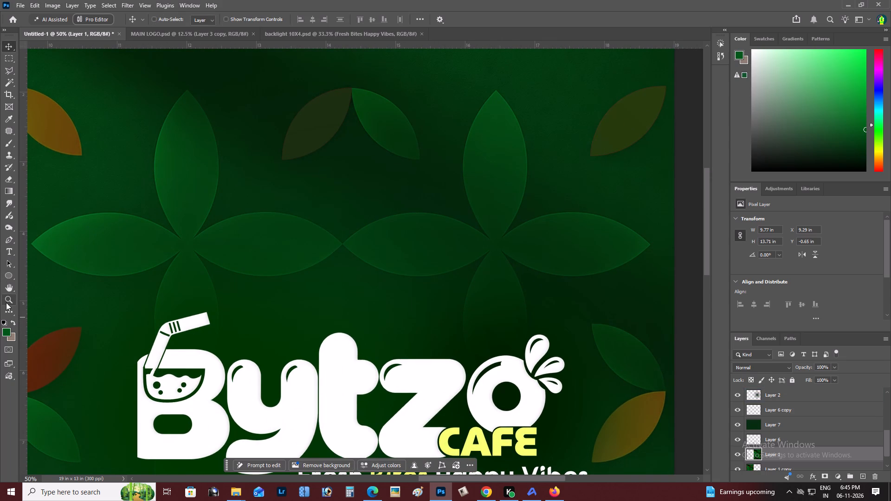
pyautogui.click(6, 302)
pyautogui.doubleClick(396, 151)
pyautogui.scroll(9, 397, 147)
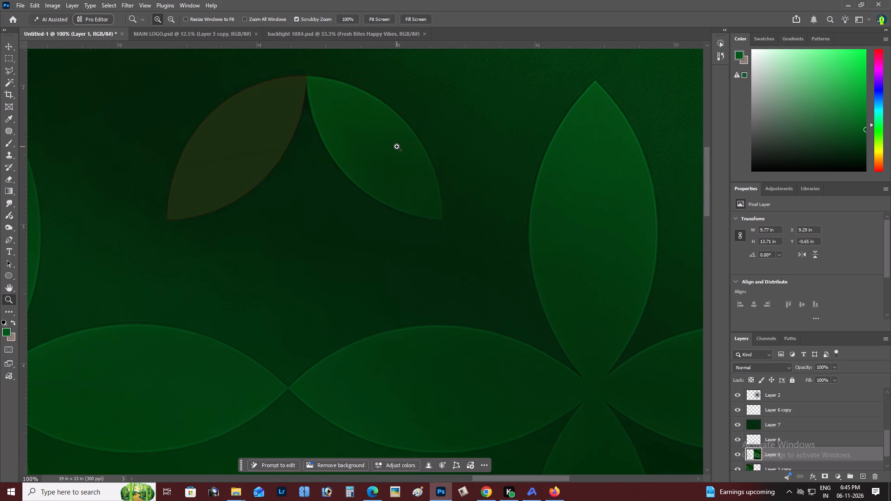
pyautogui.rightClick(397, 147)
pyautogui.click(409, 148)
pyautogui.click(422, 151)
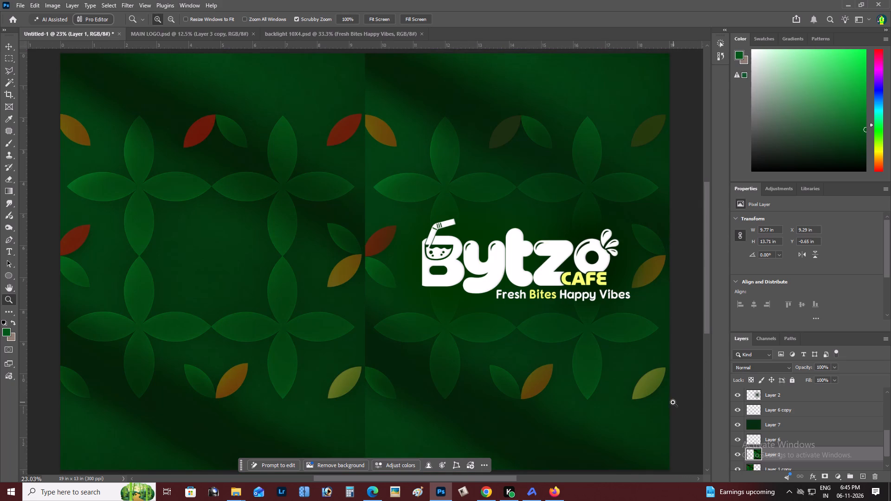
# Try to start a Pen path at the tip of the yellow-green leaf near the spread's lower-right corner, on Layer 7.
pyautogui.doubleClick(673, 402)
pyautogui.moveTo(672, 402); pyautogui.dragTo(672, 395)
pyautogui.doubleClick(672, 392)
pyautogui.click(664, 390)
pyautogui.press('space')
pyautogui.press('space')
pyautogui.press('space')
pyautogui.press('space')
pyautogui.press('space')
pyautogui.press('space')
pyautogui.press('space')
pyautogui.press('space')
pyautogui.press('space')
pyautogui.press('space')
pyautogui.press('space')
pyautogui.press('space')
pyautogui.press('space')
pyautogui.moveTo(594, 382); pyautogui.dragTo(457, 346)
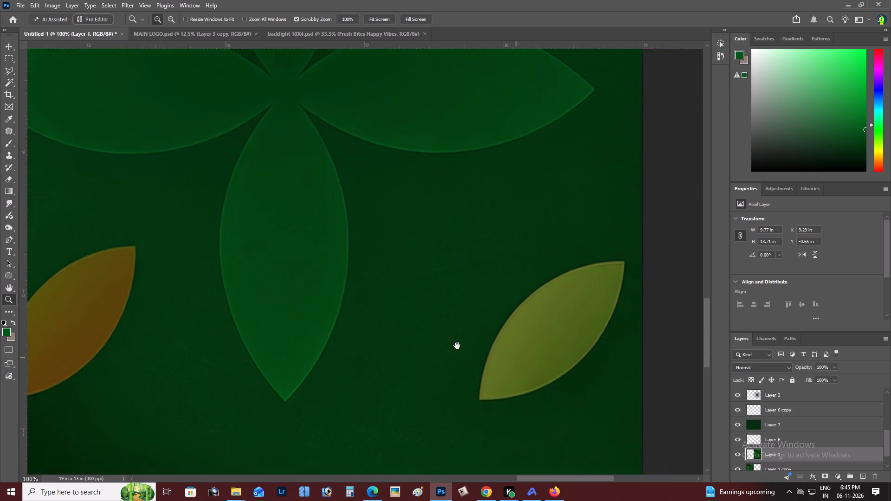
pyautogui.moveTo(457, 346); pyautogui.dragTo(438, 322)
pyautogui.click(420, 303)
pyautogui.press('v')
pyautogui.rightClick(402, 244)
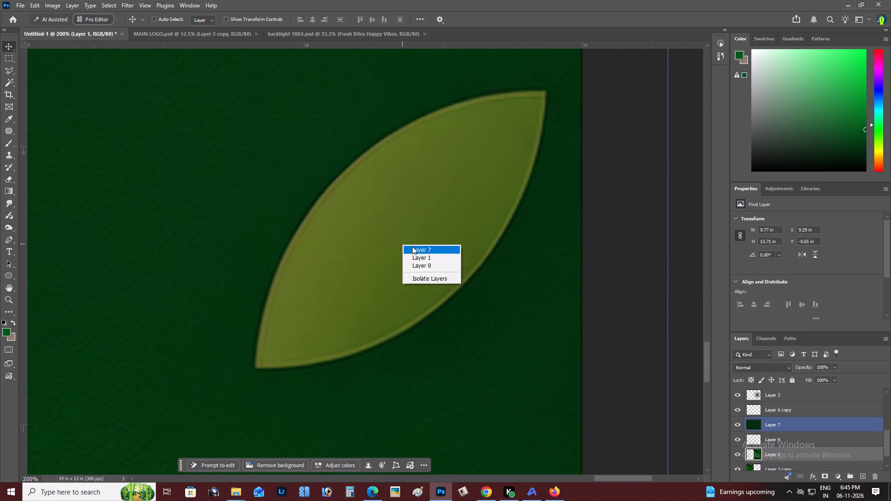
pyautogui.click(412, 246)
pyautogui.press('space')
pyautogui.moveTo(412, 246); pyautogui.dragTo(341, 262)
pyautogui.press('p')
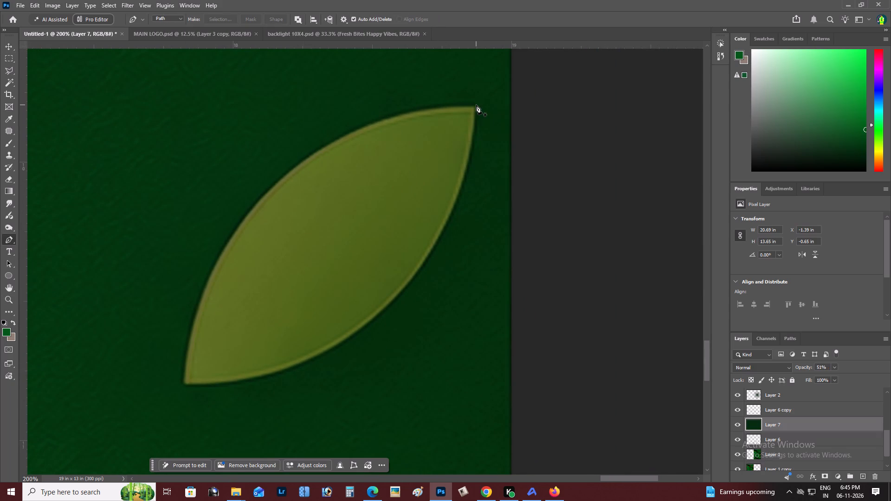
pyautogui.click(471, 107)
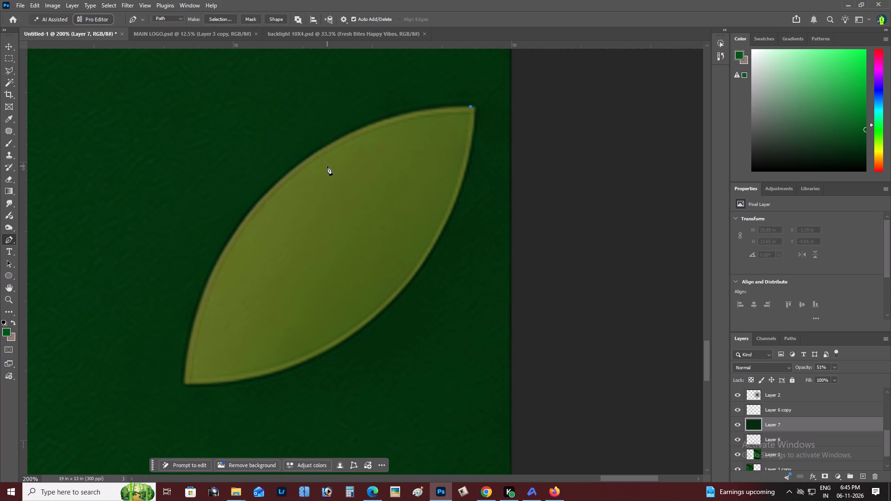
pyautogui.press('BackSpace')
# Marquee-select a rectangle about 1.48 × 1.21 in around the whole yellow-green leaf near the spread's lower-right corner.
pyautogui.press('m')
pyautogui.moveTo(116, 131); pyautogui.dragTo(465, 409)
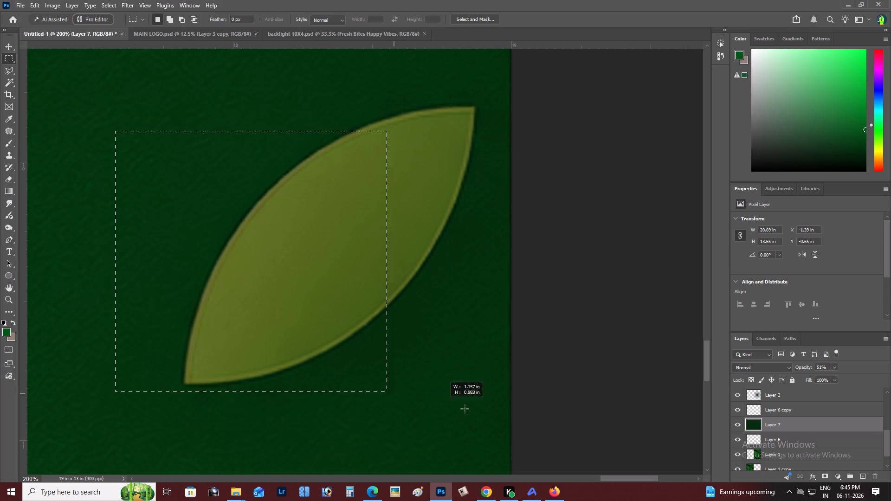
pyautogui.moveTo(465, 409); pyautogui.dragTo(512, 363)
pyautogui.hotkey('ctrl', 'd')
pyautogui.moveTo(101, 71); pyautogui.dragTo(487, 377)
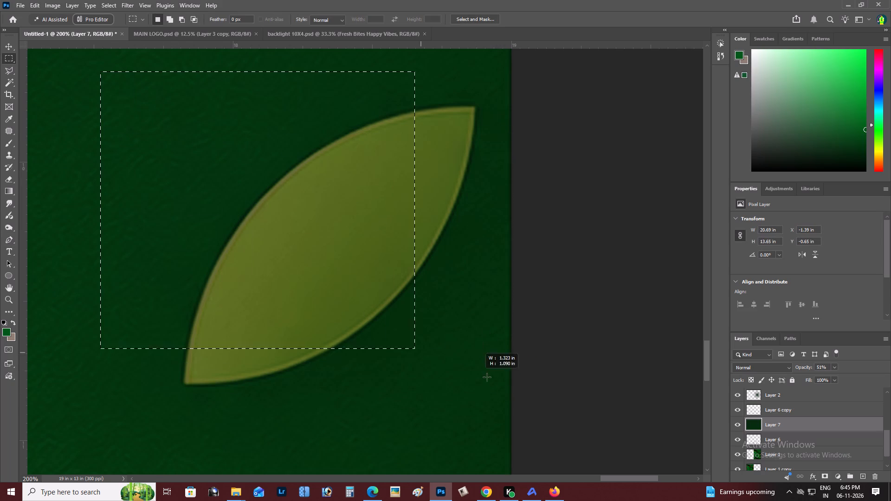
pyautogui.moveTo(487, 377); pyautogui.dragTo(531, 408)
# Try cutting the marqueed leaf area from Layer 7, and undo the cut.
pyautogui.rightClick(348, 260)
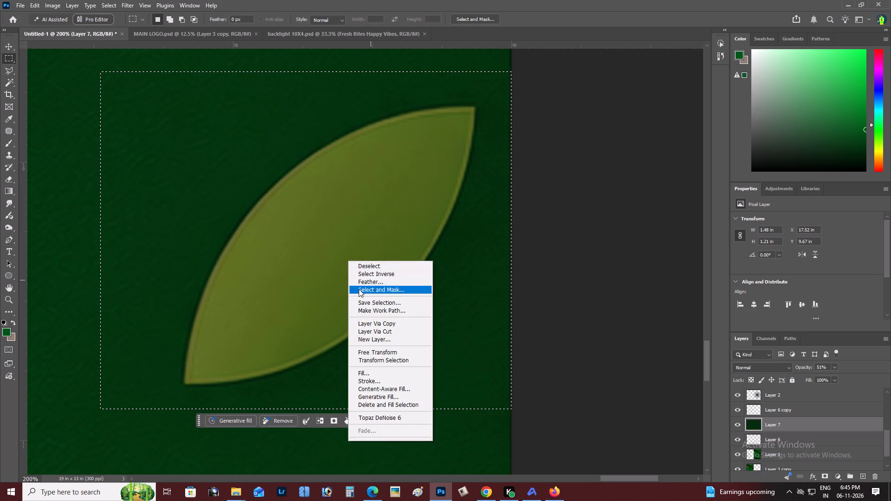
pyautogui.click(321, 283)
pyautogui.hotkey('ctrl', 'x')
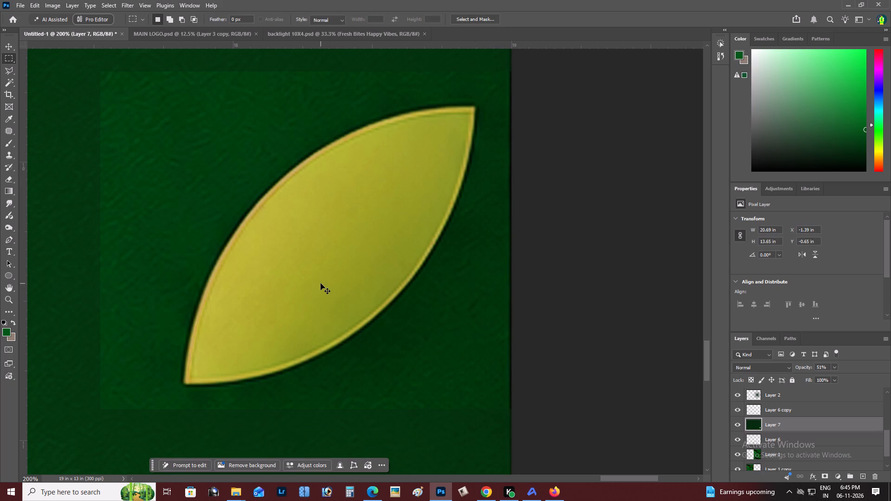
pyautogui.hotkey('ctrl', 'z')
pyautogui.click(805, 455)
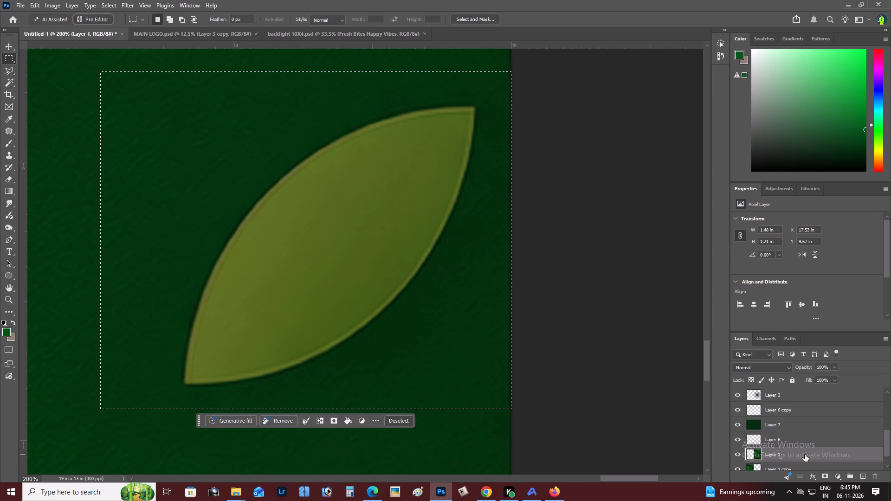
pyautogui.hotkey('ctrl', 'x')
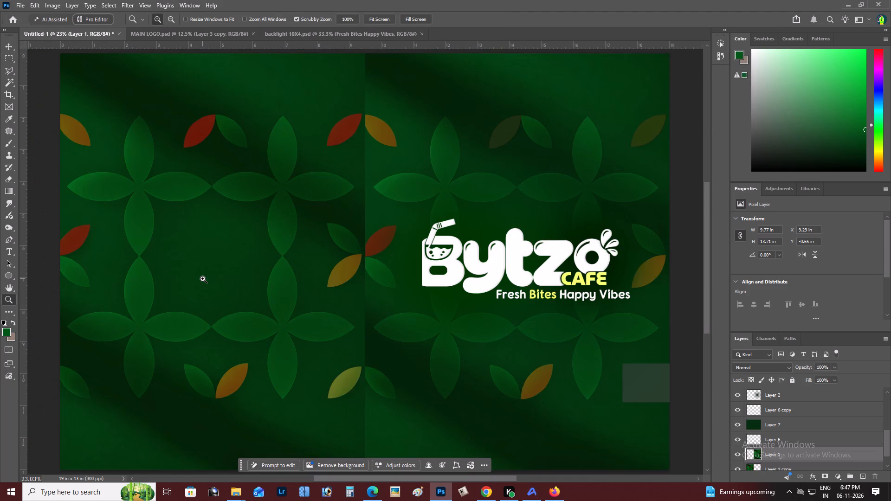
pyautogui.hotkey('ctrl', 'z')
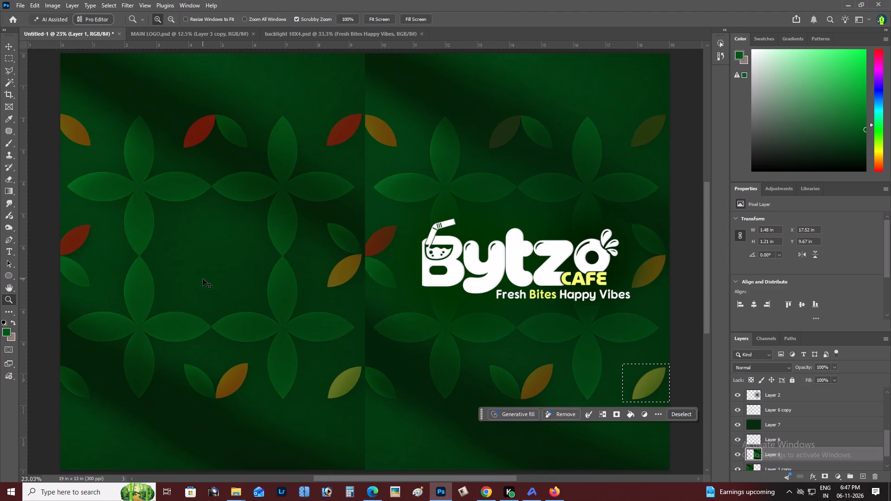
pyautogui.hotkey('ctrl', 'd')
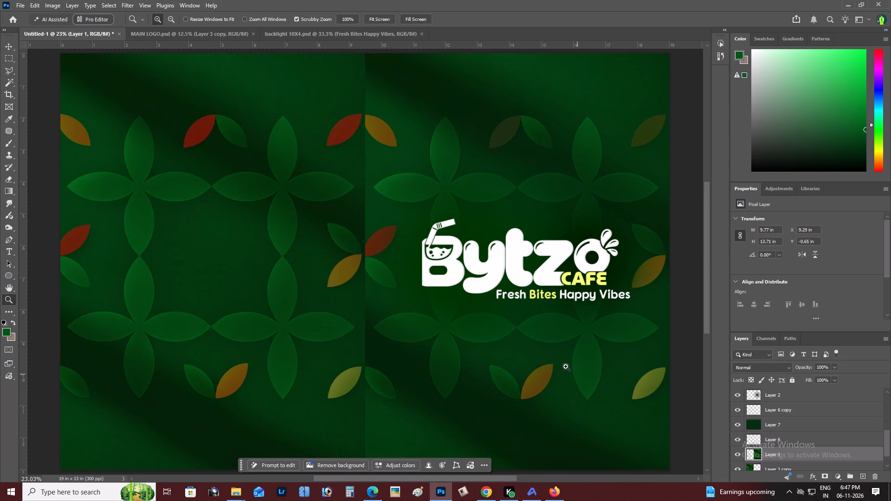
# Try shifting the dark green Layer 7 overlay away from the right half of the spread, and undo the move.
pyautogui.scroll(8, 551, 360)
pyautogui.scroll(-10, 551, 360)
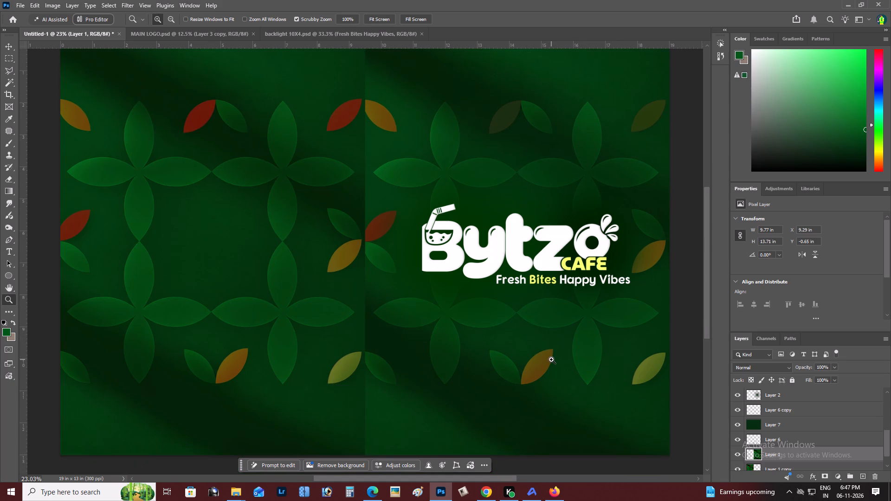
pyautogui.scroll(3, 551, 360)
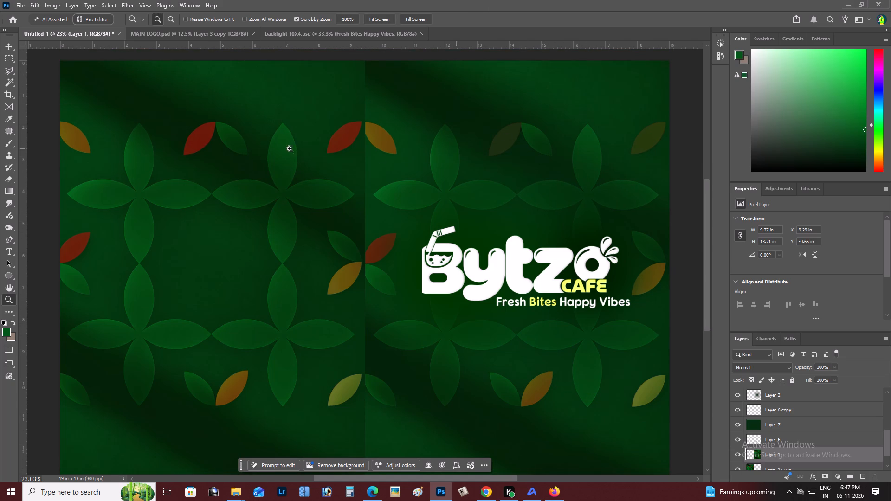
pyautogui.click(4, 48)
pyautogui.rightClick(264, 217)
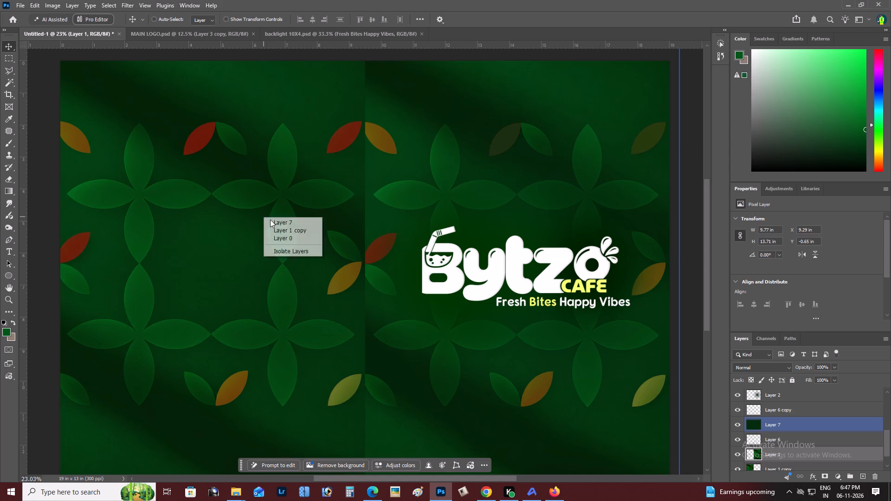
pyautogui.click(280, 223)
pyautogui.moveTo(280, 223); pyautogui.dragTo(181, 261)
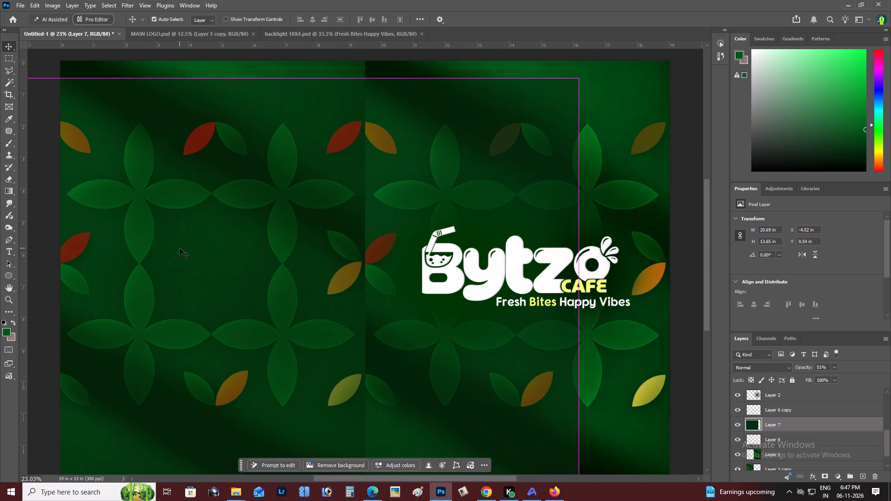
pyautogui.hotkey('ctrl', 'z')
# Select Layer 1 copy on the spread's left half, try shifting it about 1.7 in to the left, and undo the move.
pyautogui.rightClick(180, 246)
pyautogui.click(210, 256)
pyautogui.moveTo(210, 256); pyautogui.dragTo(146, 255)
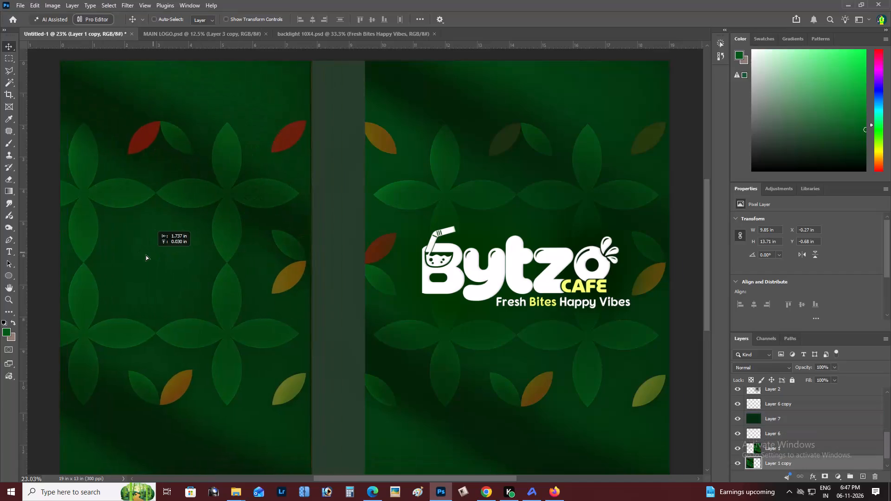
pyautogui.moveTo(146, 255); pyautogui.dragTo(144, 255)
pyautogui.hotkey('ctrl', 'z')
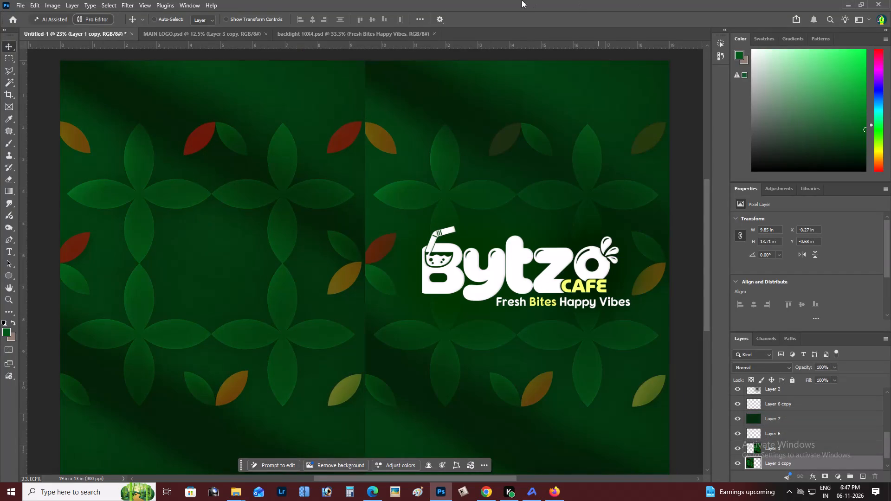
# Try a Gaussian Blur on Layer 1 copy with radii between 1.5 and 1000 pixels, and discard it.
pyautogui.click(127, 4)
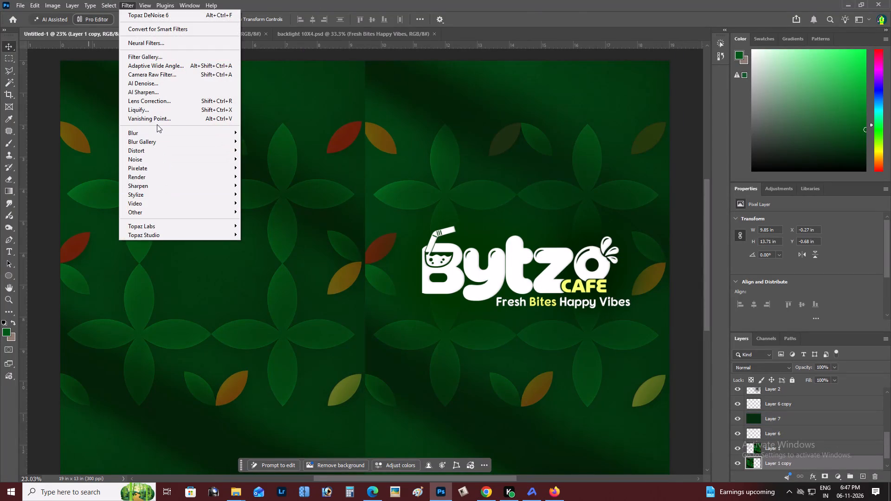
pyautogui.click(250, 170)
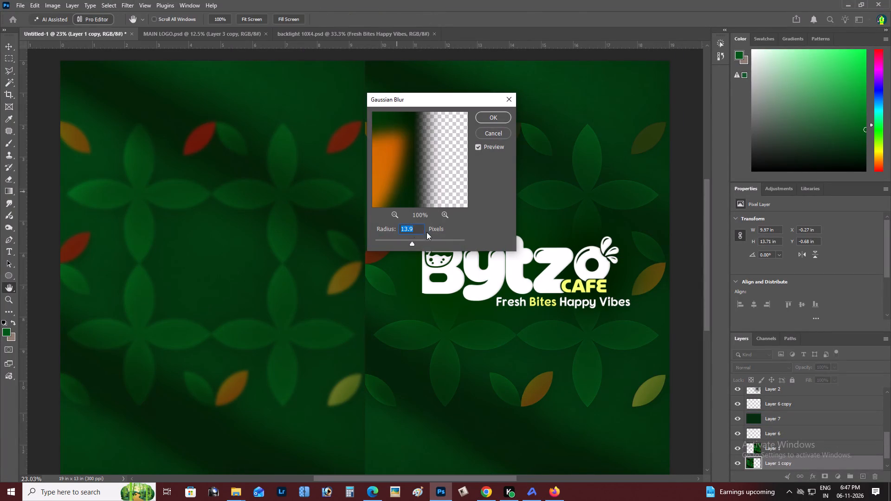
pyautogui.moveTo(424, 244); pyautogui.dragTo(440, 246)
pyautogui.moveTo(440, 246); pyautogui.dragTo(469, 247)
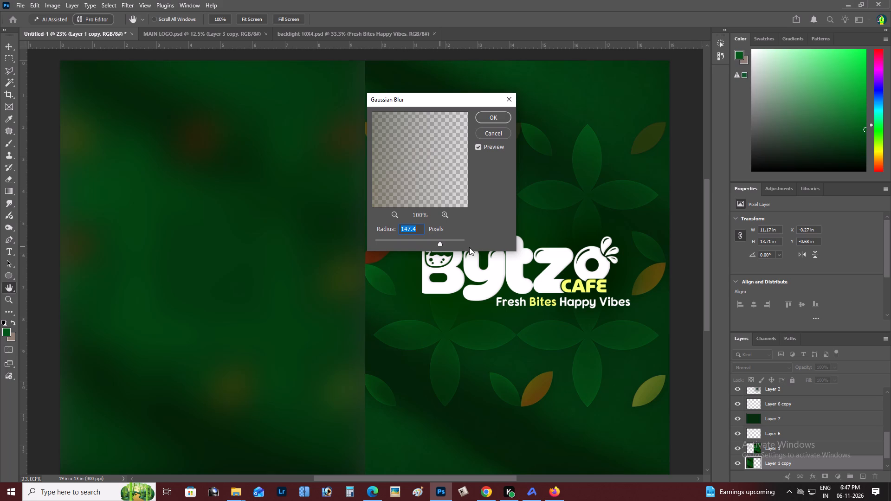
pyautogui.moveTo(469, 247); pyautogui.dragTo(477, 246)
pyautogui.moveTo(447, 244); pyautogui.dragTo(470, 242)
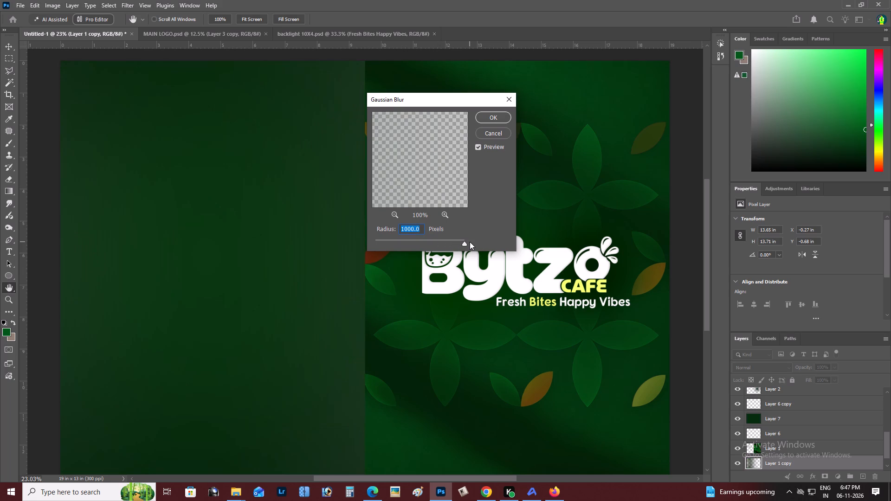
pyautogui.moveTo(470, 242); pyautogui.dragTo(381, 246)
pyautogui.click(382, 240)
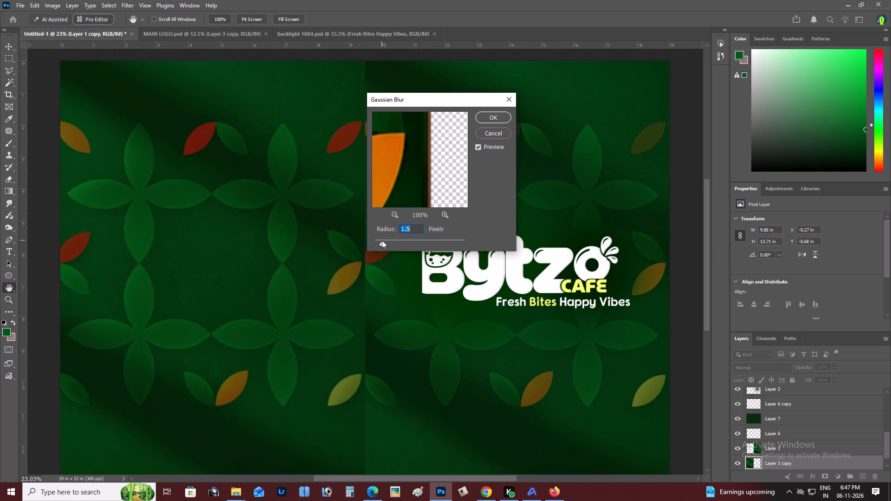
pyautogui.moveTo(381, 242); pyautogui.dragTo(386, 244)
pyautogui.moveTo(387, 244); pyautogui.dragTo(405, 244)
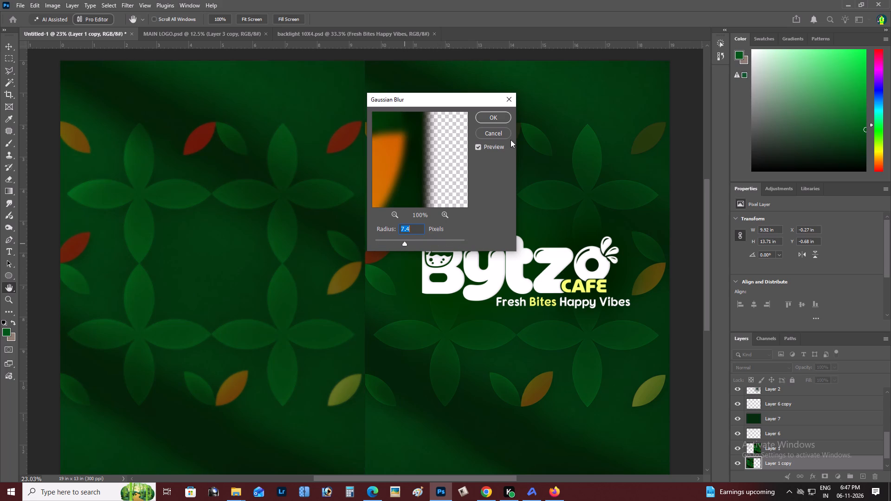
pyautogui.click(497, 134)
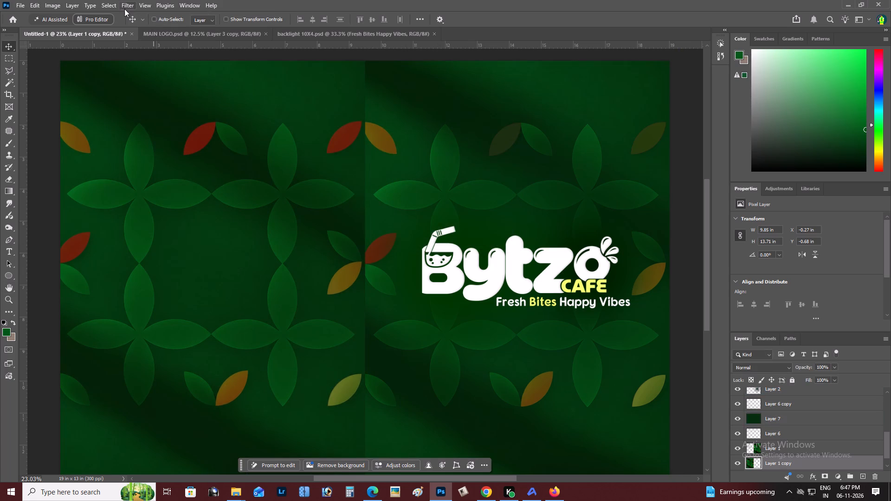
# Add a Color Overlay to Layer 1 copy, sampling dark green #02450f from the leaf pattern above the logo.
pyautogui.click(71, 7)
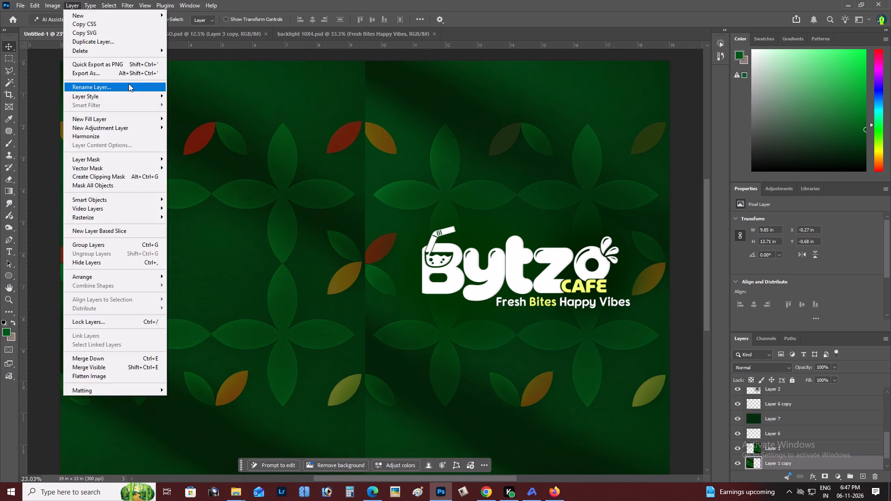
pyautogui.click(210, 155)
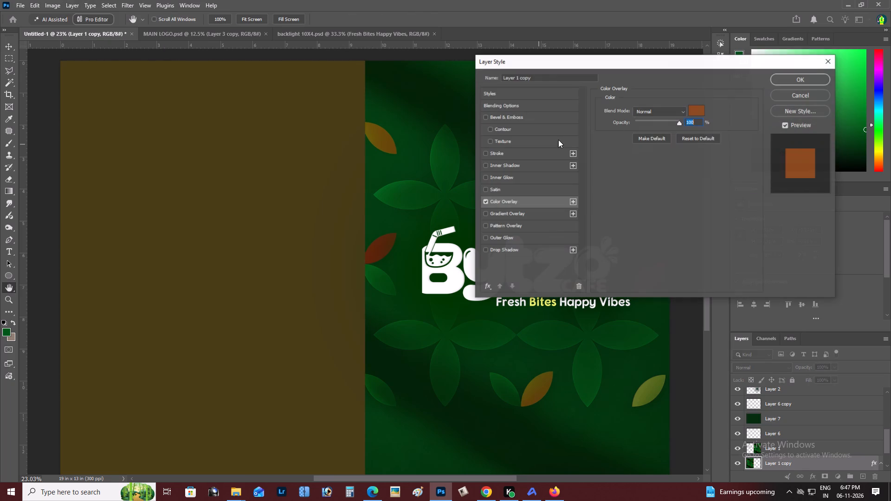
pyautogui.click(700, 112)
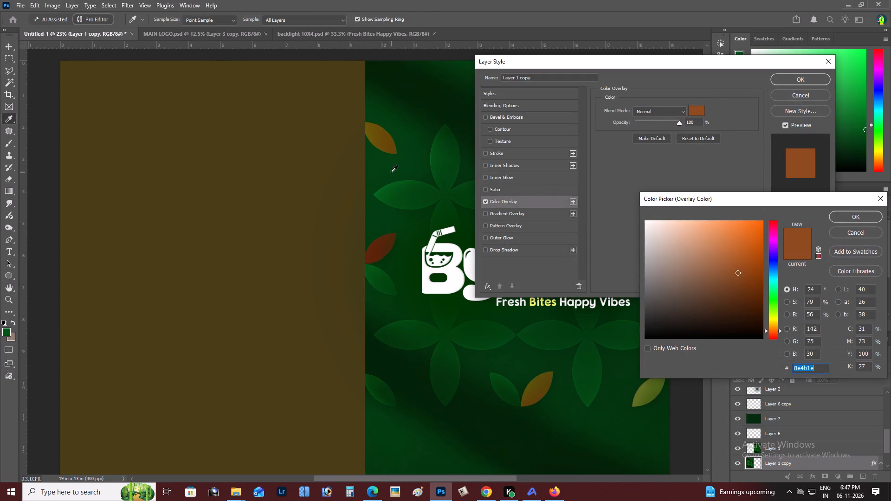
pyautogui.click(391, 172)
pyautogui.click(414, 223)
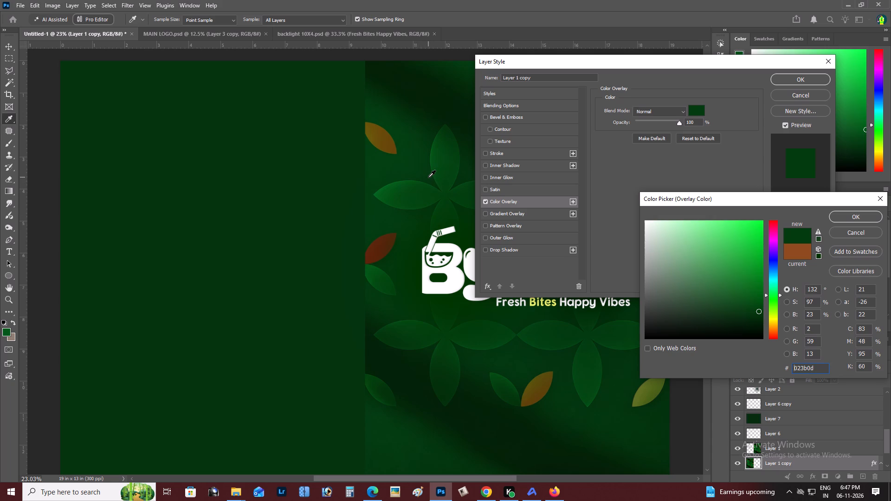
pyautogui.click(428, 177)
pyautogui.click(425, 214)
pyautogui.click(414, 203)
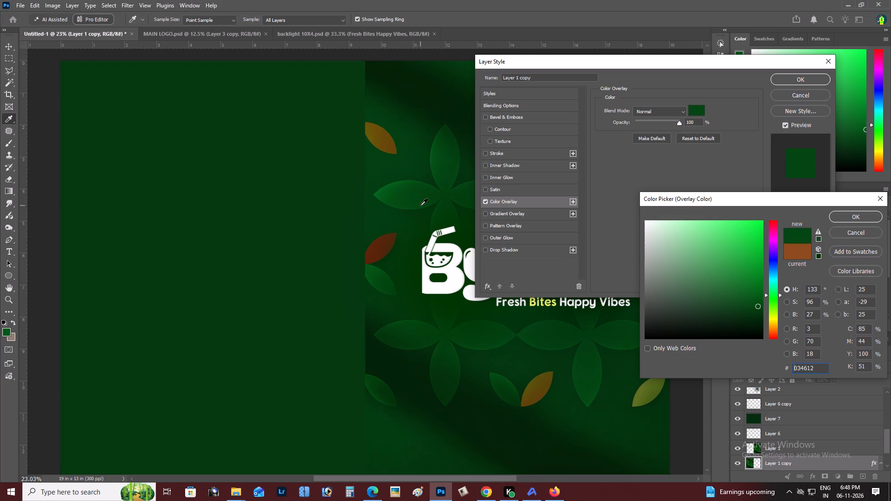
pyautogui.click(422, 206)
pyautogui.click(424, 210)
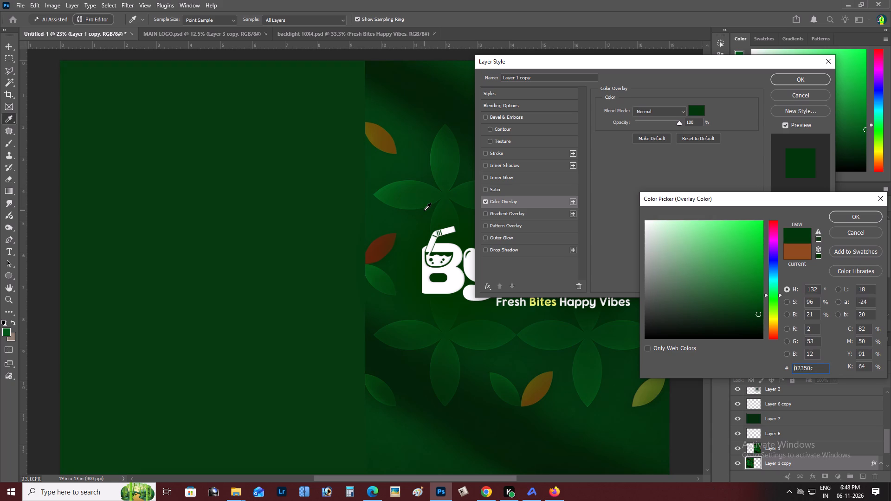
pyautogui.click(425, 208)
pyautogui.click(426, 205)
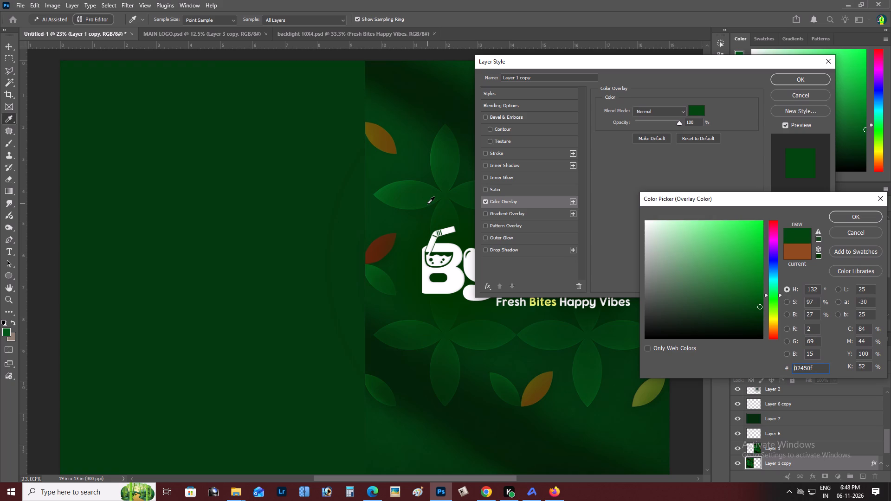
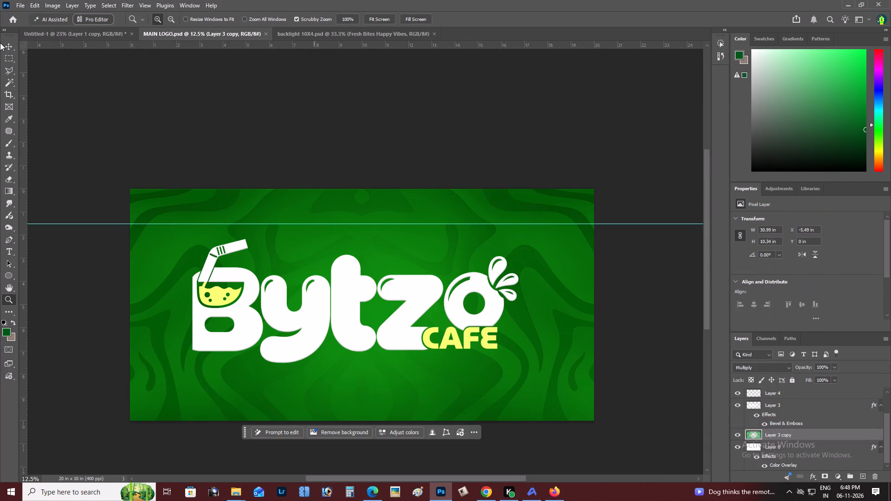
# Copy the green wavy pattern, Layer 3 copy, from MAIN LOGO.psd into the Untitled-1 menu spread.
pyautogui.click(10, 48)
pyautogui.rightClick(354, 196)
pyautogui.click(374, 205)
pyautogui.moveTo(385, 206); pyautogui.dragTo(424, 257)
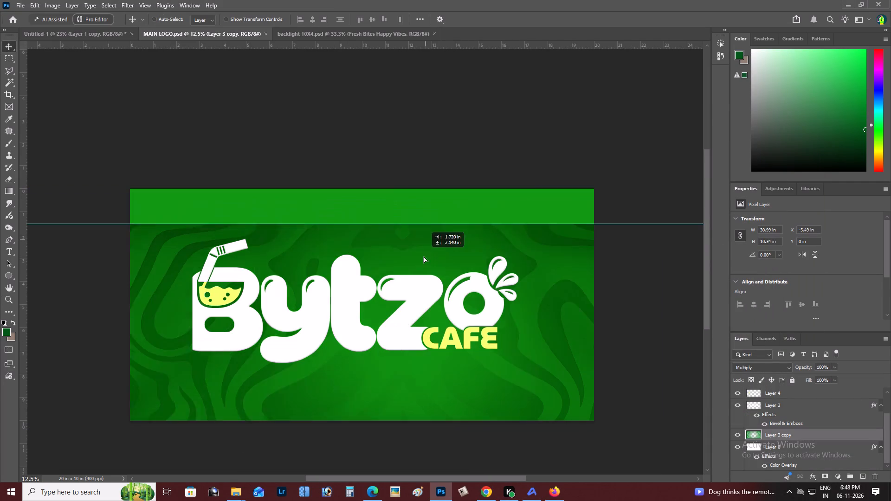
pyautogui.moveTo(424, 257); pyautogui.dragTo(250, 100)
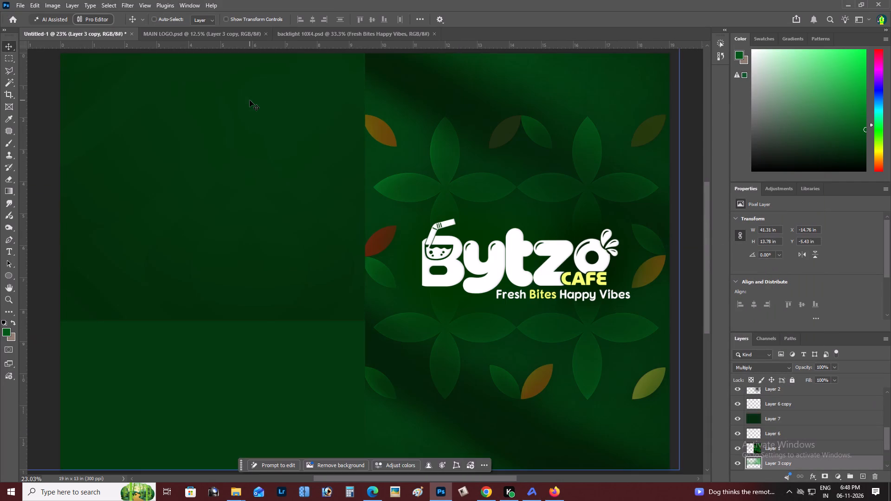
# Reposition the wavy pattern over the spread's left half, shifting it down and far to the left within a free transform.
pyautogui.moveTo(250, 100); pyautogui.dragTo(276, 251)
pyautogui.hotkey('ctrl', 't')
pyautogui.hotkey('ctrl', 'r')
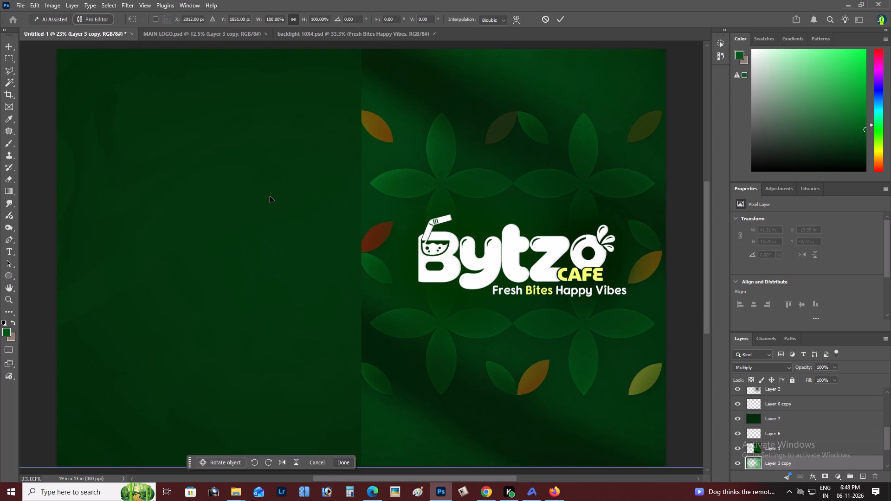
pyautogui.moveTo(309, 177); pyautogui.dragTo(0, 194)
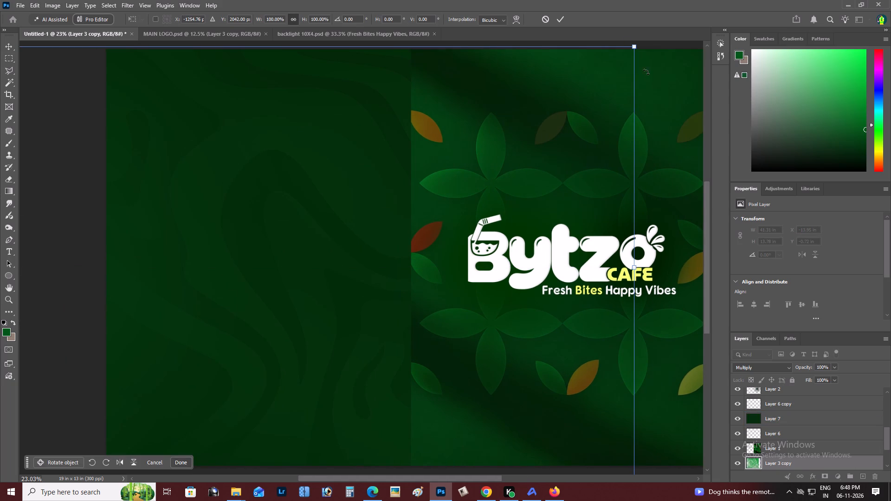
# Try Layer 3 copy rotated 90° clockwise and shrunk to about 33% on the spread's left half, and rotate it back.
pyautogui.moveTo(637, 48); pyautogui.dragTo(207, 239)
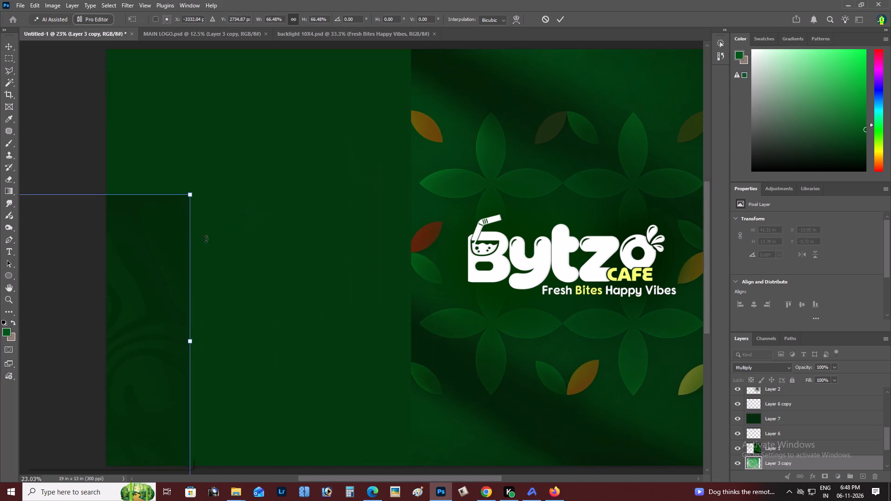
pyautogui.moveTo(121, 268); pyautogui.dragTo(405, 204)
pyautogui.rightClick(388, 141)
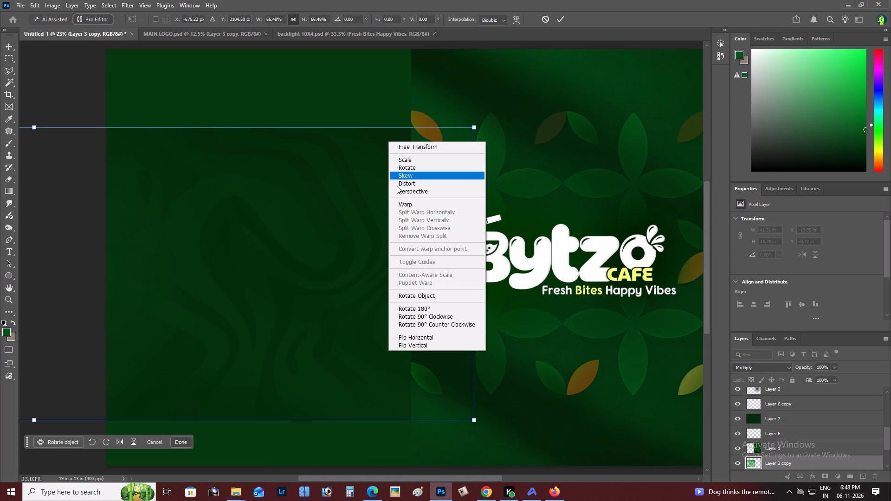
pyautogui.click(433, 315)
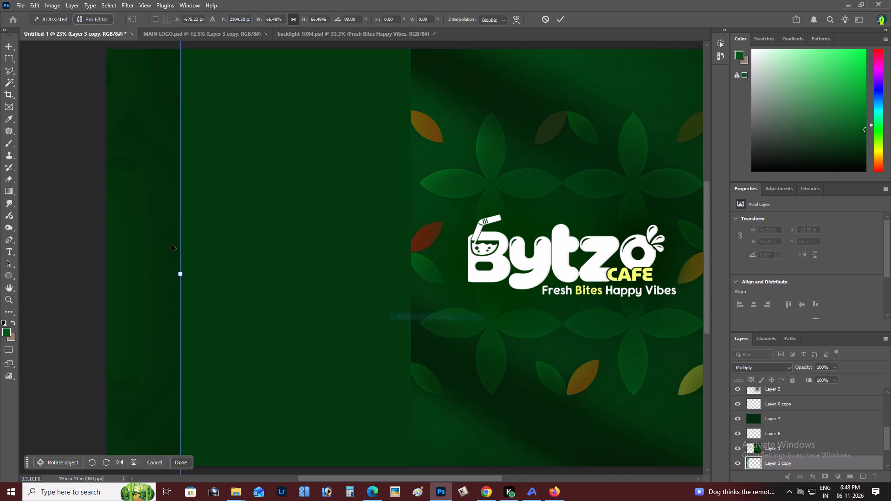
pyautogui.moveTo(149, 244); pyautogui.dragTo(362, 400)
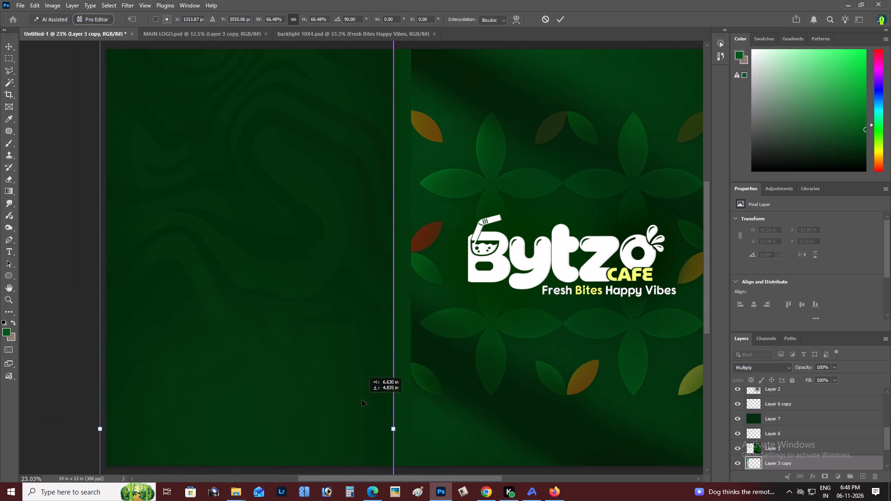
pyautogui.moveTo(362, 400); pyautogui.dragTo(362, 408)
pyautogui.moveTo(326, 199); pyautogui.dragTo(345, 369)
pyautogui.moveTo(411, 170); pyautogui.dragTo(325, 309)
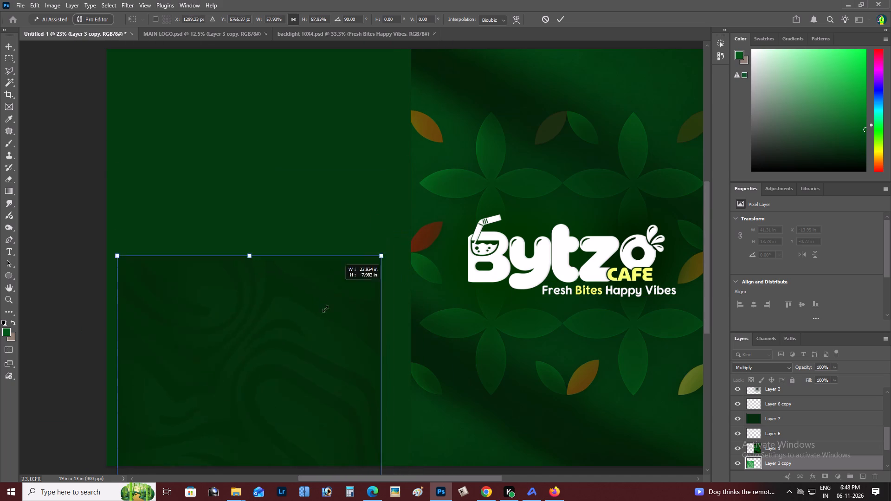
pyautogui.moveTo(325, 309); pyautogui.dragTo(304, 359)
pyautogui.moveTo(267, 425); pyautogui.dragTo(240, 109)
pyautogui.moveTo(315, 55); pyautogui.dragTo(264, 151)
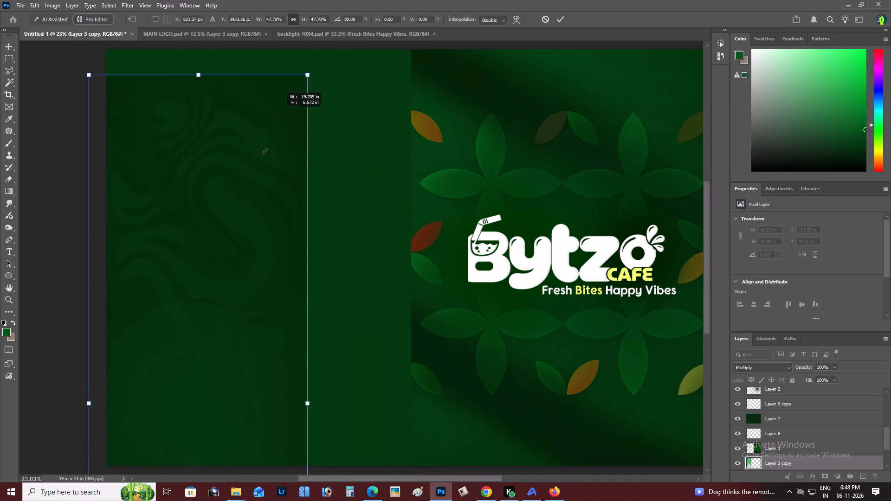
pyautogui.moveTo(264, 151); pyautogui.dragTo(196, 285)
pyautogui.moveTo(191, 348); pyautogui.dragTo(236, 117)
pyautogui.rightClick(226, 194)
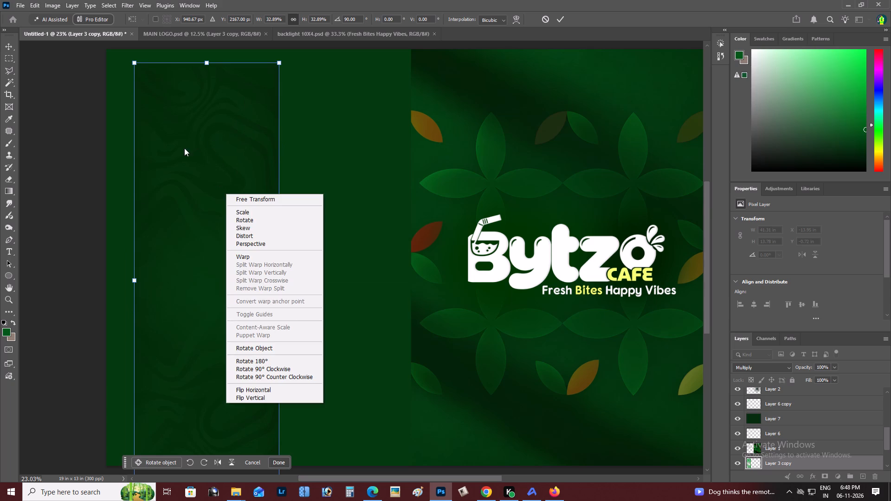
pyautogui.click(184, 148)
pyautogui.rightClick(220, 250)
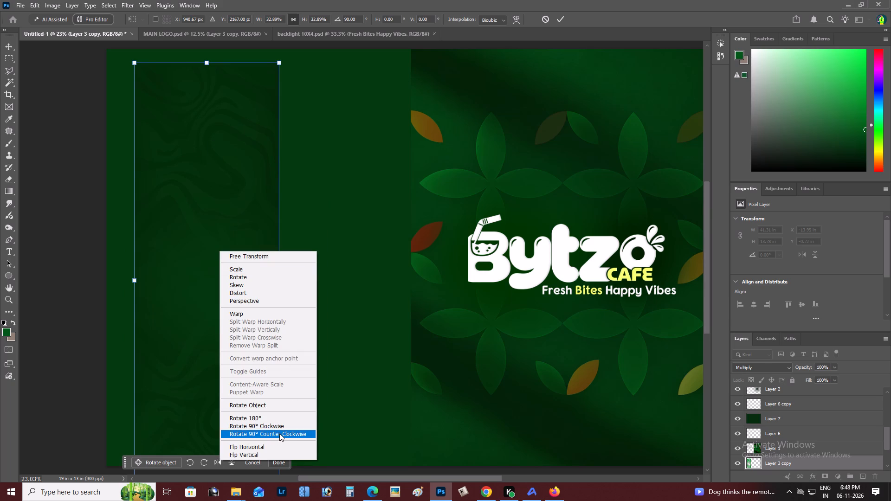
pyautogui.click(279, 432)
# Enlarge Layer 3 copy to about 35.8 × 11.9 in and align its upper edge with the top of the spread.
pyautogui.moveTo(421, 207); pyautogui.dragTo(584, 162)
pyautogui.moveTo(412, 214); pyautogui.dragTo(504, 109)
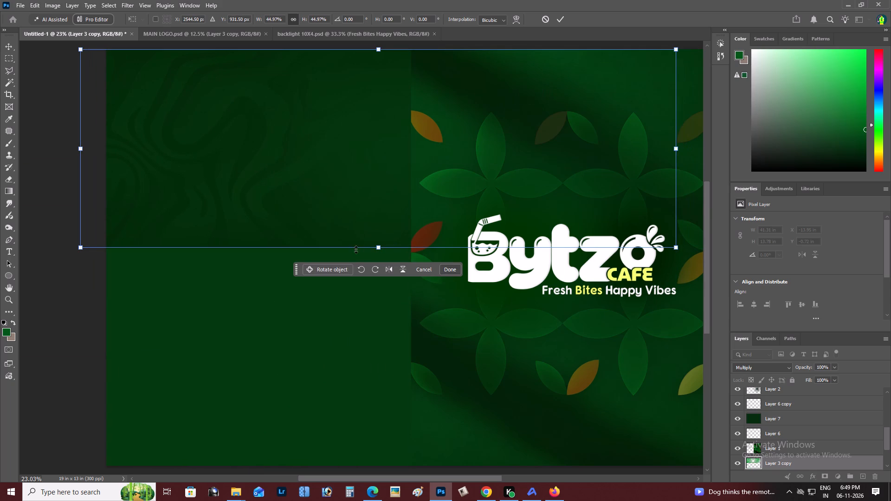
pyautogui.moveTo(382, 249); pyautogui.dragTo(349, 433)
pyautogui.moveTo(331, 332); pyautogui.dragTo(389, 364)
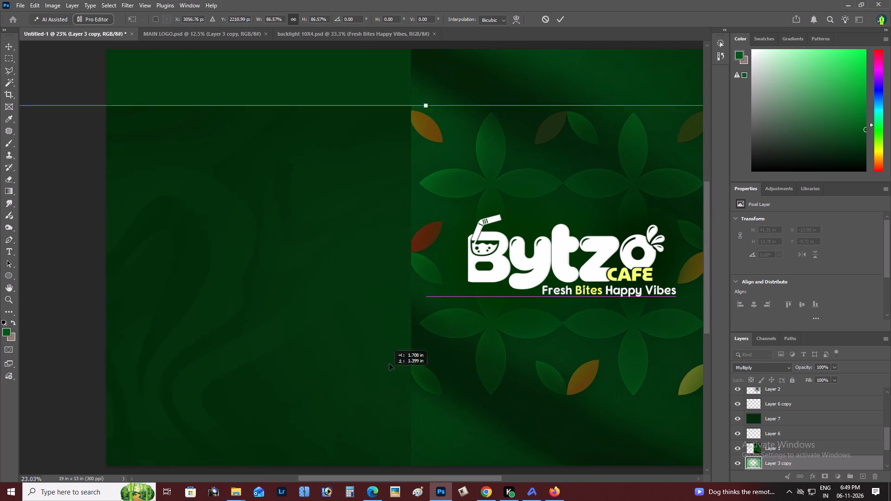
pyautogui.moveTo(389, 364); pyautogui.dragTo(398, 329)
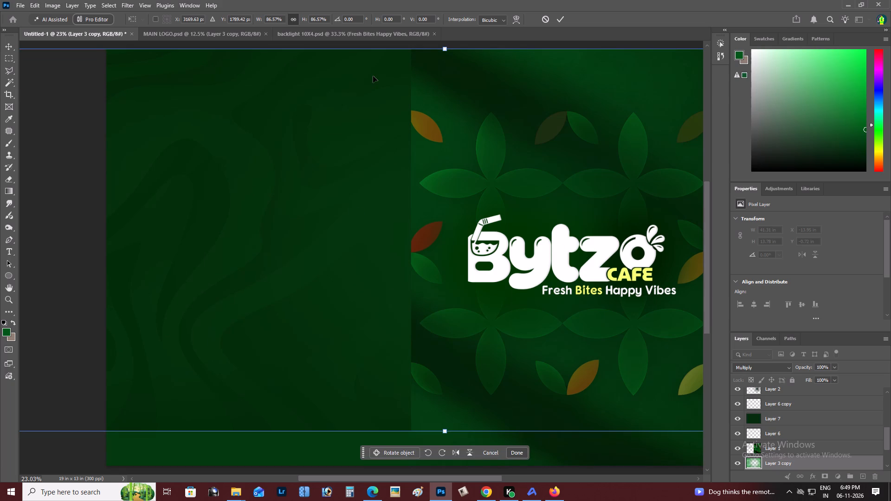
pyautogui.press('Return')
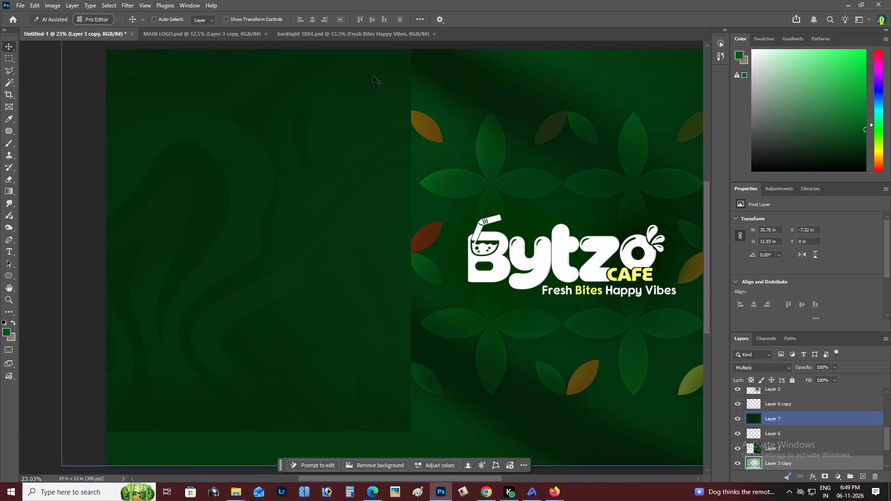
# Rotate Layer 3 copy 90° counter-clockwise and scale it proportionally to about 46%, with its top at the left half's upper edge.
pyautogui.press('z')
pyautogui.keyDown('alt'); pyautogui.doubleClick(335, 114); pyautogui.keyUp('alt')
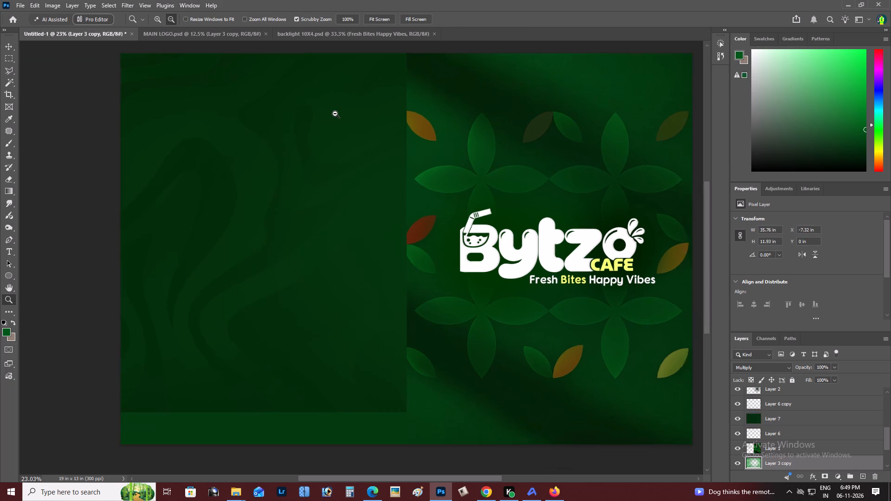
pyautogui.press('space')
pyautogui.moveTo(334, 175); pyautogui.dragTo(323, 177)
pyautogui.hotkey('ctrl', 't')
pyautogui.keyDown('ctrl'); pyautogui.rightClick(269, 176); pyautogui.keyUp('ctrl')
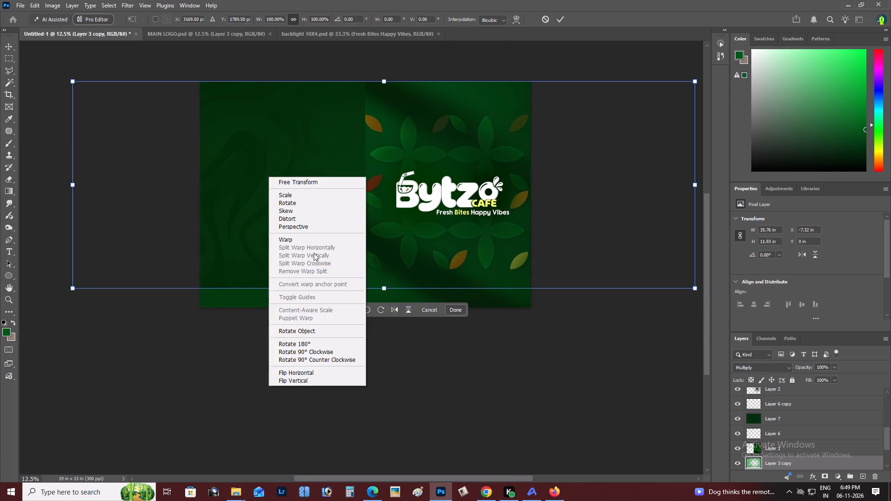
pyautogui.click(317, 356)
pyautogui.moveTo(275, 176); pyautogui.dragTo(174, 319)
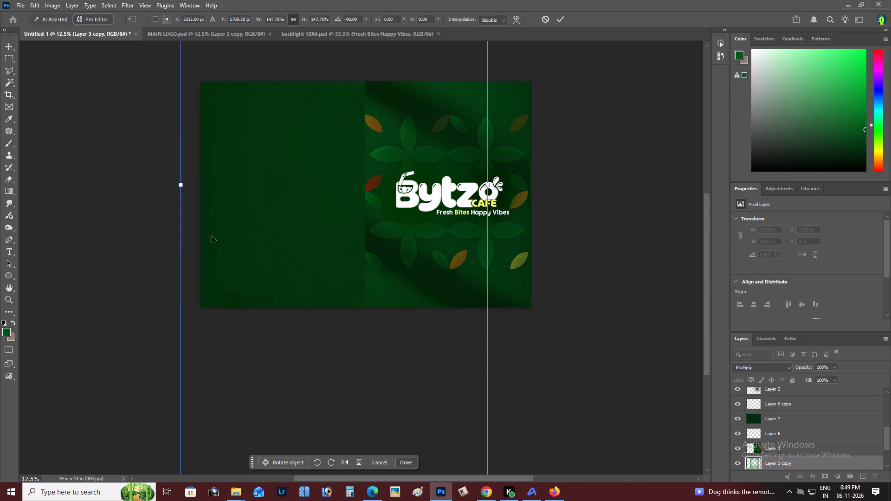
pyautogui.moveTo(287, 138); pyautogui.dragTo(226, 397)
pyautogui.scroll(10, 275, 203)
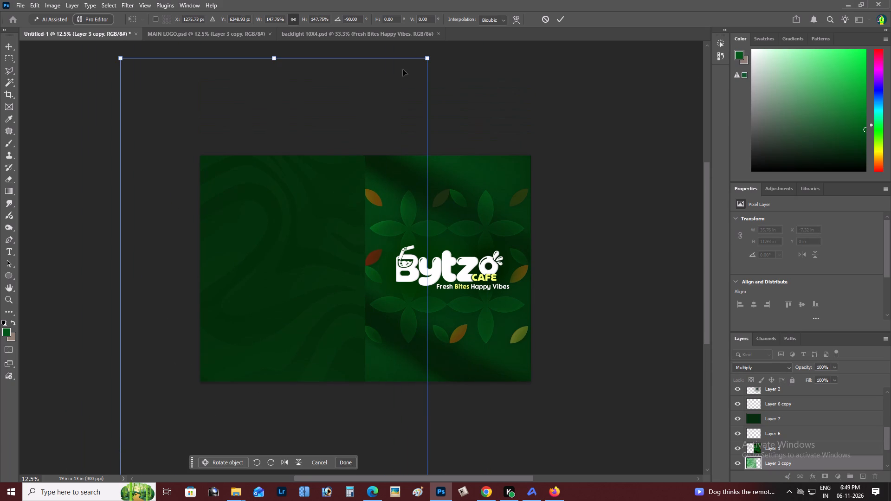
pyautogui.keyDown('alt'); pyautogui.moveTo(427, 58); pyautogui.dragTo(272, 229); pyautogui.keyUp('alt')
pyautogui.moveTo(263, 332); pyautogui.dragTo(275, 173)
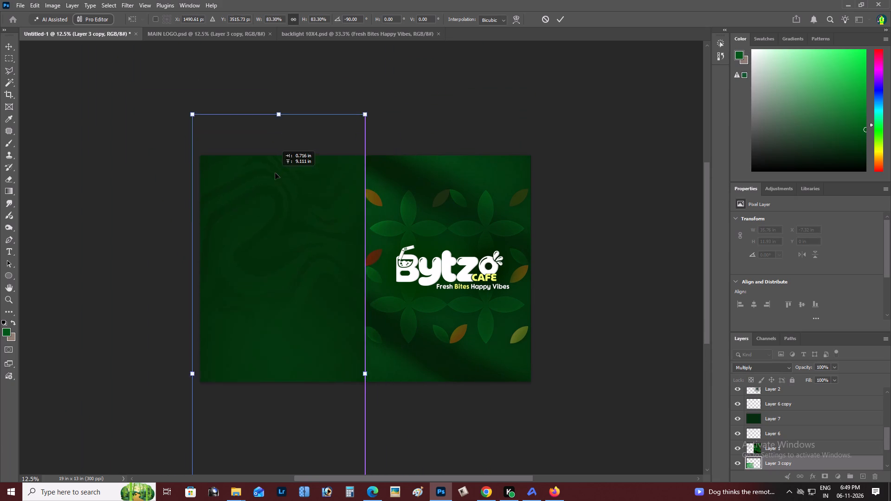
pyautogui.moveTo(275, 173); pyautogui.dragTo(271, 166)
pyautogui.keyDown('alt'); pyautogui.moveTo(368, 92); pyautogui.dragTo(309, 201); pyautogui.keyUp('alt')
pyautogui.moveTo(301, 280); pyautogui.dragTo(262, 227)
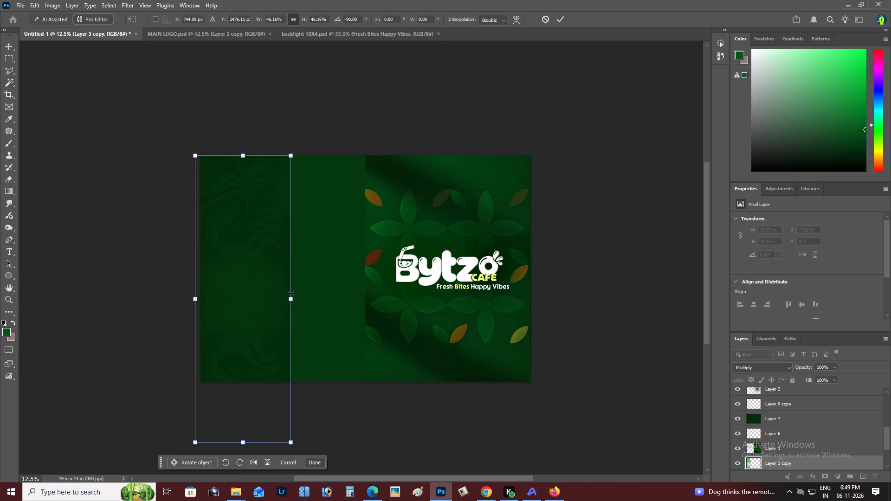
# Widen and reposition Layer 3 copy over the left half at about 9.38 × 17.57 in, with its right edge at the spread's centre.
pyautogui.keyDown('shift'); pyautogui.moveTo(289, 298); pyautogui.dragTo(356, 298); pyautogui.keyUp('shift')
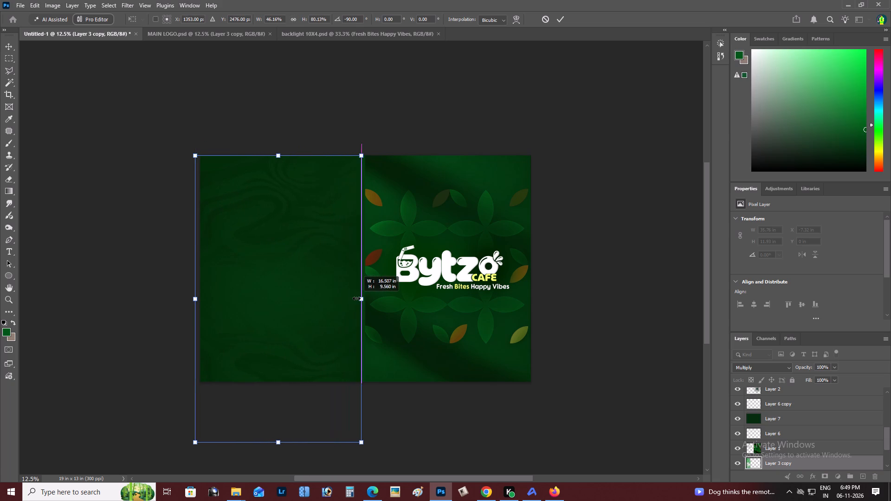
pyautogui.keyDown('shift'); pyautogui.moveTo(356, 298); pyautogui.dragTo(341, 303); pyautogui.keyUp('shift')
pyautogui.moveTo(316, 290); pyautogui.dragTo(327, 302)
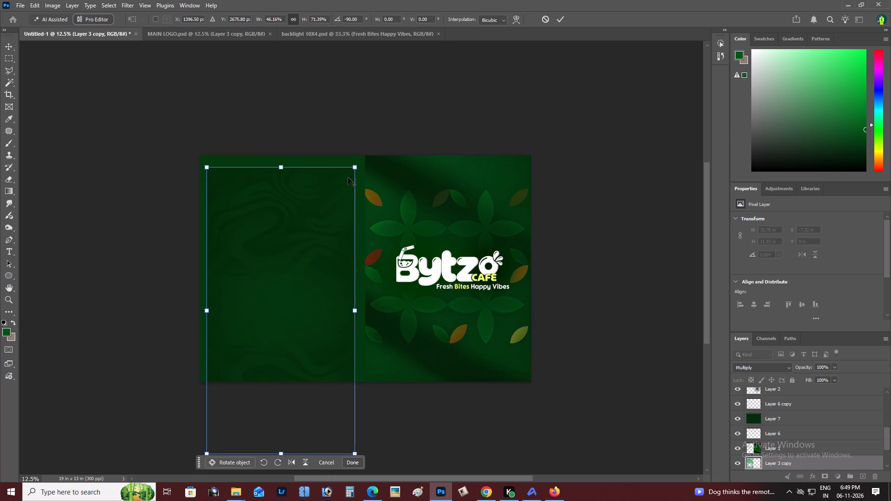
pyautogui.moveTo(328, 189); pyautogui.dragTo(332, 170)
pyautogui.moveTo(324, 230); pyautogui.dragTo(323, 216)
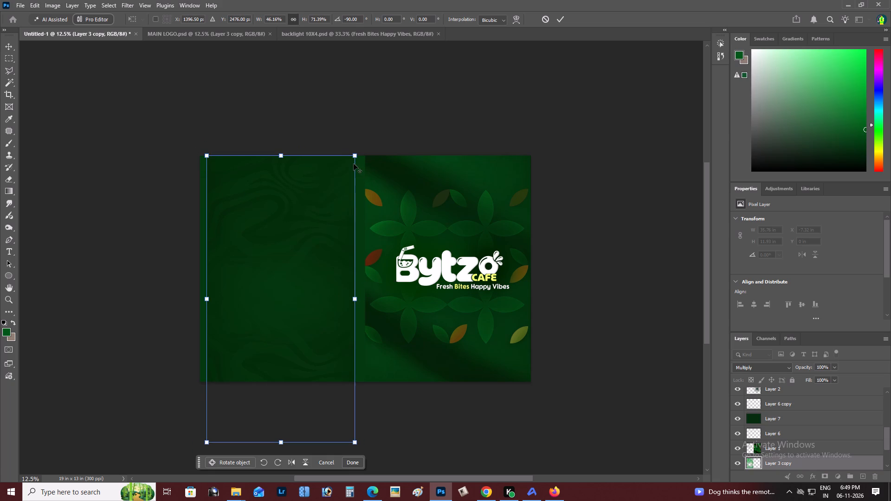
pyautogui.keyDown('alt'); pyautogui.moveTo(352, 155); pyautogui.dragTo(374, 155); pyautogui.keyUp('alt')
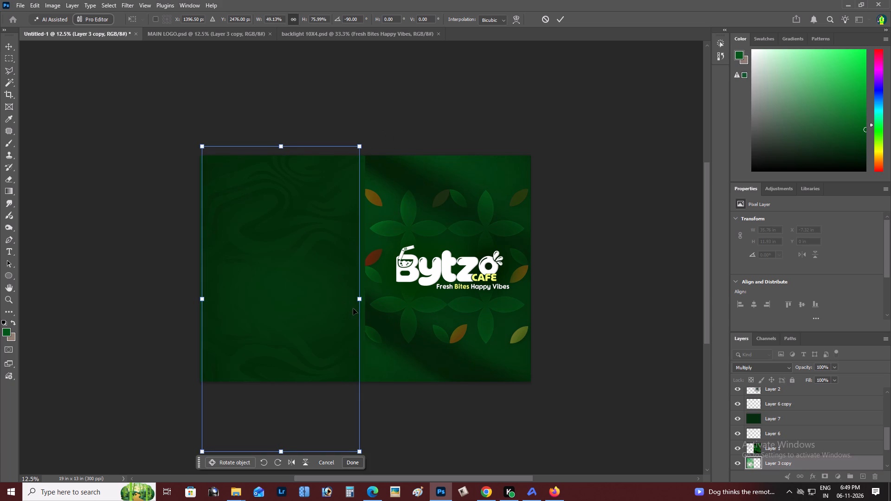
pyautogui.keyDown('shift'); pyautogui.moveTo(357, 299); pyautogui.dragTo(362, 300); pyautogui.keyUp('shift')
pyautogui.hotkey('ctrl', 'Return')
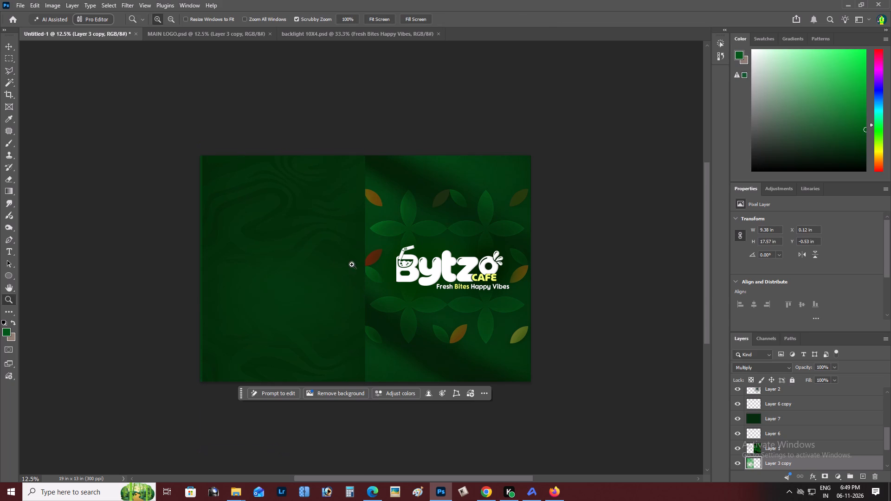
# Extend Layer 3 copy's left edge to the spread's outer edge, making the layer 9.5 in wide.
pyautogui.click(270, 266)
pyautogui.click(291, 267)
pyautogui.press('space')
pyautogui.moveTo(304, 214); pyautogui.dragTo(306, 227)
pyautogui.keyDown('alt'); pyautogui.click(292, 209); pyautogui.keyUp('alt')
pyautogui.rightClick(311, 208)
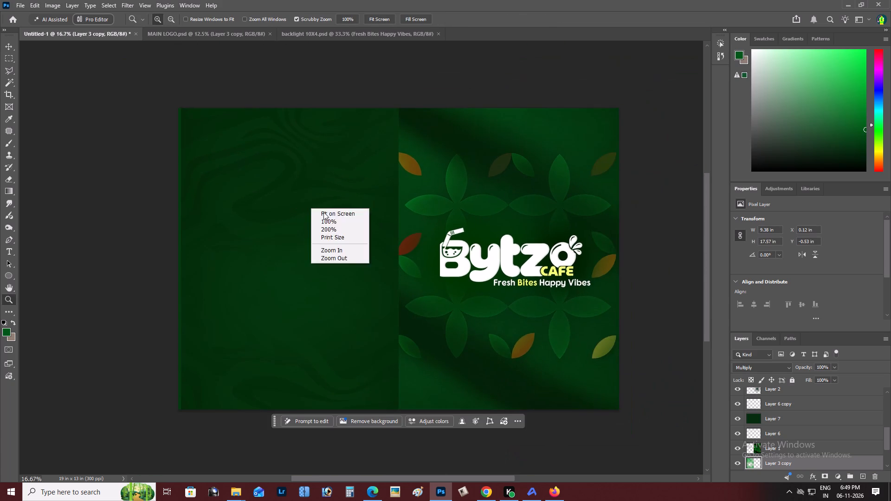
pyautogui.click(323, 212)
pyautogui.press('space')
pyautogui.moveTo(327, 219); pyautogui.dragTo(349, 241)
pyautogui.keyDown('alt'); pyautogui.doubleClick(181, 232); pyautogui.keyUp('alt')
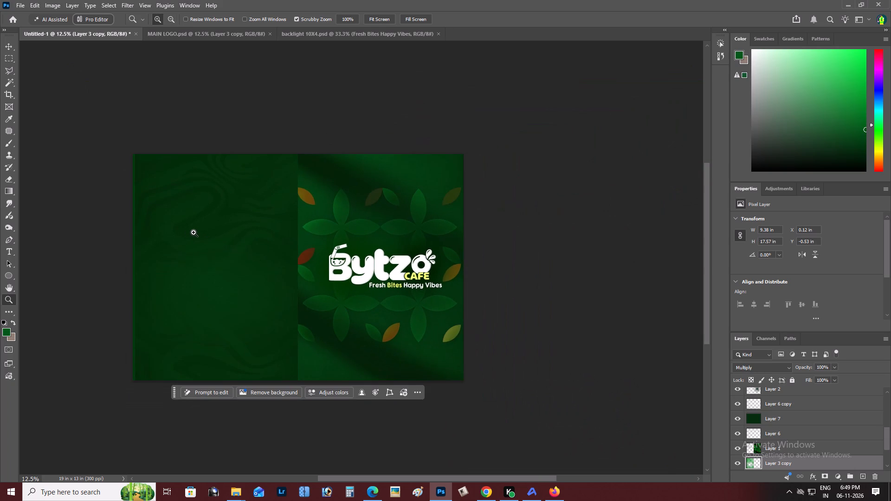
pyautogui.hotkey('ctrl', 't')
pyautogui.keyDown('shift'); pyautogui.click(135, 295); pyautogui.keyUp('shift')
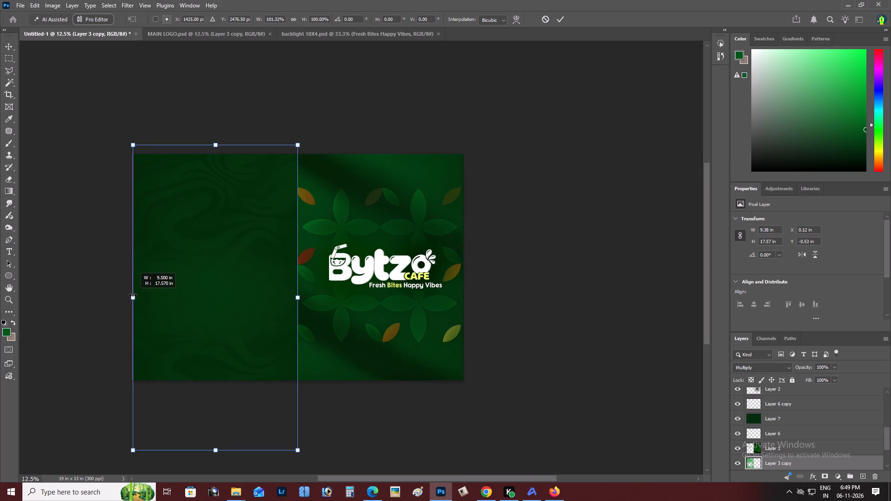
pyautogui.hotkey('ctrl', 'Return')
# Nudge Layer 3 copy straight up to a Y position of about -3.3 in.
pyautogui.press('v')
pyautogui.hotkey('shift', 'Up')
pyautogui.hotkey('shift', 'Up')
pyautogui.hotkey('shift', 'Up')
pyautogui.hotkey('shift', 'Up')
pyautogui.hotkey('shift', 'Up')
pyautogui.hotkey('shift', 'Up')
pyautogui.hotkey('shift', 'Up')
pyautogui.hotkey('shift', 'Up')
pyautogui.hotkey('shift', 'Up')
pyautogui.hotkey('shift', 'Up')
pyautogui.hotkey('shift', 'Up')
pyautogui.hotkey('shift', 'Up')
pyautogui.hotkey('shift', 'Up')
pyautogui.hotkey('shift', 'Up')
pyautogui.hotkey('shift', 'Up')
pyautogui.hotkey('shift', 'Up')
pyautogui.hotkey('shift', 'Up')
pyautogui.hotkey('shift', 'Up')
pyautogui.hotkey('shift', 'Up')
pyautogui.hotkey('shift', 'Up')
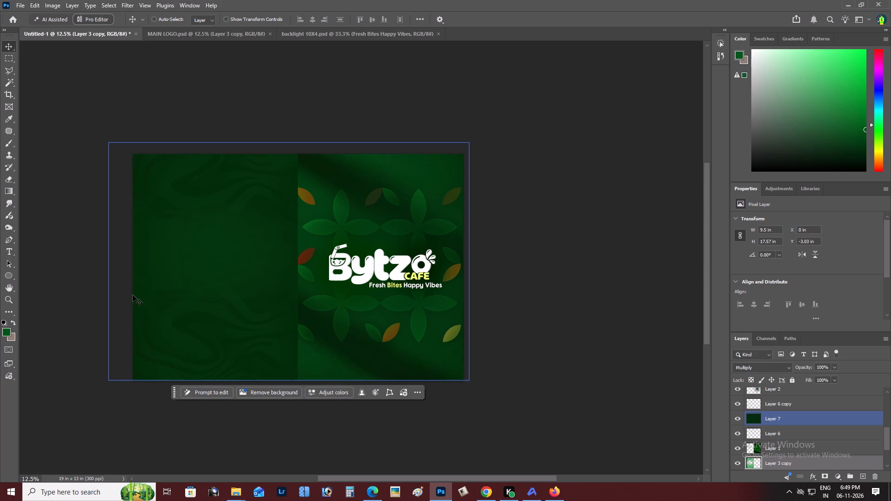
pyautogui.hotkey('shift', 'Up')
pyautogui.press('Up')
pyautogui.press('Up')
pyautogui.press('Up')
pyautogui.press('Up')
pyautogui.press('Up')
pyautogui.press('Up')
pyautogui.press('Up')
pyautogui.press('Up')
pyautogui.press('Up')
pyautogui.press('Up')
# Nudge Layer 3 copy back down to a Y position of -2.29 in.
pyautogui.press('Down')
pyautogui.press('Down')
pyautogui.press('Down')
pyautogui.press('Down')
pyautogui.press('Down')
pyautogui.press('Down')
pyautogui.press('Down')
pyautogui.press('Down')
pyautogui.press('Down')
pyautogui.press('Down')
pyautogui.press('Down')
pyautogui.press('Down')
pyautogui.press('Down')
pyautogui.press('Down')
pyautogui.press('Down')
pyautogui.press('Down')
pyautogui.press('Down')
pyautogui.press('Down')
pyautogui.press('Down')
pyautogui.press('Down')
pyautogui.press('Down')
pyautogui.press('Down')
pyautogui.press('Down')
pyautogui.press('Down')
pyautogui.press('Down')
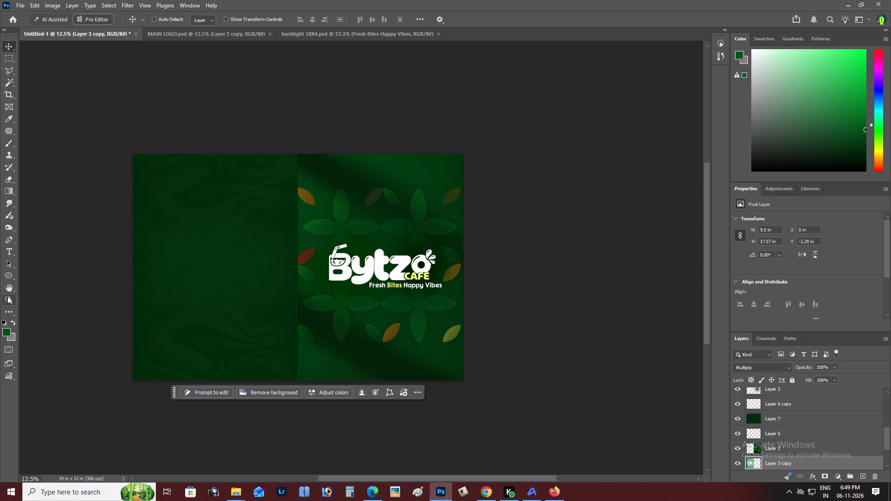
# Examine the wave pattern on the left half up close and against the whole spread.
pyautogui.click(6, 296)
pyautogui.tripleClick(249, 187)
pyautogui.rightClick(249, 185)
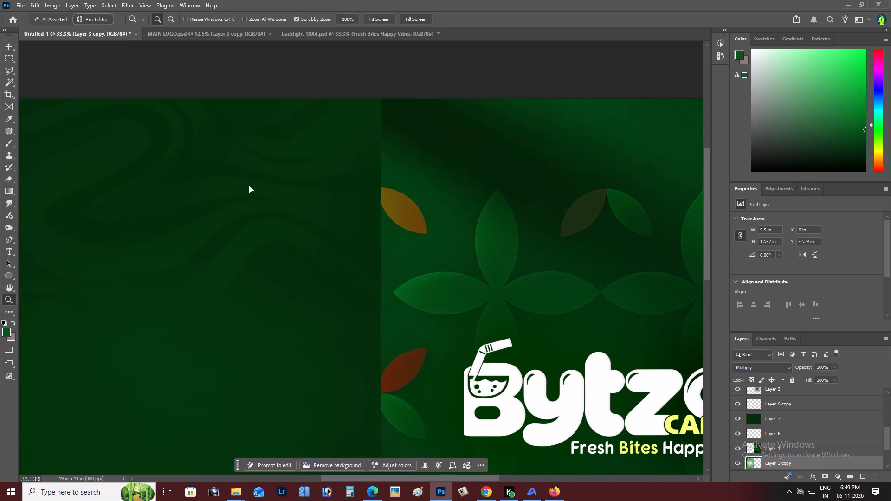
pyautogui.click(270, 188)
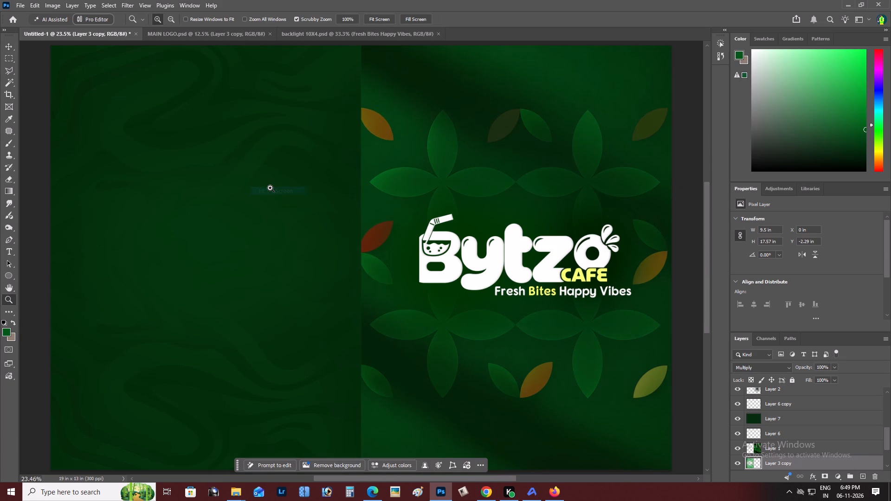
pyautogui.moveTo(418, 476); pyautogui.dragTo(363, 478)
pyautogui.scroll(11, 401, 289)
pyautogui.rightClick(407, 228)
pyautogui.click(421, 232)
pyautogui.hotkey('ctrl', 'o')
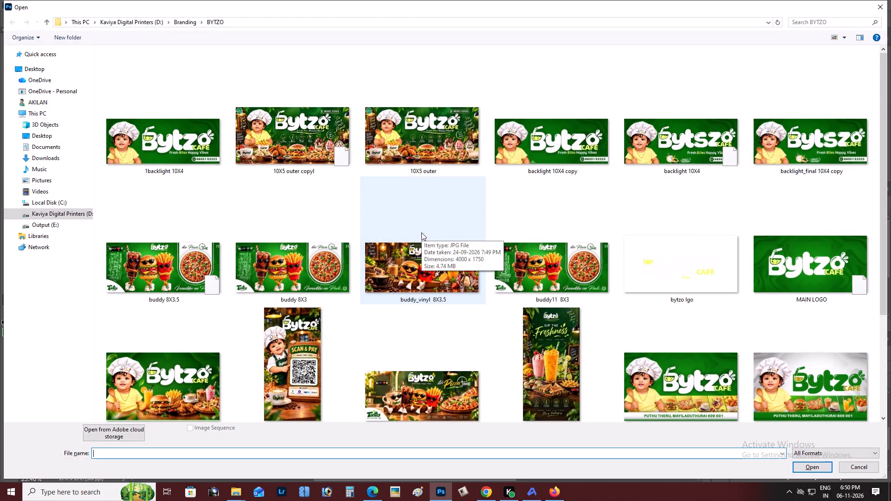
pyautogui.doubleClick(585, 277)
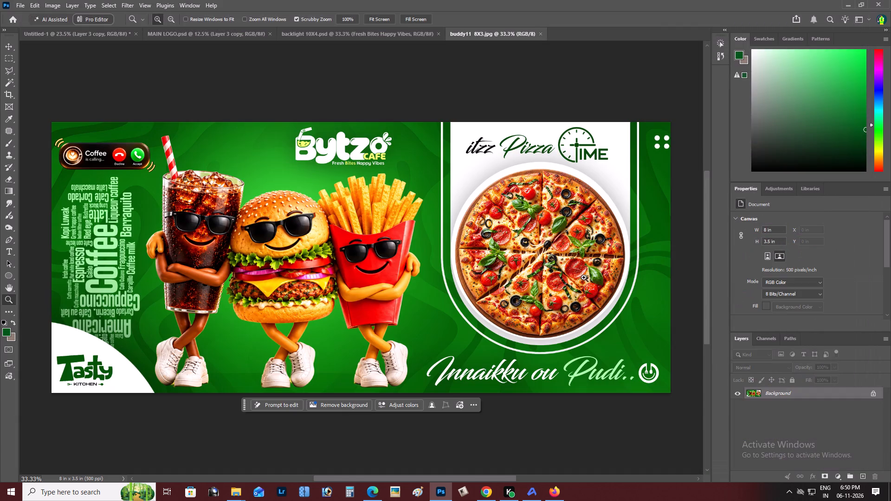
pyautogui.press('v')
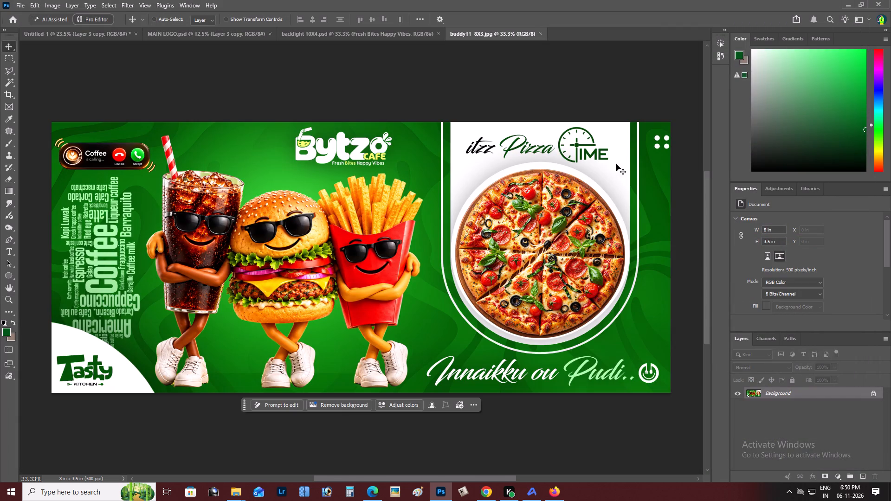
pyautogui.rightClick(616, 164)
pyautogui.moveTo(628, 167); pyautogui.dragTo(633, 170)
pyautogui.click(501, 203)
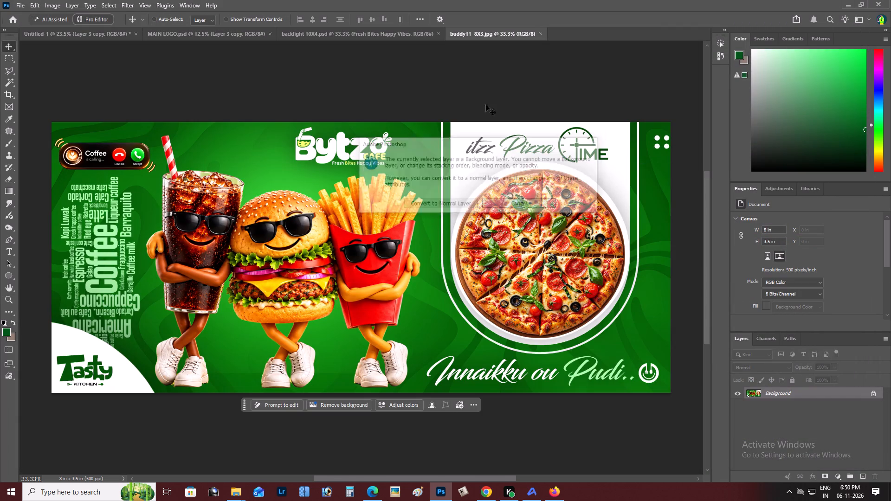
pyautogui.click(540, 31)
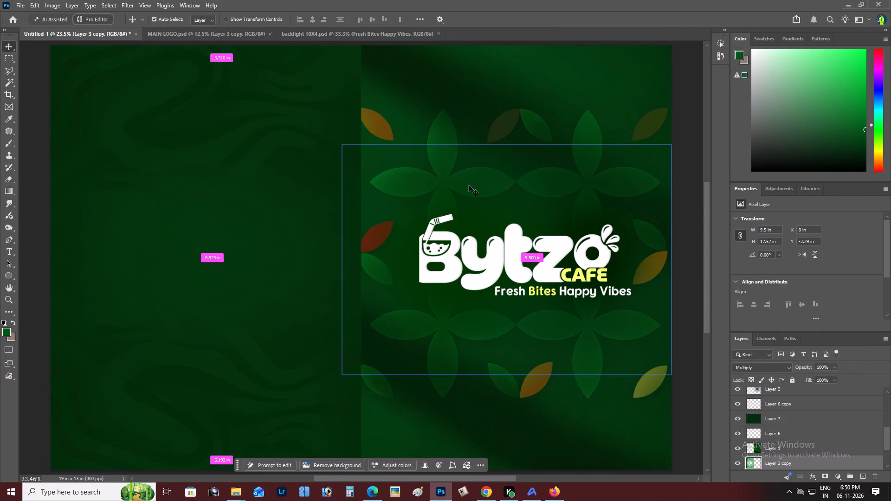
# Copy the white arch frame and circle layers from buddy 8X3.5.psd onto the spread's left half and bring them to the front.
pyautogui.hotkey('ctrl', 'o')
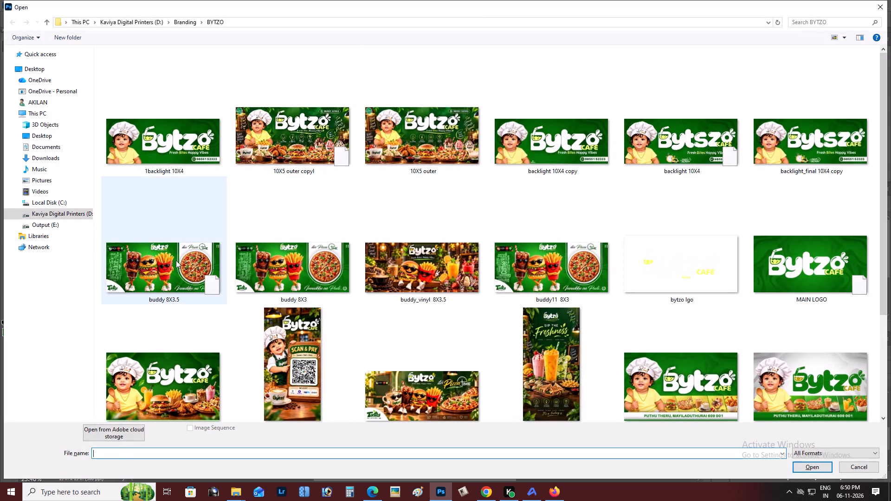
pyautogui.doubleClick(176, 260)
pyautogui.rightClick(619, 181)
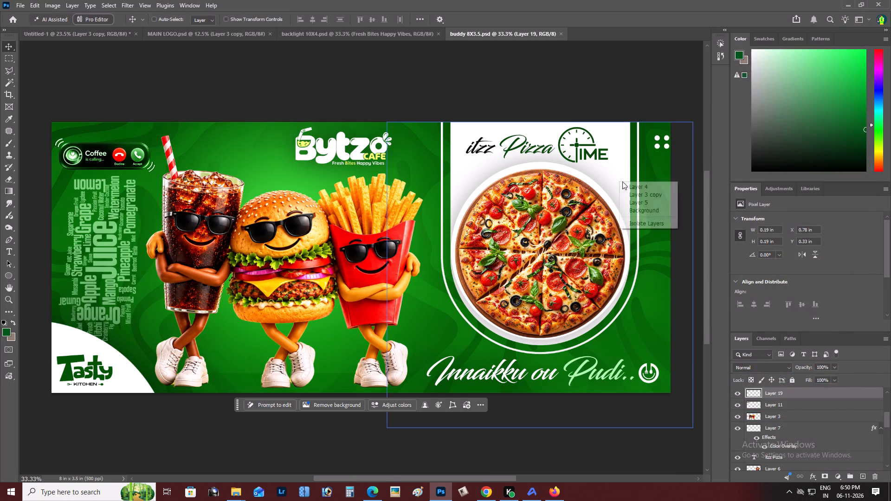
pyautogui.click(628, 184)
pyautogui.moveTo(628, 184); pyautogui.dragTo(524, 164)
pyautogui.hotkey('ctrl', 'z')
pyautogui.keyDown('shift'); pyautogui.rightClick(577, 174); pyautogui.keyUp('shift')
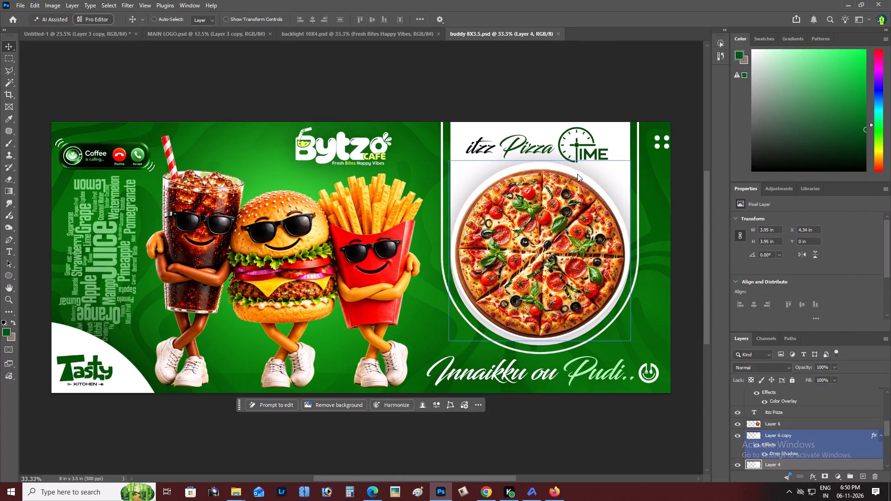
pyautogui.keyDown('shift'); pyautogui.click(590, 180); pyautogui.keyUp('shift')
pyautogui.moveTo(590, 186); pyautogui.dragTo(83, 26)
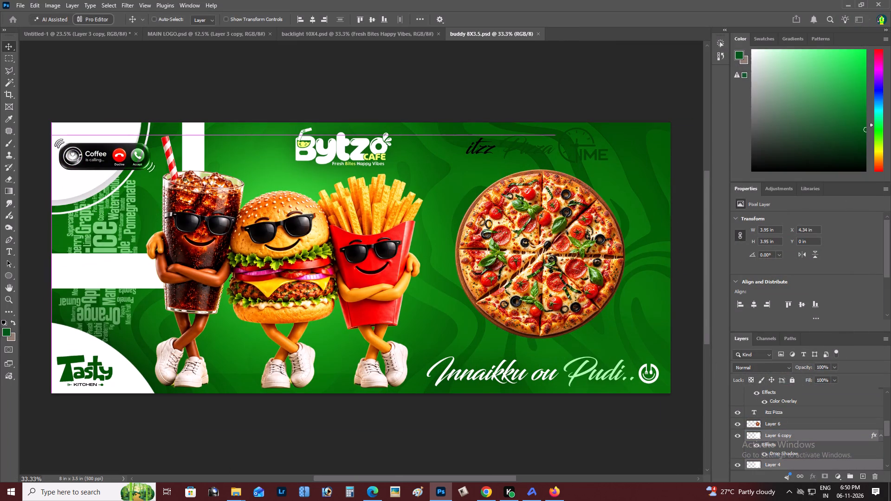
pyautogui.moveTo(83, 26); pyautogui.dragTo(187, 64)
pyautogui.moveTo(197, 77); pyautogui.dragTo(197, 154)
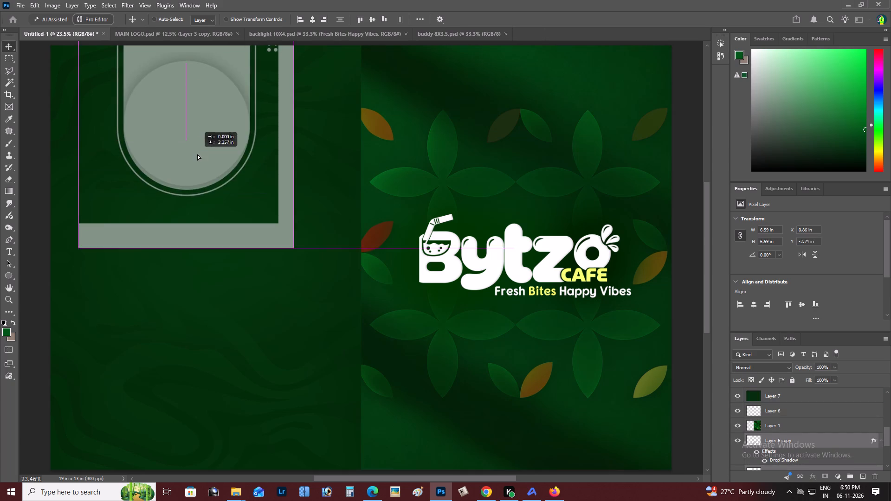
pyautogui.moveTo(197, 154); pyautogui.dragTo(211, 201)
pyautogui.hotkey('ctrl', 'shift', ']')
# Scale the copied arch and circle together to about 130% and position them at about X 0.44 in, Y 0.07 in.
pyautogui.press('z')
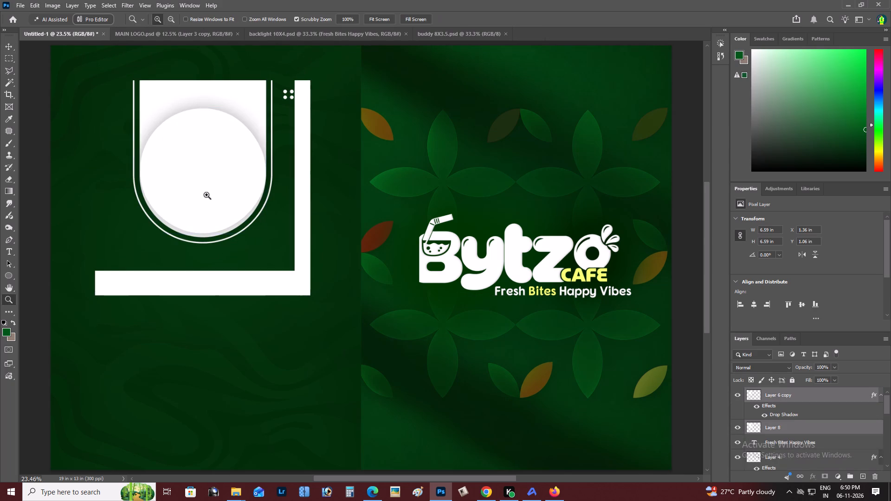
pyautogui.keyDown('alt'); pyautogui.click(207, 193); pyautogui.keyUp('alt')
pyautogui.hotkey('ctrl', 't')
pyautogui.keyDown('alt'); pyautogui.moveTo(278, 112); pyautogui.dragTo(307, 95); pyautogui.keyUp('alt')
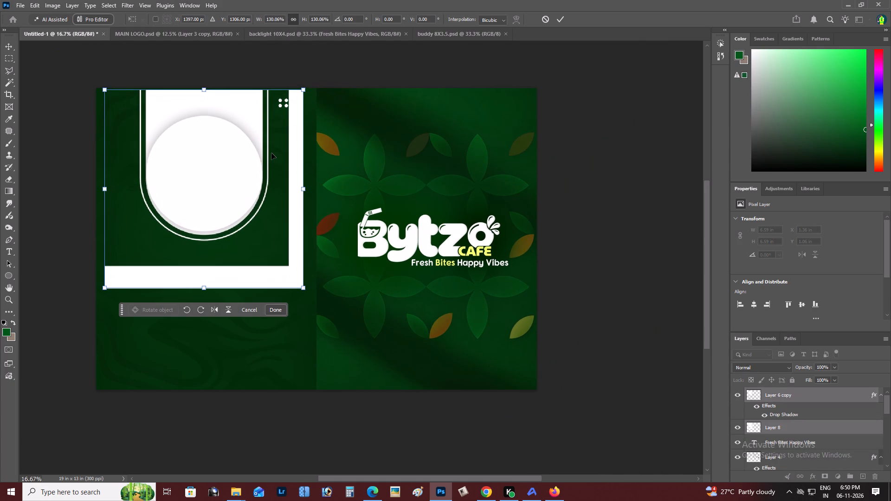
pyautogui.hotkey('ctrl', 'Return')
pyautogui.press('v')
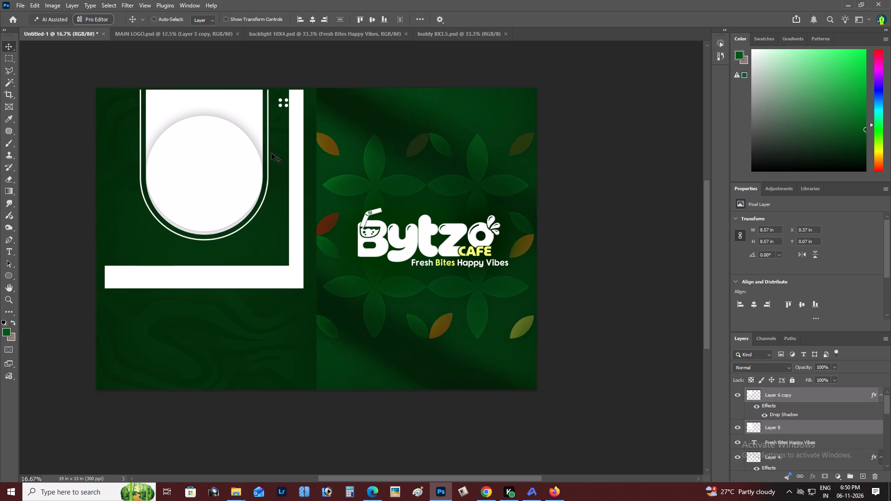
pyautogui.hotkey('shift', 'Right')
pyautogui.hotkey('shift', 'Right')
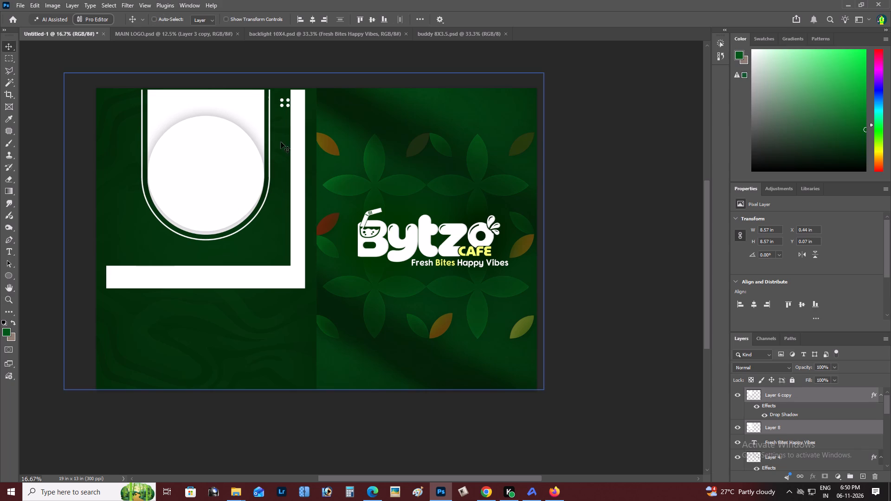
# Delete the vertical white strip and four dots beside the arch from Layer 8.
pyautogui.press('m')
pyautogui.moveTo(278, 78); pyautogui.dragTo(326, 358)
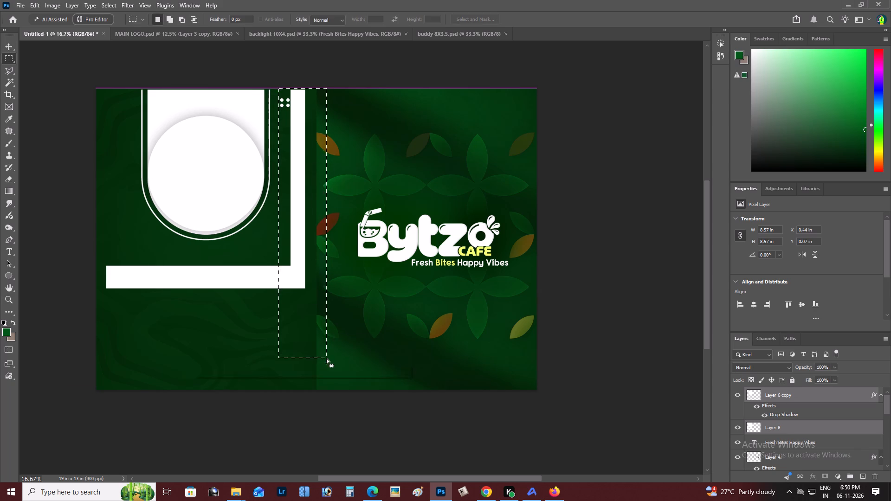
pyautogui.press('BackSpace')
pyautogui.press('v')
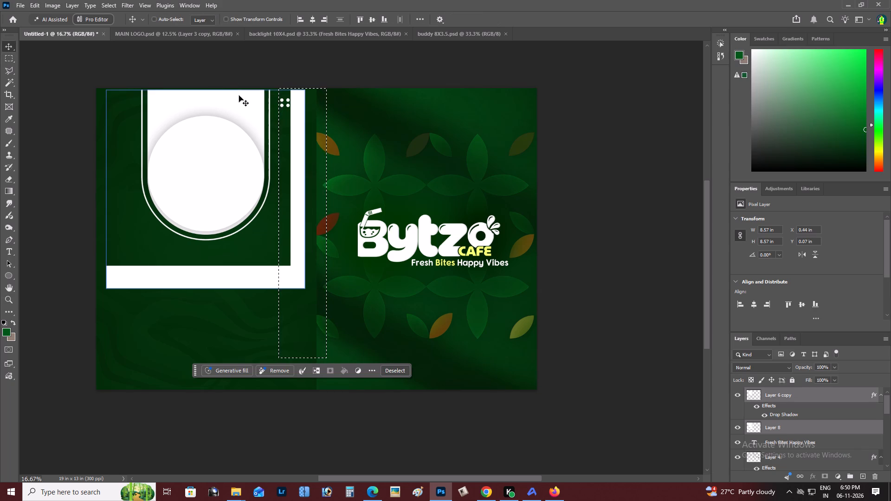
pyautogui.rightClick(239, 96)
pyautogui.click(255, 103)
pyautogui.press('BackSpace')
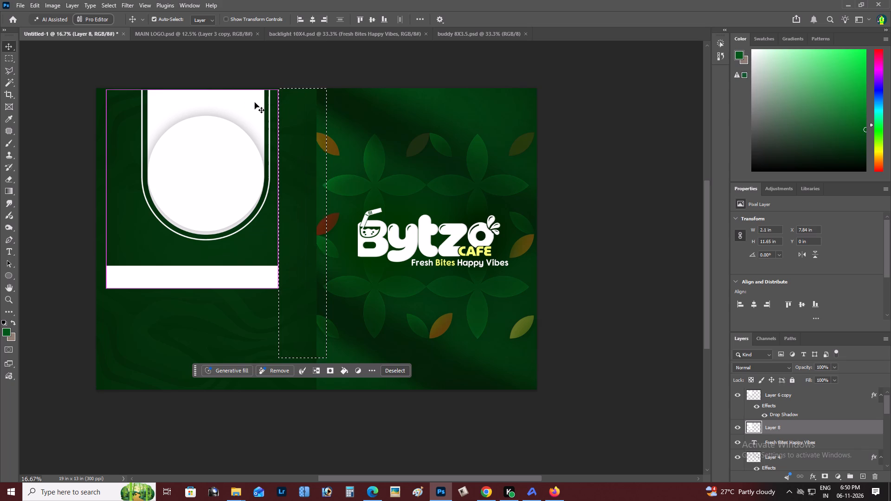
pyautogui.hotkey('ctrl', 'd')
# Delete the horizontal white strip below the arch from Layer 8.
pyautogui.press('m')
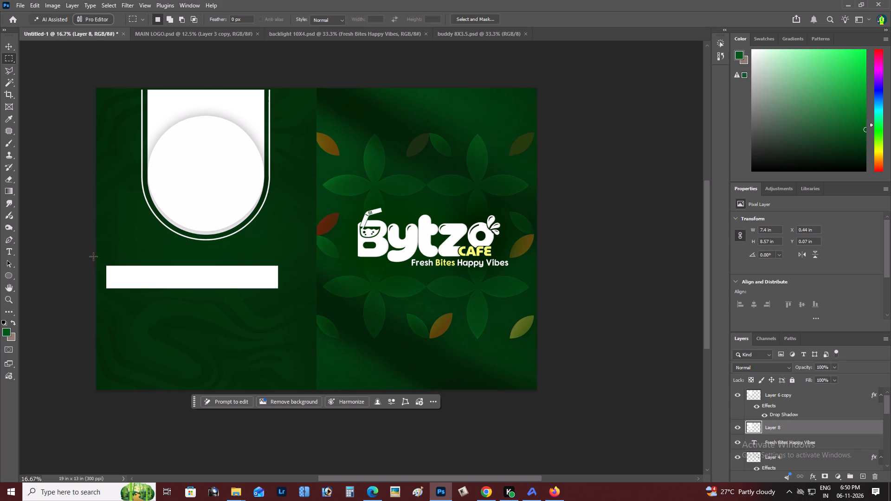
pyautogui.moveTo(92, 261); pyautogui.dragTo(311, 330)
pyautogui.press('BackSpace')
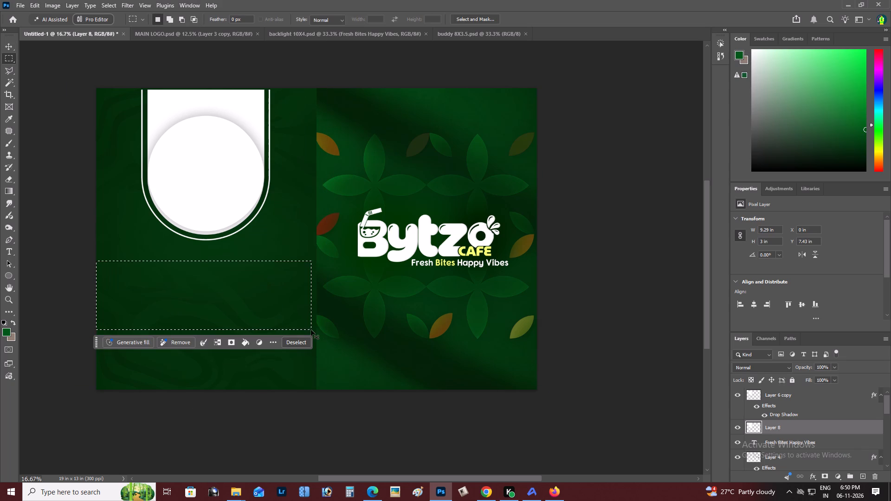
pyautogui.hotkey('ctrl', 'd')
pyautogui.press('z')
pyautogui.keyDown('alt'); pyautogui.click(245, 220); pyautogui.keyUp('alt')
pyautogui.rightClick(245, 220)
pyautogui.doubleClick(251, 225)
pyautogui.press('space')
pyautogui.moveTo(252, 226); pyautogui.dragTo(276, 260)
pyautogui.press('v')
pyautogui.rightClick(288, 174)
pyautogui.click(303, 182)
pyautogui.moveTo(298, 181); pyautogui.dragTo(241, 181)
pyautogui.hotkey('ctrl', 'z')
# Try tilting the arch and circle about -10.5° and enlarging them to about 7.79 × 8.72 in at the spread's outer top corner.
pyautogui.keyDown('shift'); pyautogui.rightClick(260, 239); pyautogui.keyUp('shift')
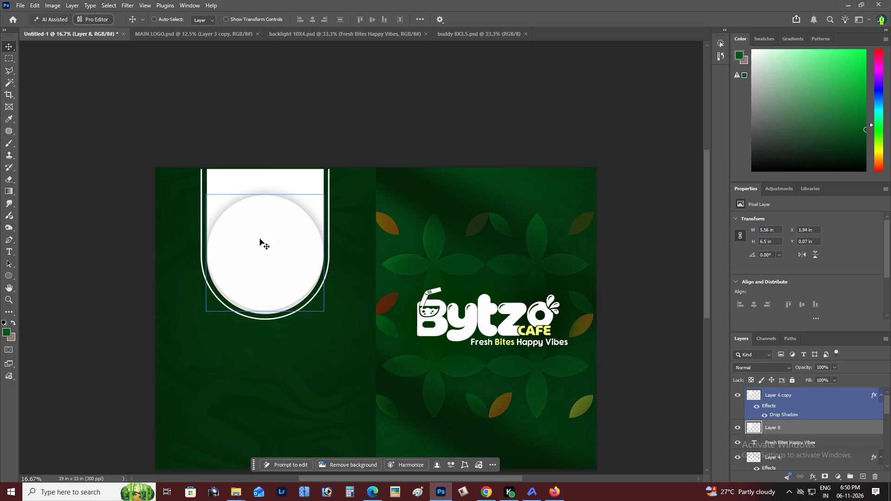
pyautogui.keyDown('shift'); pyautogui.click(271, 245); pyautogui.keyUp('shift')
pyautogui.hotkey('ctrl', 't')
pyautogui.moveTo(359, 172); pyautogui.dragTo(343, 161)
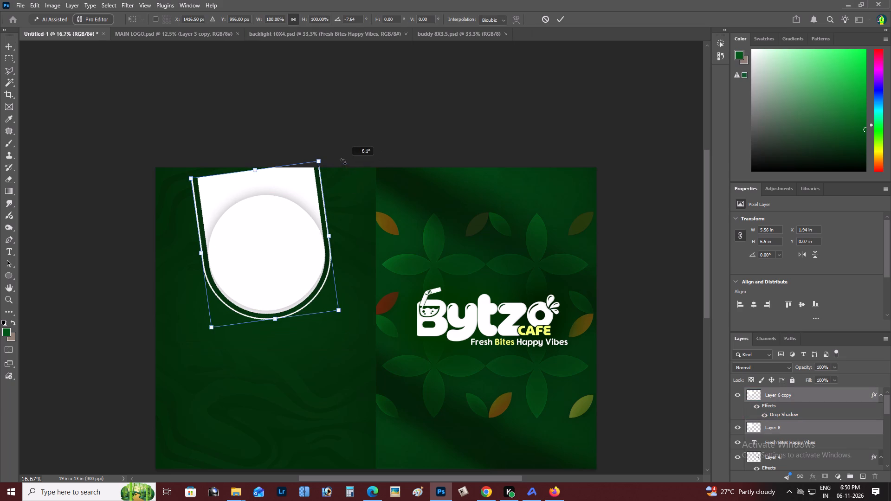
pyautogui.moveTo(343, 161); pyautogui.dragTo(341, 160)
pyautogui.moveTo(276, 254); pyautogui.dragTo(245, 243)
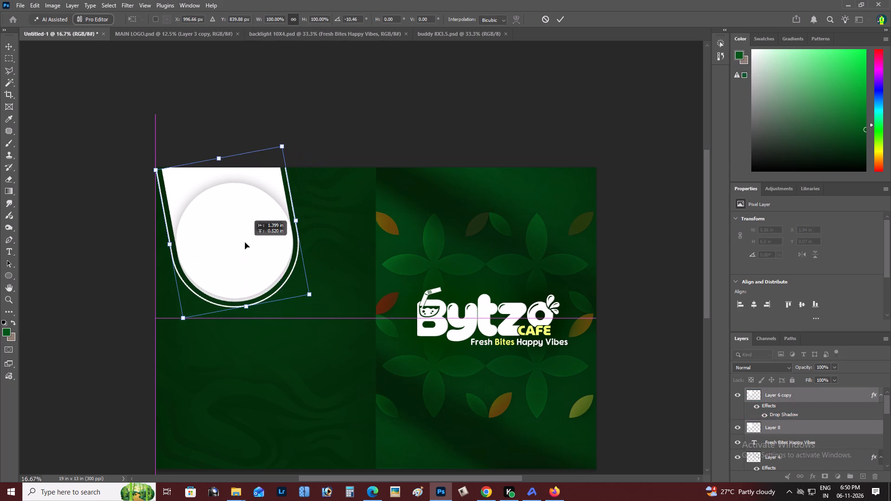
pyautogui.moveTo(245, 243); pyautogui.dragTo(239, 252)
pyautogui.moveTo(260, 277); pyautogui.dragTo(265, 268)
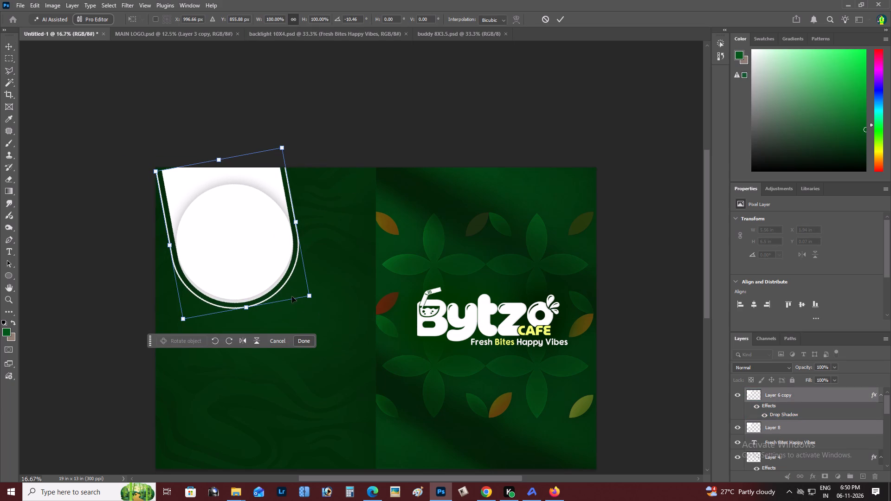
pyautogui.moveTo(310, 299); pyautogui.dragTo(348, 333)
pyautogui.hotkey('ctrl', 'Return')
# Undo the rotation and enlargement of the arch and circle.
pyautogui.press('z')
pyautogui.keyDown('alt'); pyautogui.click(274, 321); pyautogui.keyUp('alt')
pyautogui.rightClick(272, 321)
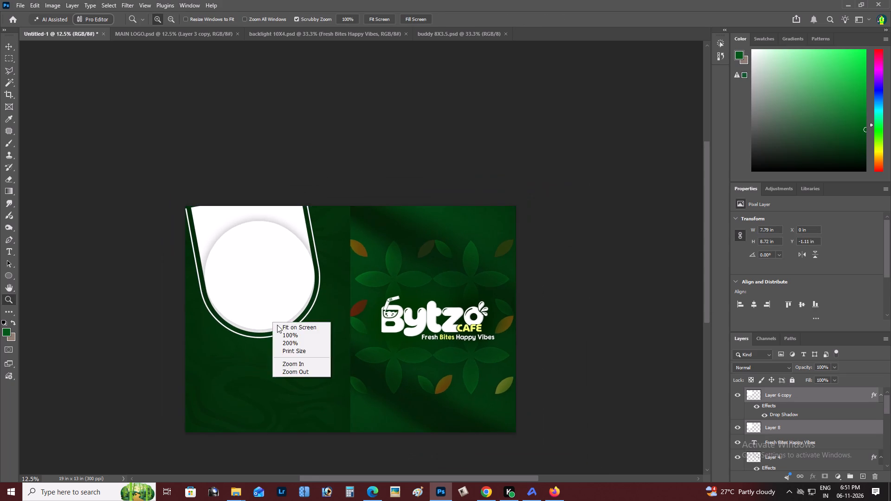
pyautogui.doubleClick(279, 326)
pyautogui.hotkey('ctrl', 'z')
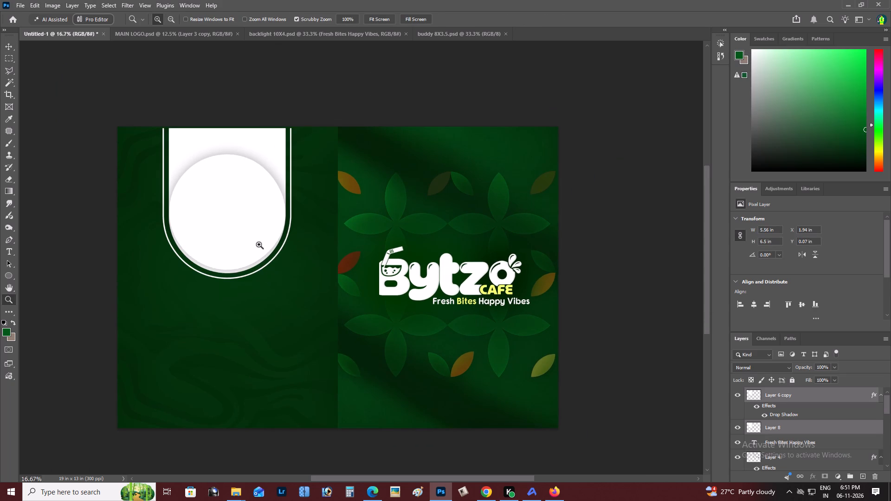
# Move the arch and circle together slightly upward to about X 1.88 in, Y -0.23 in.
pyautogui.press('z')
pyautogui.keyDown('alt'); pyautogui.click(252, 172); pyautogui.keyUp('alt')
pyautogui.click(264, 199)
pyautogui.click(227, 226)
pyautogui.press('v')
pyautogui.moveTo(240, 254); pyautogui.dragTo(238, 244)
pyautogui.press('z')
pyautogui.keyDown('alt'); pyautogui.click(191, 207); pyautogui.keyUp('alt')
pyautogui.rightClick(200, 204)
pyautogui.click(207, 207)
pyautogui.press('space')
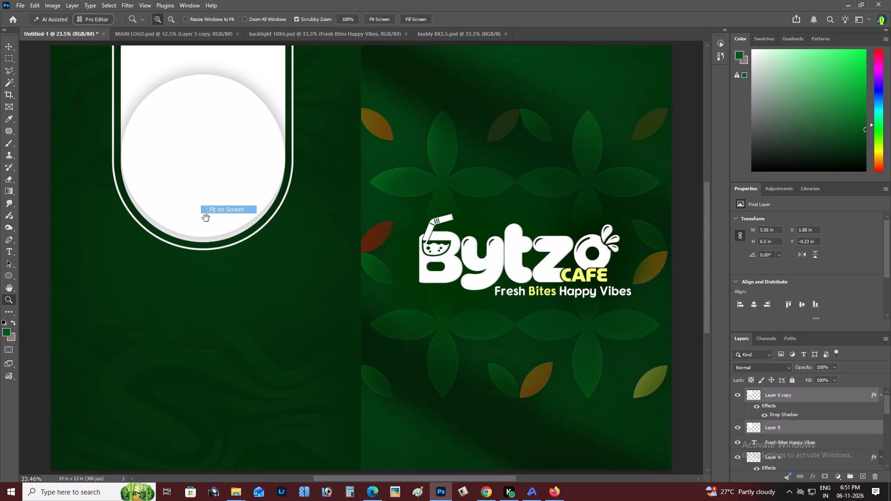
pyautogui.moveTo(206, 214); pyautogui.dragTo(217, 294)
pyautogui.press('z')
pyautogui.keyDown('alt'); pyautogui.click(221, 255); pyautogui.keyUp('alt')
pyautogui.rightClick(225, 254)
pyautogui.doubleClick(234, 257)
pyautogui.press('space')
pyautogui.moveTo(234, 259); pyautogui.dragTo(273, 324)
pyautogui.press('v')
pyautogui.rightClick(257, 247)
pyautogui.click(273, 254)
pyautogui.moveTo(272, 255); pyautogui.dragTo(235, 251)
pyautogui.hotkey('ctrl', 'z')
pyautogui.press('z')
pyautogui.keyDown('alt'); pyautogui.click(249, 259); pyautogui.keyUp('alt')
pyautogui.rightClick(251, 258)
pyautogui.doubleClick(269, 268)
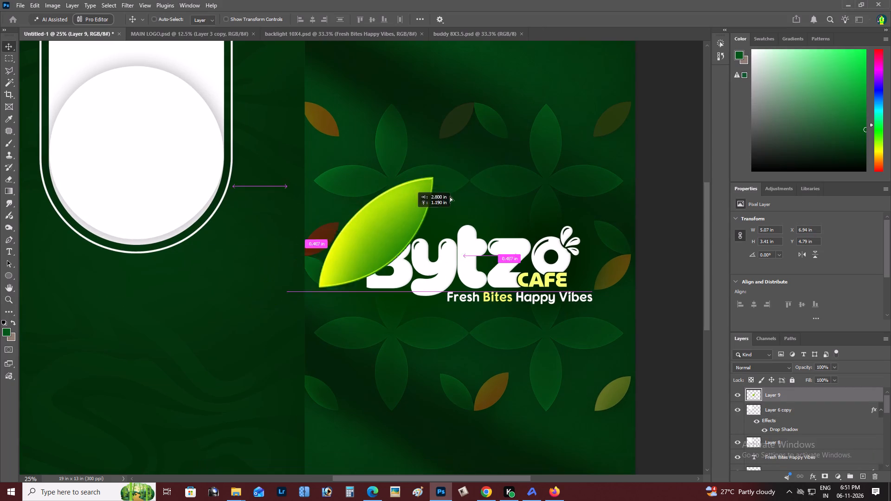
pyautogui.moveTo(450, 196); pyautogui.dragTo(470, 162)
# Scale the pasted leaf layer to about 1.72 × 1.2 in and place it over the faded brown leaf above the logo.
pyautogui.press('z')
pyautogui.tripleClick(487, 147)
pyautogui.press('space')
pyautogui.press('space')
pyautogui.moveTo(487, 147); pyautogui.dragTo(388, 284)
pyautogui.hotkey('ctrl', 't')
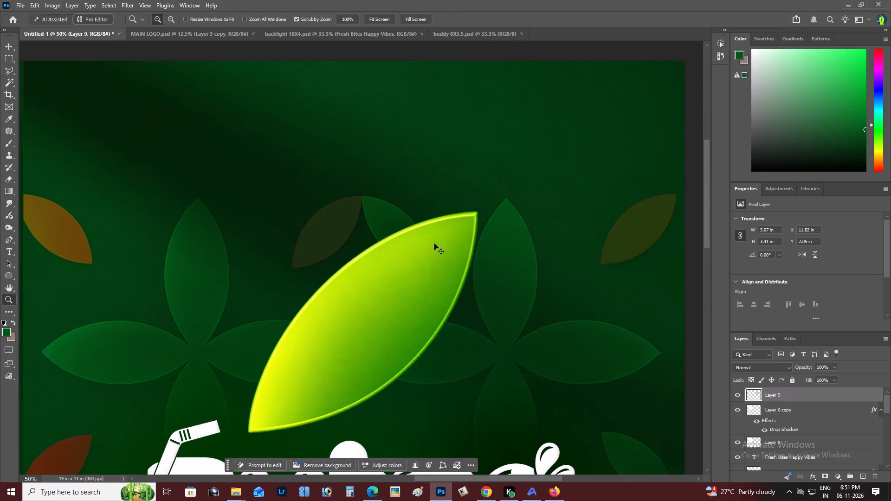
pyautogui.keyDown('alt'); pyautogui.moveTo(535, 203); pyautogui.dragTo(443, 260); pyautogui.keyUp('alt')
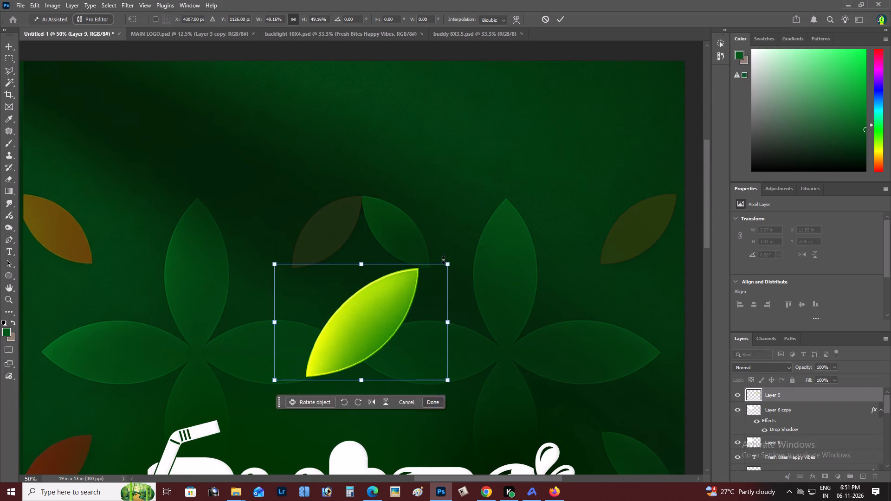
pyautogui.keyDown('alt'); pyautogui.click(443, 260); pyautogui.keyUp('alt')
pyautogui.moveTo(416, 306); pyautogui.dragTo(378, 221)
pyautogui.keyDown('alt'); pyautogui.moveTo(415, 179); pyautogui.dragTo(371, 196); pyautogui.keyUp('alt')
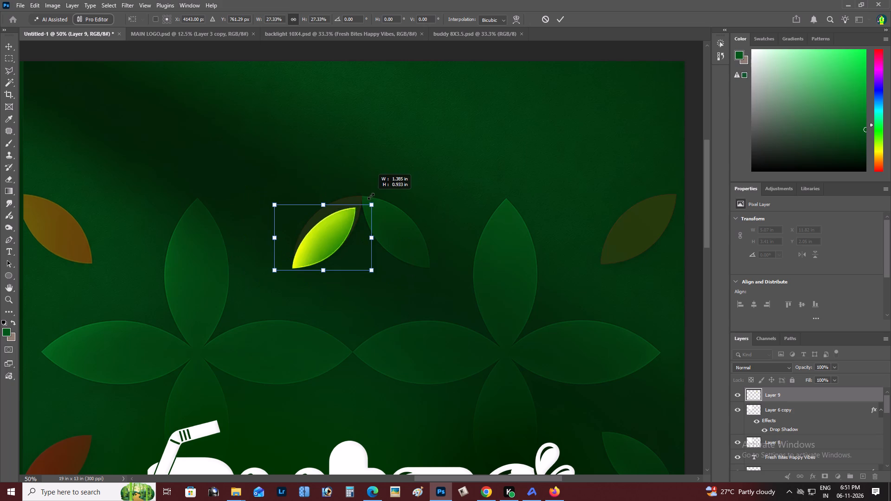
pyautogui.keyDown('alt'); pyautogui.moveTo(371, 196); pyautogui.dragTo(388, 188); pyautogui.keyUp('alt')
pyautogui.hotkey('ctrl', 'Return')
pyautogui.press('v')
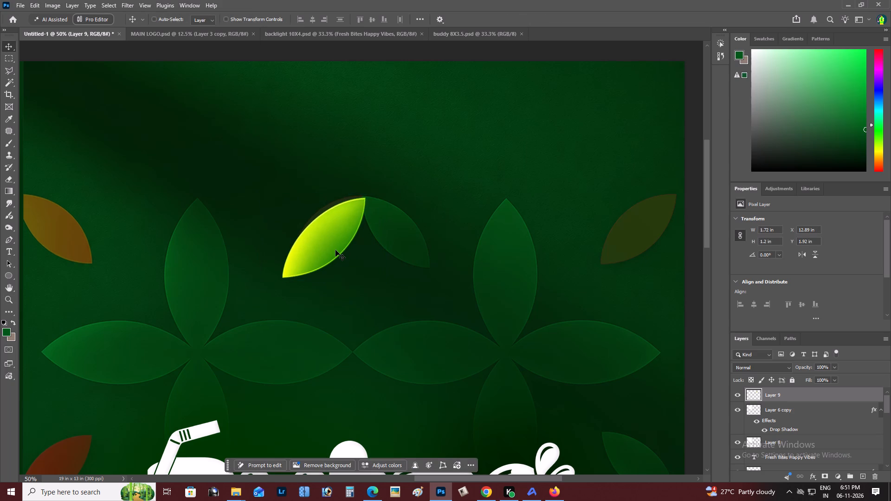
# Nudge the pasted green leaf above the logo up by about 0.1 in.
pyautogui.hotkey('shift', 'Up')
pyautogui.hotkey('shift', 'Up')
pyautogui.hotkey('shift', 'Up')
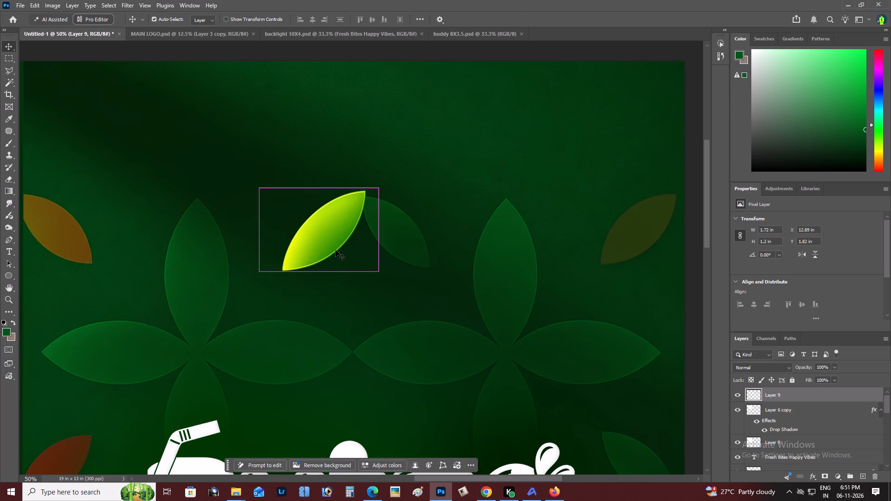
# Move the green leaf's layer down the stack to sit directly above Layer 1 and below Layer 6.
pyautogui.hotkey('ctrl', '[')
pyautogui.hotkey('ctrl', '[')
pyautogui.hotkey('ctrl', '[')
pyautogui.hotkey('ctrl', '[')
pyautogui.hotkey('ctrl', '[')
pyautogui.hotkey('ctrl', '[')
pyautogui.hotkey('ctrl', '[')
pyautogui.hotkey('ctrl', '[')
pyautogui.hotkey('ctrl', '[')
pyautogui.hotkey('ctrl', '[')
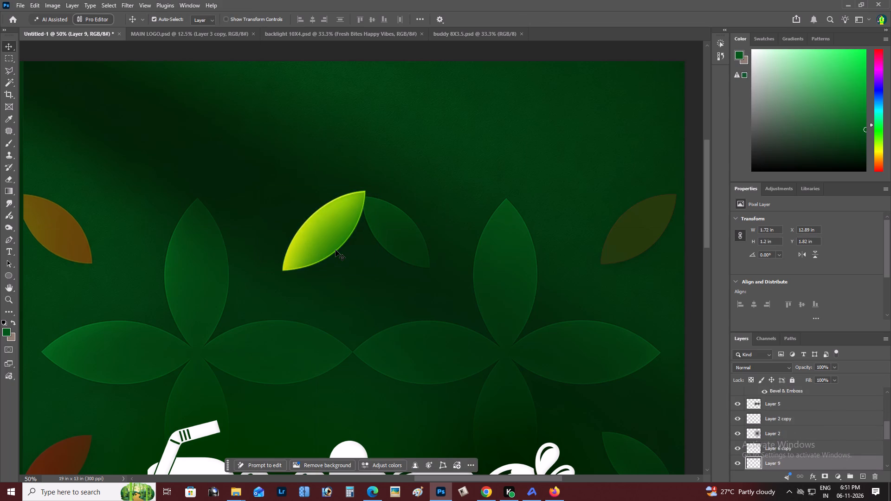
pyautogui.hotkey('ctrl', '[')
pyautogui.hotkey('ctrl', '[')
pyautogui.hotkey('ctrl', '[')
pyautogui.hotkey('ctrl', ']')
pyautogui.hotkey('ctrl', ']')
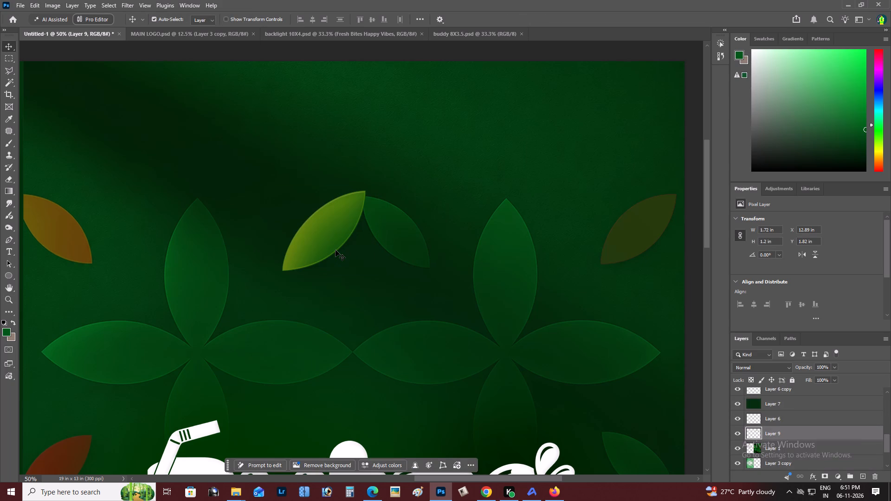
# Scale the leaf to about 1.62 × 1.15 in and rotate it about -1.3° to cover the faded brown leaf beneath.
pyautogui.press('z')
pyautogui.keyDown('alt'); pyautogui.click(336, 250); pyautogui.keyUp('alt')
pyautogui.rightClick(336, 250)
pyautogui.doubleClick(347, 256)
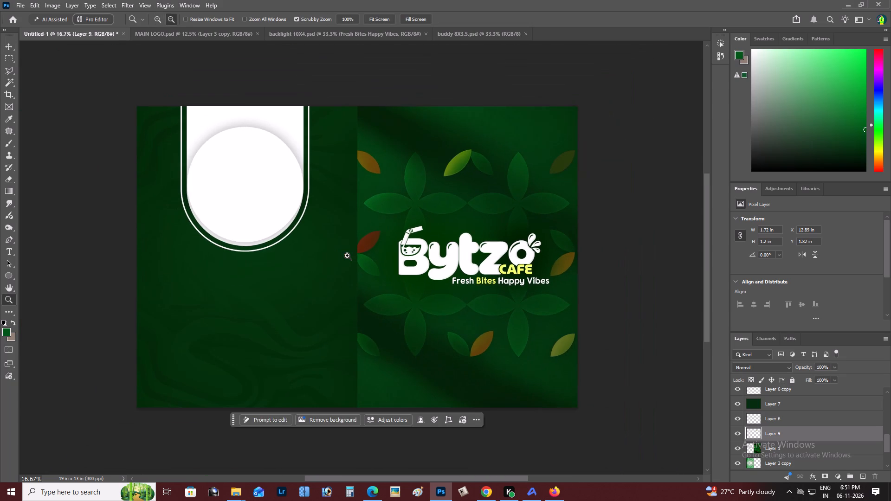
pyautogui.click(450, 209)
pyautogui.tripleClick(511, 140)
pyautogui.press('space')
pyautogui.moveTo(499, 153); pyautogui.dragTo(467, 194)
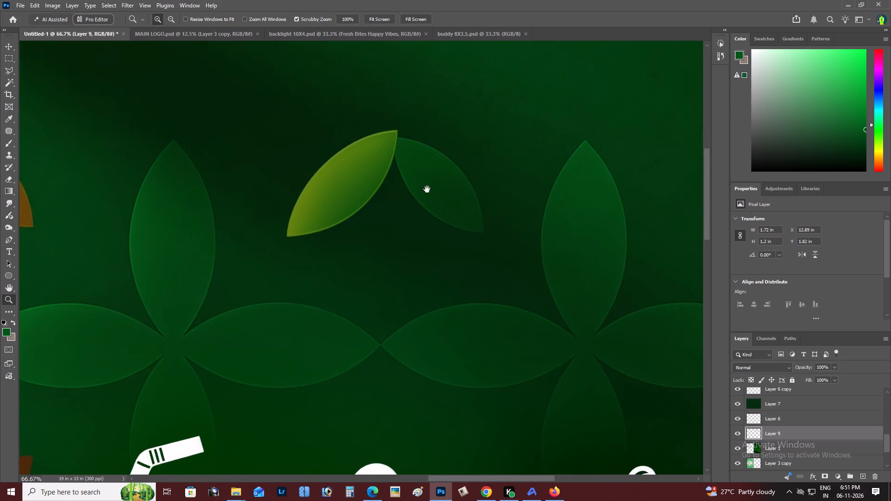
pyautogui.click(427, 189)
pyautogui.hotkey('ctrl', 't')
pyautogui.keyDown('alt'); pyautogui.moveTo(412, 132); pyautogui.dragTo(393, 138); pyautogui.keyUp('alt')
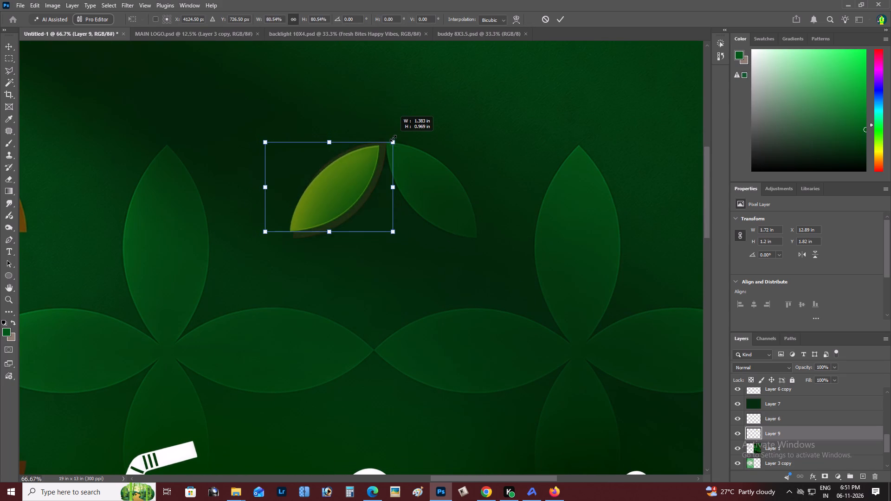
pyautogui.keyDown('alt'); pyautogui.moveTo(393, 138); pyautogui.dragTo(407, 135); pyautogui.keyUp('alt')
pyautogui.click(373, 175)
pyautogui.click(439, 132)
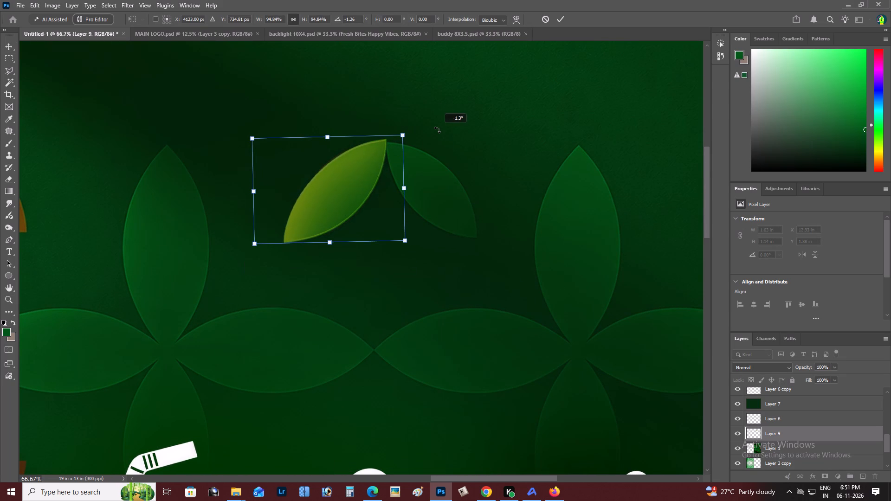
pyautogui.hotkey('ctrl', 'Return')
# Duplicate the green leaf and place the copy over the faded brown leaf near the spread's upper right edge.
pyautogui.press('z')
pyautogui.keyDown('alt'); pyautogui.click(437, 130); pyautogui.keyUp('alt')
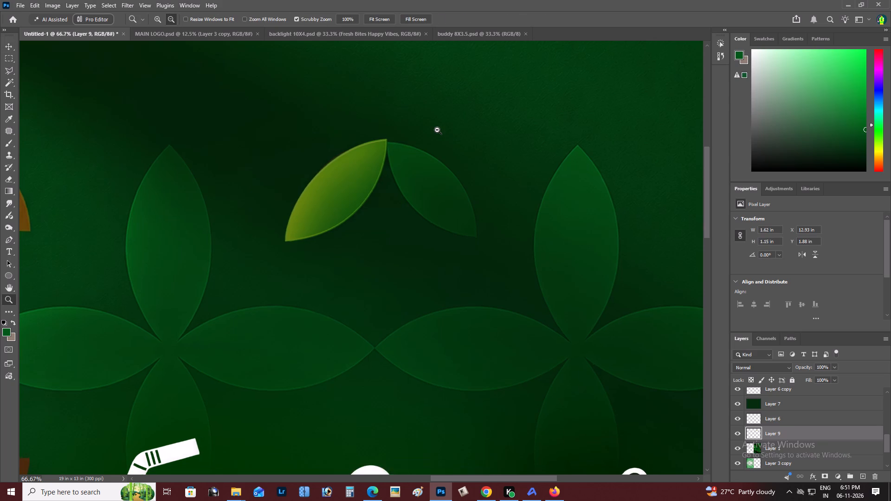
pyautogui.rightClick(437, 130)
pyautogui.click(450, 137)
pyautogui.press('space')
pyautogui.press('space')
pyautogui.press('space')
pyautogui.press('space')
pyautogui.press('space')
pyautogui.press('space')
pyautogui.press('space')
pyautogui.press('space')
pyautogui.press('space')
pyautogui.press('space')
pyautogui.press('space')
pyautogui.press('space')
pyautogui.press('space')
pyautogui.moveTo(450, 137); pyautogui.dragTo(238, 199)
pyautogui.press('z')
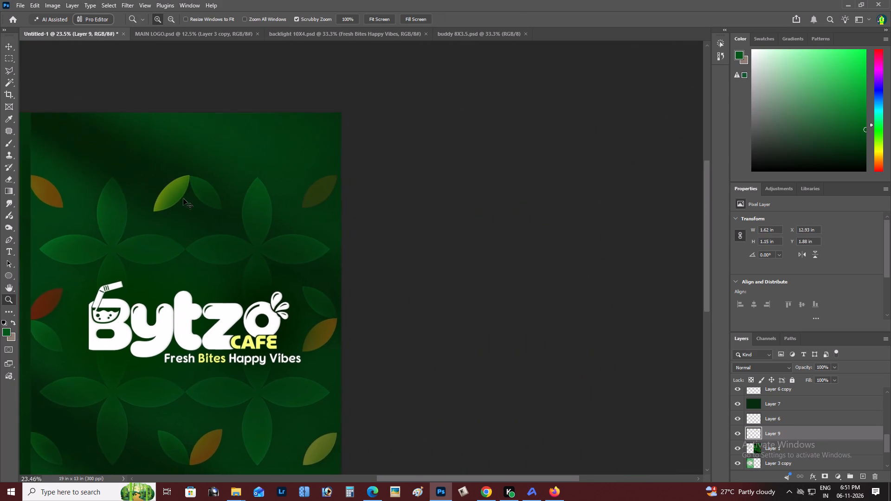
pyautogui.doubleClick(183, 199)
pyautogui.press('v')
pyautogui.keyDown('alt'); pyautogui.moveTo(167, 192); pyautogui.dragTo(285, 190); pyautogui.keyUp('alt')
pyautogui.press('space')
pyautogui.press('space')
pyautogui.moveTo(292, 190); pyautogui.dragTo(231, 201)
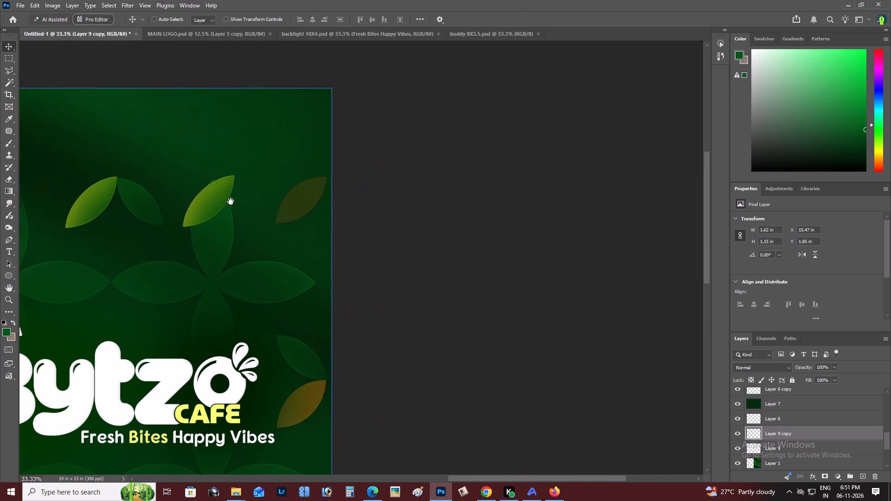
pyautogui.moveTo(226, 204); pyautogui.dragTo(314, 205)
# Enlarge the copied leaf to about 1.73 × 1.21 in, rotate it about 1.9° and nudge it to cover the brown leaf.
pyautogui.press('z')
pyautogui.click(323, 184)
pyautogui.doubleClick(285, 184)
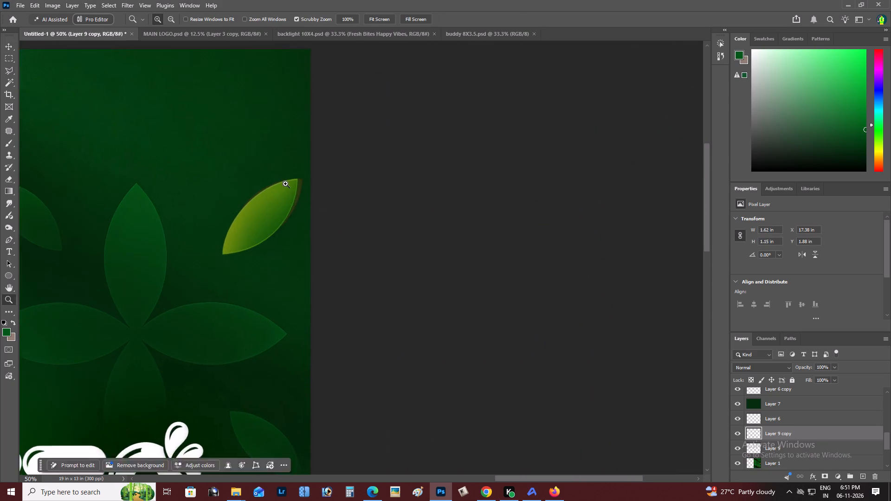
pyautogui.hotkey('ctrl', 't')
pyautogui.moveTo(320, 175); pyautogui.dragTo(328, 175)
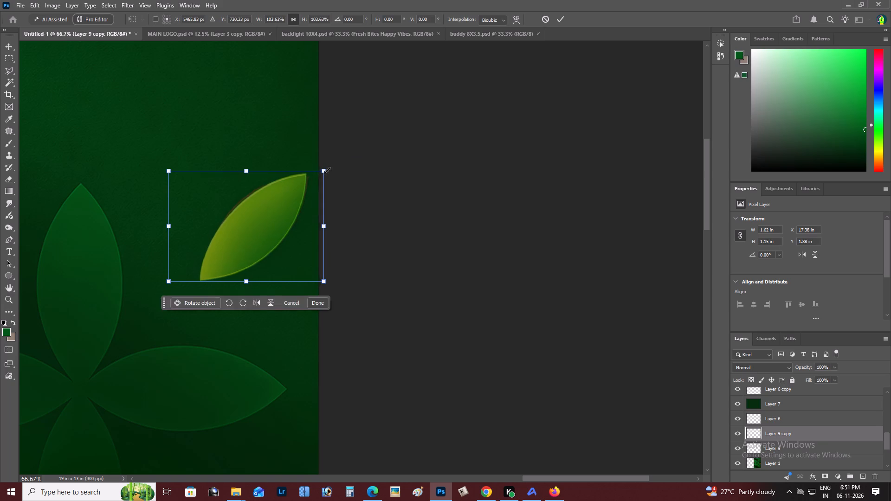
pyautogui.moveTo(327, 161); pyautogui.dragTo(332, 162)
pyautogui.keyDown('alt'); pyautogui.click(325, 175); pyautogui.keyUp('alt')
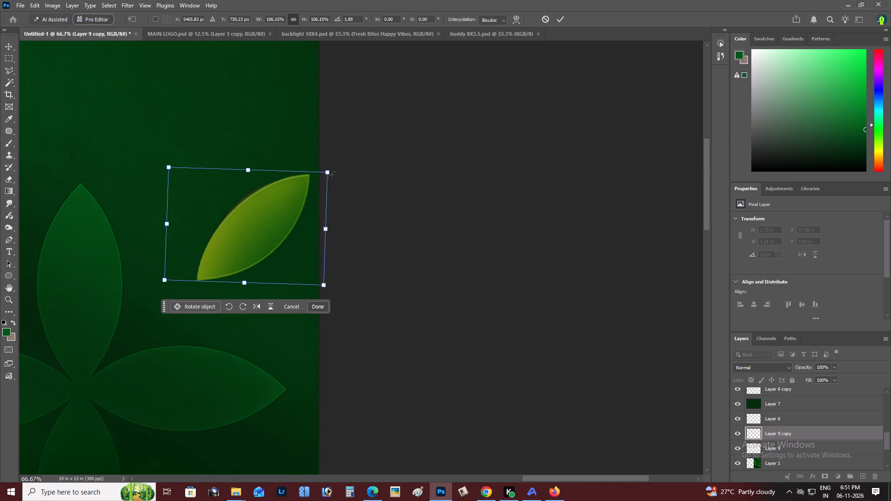
pyautogui.hotkey('ctrl', 'Return')
pyautogui.press('v')
pyautogui.press('Up')
pyautogui.press('Left')
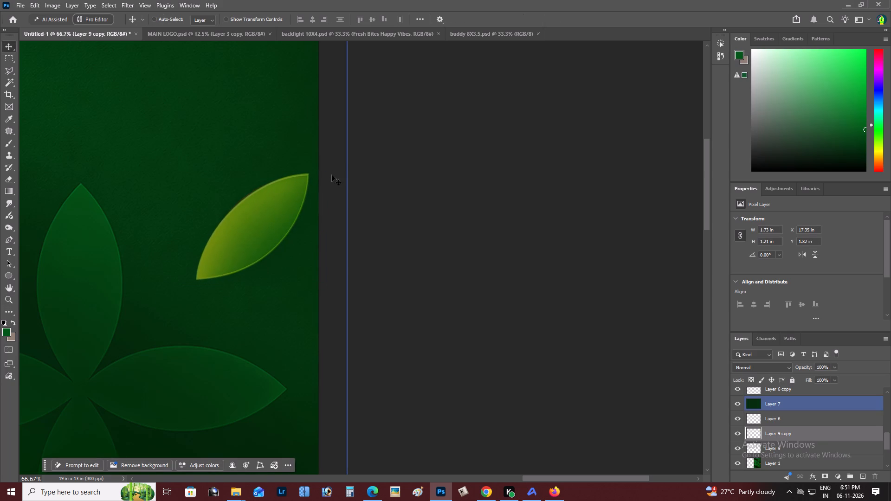
# Duplicate the right-edge green leaf and bring the copy over the orange leaf at the right half's upper left edge.
pyautogui.press('z')
pyautogui.keyDown('alt'); pyautogui.click(300, 190); pyautogui.keyUp('alt')
pyautogui.rightClick(300, 190)
pyautogui.click(308, 194)
pyautogui.press('space')
pyautogui.press('space')
pyautogui.press('space')
pyautogui.press('space')
pyautogui.press('space')
pyautogui.press('space')
pyautogui.press('space')
pyautogui.press('space')
pyautogui.press('space')
pyautogui.press('space')
pyautogui.press('space')
pyautogui.press('space')
pyautogui.press('space')
pyautogui.moveTo(309, 201); pyautogui.dragTo(286, 255)
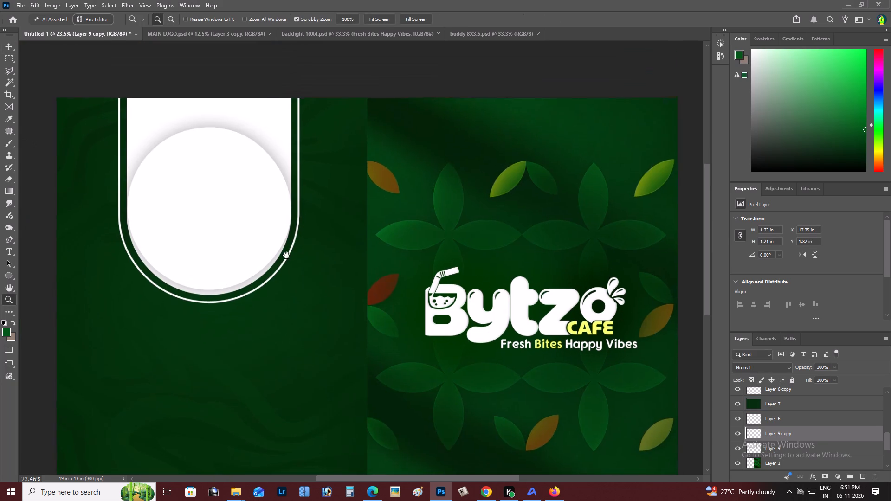
pyautogui.moveTo(286, 255); pyautogui.dragTo(232, 257)
pyautogui.press('z')
pyautogui.keyDown('alt'); pyautogui.click(484, 211); pyautogui.keyUp('alt')
pyautogui.rightClick(493, 209)
pyautogui.click(502, 215)
pyautogui.press('space')
pyautogui.press('space')
pyautogui.moveTo(486, 220); pyautogui.dragTo(397, 261)
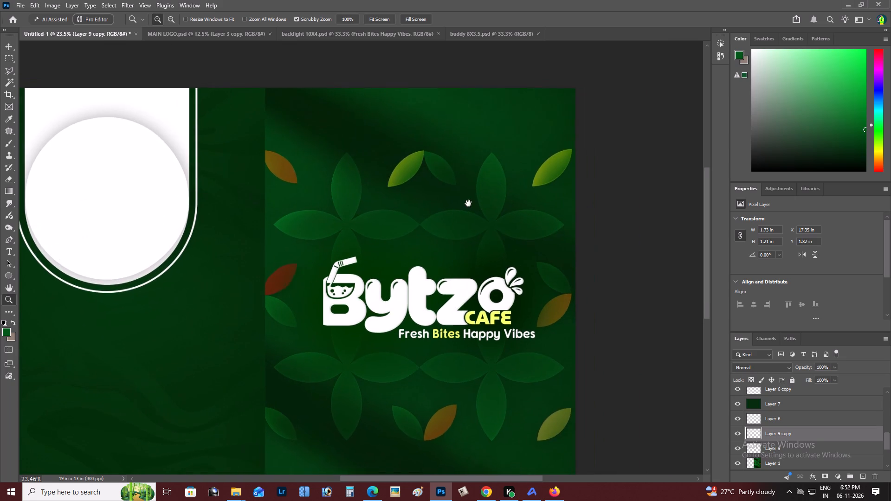
pyautogui.press('z')
pyautogui.doubleClick(477, 193)
pyautogui.press('v')
pyautogui.keyDown('alt'); pyautogui.moveTo(581, 171); pyautogui.dragTo(396, 193); pyautogui.keyUp('alt')
pyautogui.press('space')
pyautogui.moveTo(390, 196); pyautogui.dragTo(431, 200)
pyautogui.moveTo(431, 200); pyautogui.dragTo(252, 167)
# Rotate the new leaf copy 90° clockwise and position it to cover the orange leaf beside the centre line.
pyautogui.press('z')
pyautogui.tripleClick(307, 133)
pyautogui.hotkey('ctrl', 't')
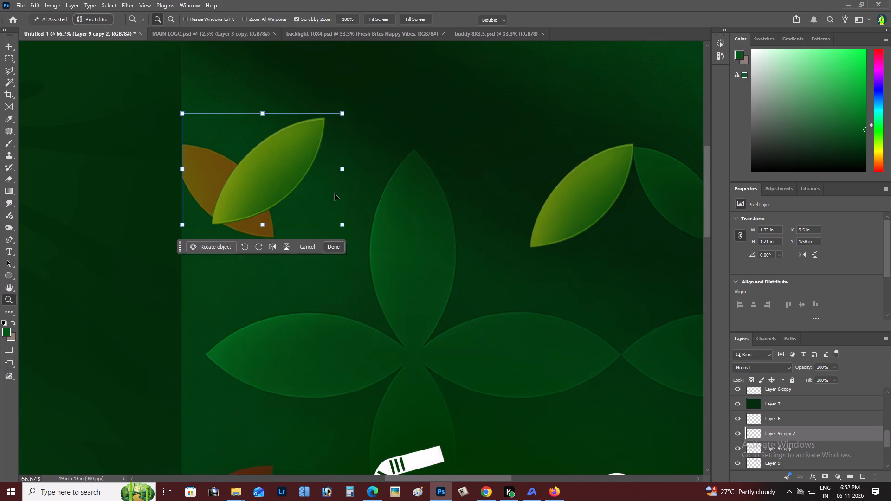
pyautogui.keyDown('ctrl'); pyautogui.rightClick(336, 194); pyautogui.keyUp('ctrl')
pyautogui.click(397, 368)
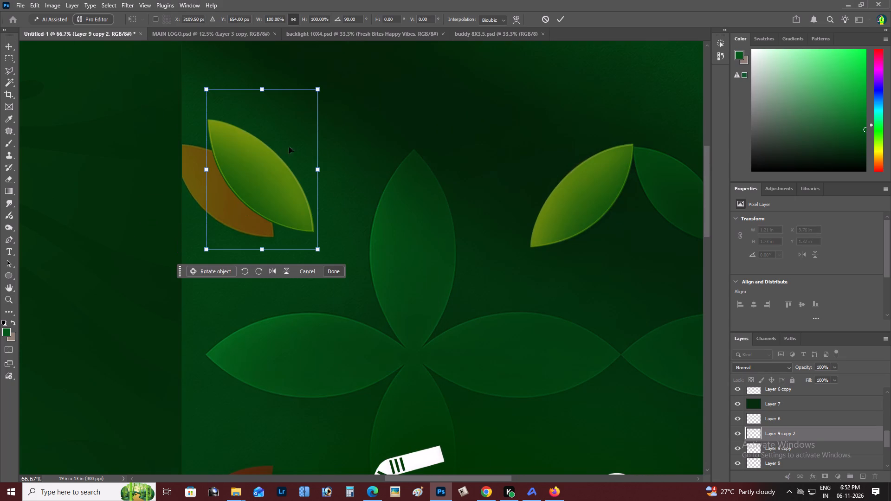
pyautogui.moveTo(283, 147); pyautogui.dragTo(251, 165)
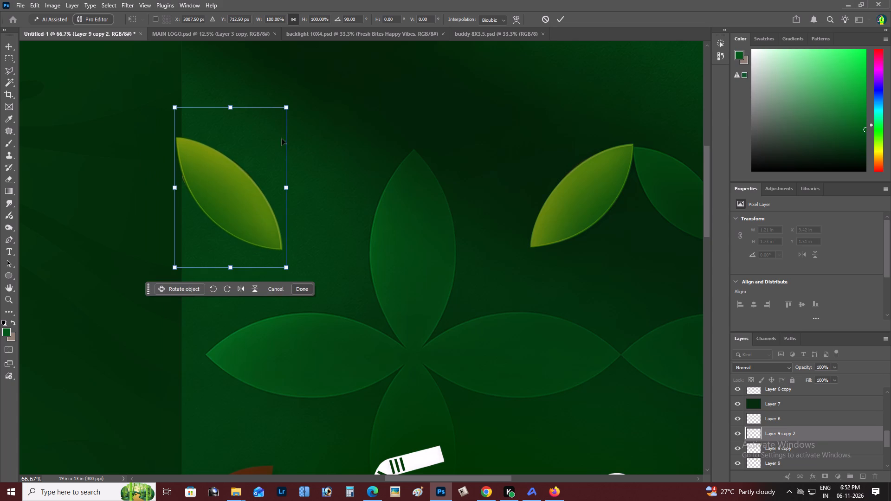
pyautogui.hotkey('ctrl', 'Return')
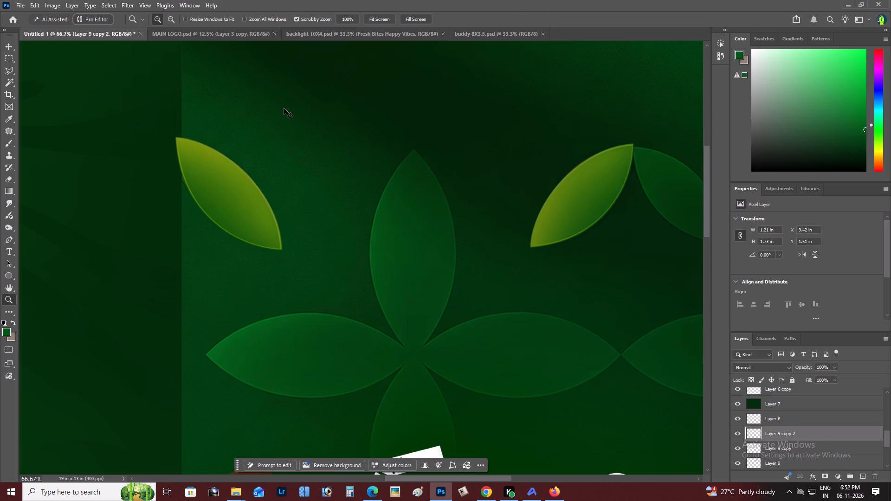
# Move the rotated leaf's layer down the stack to sit between Layer 9 copy and Layer 9.
pyautogui.hotkey('ctrl', '[')
pyautogui.hotkey('ctrl', '[')
pyautogui.hotkey('ctrl', '[')
pyautogui.hotkey('ctrl', '[')
pyautogui.hotkey('ctrl', ']')
pyautogui.hotkey('ctrl', ']')
pyautogui.hotkey('ctrl', ']')
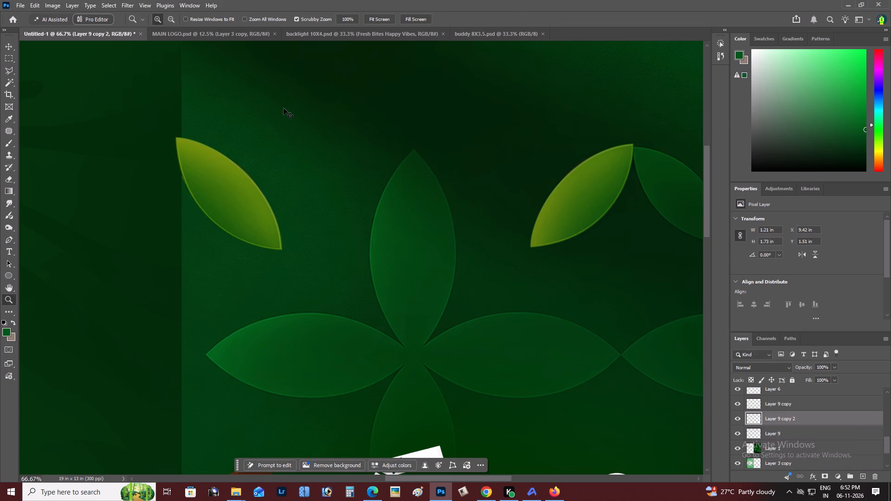
# Trim off the part of the rotated leaf that overhangs the left half, using a rectangular selection along the centre line.
pyautogui.press('v')
pyautogui.press('Left')
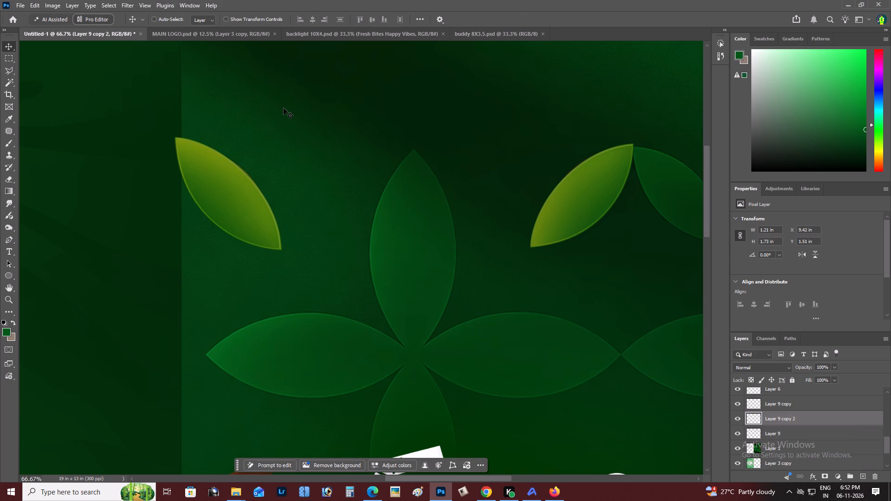
pyautogui.press('Right')
pyautogui.press('m')
pyautogui.moveTo(94, 79); pyautogui.dragTo(148, 199)
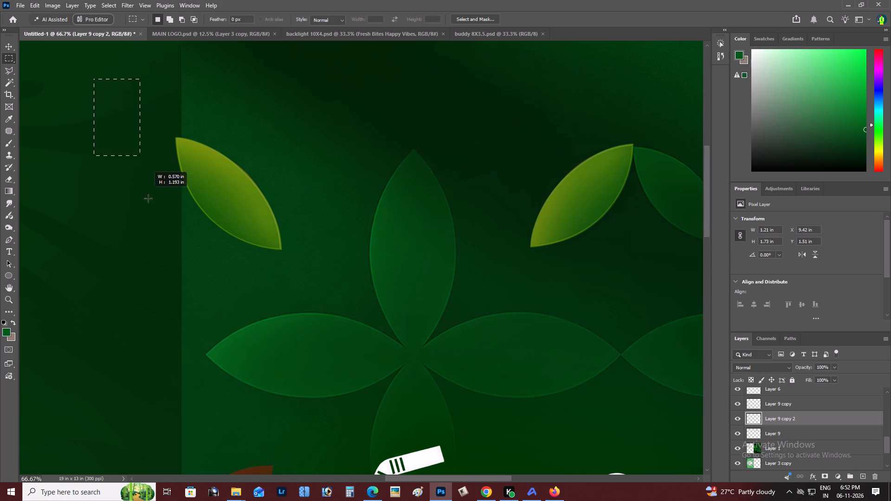
pyautogui.moveTo(148, 199); pyautogui.dragTo(180, 246)
pyautogui.press('BackSpace')
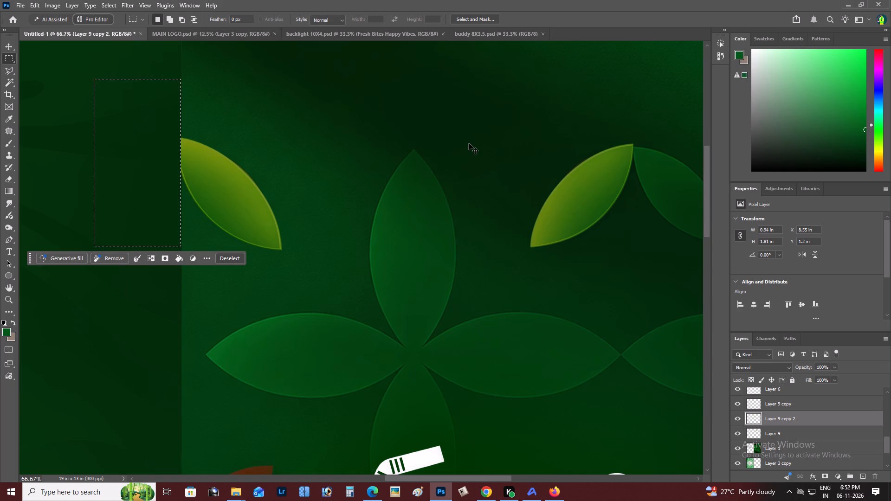
pyautogui.hotkey('ctrl', 'd')
# Examine the trimmed leaf beside the centre line against the whole spread and the right half's remaining orange leaves.
pyautogui.press('z')
pyautogui.keyDown('alt'); pyautogui.click(322, 221); pyautogui.keyUp('alt')
pyautogui.keyDown('alt'); pyautogui.click(327, 218); pyautogui.keyUp('alt')
pyautogui.rightClick(413, 236)
pyautogui.doubleClick(428, 242)
pyautogui.press('space')
pyautogui.press('space')
pyautogui.press('space')
pyautogui.press('space')
pyautogui.press('space')
pyautogui.press('space')
pyautogui.press('space')
pyautogui.press('space')
pyautogui.press('space')
pyautogui.press('space')
pyautogui.press('space')
pyautogui.press('space')
pyautogui.press('space')
pyautogui.press('space')
pyautogui.press('space')
pyautogui.press('space')
pyautogui.press('space')
pyautogui.press('space')
pyautogui.press('space')
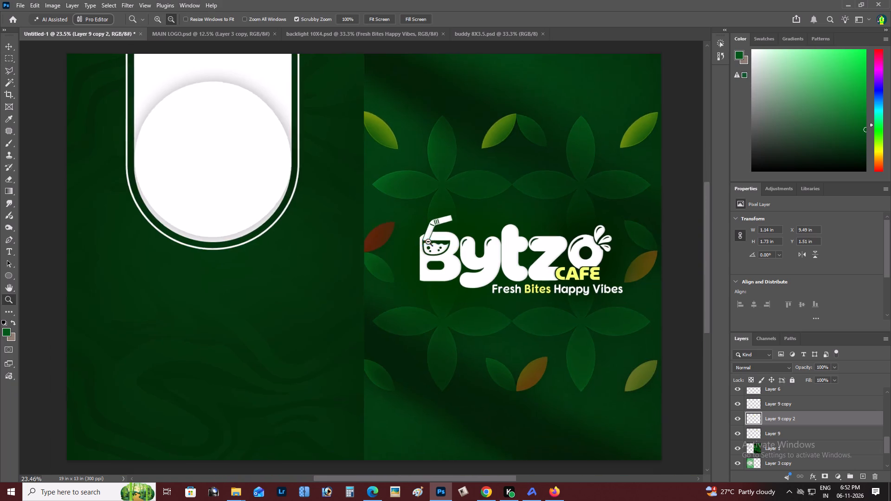
pyautogui.moveTo(417, 242); pyautogui.dragTo(297, 238)
pyautogui.press('z')
pyautogui.doubleClick(337, 194)
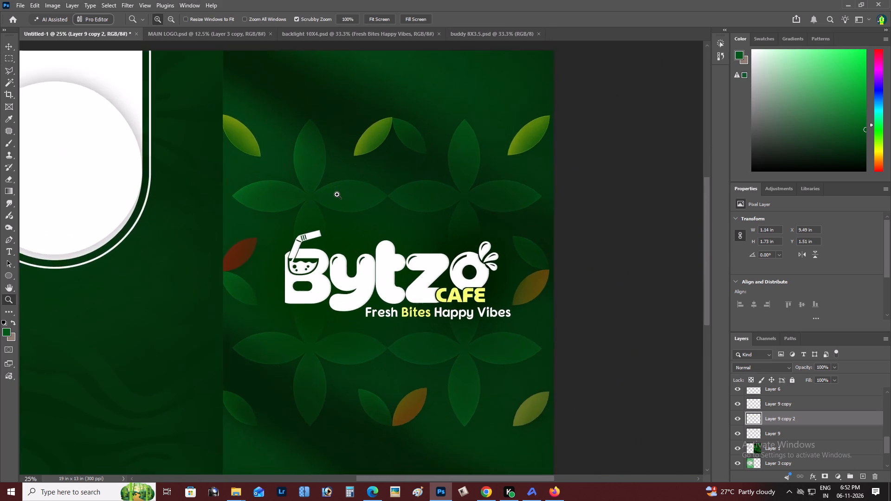
pyautogui.press('space')
pyautogui.moveTo(335, 194); pyautogui.dragTo(301, 189)
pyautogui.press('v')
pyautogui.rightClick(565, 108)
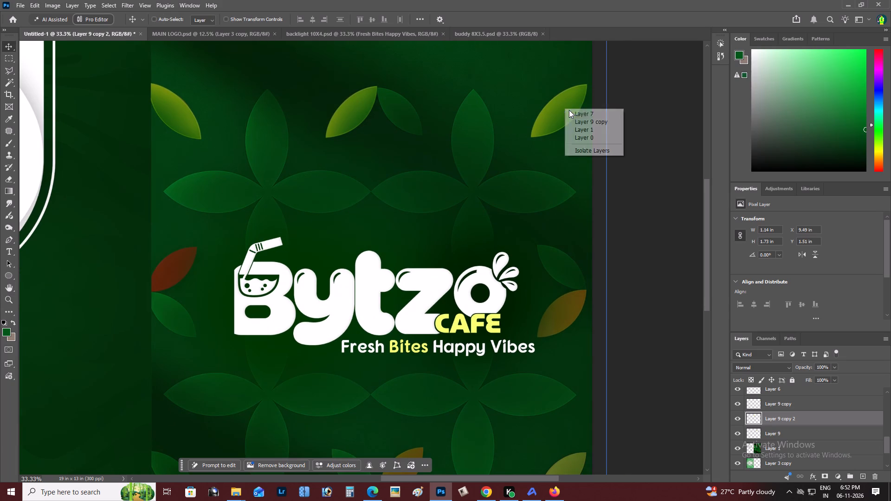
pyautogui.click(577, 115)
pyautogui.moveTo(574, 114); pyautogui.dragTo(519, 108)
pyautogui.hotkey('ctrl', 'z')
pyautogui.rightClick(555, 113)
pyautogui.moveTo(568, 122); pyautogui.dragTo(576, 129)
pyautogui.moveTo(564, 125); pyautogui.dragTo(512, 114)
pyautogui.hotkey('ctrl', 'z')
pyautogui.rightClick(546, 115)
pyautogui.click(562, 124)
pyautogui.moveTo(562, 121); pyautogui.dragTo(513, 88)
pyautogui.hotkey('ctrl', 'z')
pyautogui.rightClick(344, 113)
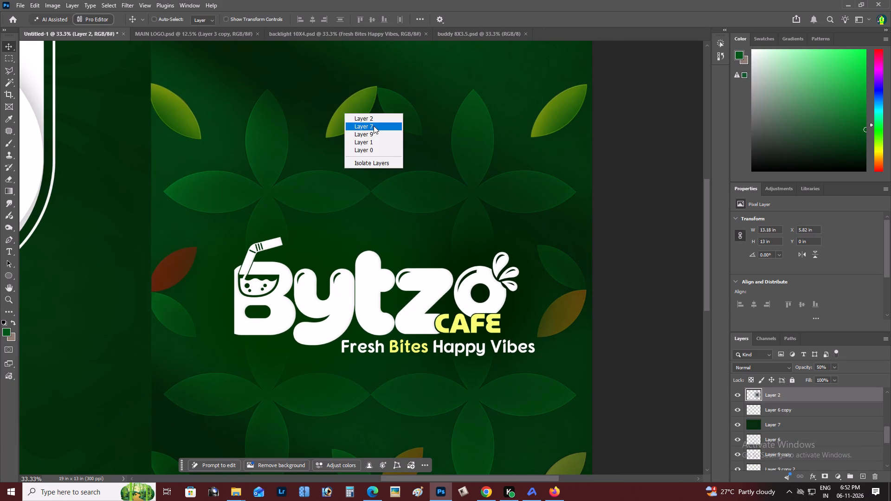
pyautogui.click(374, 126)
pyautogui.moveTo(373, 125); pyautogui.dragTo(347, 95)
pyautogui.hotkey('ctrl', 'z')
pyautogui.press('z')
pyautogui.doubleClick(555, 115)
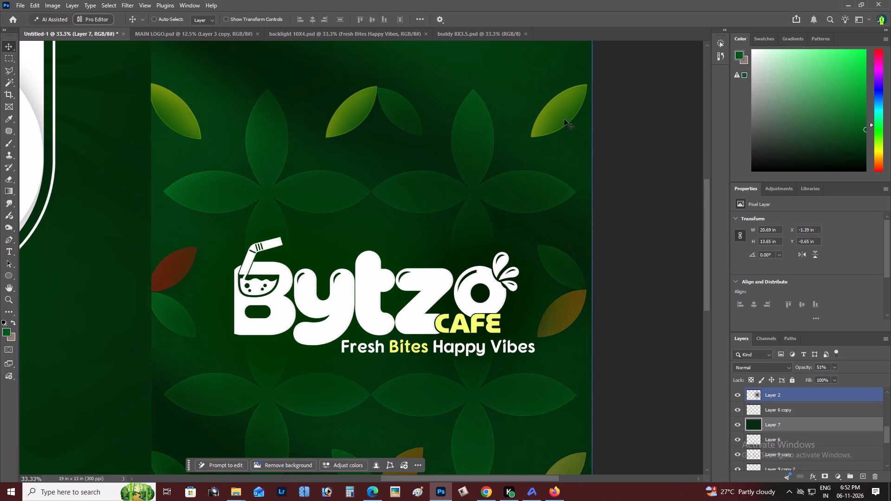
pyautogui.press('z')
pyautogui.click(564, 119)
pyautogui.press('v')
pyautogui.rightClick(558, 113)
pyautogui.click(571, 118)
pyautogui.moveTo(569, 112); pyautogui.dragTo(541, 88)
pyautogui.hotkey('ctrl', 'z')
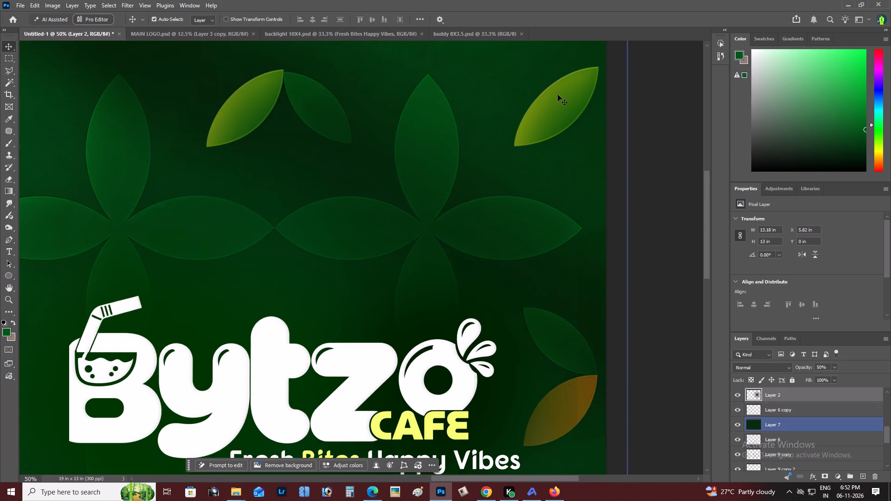
# Duplicate the green leaf at the right half's upper right edge and place the copy over the orange leaf below the logo's tagline.
pyautogui.rightClick(558, 95)
pyautogui.click(575, 107)
pyautogui.moveTo(571, 105); pyautogui.dragTo(524, 106)
pyautogui.hotkey('ctrl', 'z')
pyautogui.press('z')
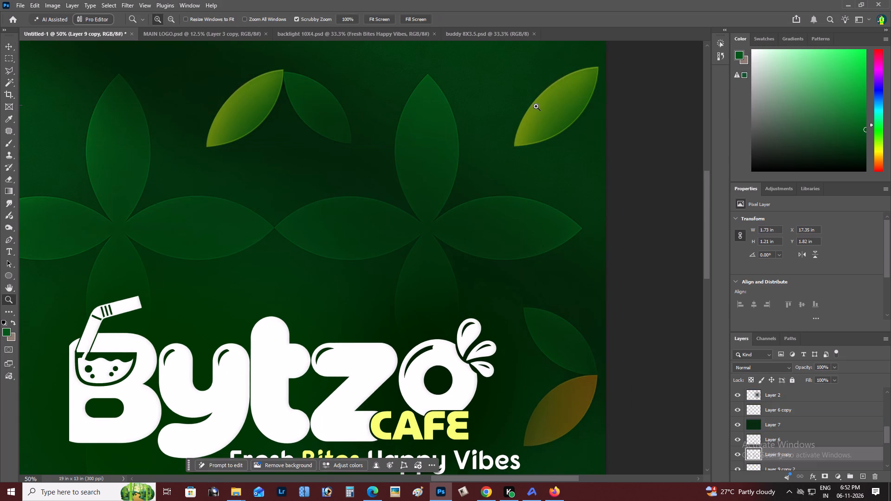
pyautogui.keyDown('alt'); pyautogui.click(536, 106); pyautogui.keyUp('alt')
pyautogui.press('space')
pyautogui.moveTo(511, 173); pyautogui.dragTo(458, 151)
pyautogui.press('v')
pyautogui.click(486, 84)
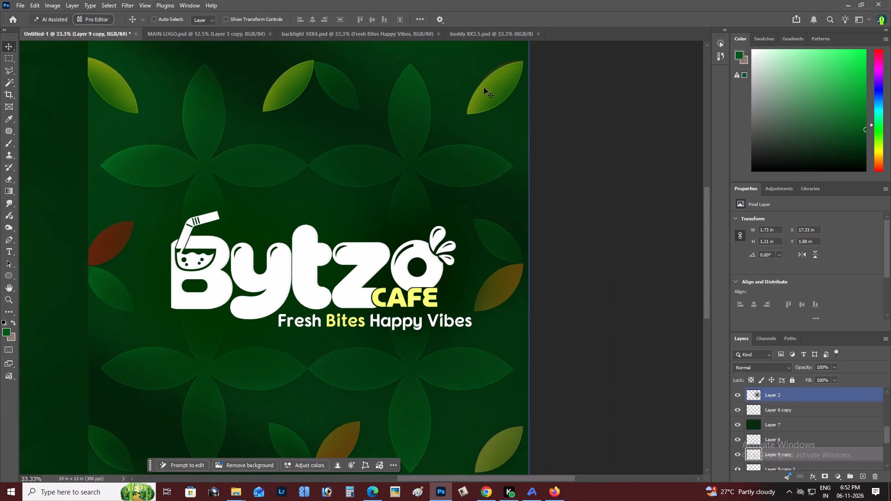
pyautogui.hotkey('ctrl', 'z')
pyautogui.keyDown('alt'); pyautogui.moveTo(484, 88); pyautogui.dragTo(459, 182); pyautogui.keyUp('alt')
pyautogui.press('space')
pyautogui.moveTo(463, 202); pyautogui.dragTo(456, 141)
pyautogui.moveTo(455, 140); pyautogui.dragTo(410, 253)
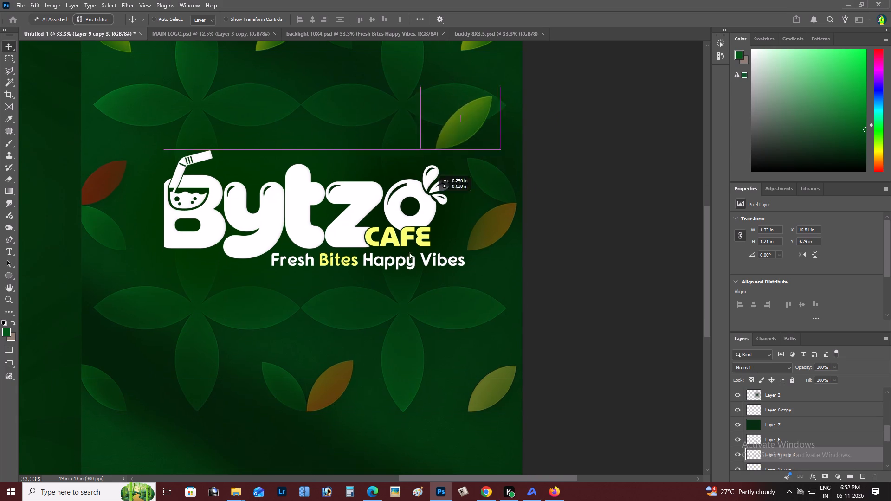
pyautogui.moveTo(410, 253); pyautogui.dragTo(318, 409)
# Rotate the new copy about 4° counterclockwise, enlarge it slightly and shift it to fully cover the orange leaf.
pyautogui.press('z')
pyautogui.doubleClick(357, 384)
pyautogui.press('space')
pyautogui.moveTo(320, 433); pyautogui.dragTo(360, 367)
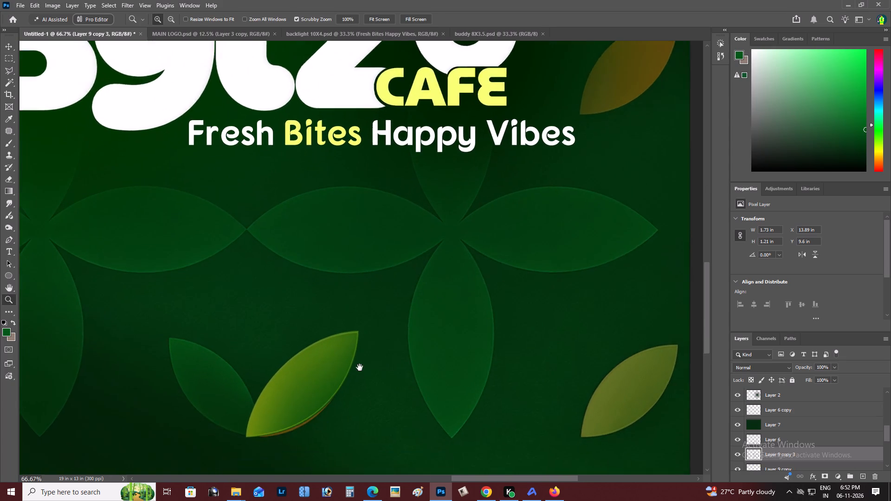
pyautogui.moveTo(360, 367); pyautogui.dragTo(362, 364)
pyautogui.press('v')
pyautogui.press('c')
pyautogui.moveTo(354, 321); pyautogui.dragTo(359, 324)
pyautogui.hotkey('ctrl', 't')
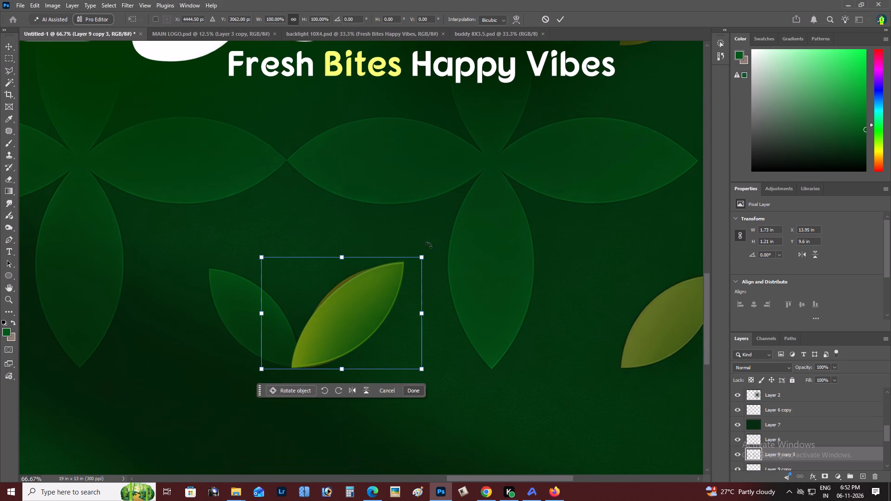
pyautogui.moveTo(436, 241); pyautogui.dragTo(434, 236)
pyautogui.click(414, 290)
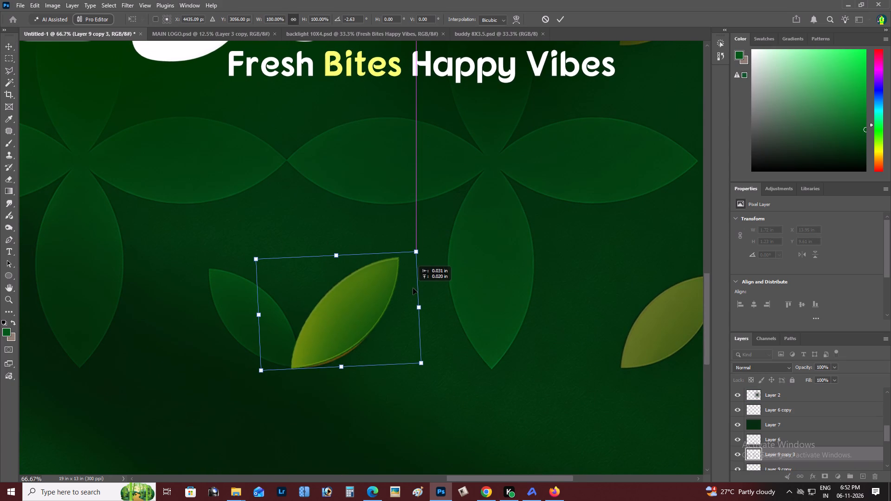
pyautogui.click(442, 244)
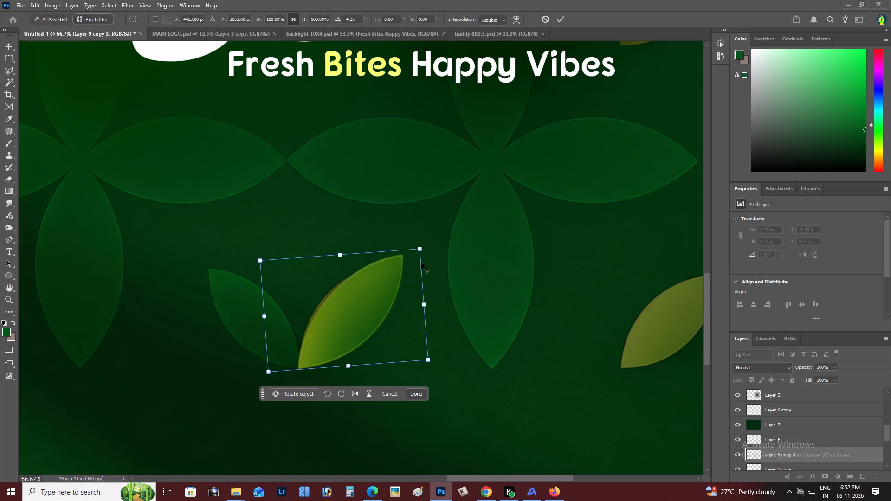
pyautogui.keyDown('alt'); pyautogui.click(421, 250); pyautogui.keyUp('alt')
pyautogui.hotkey('ctrl', 'Return')
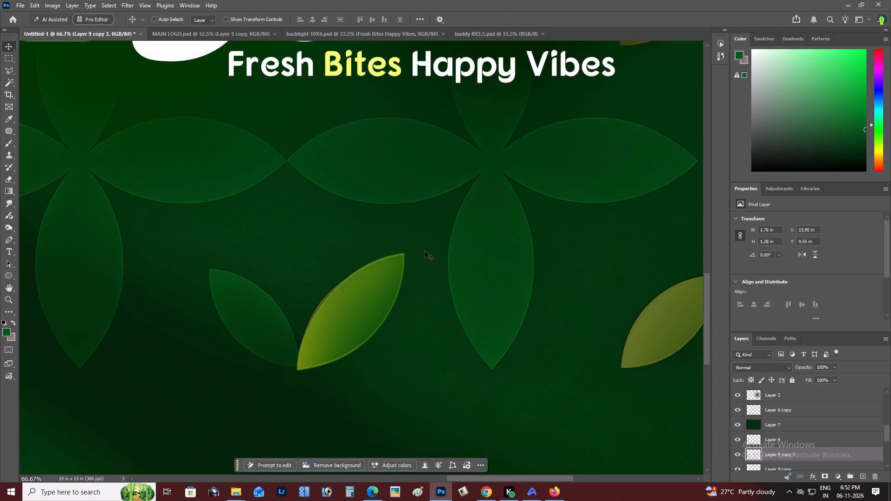
pyautogui.press('v')
pyautogui.hotkey('shift', 'Left')
# Examine the replaced lower leaf in the full layout and compare it with the other leaves around the logo.
pyautogui.press('z')
pyautogui.keyDown('alt'); pyautogui.click(425, 251); pyautogui.keyUp('alt')
pyautogui.rightClick(425, 251)
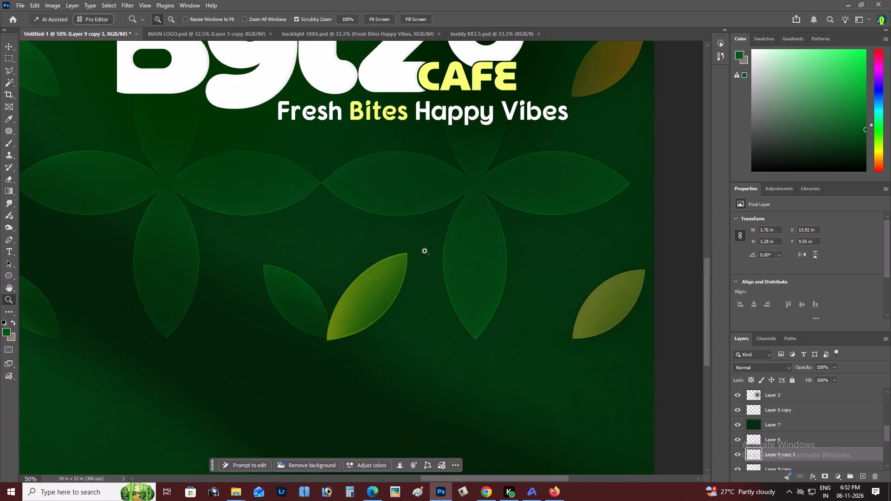
pyautogui.click(443, 252)
pyautogui.press('space')
pyautogui.press('space')
pyautogui.press('space')
pyautogui.press('space')
pyautogui.press('space')
pyautogui.press('space')
pyautogui.press('space')
pyautogui.press('space')
pyautogui.press('space')
pyautogui.press('space')
pyautogui.press('space')
pyautogui.press('space')
pyautogui.press('space')
pyautogui.press('space')
pyautogui.press('space')
pyautogui.press('space')
pyautogui.press('space')
pyautogui.click(451, 257)
pyautogui.moveTo(444, 268); pyautogui.dragTo(303, 239)
pyautogui.press('z')
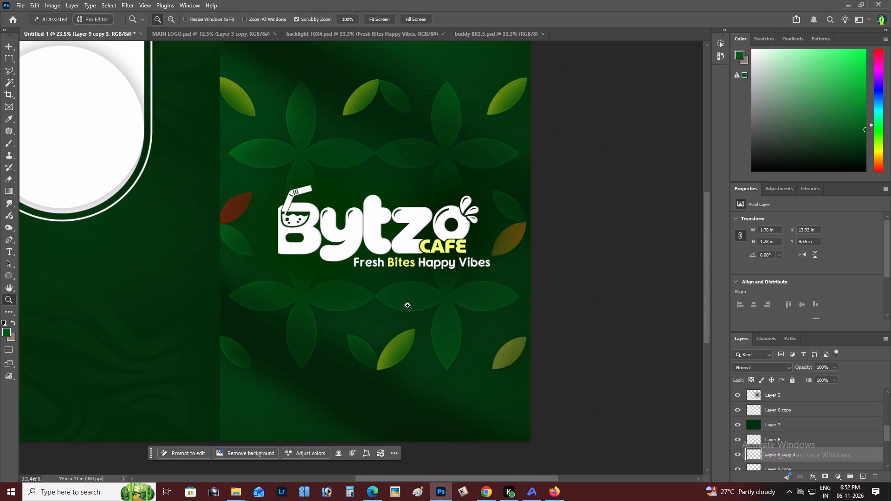
pyautogui.click(407, 305)
pyautogui.keyDown('alt'); pyautogui.click(433, 337); pyautogui.keyUp('alt')
pyautogui.rightClick(448, 334)
pyautogui.doubleClick(464, 341)
pyautogui.press('space')
pyautogui.press('space')
pyautogui.press('space')
pyautogui.press('space')
pyautogui.press('space')
pyautogui.press('space')
pyautogui.press('space')
pyautogui.press('space')
pyautogui.press('space')
pyautogui.press('space')
pyautogui.press('space')
pyautogui.press('space')
pyautogui.press('space')
pyautogui.press('space')
pyautogui.press('space')
pyautogui.press('space')
pyautogui.press('space')
pyautogui.press('space')
pyautogui.press('space')
pyautogui.press('space')
pyautogui.moveTo(466, 353); pyautogui.dragTo(194, 283)
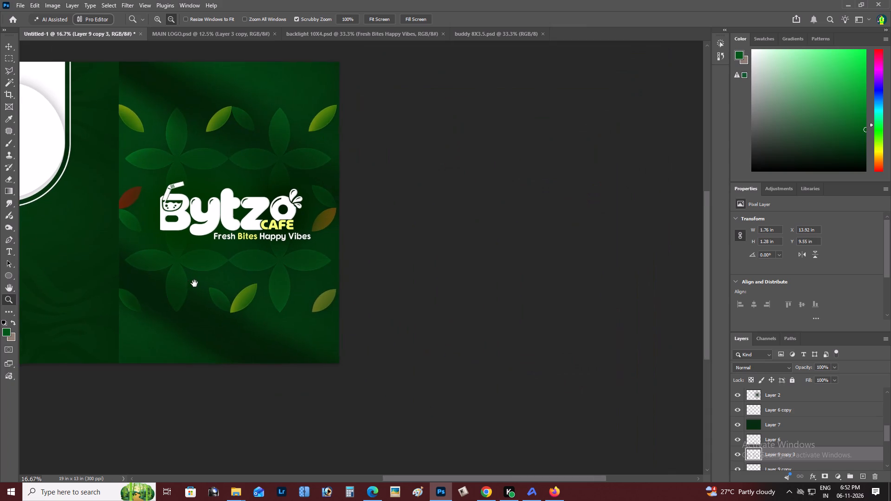
pyautogui.moveTo(194, 283); pyautogui.dragTo(294, 312)
# Duplicate the lower green leaf and bring the copy over the red leaf beside the centre line, next to the logo's B.
pyautogui.press('z')
pyautogui.doubleClick(358, 331)
pyautogui.press('v')
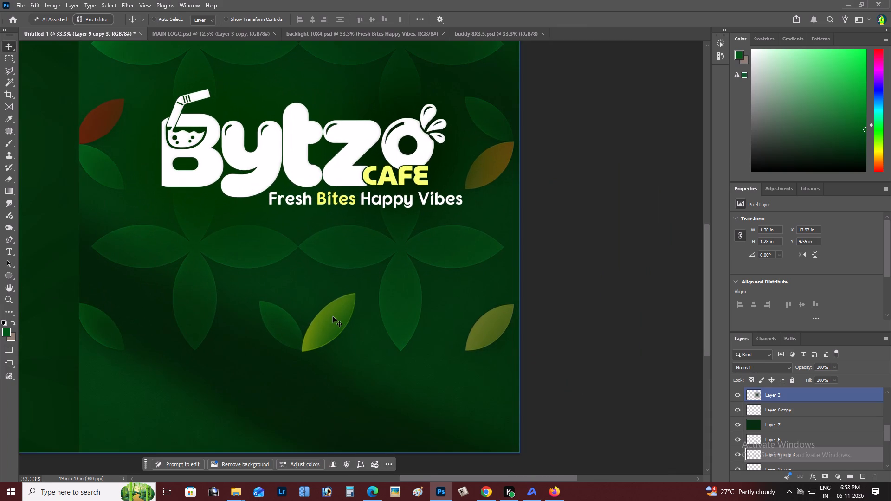
pyautogui.keyDown('alt'); pyautogui.moveTo(329, 314); pyautogui.dragTo(245, 267); pyautogui.keyUp('alt')
pyautogui.press('space')
pyautogui.moveTo(244, 270); pyautogui.dragTo(308, 295)
pyautogui.moveTo(305, 303); pyautogui.dragTo(154, 182)
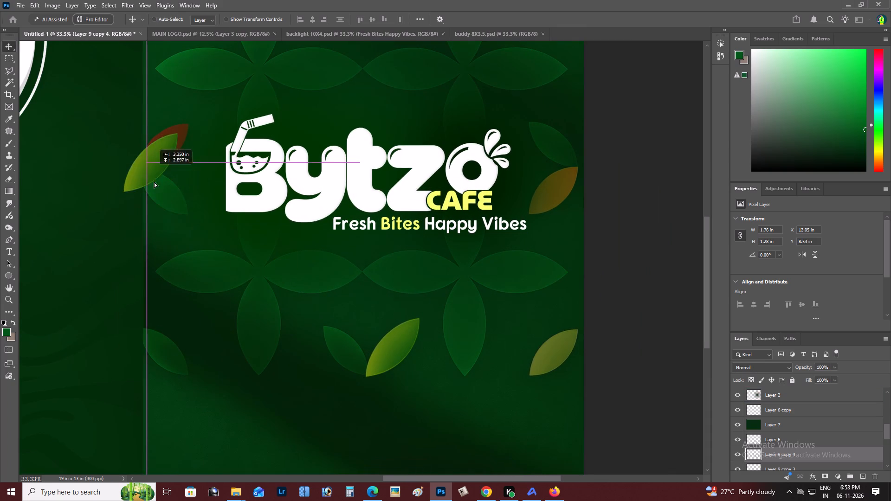
pyautogui.moveTo(154, 182); pyautogui.dragTo(151, 168)
pyautogui.press('space')
pyautogui.moveTo(168, 219); pyautogui.dragTo(211, 273)
# Adjust the new leaf copy's colour with Hue/Saturation, setting hue to 9 and saturation to -38.
pyautogui.press('z')
pyautogui.tripleClick(186, 213)
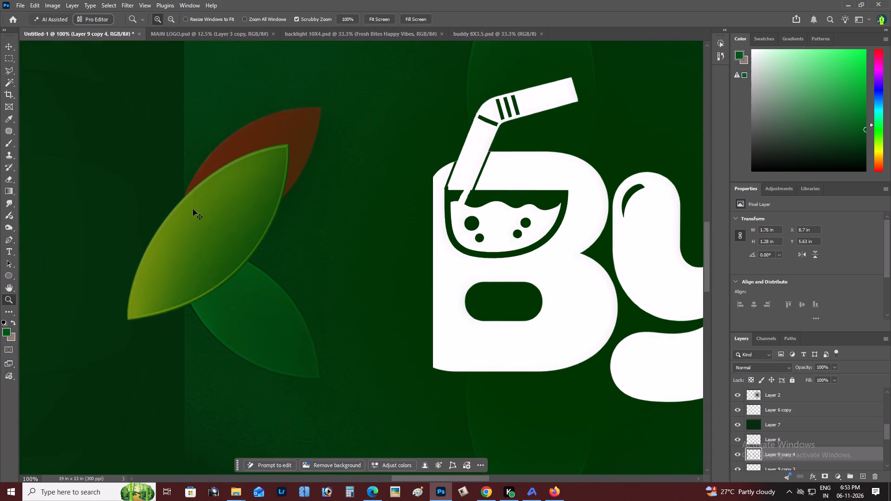
pyautogui.hotkey('ctrl', 'u')
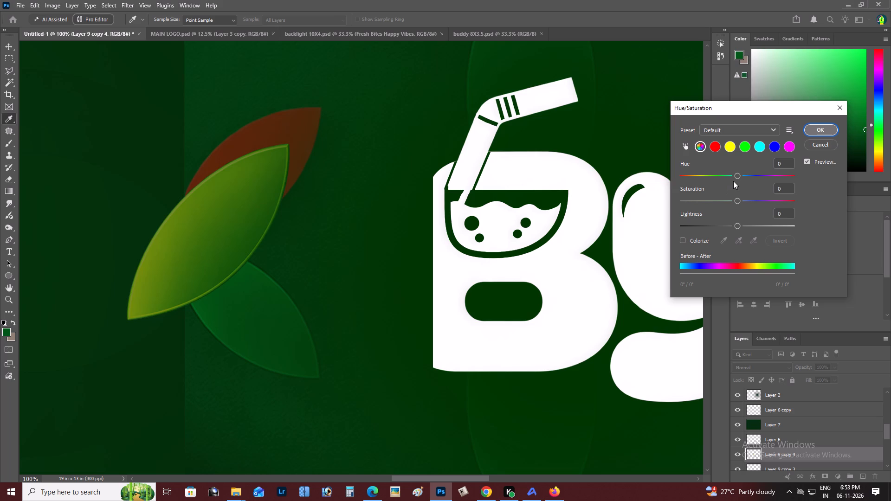
pyautogui.moveTo(735, 176); pyautogui.dragTo(738, 181)
pyautogui.click(717, 204)
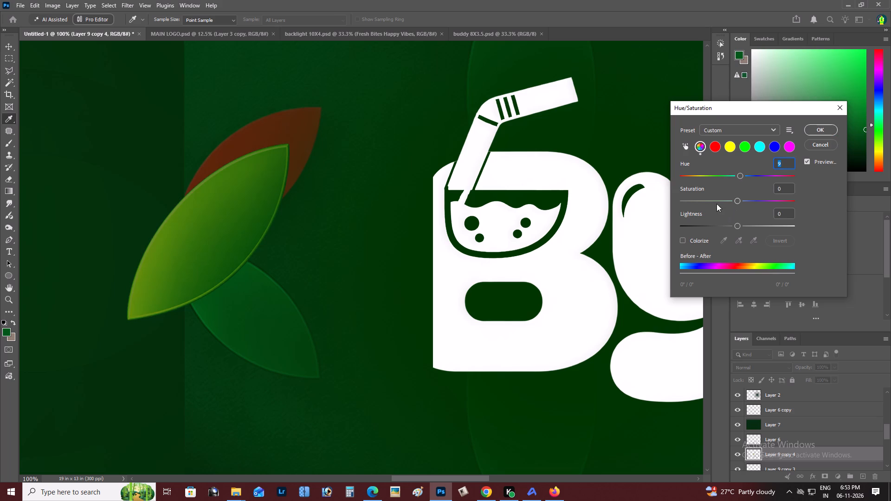
pyautogui.click(818, 133)
# Fit the green leaf copy over the red leaf beside the B, rotating it about 4° clockwise and enlarging it to about 1.85 in wide.
pyautogui.press('v')
pyautogui.moveTo(245, 232); pyautogui.dragTo(264, 191)
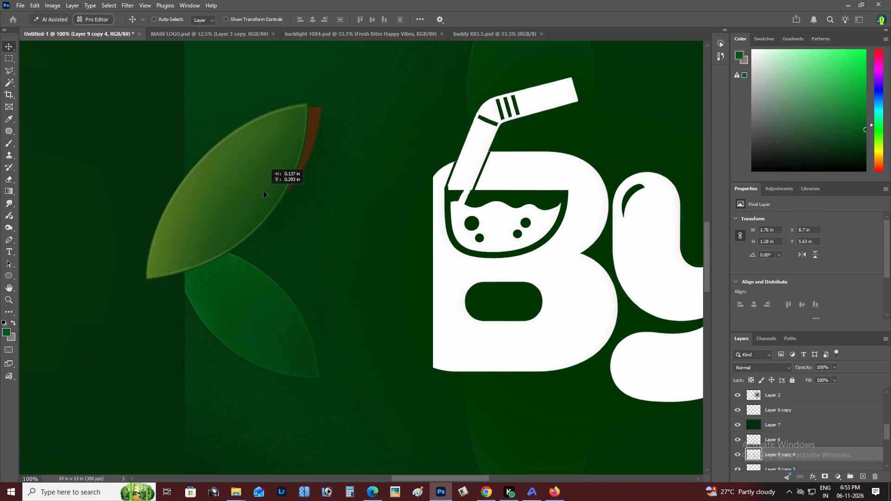
pyautogui.moveTo(264, 191); pyautogui.dragTo(268, 192)
pyautogui.press('space')
pyautogui.hotkey('ctrl', 't')
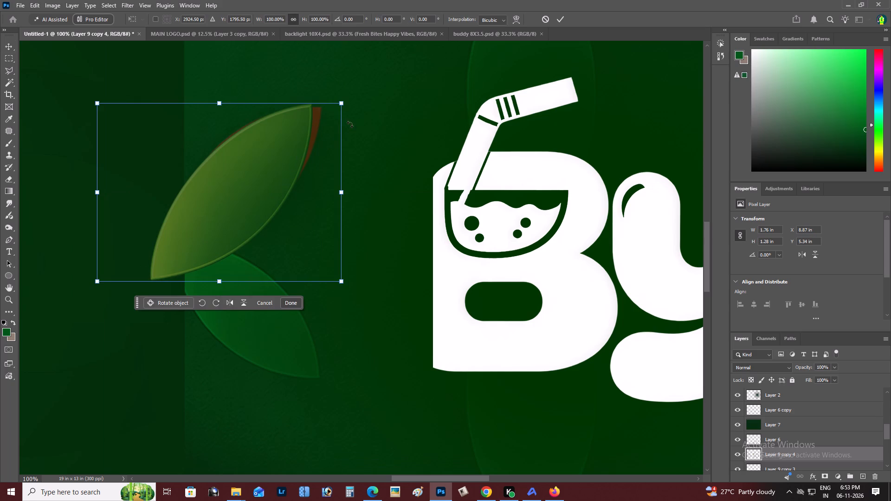
pyautogui.moveTo(348, 98); pyautogui.dragTo(369, 98)
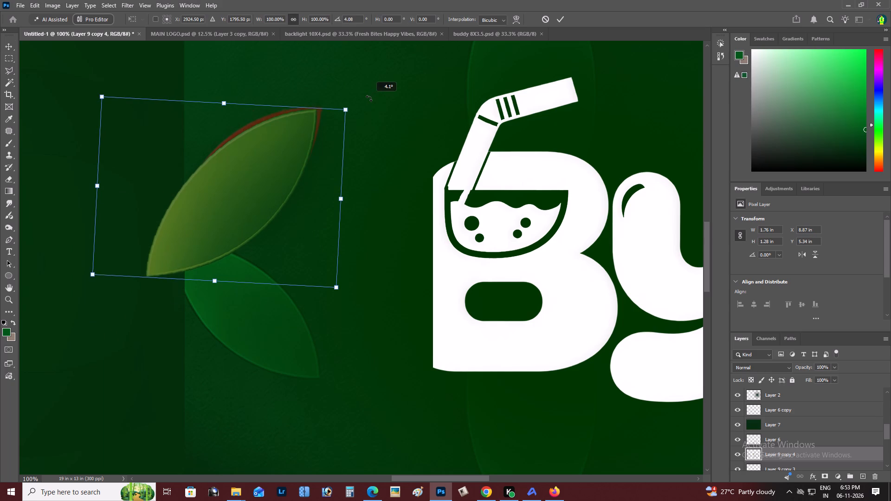
pyautogui.moveTo(369, 98); pyautogui.dragTo(368, 96)
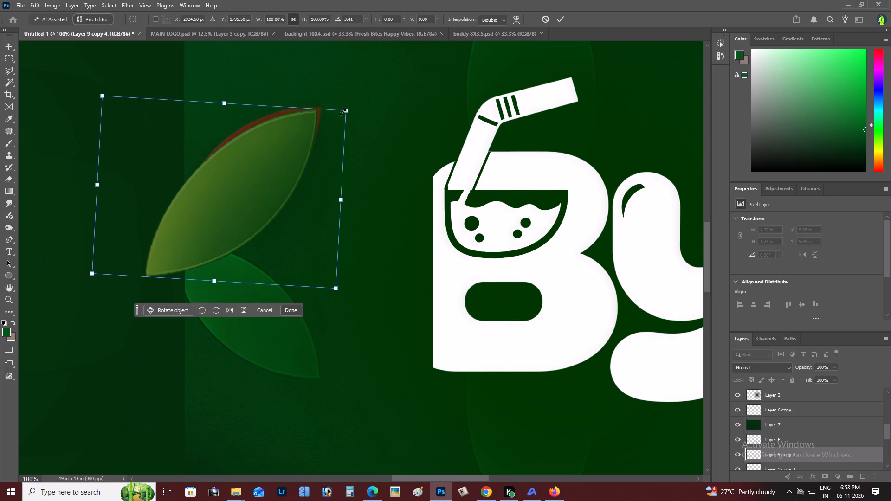
pyautogui.moveTo(343, 112); pyautogui.dragTo(356, 108)
pyautogui.hotkey('ctrl', 'Return')
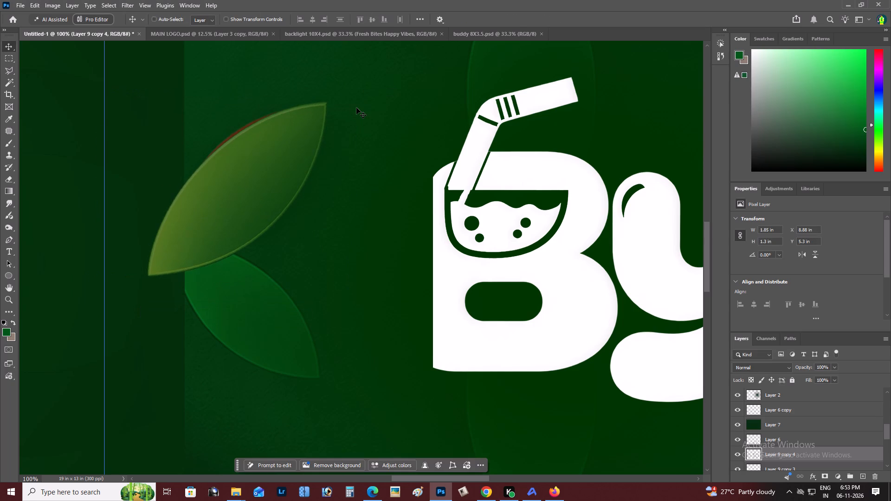
pyautogui.press('v')
pyautogui.hotkey('shift', 'Left')
# Trim off the part of the new leaf that extends past the centre line onto the spread's left half, and deselect.
pyautogui.press('z')
pyautogui.keyDown('alt'); pyautogui.click(344, 128); pyautogui.keyUp('alt')
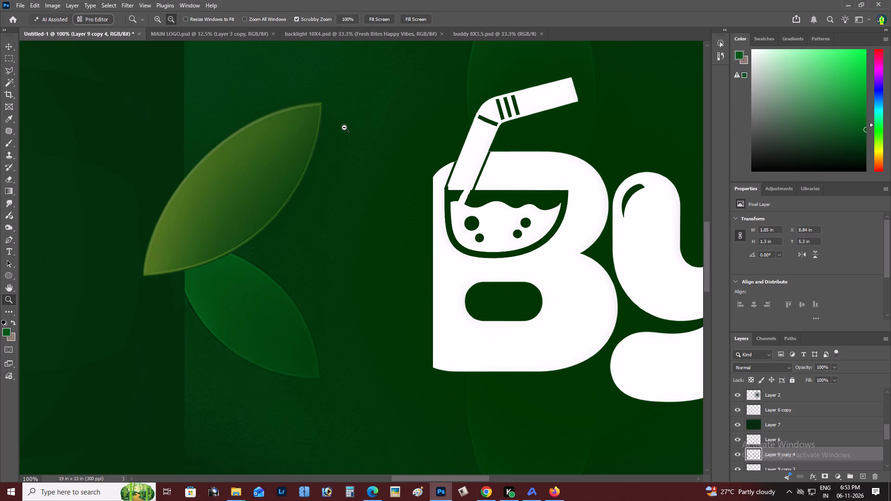
pyautogui.rightClick(344, 128)
pyautogui.click(353, 131)
pyautogui.press('space')
pyautogui.press('space')
pyautogui.press('space')
pyautogui.press('space')
pyautogui.press('space')
pyautogui.press('space')
pyautogui.press('space')
pyautogui.press('space')
pyautogui.press('space')
pyautogui.press('space')
pyautogui.press('space')
pyautogui.press('space')
pyautogui.moveTo(306, 226); pyautogui.dragTo(256, 237)
pyautogui.press('z')
pyautogui.keyDown('alt'); pyautogui.click(305, 267); pyautogui.keyUp('alt')
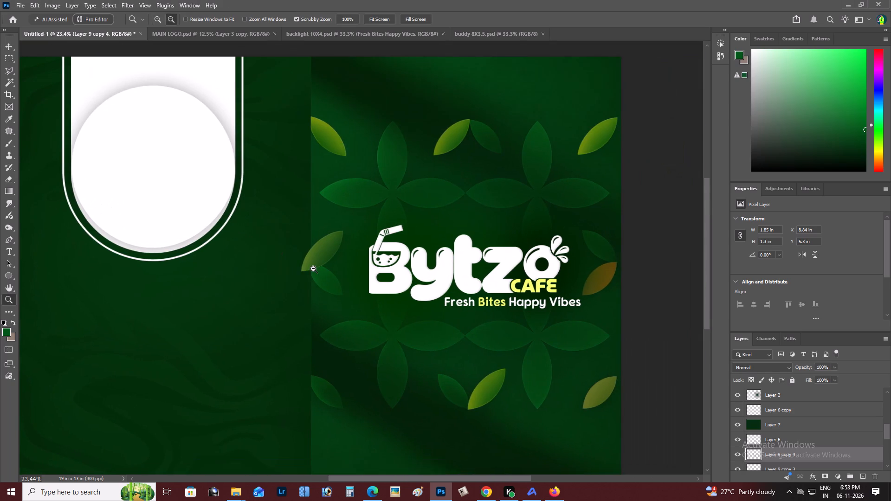
pyautogui.press('space')
pyautogui.moveTo(315, 269); pyautogui.dragTo(299, 257)
pyautogui.press('z')
pyautogui.tripleClick(273, 246)
pyautogui.click(273, 246)
pyautogui.press('m')
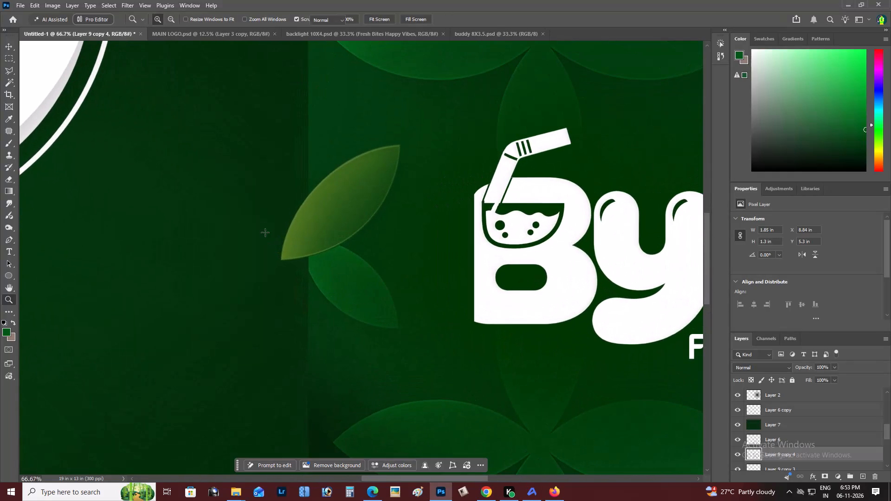
pyautogui.moveTo(223, 123); pyautogui.dragTo(307, 333)
pyautogui.press('BackSpace')
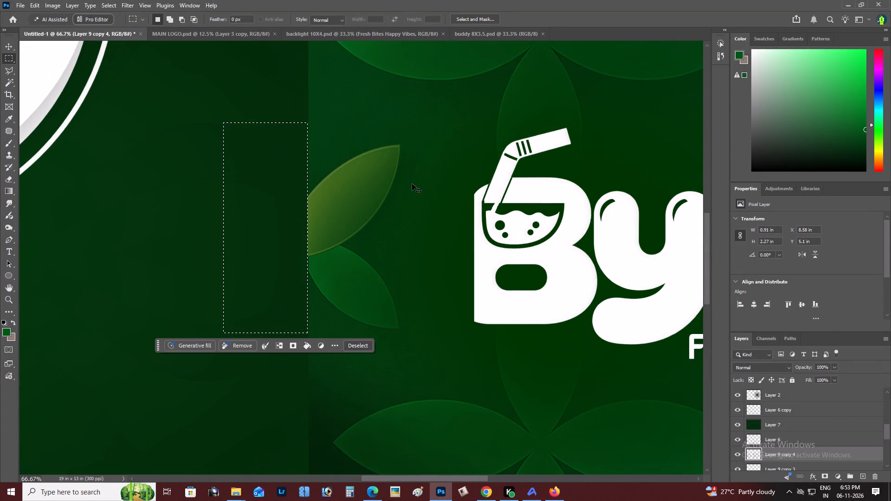
pyautogui.hotkey('ctrl', 'd')
# Examine the trimmed leaf in the full right-half layout and compare it with the other leaves around the logo.
pyautogui.press('z')
pyautogui.keyDown('alt'); pyautogui.click(362, 206); pyautogui.keyUp('alt')
pyautogui.rightClick(362, 206)
pyautogui.click(378, 213)
pyautogui.press('space')
pyautogui.press('space')
pyautogui.press('space')
pyautogui.press('space')
pyautogui.press('space')
pyautogui.press('space')
pyautogui.press('space')
pyautogui.press('space')
pyautogui.press('space')
pyautogui.press('space')
pyautogui.moveTo(378, 213); pyautogui.dragTo(181, 184)
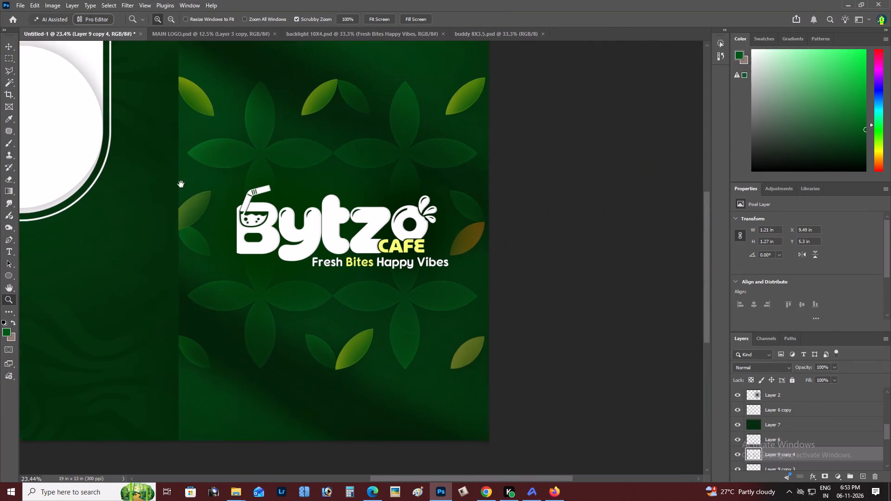
pyautogui.moveTo(181, 184); pyautogui.dragTo(180, 184)
pyautogui.press('z')
pyautogui.keyDown('alt'); pyautogui.click(301, 204); pyautogui.keyUp('alt')
pyautogui.rightClick(341, 187)
pyautogui.doubleClick(349, 190)
pyautogui.press('space')
pyautogui.press('space')
pyautogui.press('space')
pyautogui.press('space')
pyautogui.press('space')
pyautogui.press('space')
pyautogui.press('space')
pyautogui.press('space')
pyautogui.press('space')
pyautogui.press('space')
pyautogui.press('space')
pyautogui.press('space')
pyautogui.press('space')
pyautogui.press('space')
pyautogui.press('space')
pyautogui.press('space')
pyautogui.press('space')
pyautogui.moveTo(367, 209); pyautogui.dragTo(186, 178)
pyautogui.press('z')
pyautogui.tripleClick(303, 168)
pyautogui.press('space')
pyautogui.press('space')
pyautogui.press('space')
pyautogui.press('space')
pyautogui.press('space')
pyautogui.press('space')
pyautogui.press('space')
pyautogui.press('space')
pyautogui.press('space')
pyautogui.press('space')
pyautogui.press('space')
pyautogui.press('space')
pyautogui.press('space')
pyautogui.press('space')
pyautogui.moveTo(326, 205); pyautogui.dragTo(263, 152)
pyautogui.press('z')
pyautogui.keyDown('alt'); pyautogui.click(264, 154); pyautogui.keyUp('alt')
pyautogui.rightClick(268, 152)
pyautogui.doubleClick(284, 158)
pyautogui.press('space')
pyautogui.moveTo(297, 184); pyautogui.dragTo(193, 162)
pyautogui.press('z')
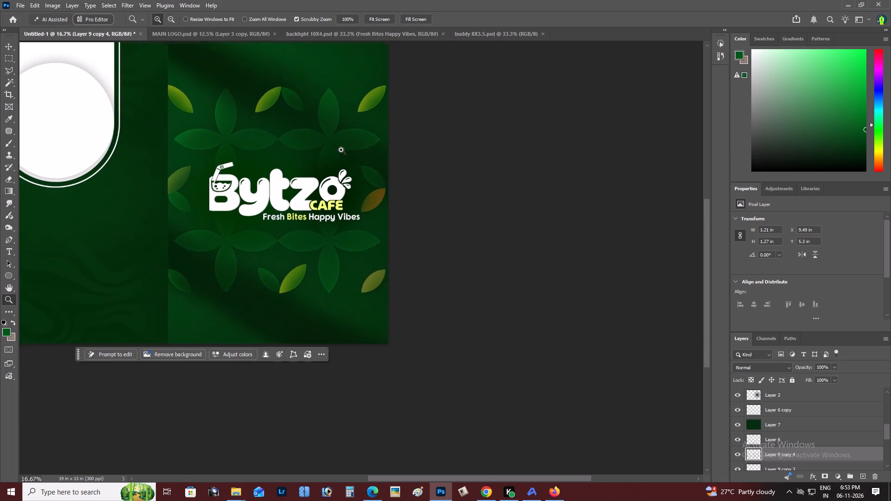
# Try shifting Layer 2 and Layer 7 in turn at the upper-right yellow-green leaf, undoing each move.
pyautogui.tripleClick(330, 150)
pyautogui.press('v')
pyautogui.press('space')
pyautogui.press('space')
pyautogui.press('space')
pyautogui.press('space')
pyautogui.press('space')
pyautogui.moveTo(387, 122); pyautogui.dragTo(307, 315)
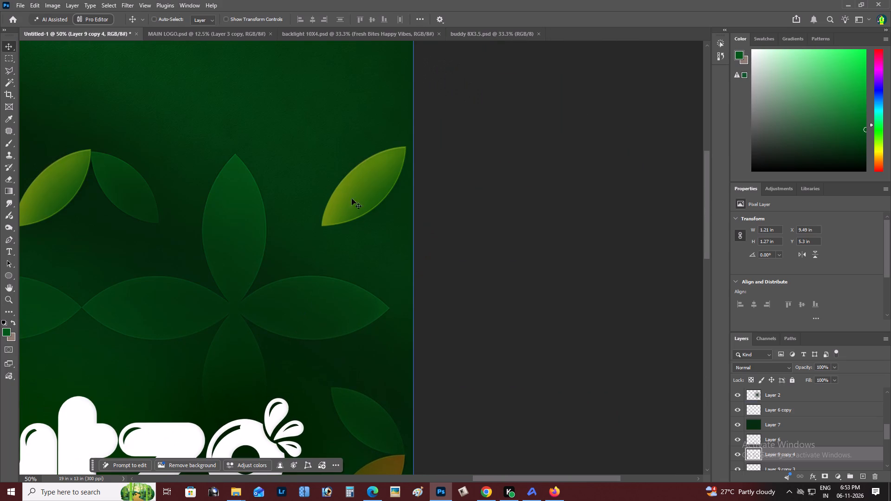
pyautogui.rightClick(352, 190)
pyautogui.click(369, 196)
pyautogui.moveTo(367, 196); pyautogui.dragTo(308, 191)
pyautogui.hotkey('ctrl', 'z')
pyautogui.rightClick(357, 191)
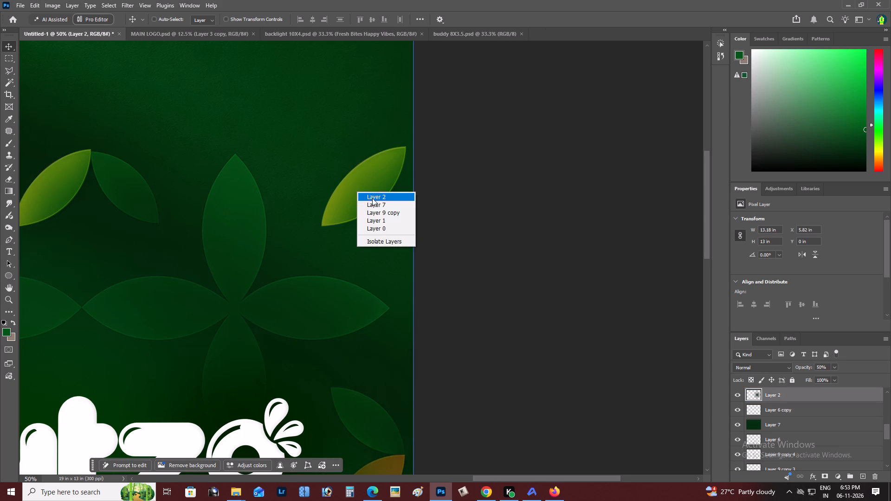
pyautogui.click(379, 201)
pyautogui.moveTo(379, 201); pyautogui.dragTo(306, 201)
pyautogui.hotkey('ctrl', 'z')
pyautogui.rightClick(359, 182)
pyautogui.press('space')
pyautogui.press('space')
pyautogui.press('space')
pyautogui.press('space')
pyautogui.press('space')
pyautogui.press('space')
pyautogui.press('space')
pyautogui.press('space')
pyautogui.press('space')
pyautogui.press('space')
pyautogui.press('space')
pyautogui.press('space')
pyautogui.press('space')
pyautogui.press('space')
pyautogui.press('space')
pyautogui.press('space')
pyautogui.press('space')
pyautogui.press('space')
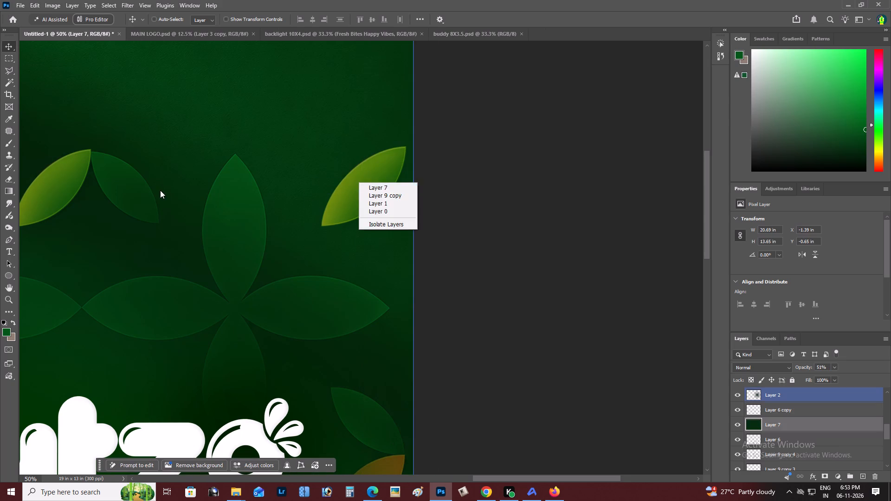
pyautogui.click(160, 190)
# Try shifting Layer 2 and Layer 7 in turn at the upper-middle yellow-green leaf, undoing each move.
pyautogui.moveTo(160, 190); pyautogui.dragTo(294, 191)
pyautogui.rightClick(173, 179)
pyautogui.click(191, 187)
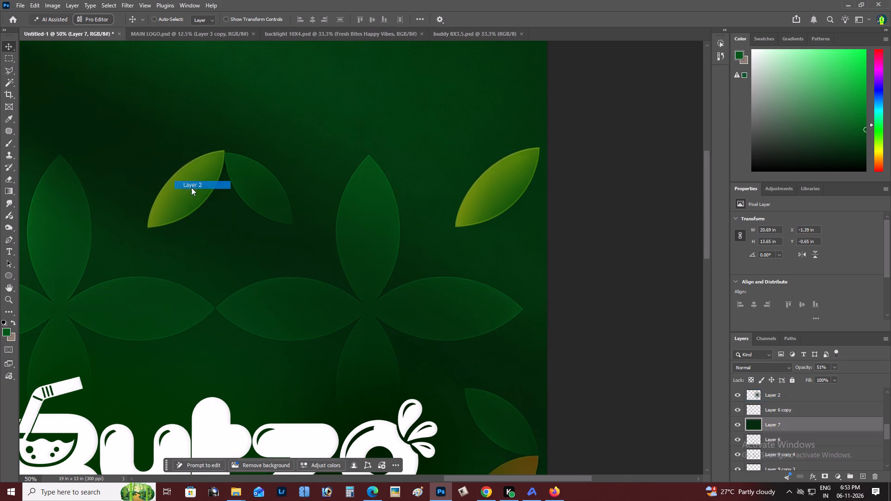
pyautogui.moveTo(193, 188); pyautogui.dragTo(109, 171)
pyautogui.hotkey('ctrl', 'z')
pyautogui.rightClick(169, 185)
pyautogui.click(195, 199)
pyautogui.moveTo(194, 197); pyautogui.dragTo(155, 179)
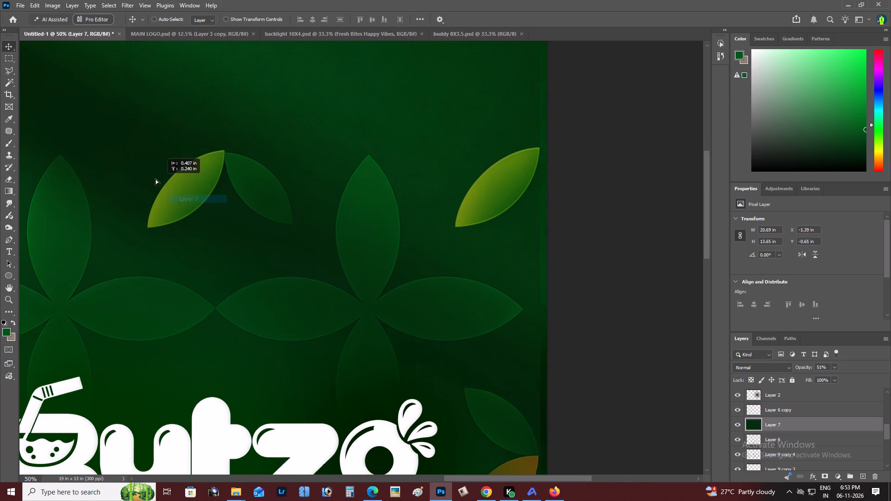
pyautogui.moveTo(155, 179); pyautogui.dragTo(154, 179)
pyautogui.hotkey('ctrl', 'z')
# Examine the leaves around the logo across the spread's right half.
pyautogui.press('space')
pyautogui.press('space')
pyautogui.press('space')
pyautogui.press('space')
pyautogui.press('space')
pyautogui.press('space')
pyautogui.press('space')
pyautogui.press('space')
pyautogui.press('space')
pyautogui.press('space')
pyautogui.press('space')
pyautogui.press('space')
pyautogui.press('space')
pyautogui.press('space')
pyautogui.press('space')
pyautogui.press('space')
pyautogui.press('space')
pyautogui.press('space')
pyautogui.press('space')
pyautogui.press('space')
pyautogui.moveTo(433, 199); pyautogui.dragTo(367, 65)
pyautogui.moveTo(220, 348); pyautogui.dragTo(387, 233)
pyautogui.press('z')
pyautogui.keyDown('alt'); pyautogui.click(110, 289); pyautogui.keyUp('alt')
pyautogui.rightClick(123, 285)
pyautogui.click(139, 290)
pyautogui.press('space')
pyautogui.moveTo(142, 293); pyautogui.dragTo(55, 272)
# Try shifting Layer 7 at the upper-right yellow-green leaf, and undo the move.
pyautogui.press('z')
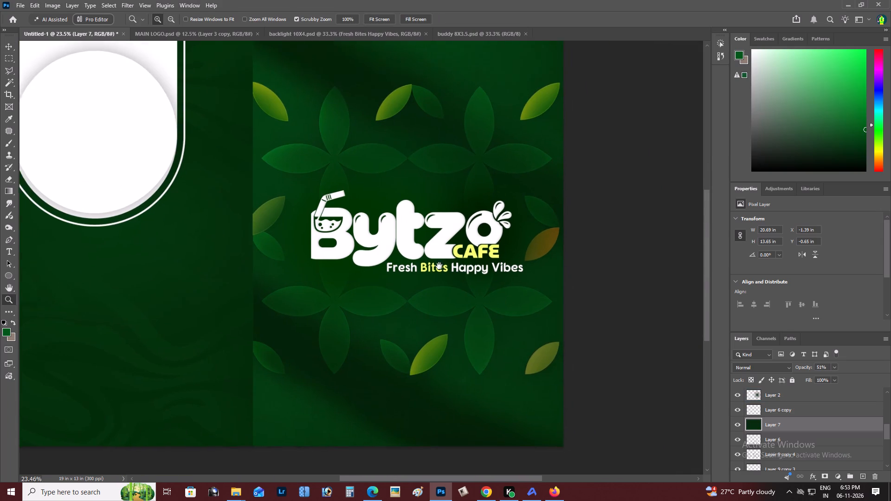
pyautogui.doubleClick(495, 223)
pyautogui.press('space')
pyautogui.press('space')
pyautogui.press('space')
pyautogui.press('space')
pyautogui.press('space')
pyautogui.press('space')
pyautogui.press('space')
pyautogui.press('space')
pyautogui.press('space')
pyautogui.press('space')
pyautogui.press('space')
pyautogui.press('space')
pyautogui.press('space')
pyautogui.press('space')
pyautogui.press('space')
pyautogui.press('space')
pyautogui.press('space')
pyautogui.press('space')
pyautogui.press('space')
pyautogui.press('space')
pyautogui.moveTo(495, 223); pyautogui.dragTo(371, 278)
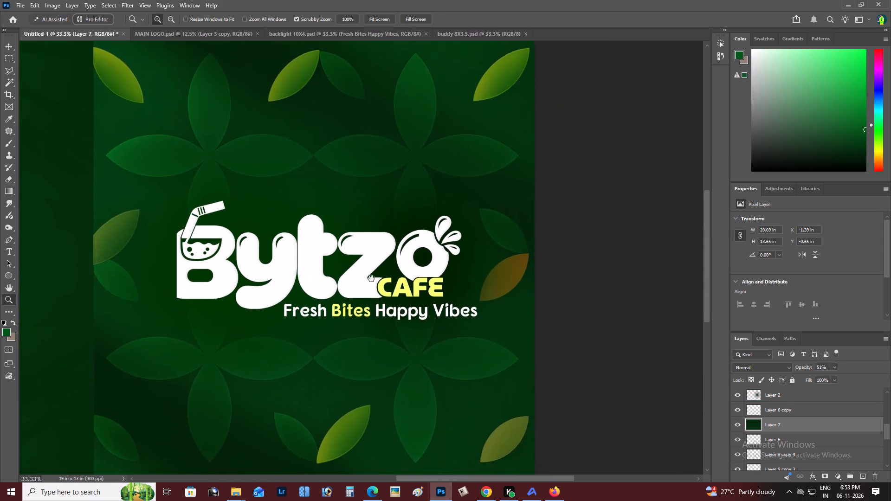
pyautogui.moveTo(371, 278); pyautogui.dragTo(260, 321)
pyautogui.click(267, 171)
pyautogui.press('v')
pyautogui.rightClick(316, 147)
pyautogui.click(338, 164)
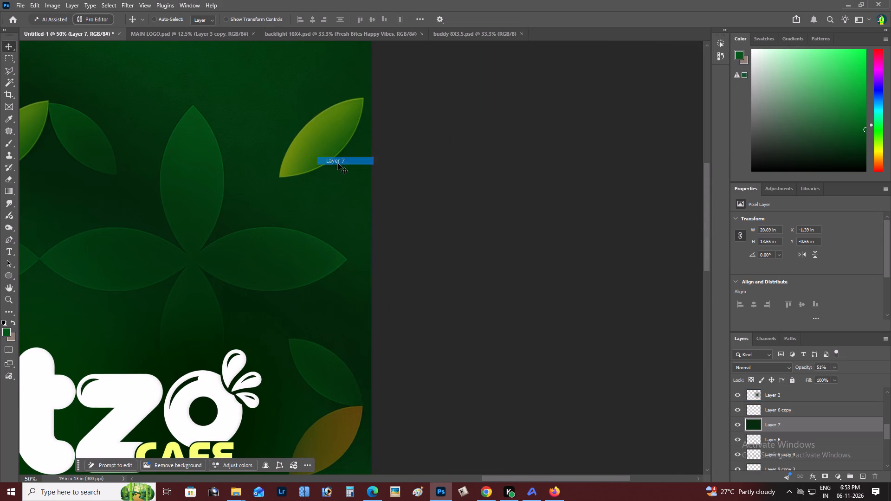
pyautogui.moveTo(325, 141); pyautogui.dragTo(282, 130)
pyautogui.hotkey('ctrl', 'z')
# Duplicate the upper-right yellow-green leaf (Layer 9 copy) and place the copy over the orange leaf beside the O.
pyautogui.rightClick(309, 140)
pyautogui.click(326, 163)
pyautogui.moveTo(323, 152); pyautogui.dragTo(269, 139)
pyautogui.hotkey('ctrl', 'z')
pyautogui.keyDown('alt'); pyautogui.moveTo(310, 144); pyautogui.dragTo(185, 379); pyautogui.keyUp('alt')
pyautogui.press('space')
pyautogui.moveTo(179, 392); pyautogui.dragTo(205, 211)
pyautogui.moveTo(217, 217); pyautogui.dragTo(341, 280)
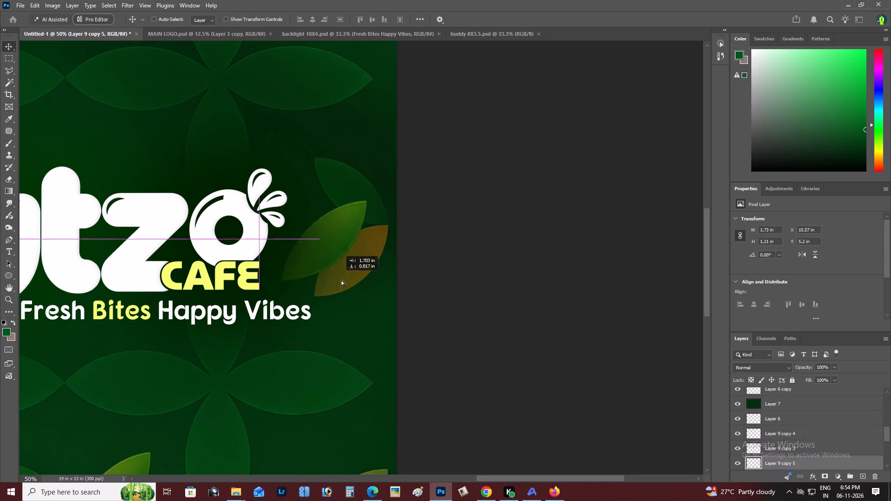
pyautogui.moveTo(341, 280); pyautogui.dragTo(348, 286)
# Fit the leaf copy over the orange leaf, rotating it about 1.3° counter-clockwise, scaling it to about 101%, and nudging it slightly up.
pyautogui.press('z')
pyautogui.click(338, 268)
pyautogui.keyDown('alt'); pyautogui.click(334, 263); pyautogui.keyUp('alt')
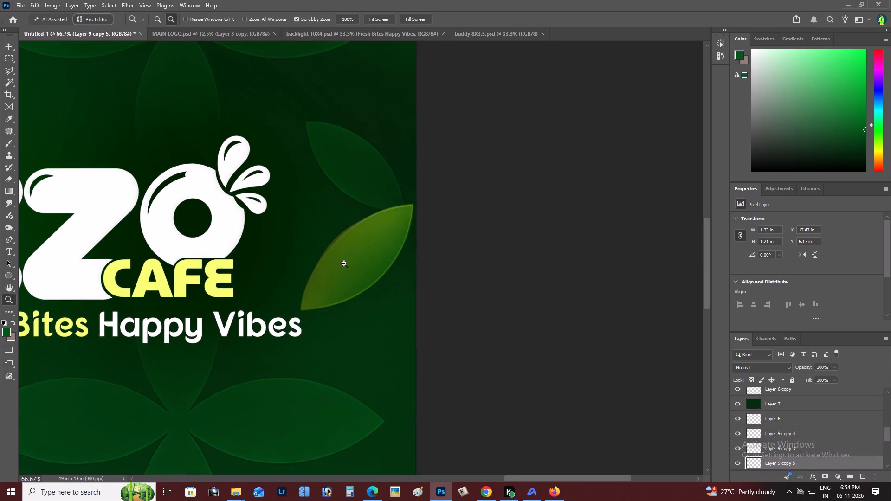
pyautogui.rightClick(344, 263)
pyautogui.click(353, 268)
pyautogui.press('space')
pyautogui.moveTo(353, 268); pyautogui.dragTo(142, 241)
pyautogui.press('z')
pyautogui.click(366, 238)
pyautogui.tripleClick(365, 244)
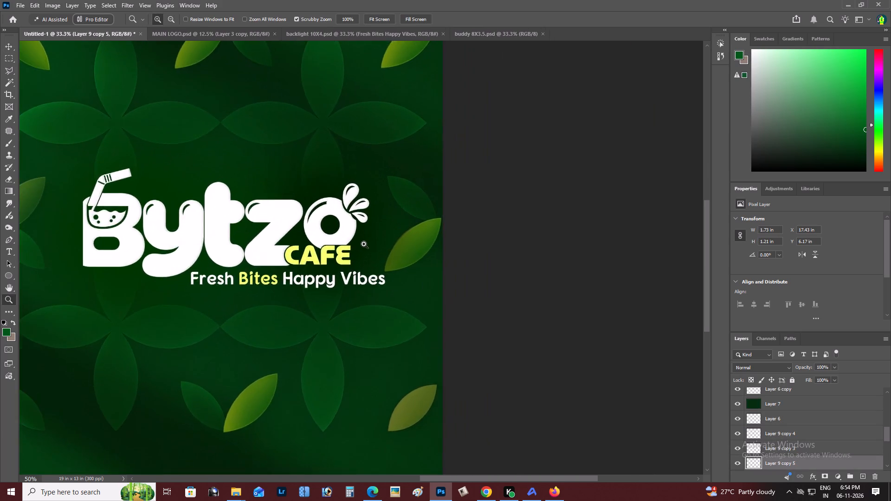
pyautogui.hotkey('ctrl', 't')
pyautogui.press('space')
pyautogui.press('space')
pyautogui.press('space')
pyautogui.moveTo(467, 251); pyautogui.dragTo(294, 273)
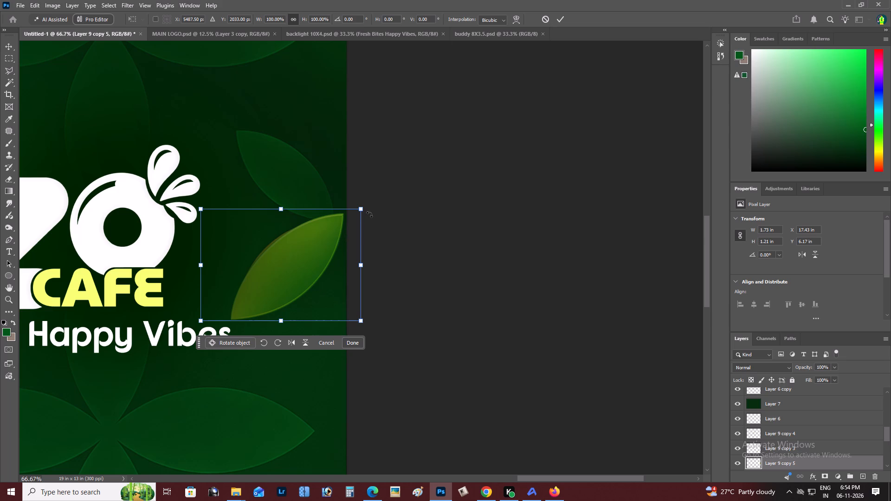
pyautogui.click(365, 210)
pyautogui.click(373, 202)
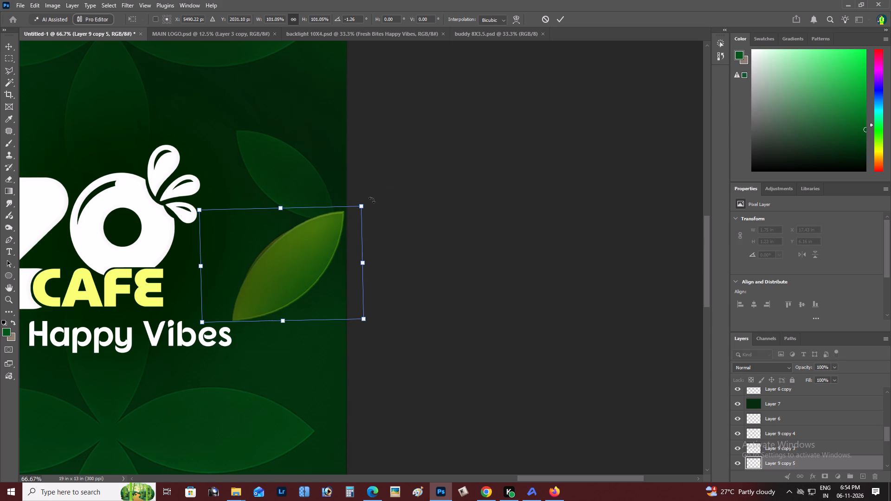
pyautogui.moveTo(331, 257); pyautogui.dragTo(326, 257)
pyautogui.hotkey('ctrl', 'Return')
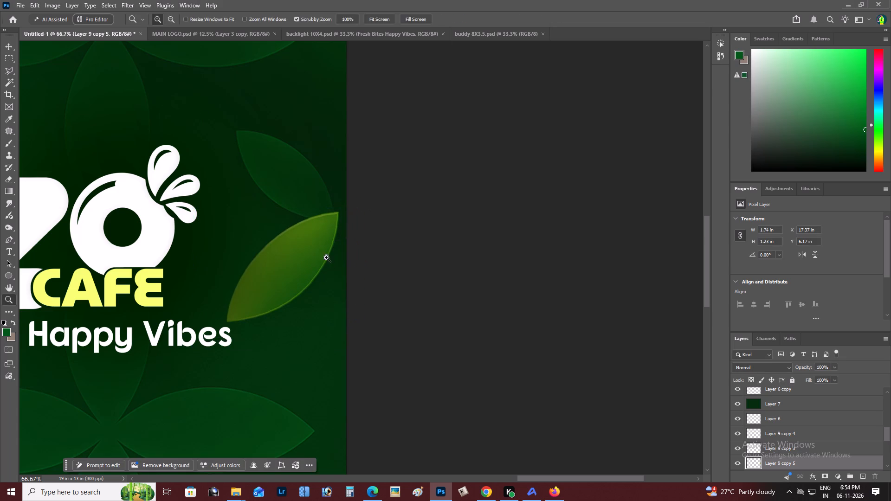
pyautogui.press('v')
pyautogui.press('Up')
# Examine the fitted leaf in the full spread and compare it with the other leaves around the logo.
pyautogui.press('z')
pyautogui.keyDown('alt'); pyautogui.click(326, 257); pyautogui.keyUp('alt')
pyautogui.rightClick(326, 257)
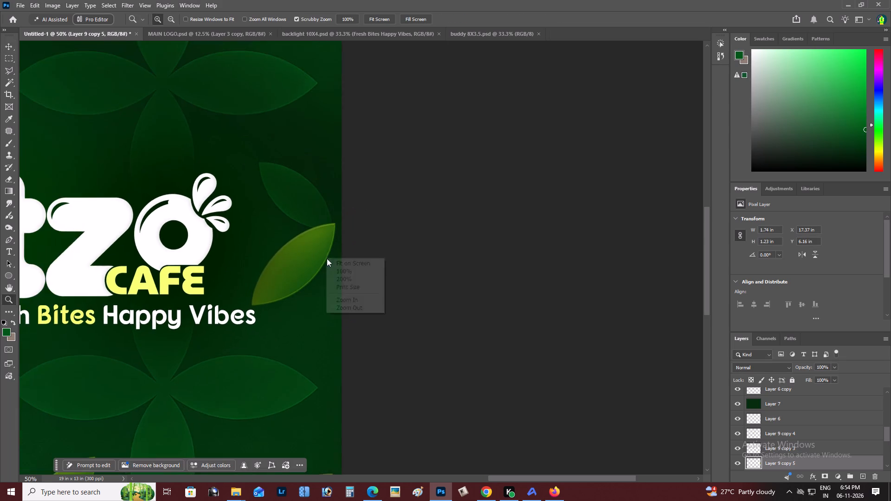
pyautogui.doubleClick(336, 264)
pyautogui.press('space')
pyautogui.moveTo(330, 268); pyautogui.dragTo(273, 268)
pyautogui.press('z')
pyautogui.keyDown('alt'); pyautogui.click(359, 244); pyautogui.keyUp('alt')
pyautogui.rightClick(387, 225)
pyautogui.click(397, 230)
pyautogui.press('space')
pyautogui.press('space')
pyautogui.press('space')
pyautogui.press('space')
pyautogui.press('space')
pyautogui.press('space')
pyautogui.press('space')
pyautogui.press('space')
pyautogui.press('space')
pyautogui.press('space')
pyautogui.press('space')
pyautogui.press('space')
pyautogui.press('space')
pyautogui.press('space')
pyautogui.press('space')
pyautogui.press('space')
pyautogui.press('space')
pyautogui.press('space')
pyautogui.press('space')
pyautogui.press('space')
pyautogui.moveTo(397, 230); pyautogui.dragTo(395, 230)
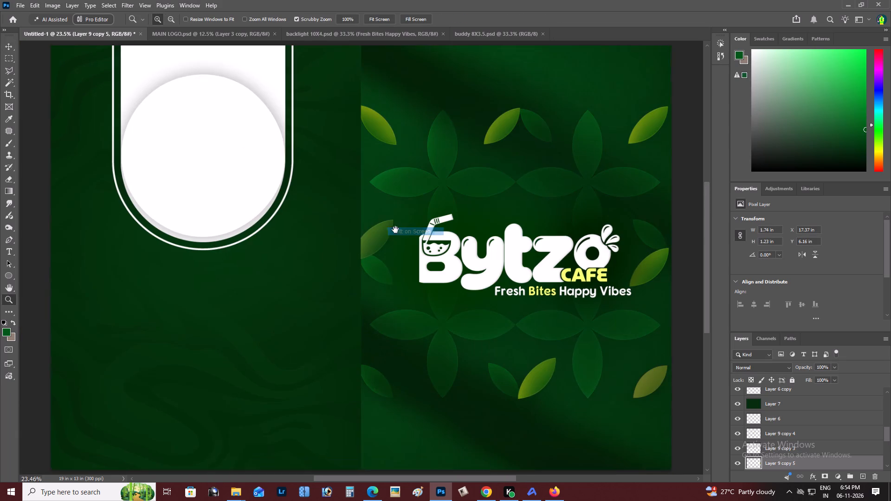
pyautogui.moveTo(395, 230); pyautogui.dragTo(337, 236)
pyautogui.press('z')
pyautogui.keyDown('alt'); pyautogui.click(413, 218); pyautogui.keyUp('alt')
pyautogui.rightClick(436, 218)
pyautogui.doubleClick(444, 220)
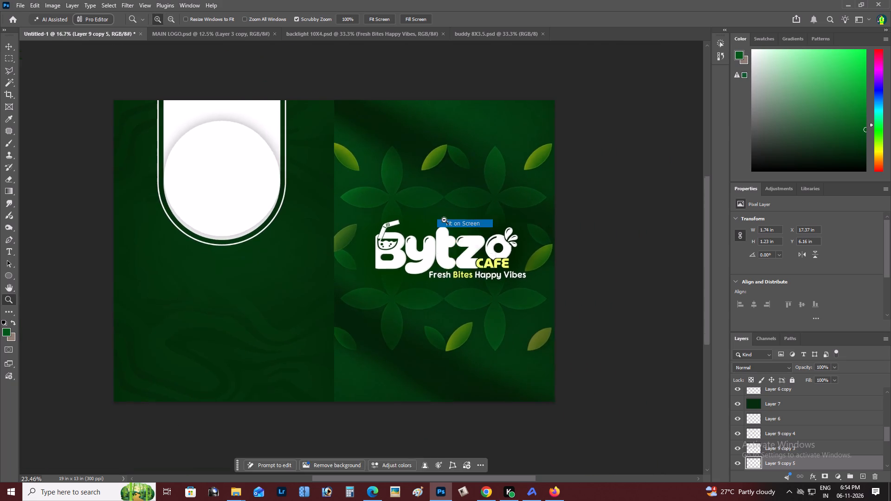
pyautogui.press('space')
pyautogui.press('space')
pyautogui.moveTo(450, 225); pyautogui.dragTo(432, 250)
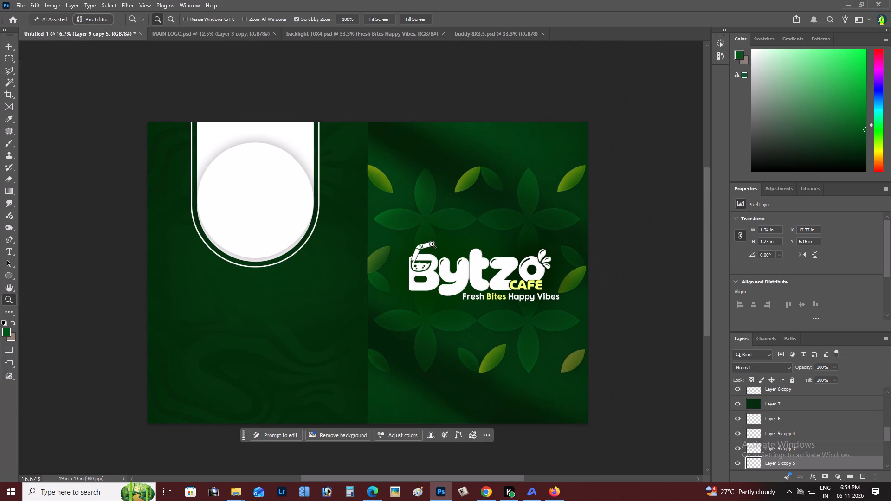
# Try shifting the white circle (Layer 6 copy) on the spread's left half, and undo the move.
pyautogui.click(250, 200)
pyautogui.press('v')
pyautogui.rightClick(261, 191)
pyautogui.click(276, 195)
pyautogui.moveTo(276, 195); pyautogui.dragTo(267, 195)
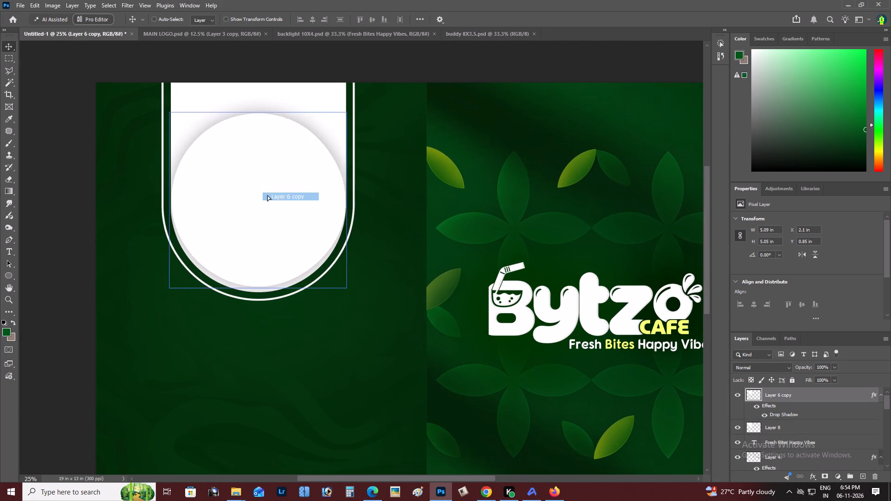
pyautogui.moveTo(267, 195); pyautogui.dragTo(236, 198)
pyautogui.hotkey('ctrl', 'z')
# Apply a Color Overlay to the white arch frame (Layer 8) in green #336219, sampled from the leaf beside the B.
pyautogui.rightClick(320, 94)
pyautogui.click(328, 96)
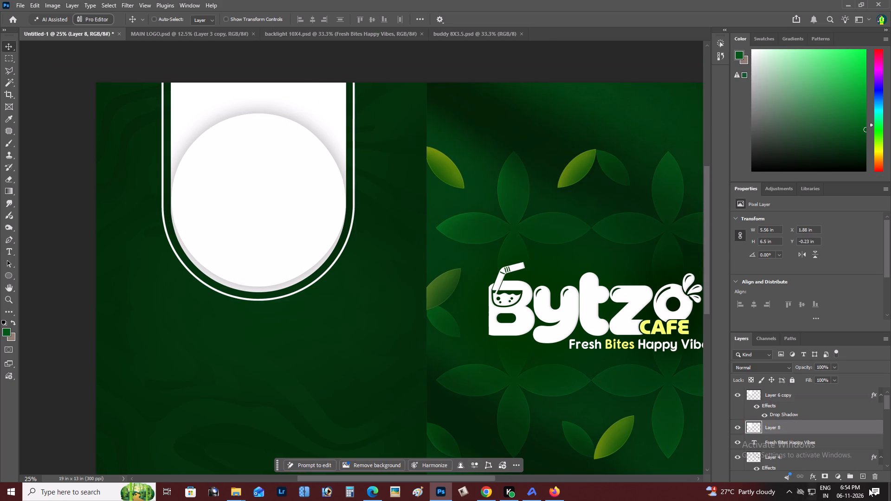
pyautogui.click(66, 4)
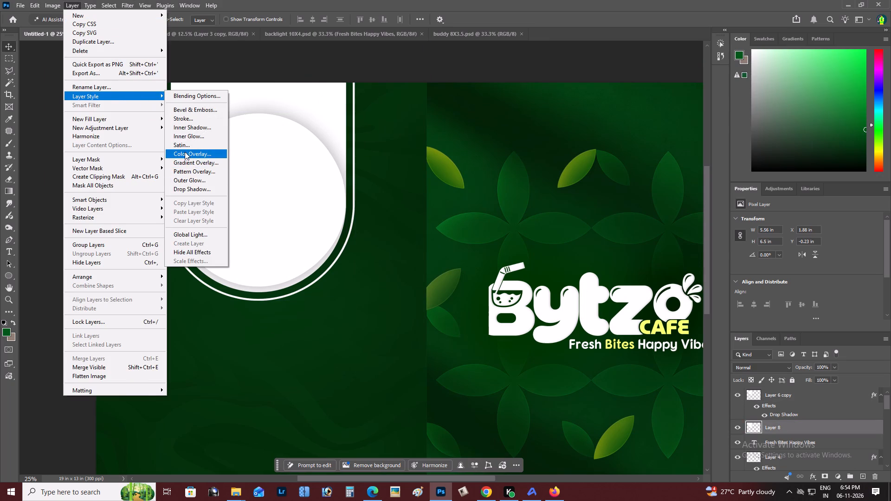
pyautogui.click(185, 152)
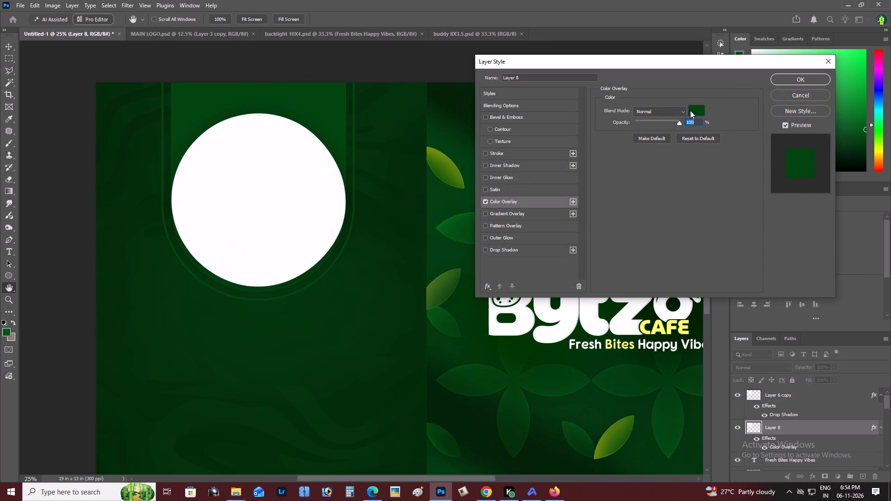
pyautogui.click(690, 110)
pyautogui.click(441, 283)
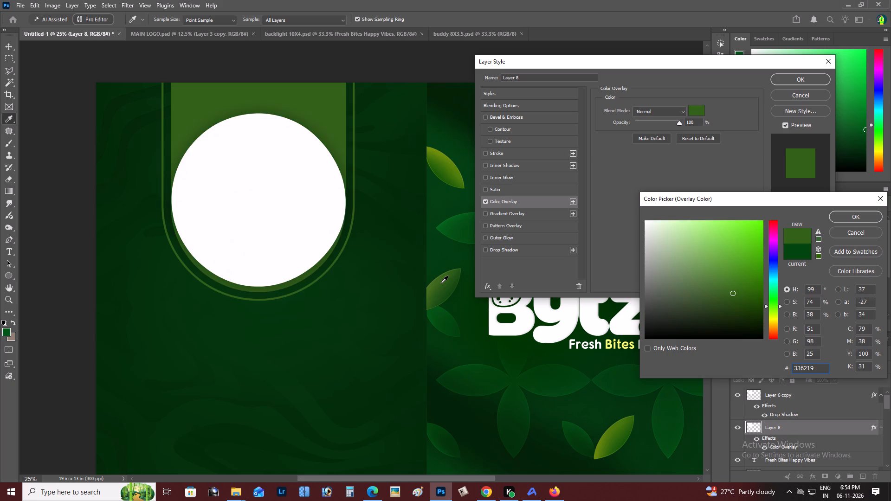
pyautogui.click(848, 217)
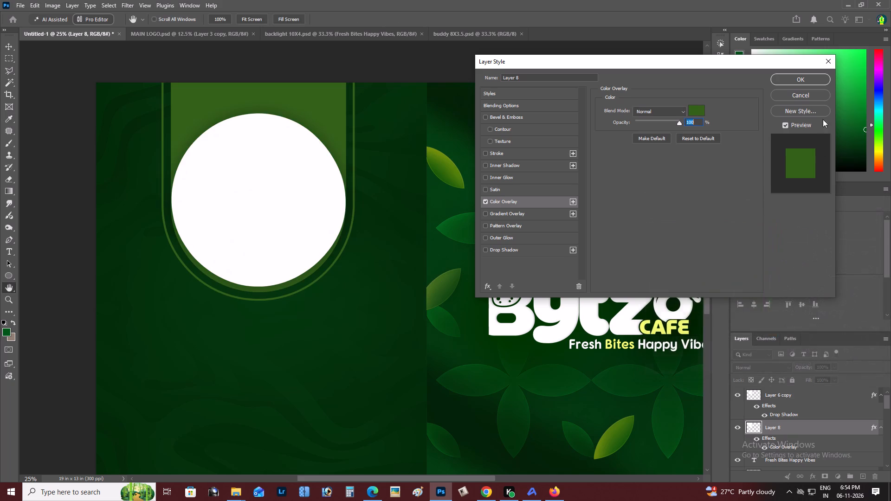
pyautogui.click(814, 77)
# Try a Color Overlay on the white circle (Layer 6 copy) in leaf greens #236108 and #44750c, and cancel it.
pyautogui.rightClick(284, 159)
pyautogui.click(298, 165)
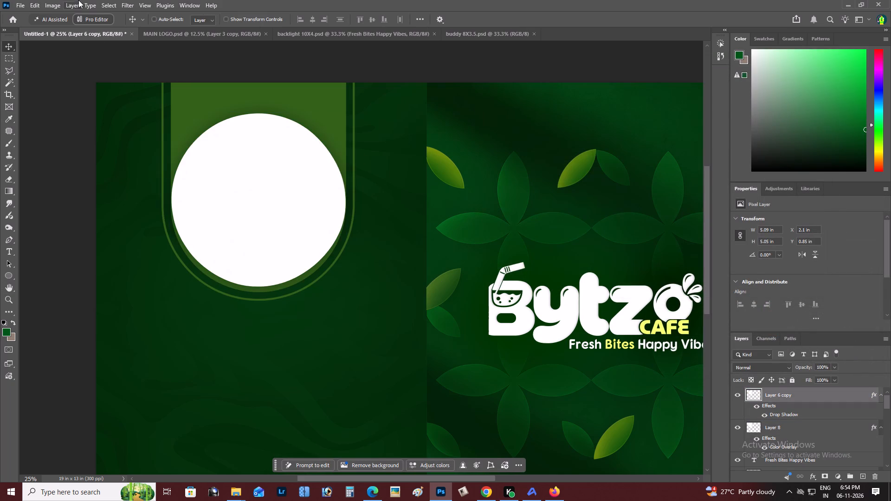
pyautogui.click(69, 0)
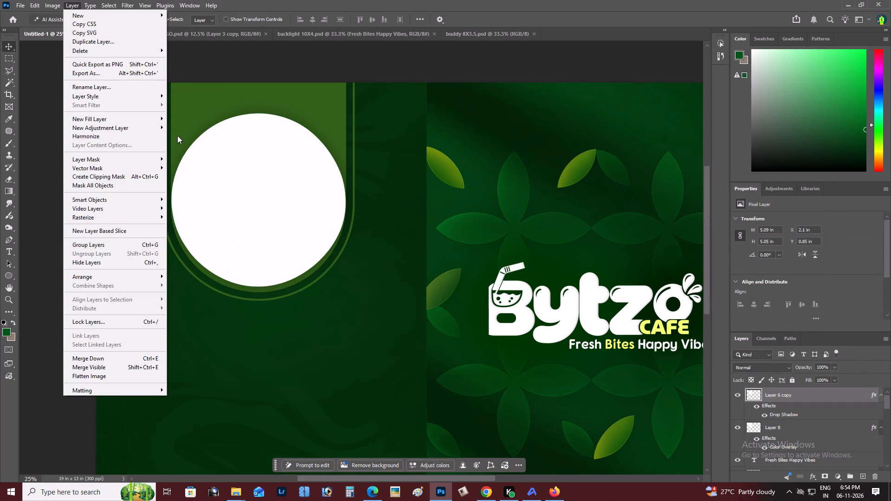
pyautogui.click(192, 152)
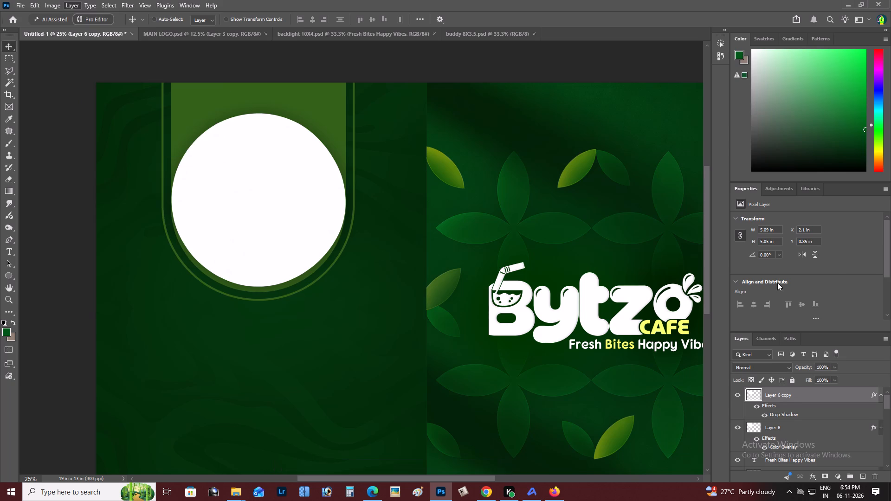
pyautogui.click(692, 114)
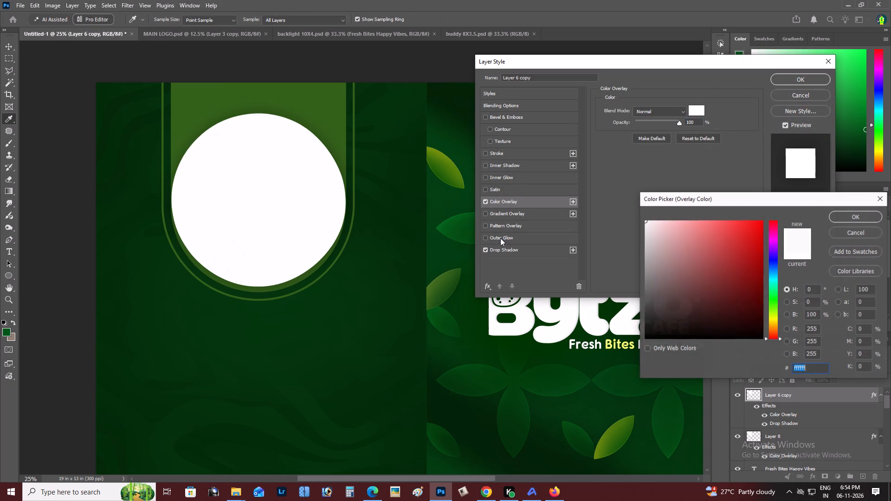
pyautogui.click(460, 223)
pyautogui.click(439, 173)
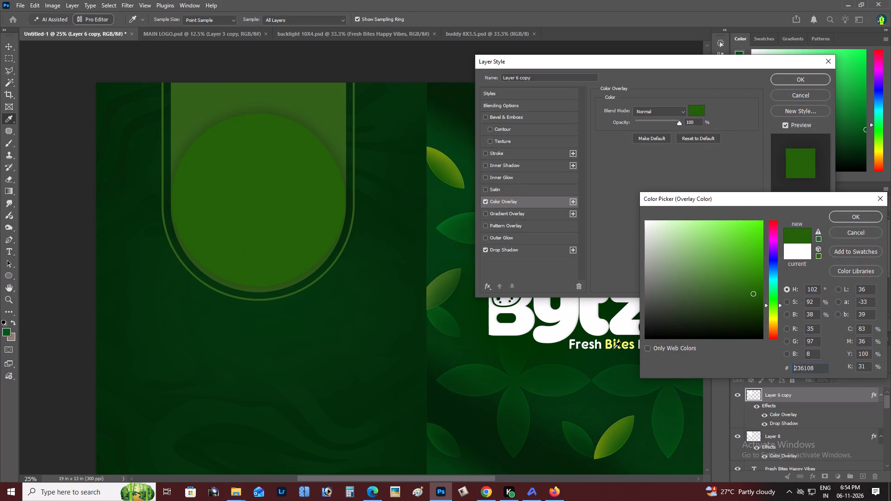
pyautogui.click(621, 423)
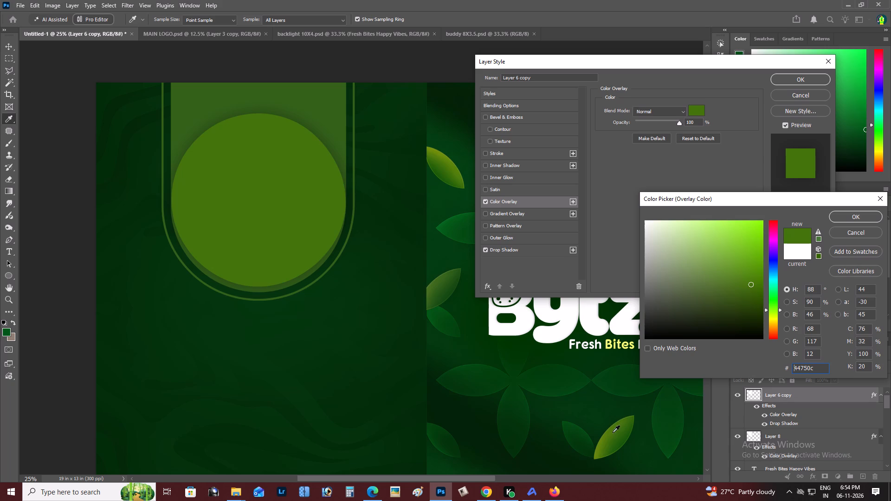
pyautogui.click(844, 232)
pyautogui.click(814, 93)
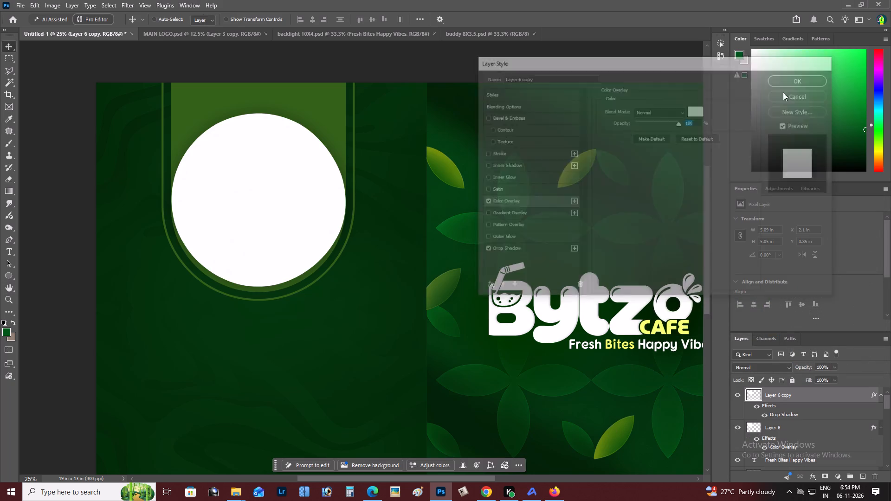
# Change the Color Overlay of the arch frame (Layer 8) to green #436f1d, sampled from the leaf beside the B.
pyautogui.rightClick(303, 91)
pyautogui.click(315, 96)
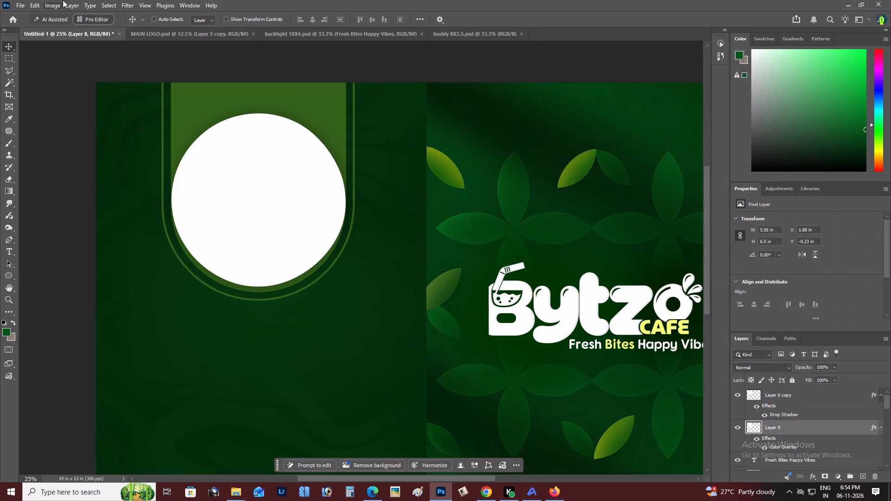
pyautogui.click(72, 3)
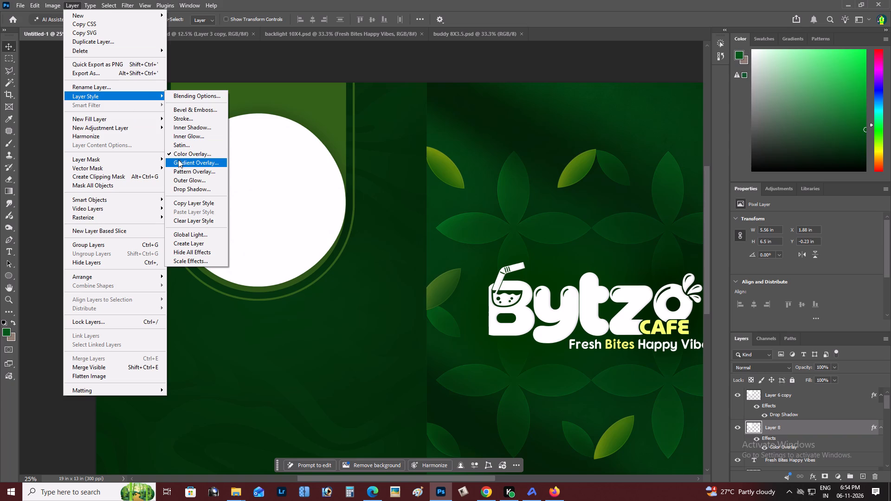
pyautogui.click(177, 157)
pyautogui.click(697, 109)
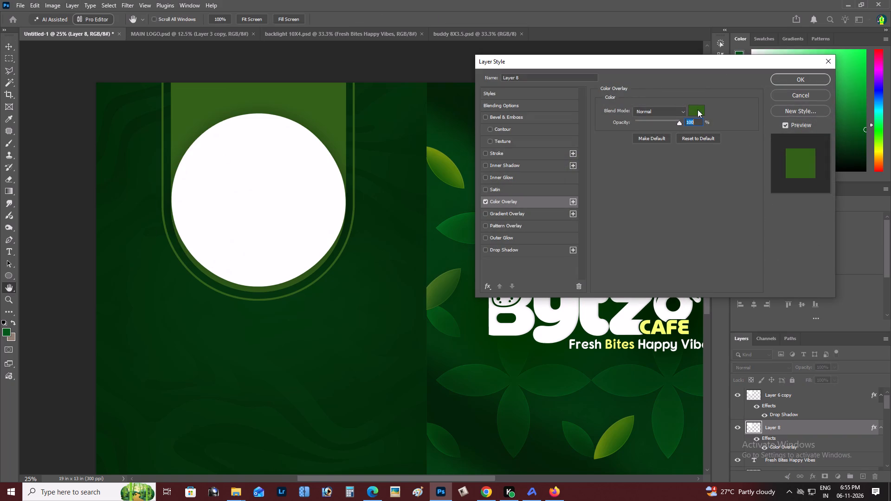
pyautogui.click(614, 342)
pyautogui.click(710, 250)
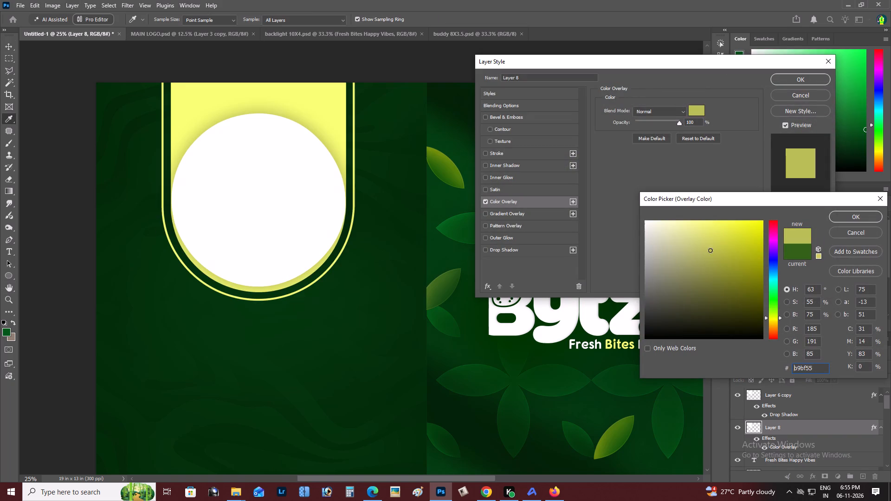
pyautogui.click(702, 266)
pyautogui.click(704, 282)
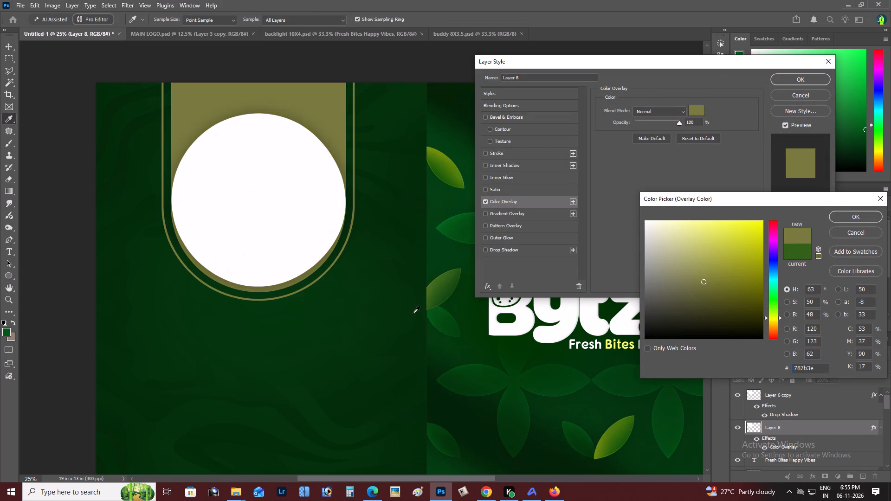
pyautogui.click(450, 292)
pyautogui.click(731, 288)
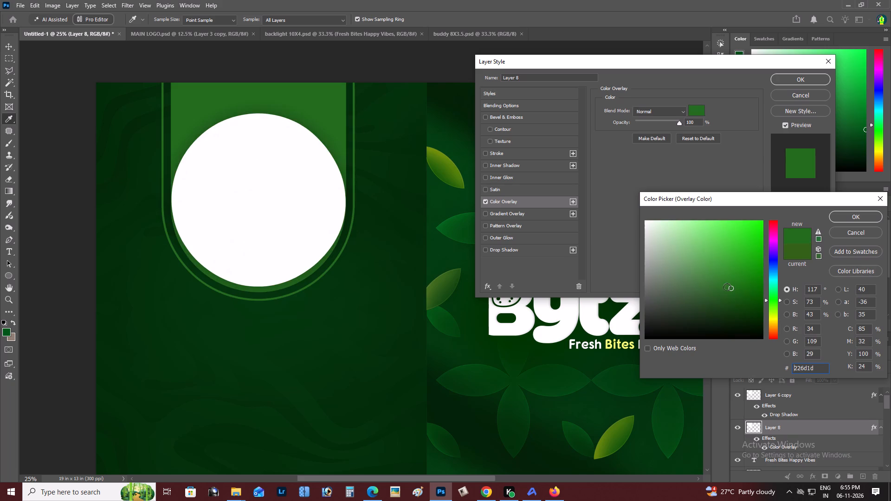
pyautogui.click(454, 289)
pyautogui.click(436, 294)
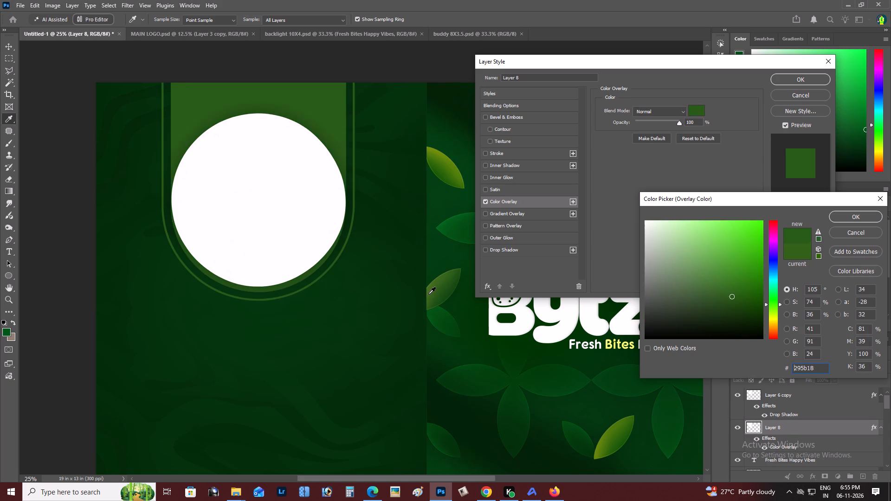
pyautogui.click(428, 294)
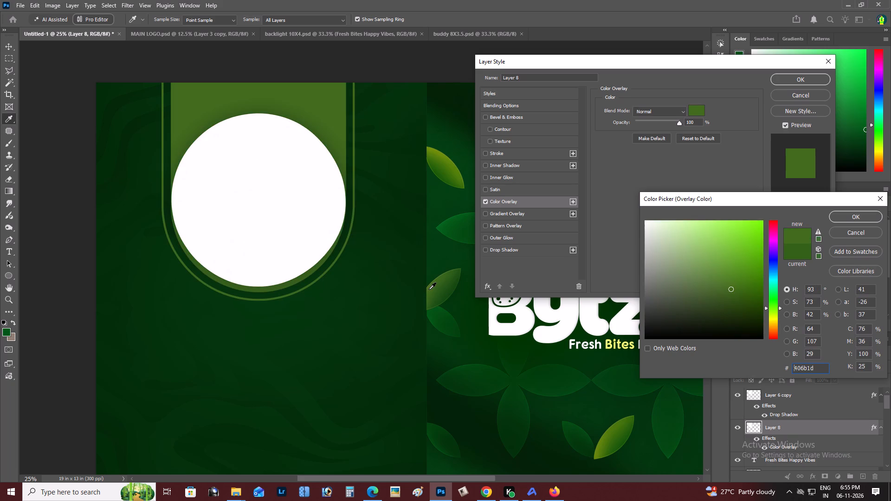
pyautogui.click(429, 289)
pyautogui.press('Return')
pyautogui.press('Return')
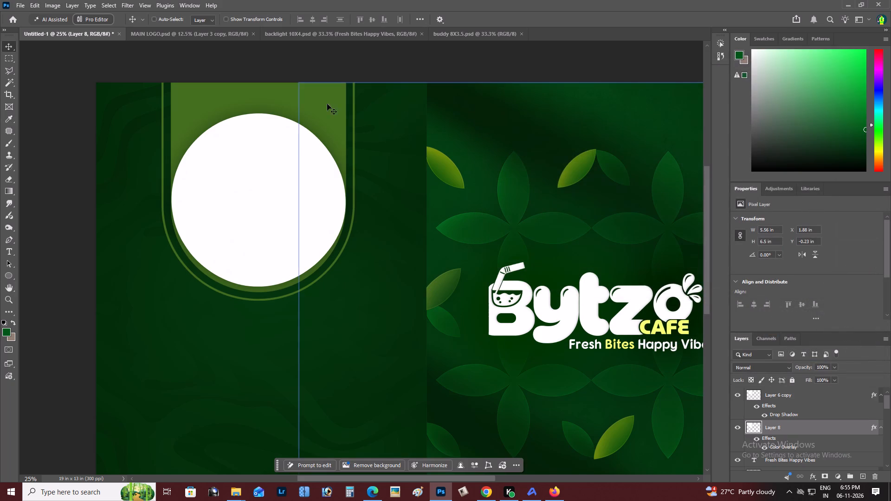
# Scale the white circle and arch frame together to about 78% and place the arch's top about 0.73 in below the page's top edge.
pyautogui.rightClick(238, 152)
pyautogui.click(252, 152)
pyautogui.rightClick(254, 152)
pyautogui.click(269, 158)
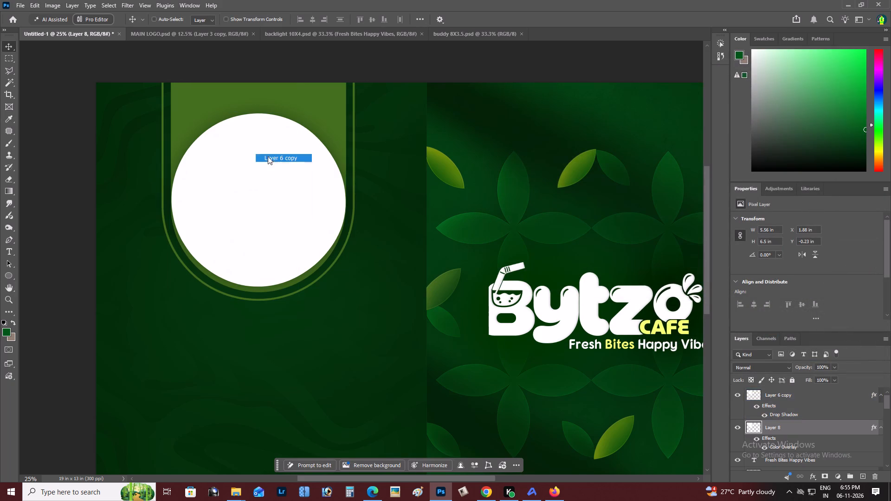
pyautogui.scroll(-6, 452, 263)
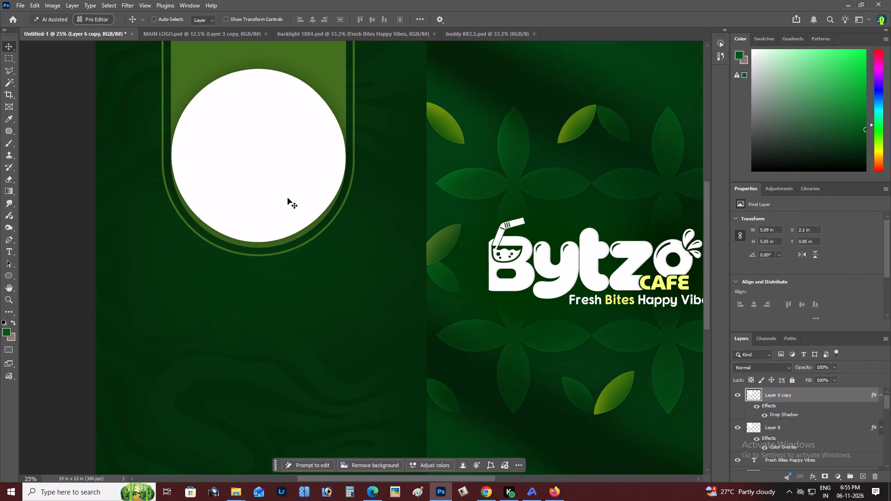
pyautogui.press('z')
pyautogui.keyDown('alt'); pyautogui.click(313, 121); pyautogui.keyUp('alt')
pyautogui.press('space')
pyautogui.moveTo(303, 158); pyautogui.dragTo(287, 174)
pyautogui.press('v')
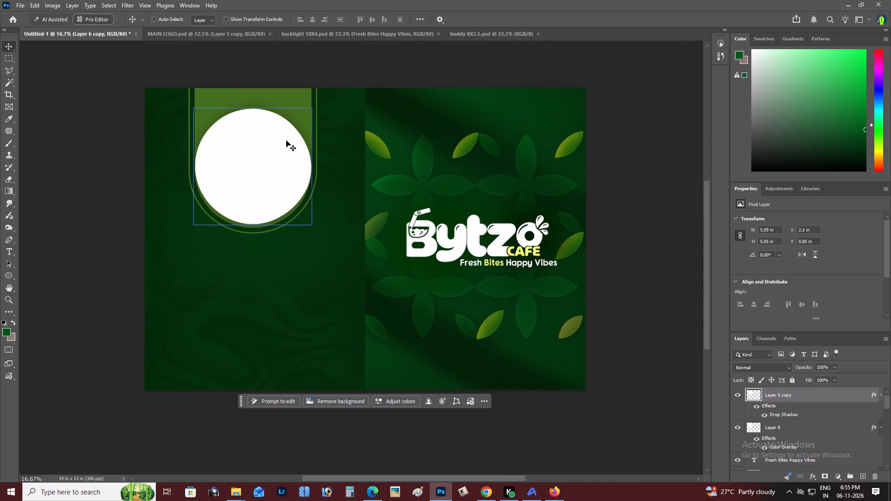
pyautogui.rightClick(286, 107)
pyautogui.click(297, 110)
pyautogui.keyDown('shift'); pyautogui.rightClick(267, 151); pyautogui.keyUp('shift')
pyautogui.keyDown('shift'); pyautogui.click(283, 154); pyautogui.keyUp('shift')
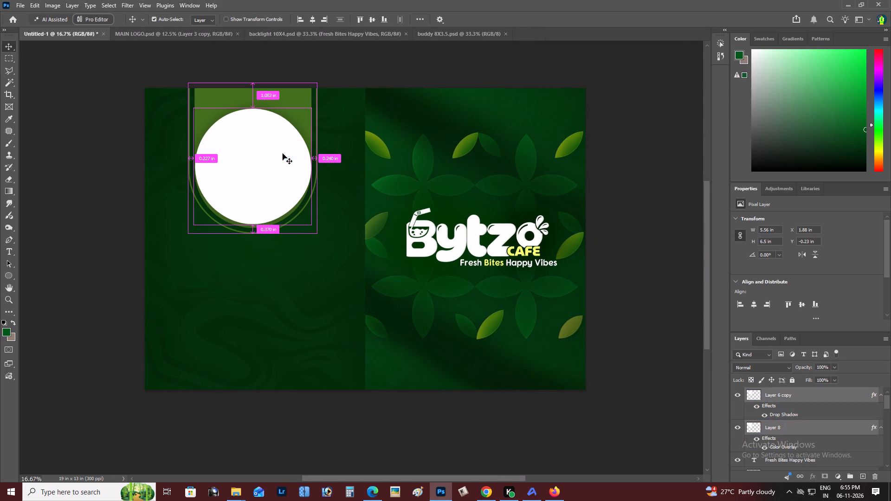
pyautogui.hotkey('ctrl', 't')
pyautogui.keyDown('alt'); pyautogui.moveTo(316, 84); pyautogui.dragTo(302, 96); pyautogui.keyUp('alt')
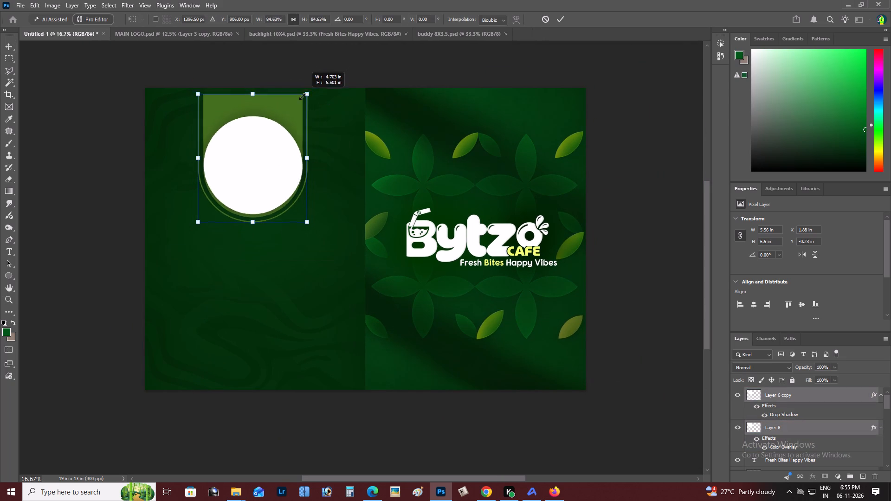
pyautogui.keyDown('alt'); pyautogui.moveTo(302, 96); pyautogui.dragTo(300, 98); pyautogui.keyUp('alt')
pyautogui.moveTo(281, 128); pyautogui.dragTo(283, 136)
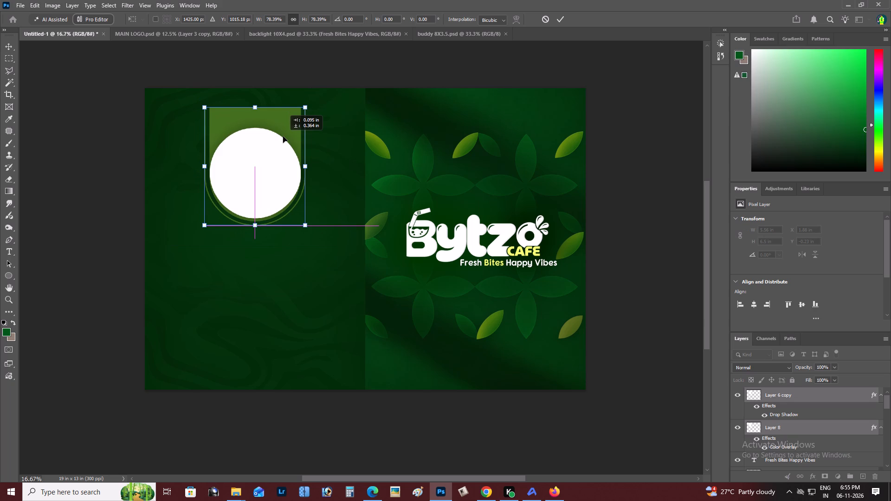
pyautogui.moveTo(283, 136); pyautogui.dragTo(286, 134)
pyautogui.hotkey('ctrl', 'Return')
pyautogui.hotkey('ctrl', '\\')
pyautogui.press('v')
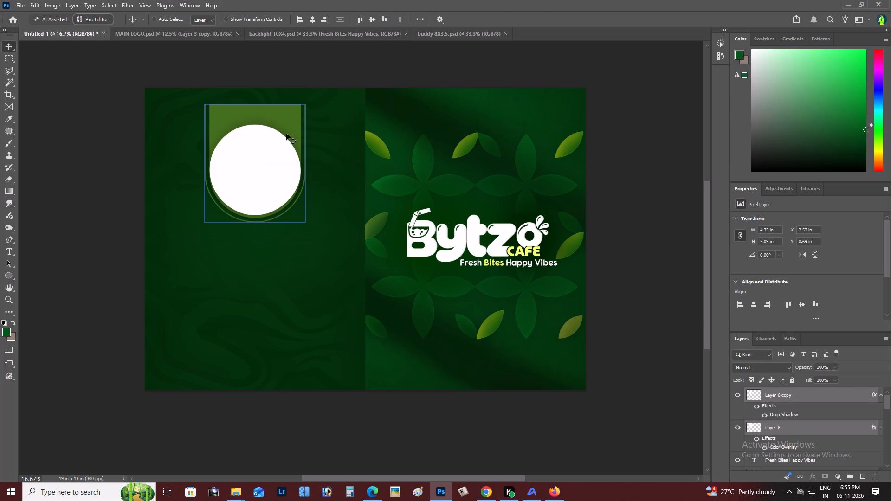
pyautogui.hotkey('shift', 'Down')
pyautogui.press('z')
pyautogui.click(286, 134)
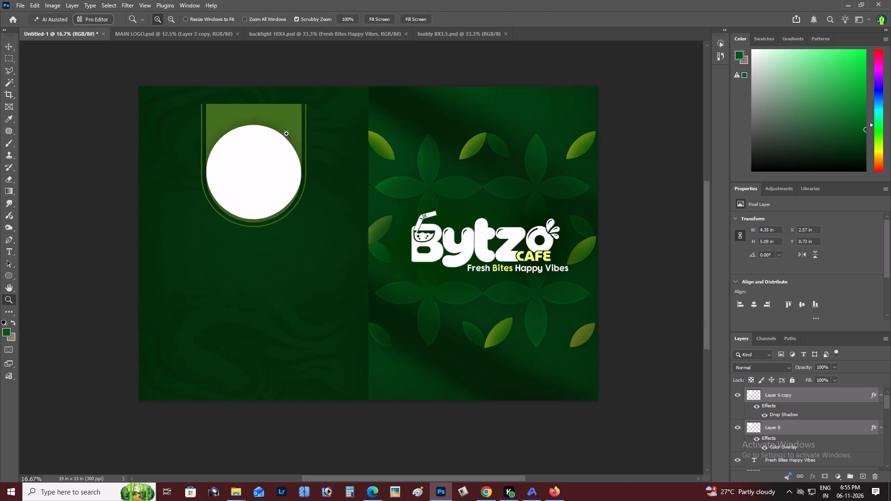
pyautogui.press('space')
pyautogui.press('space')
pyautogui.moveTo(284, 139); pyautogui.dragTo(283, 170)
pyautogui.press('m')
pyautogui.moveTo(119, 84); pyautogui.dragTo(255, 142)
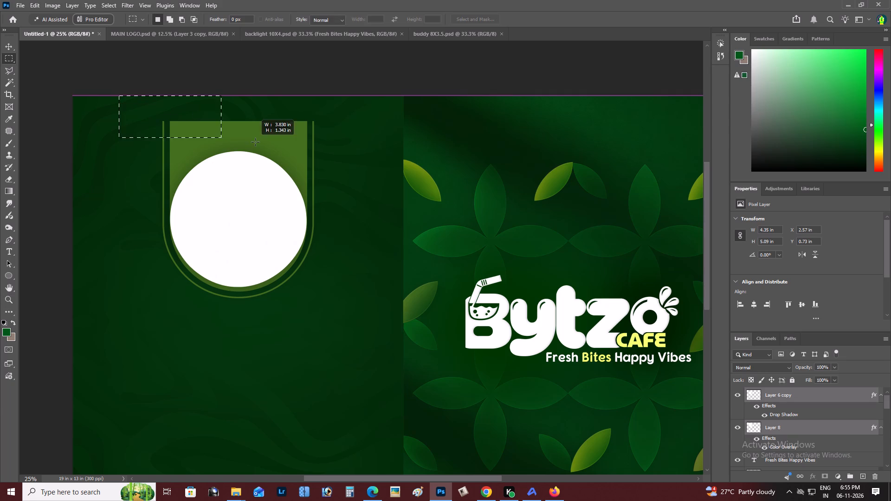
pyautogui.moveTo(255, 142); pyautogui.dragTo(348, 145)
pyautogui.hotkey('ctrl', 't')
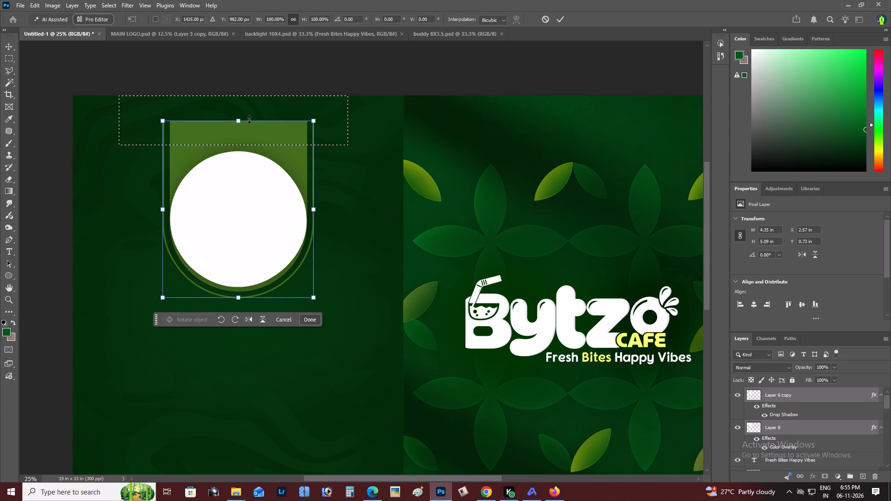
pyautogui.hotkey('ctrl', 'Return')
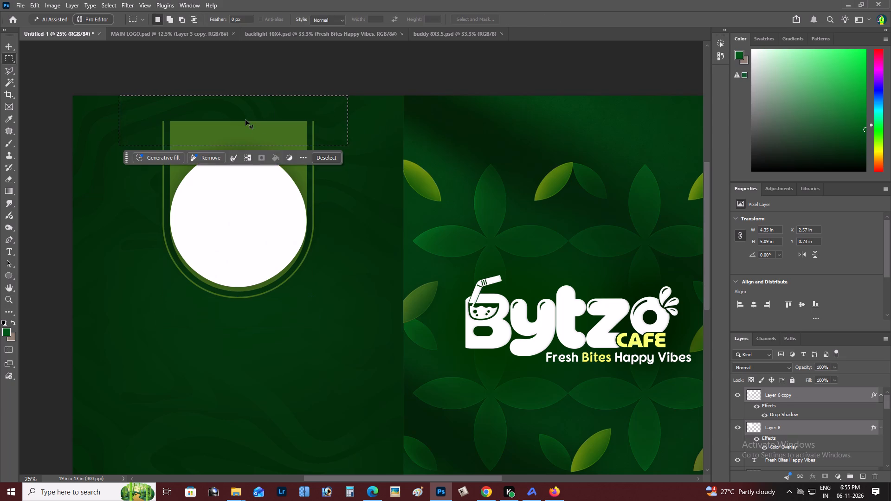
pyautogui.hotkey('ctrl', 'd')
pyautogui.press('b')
# Stretch the marquee-selected upper part of the arch frame (Layer 8) alone to about 200% height, extending it past the page's top edge.
pyautogui.press('v')
pyautogui.rightClick(286, 124)
pyautogui.click(303, 131)
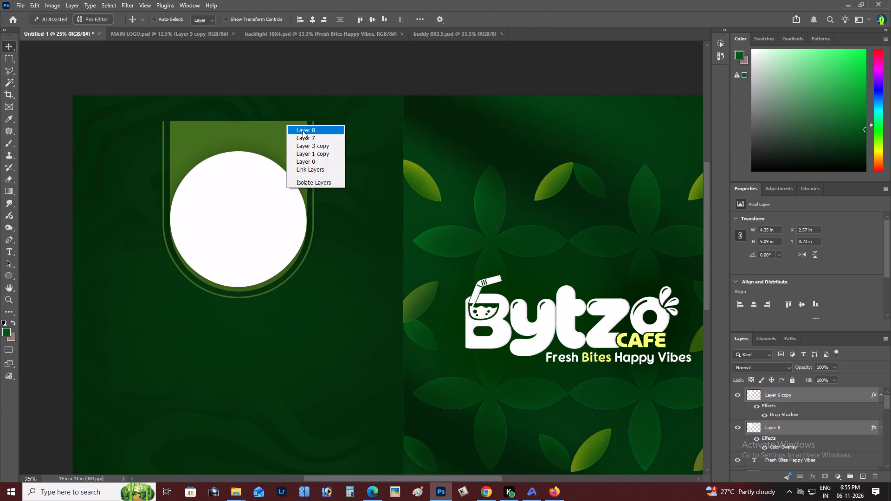
pyautogui.moveTo(297, 129); pyautogui.dragTo(260, 122)
pyautogui.hotkey('ctrl', 'z')
pyautogui.press('m')
pyautogui.moveTo(143, 98); pyautogui.dragTo(252, 141)
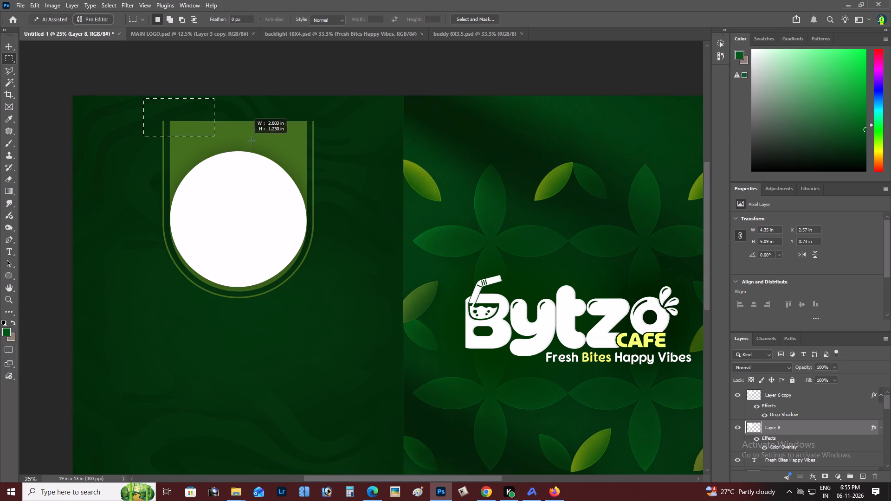
pyautogui.moveTo(252, 141); pyautogui.dragTo(346, 146)
pyautogui.hotkey('ctrl', 't')
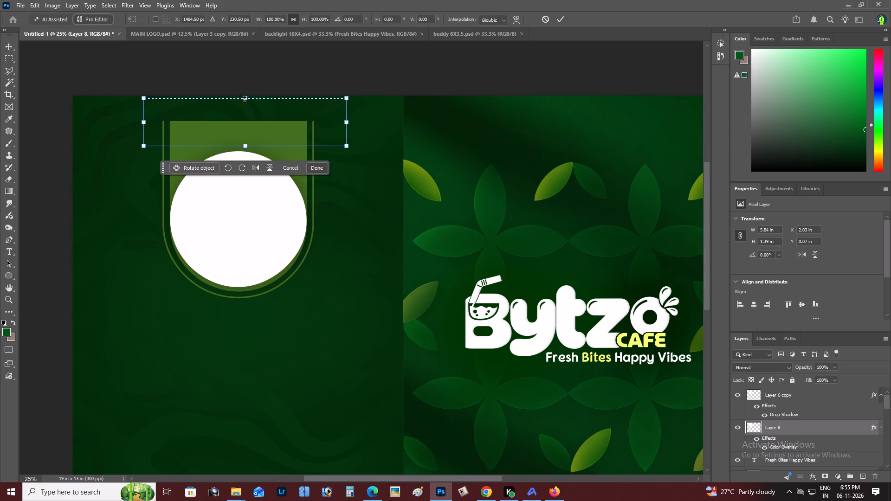
pyautogui.keyDown('shift'); pyautogui.moveTo(245, 100); pyautogui.dragTo(256, 51); pyautogui.keyUp('shift')
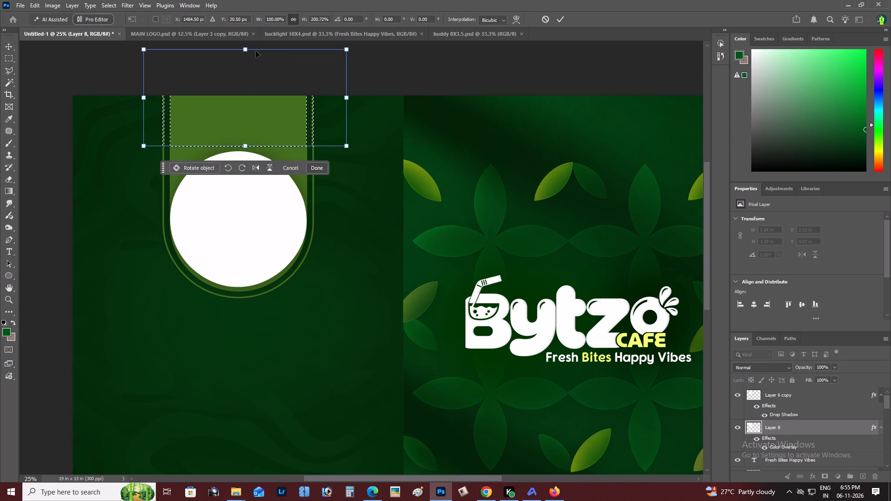
pyautogui.hotkey('ctrl', 'Return')
pyautogui.hotkey('ctrl', 'd')
# Examine the extended arch and white circle against the whole spread.
pyautogui.press('z')
pyautogui.keyDown('alt'); pyautogui.click(226, 213); pyautogui.keyUp('alt')
pyautogui.rightClick(231, 210)
pyautogui.click(238, 211)
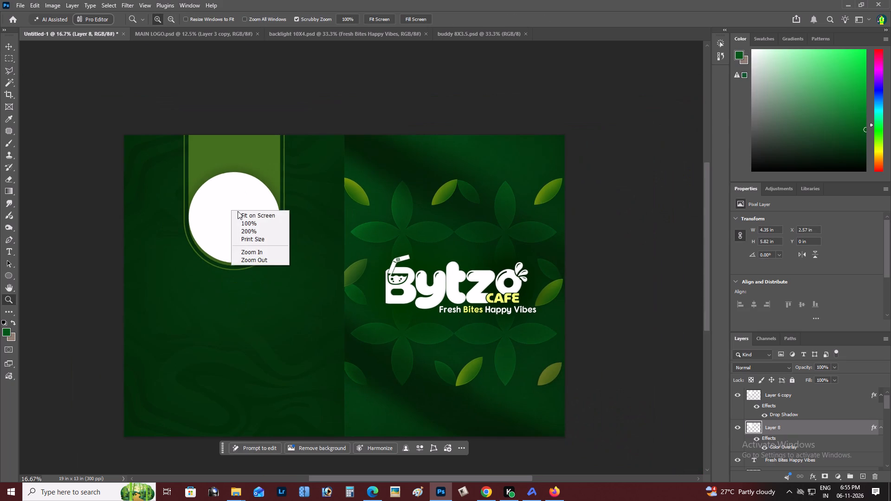
pyautogui.press('space')
pyautogui.press('space')
pyautogui.press('space')
pyautogui.press('space')
pyautogui.press('space')
pyautogui.press('space')
pyautogui.press('space')
pyautogui.press('space')
pyautogui.press('space')
pyautogui.press('space')
pyautogui.press('space')
pyautogui.press('space')
pyautogui.press('space')
pyautogui.press('space')
pyautogui.press('space')
pyautogui.press('space')
pyautogui.click(242, 212)
pyautogui.moveTo(248, 217); pyautogui.dragTo(272, 242)
pyautogui.press('z')
pyautogui.keyDown('alt'); pyautogui.click(249, 234); pyautogui.keyUp('alt')
pyautogui.rightClick(272, 210)
pyautogui.doubleClick(281, 212)
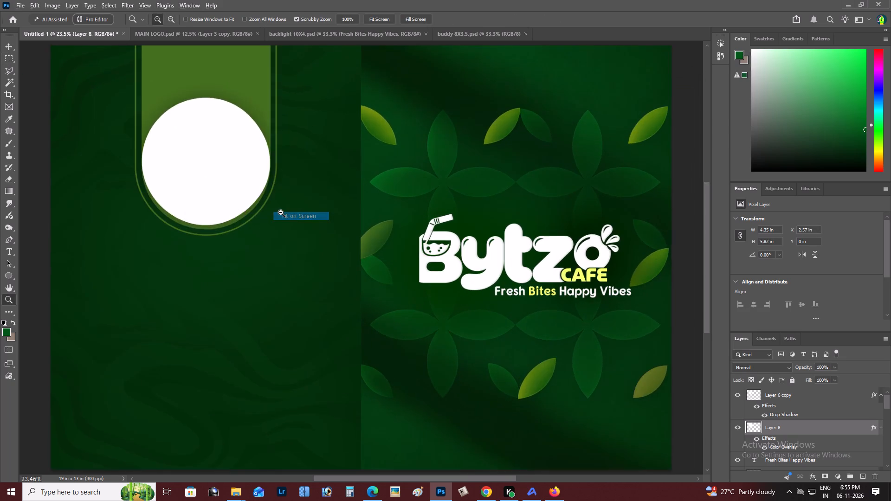
pyautogui.press('space')
pyautogui.press('space')
pyautogui.press('space')
pyautogui.press('space')
pyautogui.press('space')
pyautogui.moveTo(284, 219); pyautogui.dragTo(296, 252)
# Scale the white circle (Layer 6 copy) to about 93% and centre it within the arch's rounded lower end.
pyautogui.press('z')
pyautogui.doubleClick(248, 225)
pyautogui.press('v')
pyautogui.rightClick(227, 196)
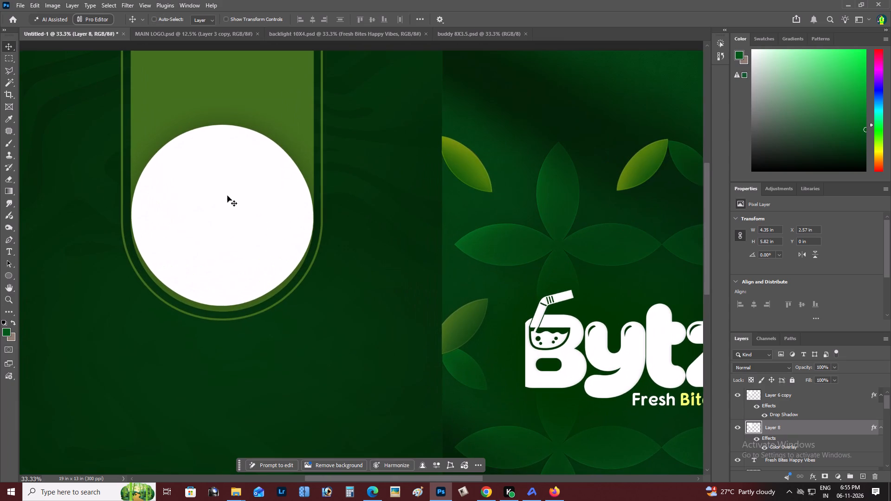
pyautogui.click(240, 200)
pyautogui.hotkey('ctrl', 't')
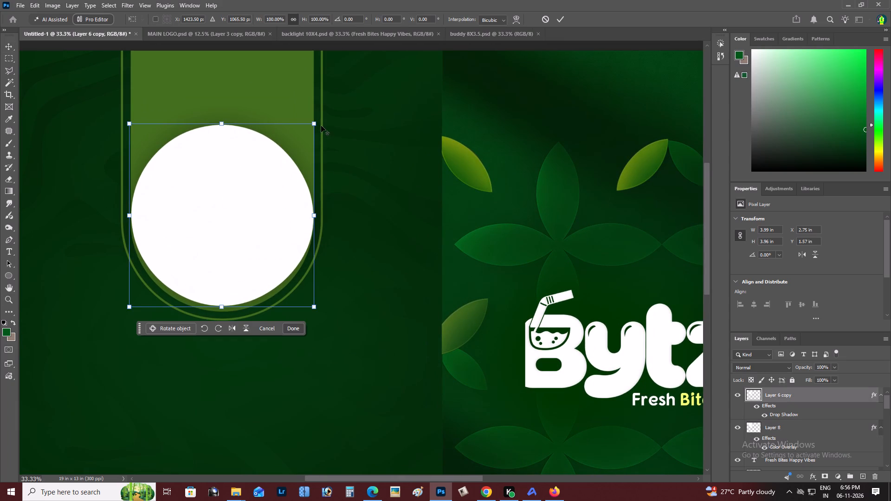
pyautogui.keyDown('alt'); pyautogui.moveTo(314, 123); pyautogui.dragTo(305, 128); pyautogui.keyUp('alt')
pyautogui.moveTo(275, 175); pyautogui.dragTo(275, 180)
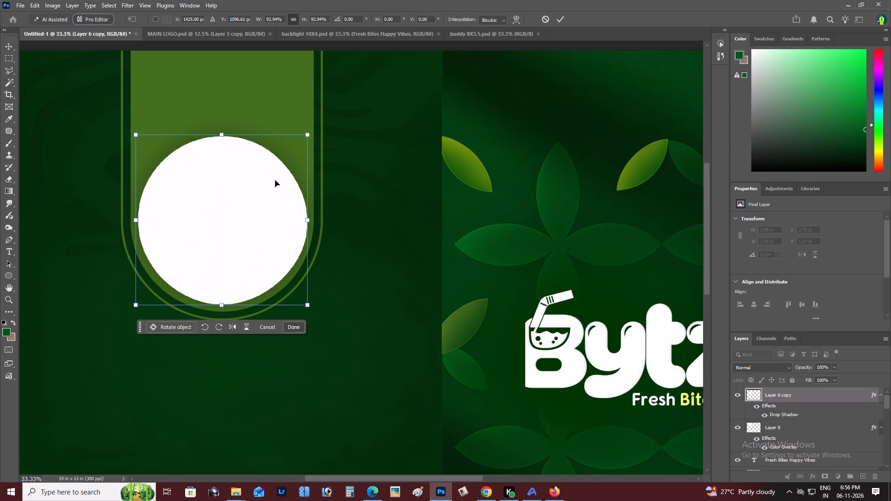
pyautogui.hotkey('ctrl', 'Return')
pyautogui.press('v')
pyautogui.press('Down')
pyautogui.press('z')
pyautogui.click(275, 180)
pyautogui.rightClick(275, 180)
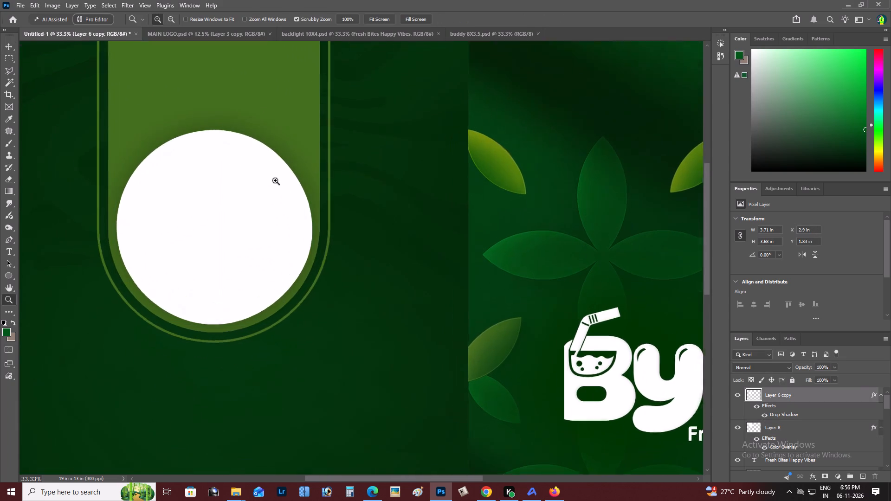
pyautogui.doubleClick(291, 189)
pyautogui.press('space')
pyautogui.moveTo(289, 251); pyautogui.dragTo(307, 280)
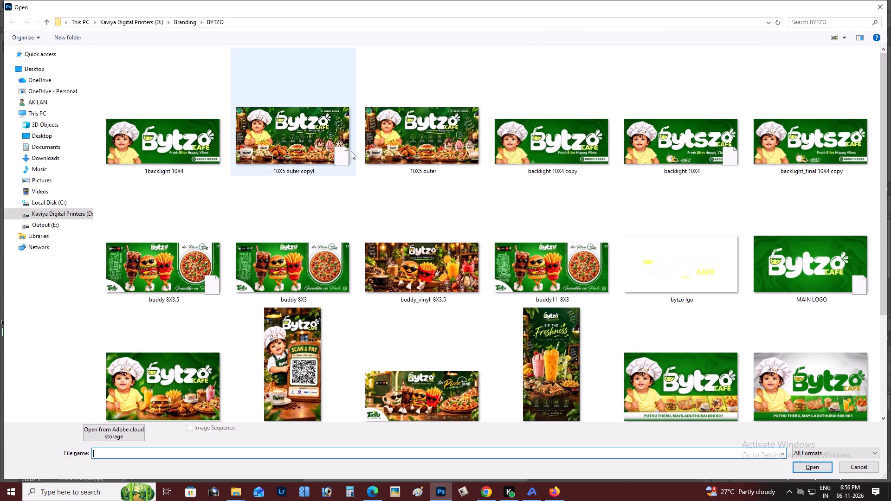
pyautogui.doubleClick(705, 142)
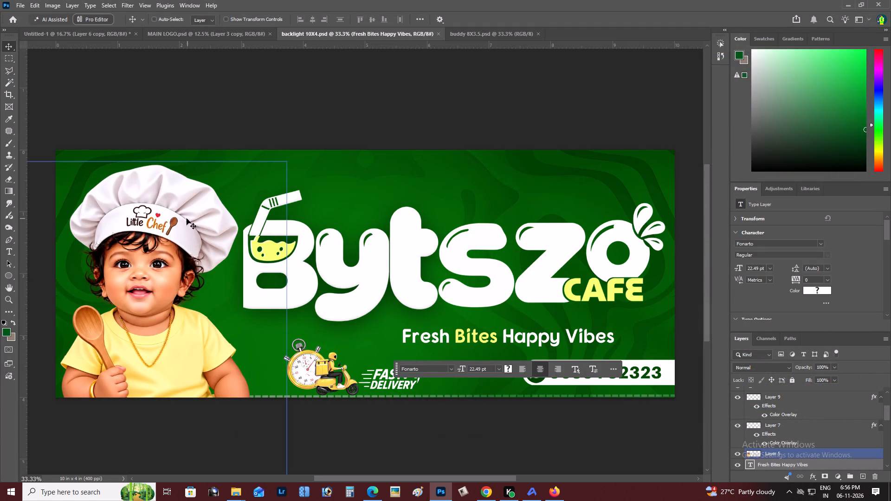
pyautogui.rightClick(176, 213)
pyautogui.click(186, 216)
pyautogui.moveTo(186, 216); pyautogui.dragTo(103, 32)
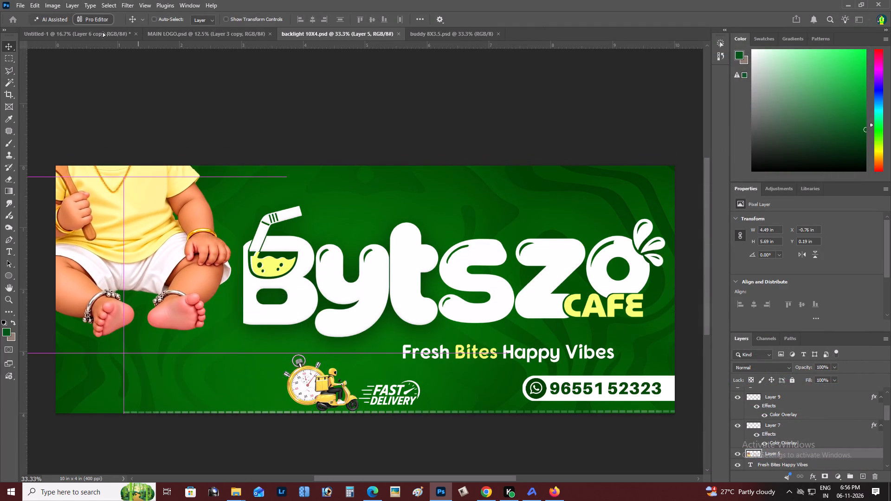
pyautogui.moveTo(103, 32); pyautogui.dragTo(245, 173)
pyautogui.moveTo(239, 166); pyautogui.dragTo(249, 247)
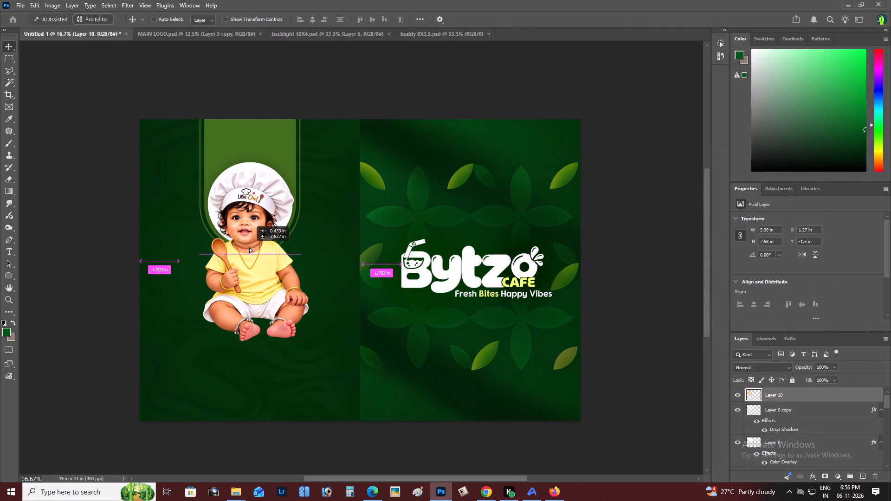
pyautogui.moveTo(249, 247); pyautogui.dragTo(252, 215)
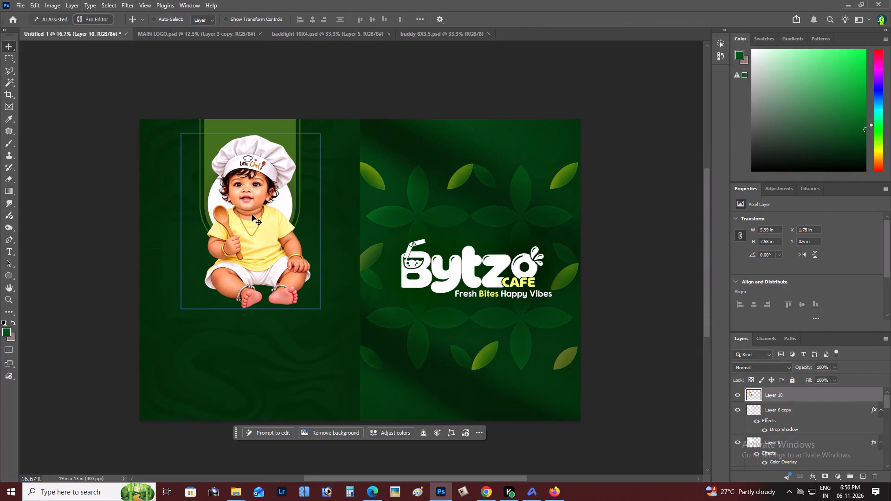
# Move the white circle (Layer 6 copy) out from behind the baby chef to about X 8.17 in, Y 6.32 in.
pyautogui.rightClick(217, 193)
pyautogui.click(223, 197)
pyautogui.moveTo(223, 197); pyautogui.dragTo(332, 271)
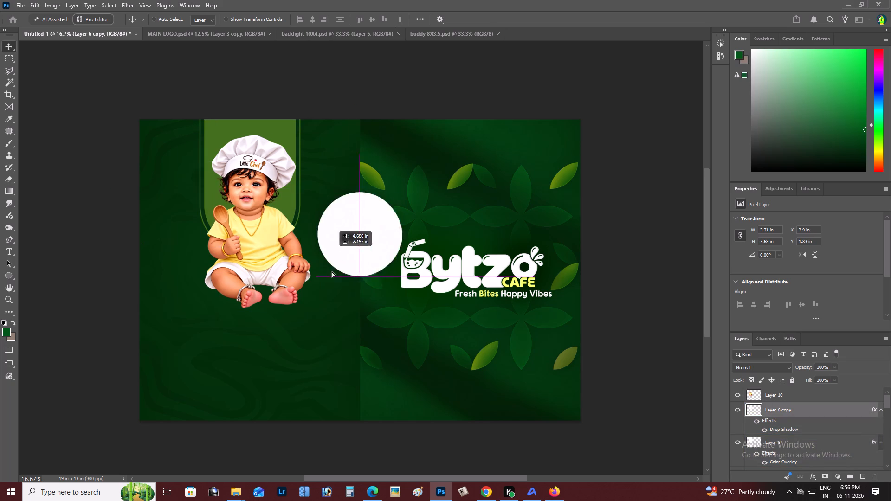
pyautogui.moveTo(332, 271); pyautogui.dragTo(345, 300)
# Shift the baby chef (Layer 10) to about X 1.6 in, Y 0.58 in and stack it directly above the arch frame's Layer 8.
pyautogui.press('z')
pyautogui.doubleClick(247, 198)
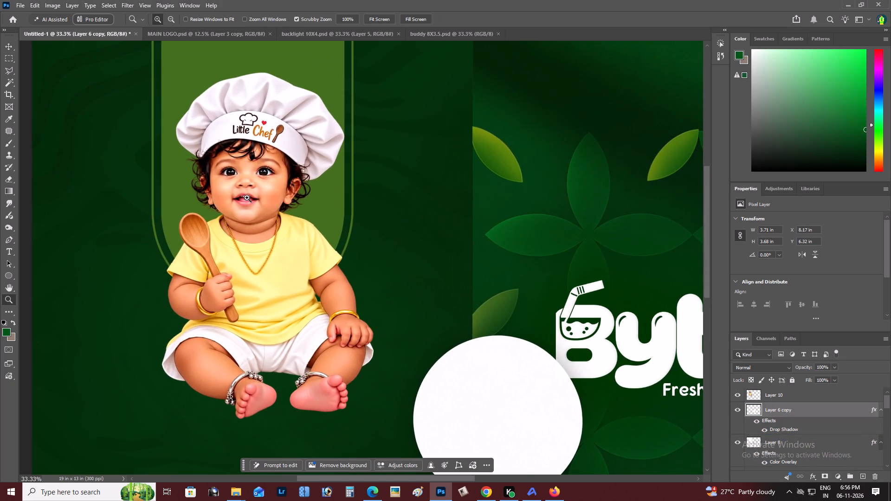
pyautogui.press('v')
pyautogui.rightClick(238, 178)
pyautogui.click(256, 187)
pyautogui.moveTo(259, 189); pyautogui.dragTo(250, 187)
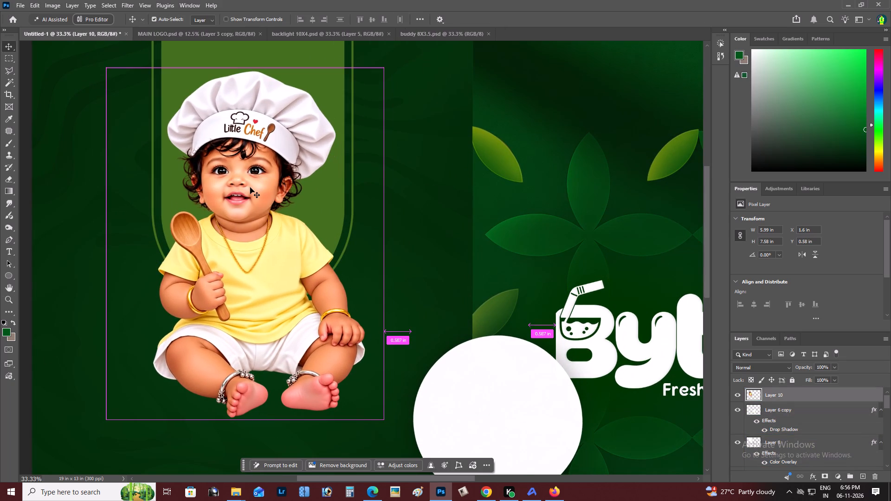
pyautogui.hotkey('ctrl', '[')
pyautogui.hotkey('ctrl', '[')
pyautogui.hotkey('ctrl', ']')
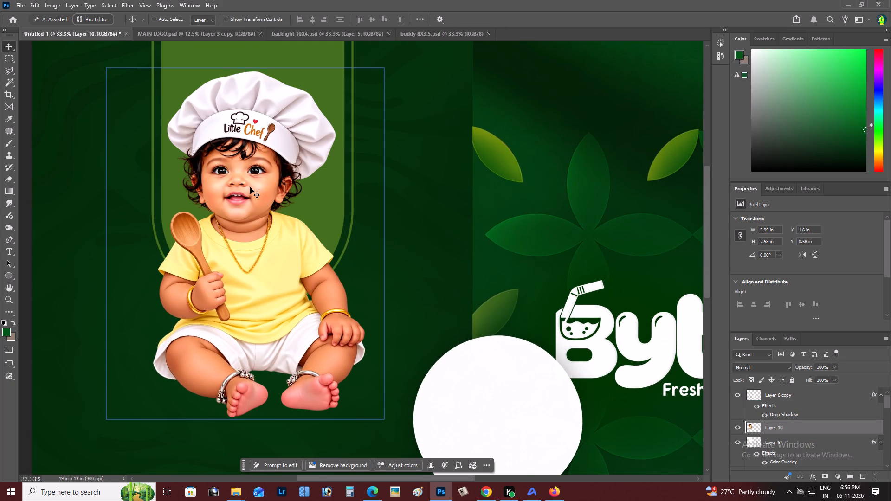
# Add an empty layer beneath the arch frame (Layer 8) and merge the frame into it, flattening its Color Overlay.
pyautogui.rightClick(310, 63)
pyautogui.click(316, 66)
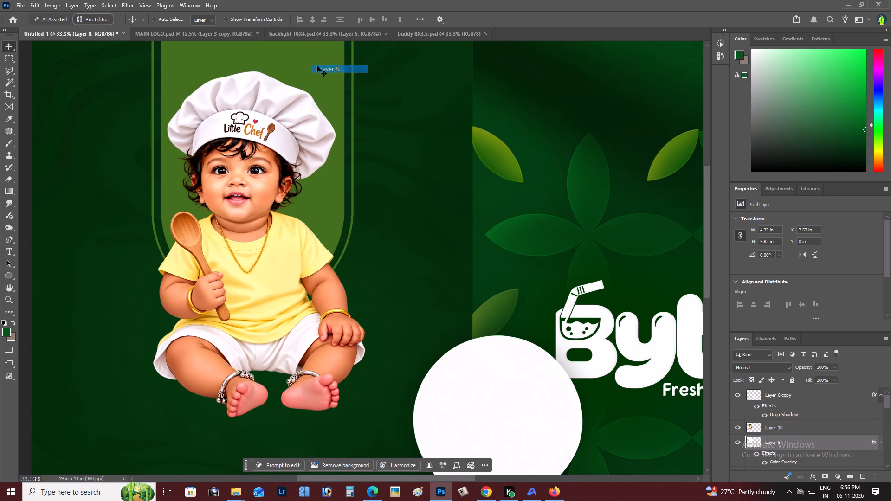
pyautogui.moveTo(886, 405); pyautogui.dragTo(887, 411)
pyautogui.click(820, 443)
pyautogui.click(861, 476)
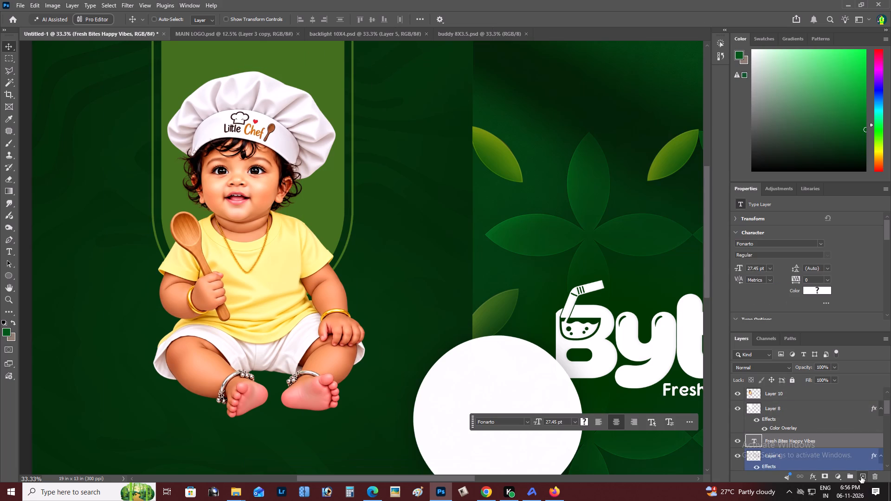
pyautogui.click(799, 417)
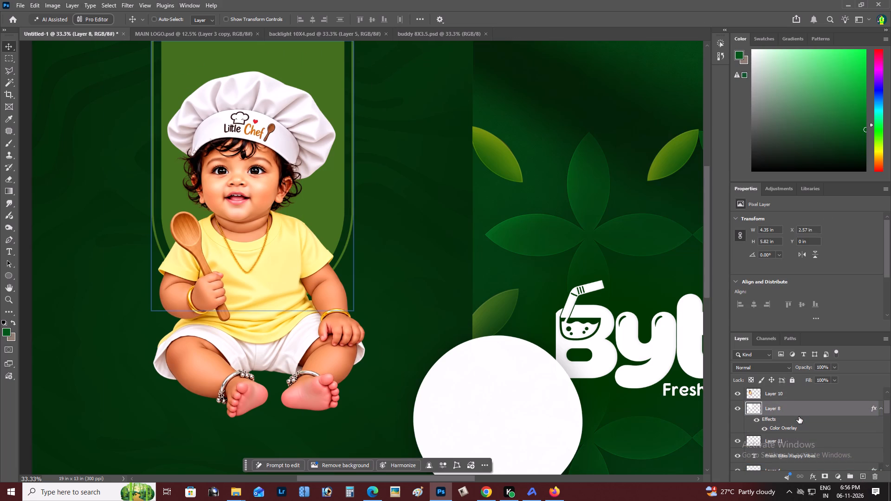
pyautogui.hotkey('ctrl', 'e')
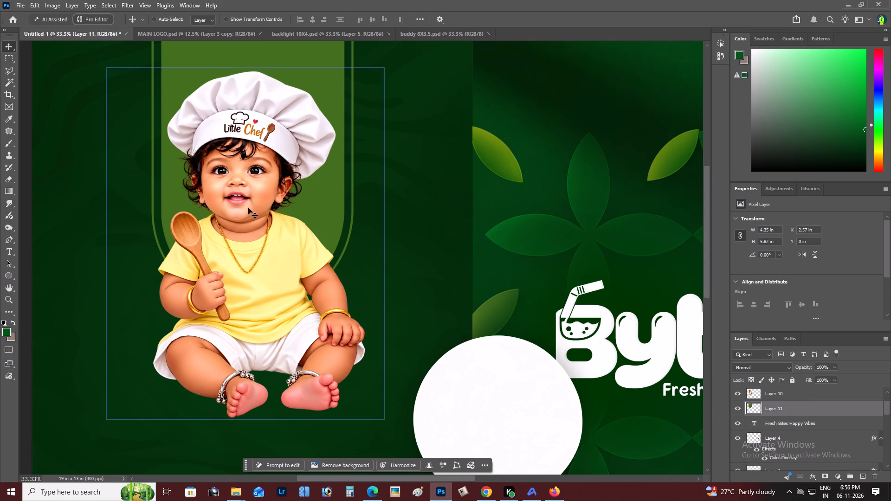
# Clip the baby chef (Layer 10) to the merged arch layer with a clipping mask.
pyautogui.rightClick(239, 171)
pyautogui.click(254, 176)
pyautogui.hotkey('ctrl', '[')
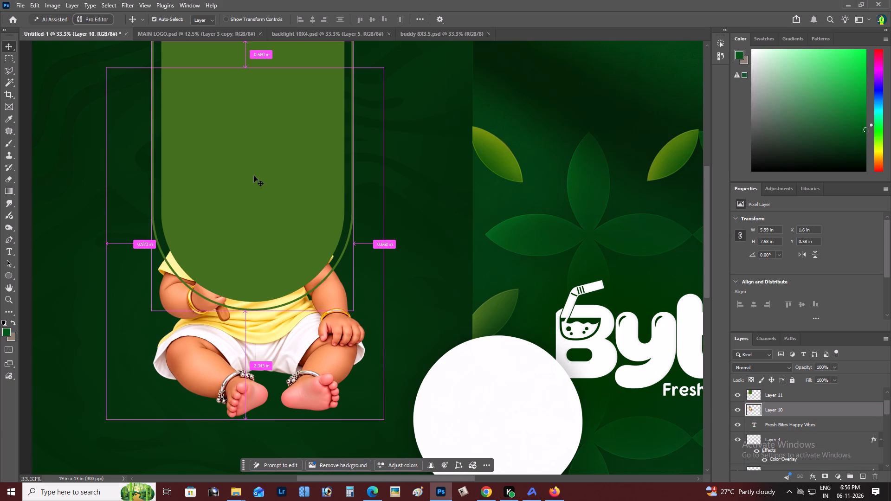
pyautogui.hotkey('ctrl', ']')
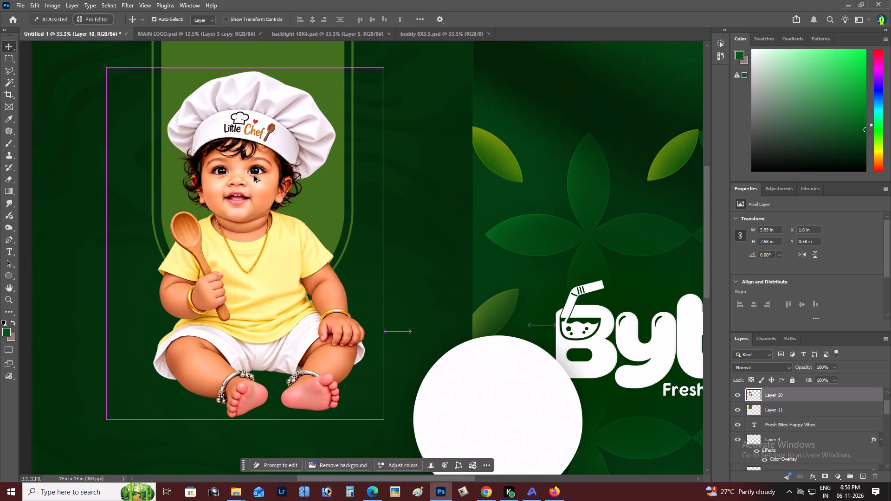
pyautogui.hotkey('ctrl', 'alt', 'g')
pyautogui.press('Return')
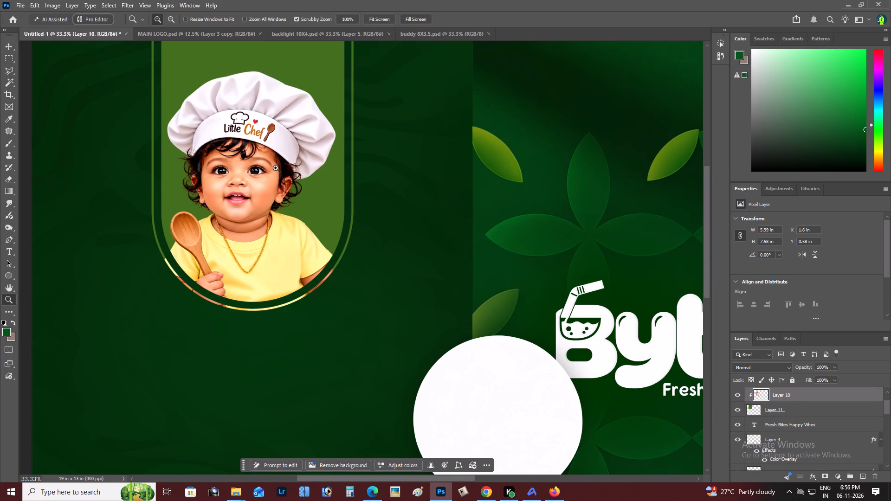
# Reposition the clipped baby chef (Layer 10) inside the arch to about X 1.7 in, Y 0.09 in.
pyautogui.press('z')
pyautogui.keyDown('alt'); pyautogui.click(265, 179); pyautogui.keyUp('alt')
pyautogui.rightClick(265, 180)
pyautogui.click(278, 184)
pyautogui.press('space')
pyautogui.moveTo(278, 185); pyautogui.dragTo(276, 223)
pyautogui.press('z')
pyautogui.click(177, 158)
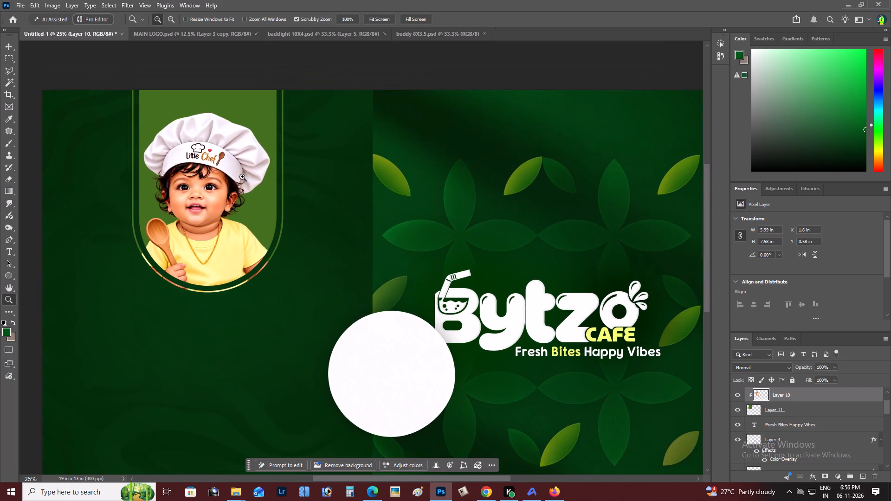
pyautogui.press('v')
pyautogui.rightClick(230, 161)
pyautogui.click(240, 165)
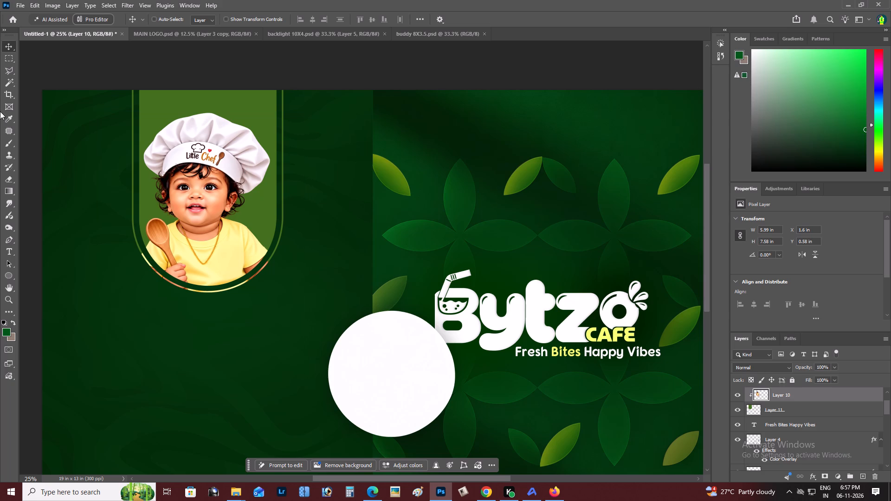
pyautogui.rightClick(211, 129)
pyautogui.click(219, 132)
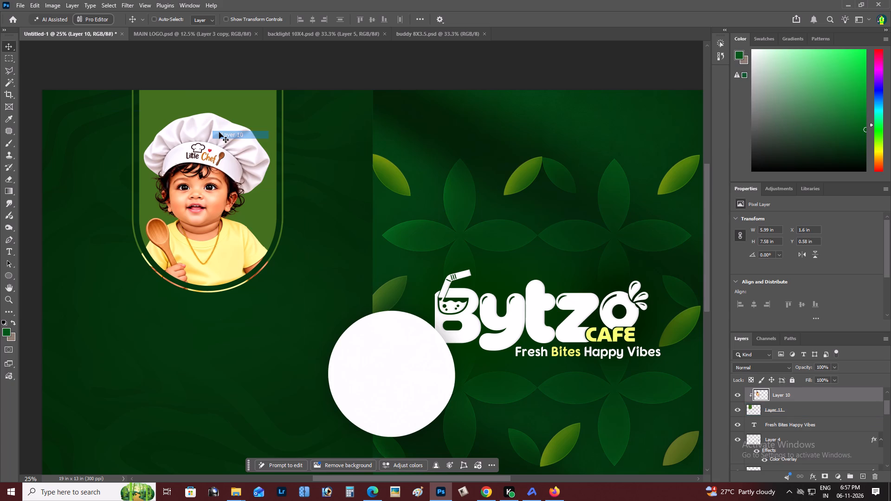
pyautogui.moveTo(222, 134); pyautogui.dragTo(235, 129)
pyautogui.press('Left')
pyautogui.press('Left')
pyautogui.press('Left')
pyautogui.press('Left')
pyautogui.press('Left')
pyautogui.press('Left')
pyautogui.press('Left')
pyautogui.press('Left')
pyautogui.press('Left')
pyautogui.press('Left')
pyautogui.press('Left')
pyautogui.press('Left')
pyautogui.press('Left')
pyautogui.press('Left')
pyautogui.press('Left')
pyautogui.press('Left')
pyautogui.press('Left')
pyautogui.press('Left')
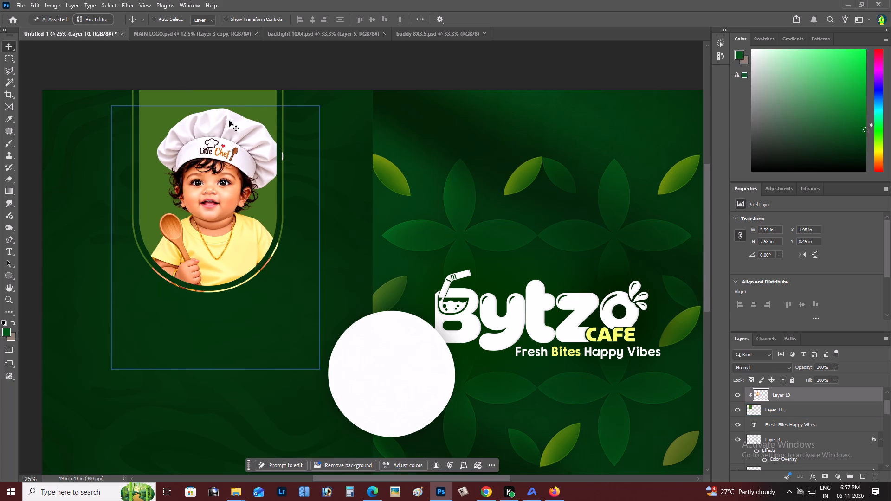
pyautogui.press('Up')
pyautogui.press('Up')
pyautogui.press('Up')
pyautogui.press('Up')
pyautogui.press('Up')
pyautogui.press('Up')
pyautogui.press('Up')
pyautogui.press('Up')
pyautogui.press('Up')
pyautogui.press('Up')
pyautogui.press('Up')
pyautogui.press('Up')
pyautogui.press('Up')
pyautogui.press('Up')
pyautogui.press('Up')
pyautogui.press('Up')
pyautogui.press('Up')
pyautogui.press('Up')
pyautogui.press('Up')
pyautogui.press('Up')
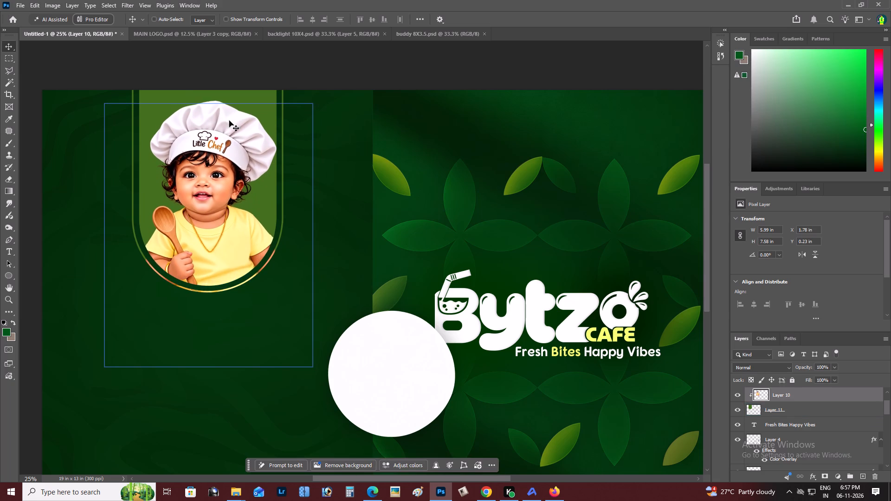
pyautogui.press('Left')
pyautogui.press('Left')
pyautogui.press('Left')
pyautogui.press('Left')
pyautogui.press('Left')
pyautogui.press('Left')
pyautogui.press('Left')
pyautogui.press('Left')
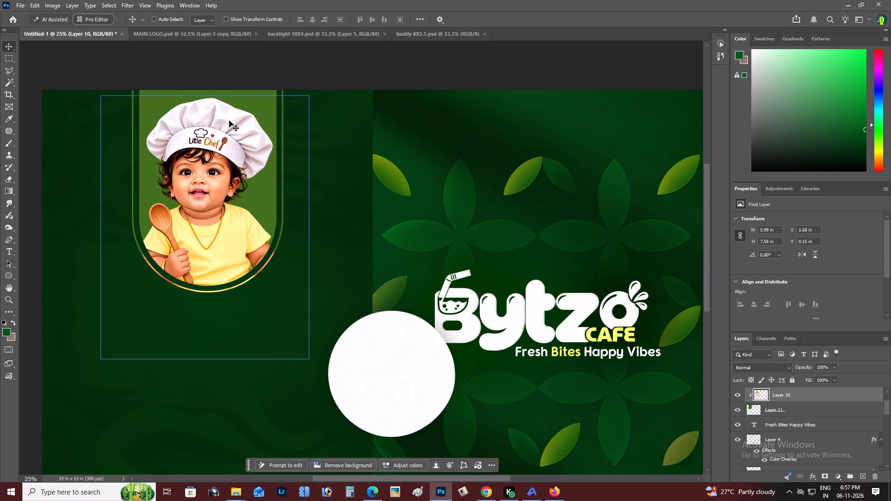
pyautogui.press('Down')
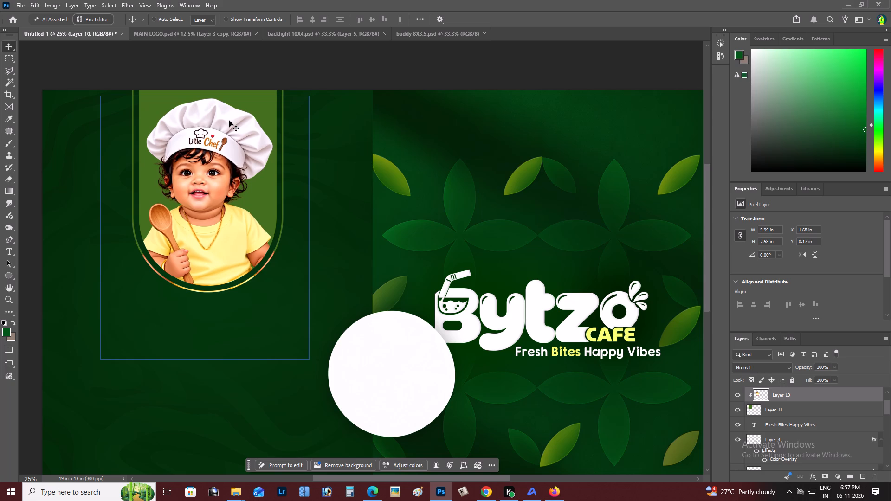
pyautogui.press('Down')
pyautogui.press('Down')
pyautogui.press('Up')
pyautogui.press('Up')
pyautogui.press('Up')
pyautogui.press('Up')
pyautogui.press('Up')
pyautogui.press('Up')
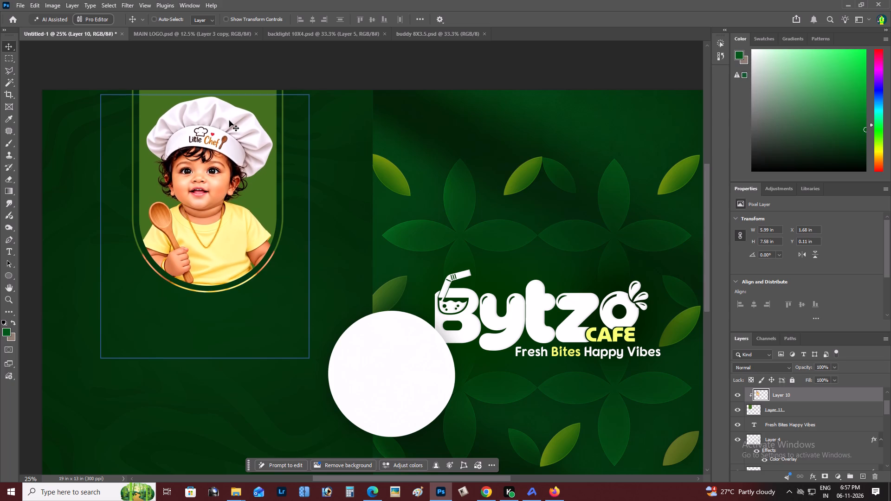
pyautogui.press('Up')
pyautogui.press('Right')
pyautogui.press('Right')
pyautogui.press('Right')
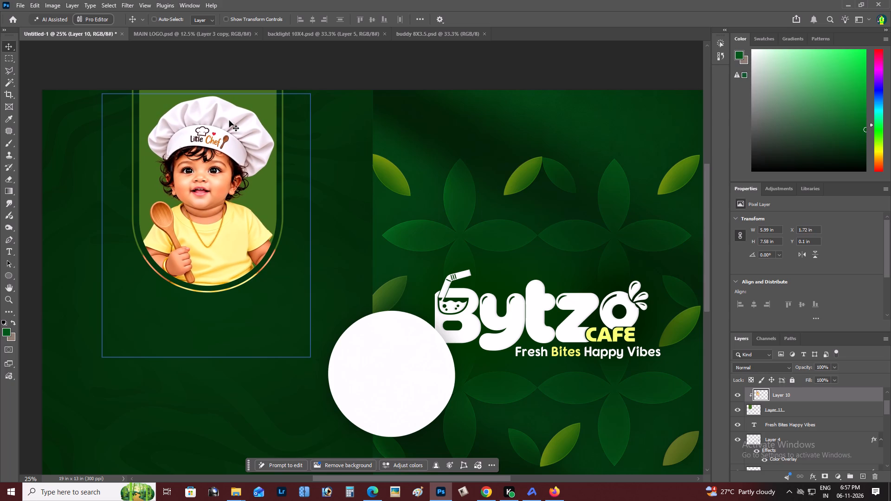
pyautogui.press('Left')
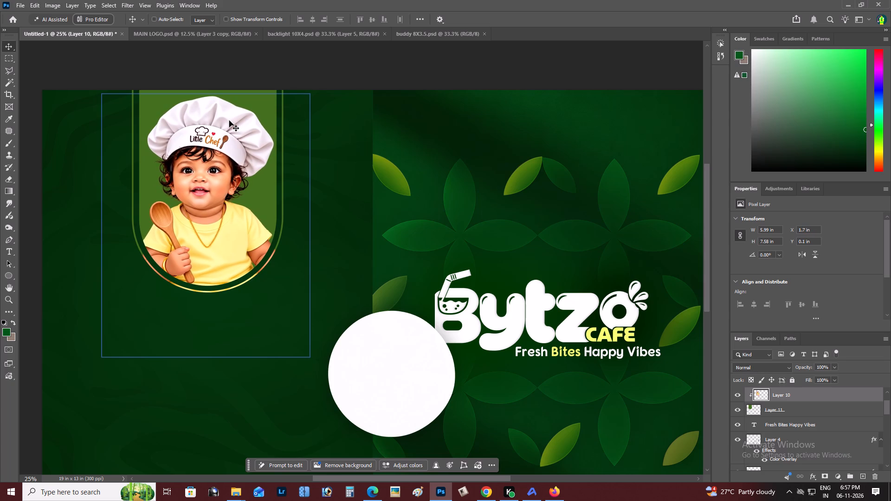
pyautogui.press('Up')
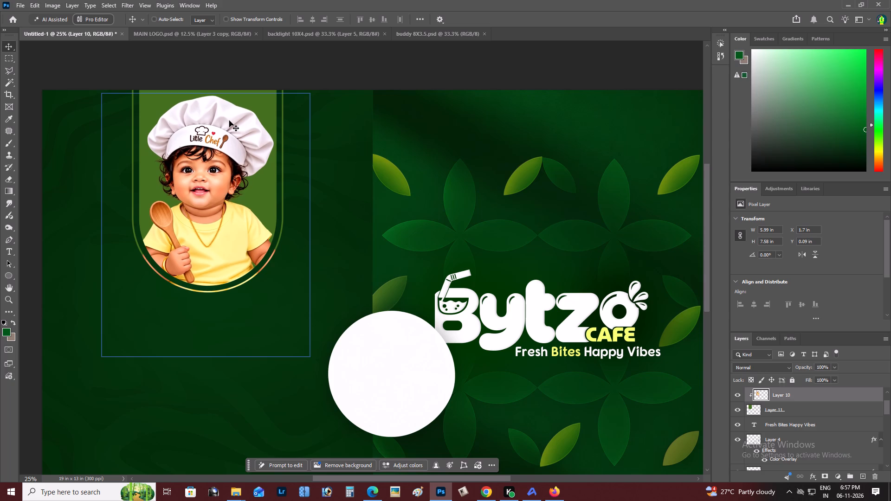
# Draw a Pen path along the gap between the arch's lower curve and its thin outline, looping around the area beneath it.
pyautogui.press('p')
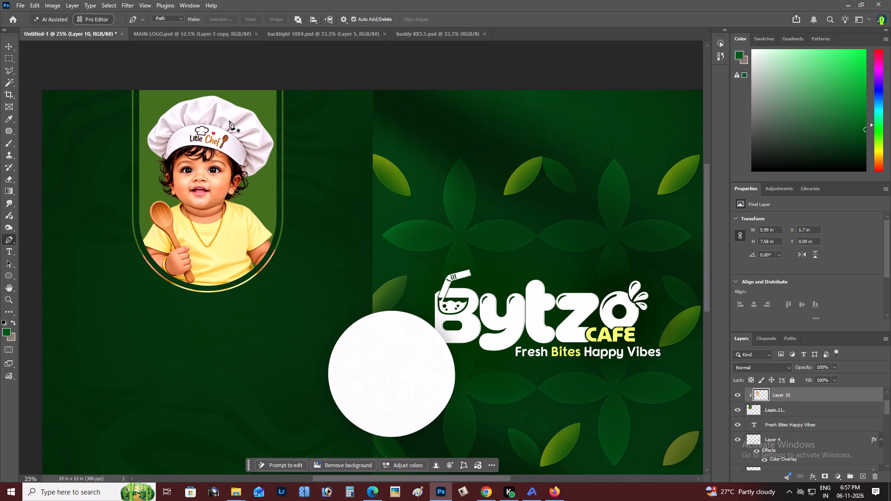
pyautogui.click(117, 232)
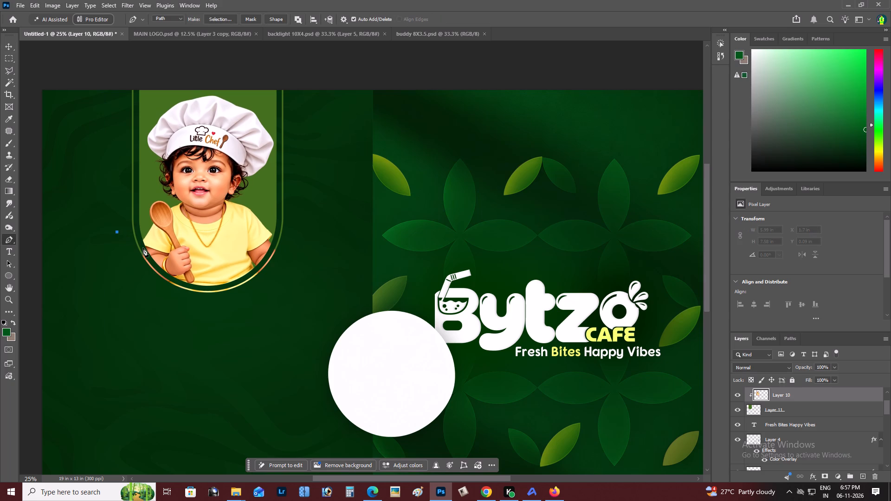
pyautogui.moveTo(143, 248); pyautogui.dragTo(145, 253)
pyautogui.moveTo(164, 274); pyautogui.dragTo(168, 276)
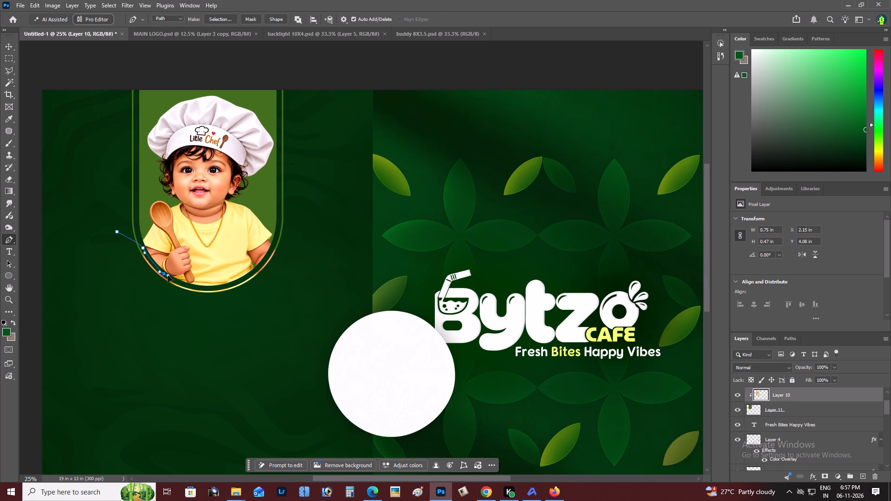
pyautogui.moveTo(168, 276); pyautogui.dragTo(168, 276)
pyautogui.moveTo(206, 289); pyautogui.dragTo(214, 290)
pyautogui.moveTo(214, 290); pyautogui.dragTo(220, 287)
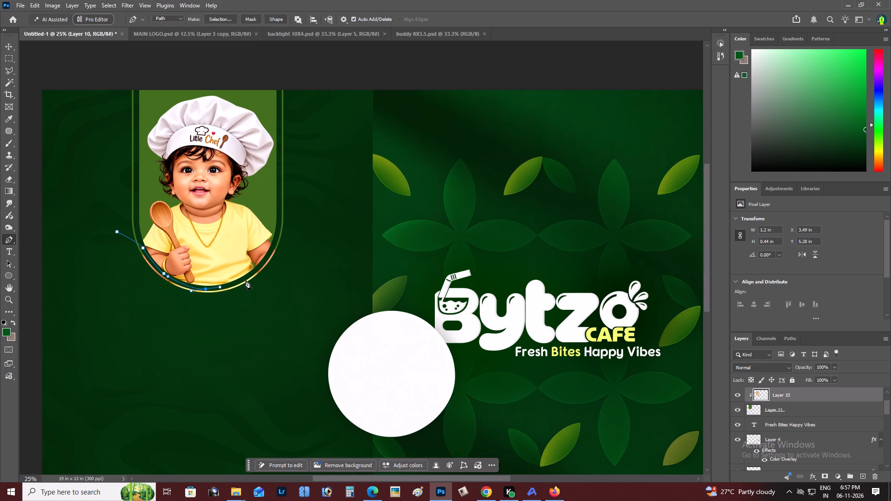
pyautogui.moveTo(247, 276); pyautogui.dragTo(253, 271)
pyautogui.moveTo(277, 241); pyautogui.dragTo(279, 233)
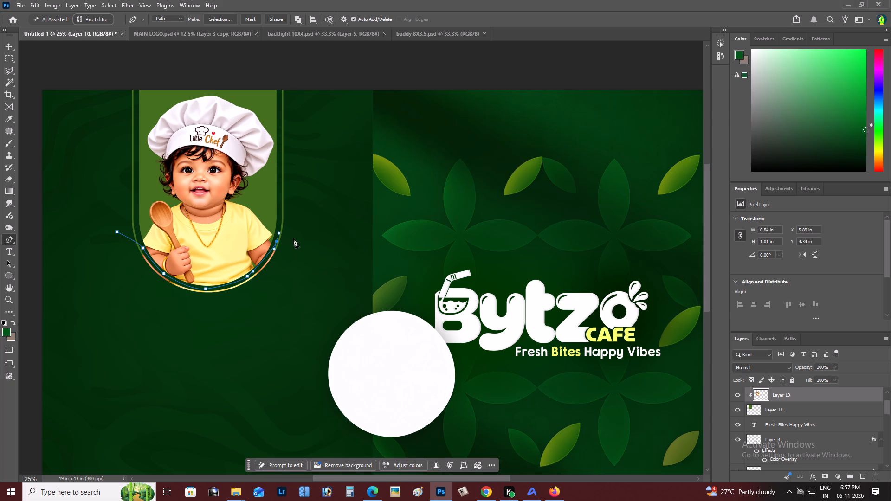
pyautogui.moveTo(299, 238); pyautogui.dragTo(306, 249)
pyautogui.moveTo(317, 290); pyautogui.dragTo(316, 307)
pyautogui.moveTo(290, 355); pyautogui.dragTo(276, 363)
pyautogui.moveTo(220, 382); pyautogui.dragTo(190, 379)
pyautogui.moveTo(134, 354); pyautogui.dragTo(116, 335)
pyautogui.moveTo(98, 294); pyautogui.dragTo(98, 280)
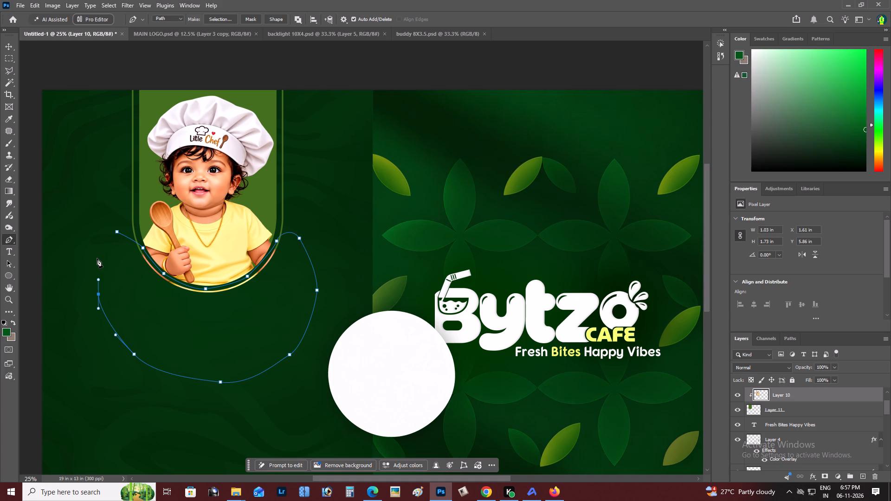
pyautogui.click(97, 258)
# Convert the path to a selection with 0 px feather, delete the baby chef (Layer 10) pixels inside it and deselect.
pyautogui.rightClick(121, 240)
pyautogui.click(153, 277)
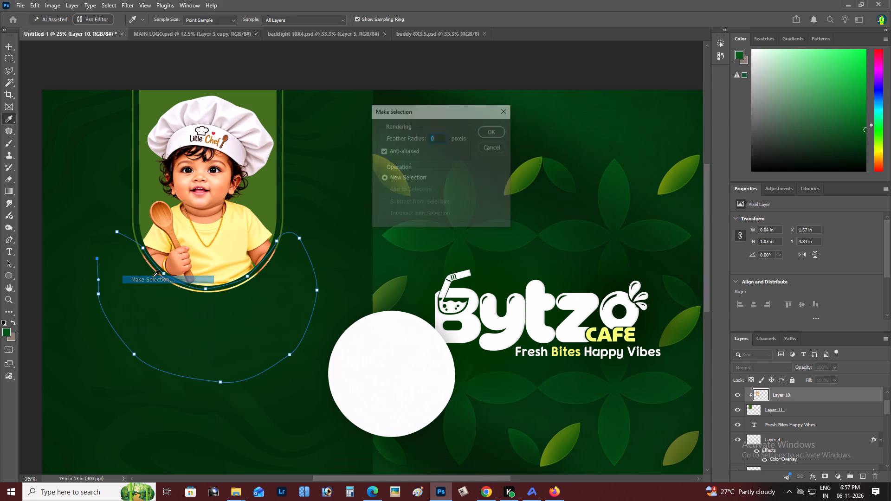
pyautogui.press('Return')
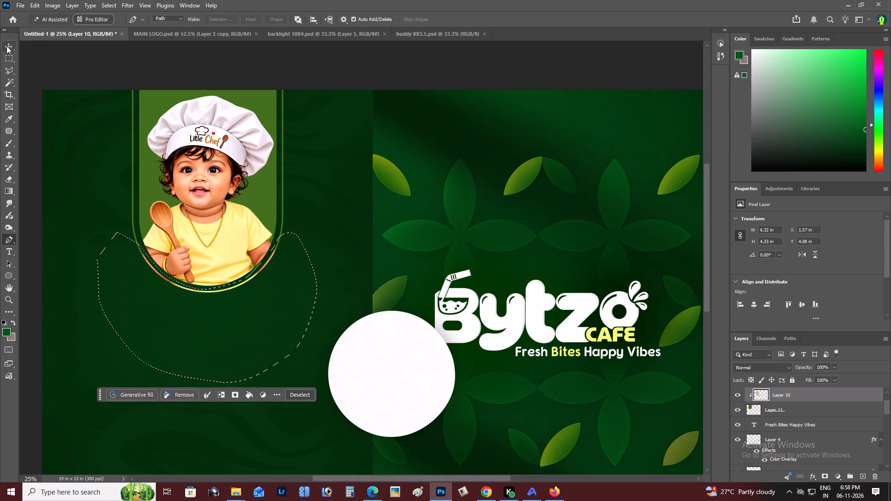
pyautogui.click(6, 46)
pyautogui.rightClick(217, 141)
pyautogui.click(229, 147)
pyautogui.press('BackSpace')
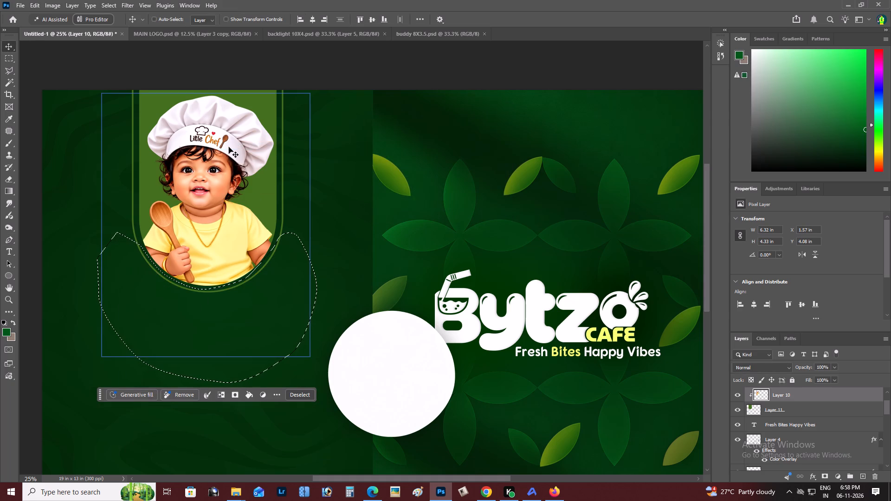
pyautogui.hotkey('ctrl', 'd')
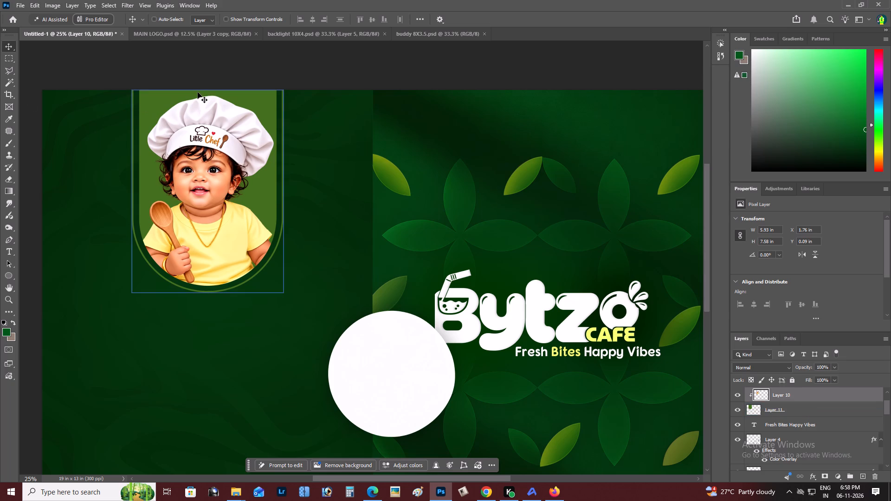
# Select the merged arch layer (Layer 11) and start a Pen path down the gap inside the outline's straight left side.
pyautogui.press('p')
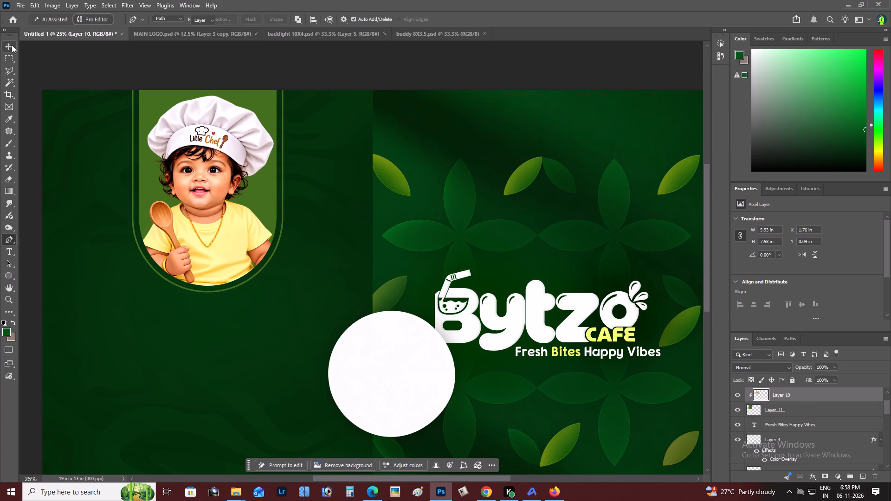
pyautogui.click(12, 45)
pyautogui.rightClick(245, 96)
pyautogui.click(256, 99)
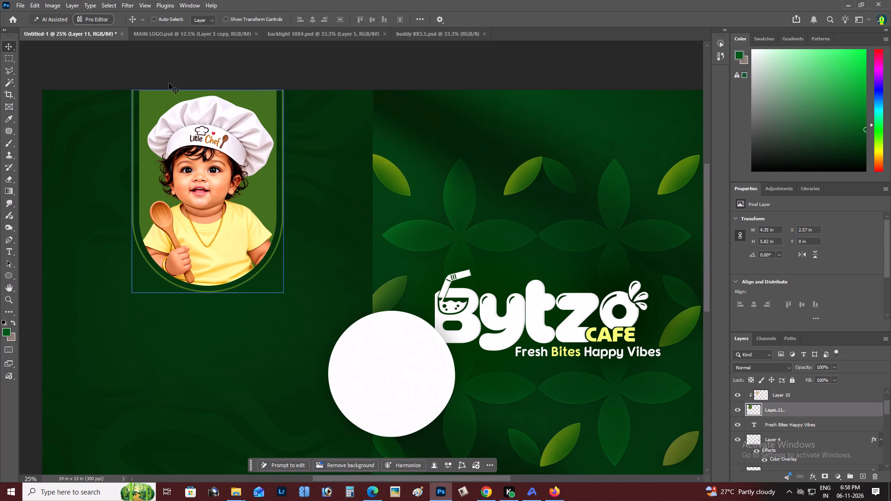
pyautogui.press('p')
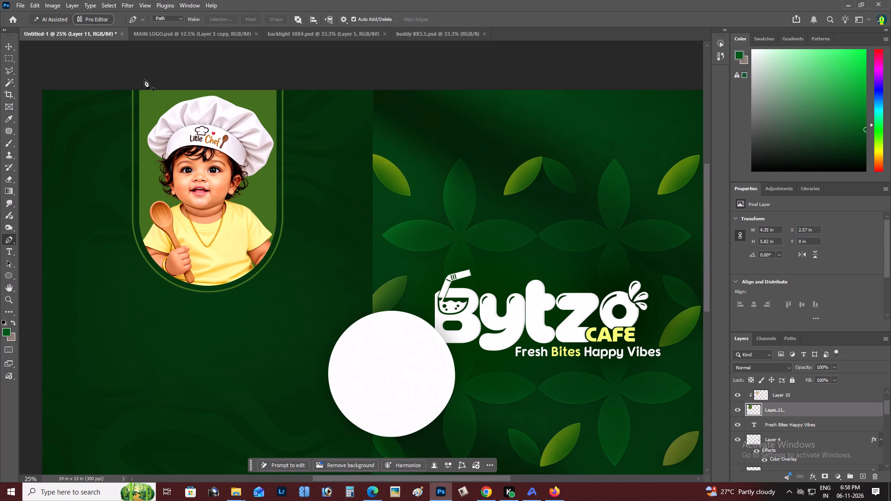
pyautogui.click(136, 82)
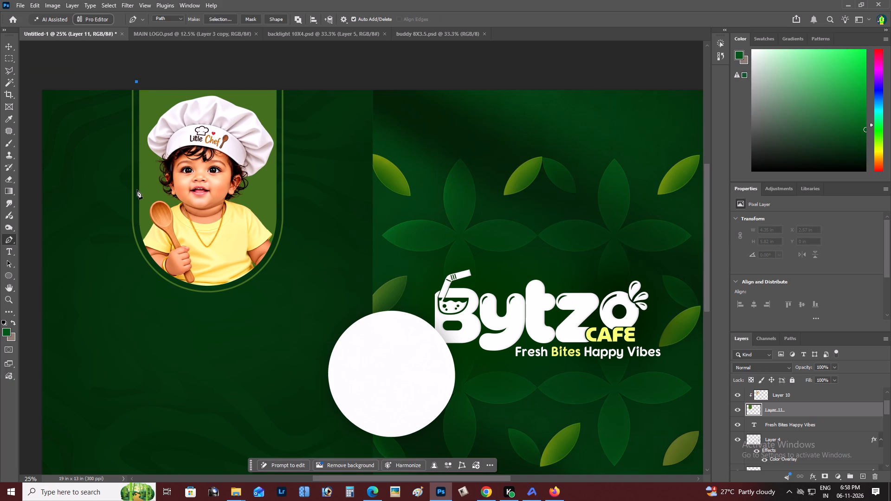
pyautogui.click(137, 190)
pyautogui.click(136, 216)
pyautogui.click(139, 230)
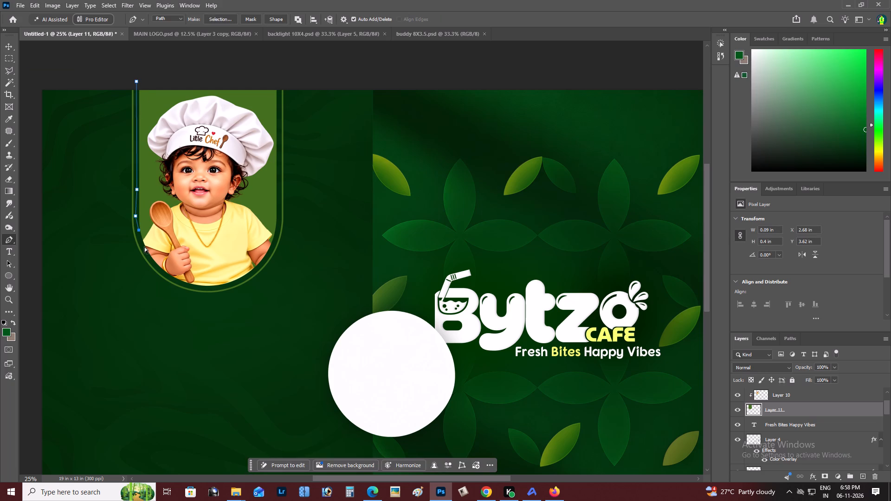
pyautogui.hotkey('ctrl', 'z')
pyautogui.click(141, 244)
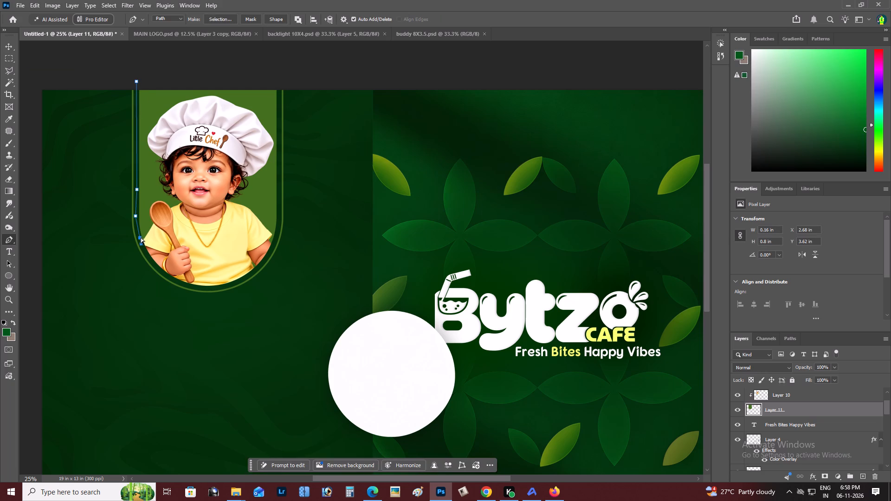
pyautogui.hotkey('ctrl', 'z')
# Continue the Pen path through the gap around the arch's lower-left curve, between the green fill and the outline.
pyautogui.press('z')
pyautogui.tripleClick(140, 229)
pyautogui.click(140, 229)
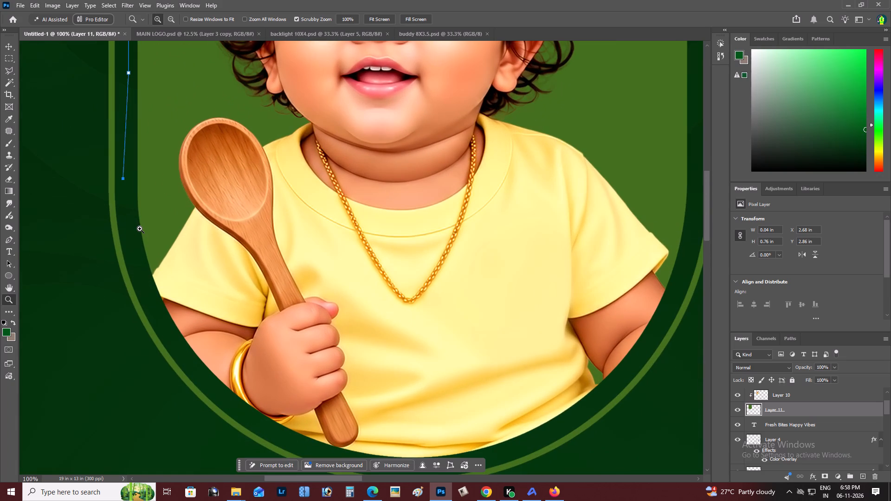
pyautogui.press('p')
pyautogui.click(125, 210)
pyautogui.moveTo(128, 232); pyautogui.dragTo(131, 244)
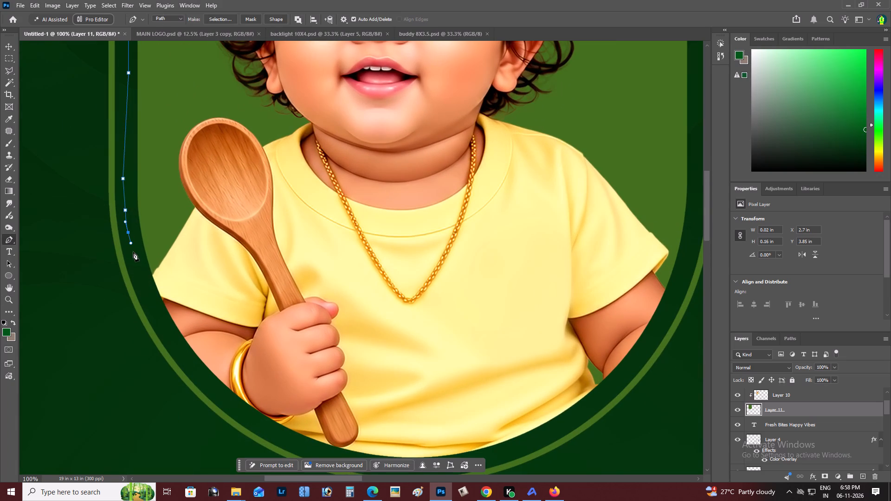
pyautogui.moveTo(149, 294); pyautogui.dragTo(159, 326)
pyautogui.press('space')
pyautogui.moveTo(177, 348); pyautogui.dragTo(41, 246)
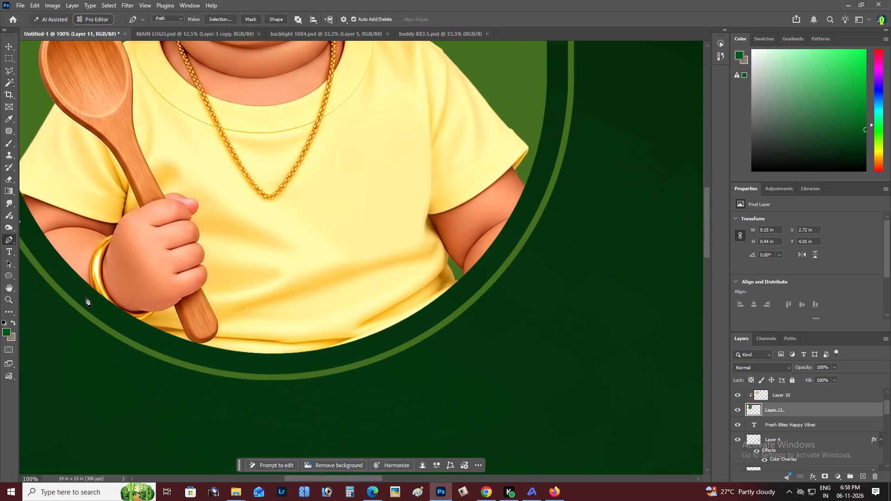
pyautogui.moveTo(87, 298); pyautogui.dragTo(97, 307)
# Extend the Pen path through the gap along the bottom of the arch, beneath the baby's shirt.
pyautogui.press('space')
pyautogui.press('space')
pyautogui.moveTo(169, 354); pyautogui.dragTo(182, 359)
pyautogui.moveTo(253, 363); pyautogui.dragTo(296, 360)
pyautogui.press('space')
pyautogui.moveTo(335, 372); pyautogui.dragTo(305, 376)
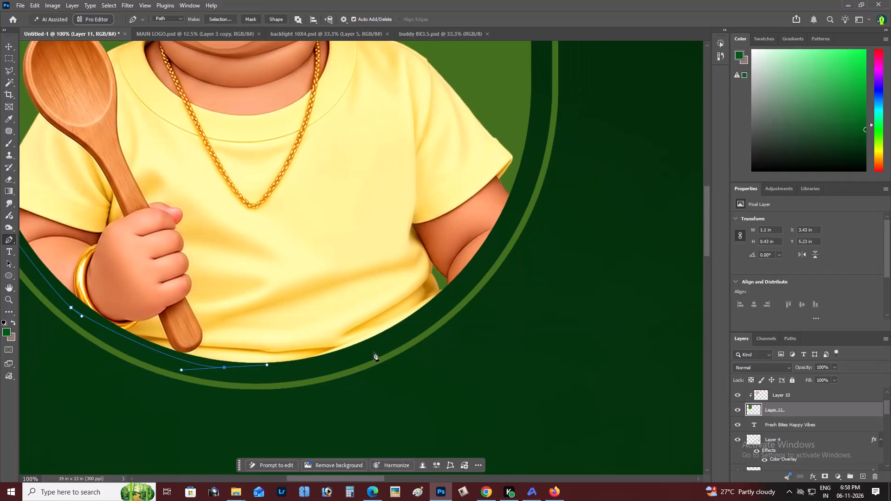
pyautogui.moveTo(402, 335); pyautogui.dragTo(454, 304)
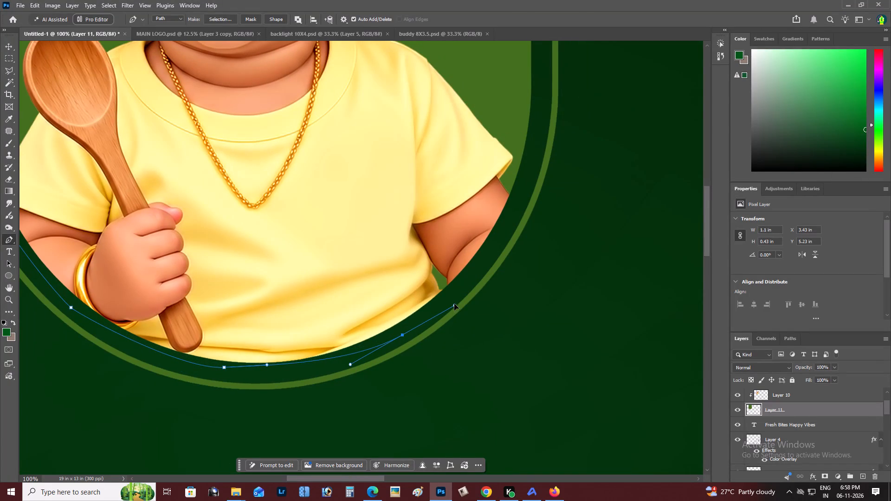
pyautogui.moveTo(454, 304); pyautogui.dragTo(454, 303)
# Carry the Pen path up the gap around the arch's lower-right curve to the start of the straight side.
pyautogui.press('space')
pyautogui.press('space')
pyautogui.moveTo(468, 288); pyautogui.dragTo(312, 382)
pyautogui.moveTo(375, 289); pyautogui.dragTo(384, 266)
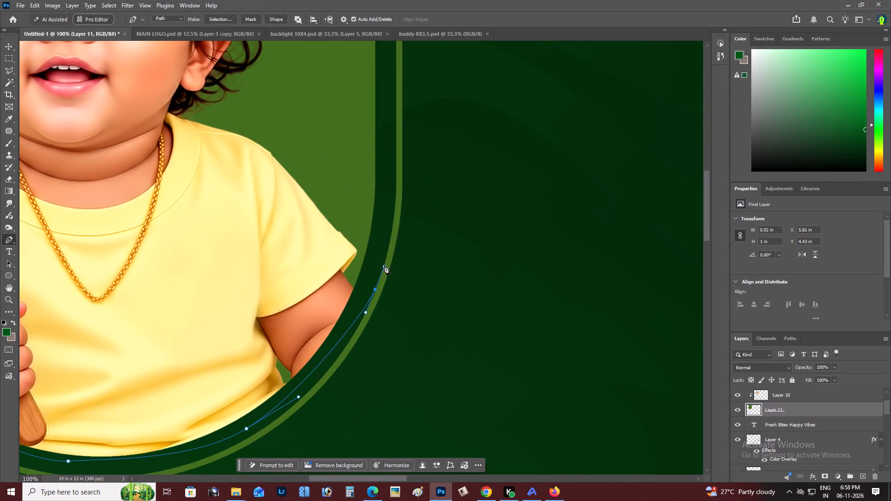
pyautogui.click(383, 216)
pyautogui.hotkey('ctrl', 'z')
pyautogui.hotkey('ctrl', 'z')
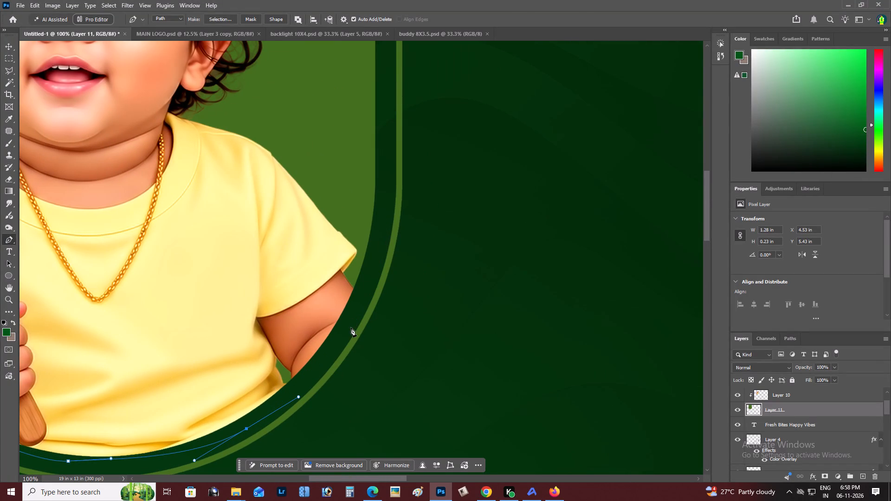
pyautogui.moveTo(356, 321); pyautogui.dragTo(363, 300)
pyautogui.press('space')
pyautogui.press('space')
pyautogui.moveTo(374, 265); pyautogui.dragTo(334, 368)
pyautogui.moveTo(343, 264); pyautogui.dragTo(343, 252)
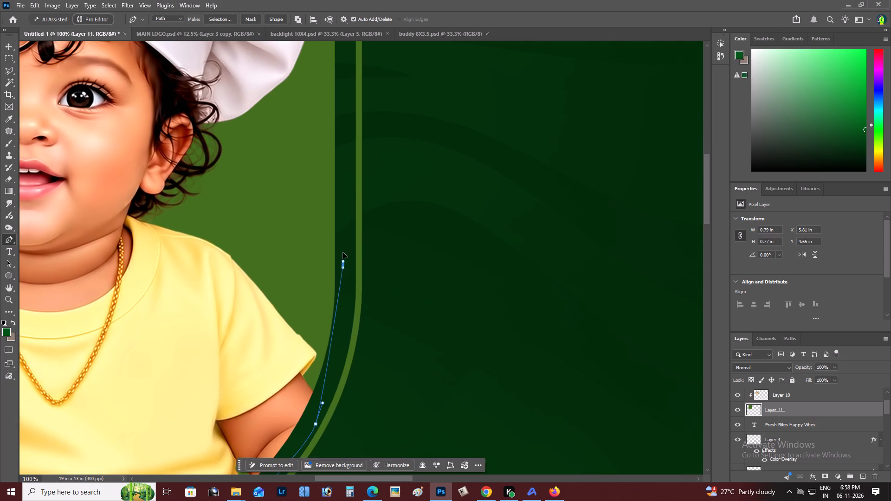
pyautogui.moveTo(343, 252); pyautogui.dragTo(343, 254)
# Run the Pen path up the gap beside the arch's straight right side to just beyond the canvas's top edge.
pyautogui.press('space')
pyautogui.press('space')
pyautogui.press('space')
pyautogui.moveTo(353, 225); pyautogui.dragTo(335, 295)
pyautogui.click(327, 206)
pyautogui.press('space')
pyautogui.press('space')
pyautogui.press('space')
pyautogui.moveTo(345, 157); pyautogui.dragTo(287, 436)
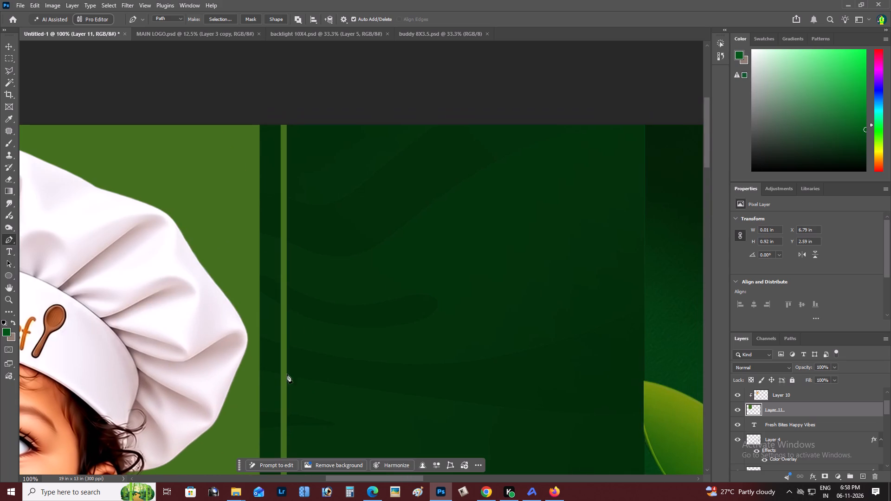
pyautogui.click(270, 249)
pyautogui.click(275, 120)
pyautogui.click(276, 96)
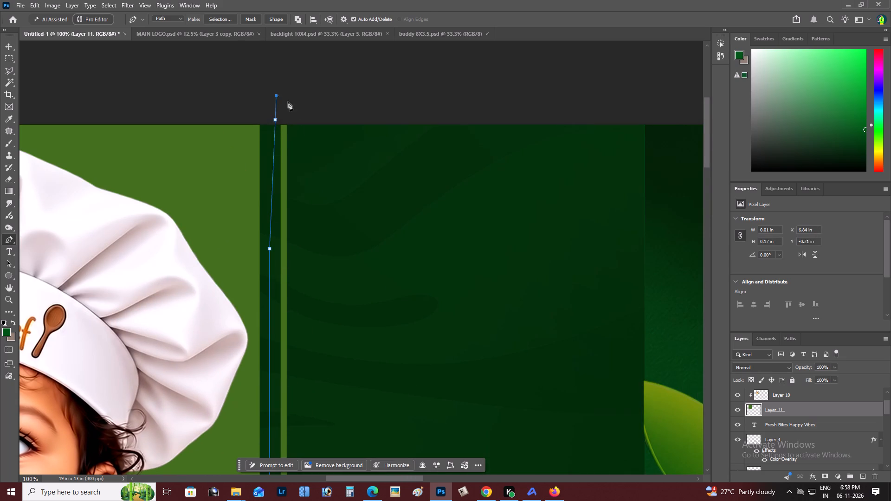
# Route the Pen path down outside the arch outline's right side and around beneath it.
pyautogui.press('z')
pyautogui.keyDown('alt'); pyautogui.click(288, 199); pyautogui.keyUp('alt')
pyautogui.keyDown('alt'); pyautogui.click(285, 199); pyautogui.keyUp('alt')
pyautogui.press('space')
pyautogui.moveTo(308, 217); pyautogui.dragTo(426, 187)
pyautogui.press('z')
pyautogui.keyDown('alt'); pyautogui.click(426, 187); pyautogui.keyUp('alt')
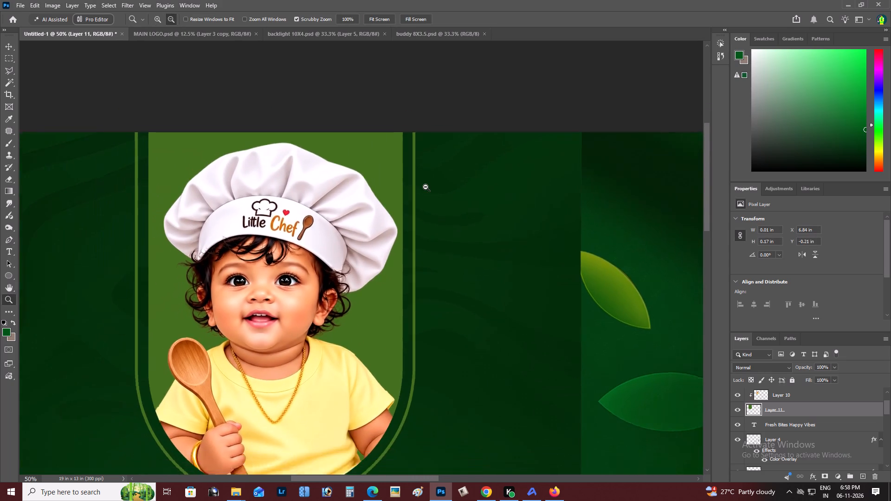
pyautogui.press('p')
pyautogui.moveTo(460, 138); pyautogui.dragTo(471, 183)
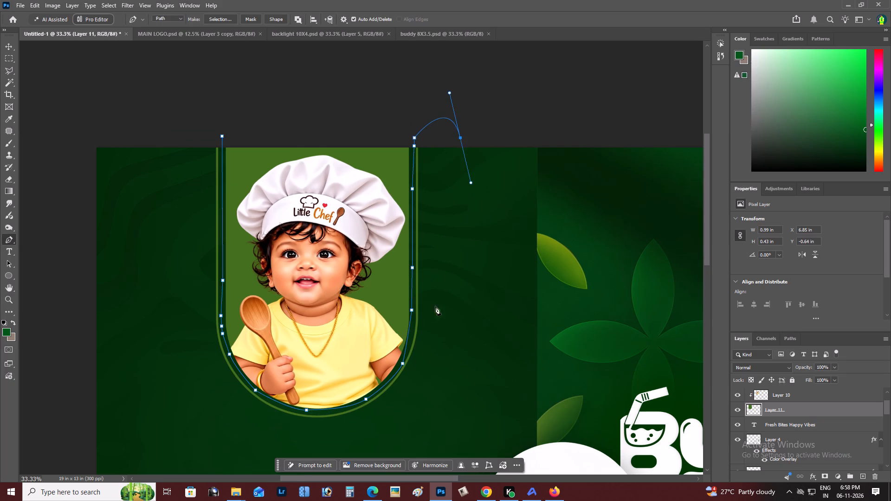
pyautogui.moveTo(452, 362); pyautogui.dragTo(453, 367)
pyautogui.moveTo(441, 403); pyautogui.dragTo(427, 416)
pyautogui.moveTo(291, 451); pyautogui.dragTo(254, 450)
# Bring the path up outside the arch's left side, close it at its starting point and convert it to a selection.
pyautogui.moveTo(184, 425); pyautogui.dragTo(156, 337)
pyautogui.moveTo(143, 285); pyautogui.dragTo(152, 220)
pyautogui.moveTo(167, 146); pyautogui.dragTo(175, 115)
pyautogui.click(184, 105)
pyautogui.rightClick(198, 124)
pyautogui.click(181, 130)
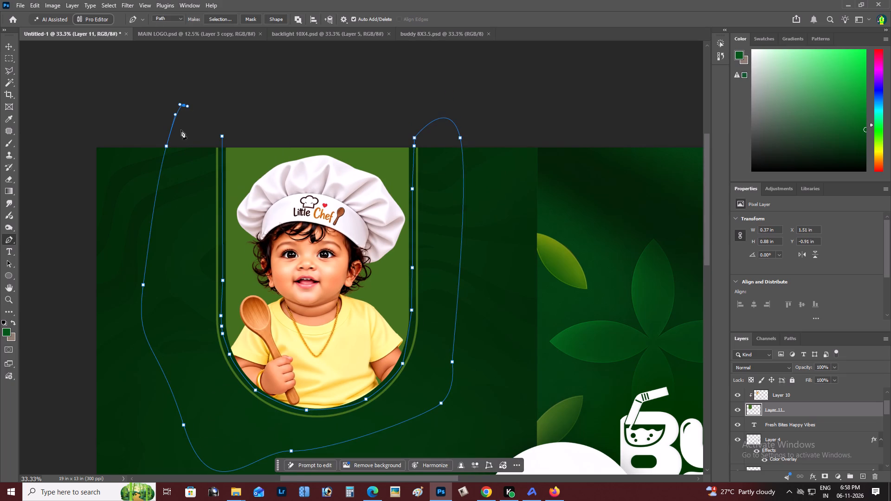
pyautogui.click(221, 137)
pyautogui.rightClick(194, 172)
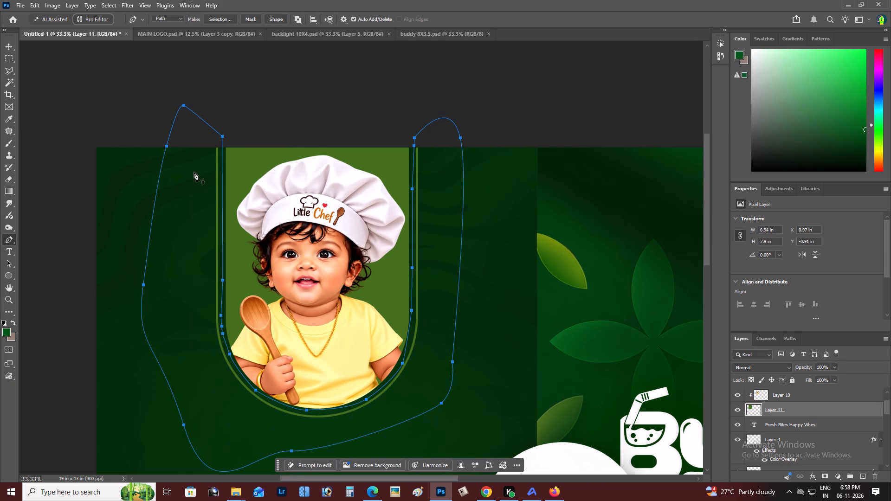
pyautogui.click(227, 215)
pyautogui.press('Return')
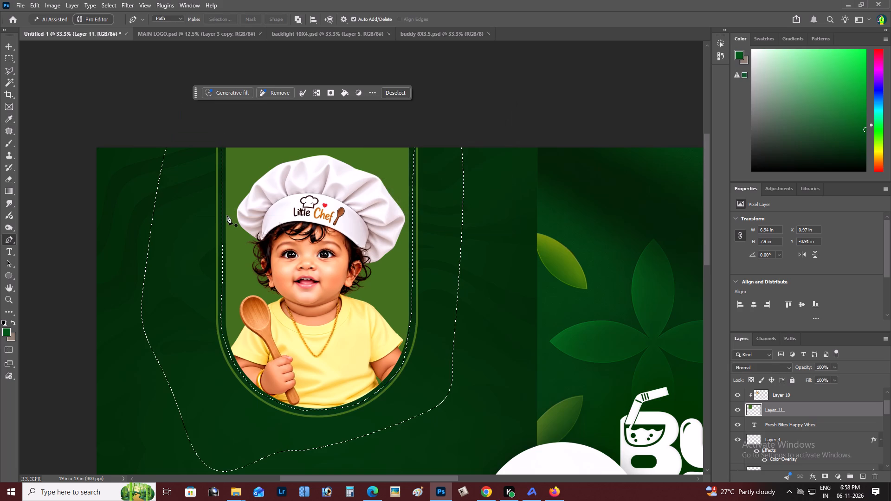
# Brighten the arch outline to light lime by lowering the Levels white input to 90, and clear the selection.
pyautogui.hotkey('ctrl', 'l')
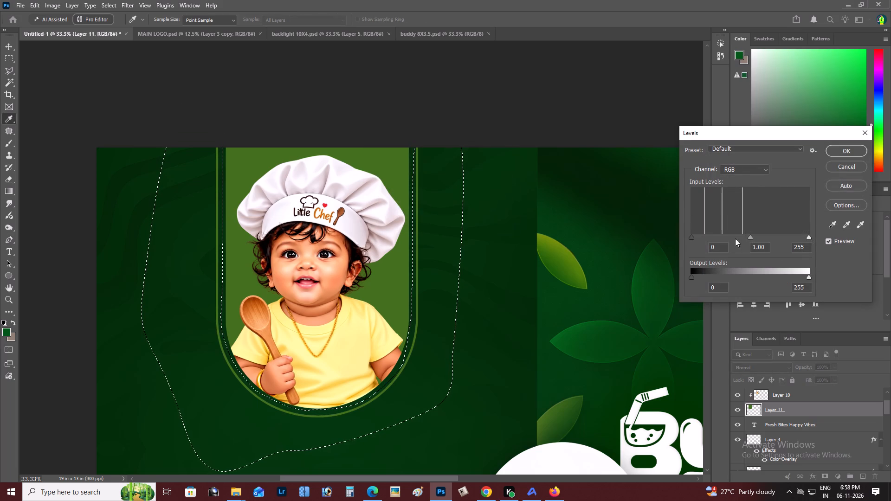
pyautogui.moveTo(807, 238); pyautogui.dragTo(783, 228)
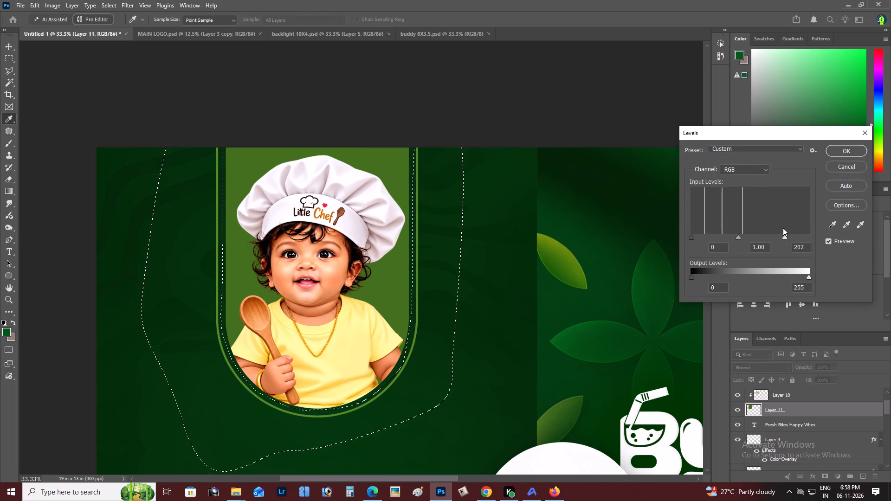
pyautogui.moveTo(783, 228); pyautogui.dragTo(759, 223)
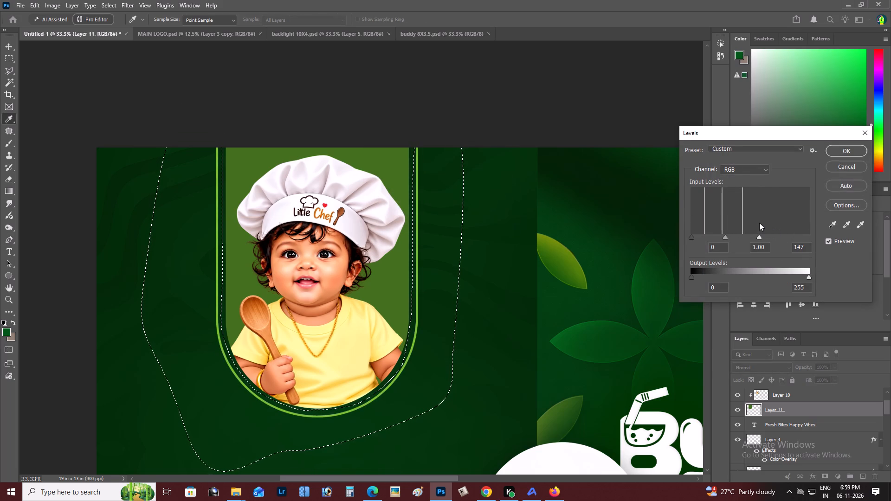
pyautogui.moveTo(759, 223); pyautogui.dragTo(727, 211)
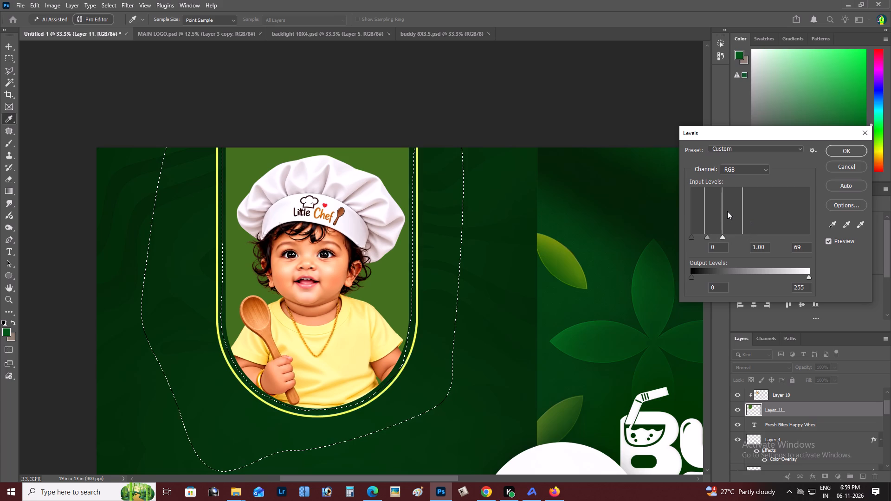
pyautogui.moveTo(727, 211); pyautogui.dragTo(733, 210)
pyautogui.press('Return')
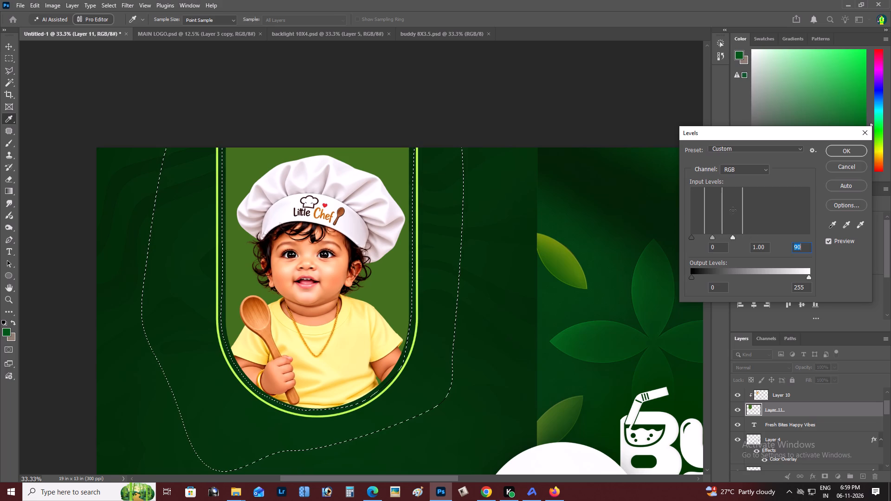
pyautogui.hotkey('ctrl', 'd')
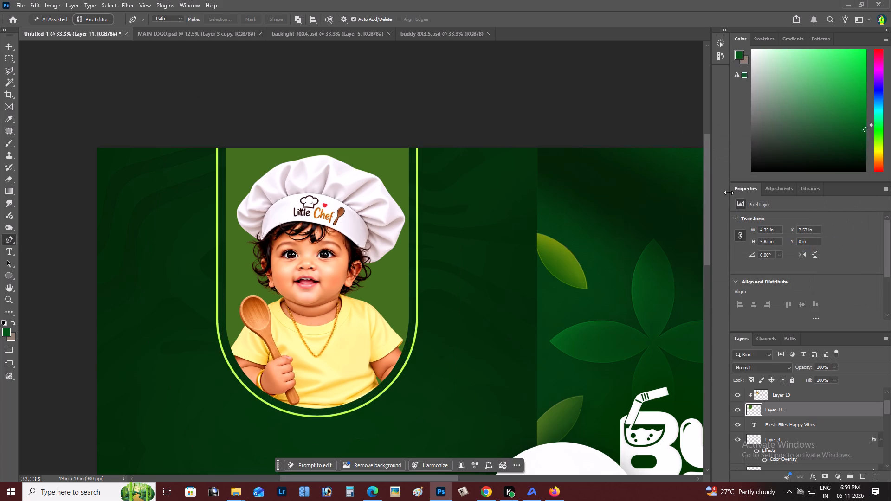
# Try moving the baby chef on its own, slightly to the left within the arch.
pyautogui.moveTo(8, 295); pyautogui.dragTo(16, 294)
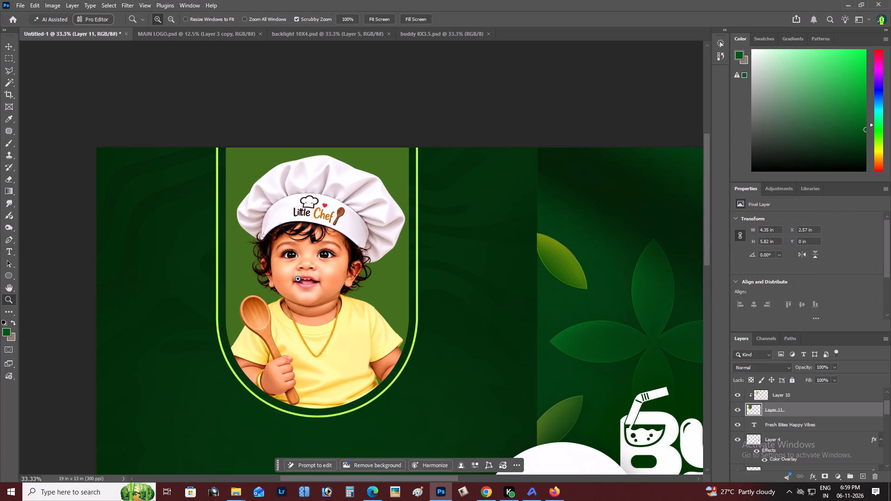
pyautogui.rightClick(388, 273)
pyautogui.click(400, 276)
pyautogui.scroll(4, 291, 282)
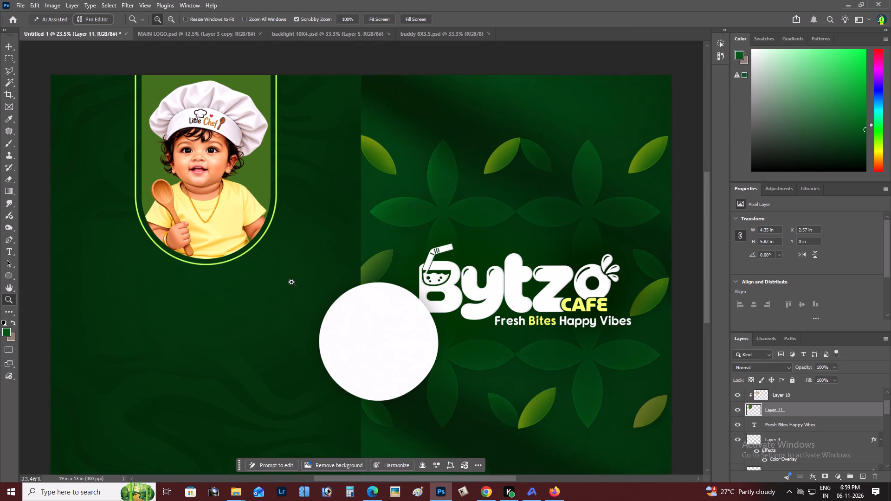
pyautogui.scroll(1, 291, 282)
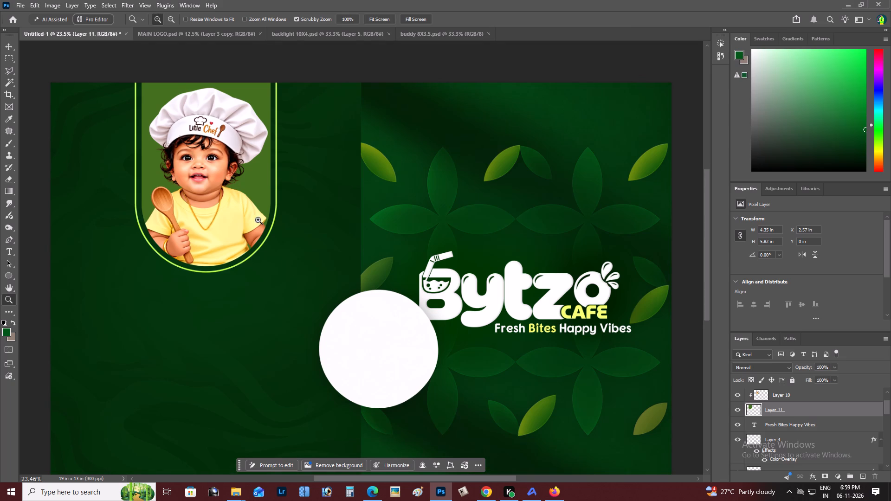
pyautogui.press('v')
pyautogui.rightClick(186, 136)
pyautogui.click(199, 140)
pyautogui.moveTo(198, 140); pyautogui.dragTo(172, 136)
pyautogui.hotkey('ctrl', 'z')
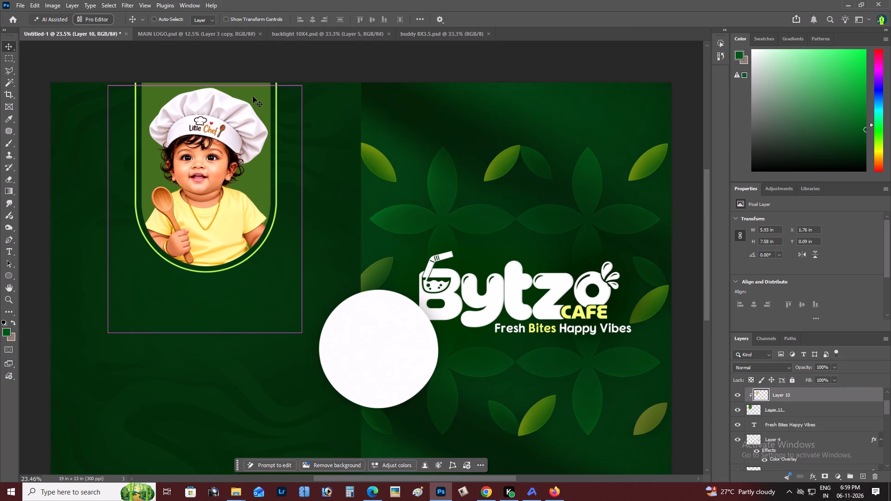
# Move the baby chef and arch layers together about 0.07 in left and 0.02 in up.
pyautogui.keyDown('shift'); pyautogui.rightClick(255, 90); pyautogui.keyUp('shift')
pyautogui.keyDown('shift'); pyautogui.click(264, 95); pyautogui.keyUp('shift')
pyautogui.press('z')
pyautogui.keyDown('alt'); pyautogui.click(199, 193); pyautogui.keyUp('alt')
pyautogui.rightClick(199, 193)
pyautogui.click(207, 199)
pyautogui.press('space')
pyautogui.moveTo(208, 199); pyautogui.dragTo(213, 206)
pyautogui.press('v')
pyautogui.moveTo(231, 152); pyautogui.dragTo(237, 151)
pyautogui.keyDown('alt'); pyautogui.click(210, 158); pyautogui.keyUp('alt')
pyautogui.rightClick(212, 156)
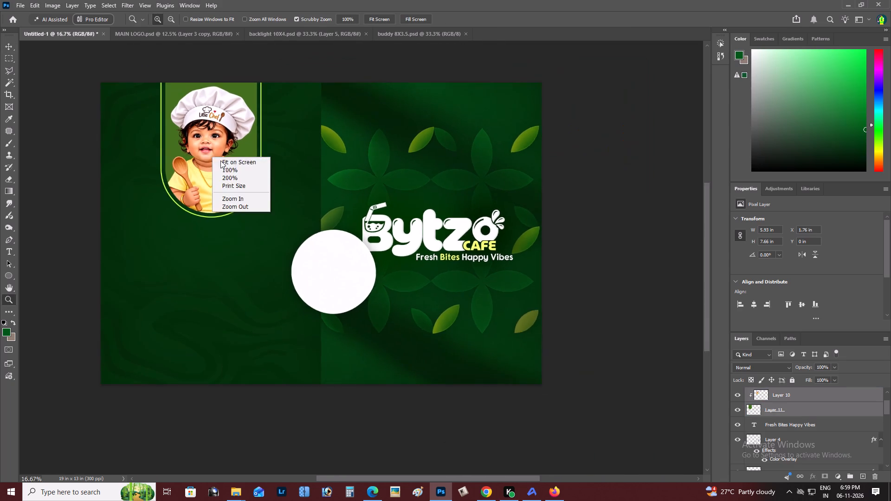
pyautogui.click(226, 164)
pyautogui.press('space')
pyautogui.moveTo(237, 175); pyautogui.dragTo(267, 214)
pyautogui.press('v')
pyautogui.click(265, 182)
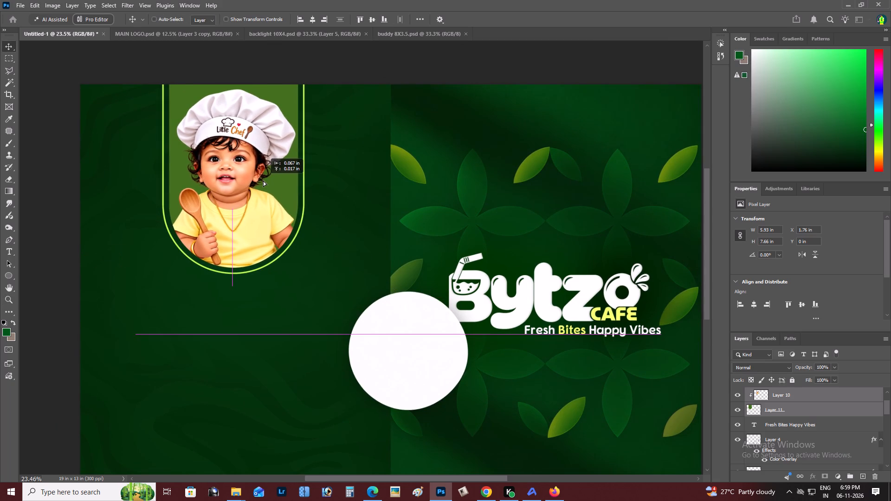
# On a new layer above the baby chef, dab a soft bright-green glow over the face with a 1300 px brush.
pyautogui.press('z')
pyautogui.keyDown('alt'); pyautogui.click(225, 181); pyautogui.keyUp('alt')
pyautogui.rightClick(228, 180)
pyautogui.click(239, 185)
pyautogui.press('space')
pyautogui.moveTo(239, 196); pyautogui.dragTo(234, 243)
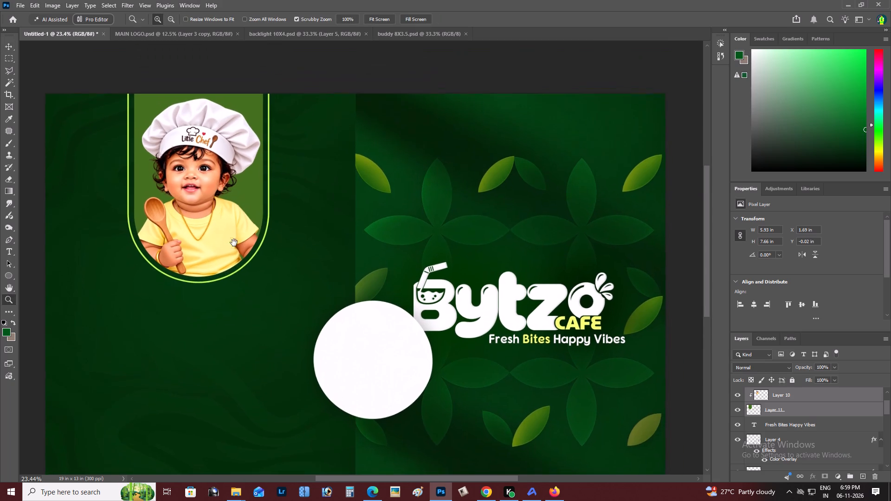
pyautogui.press('v')
pyautogui.rightClick(189, 164)
pyautogui.click(203, 168)
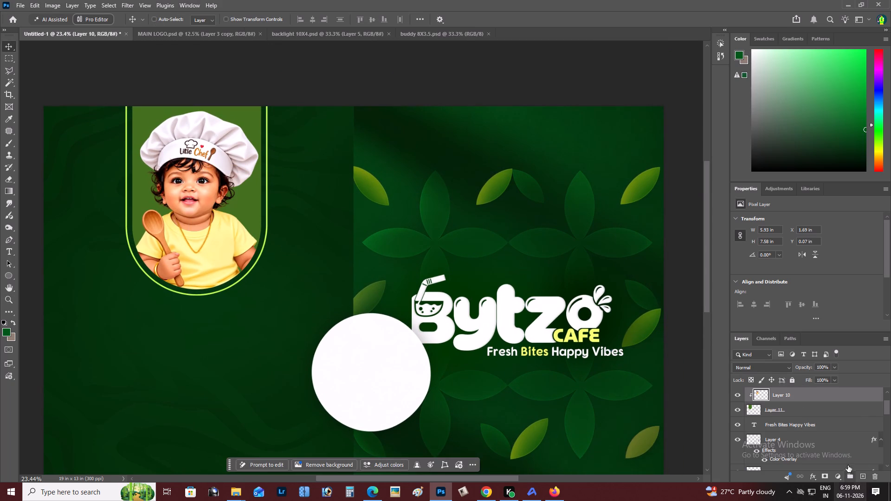
pyautogui.click(860, 477)
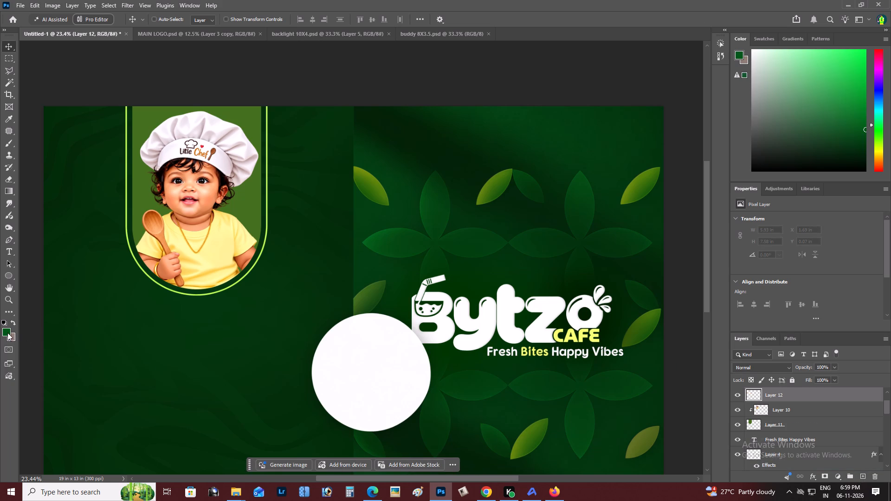
pyautogui.click(7, 333)
pyautogui.click(242, 212)
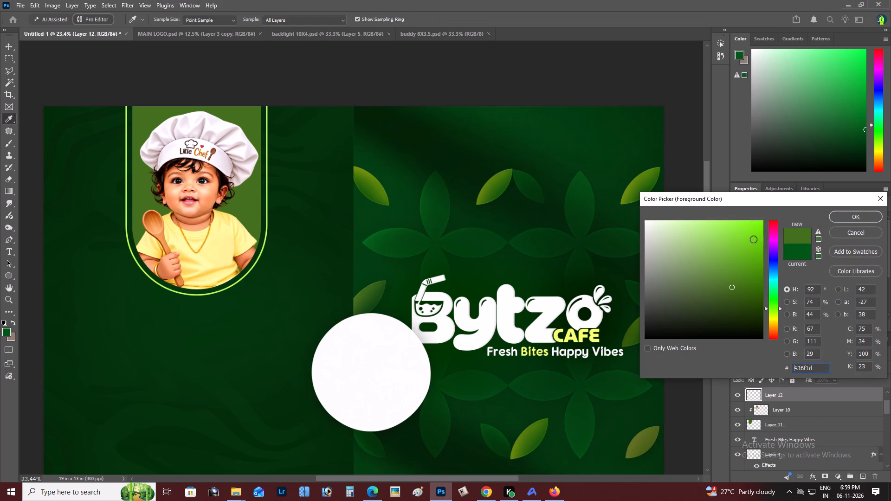
pyautogui.click(752, 238)
pyautogui.press('Return')
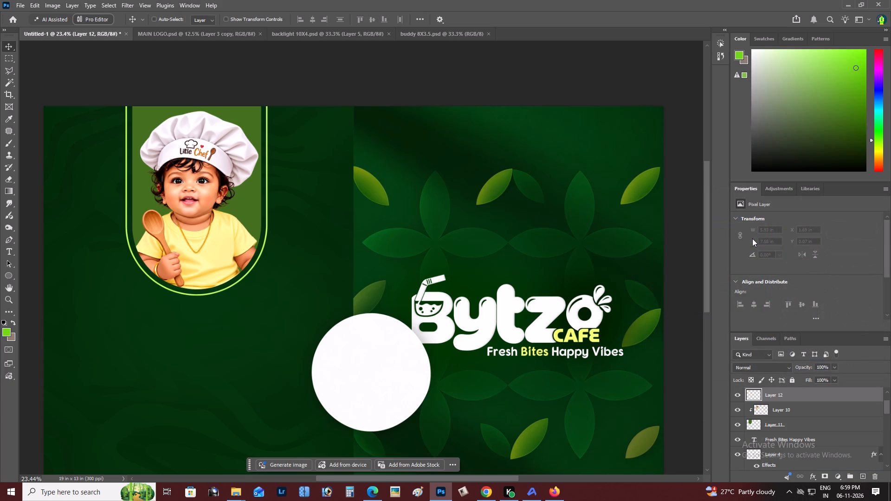
pyautogui.press('b')
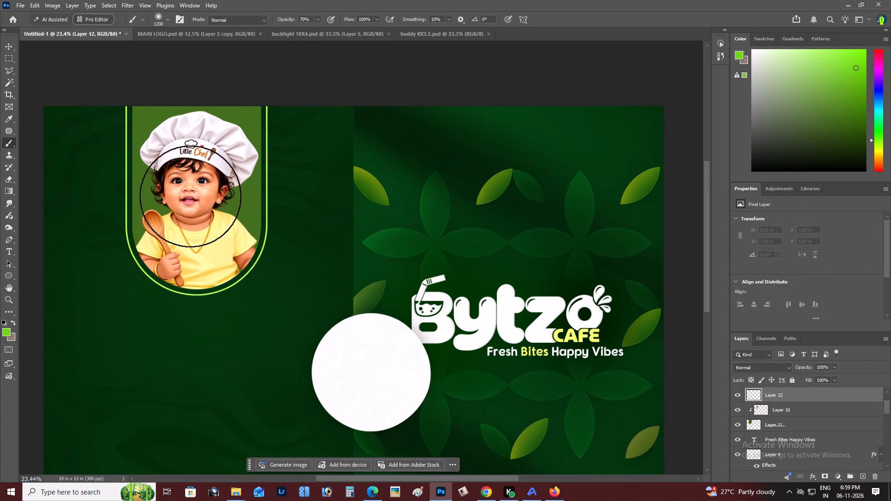
pyautogui.press(']')
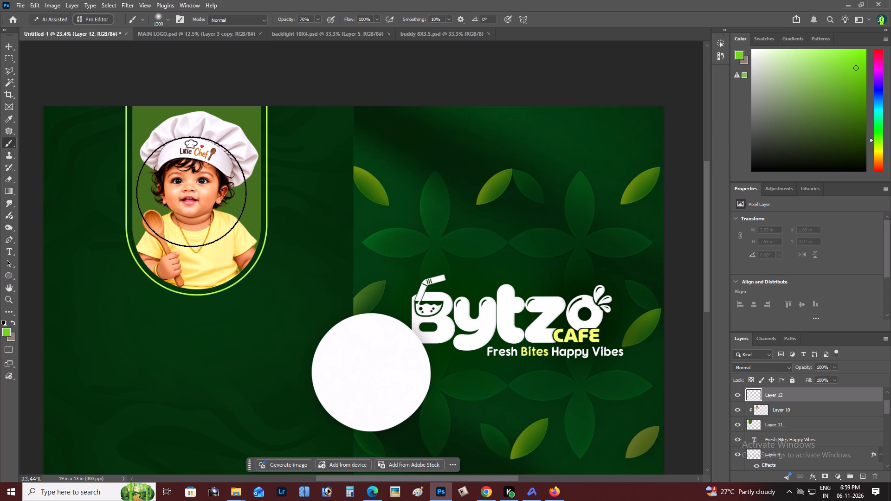
pyautogui.click(193, 192)
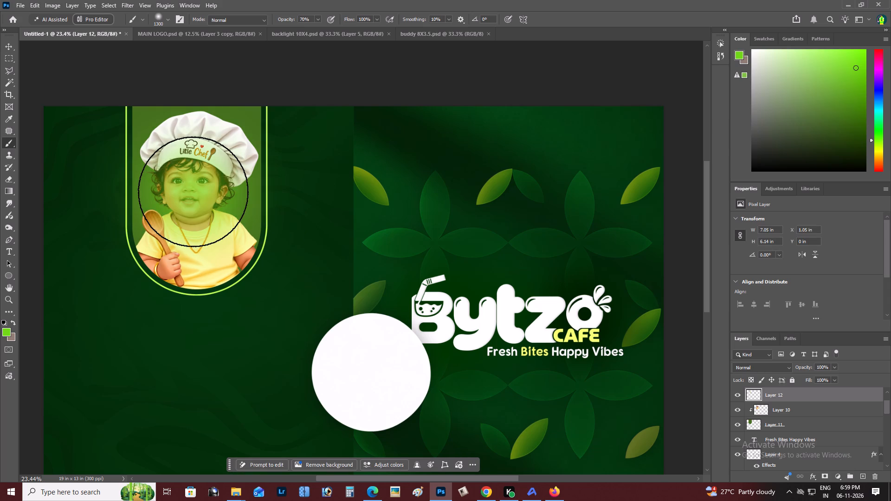
# Send the glow layer behind the baby chef and shift it about 0.08 in right and 0.17 in up.
pyautogui.click(7, 43)
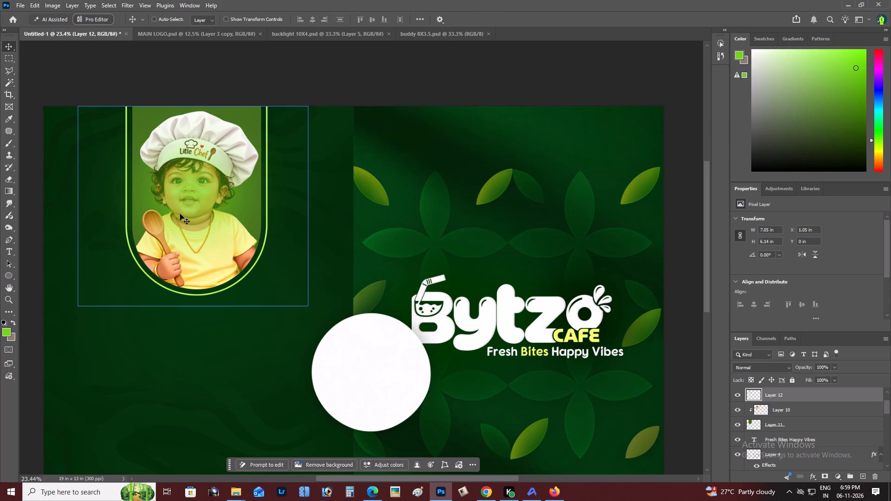
pyautogui.hotkey('ctrl', '[')
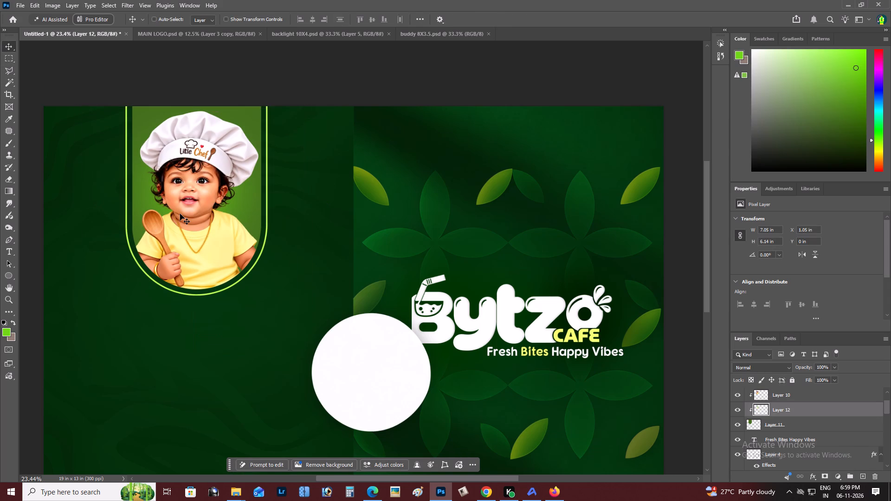
pyautogui.moveTo(207, 208); pyautogui.dragTo(210, 204)
# Delete the white circle overlapping the centre of the spread.
pyautogui.moveTo(5, 302); pyautogui.dragTo(24, 298)
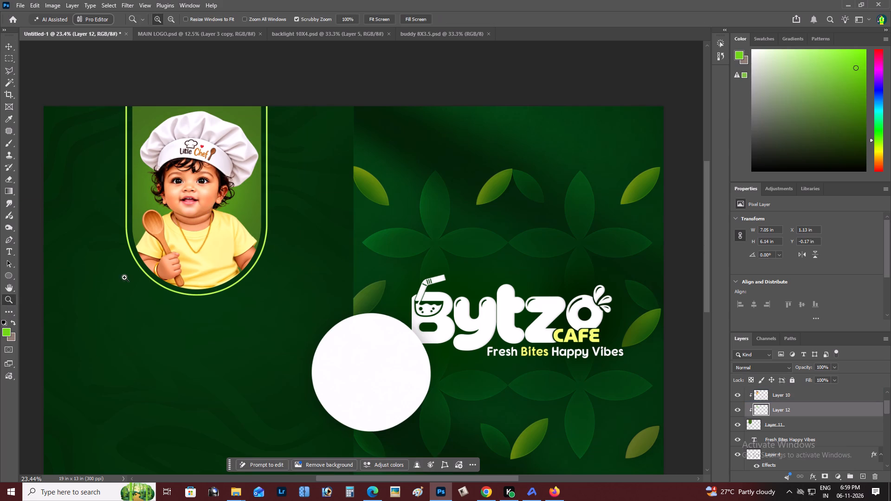
pyautogui.rightClick(124, 277)
pyautogui.click(140, 283)
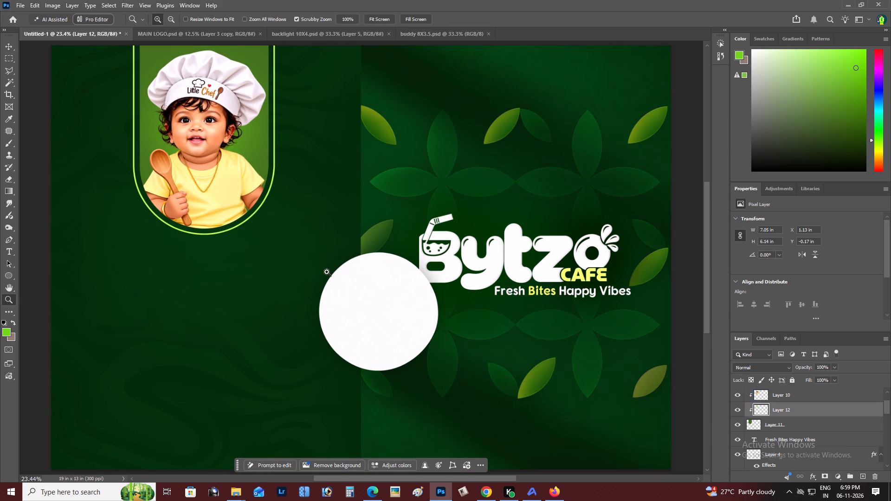
pyautogui.keyDown('alt'); pyautogui.click(278, 272); pyautogui.keyUp('alt')
pyautogui.rightClick(278, 272)
pyautogui.doubleClick(287, 278)
pyautogui.press('v')
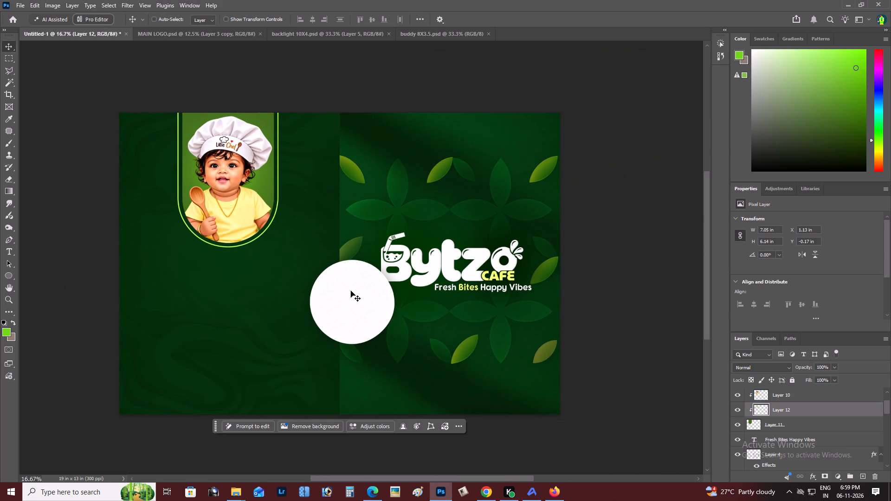
pyautogui.rightClick(351, 291)
pyautogui.click(363, 299)
pyautogui.moveTo(351, 293); pyautogui.dragTo(302, 284)
pyautogui.press('BackSpace')
# Look over the whole cover spread, checking the arch half against the logo half.
pyautogui.press('z')
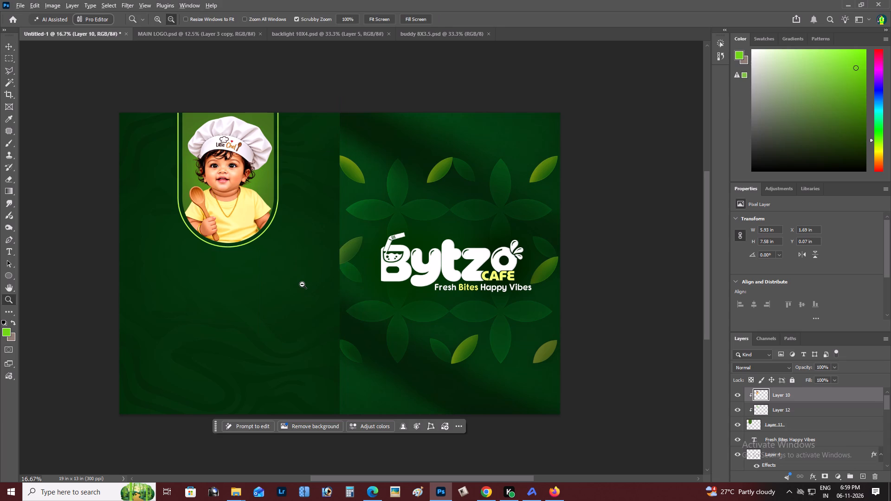
pyautogui.keyDown('alt'); pyautogui.click(302, 284); pyautogui.keyUp('alt')
pyautogui.rightClick(302, 284)
pyautogui.click(303, 287)
pyautogui.doubleClick(313, 289)
pyautogui.press('space')
pyautogui.press('space')
pyautogui.press('space')
pyautogui.press('space')
pyautogui.press('space')
pyautogui.press('space')
pyautogui.press('space')
pyautogui.press('space')
pyautogui.press('space')
pyautogui.press('space')
pyautogui.press('space')
pyautogui.press('space')
pyautogui.press('space')
pyautogui.press('space')
pyautogui.press('space')
pyautogui.press('space')
pyautogui.press('space')
pyautogui.press('space')
pyautogui.press('space')
pyautogui.moveTo(313, 289); pyautogui.dragTo(305, 308)
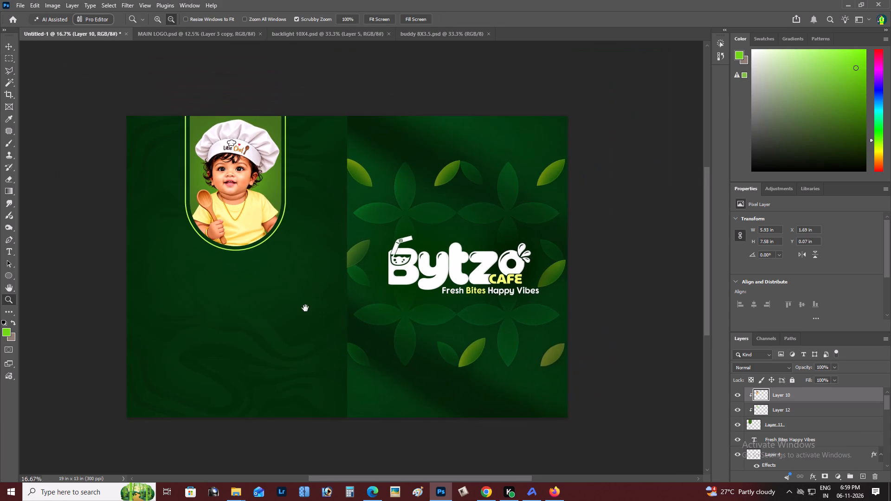
pyautogui.moveTo(305, 308); pyautogui.dragTo(301, 316)
pyautogui.press('z')
pyautogui.keyDown('alt'); pyautogui.click(263, 305); pyautogui.keyUp('alt')
pyautogui.rightClick(263, 305)
pyautogui.doubleClick(276, 308)
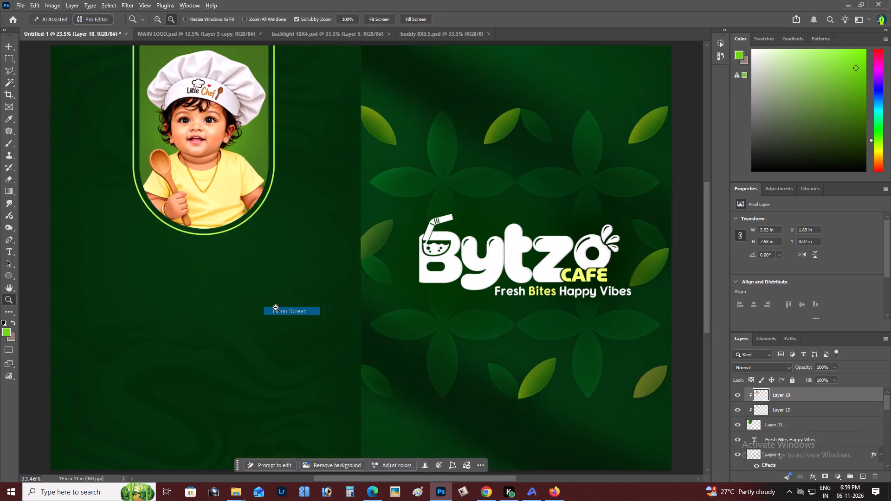
pyautogui.press('space')
pyautogui.press('space')
pyautogui.press('space')
pyautogui.moveTo(276, 308); pyautogui.dragTo(280, 332)
# Start saving the document under a new name and create a folder named MENU CARD inside Branding's BYTZO folder.
pyautogui.hotkey('ctrl', 'shift', 's')
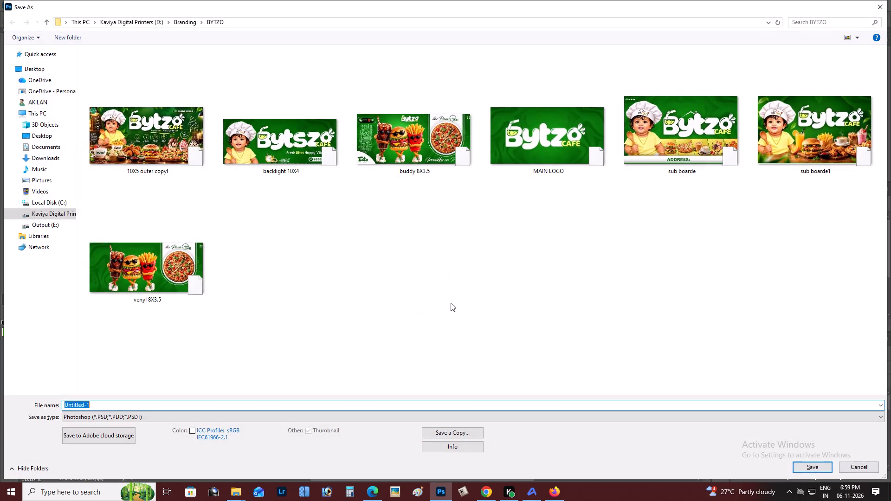
pyautogui.click(180, 20)
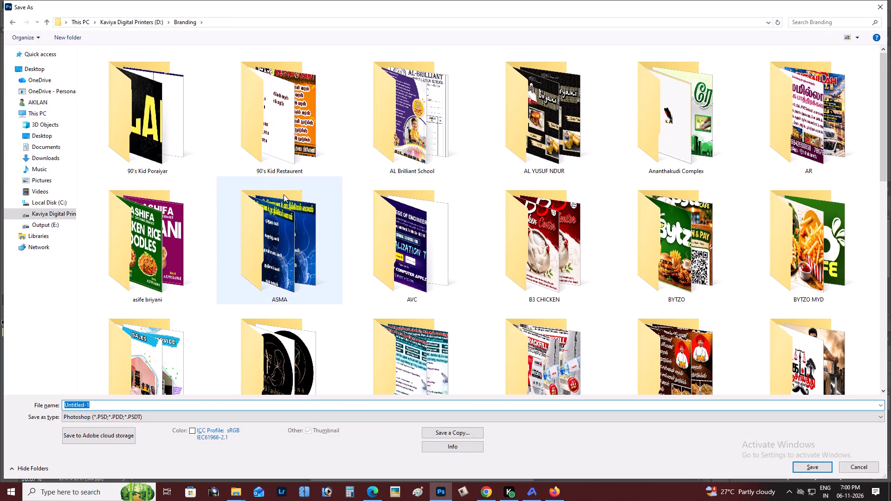
pyautogui.doubleClick(668, 256)
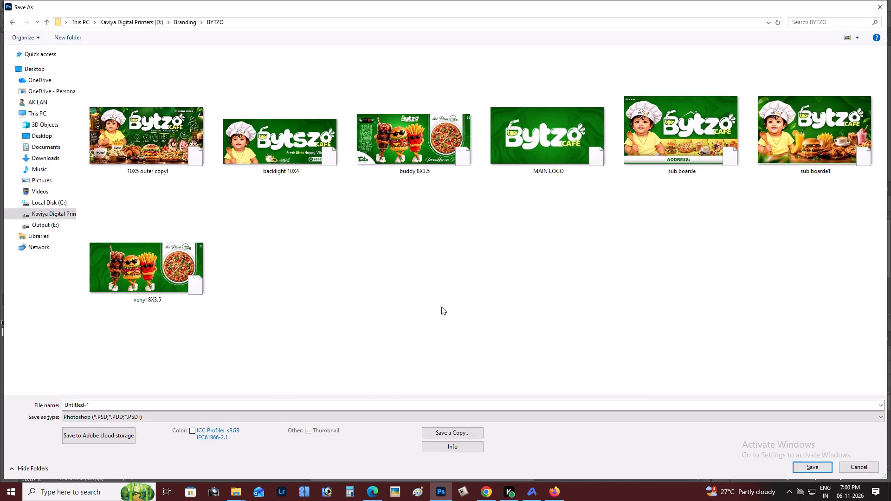
pyautogui.hotkey('ctrl', 'shift', 'n')
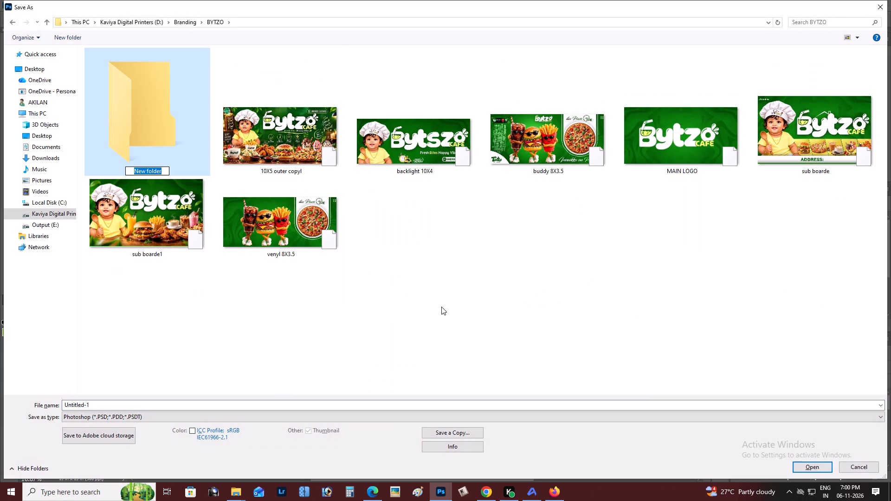
pyautogui.write('ME')
pyautogui.write('NU CARD')
pyautogui.press('Return')
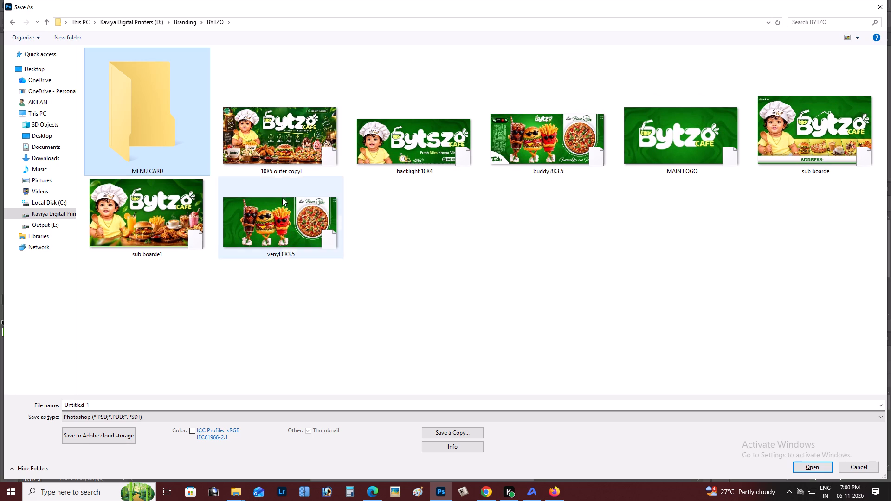
# Save the document as a Photoshop file named 13x19 MAIN PAGE inside the MENU CARD folder.
pyautogui.doubleClick(156, 105)
pyautogui.click(71, 406)
pyautogui.write('13x19 MECN')
pyautogui.press('BackSpace')
pyautogui.press('BackSpace')
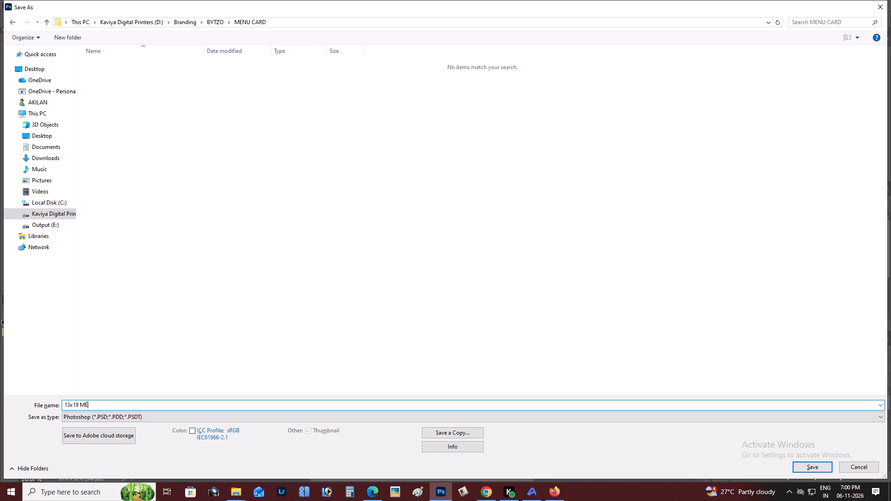
pyautogui.write('NU')
pyautogui.press('space')
pyautogui.press('BackSpace')
pyautogui.press('BackSpace')
pyautogui.press('BackSpace')
pyautogui.press('BackSpace')
pyautogui.press('BackSpace')
pyautogui.press('BackSpace')
pyautogui.press('space')
pyautogui.write('MAIN PAGE')
pyautogui.press('Return')
pyautogui.press('Return')
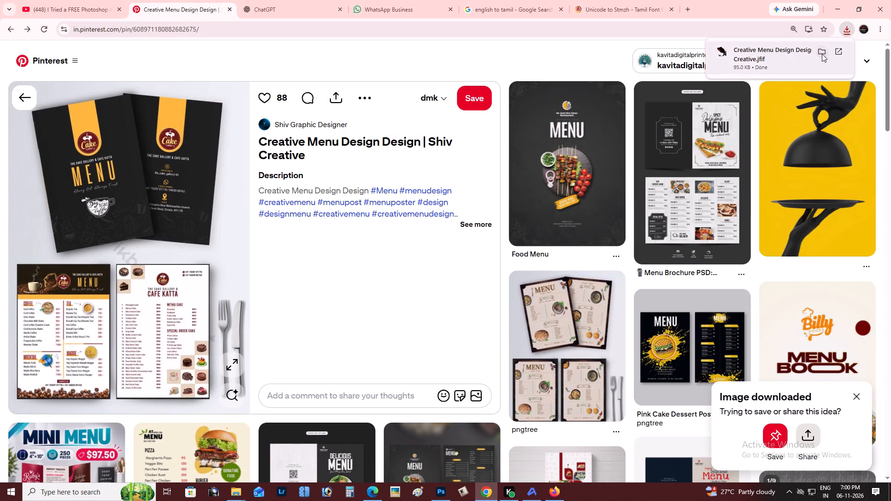
pyautogui.click(821, 53)
pyautogui.doubleClick(188, 109)
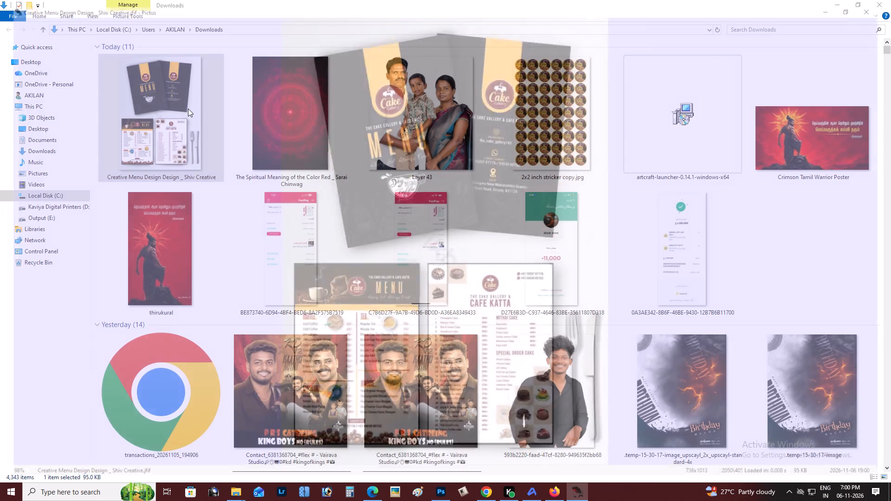
pyautogui.click(890, 0)
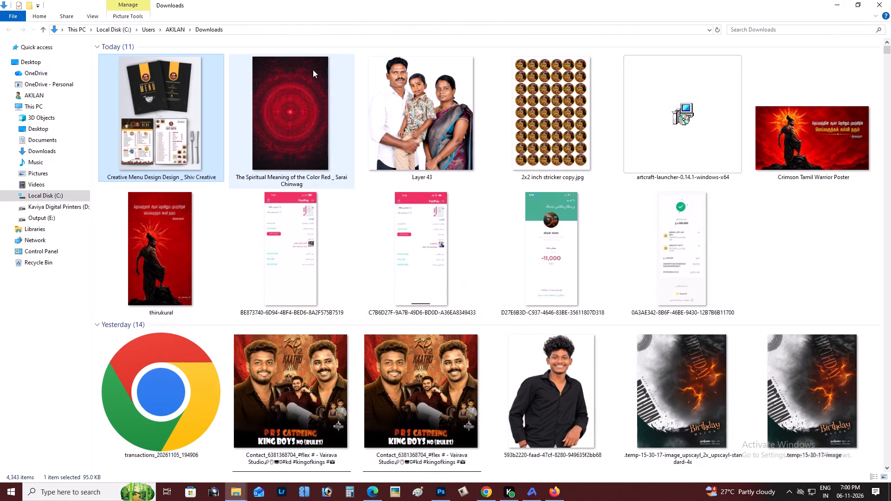
# Make Picasa Photo Viewer the default app for .jfif files and test it on the downloaded menu design.
pyautogui.rightClick(208, 128)
pyautogui.click(264, 405)
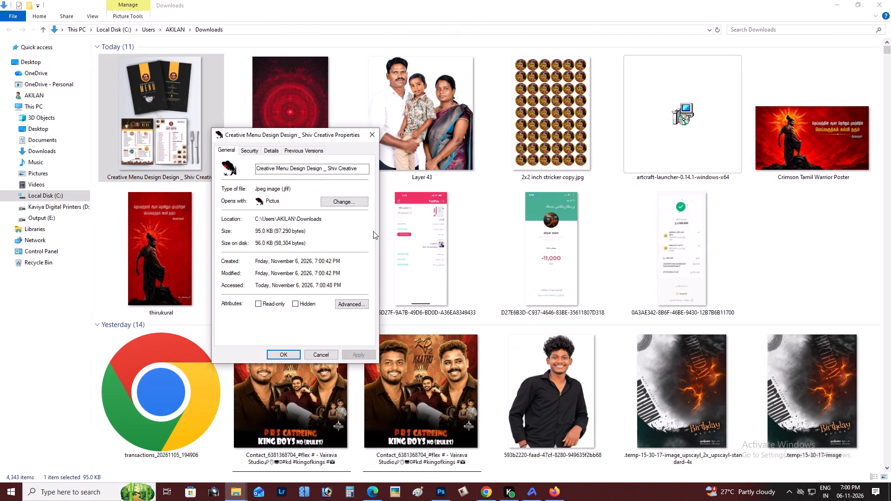
pyautogui.click(357, 203)
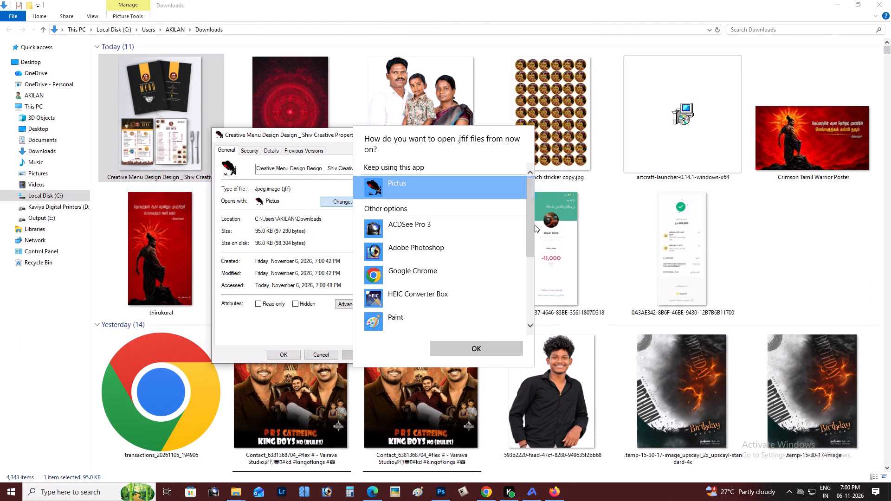
pyautogui.moveTo(534, 225); pyautogui.dragTo(530, 276)
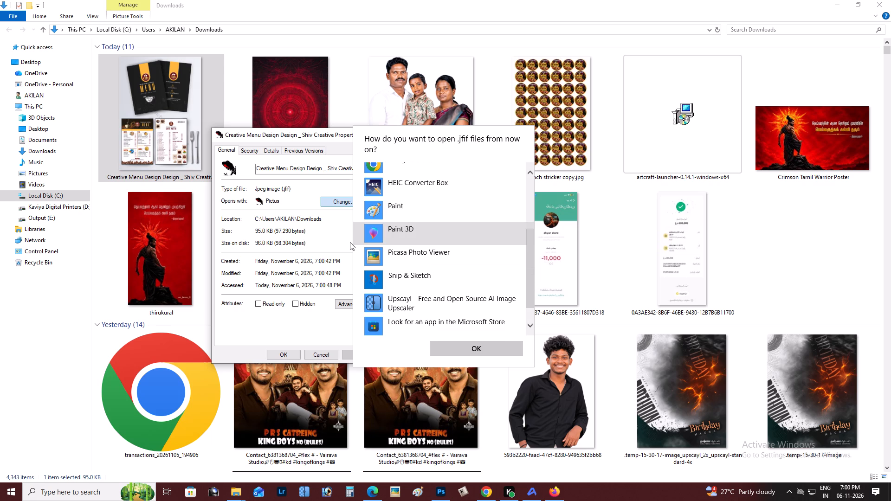
pyautogui.click(369, 252)
pyautogui.click(473, 344)
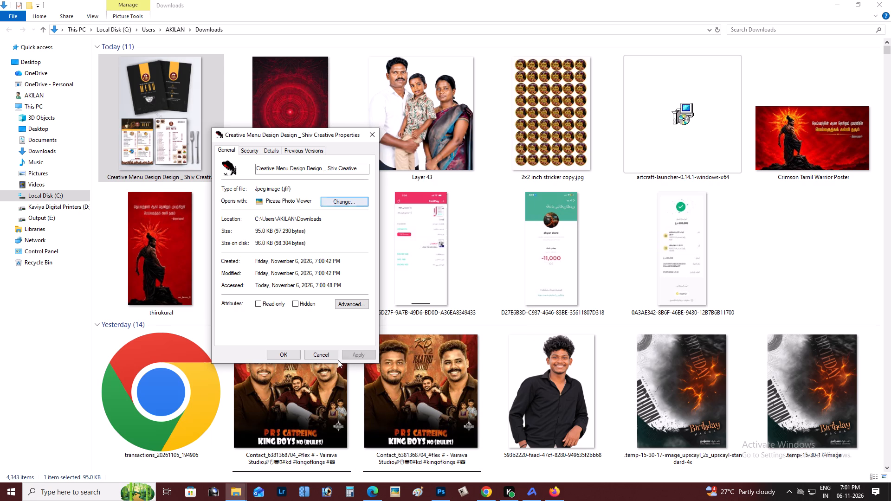
pyautogui.click(357, 355)
pyautogui.click(282, 353)
pyautogui.doubleClick(187, 136)
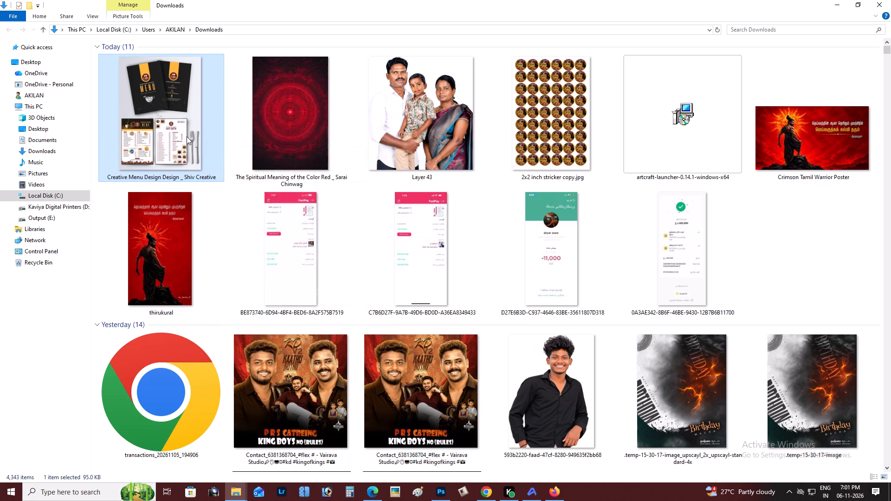
pyautogui.click(890, 0)
# Place the downloaded menu design image into the 13x19 MAIN PAGE document in Photoshop as a reference.
pyautogui.moveTo(186, 150); pyautogui.dragTo(401, 312)
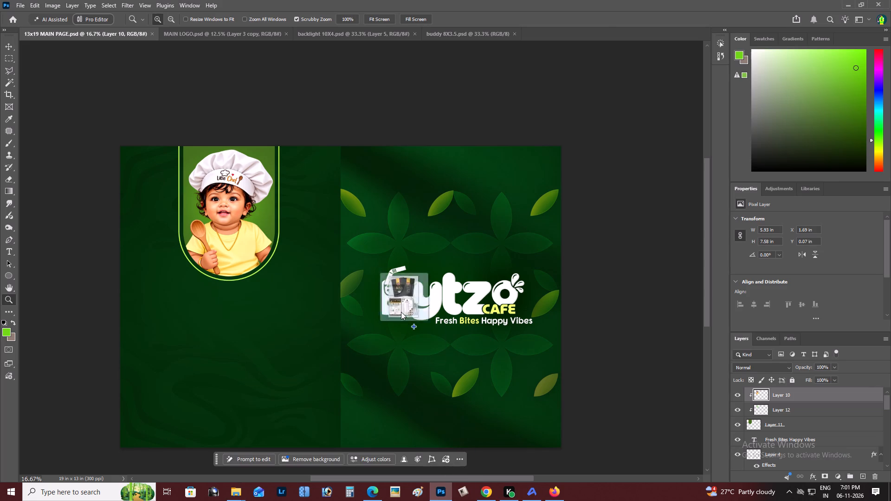
pyautogui.moveTo(401, 312); pyautogui.dragTo(400, 312)
pyautogui.press('Return')
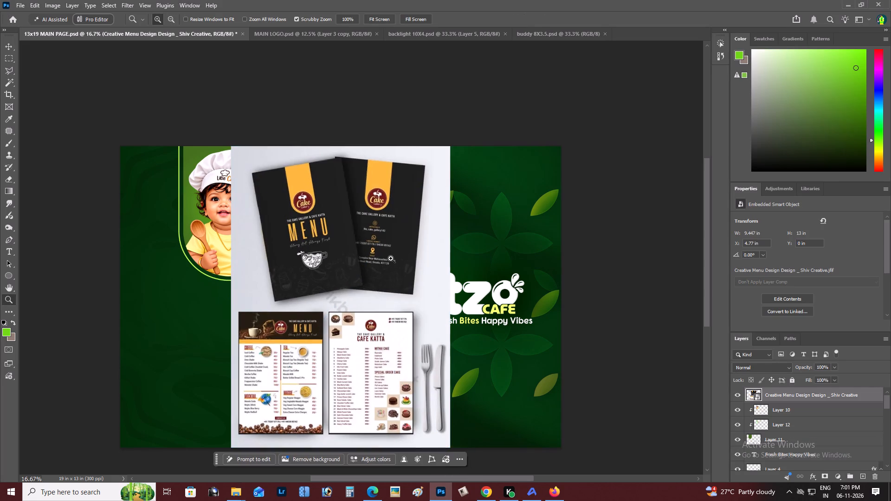
# Examine the contact details on the back cover in the placed menu reference, and the reference's overall layout.
pyautogui.click(391, 258)
pyautogui.click(386, 231)
pyautogui.click(382, 223)
pyautogui.click(392, 223)
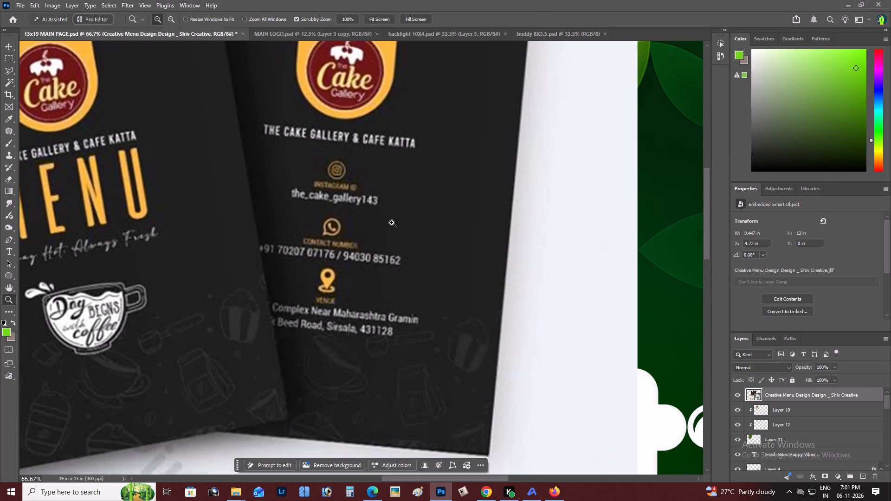
pyautogui.scroll(4, 392, 223)
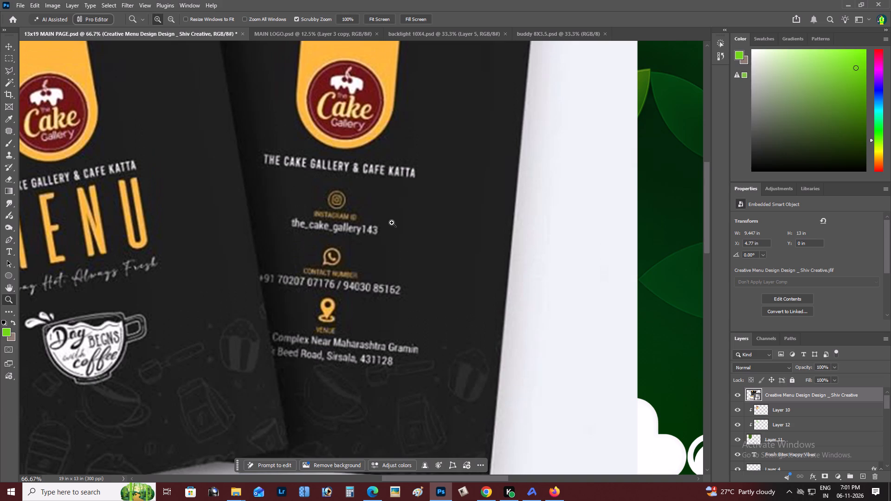
pyautogui.rightClick(392, 223)
pyautogui.click(412, 231)
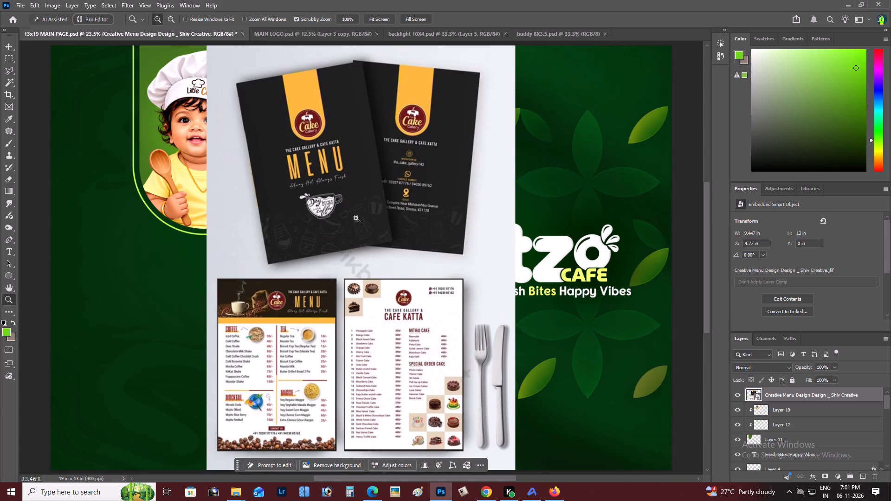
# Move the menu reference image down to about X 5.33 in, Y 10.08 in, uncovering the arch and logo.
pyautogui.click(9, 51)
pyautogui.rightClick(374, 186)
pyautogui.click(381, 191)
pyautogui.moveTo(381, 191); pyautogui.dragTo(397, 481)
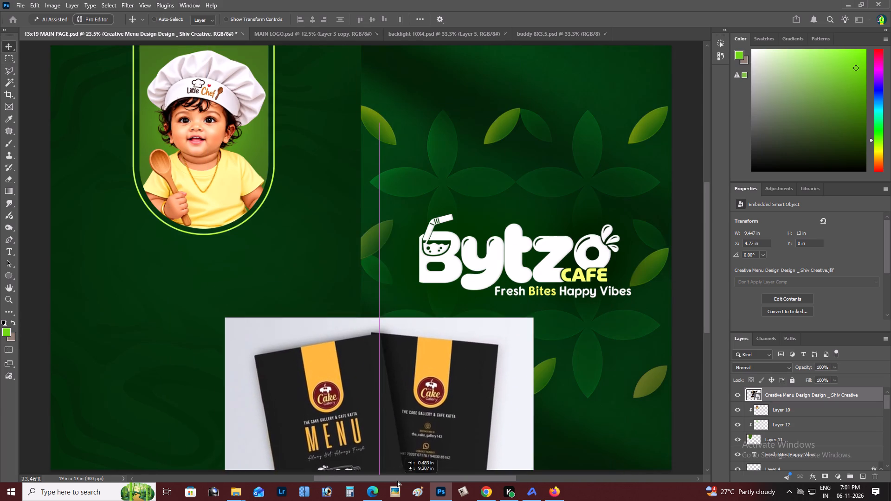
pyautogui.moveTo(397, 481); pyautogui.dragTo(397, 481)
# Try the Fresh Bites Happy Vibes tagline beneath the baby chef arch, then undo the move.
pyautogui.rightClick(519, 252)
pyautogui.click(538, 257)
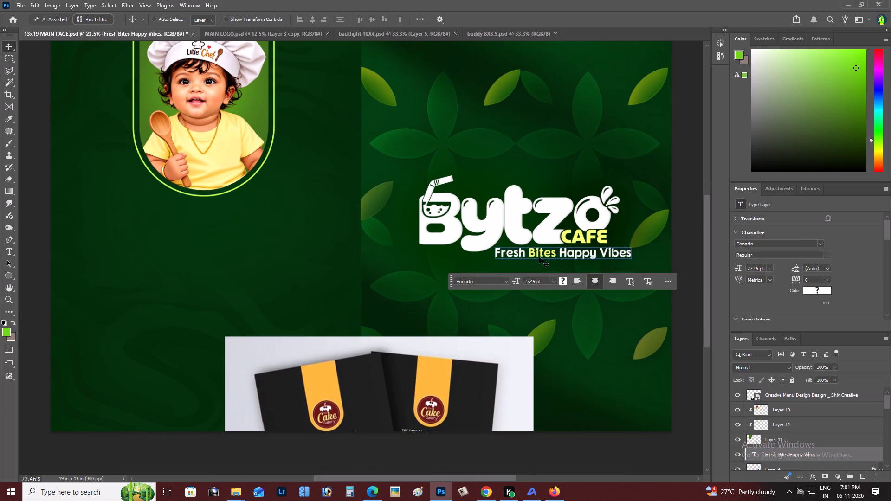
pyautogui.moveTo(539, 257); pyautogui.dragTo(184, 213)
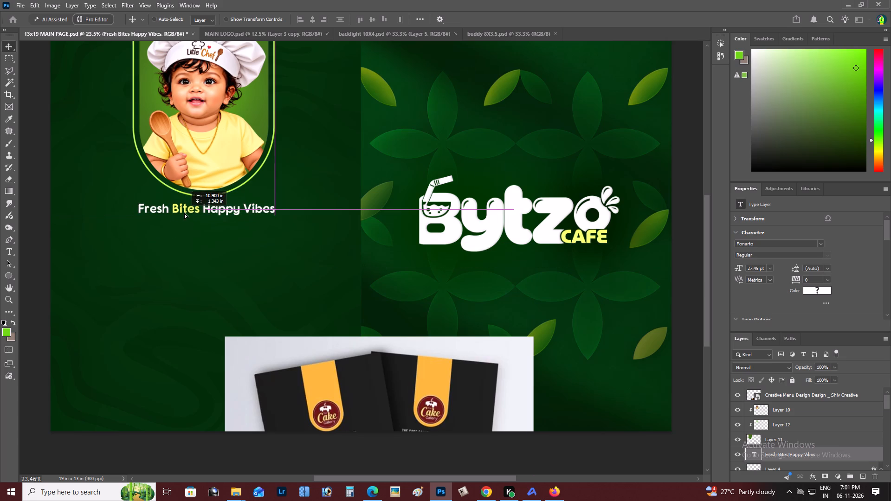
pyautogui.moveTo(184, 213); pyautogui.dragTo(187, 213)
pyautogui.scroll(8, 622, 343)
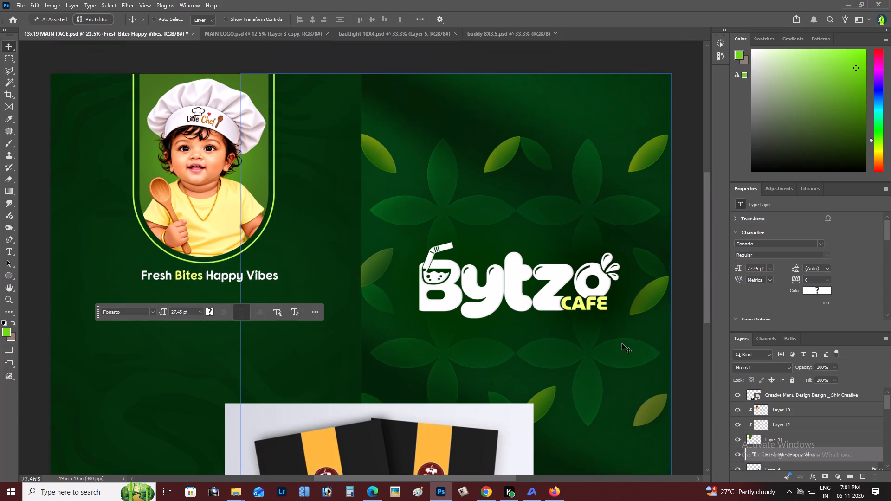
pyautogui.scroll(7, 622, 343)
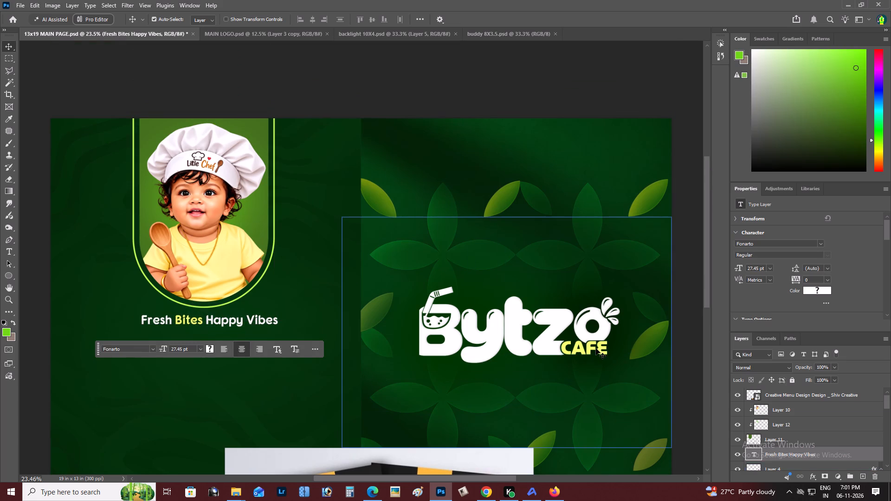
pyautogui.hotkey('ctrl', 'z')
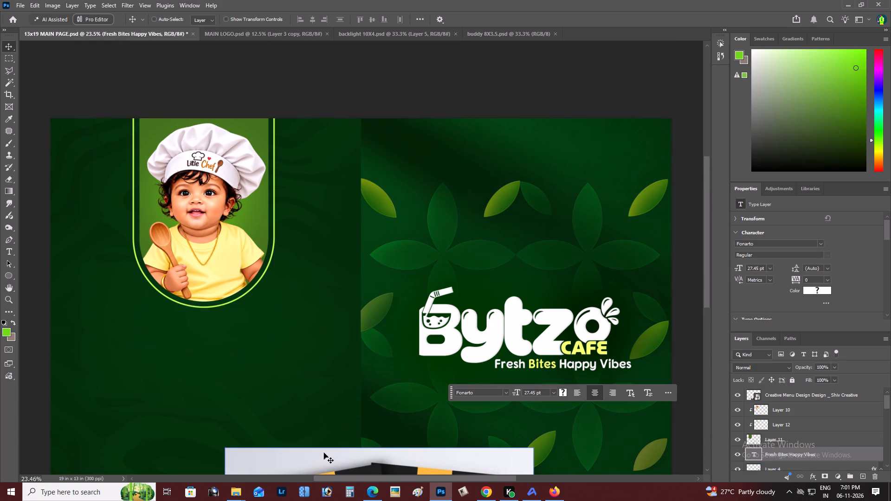
# Move the menu reference image up over the logo half, to about X 8.32 in, Y 0.51 in.
pyautogui.rightClick(324, 453)
pyautogui.click(340, 459)
pyautogui.rightClick(424, 461)
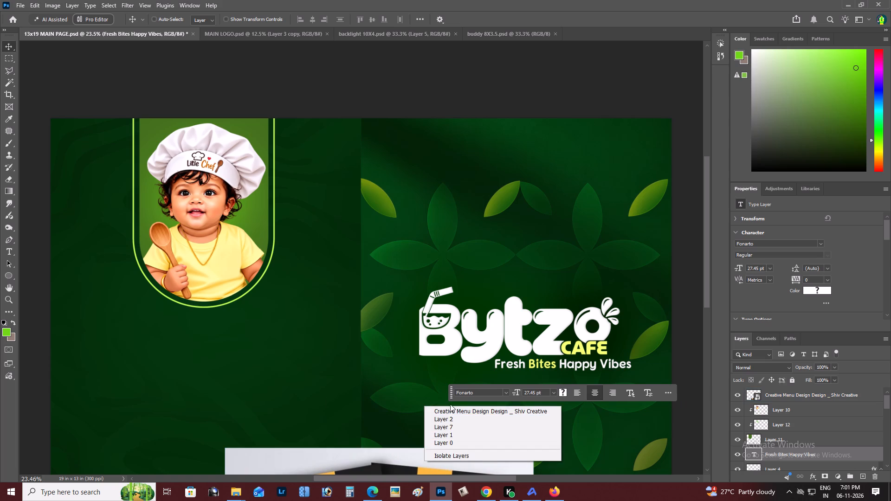
pyautogui.click(450, 403)
pyautogui.rightClick(389, 461)
pyautogui.click(409, 418)
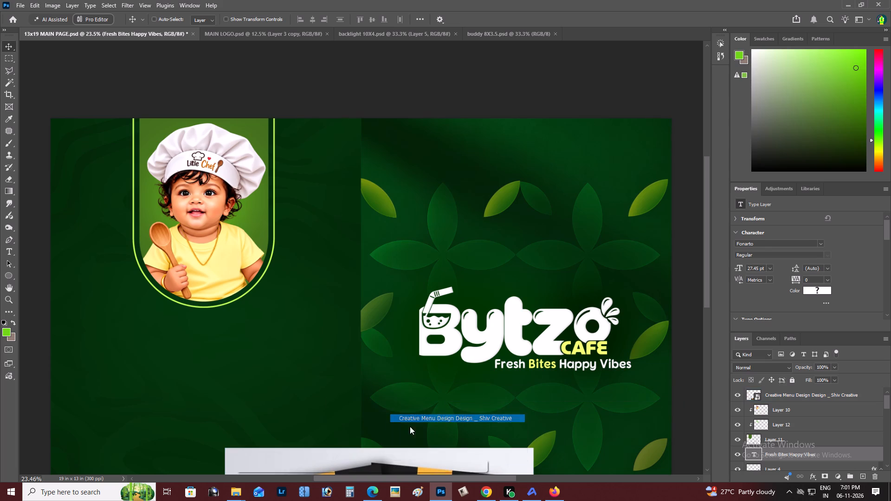
pyautogui.moveTo(404, 461); pyautogui.dragTo(442, 319)
pyautogui.scroll(-12, 350, 362)
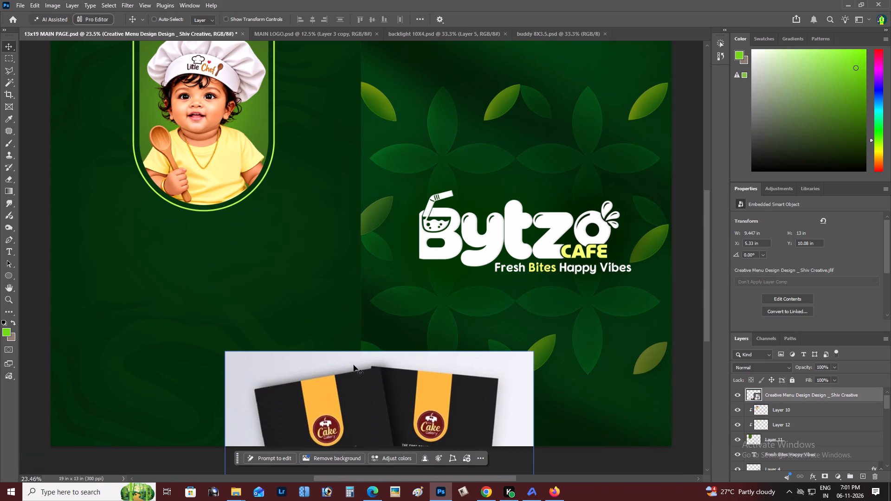
pyautogui.rightClick(355, 366)
pyautogui.click(370, 374)
pyautogui.moveTo(377, 377); pyautogui.dragTo(471, 68)
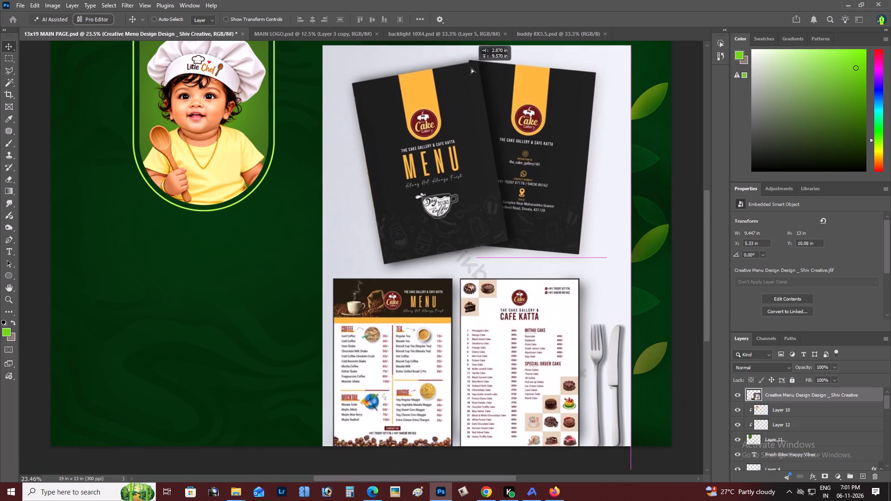
pyautogui.moveTo(471, 68); pyautogui.dragTo(475, 68)
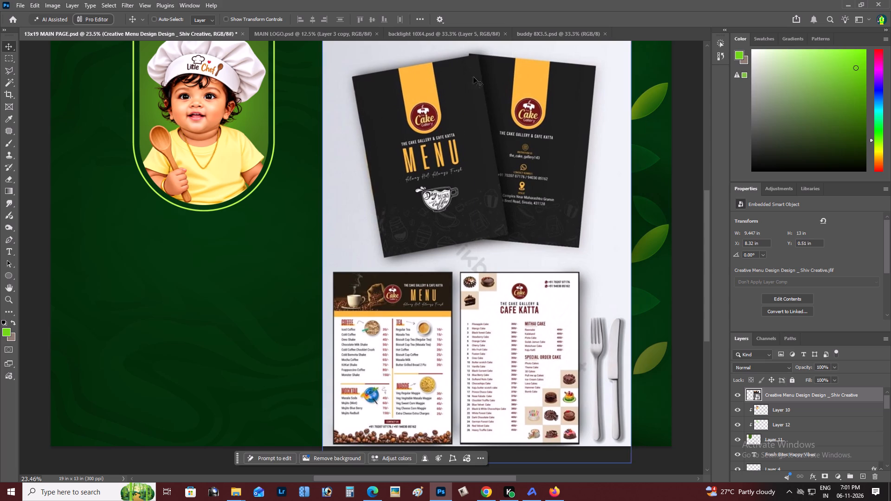
pyautogui.click(6, 302)
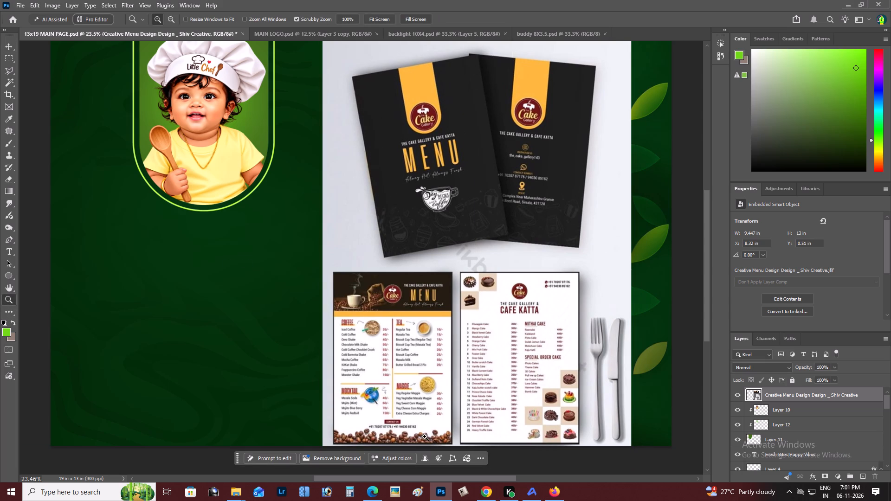
# Switch to Chrome and browse the related menu card designs on Pinterest for more layout references.
pyautogui.click(490, 499)
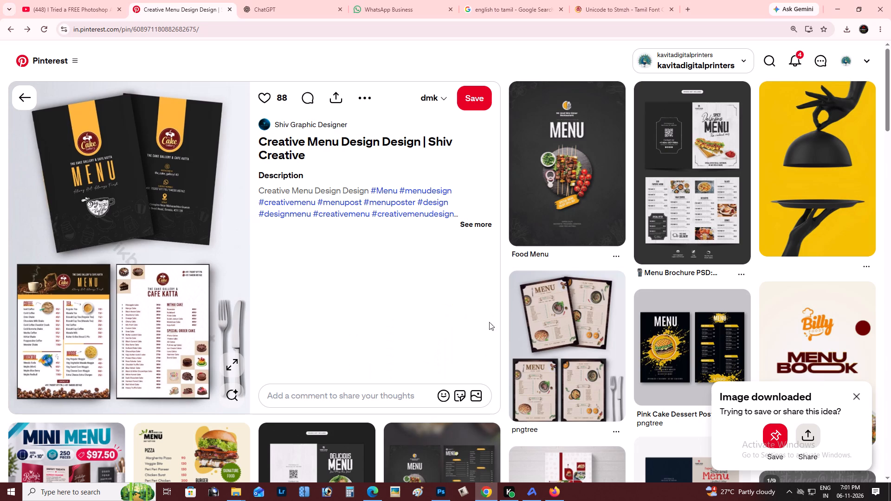
pyautogui.scroll(-2, 622, 244)
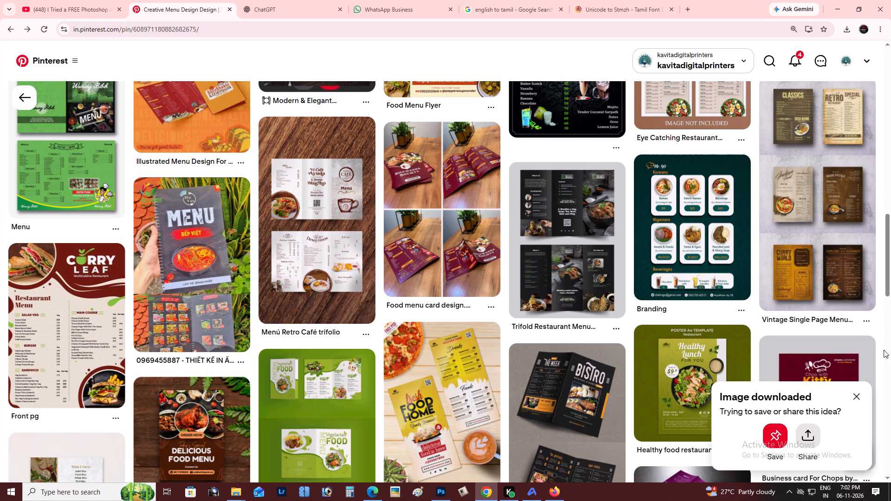
# Look further through the related restaurant menu designs on Pinterest for cover and layout ideas for the cafe menu.
pyautogui.click(859, 398)
pyautogui.moveTo(890, 250); pyautogui.dragTo(890, 291)
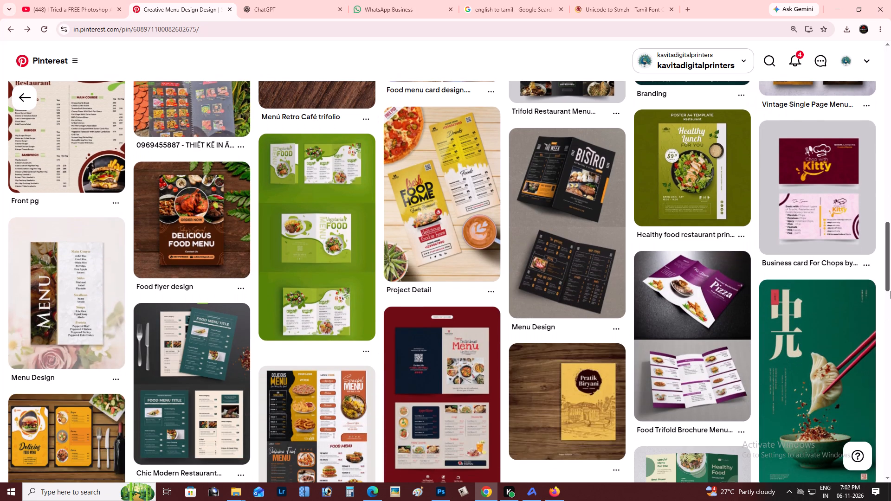
pyautogui.moveTo(890, 291); pyautogui.dragTo(890, 312)
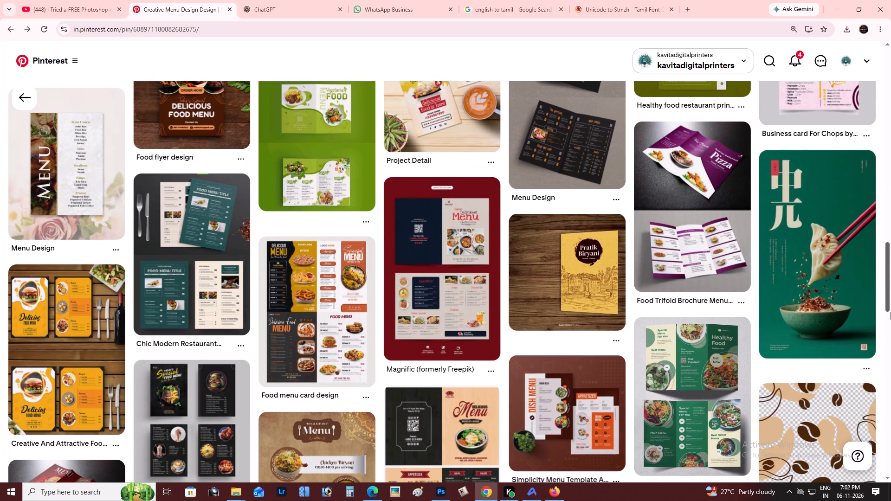
pyautogui.moveTo(890, 312); pyautogui.dragTo(890, 327)
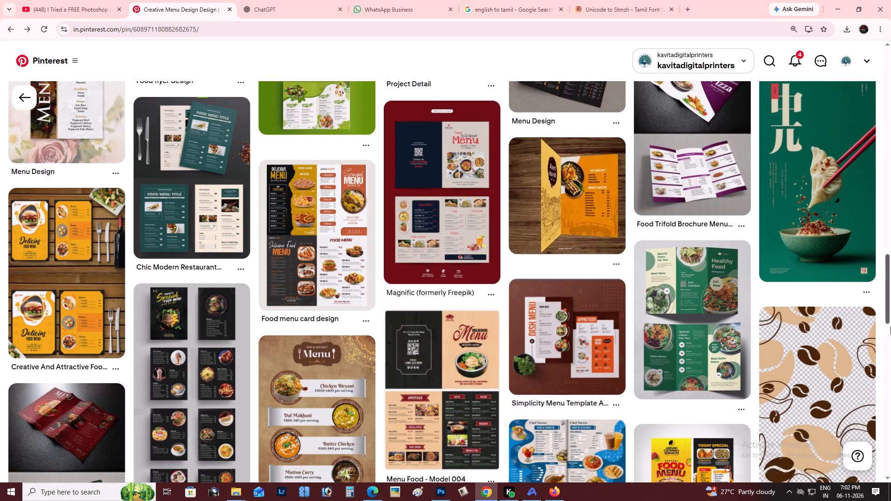
pyautogui.moveTo(890, 327); pyautogui.dragTo(890, 380)
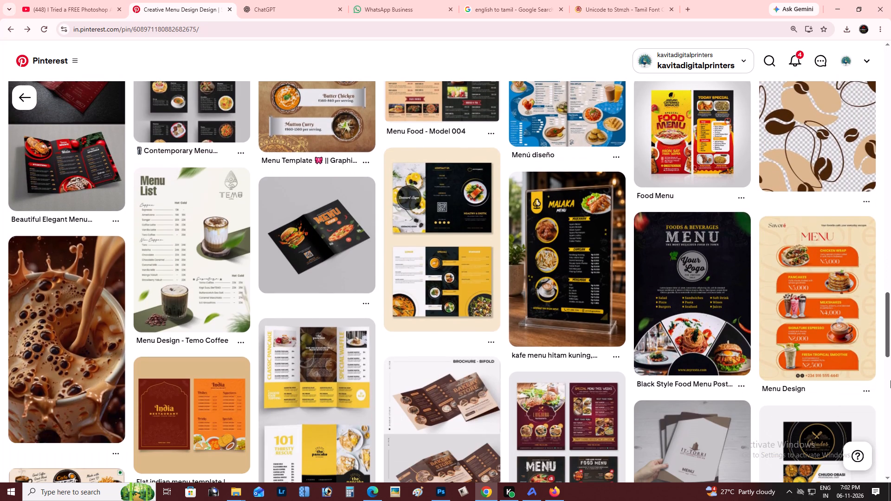
pyautogui.moveTo(890, 380); pyautogui.dragTo(890, 387)
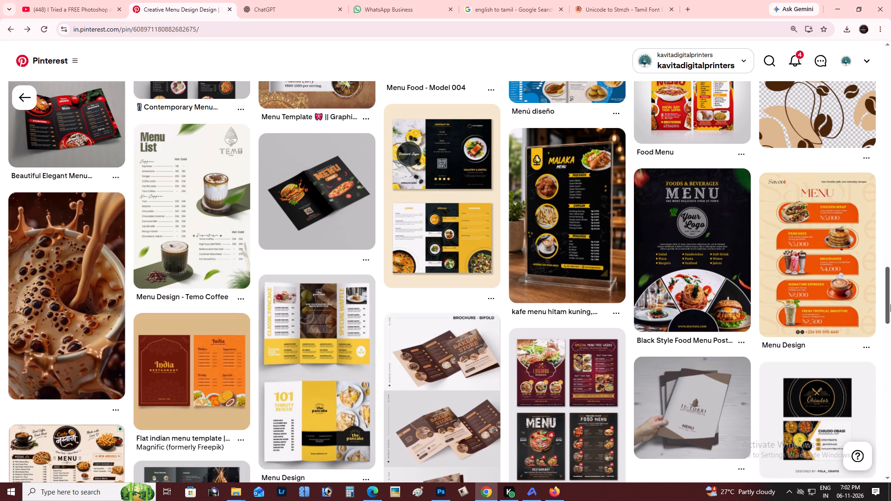
pyautogui.moveTo(890, 289); pyautogui.dragTo(890, 336)
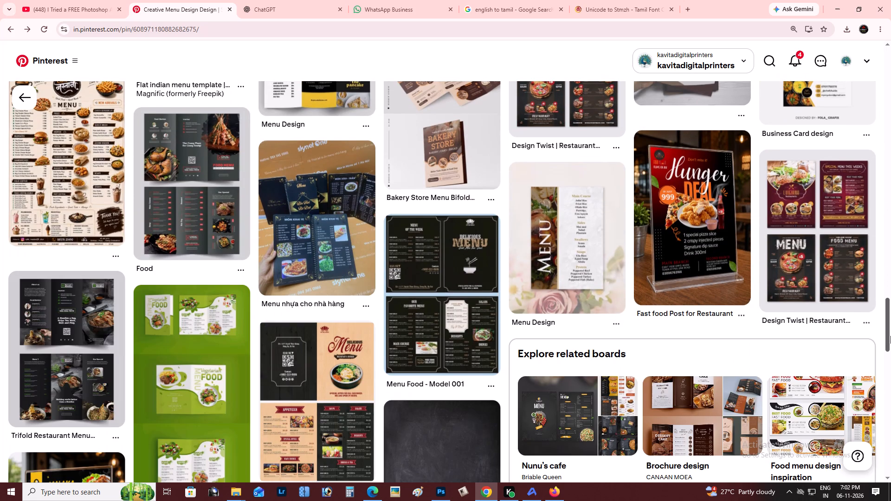
pyautogui.moveTo(890, 336); pyautogui.dragTo(890, 382)
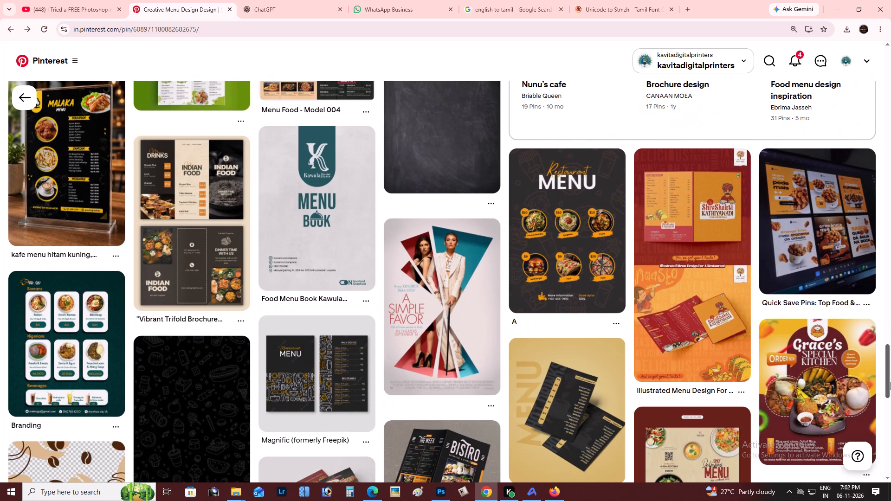
pyautogui.moveTo(890, 382); pyautogui.dragTo(890, 399)
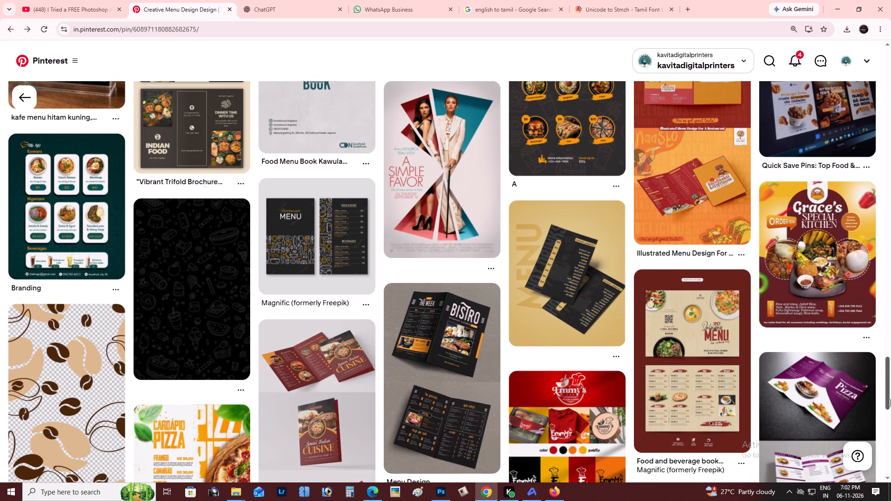
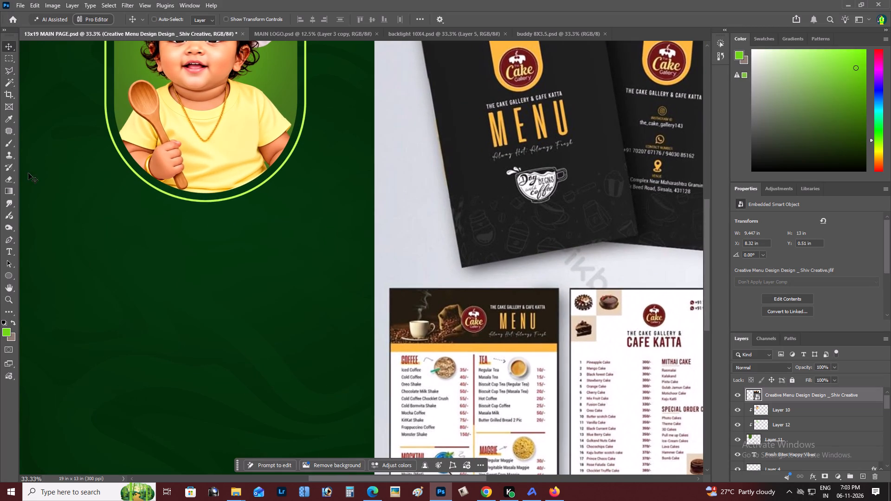
pyautogui.click(13, 252)
pyautogui.click(125, 254)
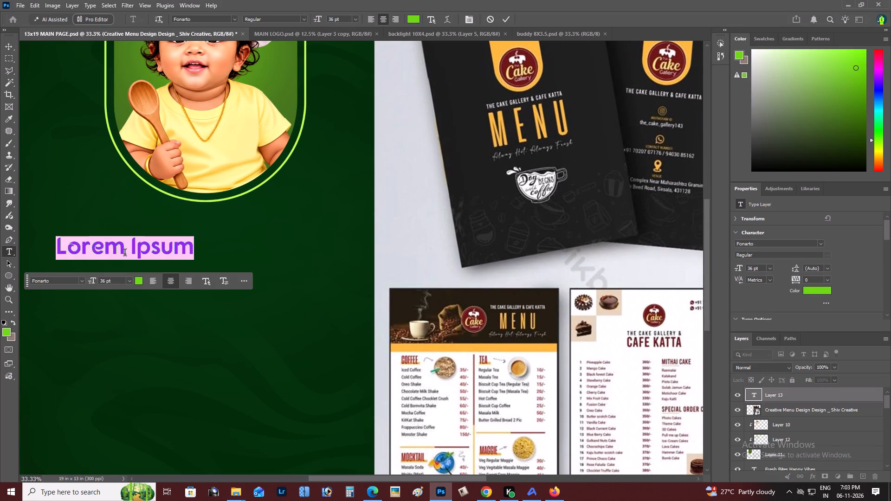
pyautogui.hotkey('ctrl', 'v')
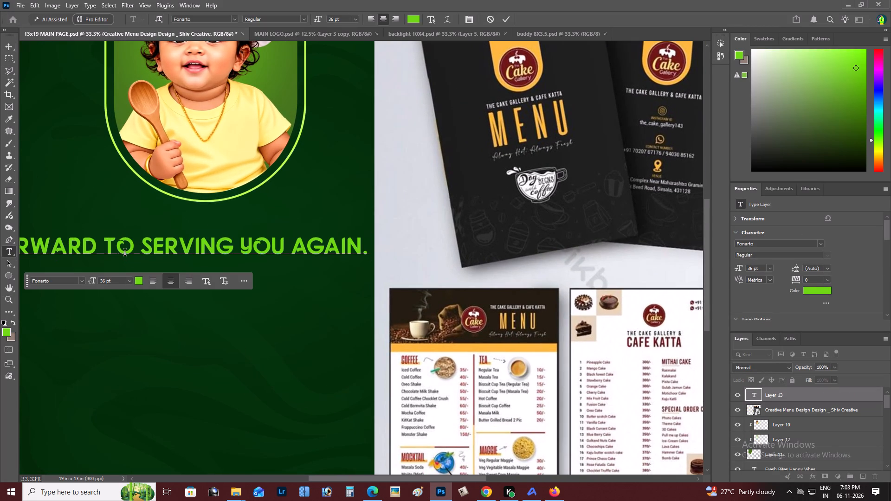
pyautogui.hotkey('ctrl', 'Return')
# Scale the closing line down to about 20.52 pt and centre it just beneath the baby chef arch.
pyautogui.hotkey('ctrl', 't')
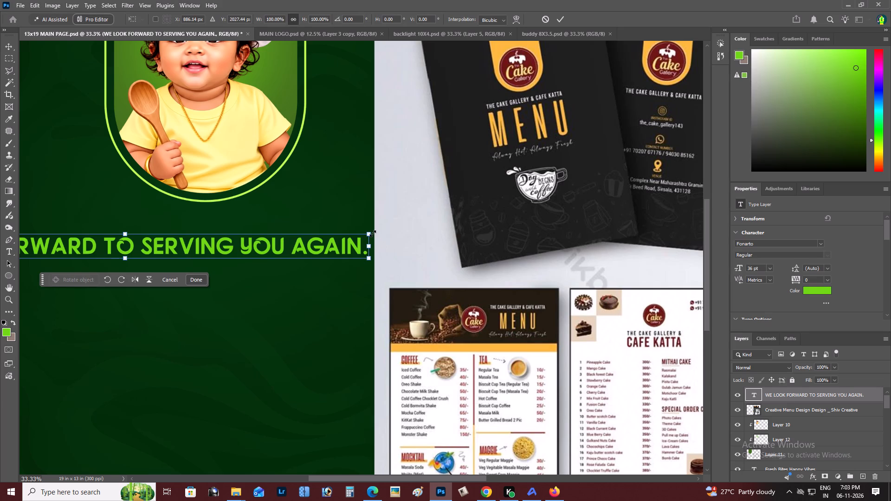
pyautogui.moveTo(373, 233); pyautogui.dragTo(163, 256)
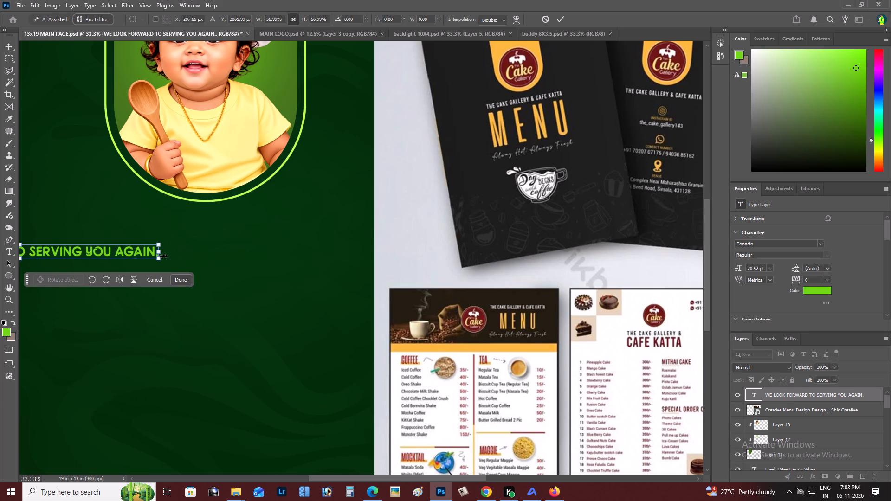
pyautogui.press('Return')
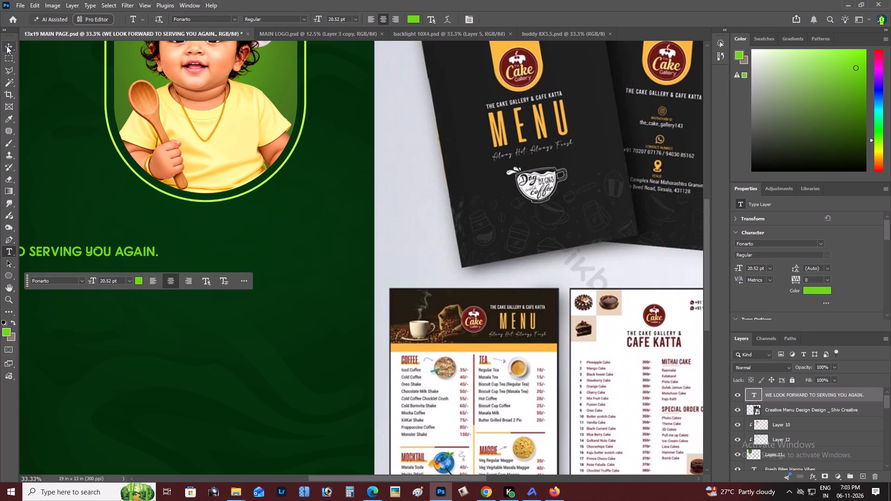
pyautogui.click(6, 46)
pyautogui.moveTo(148, 296); pyautogui.dragTo(332, 267)
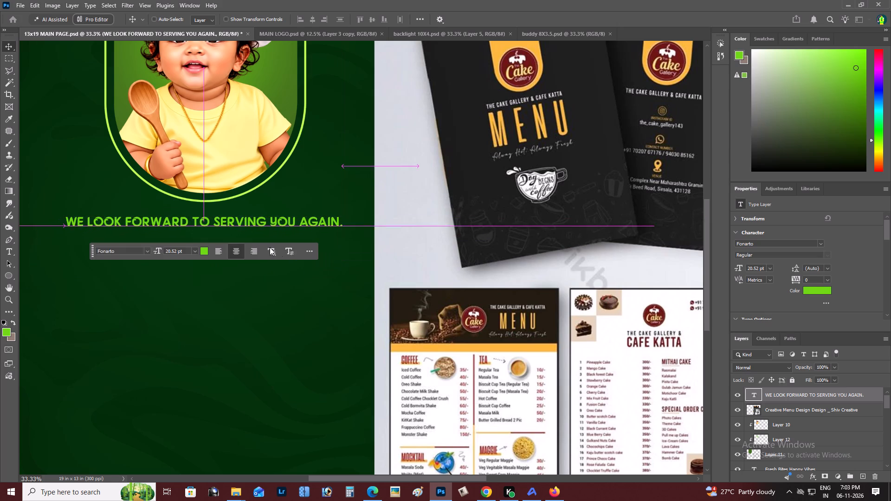
pyautogui.click(245, 218)
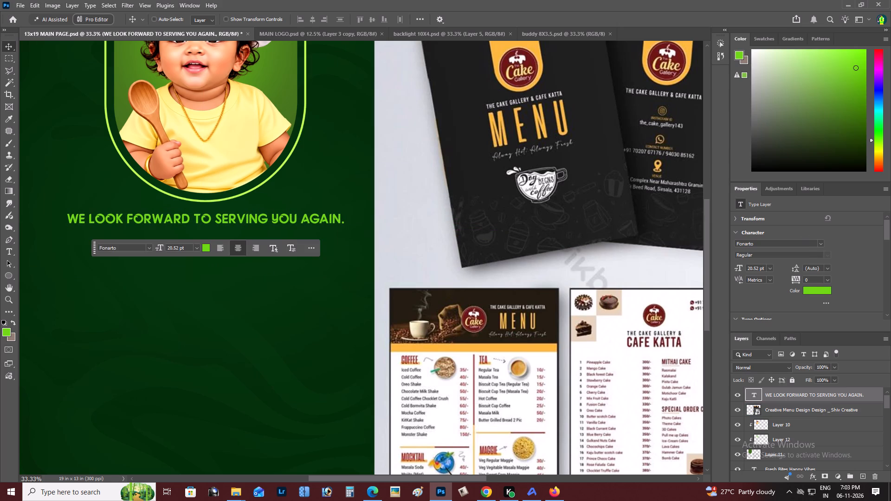
# Compare fonts on the closing line and set it in Cute Zealand.
pyautogui.click(819, 245)
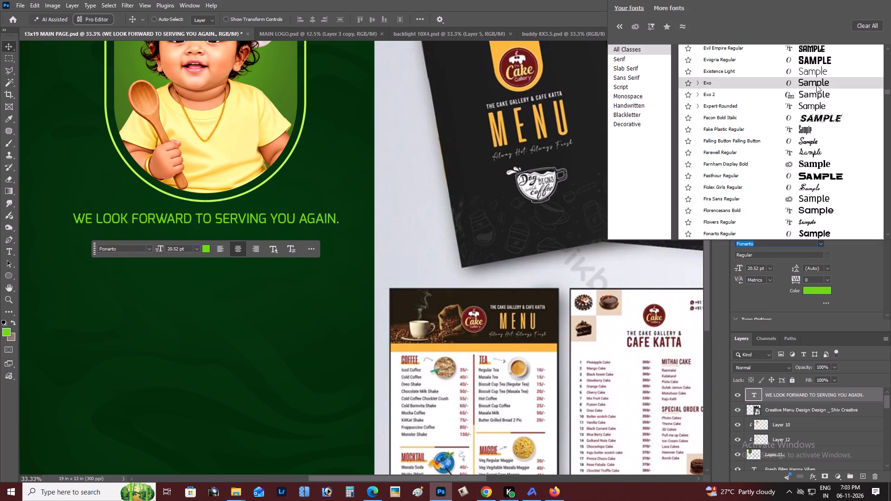
pyautogui.scroll(3, 816, 85)
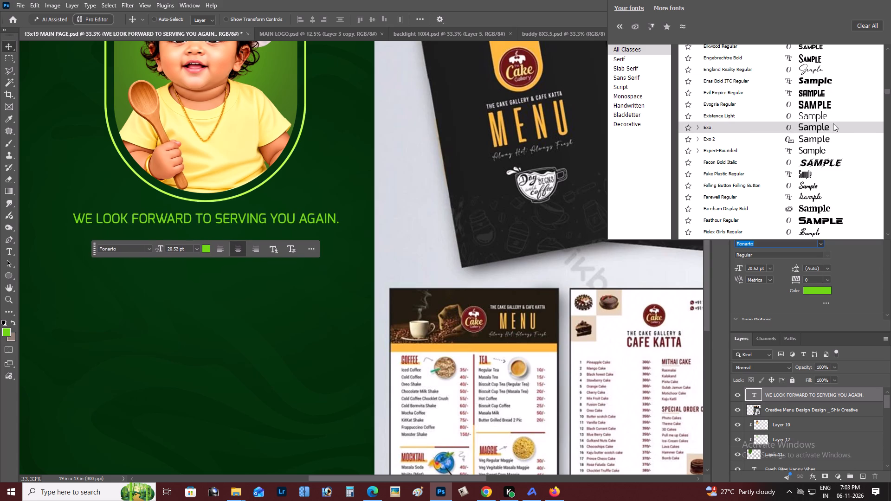
pyautogui.scroll(15, 829, 111)
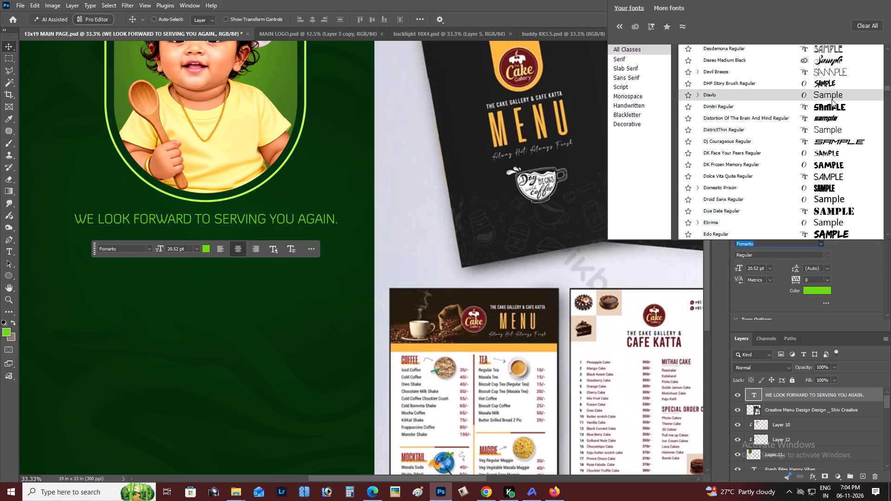
pyautogui.scroll(9, 832, 99)
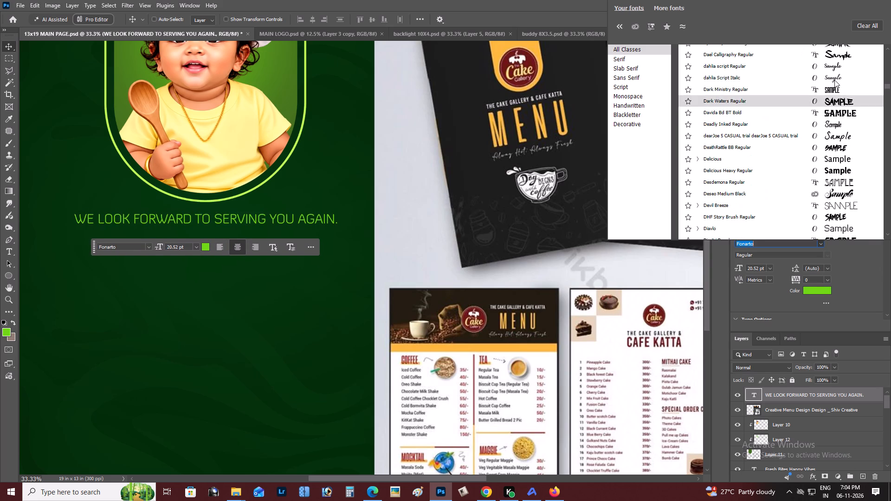
pyautogui.scroll(8, 835, 76)
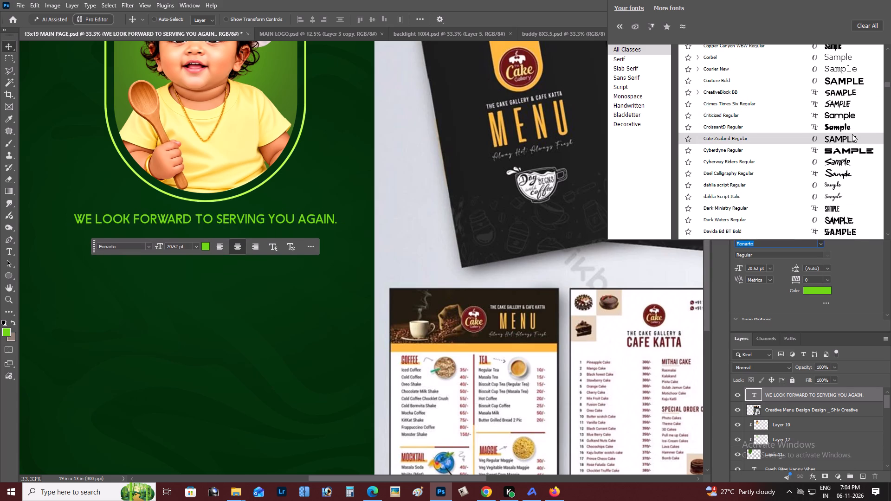
pyautogui.click(852, 134)
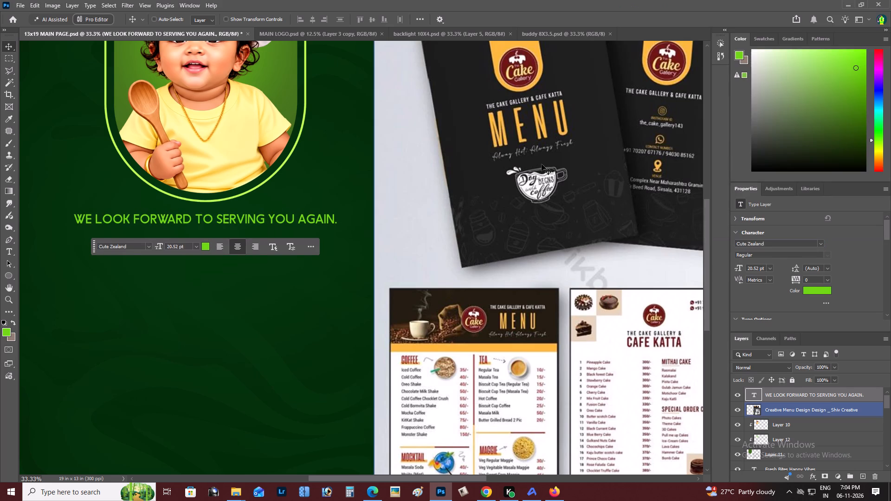
# Shrink the closing line to about 16.77 pt and re-centre it close beneath the baby chef arch.
pyautogui.hotkey('ctrl', 't')
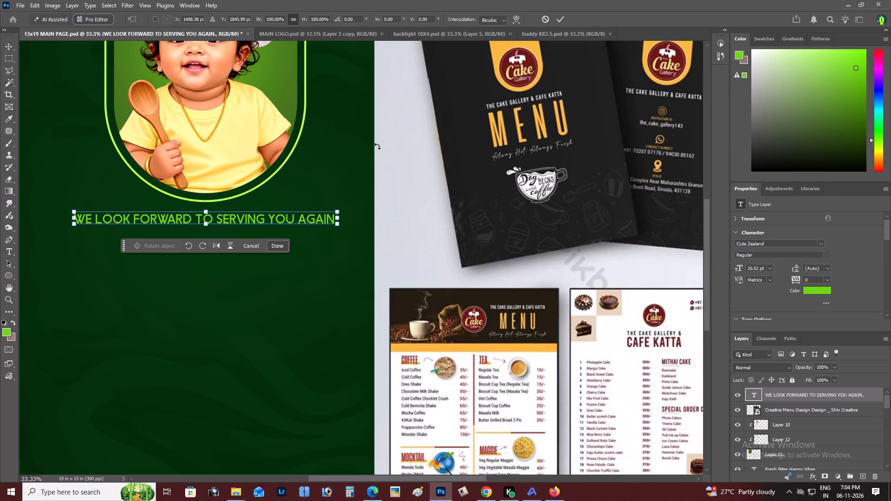
pyautogui.moveTo(336, 210); pyautogui.dragTo(297, 211)
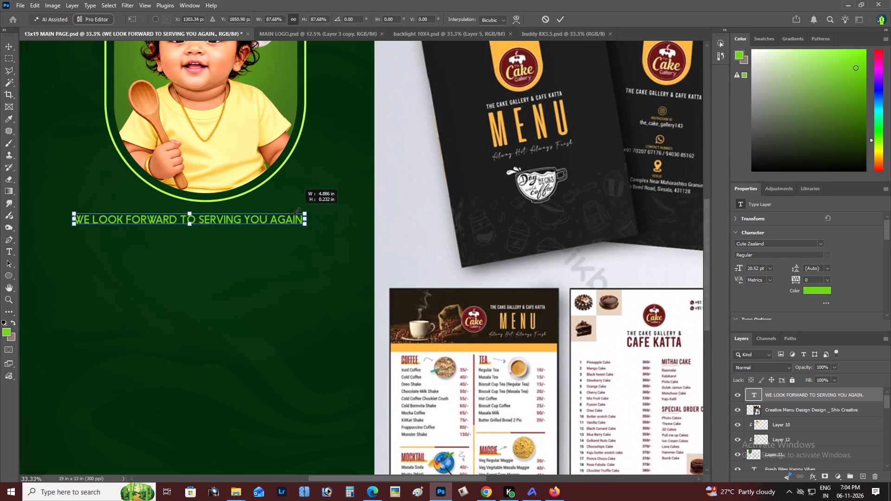
pyautogui.moveTo(297, 211); pyautogui.dragTo(288, 211)
pyautogui.press('Return')
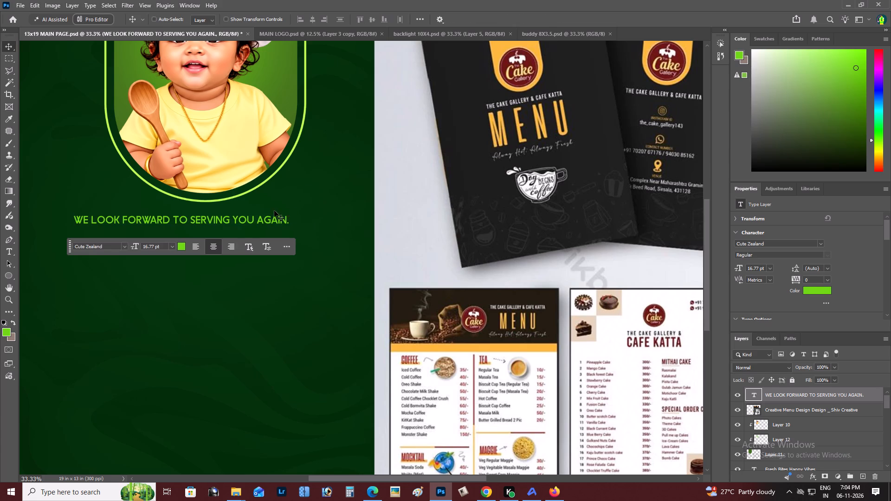
pyautogui.moveTo(181, 217); pyautogui.dragTo(204, 213)
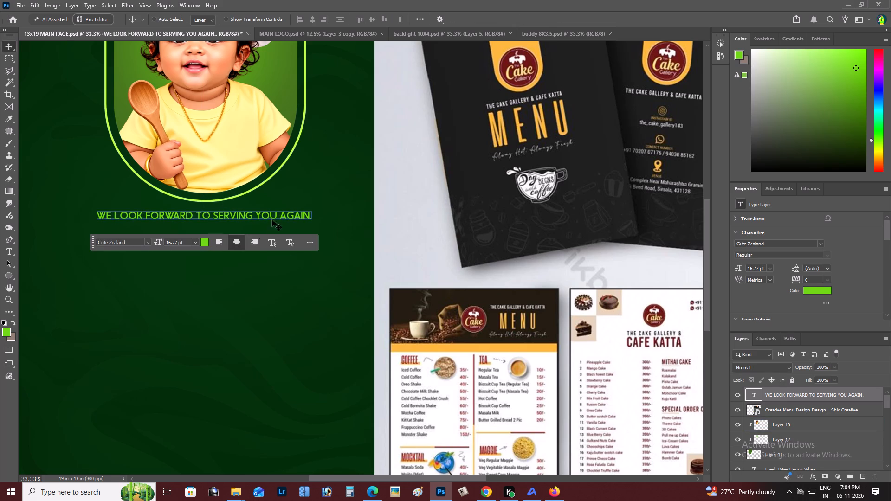
# Set the closing line's text colour to white (ffffff).
pyautogui.click(205, 245)
pyautogui.moveTo(665, 242); pyautogui.dragTo(549, 195)
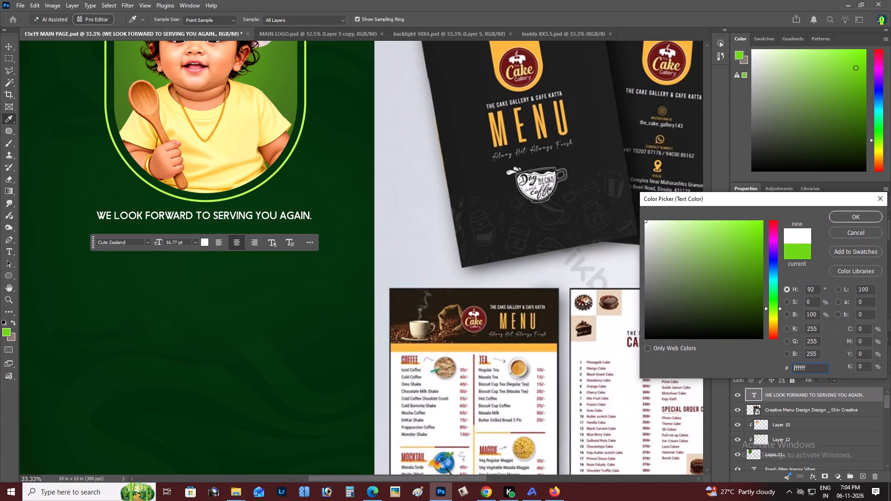
pyautogui.press('Return')
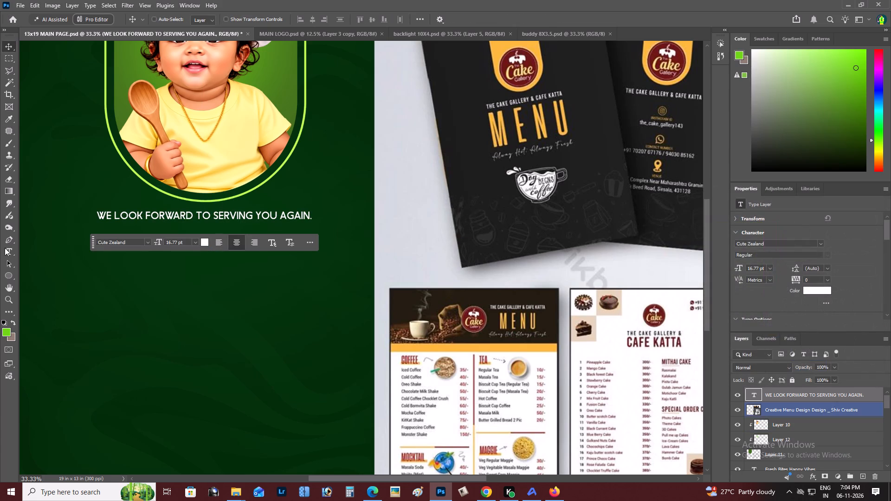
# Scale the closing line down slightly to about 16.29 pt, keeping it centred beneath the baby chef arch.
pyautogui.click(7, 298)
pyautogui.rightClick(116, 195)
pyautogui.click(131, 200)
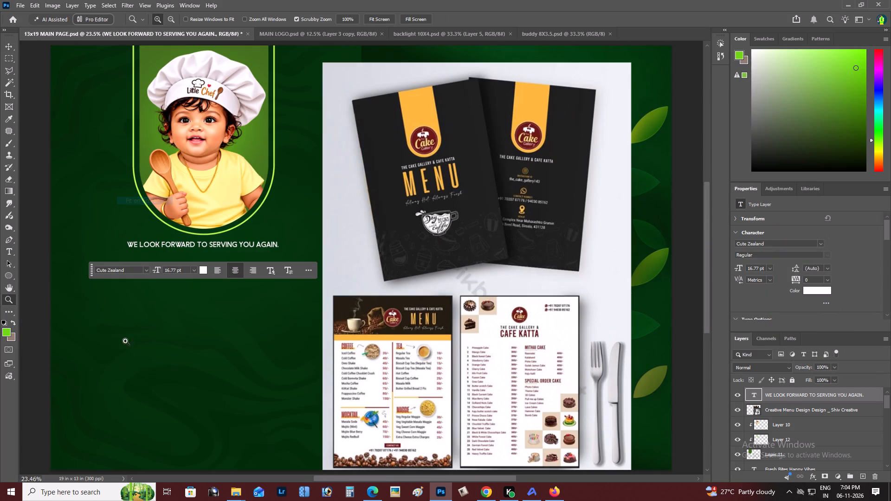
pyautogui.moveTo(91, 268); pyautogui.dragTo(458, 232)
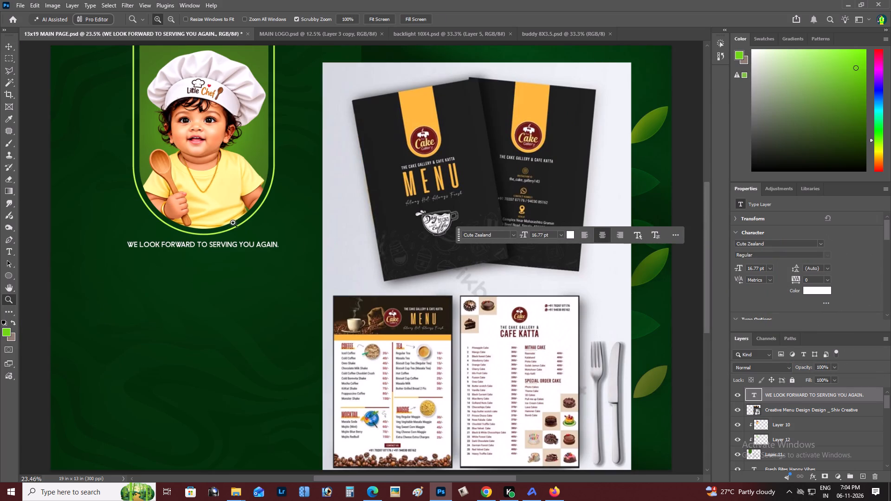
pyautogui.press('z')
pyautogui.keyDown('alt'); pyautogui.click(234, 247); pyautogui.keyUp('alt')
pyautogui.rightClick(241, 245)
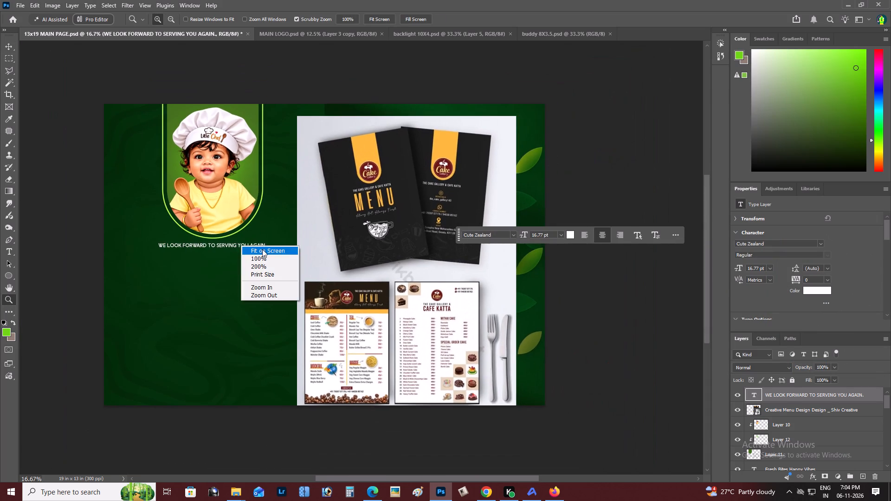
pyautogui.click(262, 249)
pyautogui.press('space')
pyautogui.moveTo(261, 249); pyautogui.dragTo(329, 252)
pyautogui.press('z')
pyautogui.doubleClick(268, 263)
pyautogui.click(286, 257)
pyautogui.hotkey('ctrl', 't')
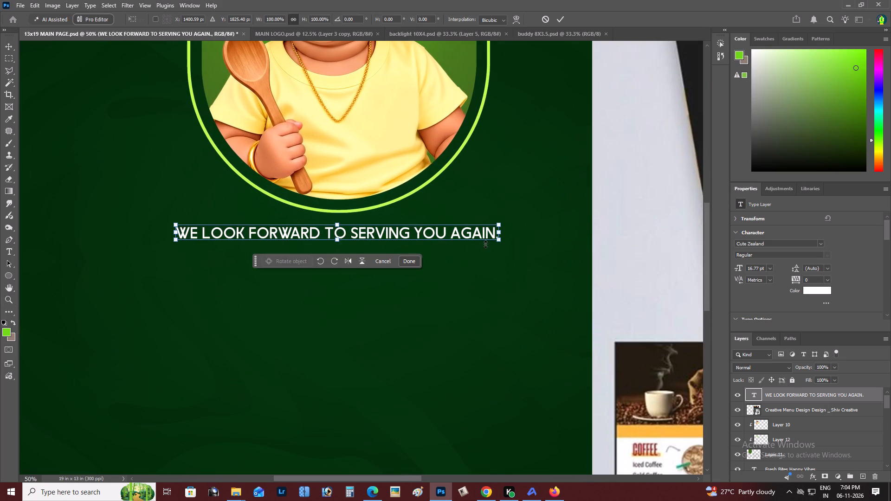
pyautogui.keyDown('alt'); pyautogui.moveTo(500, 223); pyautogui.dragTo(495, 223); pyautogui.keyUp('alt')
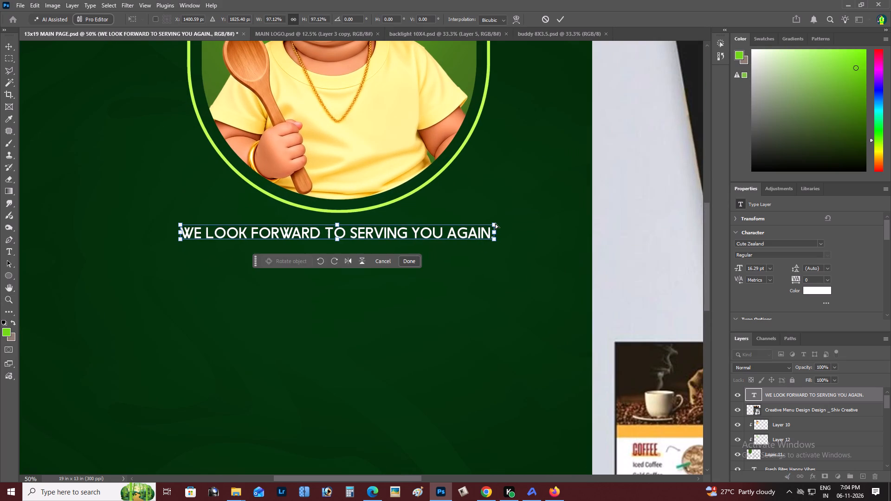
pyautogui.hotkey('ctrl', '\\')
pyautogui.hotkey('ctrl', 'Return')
# Scale the closing line about its centre to about 16.8 pt.
pyautogui.press('z')
pyautogui.keyDown('alt'); pyautogui.click(495, 223); pyautogui.keyUp('alt')
pyautogui.rightClick(495, 223)
pyautogui.doubleClick(509, 228)
pyautogui.press('space')
pyautogui.press('space')
pyautogui.press('space')
pyautogui.press('space')
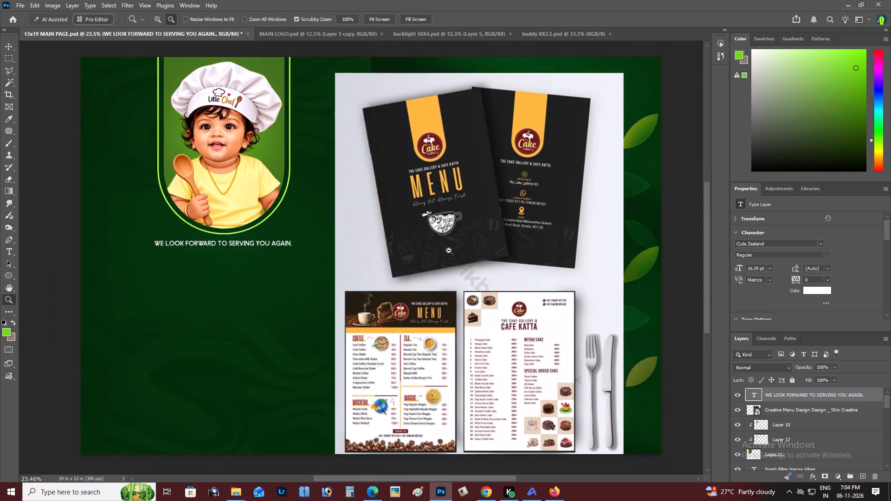
pyautogui.moveTo(449, 250); pyautogui.dragTo(512, 262)
pyautogui.press('z')
pyautogui.click(429, 242)
pyautogui.tripleClick(376, 238)
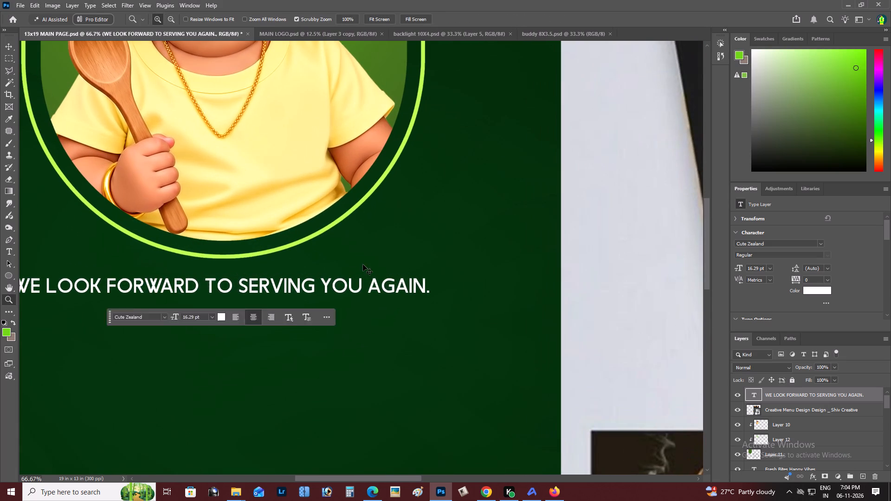
pyautogui.hotkey('ctrl', 't')
pyautogui.keyDown('alt'); pyautogui.moveTo(432, 273); pyautogui.dragTo(439, 271); pyautogui.keyUp('alt')
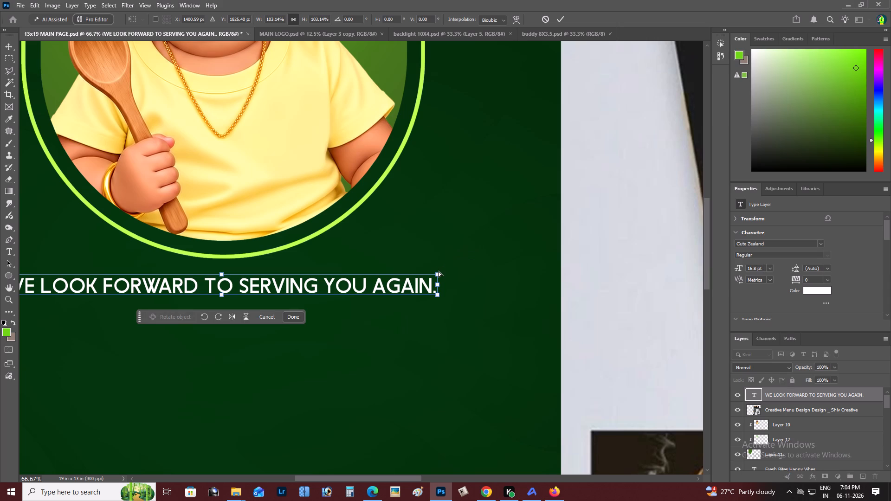
pyautogui.hotkey('ctrl', 'Return')
# Delete the full stop at the end of the closing line so it reads WE LOOK FORWARD TO SERVING YOU AGAIN.
pyautogui.press('t')
pyautogui.click(435, 295)
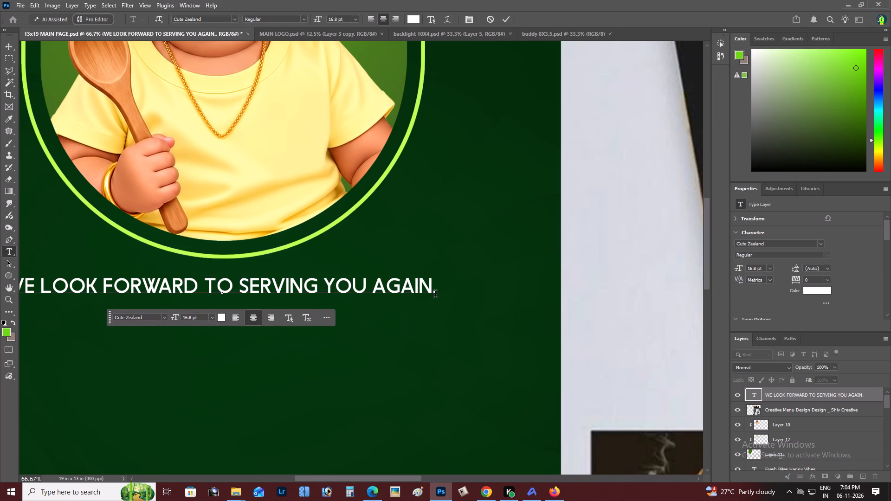
pyautogui.press('Right')
pyautogui.press('BackSpace')
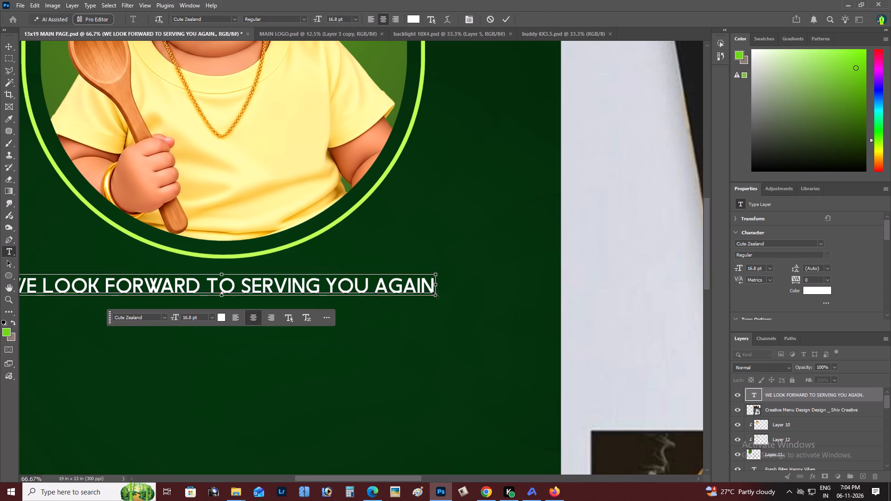
pyautogui.hotkey('ctrl', 'Return')
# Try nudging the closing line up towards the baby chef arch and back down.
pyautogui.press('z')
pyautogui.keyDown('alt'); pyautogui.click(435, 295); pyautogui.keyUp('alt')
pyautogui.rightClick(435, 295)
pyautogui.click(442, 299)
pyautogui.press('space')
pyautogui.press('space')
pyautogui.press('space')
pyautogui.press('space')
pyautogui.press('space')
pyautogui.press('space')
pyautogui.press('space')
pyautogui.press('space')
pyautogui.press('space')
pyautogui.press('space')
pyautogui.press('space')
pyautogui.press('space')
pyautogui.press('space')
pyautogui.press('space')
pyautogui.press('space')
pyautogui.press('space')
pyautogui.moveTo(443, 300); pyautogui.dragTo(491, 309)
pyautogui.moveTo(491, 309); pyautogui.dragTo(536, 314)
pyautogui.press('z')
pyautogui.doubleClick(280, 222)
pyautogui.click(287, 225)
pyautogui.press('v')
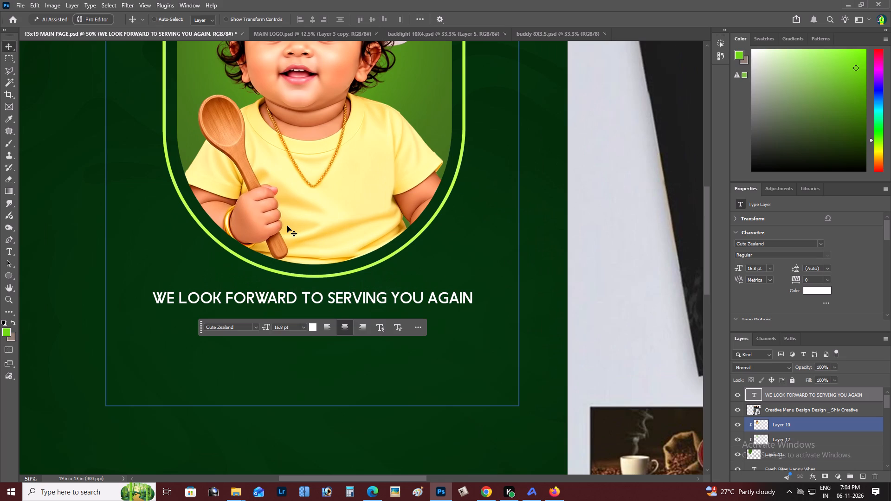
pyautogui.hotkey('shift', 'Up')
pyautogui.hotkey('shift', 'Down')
# Shift the closing line slightly to re-centre it beneath the baby chef arch.
pyautogui.press('z')
pyautogui.keyDown('alt'); pyautogui.click(554, 166); pyautogui.keyUp('alt')
pyautogui.moveTo(436, 158); pyautogui.dragTo(432, 156, button='right')
pyautogui.click(453, 164)
pyautogui.press('space')
pyautogui.press('space')
pyautogui.press('space')
pyautogui.press('space')
pyautogui.press('space')
pyautogui.press('space')
pyautogui.press('space')
pyautogui.press('space')
pyautogui.press('space')
pyautogui.press('space')
pyautogui.moveTo(435, 168); pyautogui.dragTo(483, 190)
pyautogui.press('z')
pyautogui.keyDown('alt'); pyautogui.click(271, 211); pyautogui.keyUp('alt')
pyautogui.rightClick(284, 195)
pyautogui.click(296, 199)
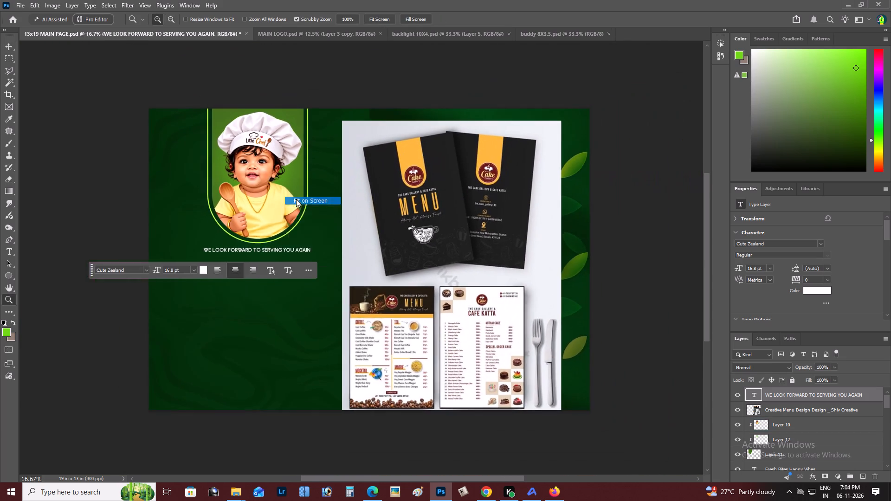
pyautogui.press('space')
pyautogui.moveTo(296, 199); pyautogui.dragTo(387, 203)
pyautogui.press('z')
pyautogui.doubleClick(328, 216)
pyautogui.press('z')
pyautogui.tripleClick(294, 238)
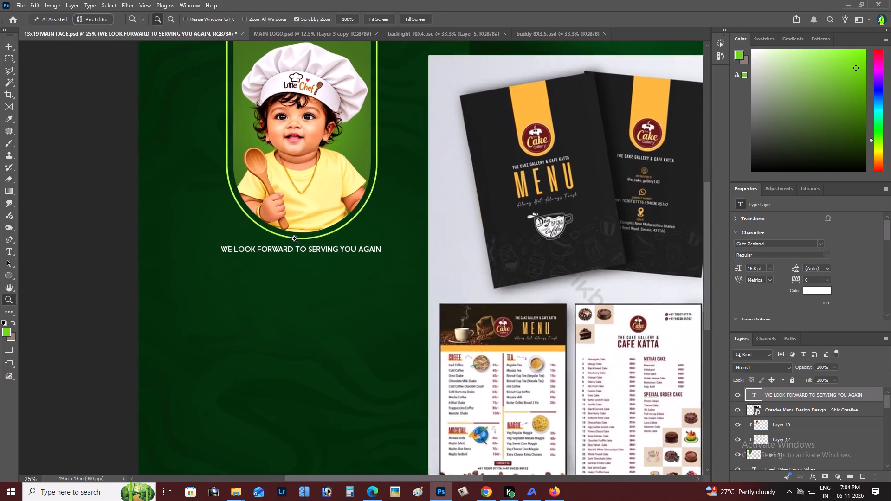
pyautogui.press('v')
pyautogui.rightClick(310, 261)
pyautogui.click(331, 269)
pyautogui.click(334, 268)
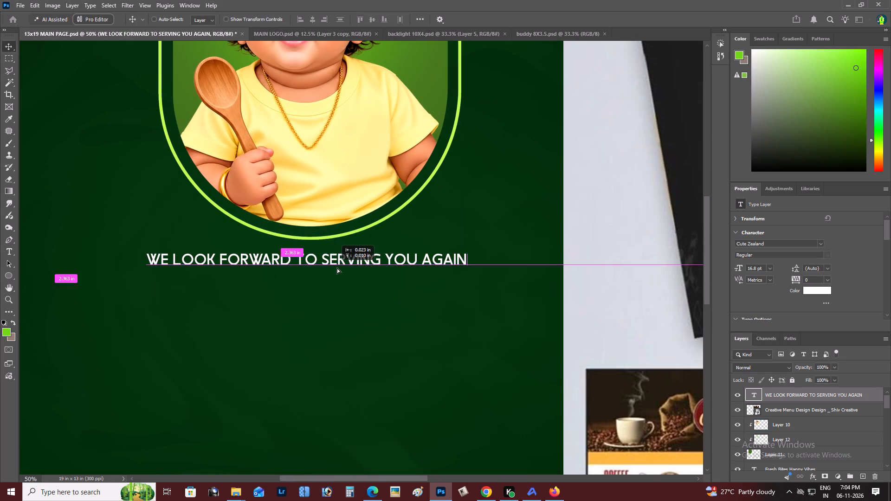
pyautogui.press('z')
pyautogui.keyDown('alt'); pyautogui.click(289, 243); pyautogui.keyUp('alt')
pyautogui.rightClick(289, 243)
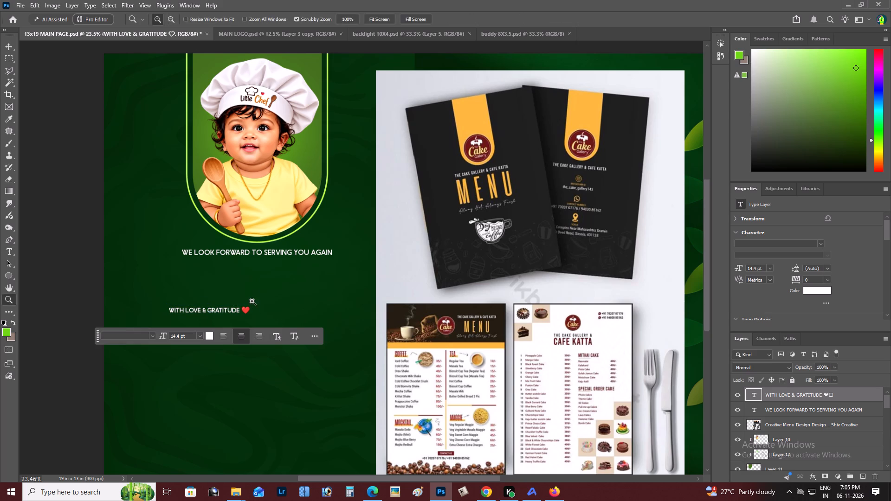
pyautogui.doubleClick(252, 301)
pyautogui.click(488, 15)
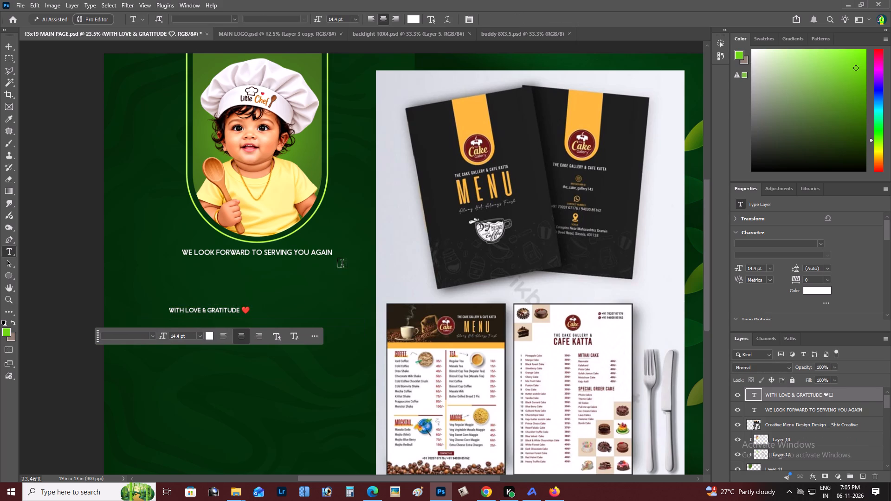
pyautogui.press('z')
pyautogui.press('z')
pyautogui.click(225, 313)
pyautogui.press('v')
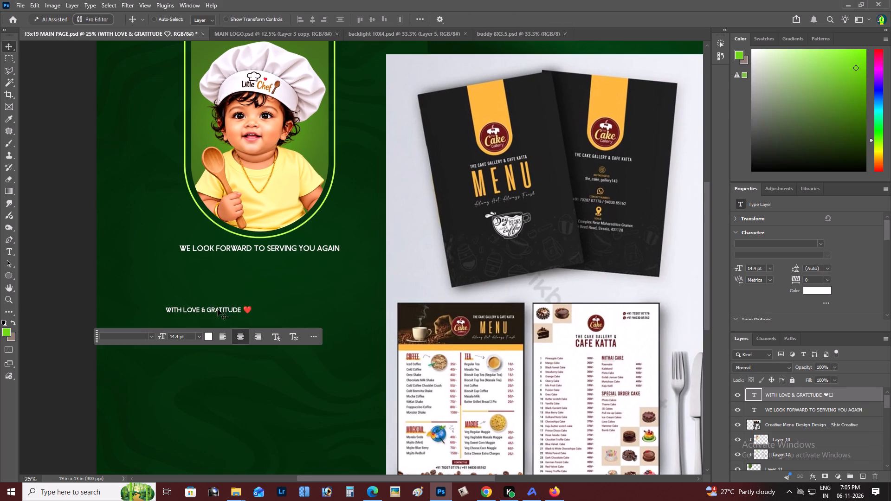
pyautogui.moveTo(214, 308); pyautogui.dragTo(267, 261)
# Examine the placement of both text lines beneath the baby chef arch on the back page.
pyautogui.press('z')
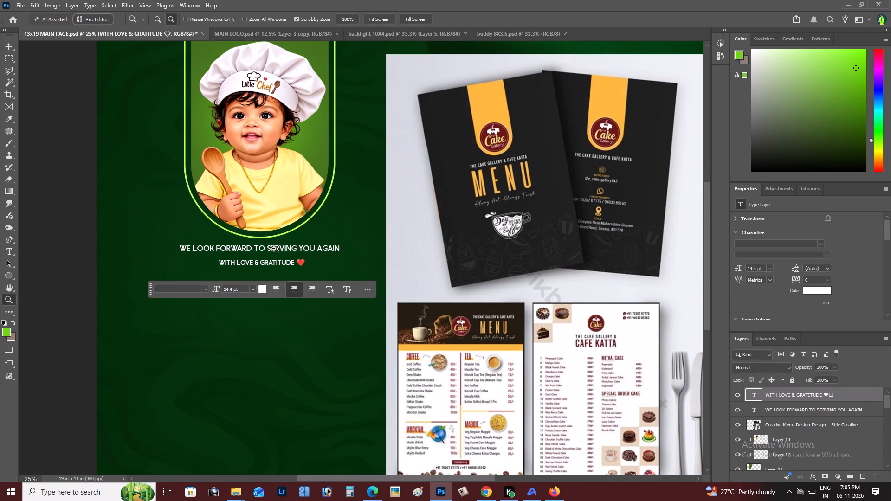
pyautogui.keyDown('alt'); pyautogui.click(274, 249); pyautogui.keyUp('alt')
pyautogui.rightClick(312, 240)
pyautogui.click(321, 241)
pyautogui.press('space')
pyautogui.press('space')
pyautogui.press('space')
pyautogui.press('space')
pyautogui.press('space')
pyautogui.press('space')
pyautogui.press('space')
pyautogui.press('space')
pyautogui.press('space')
pyautogui.press('space')
pyautogui.press('space')
pyautogui.press('space')
pyautogui.press('space')
pyautogui.press('space')
pyautogui.press('space')
pyautogui.press('space')
pyautogui.press('space')
pyautogui.press('space')
pyautogui.press('space')
pyautogui.press('space')
pyautogui.click(329, 242)
pyautogui.moveTo(329, 242); pyautogui.dragTo(426, 224)
pyautogui.press('z')
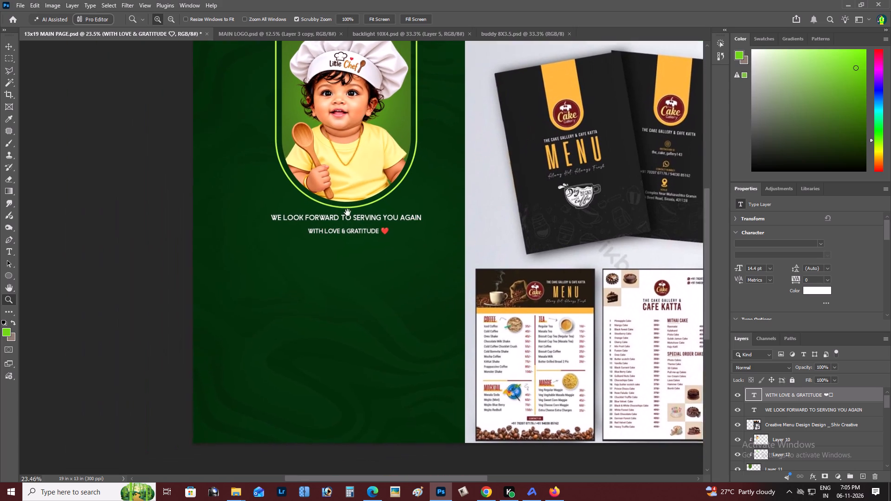
# Shift the WITH LOVE & GRATITUDE line slightly to centre it beneath the closing line and scale it up to about 15.77 pt.
pyautogui.tripleClick(392, 200)
pyautogui.click(392, 200)
pyautogui.press('v')
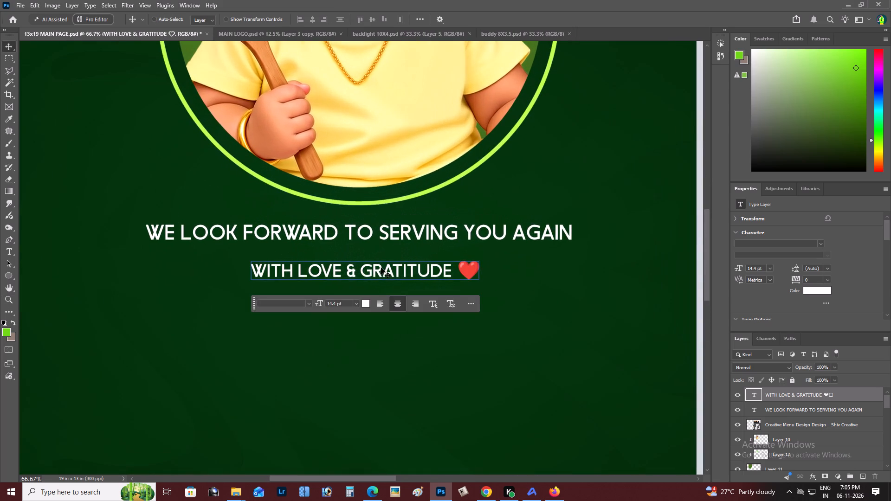
pyautogui.moveTo(381, 270); pyautogui.dragTo(374, 267)
pyautogui.hotkey('ctrl', 't')
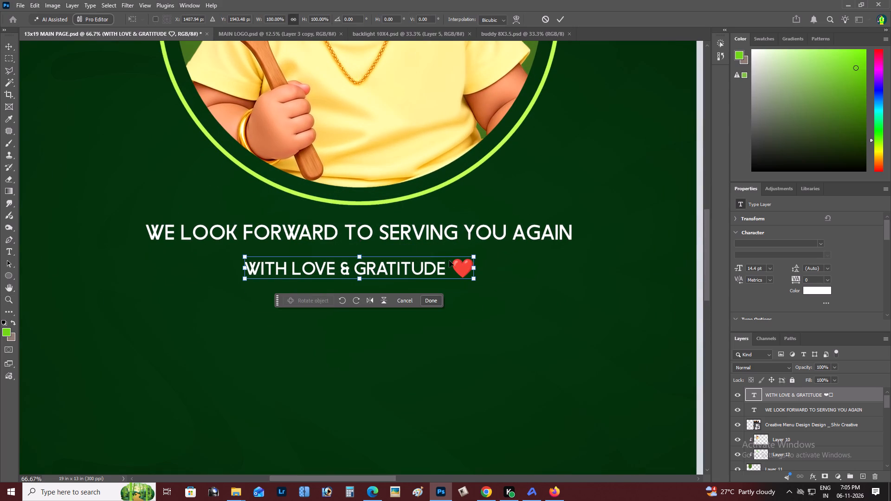
pyautogui.keyDown('alt'); pyautogui.moveTo(472, 257); pyautogui.dragTo(483, 253); pyautogui.keyUp('alt')
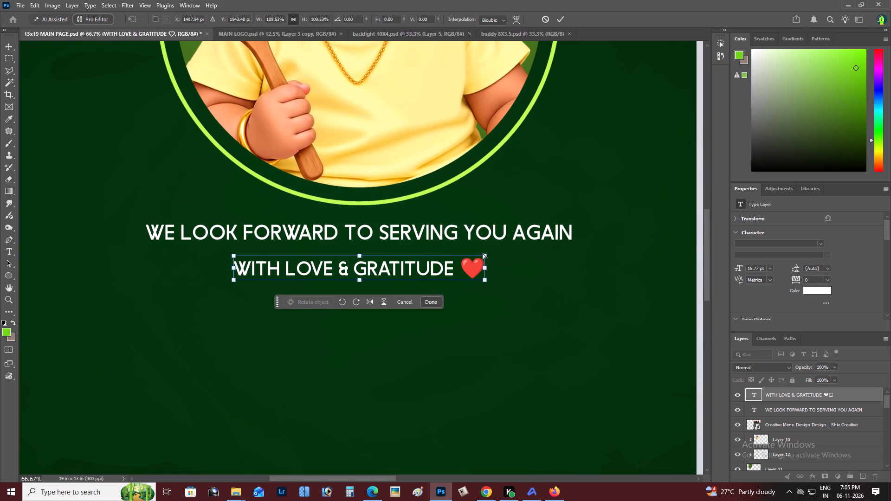
pyautogui.hotkey('ctrl', 'Return')
# Apply a Color Overlay to the WITH LOVE & GRATITUDE line, sampling the arch outline's lime green, #beff52.
pyautogui.press('z')
pyautogui.keyDown('alt'); pyautogui.click(483, 253); pyautogui.keyUp('alt')
pyautogui.rightClick(482, 253)
pyautogui.click(498, 260)
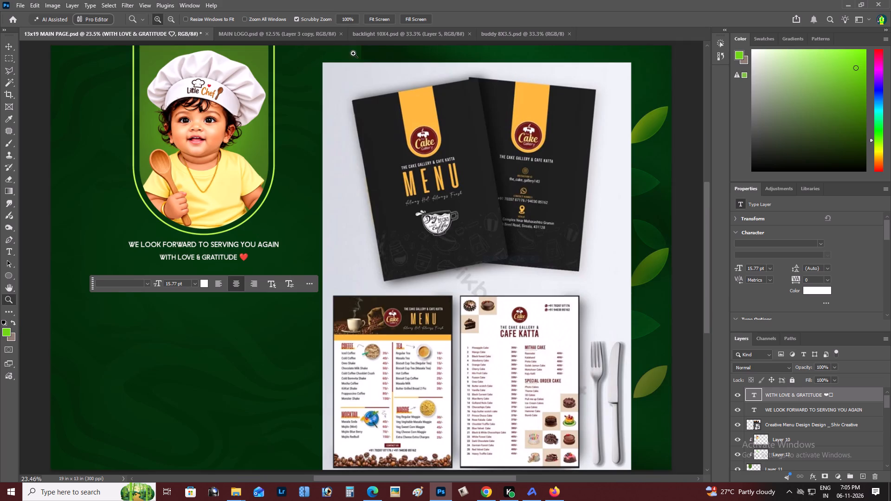
pyautogui.click(76, 5)
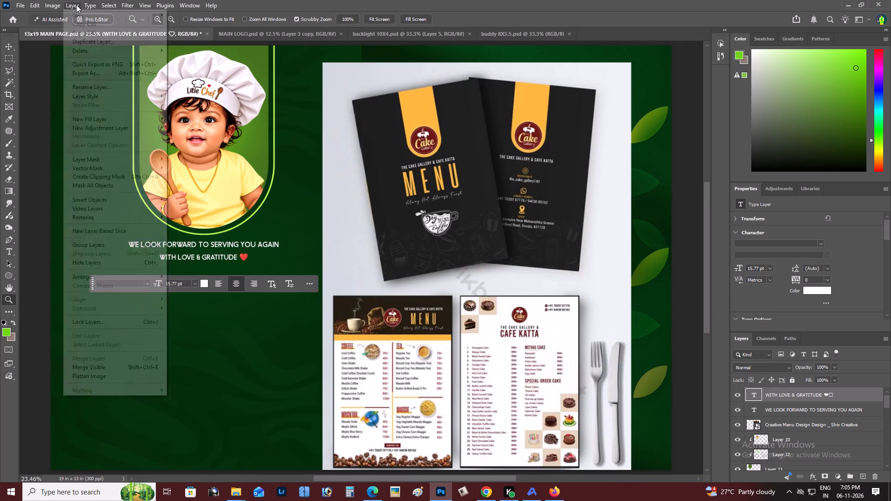
pyautogui.click(196, 153)
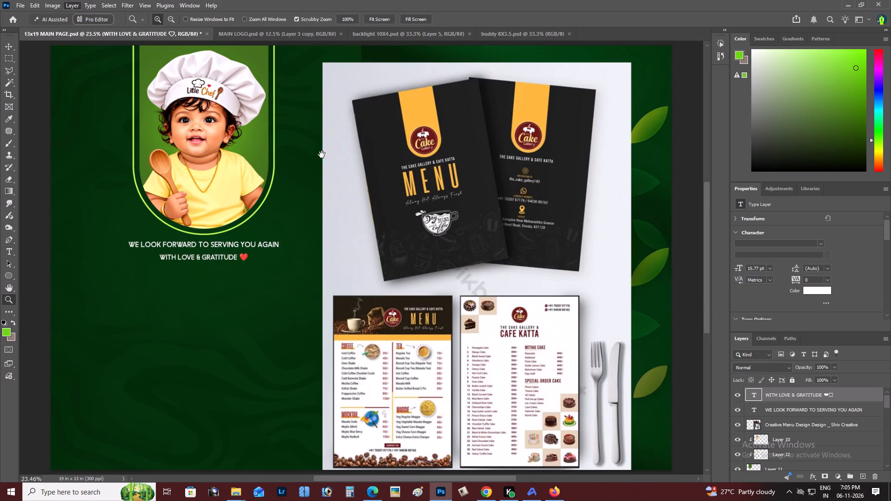
pyautogui.click(694, 109)
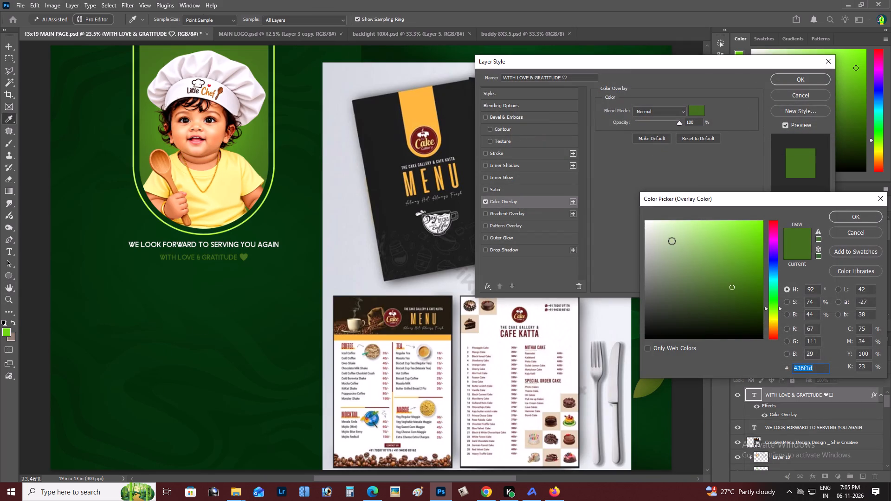
pyautogui.moveTo(671, 241); pyautogui.dragTo(626, 207)
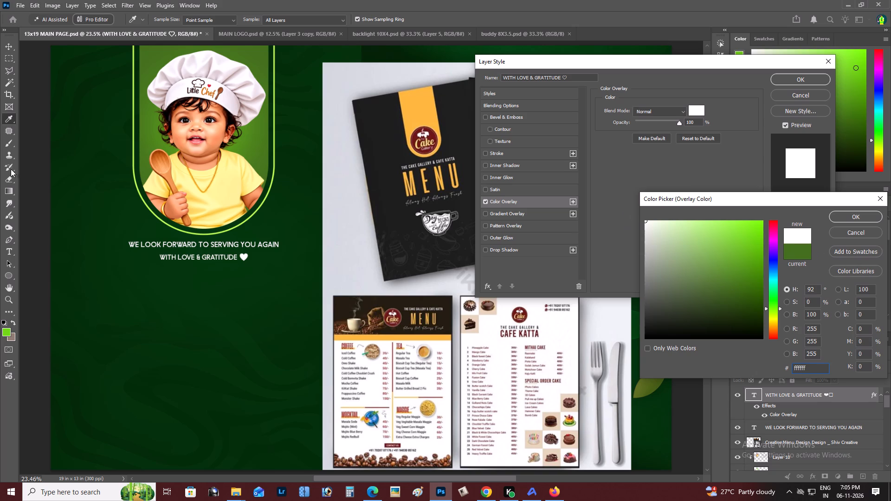
pyautogui.click(241, 223)
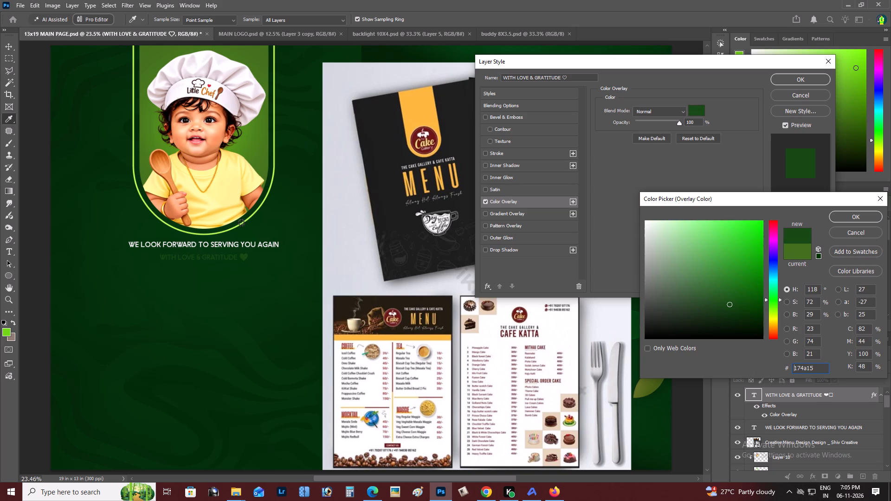
pyautogui.click(242, 223)
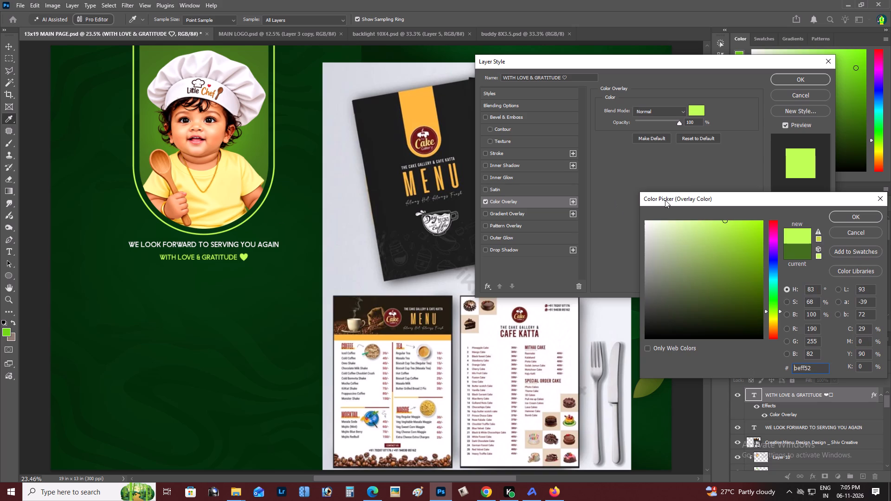
pyautogui.click(840, 215)
pyautogui.click(806, 81)
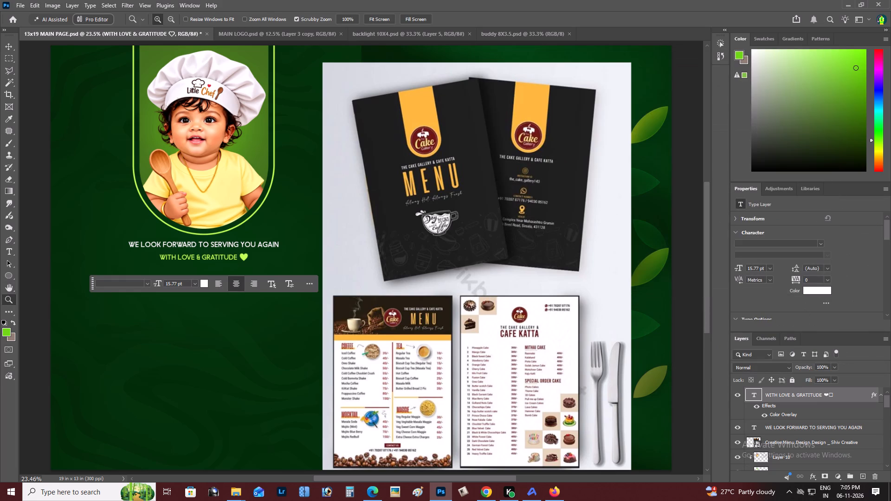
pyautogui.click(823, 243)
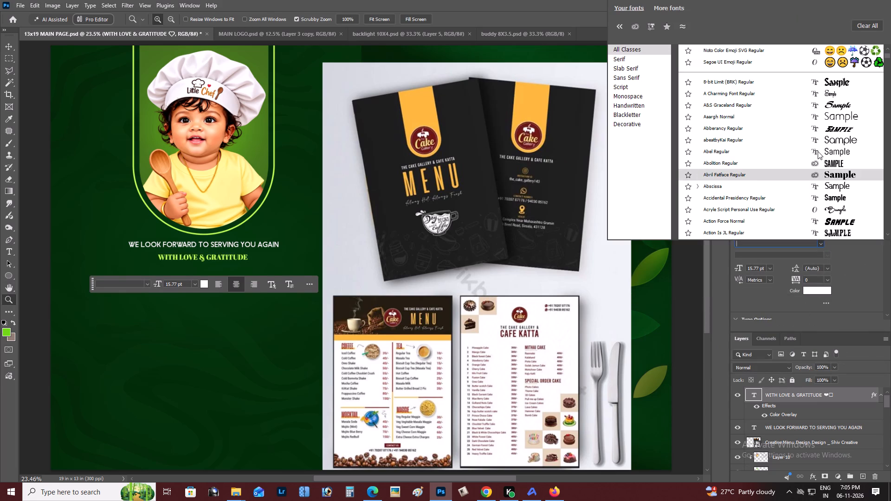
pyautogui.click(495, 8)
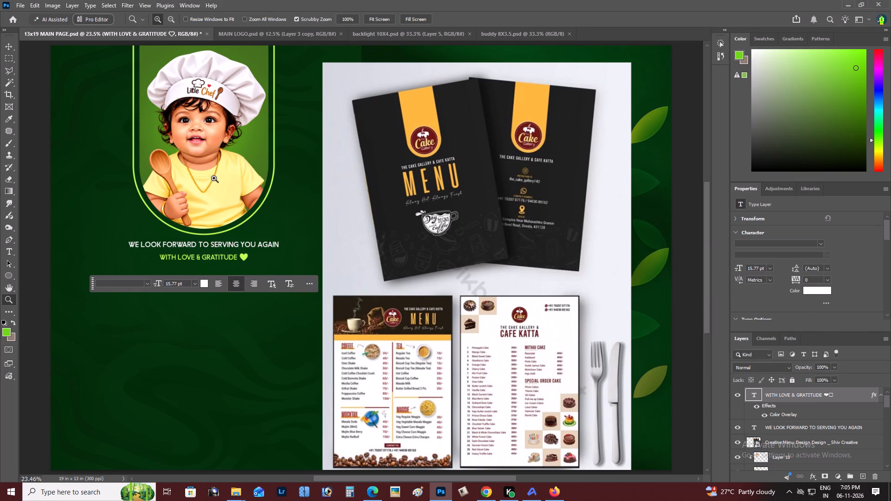
# Nudge the WITH LOVE & GRATITUDE line slightly up and left so it sits closer beneath the closing line.
pyautogui.press('z')
pyautogui.keyDown('alt'); pyautogui.click(190, 206); pyautogui.keyUp('alt')
pyautogui.rightClick(207, 201)
pyautogui.click(222, 206)
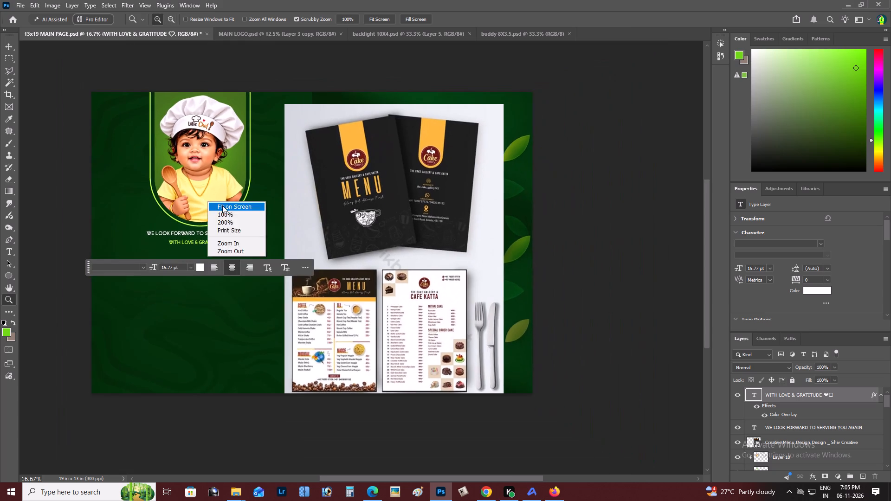
pyautogui.press('space')
pyautogui.moveTo(222, 206); pyautogui.dragTo(310, 213)
pyautogui.press('z')
pyautogui.click(315, 237)
pyautogui.click(334, 248)
pyautogui.press('v')
pyautogui.press('z')
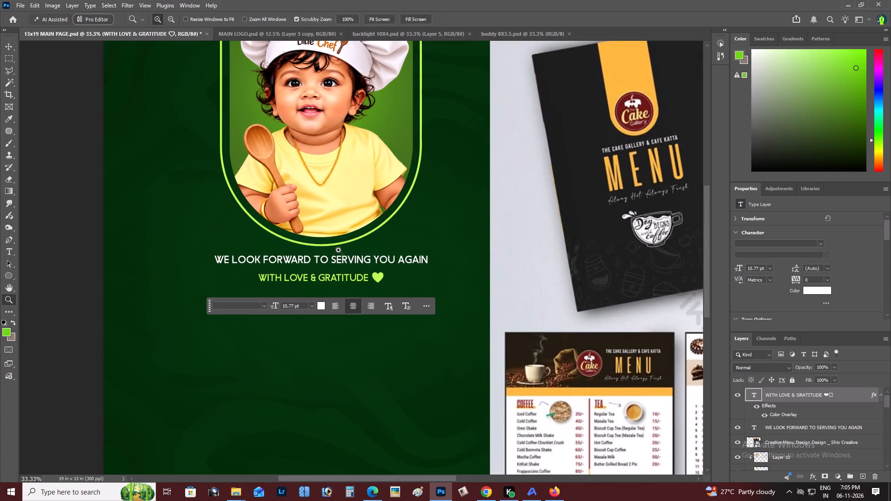
pyautogui.click(338, 250)
pyautogui.press('space')
pyautogui.moveTo(349, 258); pyautogui.dragTo(358, 257)
pyautogui.press('v')
pyautogui.press('Up')
pyautogui.press('Up')
pyautogui.press('Up')
pyautogui.press('Up')
pyautogui.press('Up')
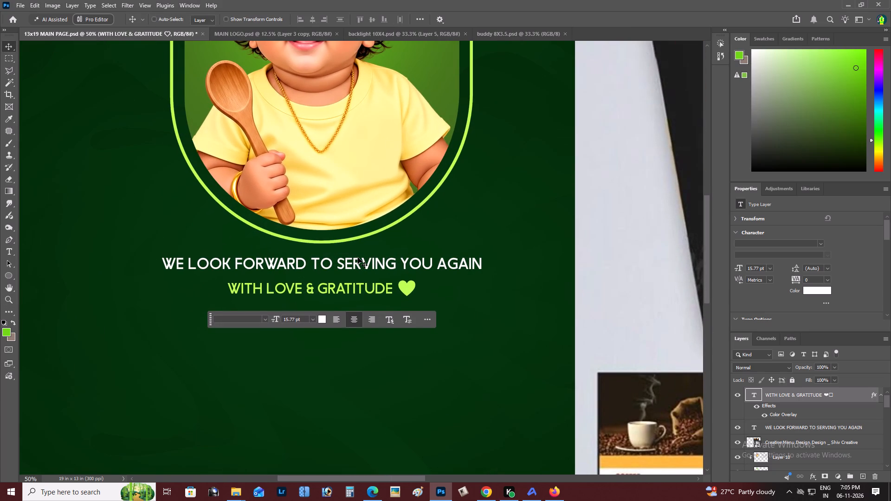
pyautogui.press('Left')
pyautogui.press('Left')
pyautogui.press('Up')
pyautogui.press('Up')
pyautogui.press('Left')
pyautogui.press('Left')
pyautogui.press('Left')
pyautogui.press('Left')
pyautogui.press('Left')
pyautogui.press('Left')
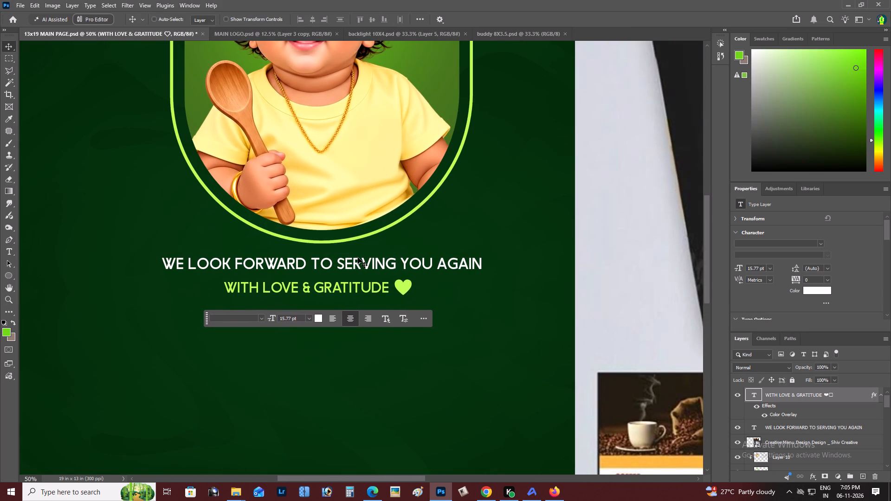
pyautogui.press('Left')
pyautogui.press('Left')
pyautogui.press('Left')
pyautogui.press('Right')
# Move the floating text options bar off the back page, over the menu mockup image.
pyautogui.press('z')
pyautogui.keyDown('alt'); pyautogui.click(358, 257); pyautogui.keyUp('alt')
pyautogui.rightClick(358, 257)
pyautogui.click(368, 261)
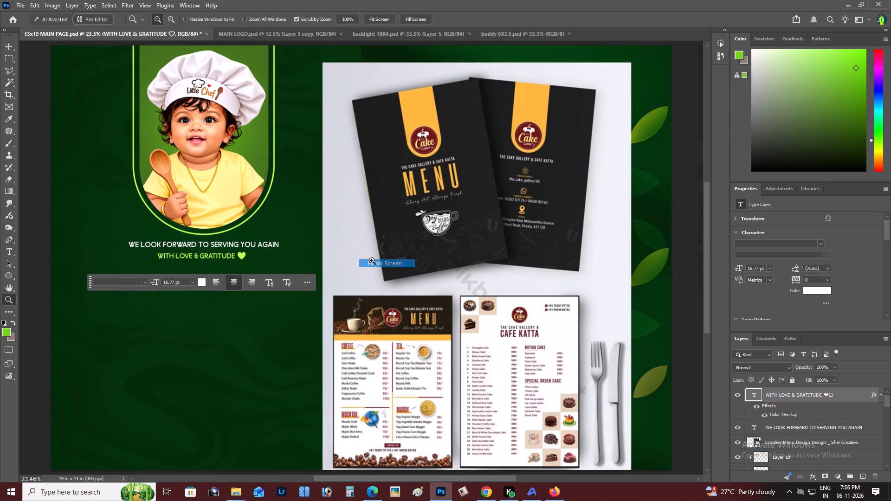
pyautogui.moveTo(90, 282); pyautogui.dragTo(505, 220)
# Examine the alignment of both text lines beneath the baby chef arch.
pyautogui.press('z')
pyautogui.keyDown('alt'); pyautogui.click(300, 273); pyautogui.keyUp('alt')
pyautogui.rightClick(295, 274)
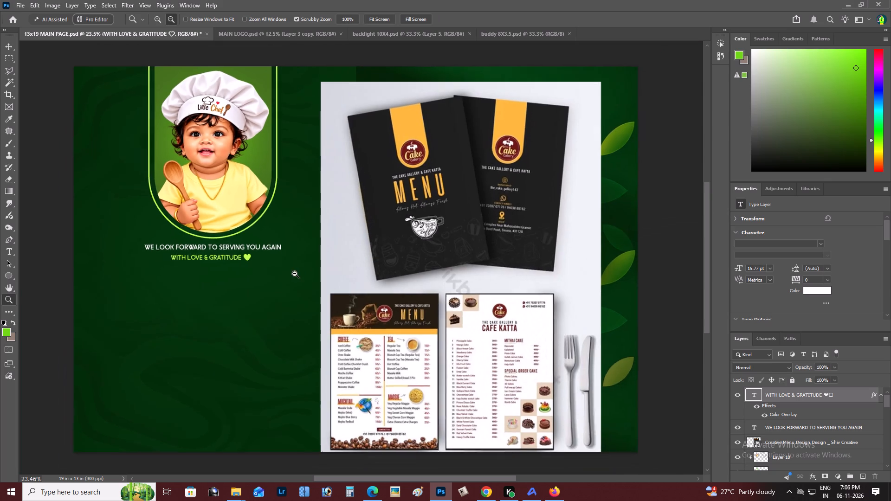
pyautogui.click(305, 277)
pyautogui.press('space')
pyautogui.moveTo(306, 277); pyautogui.dragTo(441, 295)
pyautogui.press('z')
pyautogui.keyDown('alt'); pyautogui.click(328, 266); pyautogui.keyUp('alt')
pyautogui.rightClick(328, 266)
pyautogui.click(337, 270)
pyautogui.press('space')
pyautogui.moveTo(329, 275); pyautogui.dragTo(420, 295)
# Select the WE LOOK FORWARD TO SERVING YOU AGAIN line and nudge it slightly left to centre it under the arch.
pyautogui.press('z')
pyautogui.doubleClick(303, 287)
pyautogui.press('v')
pyautogui.rightClick(308, 264)
pyautogui.click(317, 266)
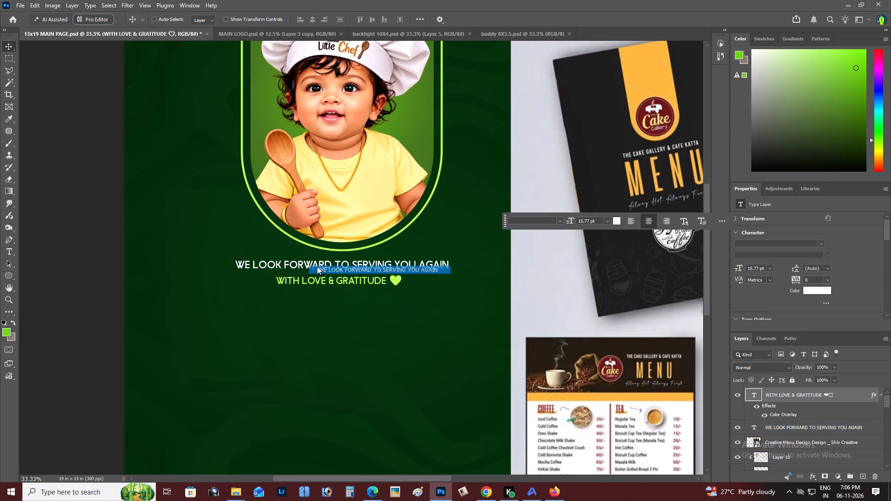
pyautogui.press('Left')
pyautogui.press('Left')
pyautogui.press('Left')
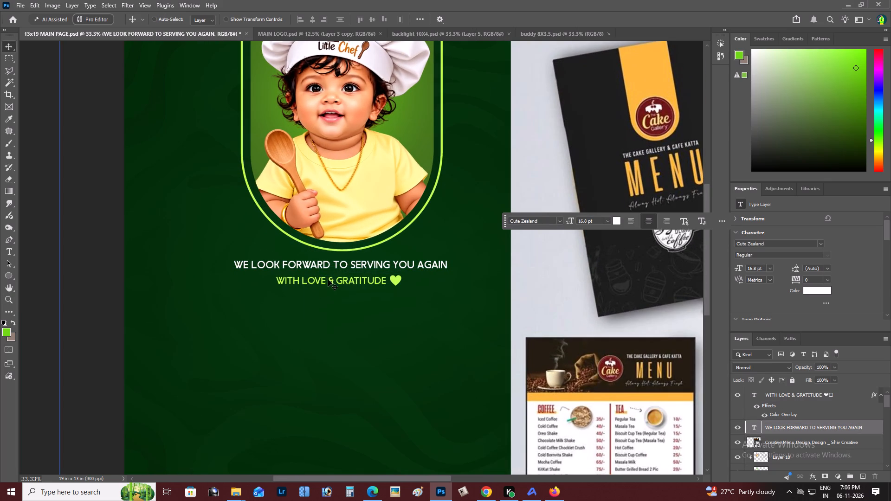
# Select the WITH LOVE & GRATITUDE line and nudge it slightly left to follow the closing line.
pyautogui.rightClick(332, 282)
pyautogui.click(342, 284)
pyautogui.press('Left')
pyautogui.press('Left')
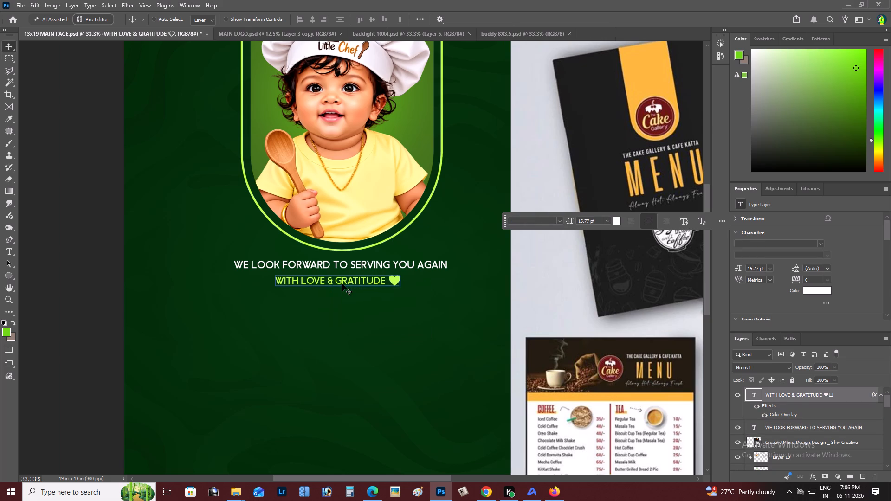
pyautogui.press('Left')
pyautogui.press('Left')
pyautogui.press('Left')
pyautogui.press('Left')
pyautogui.press('Left')
pyautogui.press('Left')
# Fine-tune the WITH LOVE & GRATITUDE line by nudging it slightly right and up, closer to the closing line.
pyautogui.press('z')
pyautogui.keyDown('alt'); pyautogui.click(382, 274); pyautogui.keyUp('alt')
pyautogui.rightClick(382, 274)
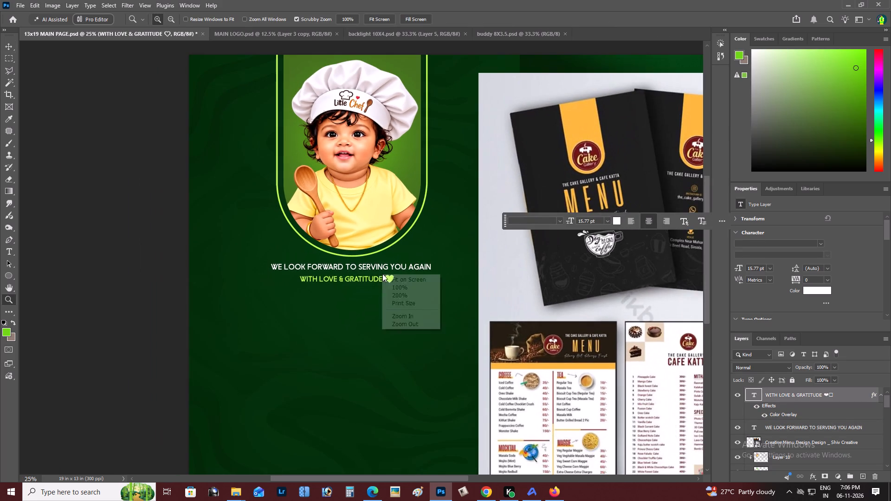
pyautogui.doubleClick(400, 278)
pyautogui.press('space')
pyautogui.moveTo(278, 296); pyautogui.dragTo(301, 301)
pyautogui.press('z')
pyautogui.click(288, 292)
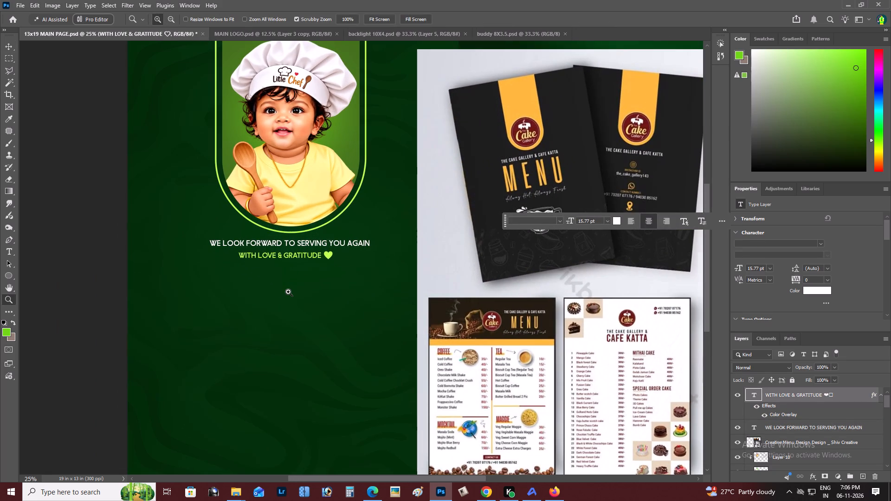
pyautogui.press('v')
pyautogui.press('Left')
pyautogui.press('Right')
pyautogui.press('Right')
pyautogui.press('Right')
pyautogui.press('Right')
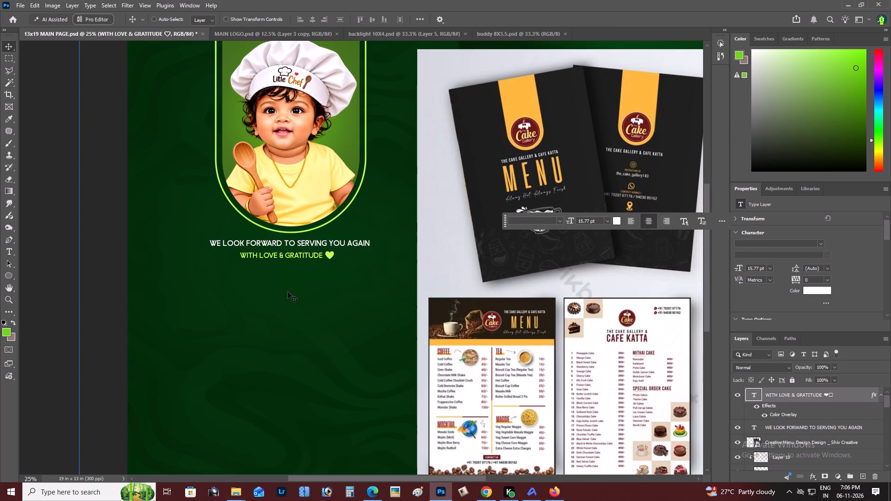
pyautogui.press('Up')
pyautogui.press('Up')
pyautogui.press('Up')
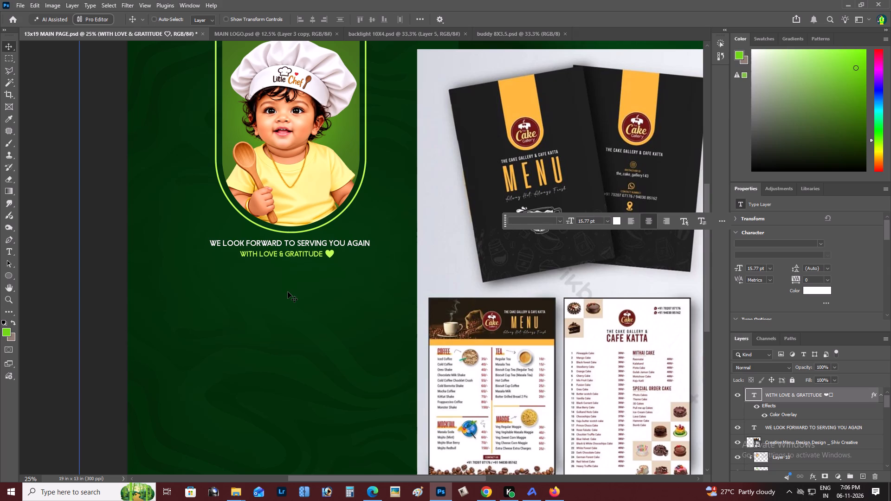
pyautogui.press('Right')
pyautogui.press('Left')
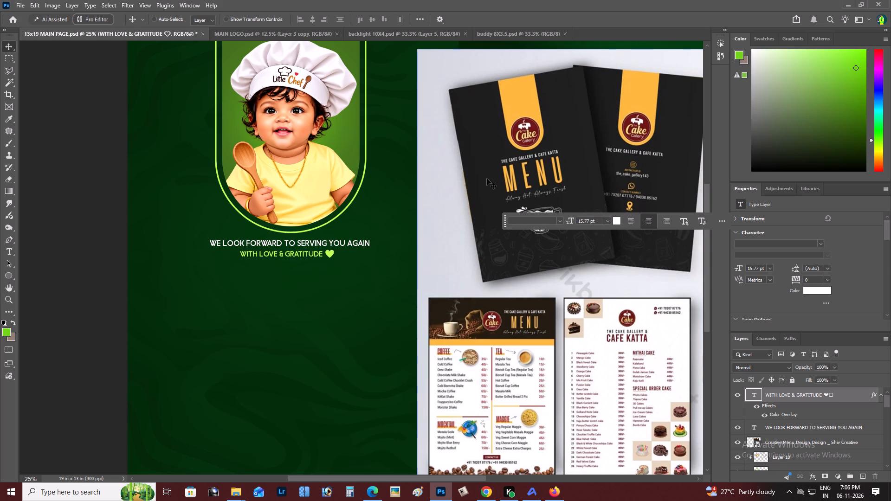
# Delete the Creative Menu Design reference image covering the Bytzo Cafe front cover.
pyautogui.rightClick(489, 177)
pyautogui.click(500, 180)
pyautogui.press('BackSpace')
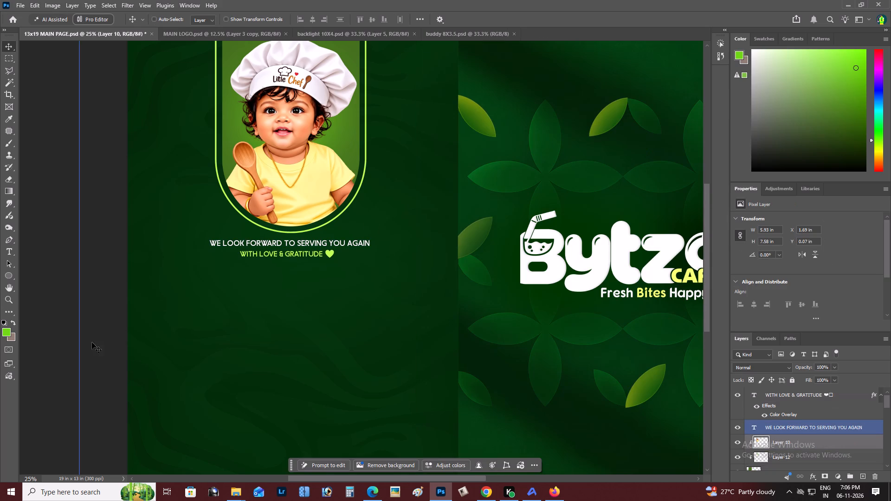
# Select the WE LOOK FORWARD TO SERVING YOU AGAIN line and nudge it one small step left under the arch.
pyautogui.click(12, 302)
pyautogui.rightClick(217, 260)
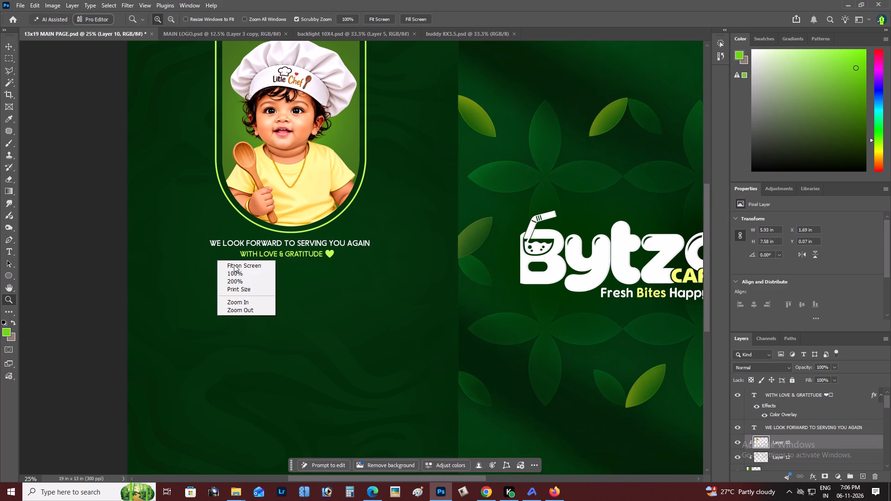
pyautogui.click(236, 265)
pyautogui.scroll(-3, 555, 294)
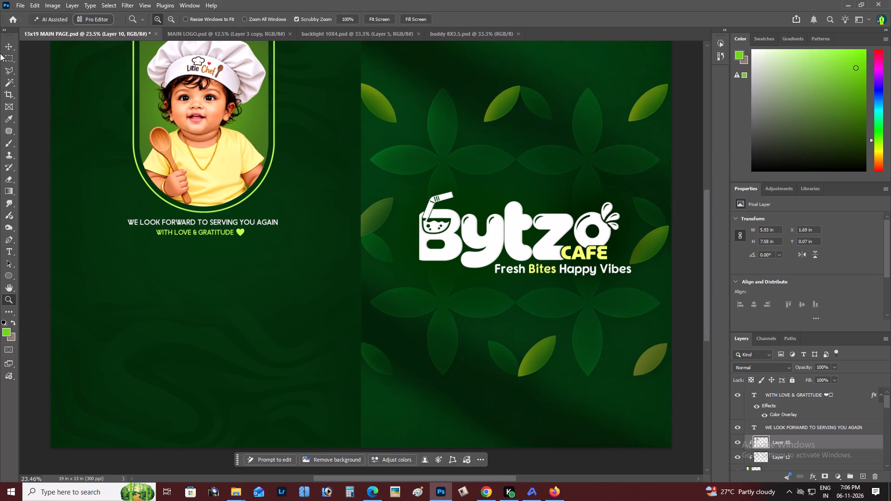
pyautogui.click(8, 50)
pyautogui.rightClick(179, 219)
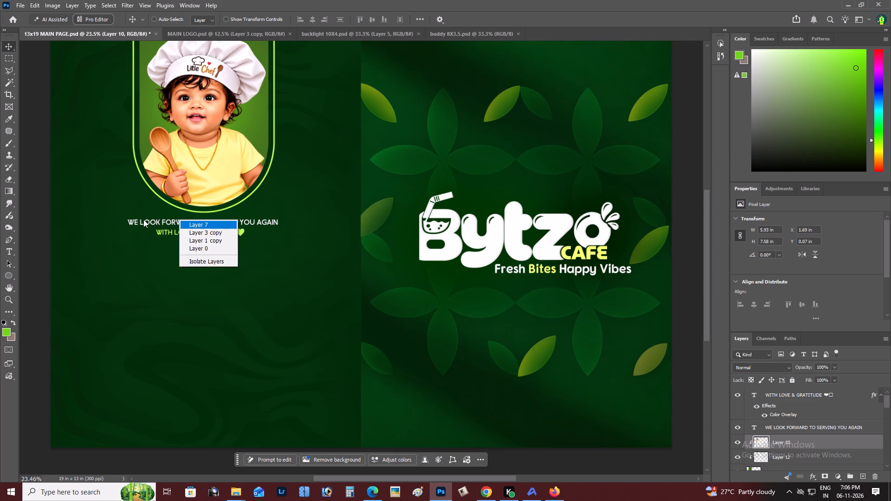
pyautogui.rightClick(143, 219)
pyautogui.click(237, 222)
pyautogui.rightClick(237, 222)
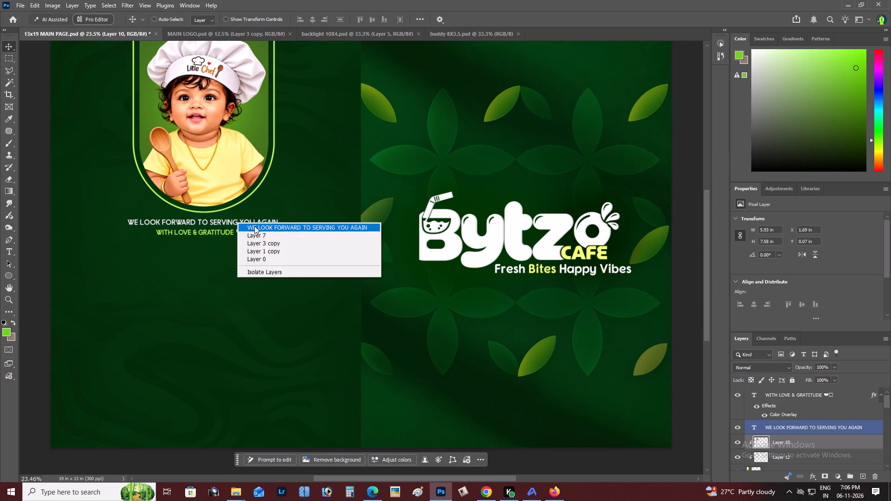
pyautogui.click(254, 226)
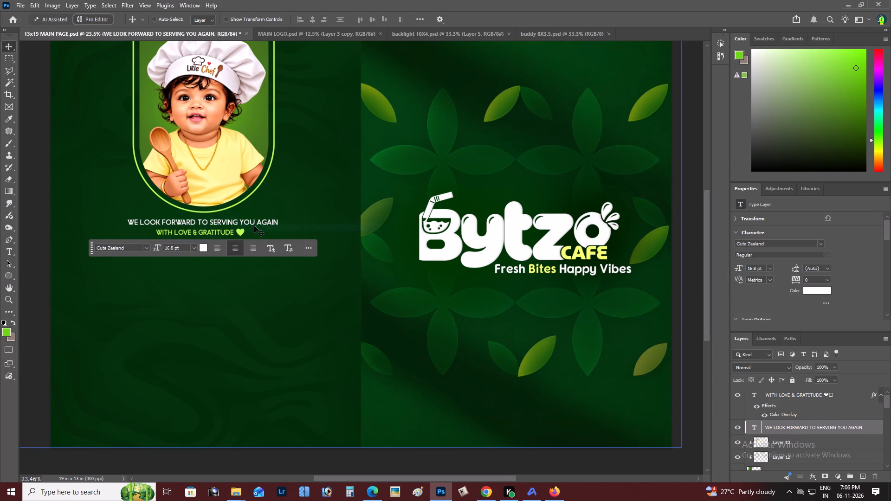
pyautogui.press('Left')
pyautogui.press('Right')
pyautogui.press('Left')
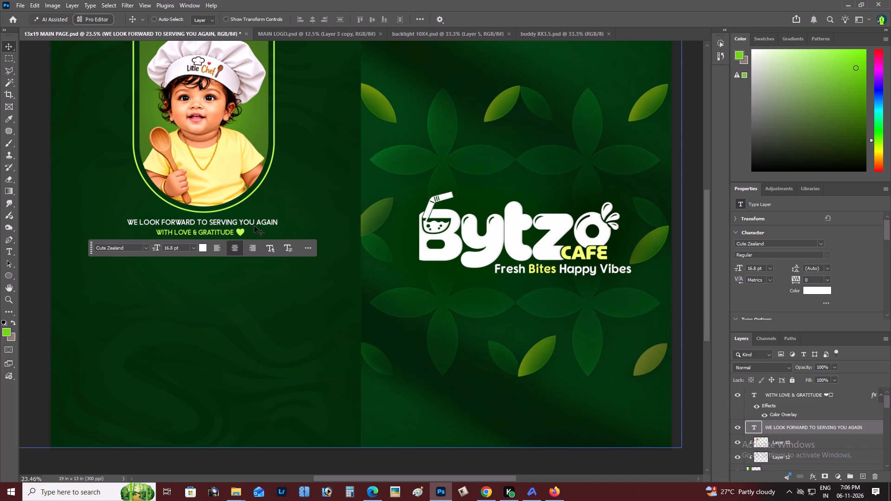
# Fine-tune the WE LOOK FORWARD TO SERVING YOU AGAIN line slightly right, moving the floating text options clear of the back page.
pyautogui.press('Left')
pyautogui.press('Right')
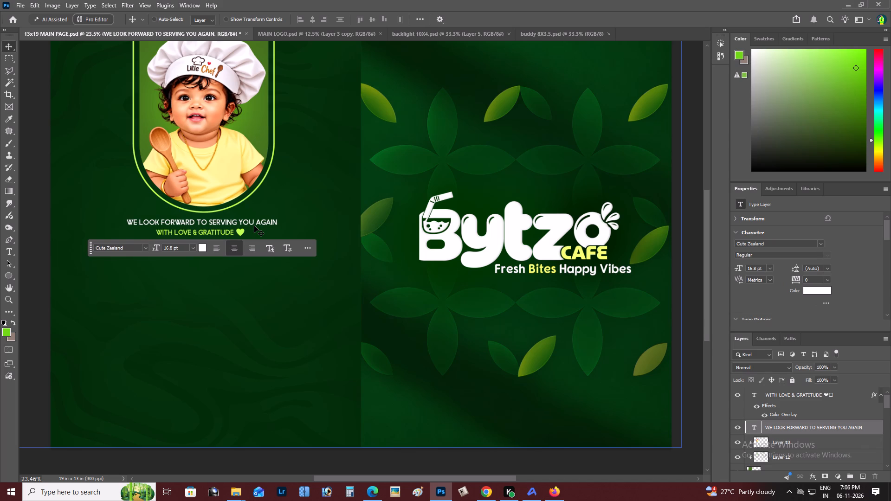
pyautogui.scroll(7, 272, 211)
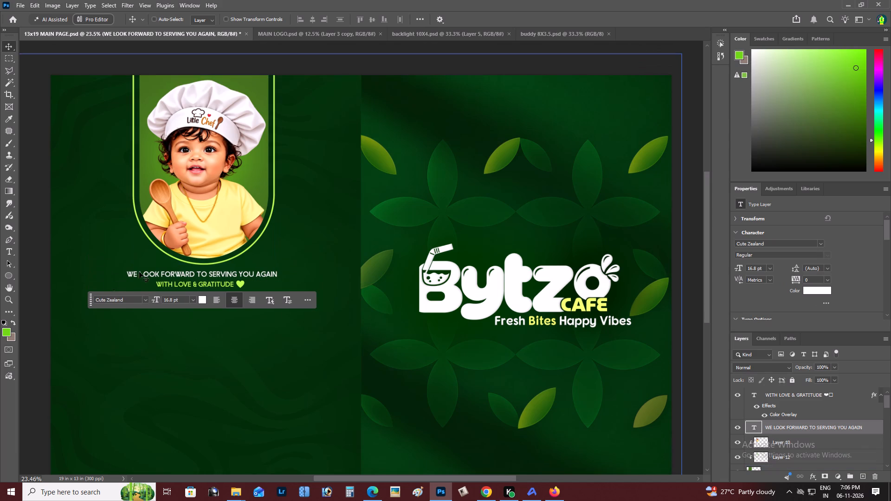
pyautogui.moveTo(91, 299); pyautogui.dragTo(698, 104)
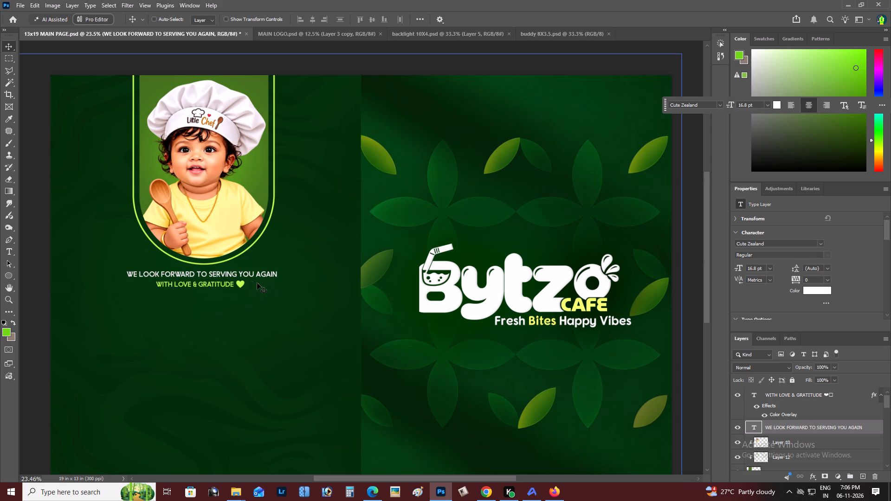
pyautogui.rightClick(231, 275)
pyautogui.click(243, 278)
pyautogui.press('Left')
pyautogui.press('Right')
pyautogui.press('Right')
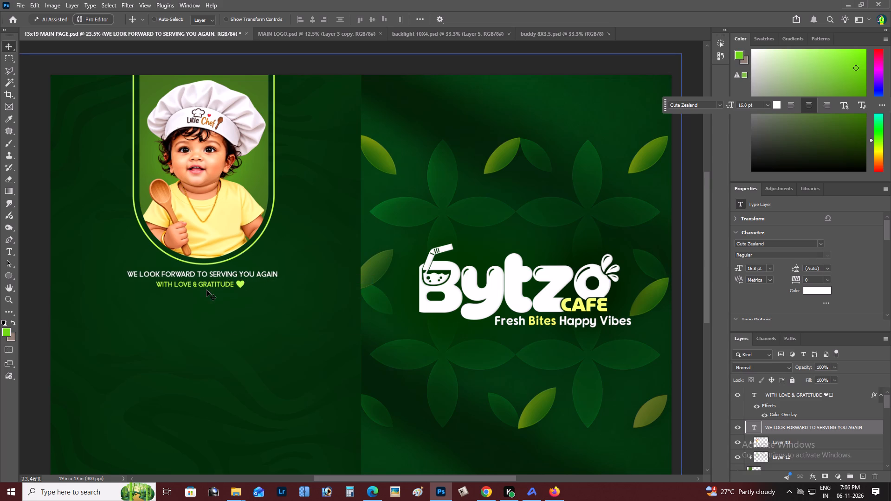
# Select the WITH LOVE & GRATITUDE line and nudge it one small step right beneath the closing line.
pyautogui.rightClick(202, 283)
pyautogui.click(218, 286)
pyautogui.press('Right')
pyautogui.press('Right')
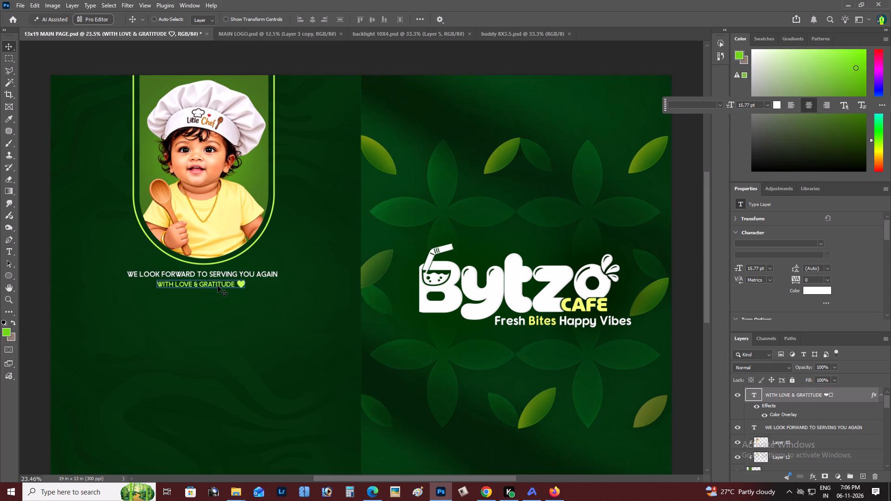
pyautogui.press('Left')
# Select the dark green textured background layer in the empty area below the back page's closing lines.
pyautogui.click(6, 300)
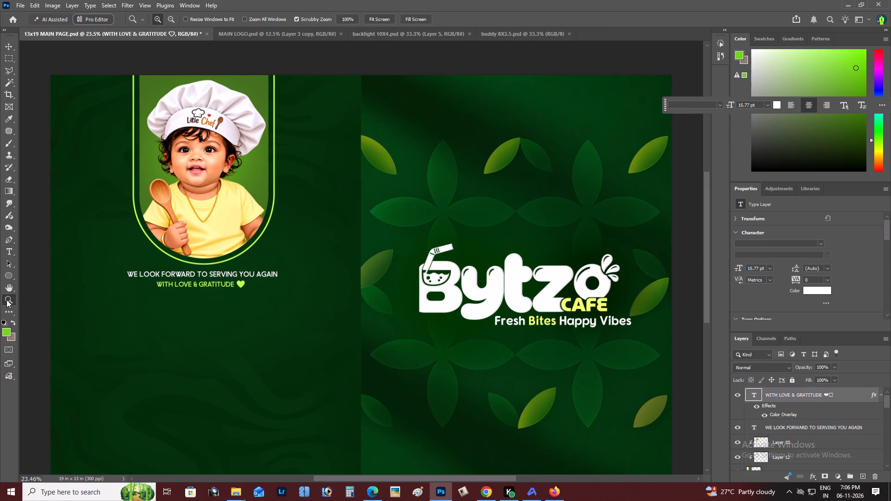
pyautogui.rightClick(57, 263)
pyautogui.click(68, 265)
pyautogui.scroll(-9, 284, 298)
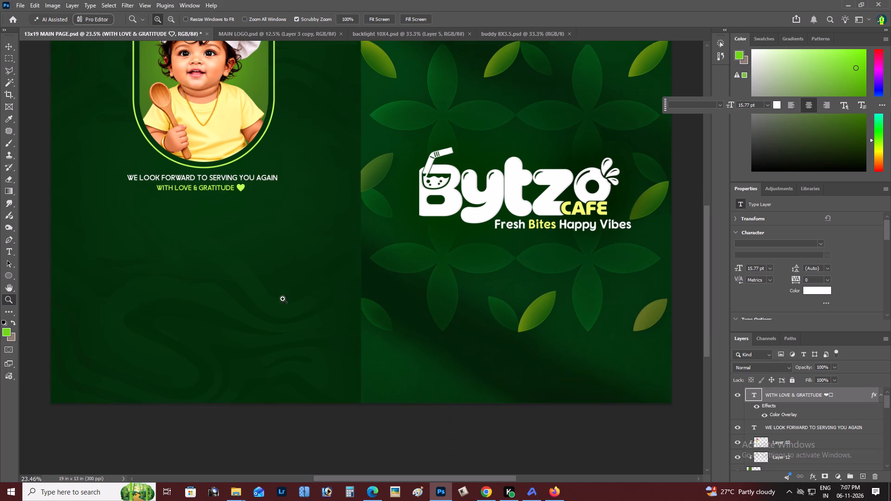
pyautogui.scroll(-1, 283, 299)
pyautogui.click(5, 47)
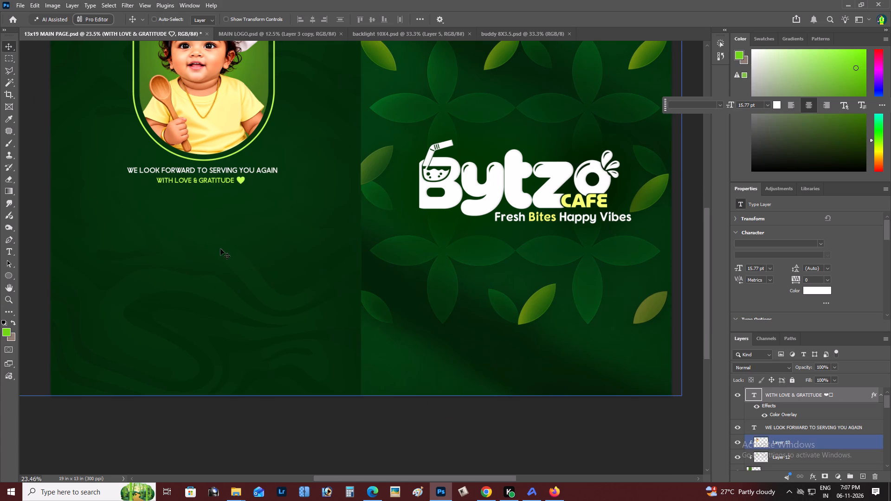
pyautogui.rightClick(200, 241)
pyautogui.click(217, 247)
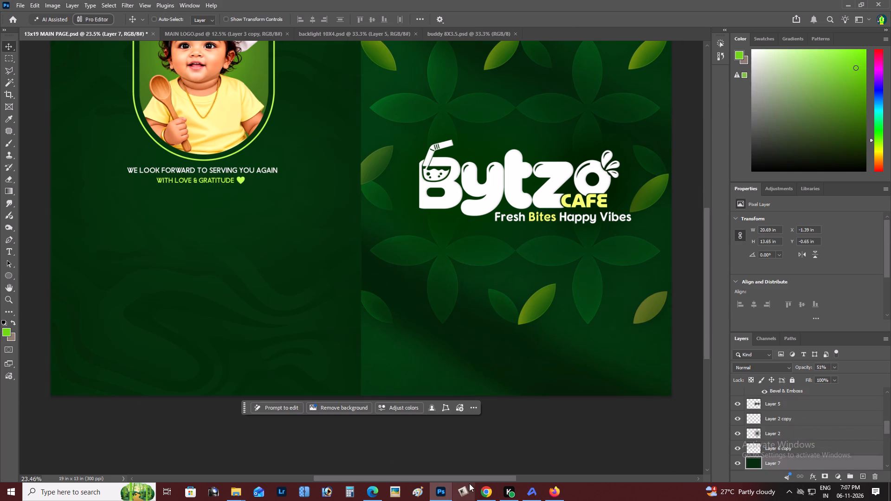
# Switch to the Chrome browser.
pyautogui.click(491, 493)
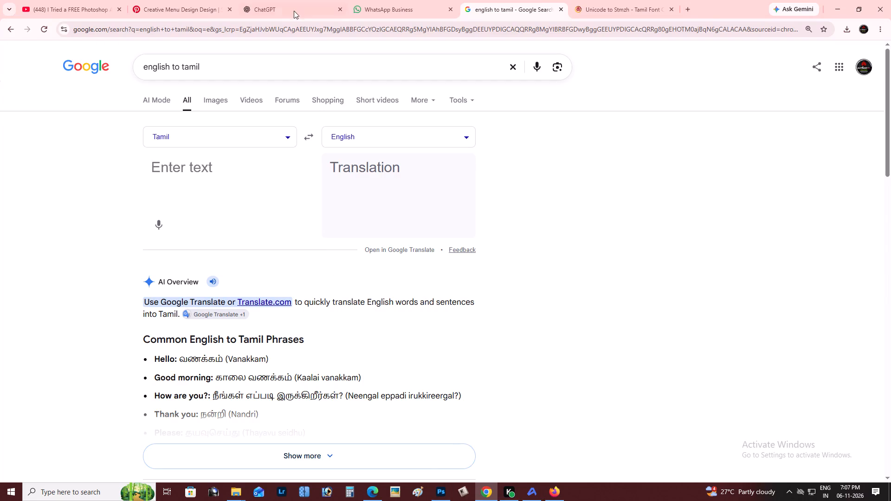
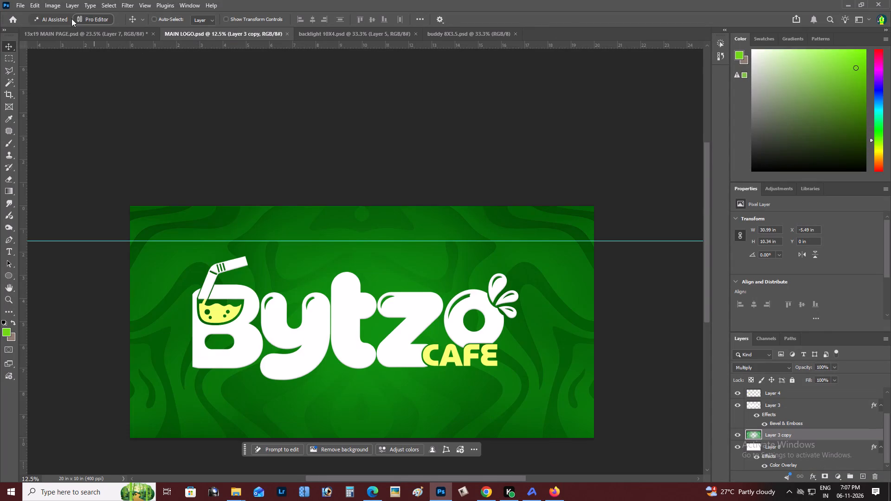
# In the 13x19 MAIN PAGE document, undo the last action and nudge the dark green textured background layer four small steps right and one down.
pyautogui.click(92, 31)
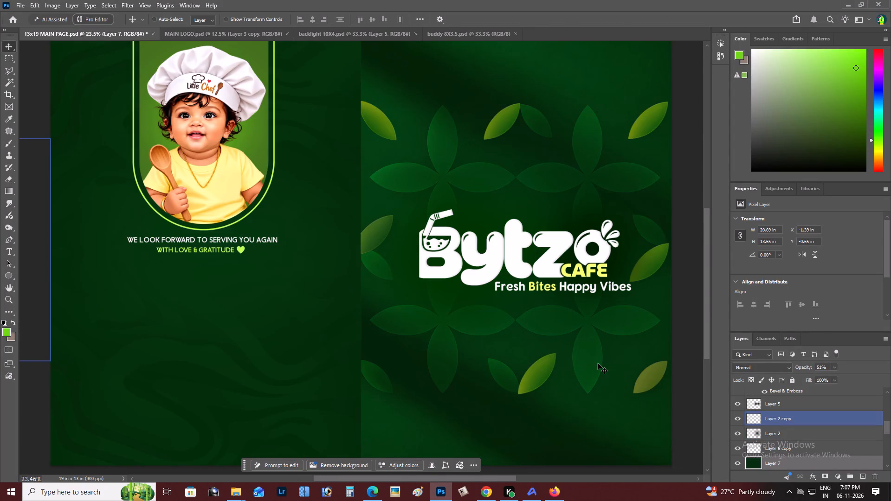
pyautogui.scroll(-4, 598, 363)
pyautogui.hotkey('ctrl', 'z')
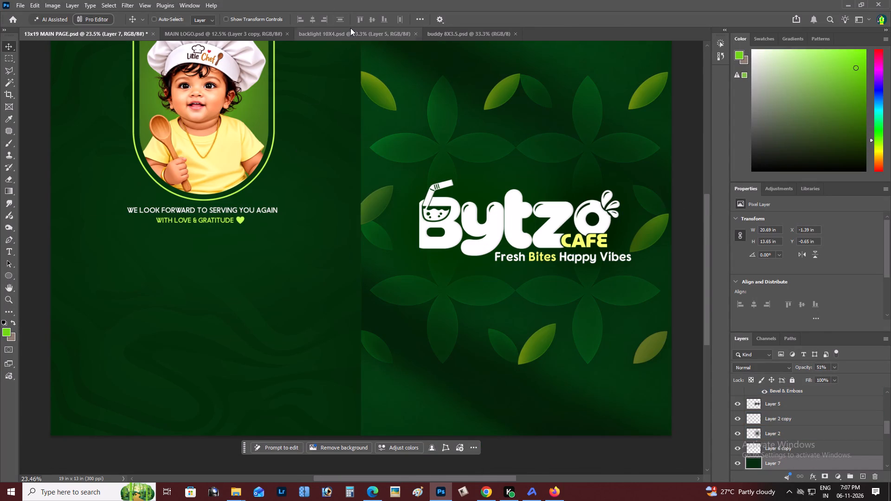
pyautogui.press('Right')
pyautogui.press('Right')
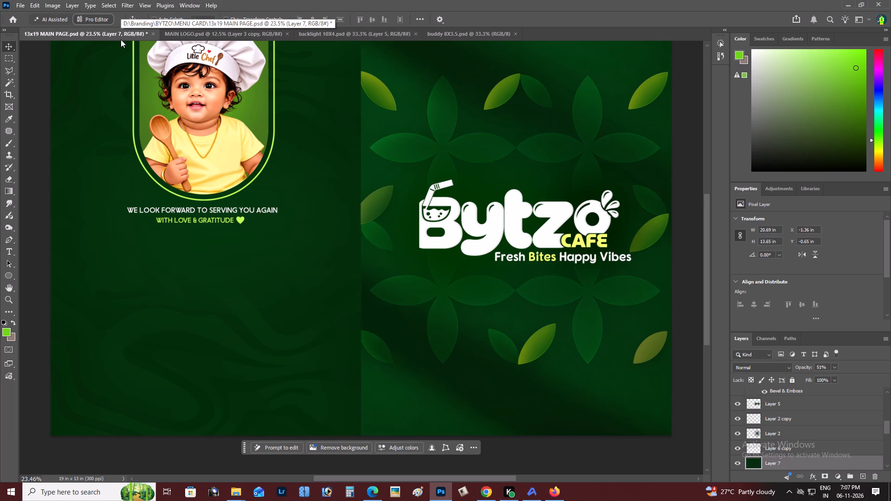
pyautogui.press('Right')
pyautogui.press('Down')
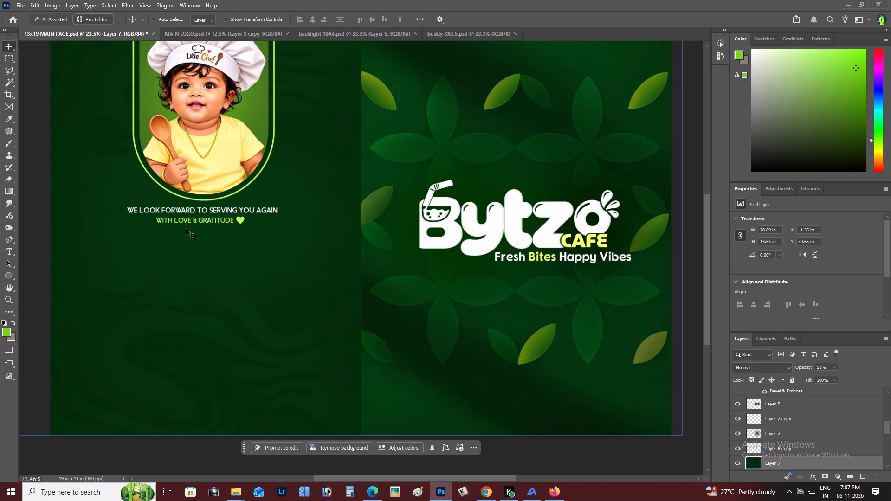
pyautogui.press('Right')
# Select the WITH LOVE & GRATITUDE text layer on the back page and nudge it one small step right.
pyautogui.rightClick(192, 221)
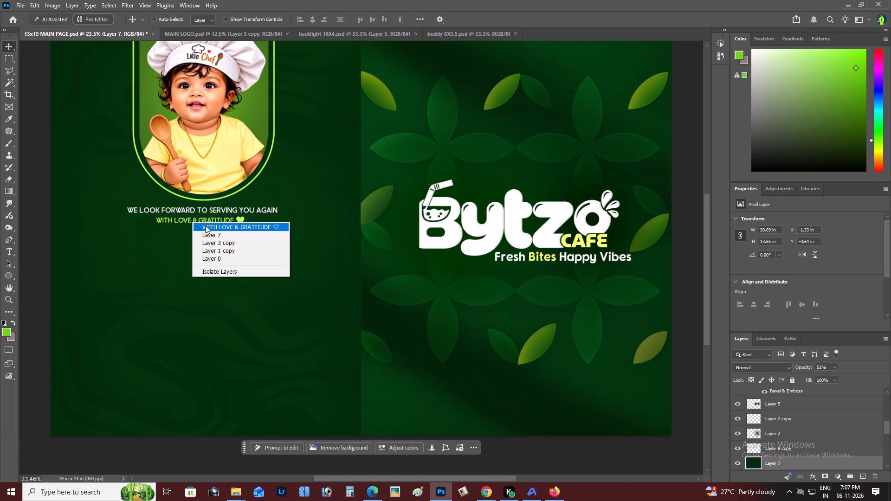
pyautogui.click(205, 225)
pyautogui.press('Right')
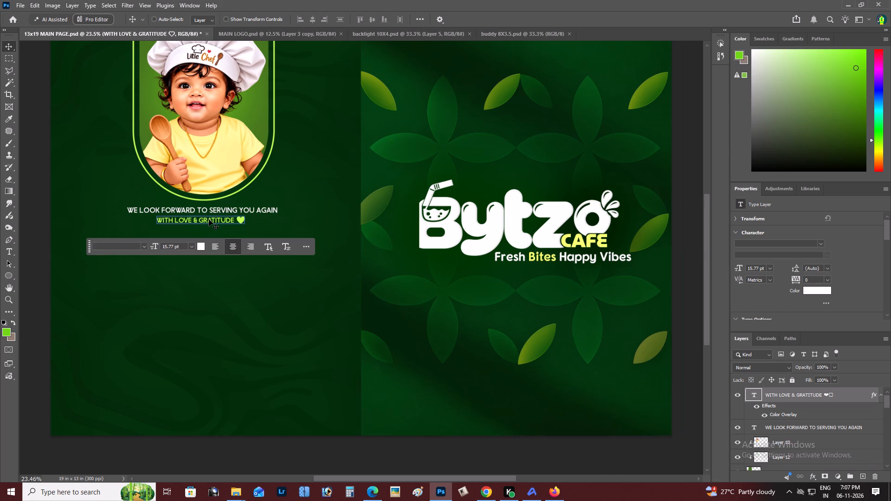
# Copy the Cake Gallery menu design image from the Pinterest page in Chrome and paste it into the Photoshop cover spread as a reference.
pyautogui.scroll(15, 209, 219)
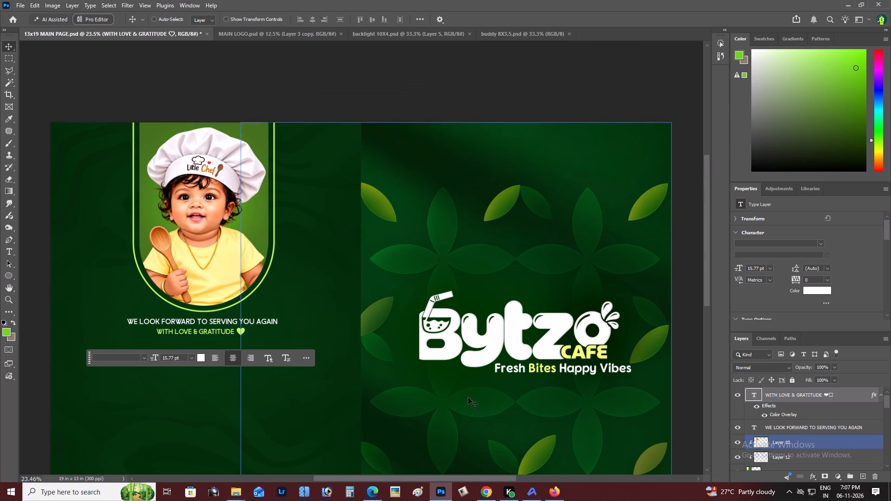
pyautogui.click(492, 498)
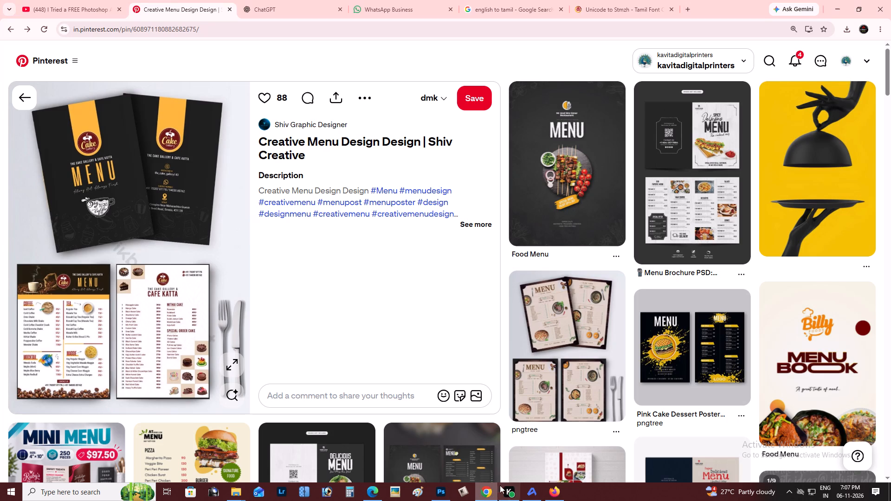
pyautogui.rightClick(148, 143)
pyautogui.click(198, 181)
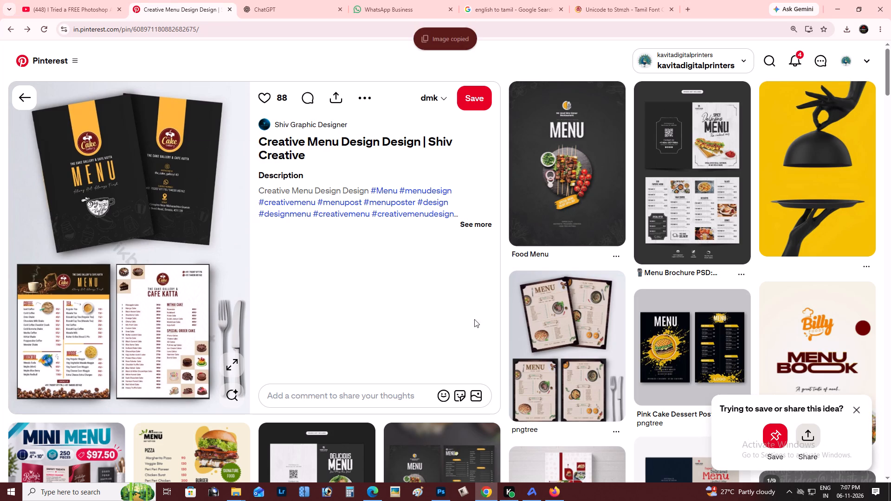
pyautogui.click(441, 498)
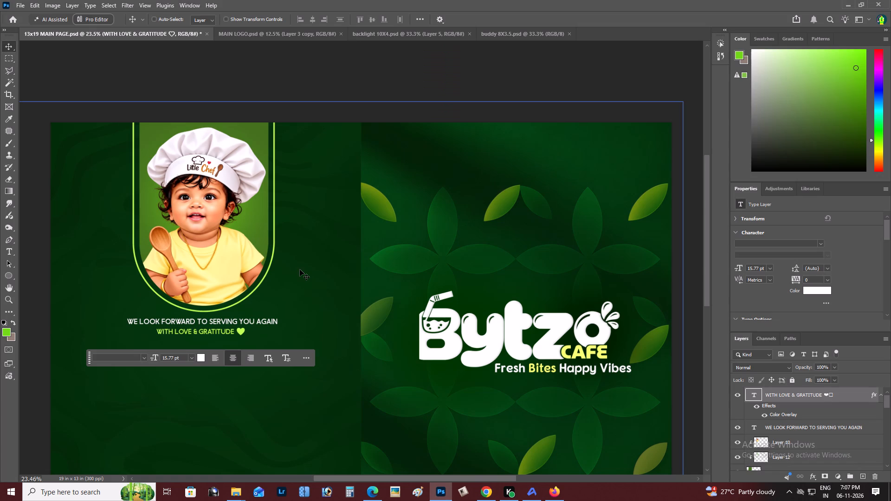
pyautogui.hotkey('ctrl', 'v')
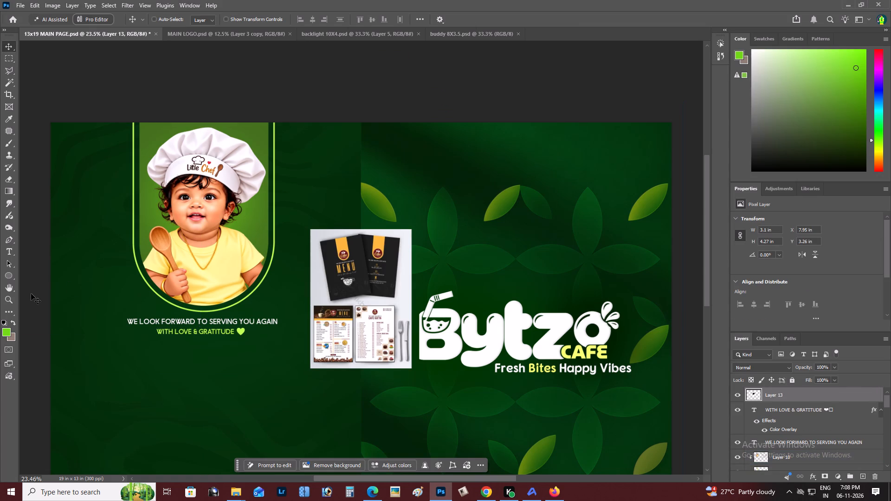
# Examine the pasted Cake Gallery reference up close, focusing on the back cover's layout of Instagram, contact number and venue details.
pyautogui.click(8, 303)
pyautogui.click(407, 308)
pyautogui.doubleClick(272, 291)
pyautogui.click(279, 291)
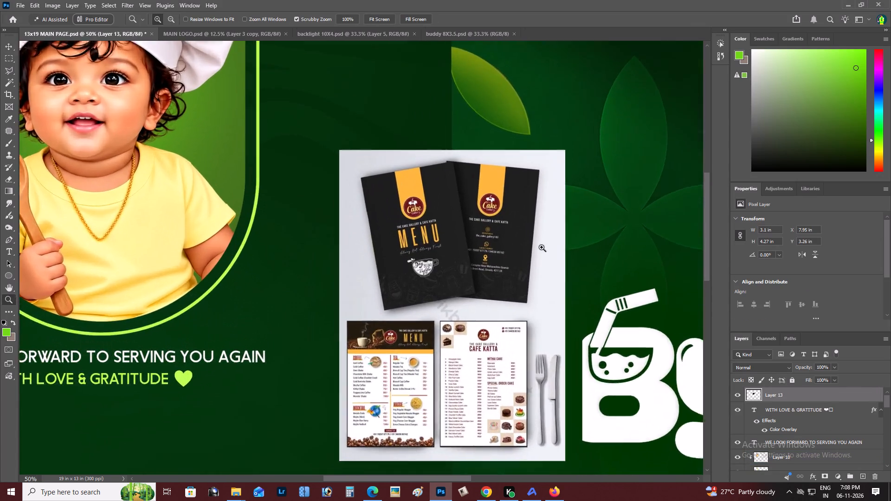
pyautogui.click(542, 247)
pyautogui.rightClick(542, 247)
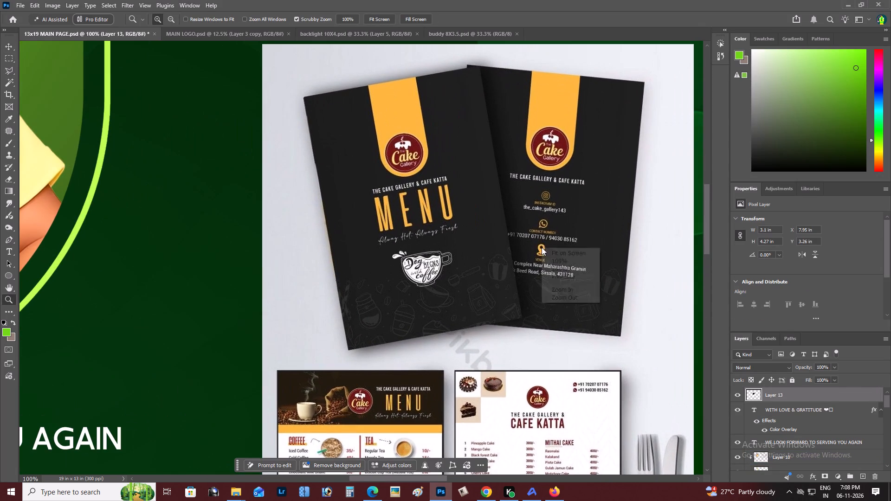
pyautogui.click(555, 250)
pyautogui.tripleClick(310, 197)
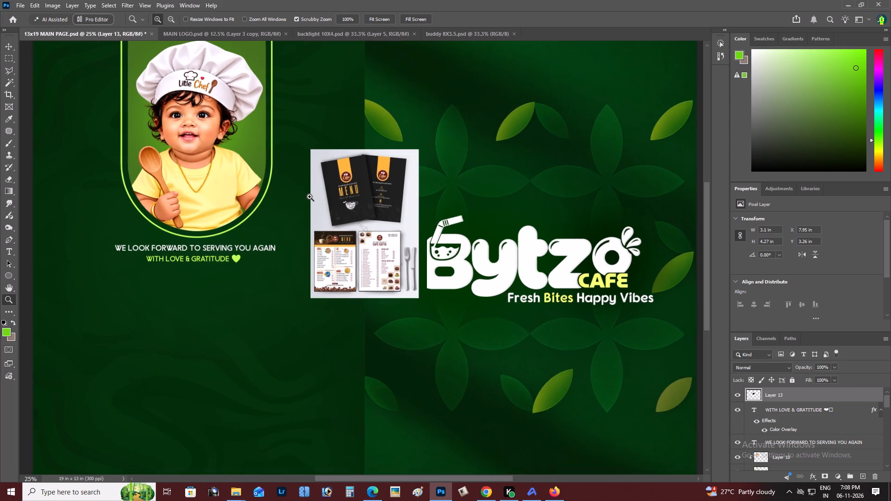
pyautogui.click(365, 182)
pyautogui.click(413, 154)
pyautogui.click(437, 154)
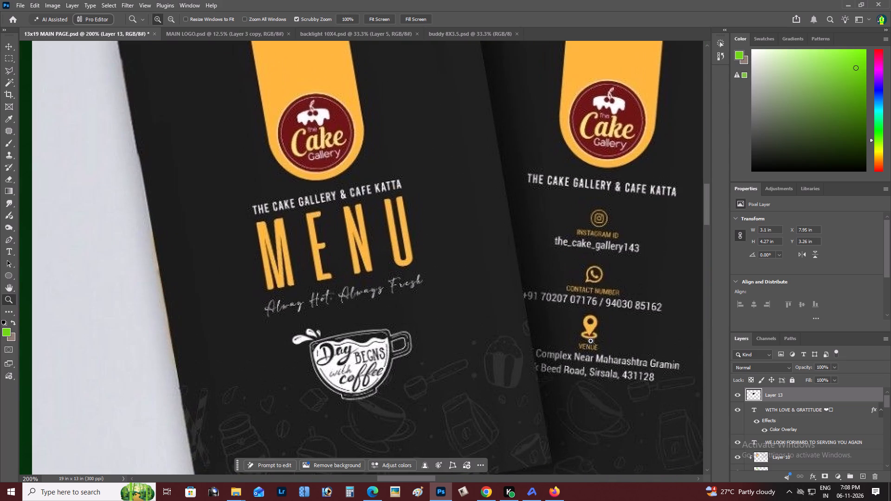
pyautogui.moveTo(428, 476); pyautogui.dragTo(434, 476)
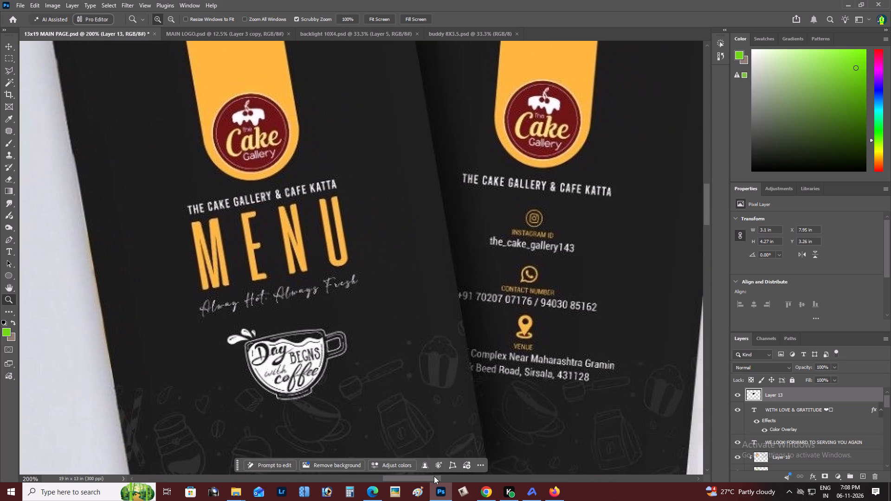
# Switch to Chrome, close the Unicode to Stmzh Tamil font converter page and open Pinterest in a new tab.
pyautogui.moveTo(434, 476); pyautogui.dragTo(433, 476)
pyautogui.click(490, 488)
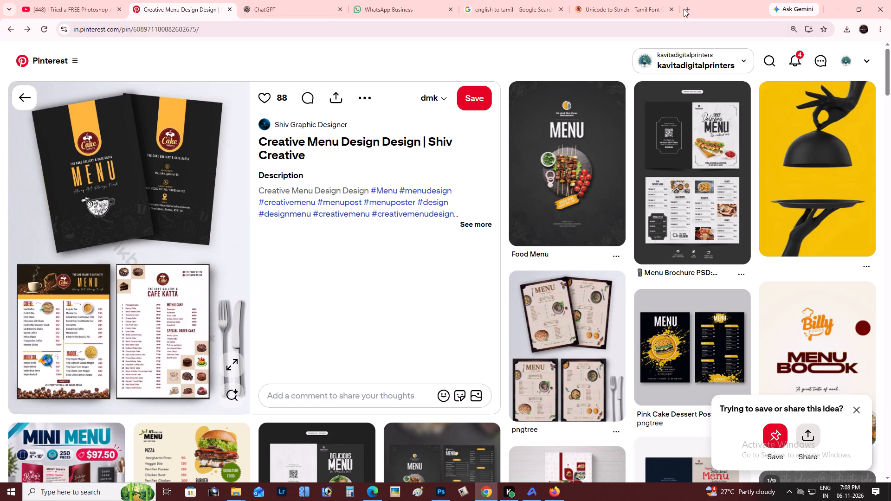
pyautogui.click(672, 8)
pyautogui.click(579, 7)
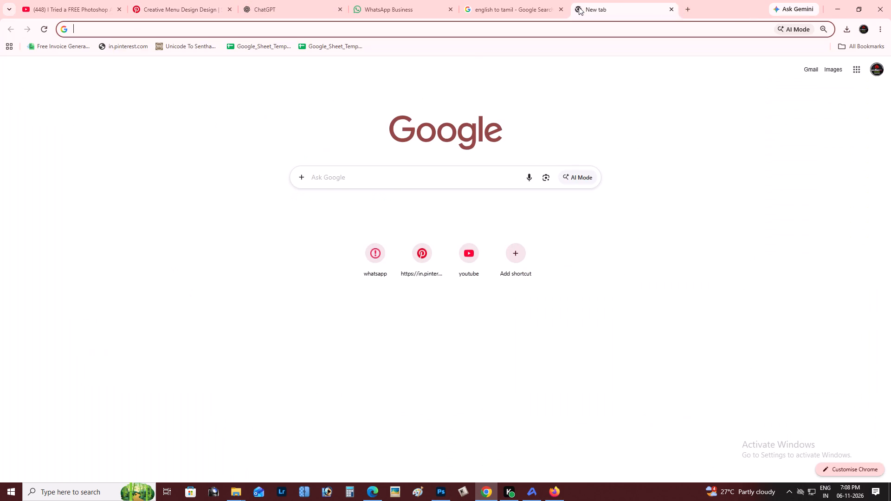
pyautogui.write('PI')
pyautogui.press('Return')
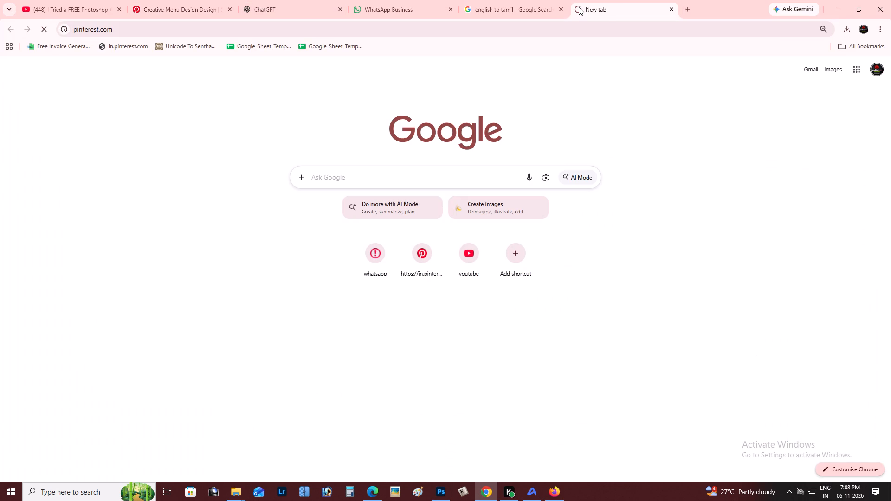
pyautogui.click(549, 8)
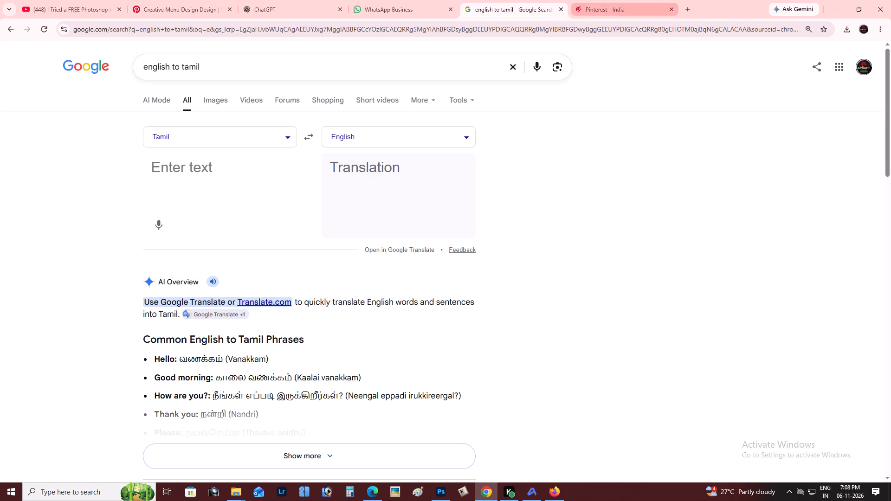
pyautogui.click(607, 0)
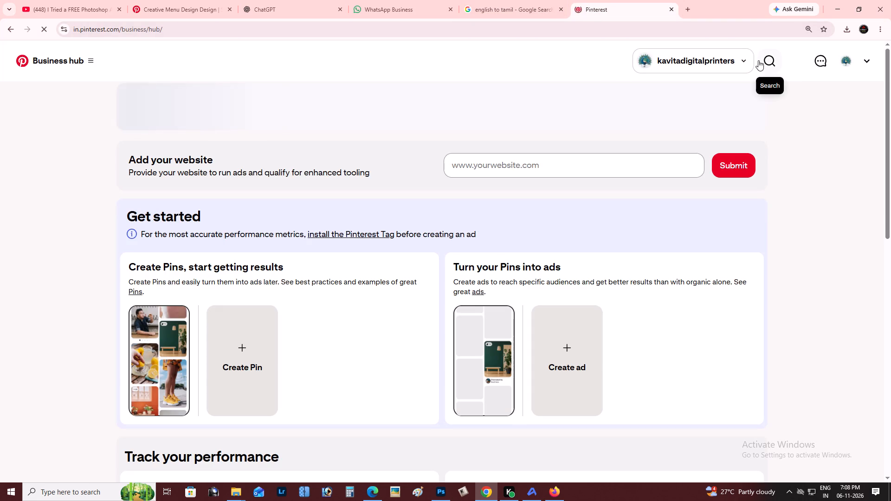
# Search Pinterest for INSTA LOGO.
pyautogui.click(763, 60)
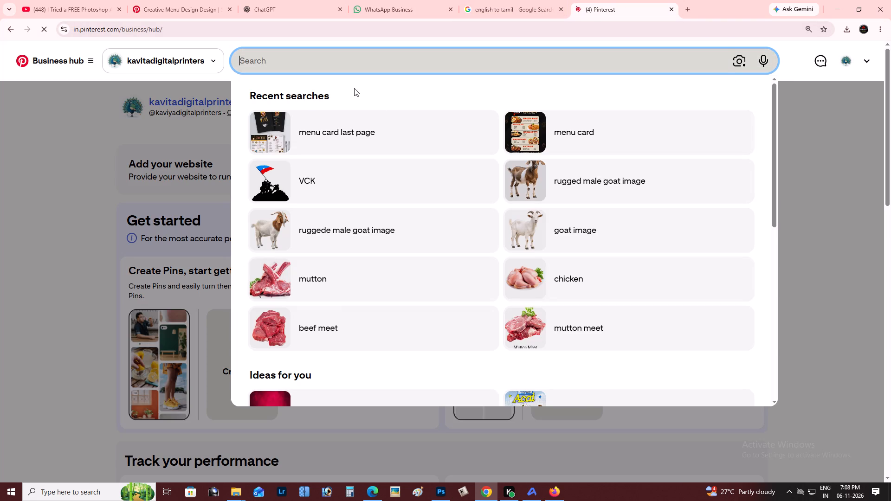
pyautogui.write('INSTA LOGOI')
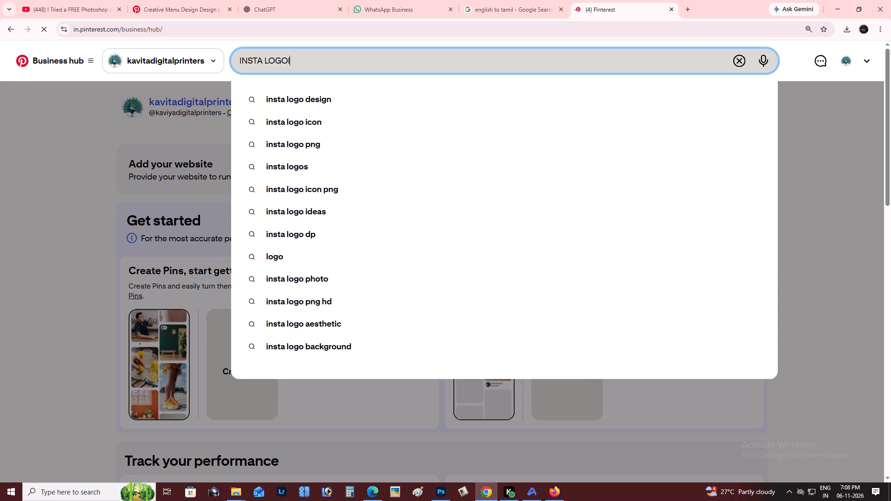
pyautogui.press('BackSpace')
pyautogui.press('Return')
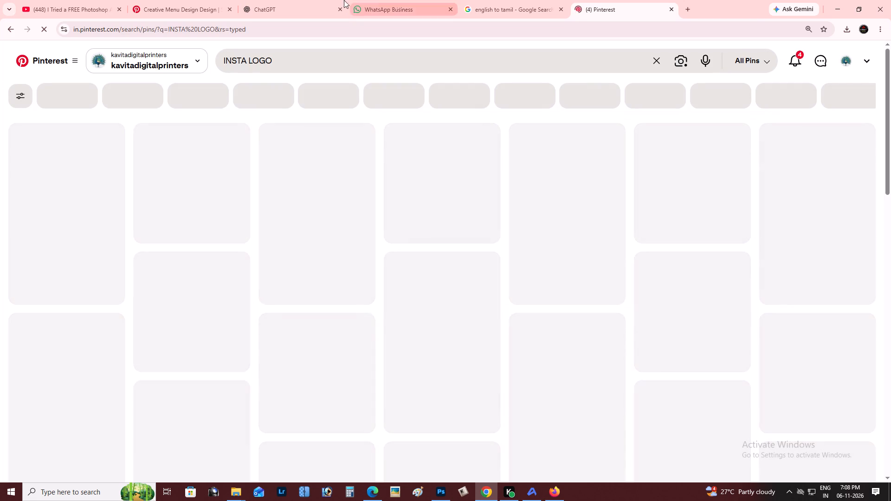
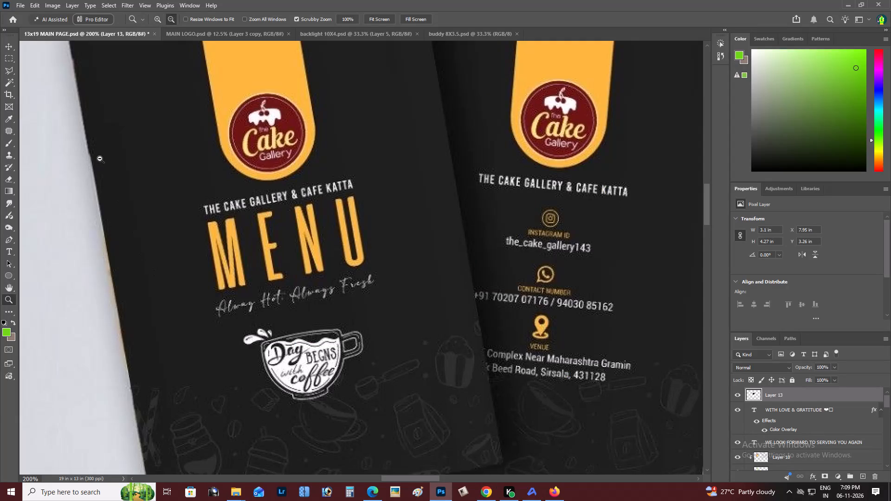
# Paste the copied Instagram logo into the cover spread and place it below the WITH LOVE & GRATITUDE text on the back page.
pyautogui.rightClick(100, 159)
pyautogui.click(114, 171)
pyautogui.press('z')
pyautogui.keyDown('alt'); pyautogui.click(148, 173); pyautogui.keyUp('alt')
pyautogui.rightClick(153, 170)
pyautogui.click(172, 180)
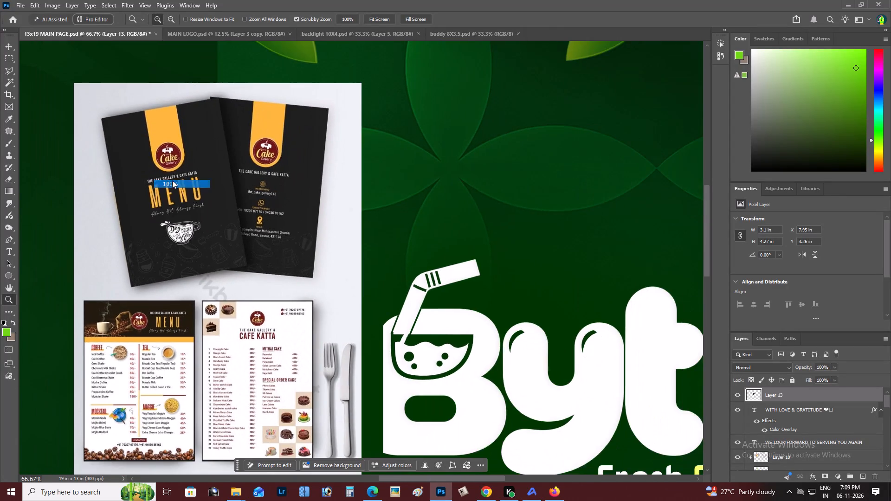
pyautogui.keyDown('alt'); pyautogui.click(168, 179); pyautogui.keyUp('alt')
pyautogui.rightClick(168, 179)
pyautogui.click(183, 187)
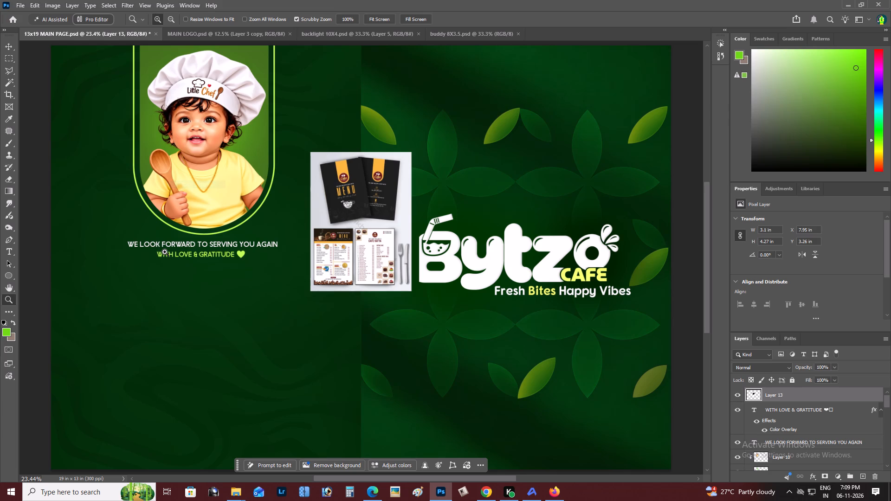
pyautogui.hotkey('ctrl', 'v')
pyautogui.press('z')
pyautogui.keyDown('alt'); pyautogui.click(249, 278); pyautogui.keyUp('alt')
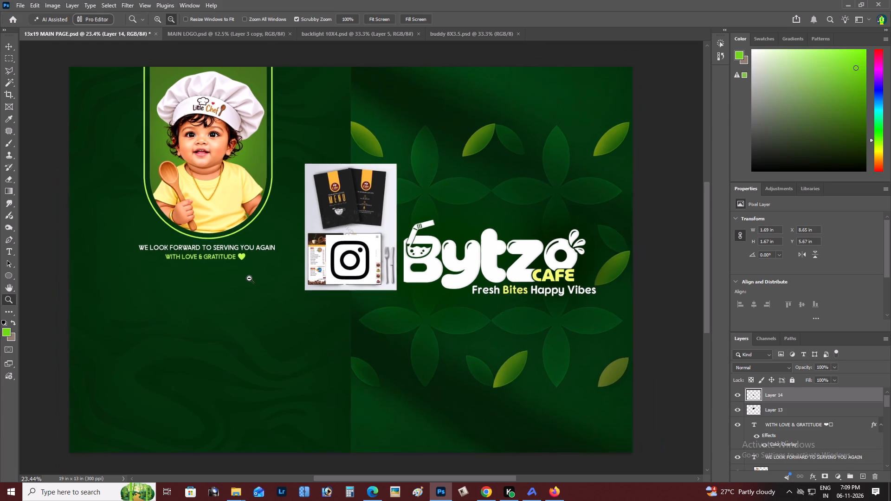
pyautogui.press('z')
pyautogui.doubleClick(311, 276)
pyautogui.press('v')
pyautogui.moveTo(342, 258); pyautogui.dragTo(173, 325)
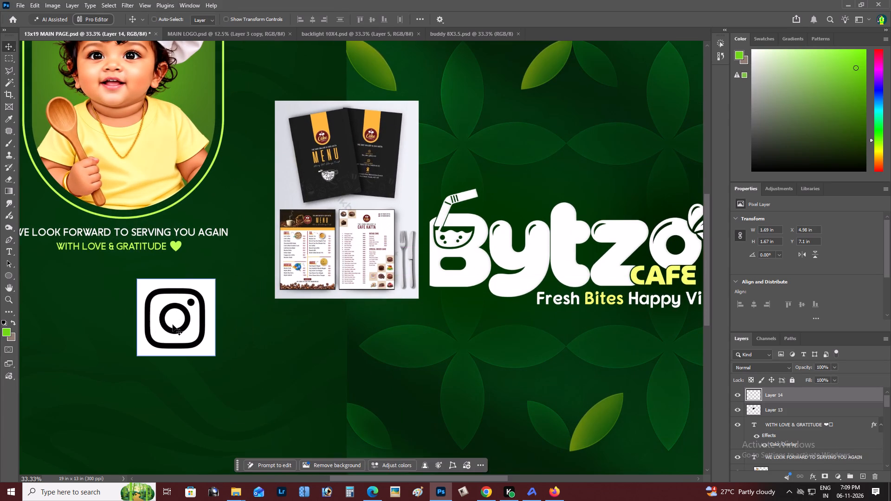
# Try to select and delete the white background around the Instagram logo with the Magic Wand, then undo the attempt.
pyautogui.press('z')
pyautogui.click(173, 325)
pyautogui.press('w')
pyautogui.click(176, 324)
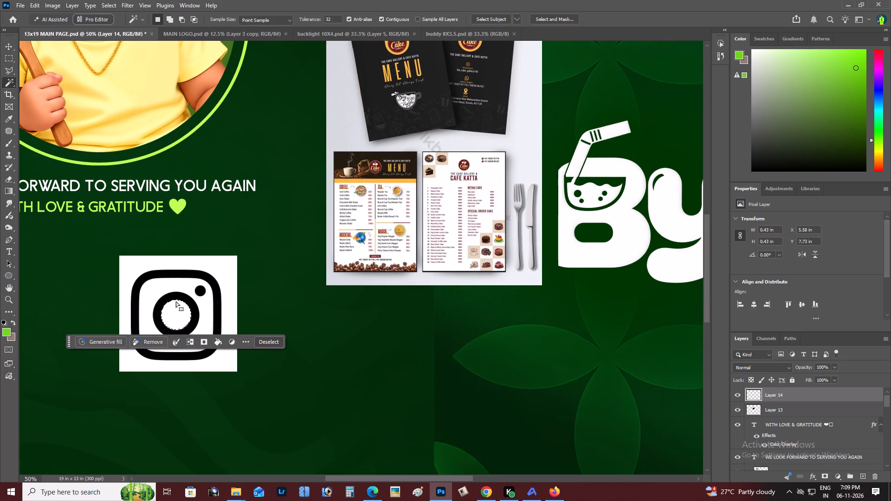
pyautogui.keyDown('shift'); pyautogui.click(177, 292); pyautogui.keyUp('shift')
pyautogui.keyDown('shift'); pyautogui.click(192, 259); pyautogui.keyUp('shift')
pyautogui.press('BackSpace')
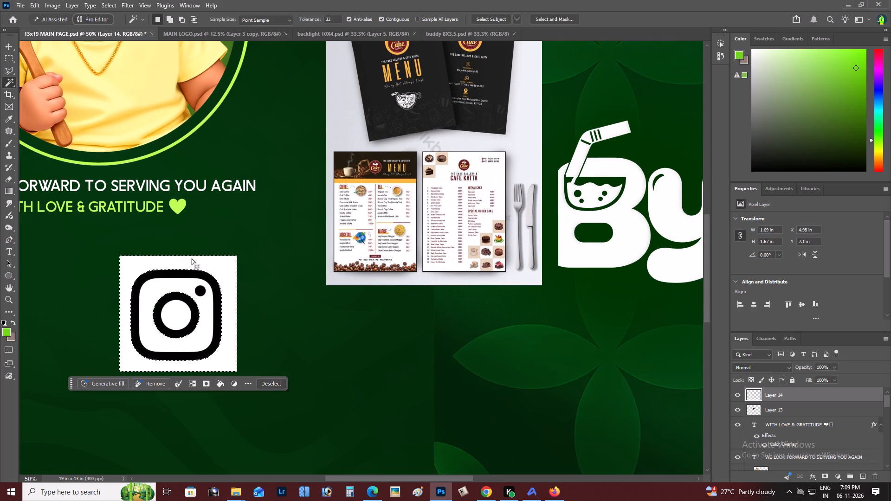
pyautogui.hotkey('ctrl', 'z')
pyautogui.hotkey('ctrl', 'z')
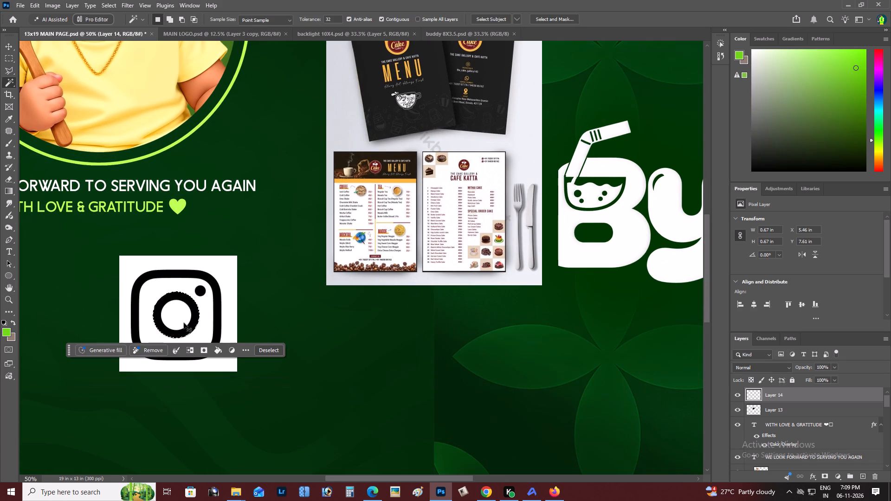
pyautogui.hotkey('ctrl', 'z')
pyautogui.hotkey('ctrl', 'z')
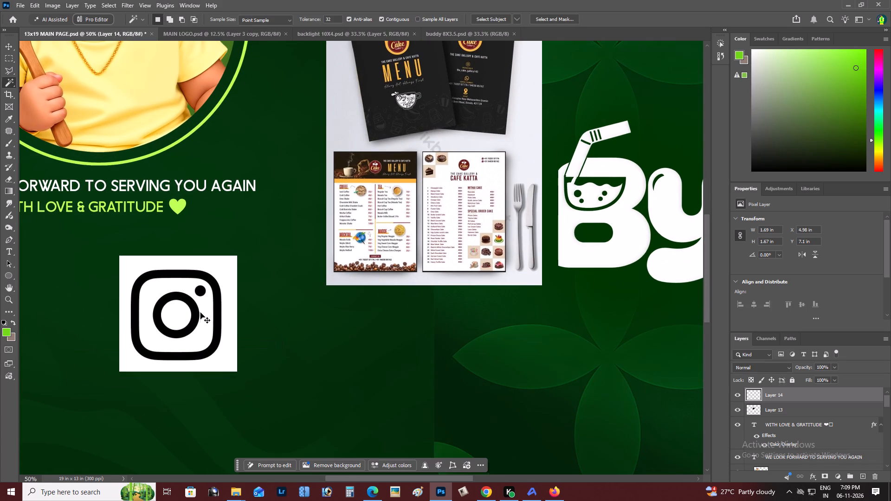
# Delete the white areas inside and around the Instagram logo with the Magic Wand, leaving only the black outline, and clear the selection.
pyautogui.keyDown('shift'); pyautogui.click(205, 310); pyautogui.keyUp('shift')
pyautogui.press('BackSpace')
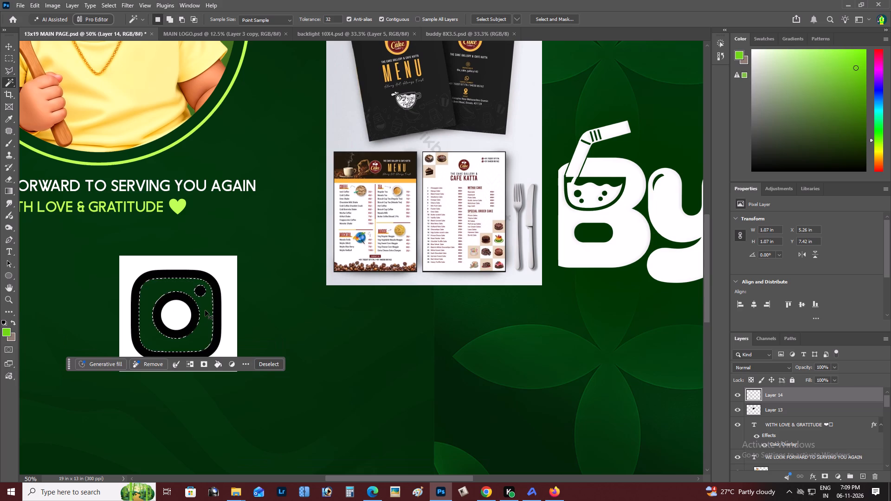
pyautogui.hotkey('ctrl', 'd')
pyautogui.keyDown('shift'); pyautogui.click(182, 310); pyautogui.keyUp('shift')
pyautogui.keyDown('shift'); pyautogui.click(211, 259); pyautogui.keyUp('shift')
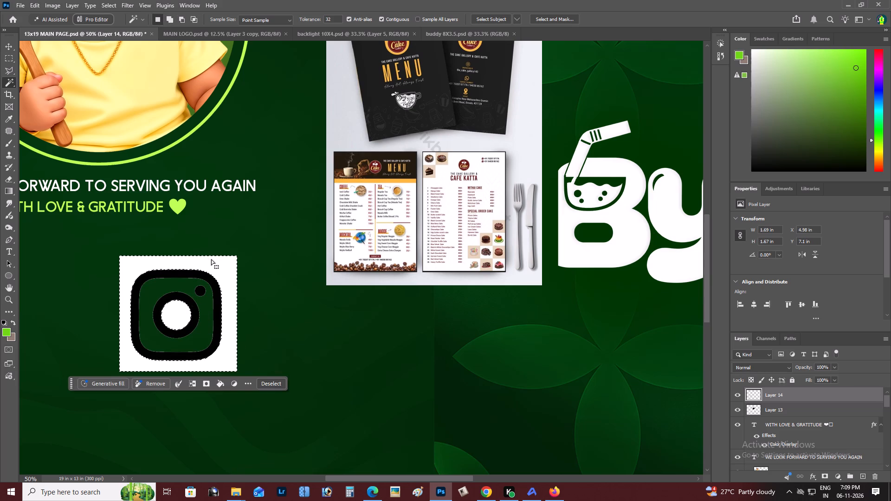
pyautogui.press('BackSpace')
pyautogui.hotkey('ctrl', 'd')
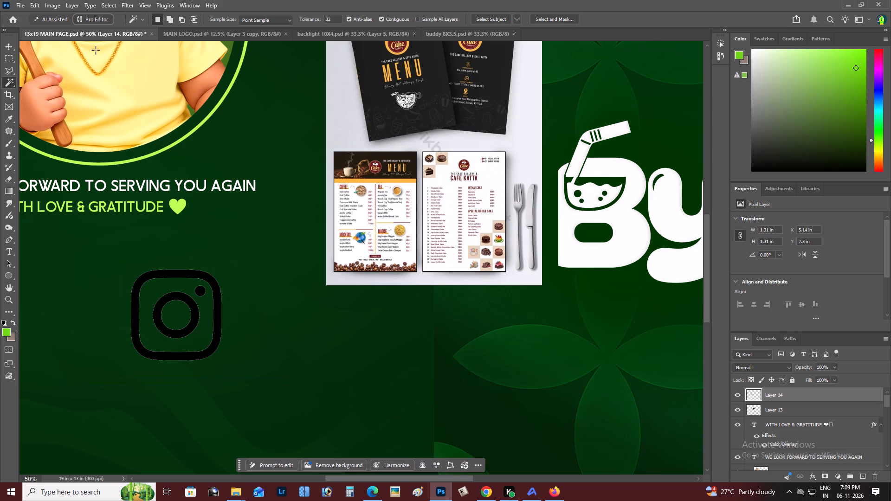
# Apply a light green Color Overlay to the Instagram logo in Normal mode at 100% opacity.
pyautogui.click(72, 3)
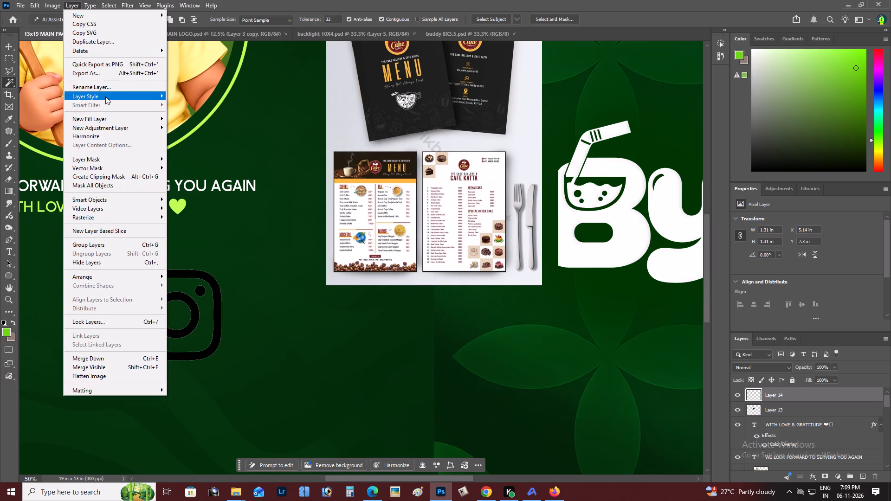
pyautogui.click(185, 151)
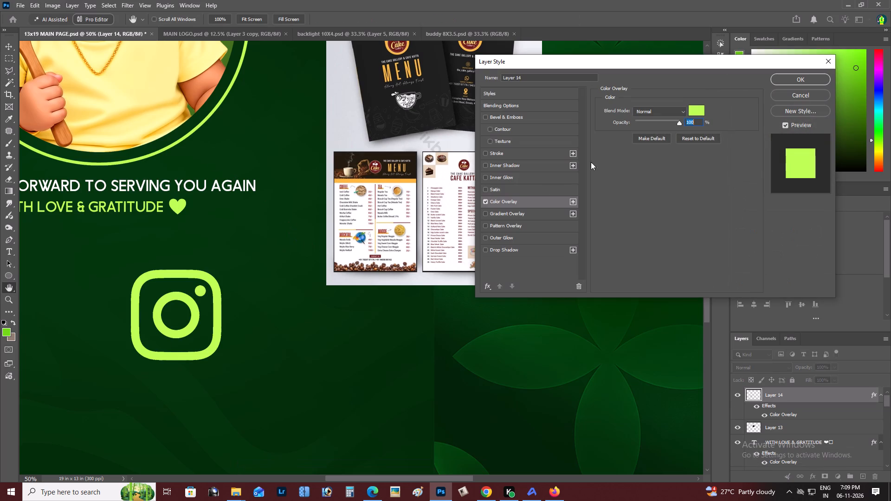
pyautogui.click(790, 80)
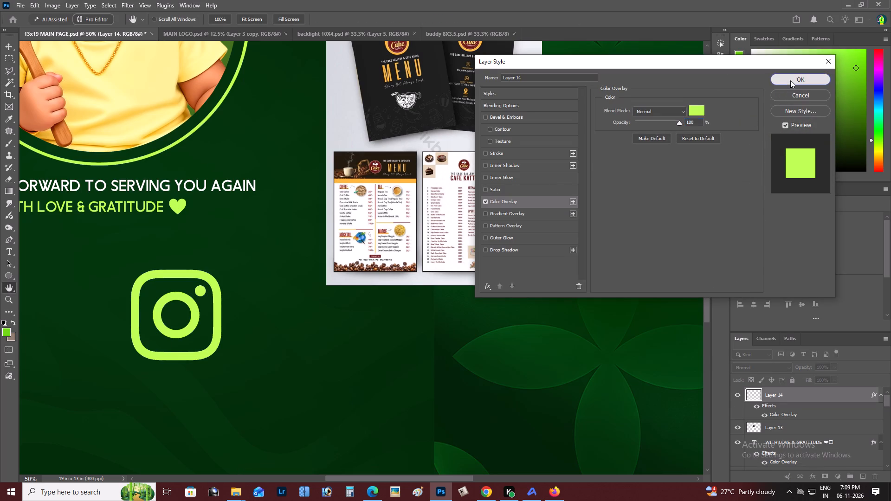
# Scale the Instagram icon to about 0.47 in wide and centre it beneath the WITH LOVE & GRATITUDE line on the back page.
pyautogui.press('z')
pyautogui.keyDown('alt'); pyautogui.click(255, 233); pyautogui.keyUp('alt')
pyautogui.rightClick(255, 233)
pyautogui.doubleClick(266, 236)
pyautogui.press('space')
pyautogui.moveTo(243, 355); pyautogui.dragTo(331, 357)
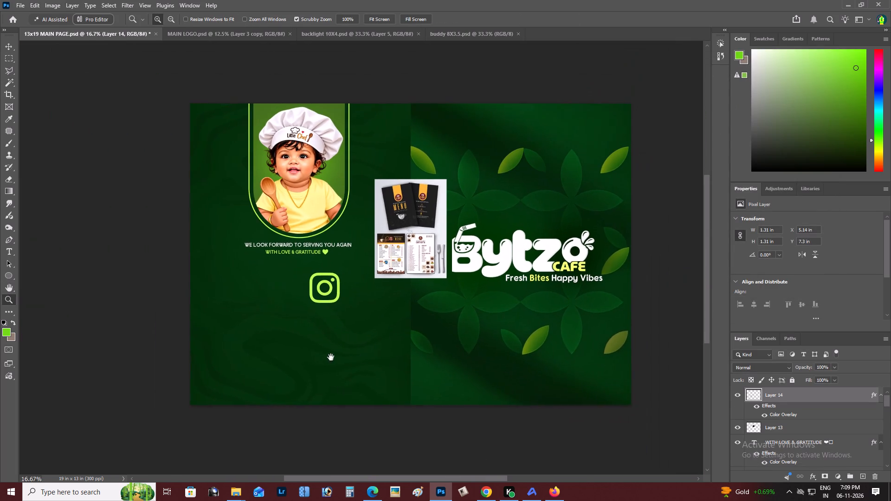
pyautogui.moveTo(331, 357); pyautogui.dragTo(330, 358)
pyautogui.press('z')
pyautogui.click(323, 307)
pyautogui.click(342, 302)
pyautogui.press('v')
pyautogui.moveTo(374, 278); pyautogui.dragTo(264, 282)
pyautogui.hotkey('ctrl', 't')
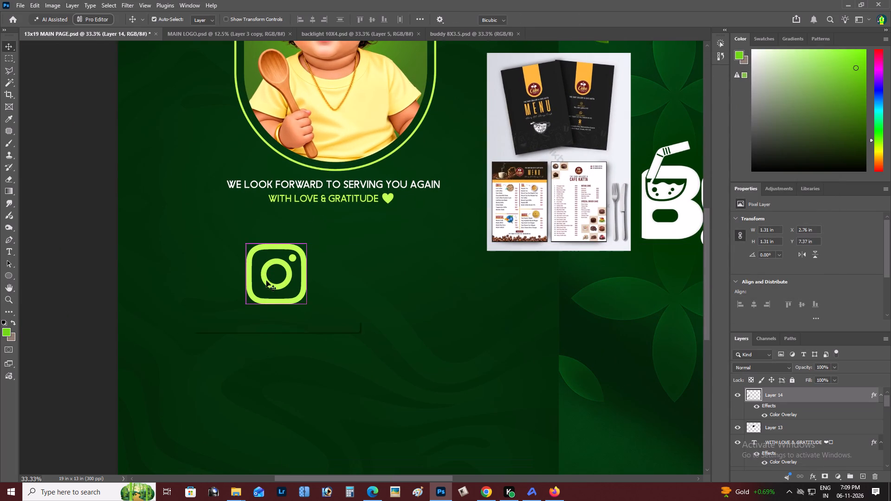
pyautogui.keyDown('alt'); pyautogui.moveTo(303, 245); pyautogui.dragTo(276, 256); pyautogui.keyUp('alt')
pyautogui.moveTo(278, 276); pyautogui.dragTo(342, 254)
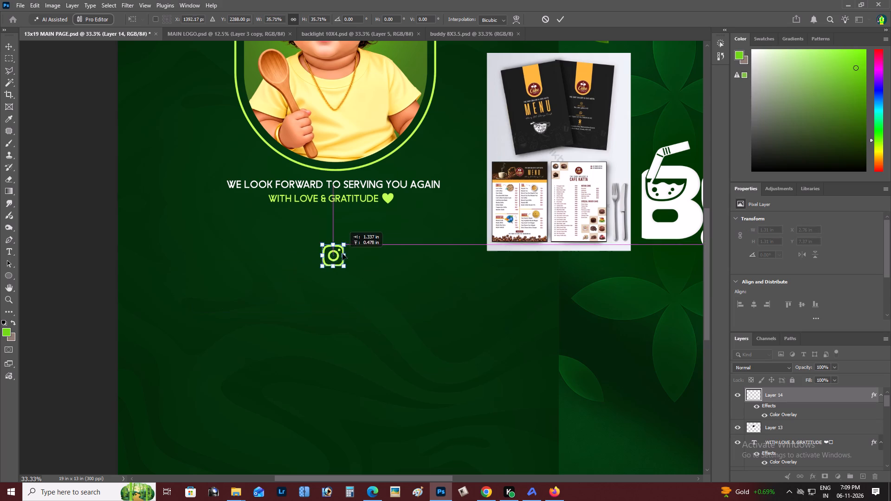
pyautogui.moveTo(342, 254); pyautogui.dragTo(335, 246)
pyautogui.hotkey('ctrl', 'Return')
# Move the Cake Gallery reference image lower over the fold between the two pages, at about X 7.84 in, Y 5.24 in.
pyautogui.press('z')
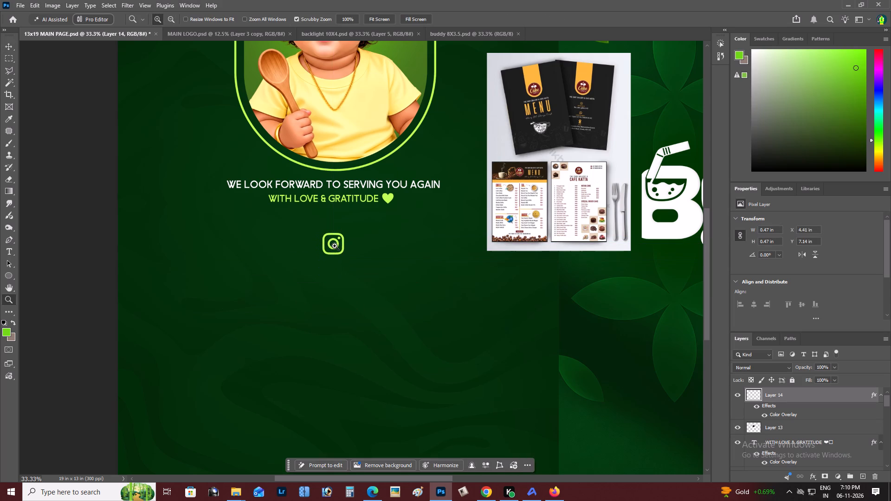
pyautogui.keyDown('alt'); pyautogui.click(335, 246); pyautogui.keyUp('alt')
pyautogui.rightClick(335, 246)
pyautogui.click(350, 246)
pyautogui.click(359, 249)
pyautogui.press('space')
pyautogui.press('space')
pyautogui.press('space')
pyautogui.moveTo(359, 249); pyautogui.dragTo(426, 282)
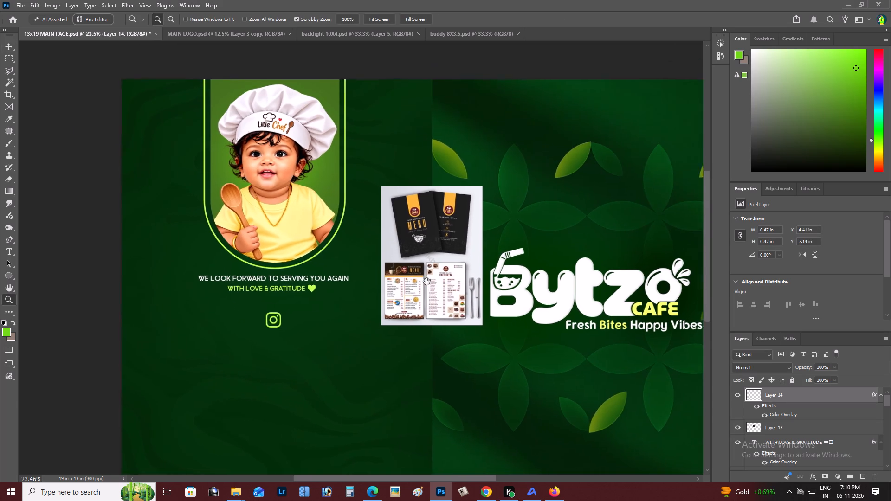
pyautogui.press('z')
pyautogui.keyDown('alt'); pyautogui.click(284, 318); pyautogui.keyUp('alt')
pyautogui.rightClick(284, 318)
pyautogui.click(305, 317)
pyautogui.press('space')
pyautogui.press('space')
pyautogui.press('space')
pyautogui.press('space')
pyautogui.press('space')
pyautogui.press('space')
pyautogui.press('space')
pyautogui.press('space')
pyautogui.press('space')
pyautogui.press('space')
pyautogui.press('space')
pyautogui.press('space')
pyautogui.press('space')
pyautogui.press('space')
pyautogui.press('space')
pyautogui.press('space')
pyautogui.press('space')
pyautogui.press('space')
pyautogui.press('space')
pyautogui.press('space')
pyautogui.moveTo(305, 317); pyautogui.dragTo(365, 304)
pyautogui.moveTo(355, 299); pyautogui.dragTo(90, 270)
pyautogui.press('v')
pyautogui.rightClick(314, 174)
pyautogui.click(328, 180)
pyautogui.moveTo(329, 180); pyautogui.dragTo(432, 161)
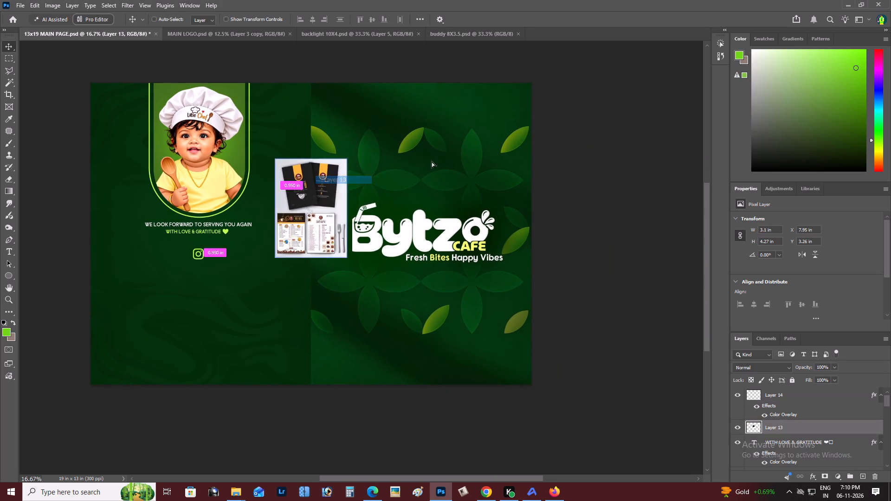
pyautogui.moveTo(432, 161); pyautogui.dragTo(644, 150)
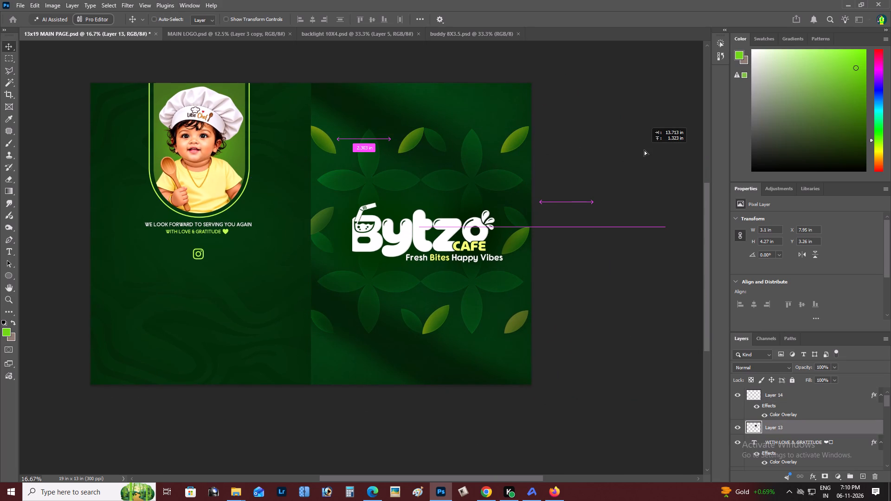
pyautogui.moveTo(644, 150); pyautogui.dragTo(645, 150)
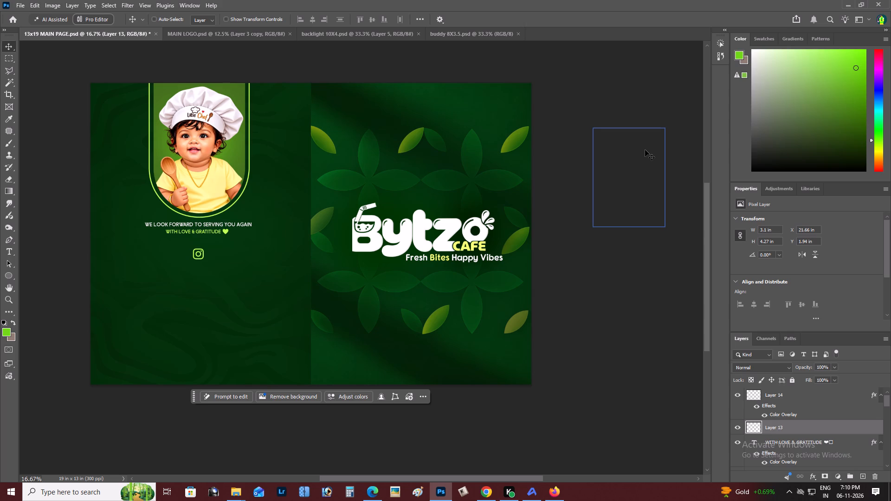
pyautogui.moveTo(631, 180); pyautogui.dragTo(310, 257)
pyautogui.hotkey('alt', 'Tab')
pyautogui.hotkey('alt', 'Tab')
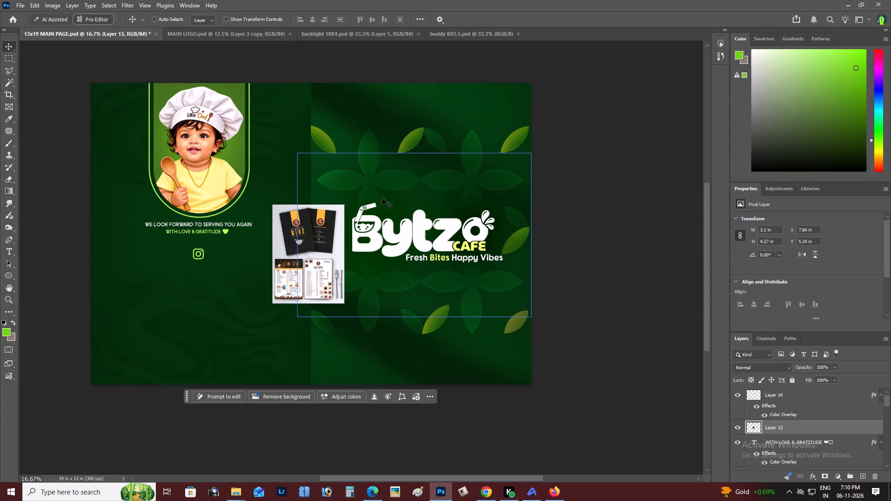
# Examine the Cake Gallery reference up close, focusing on how its back cover arranges the Instagram, contact and venue details.
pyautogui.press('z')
pyautogui.click(337, 260)
pyautogui.doubleClick(270, 268)
pyautogui.click(247, 257)
pyautogui.click(260, 239)
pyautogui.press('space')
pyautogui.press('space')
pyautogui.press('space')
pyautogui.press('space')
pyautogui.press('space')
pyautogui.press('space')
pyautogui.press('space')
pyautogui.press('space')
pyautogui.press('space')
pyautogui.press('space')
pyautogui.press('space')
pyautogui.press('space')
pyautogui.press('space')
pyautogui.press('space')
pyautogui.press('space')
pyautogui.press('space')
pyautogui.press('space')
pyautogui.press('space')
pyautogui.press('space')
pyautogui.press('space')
pyautogui.moveTo(375, 191); pyautogui.dragTo(374, 206)
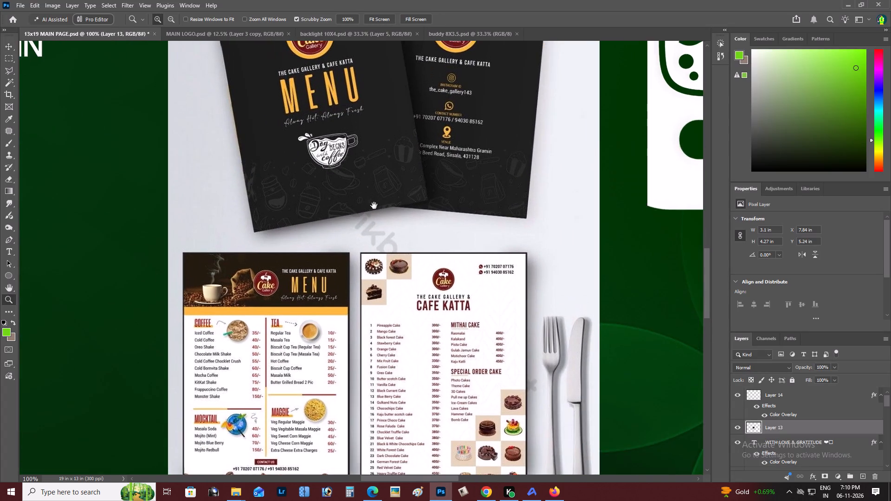
pyautogui.moveTo(374, 206); pyautogui.dragTo(439, 215)
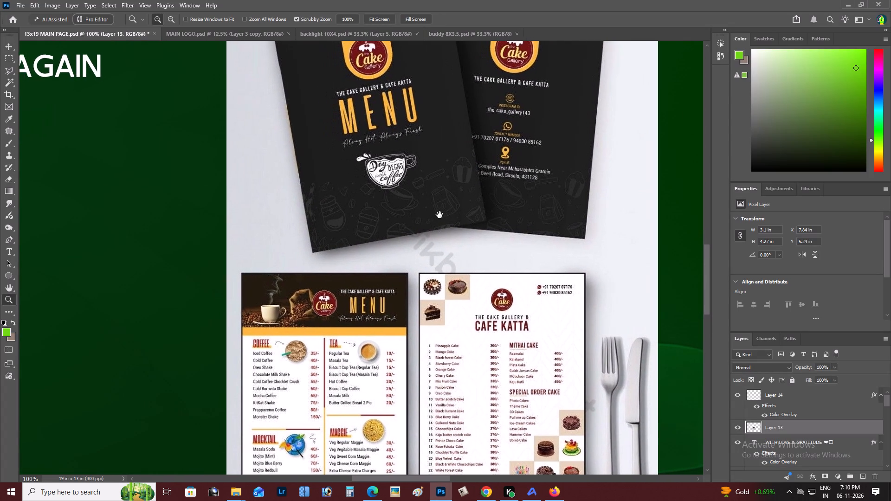
pyautogui.moveTo(439, 215); pyautogui.dragTo(452, 214)
pyautogui.keyDown('alt'); pyautogui.click(394, 218); pyautogui.keyUp('alt')
pyautogui.rightClick(421, 199)
pyautogui.click(441, 205)
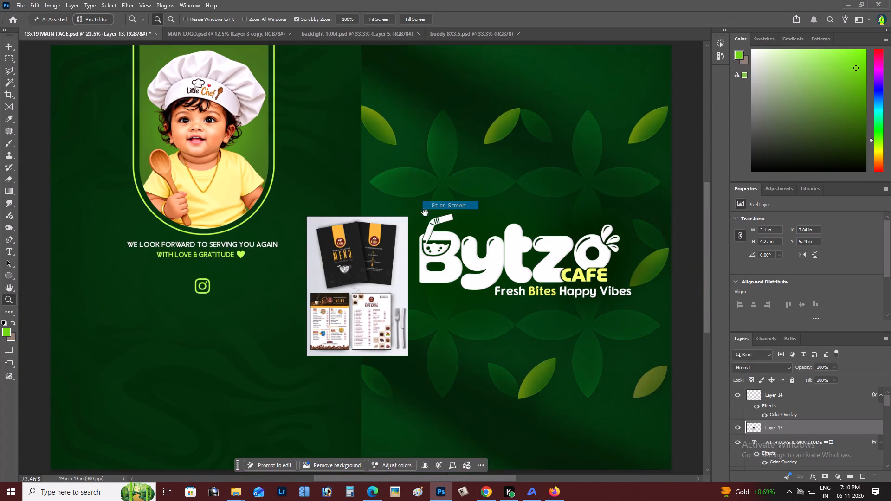
# Compare the Instagram icon on the back page with the icon sizes on the Cake Gallery reference's back cover.
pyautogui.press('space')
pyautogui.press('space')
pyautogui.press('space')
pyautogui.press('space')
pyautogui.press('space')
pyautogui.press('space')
pyautogui.moveTo(419, 216); pyautogui.dragTo(464, 213)
pyautogui.doubleClick(267, 302)
pyautogui.click(267, 302)
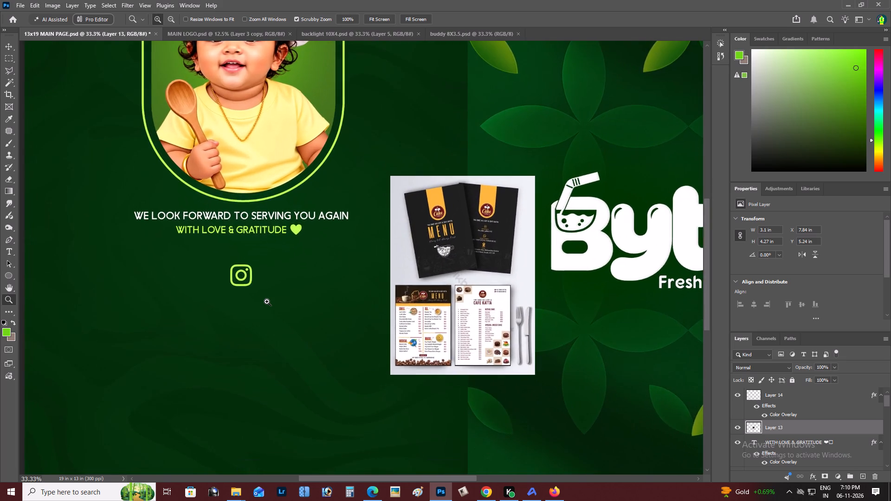
pyautogui.click(291, 251)
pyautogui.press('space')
pyautogui.moveTo(291, 251); pyautogui.dragTo(261, 267)
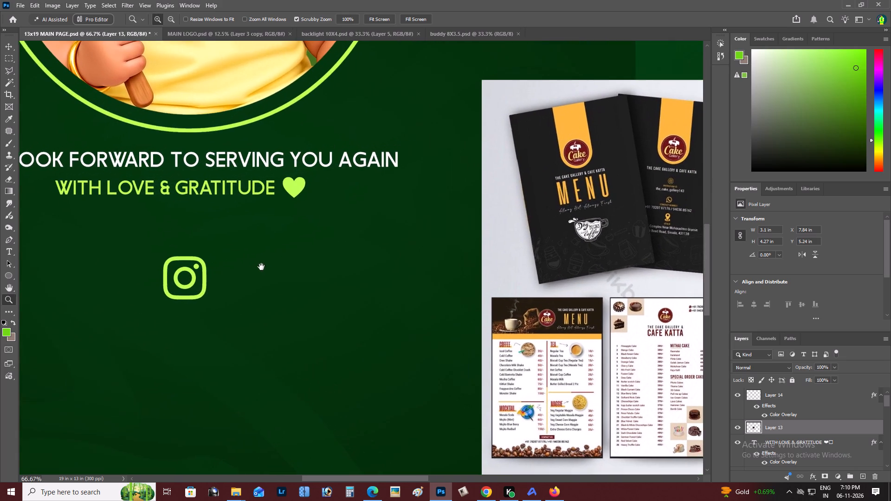
pyautogui.moveTo(261, 267); pyautogui.dragTo(261, 267)
pyautogui.click(563, 232)
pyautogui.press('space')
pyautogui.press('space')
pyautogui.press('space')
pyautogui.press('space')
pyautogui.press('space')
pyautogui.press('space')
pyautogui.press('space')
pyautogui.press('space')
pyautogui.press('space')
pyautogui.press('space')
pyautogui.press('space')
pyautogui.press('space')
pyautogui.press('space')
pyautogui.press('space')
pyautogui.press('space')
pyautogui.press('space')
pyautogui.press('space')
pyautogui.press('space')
pyautogui.moveTo(572, 231); pyautogui.dragTo(515, 229)
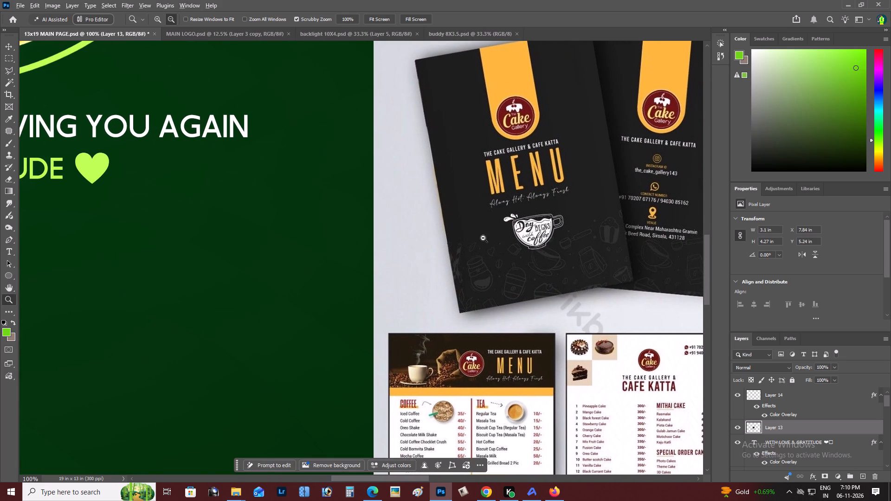
pyautogui.keyDown('alt'); pyautogui.click(483, 238); pyautogui.keyUp('alt')
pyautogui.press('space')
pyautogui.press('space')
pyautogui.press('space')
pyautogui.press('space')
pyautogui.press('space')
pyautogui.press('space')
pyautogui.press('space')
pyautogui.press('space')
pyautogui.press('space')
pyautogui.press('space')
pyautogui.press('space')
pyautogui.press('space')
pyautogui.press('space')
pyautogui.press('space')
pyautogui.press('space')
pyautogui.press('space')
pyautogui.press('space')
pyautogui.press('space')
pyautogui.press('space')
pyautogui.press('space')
pyautogui.moveTo(447, 252); pyautogui.dragTo(456, 253)
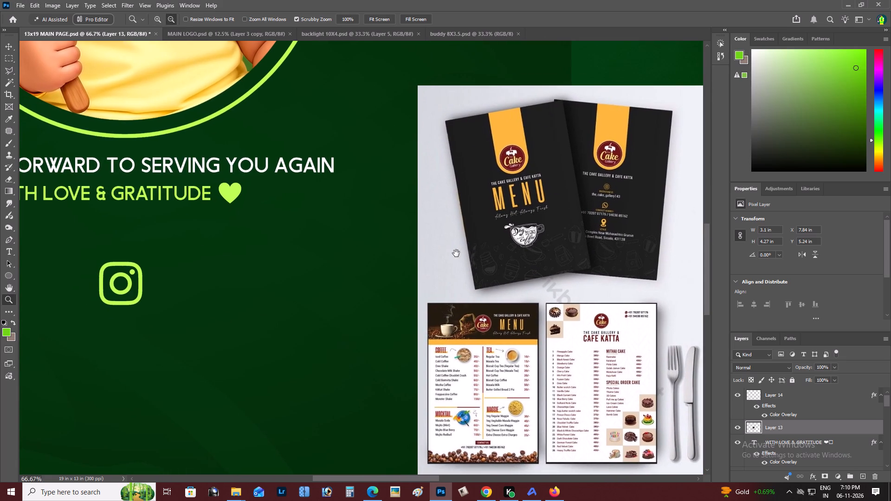
pyautogui.moveTo(456, 253); pyautogui.dragTo(463, 253)
# Scale the Instagram icon about its centre down to about 0.33 in wide and high.
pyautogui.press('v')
pyautogui.rightClick(143, 267)
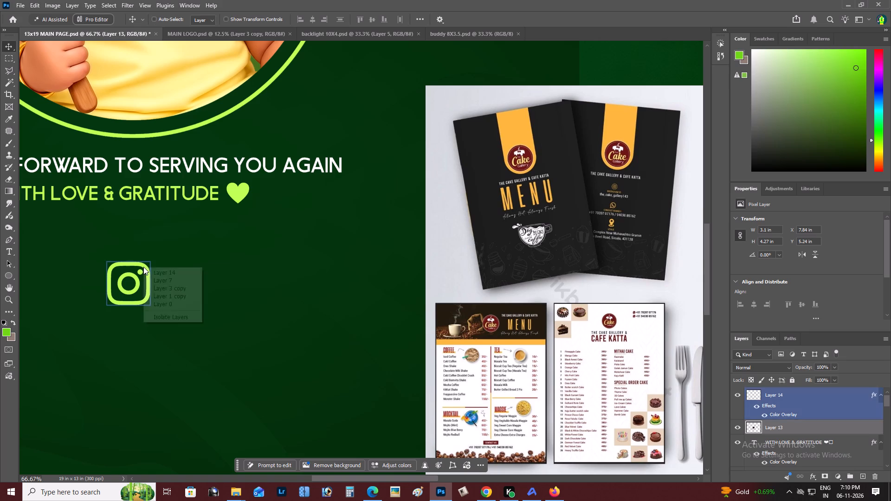
pyautogui.click(149, 270)
pyautogui.hotkey('ctrl', 't')
pyautogui.keyDown('alt'); pyautogui.moveTo(151, 261); pyautogui.dragTo(147, 262); pyautogui.keyUp('alt')
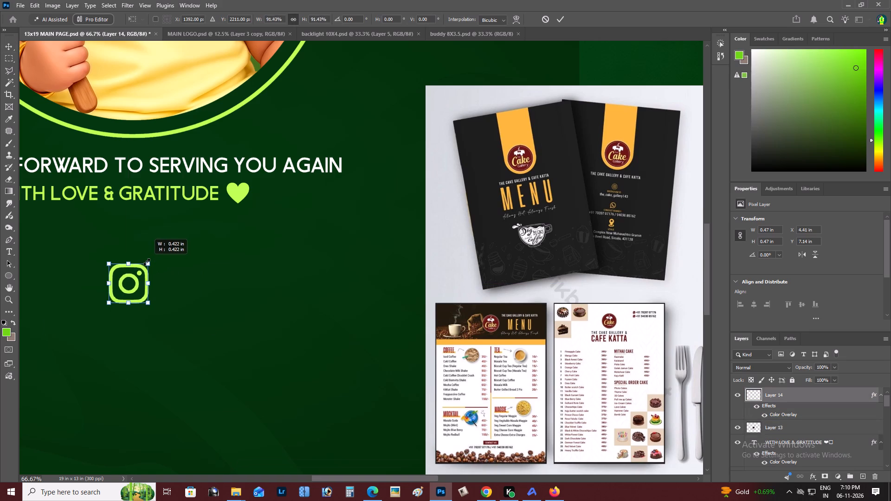
pyautogui.keyDown('alt'); pyautogui.moveTo(147, 262); pyautogui.dragTo(140, 267); pyautogui.keyUp('alt')
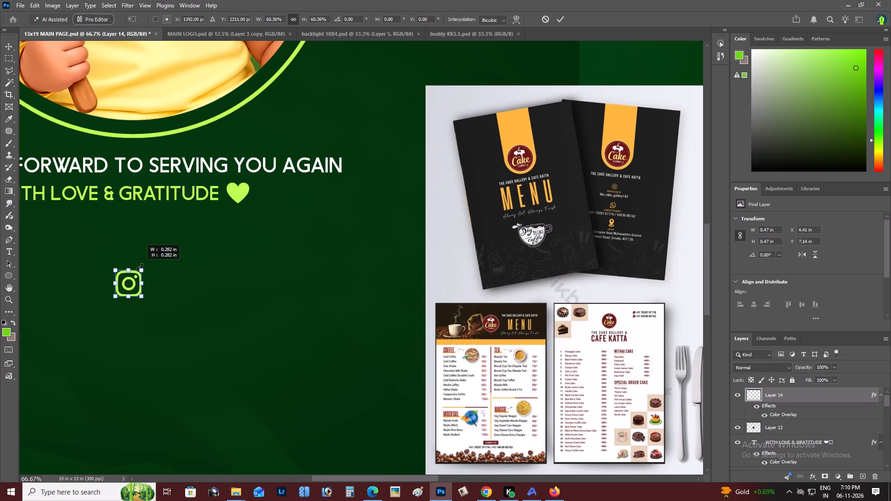
pyautogui.keyDown('alt'); pyautogui.moveTo(140, 267); pyautogui.dragTo(144, 267); pyautogui.keyUp('alt')
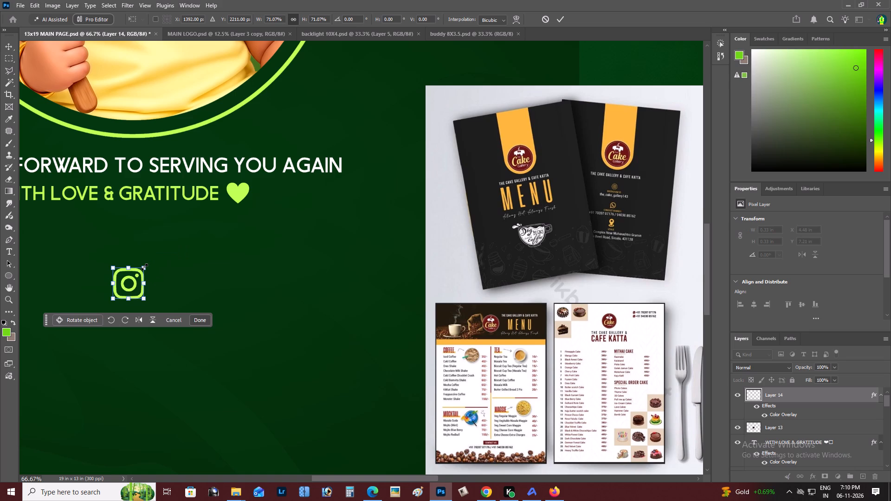
pyautogui.hotkey('ctrl', 'Return')
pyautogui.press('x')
pyautogui.click(198, 289)
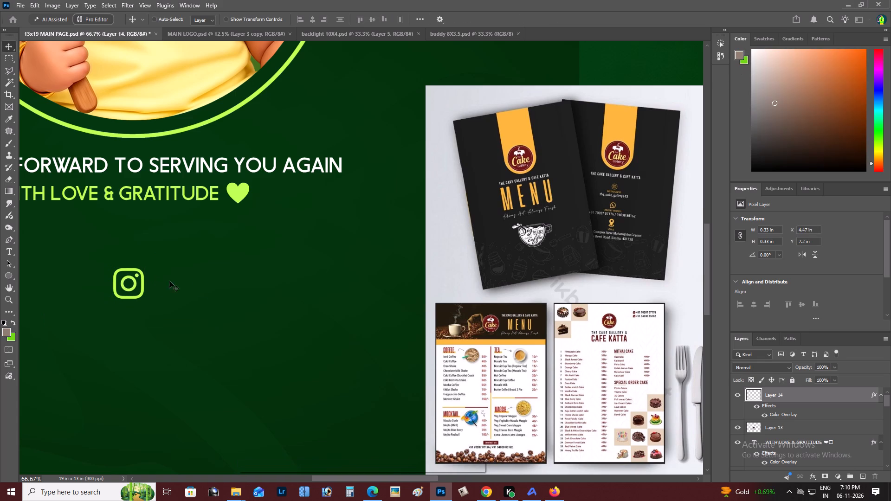
# Examine the Cake Gallery reference's back cover up close, focusing on the icons, labels and text of its Instagram, contact and venue details.
pyautogui.click(0, 300)
pyautogui.click(6, 298)
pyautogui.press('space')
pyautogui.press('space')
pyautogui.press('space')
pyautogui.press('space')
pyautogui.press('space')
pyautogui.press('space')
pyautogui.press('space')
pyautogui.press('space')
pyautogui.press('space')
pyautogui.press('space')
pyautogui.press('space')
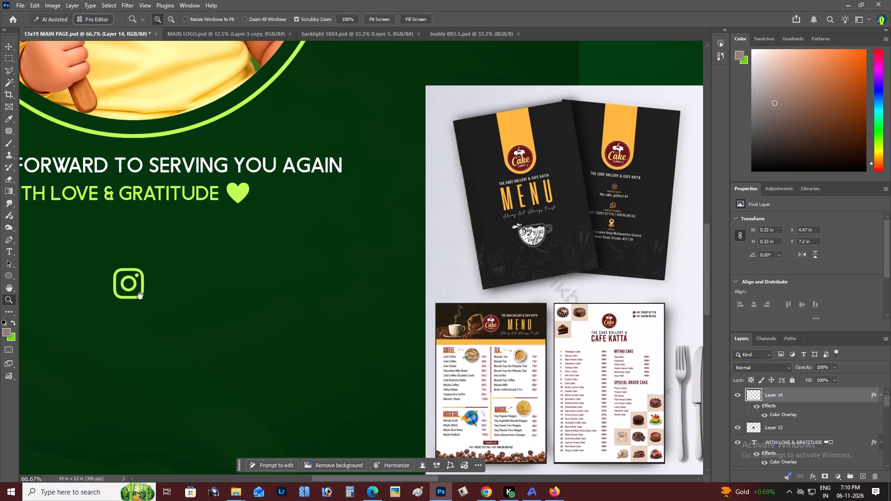
pyautogui.moveTo(140, 296); pyautogui.dragTo(111, 294)
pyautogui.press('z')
pyautogui.click(443, 226)
pyautogui.click(519, 223)
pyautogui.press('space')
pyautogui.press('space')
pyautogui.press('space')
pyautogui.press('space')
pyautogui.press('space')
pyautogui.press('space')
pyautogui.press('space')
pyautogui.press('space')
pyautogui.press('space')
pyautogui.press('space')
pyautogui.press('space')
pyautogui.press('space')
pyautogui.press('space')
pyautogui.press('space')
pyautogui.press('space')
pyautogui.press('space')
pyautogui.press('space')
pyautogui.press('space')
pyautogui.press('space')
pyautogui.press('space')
pyautogui.moveTo(584, 230); pyautogui.dragTo(474, 249)
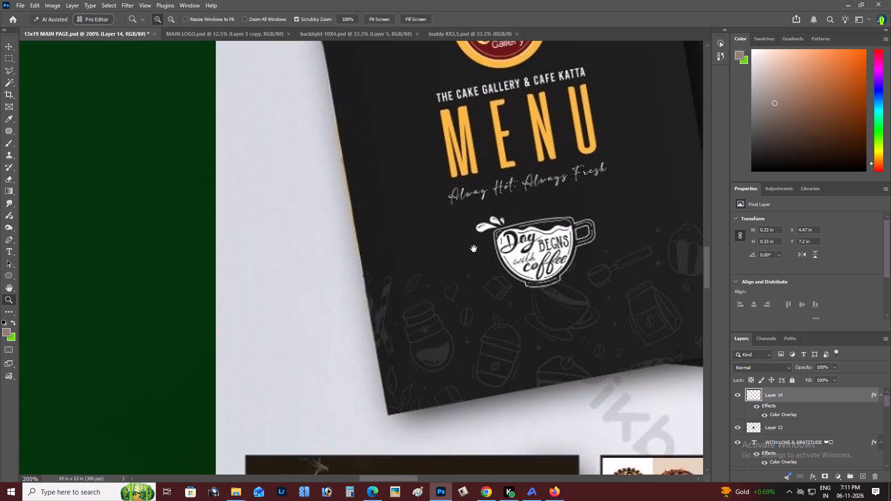
pyautogui.moveTo(474, 249); pyautogui.dragTo(305, 276)
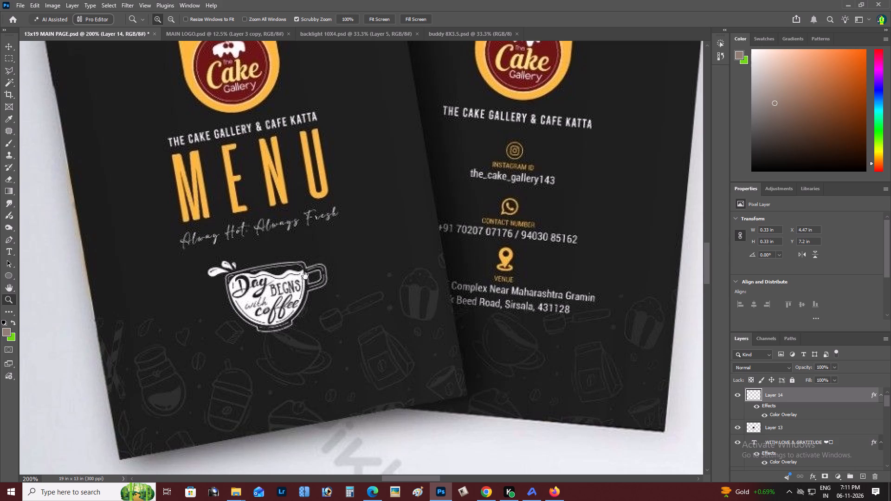
pyautogui.moveTo(305, 276); pyautogui.dragTo(310, 290)
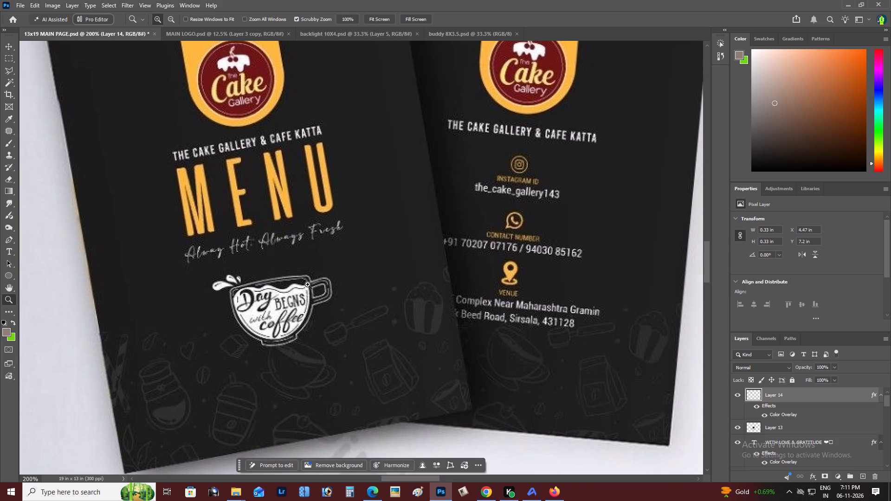
# Review the whole two-page spread to check the resized Instagram icon's proportion beneath the WITH LOVE & GRATITUDE line.
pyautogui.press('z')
pyautogui.keyDown('alt'); pyautogui.click(299, 261); pyautogui.keyUp('alt')
pyautogui.rightClick(299, 261)
pyautogui.click(308, 264)
pyautogui.keyDown('alt'); pyautogui.click(308, 264); pyautogui.keyUp('alt')
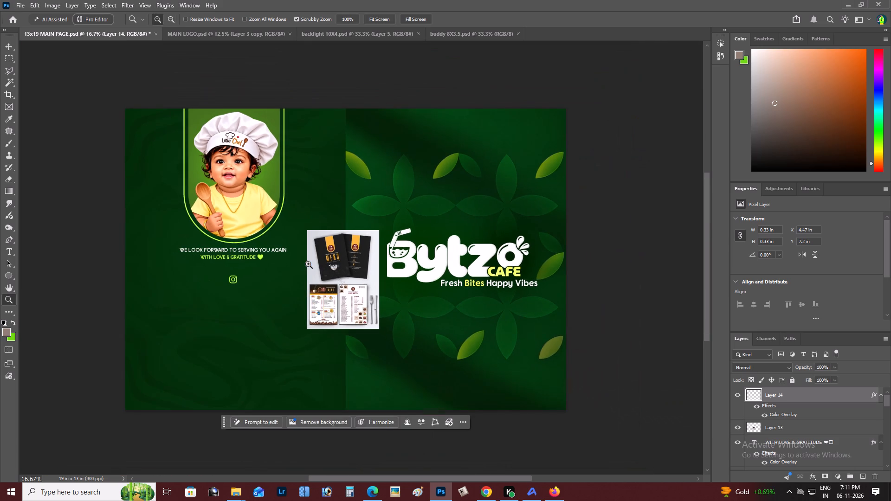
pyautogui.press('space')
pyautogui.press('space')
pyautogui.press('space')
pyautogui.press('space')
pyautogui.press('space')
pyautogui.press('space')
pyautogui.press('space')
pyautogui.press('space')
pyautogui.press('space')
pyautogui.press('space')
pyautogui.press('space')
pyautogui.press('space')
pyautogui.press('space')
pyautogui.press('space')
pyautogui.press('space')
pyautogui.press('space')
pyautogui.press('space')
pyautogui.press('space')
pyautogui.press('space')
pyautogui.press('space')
pyautogui.moveTo(308, 264); pyautogui.dragTo(318, 268)
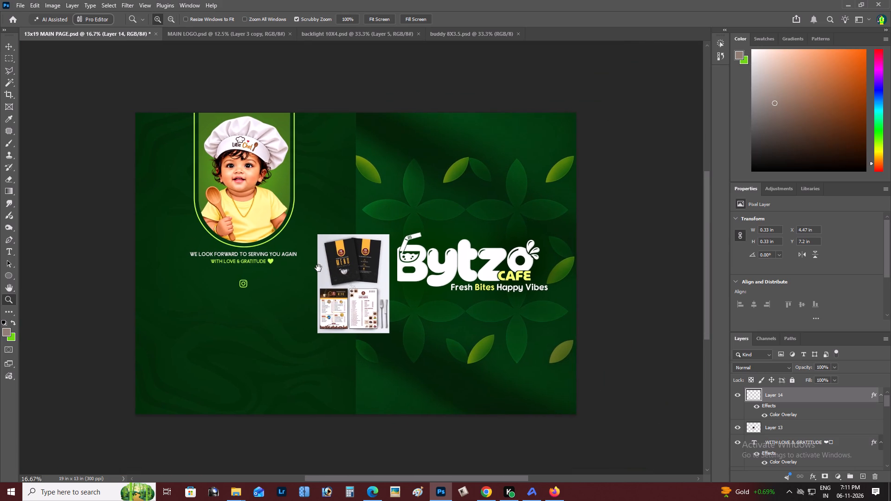
# Examine the pasted Cake Gallery menu reference against the cover spread, comparing its back cover arrangement with the back page.
pyautogui.moveTo(318, 268); pyautogui.dragTo(302, 270)
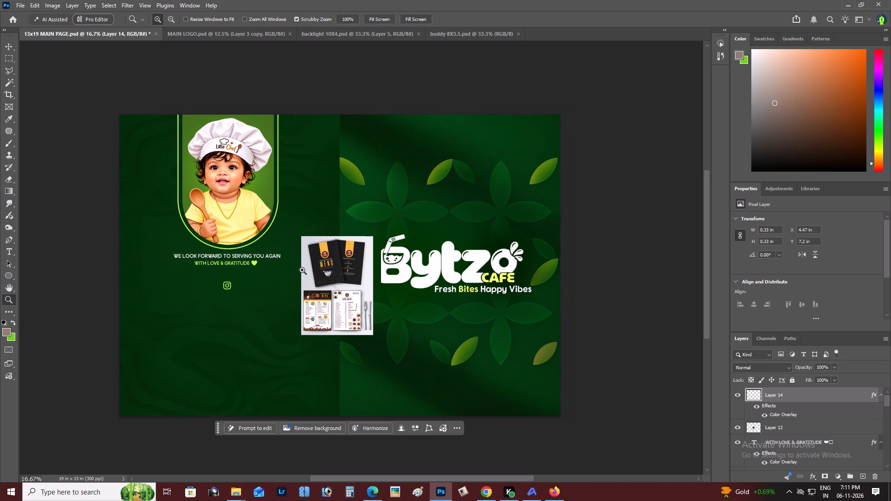
pyautogui.click(343, 274)
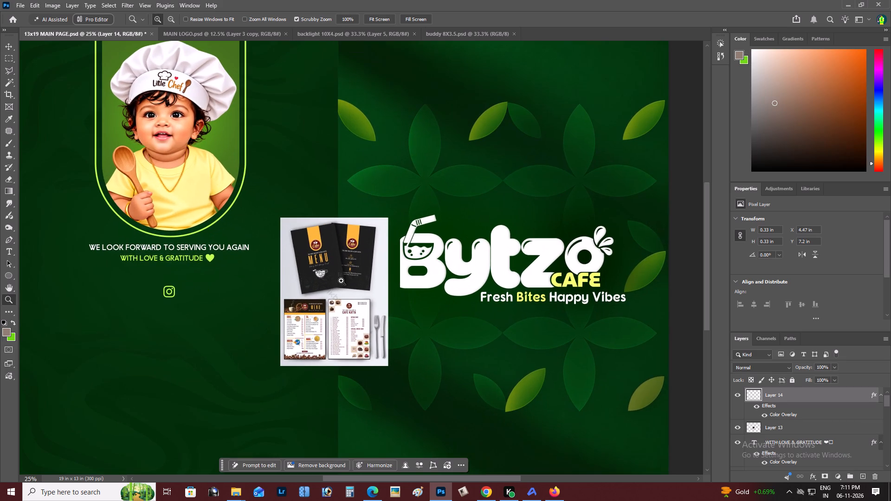
pyautogui.keyDown('alt'); pyautogui.click(341, 281); pyautogui.keyUp('alt')
pyautogui.rightClick(341, 281)
pyautogui.click(346, 283)
pyautogui.press('space')
pyautogui.press('space')
pyautogui.press('space')
pyautogui.press('space')
pyautogui.press('space')
pyautogui.press('space')
pyautogui.press('space')
pyautogui.press('space')
pyautogui.press('space')
pyautogui.click(346, 283)
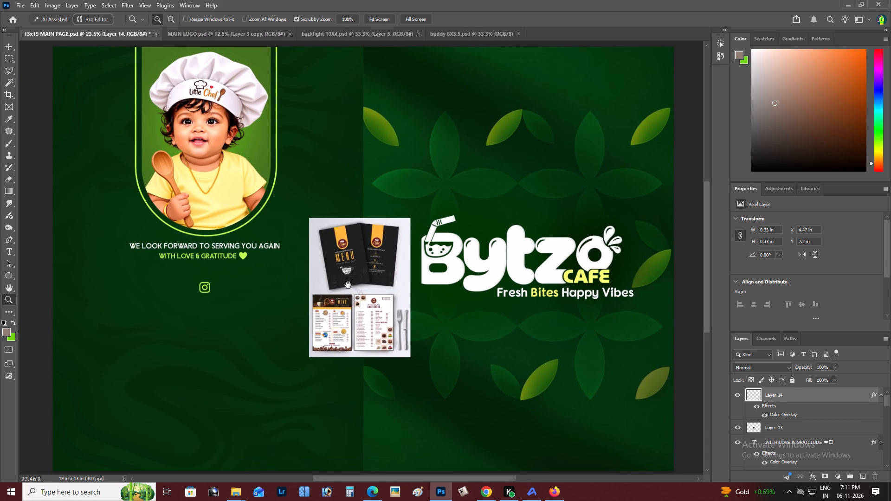
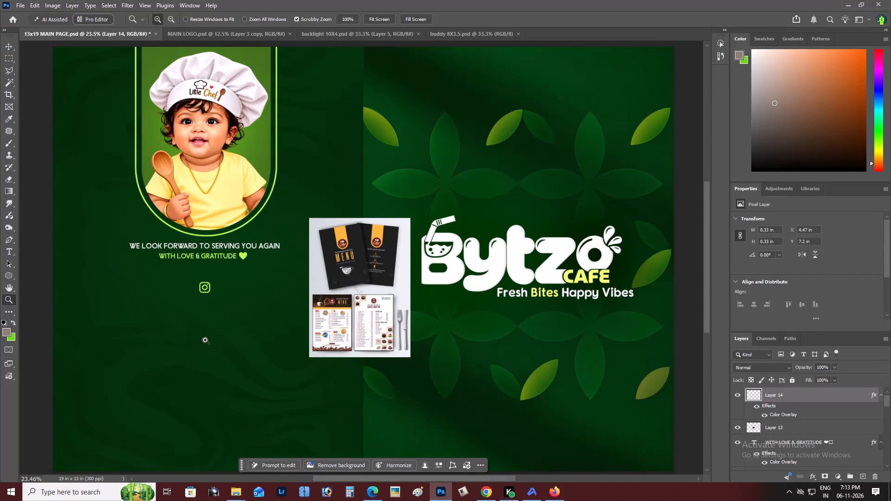
# Move the Instagram icon below the gratitude line leftward to about X 4.05 in, Y 7.17 in.
pyautogui.doubleClick(233, 315)
pyautogui.click(237, 310)
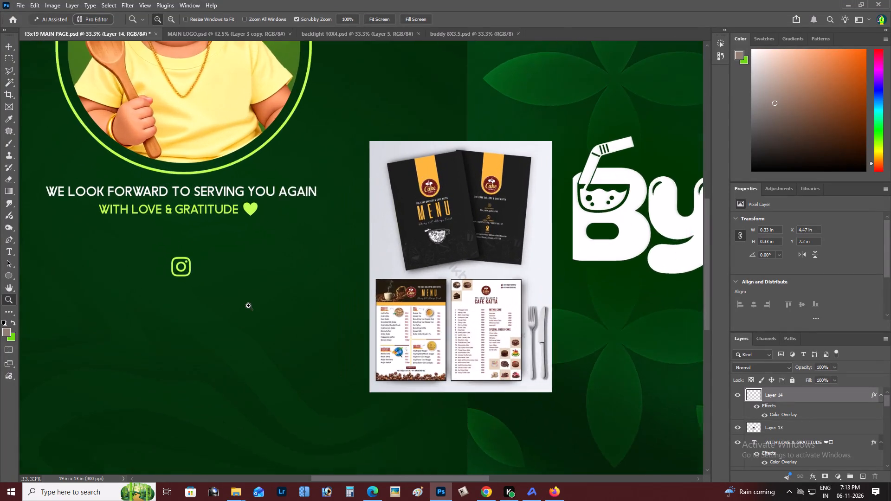
pyautogui.click(190, 302)
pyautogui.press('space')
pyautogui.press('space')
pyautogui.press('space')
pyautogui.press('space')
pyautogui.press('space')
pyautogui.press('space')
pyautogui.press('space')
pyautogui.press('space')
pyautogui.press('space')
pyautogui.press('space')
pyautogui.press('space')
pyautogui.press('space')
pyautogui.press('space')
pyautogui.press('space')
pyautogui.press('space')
pyautogui.moveTo(190, 302); pyautogui.dragTo(227, 328)
pyautogui.click(220, 287)
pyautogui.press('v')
pyautogui.rightClick(190, 240)
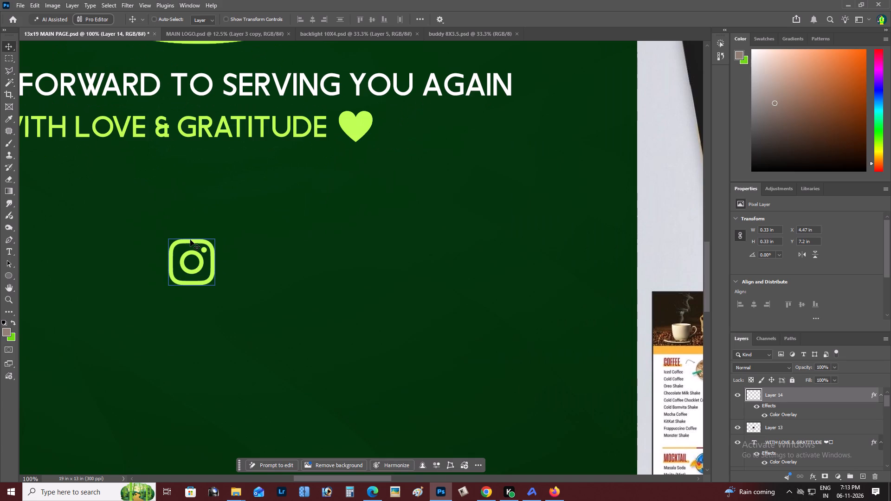
pyautogui.click(207, 246)
pyautogui.moveTo(204, 246); pyautogui.dragTo(156, 248)
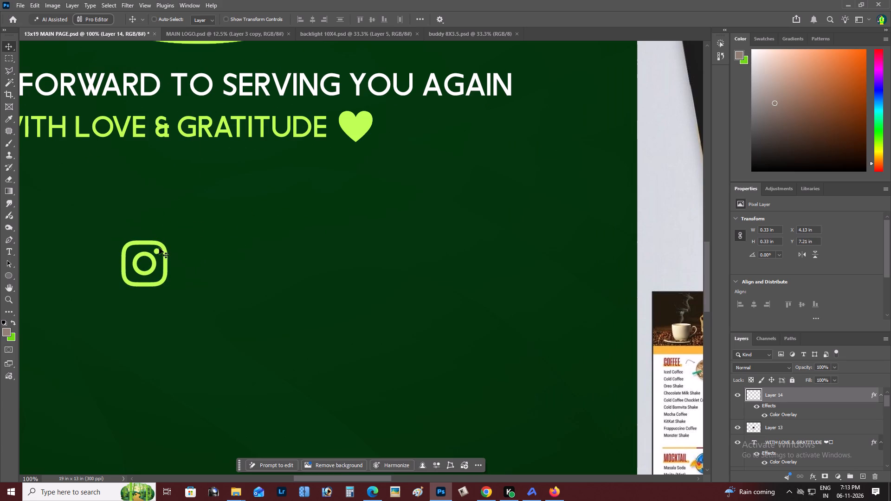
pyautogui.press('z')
pyautogui.keyDown('alt'); pyautogui.click(237, 257); pyautogui.keyUp('alt')
pyautogui.rightClick(237, 259)
pyautogui.click(254, 263)
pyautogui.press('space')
pyautogui.moveTo(254, 263); pyautogui.dragTo(299, 258)
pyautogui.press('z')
pyautogui.tripleClick(232, 280)
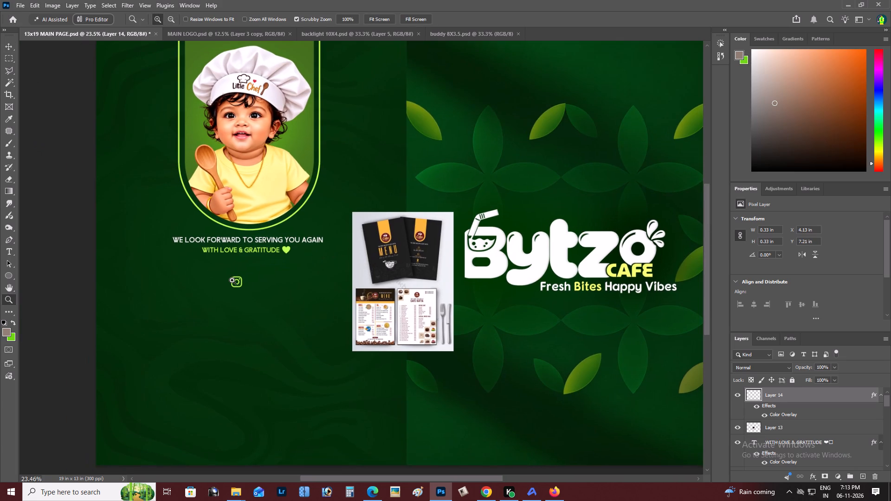
pyautogui.click(232, 280)
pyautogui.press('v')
pyautogui.moveTo(252, 280); pyautogui.dragTo(245, 281)
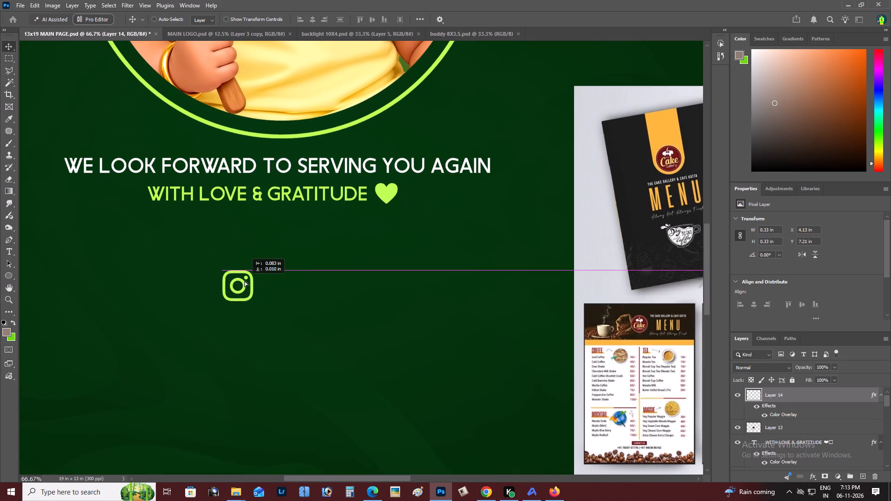
pyautogui.moveTo(245, 281); pyautogui.dragTo(245, 279)
pyautogui.moveTo(236, 279); pyautogui.dragTo(237, 283)
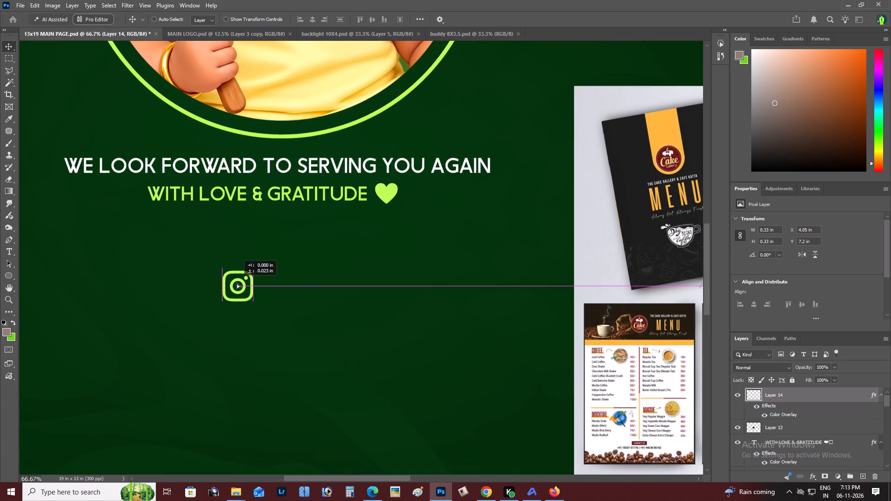
pyautogui.moveTo(237, 283); pyautogui.dragTo(235, 274)
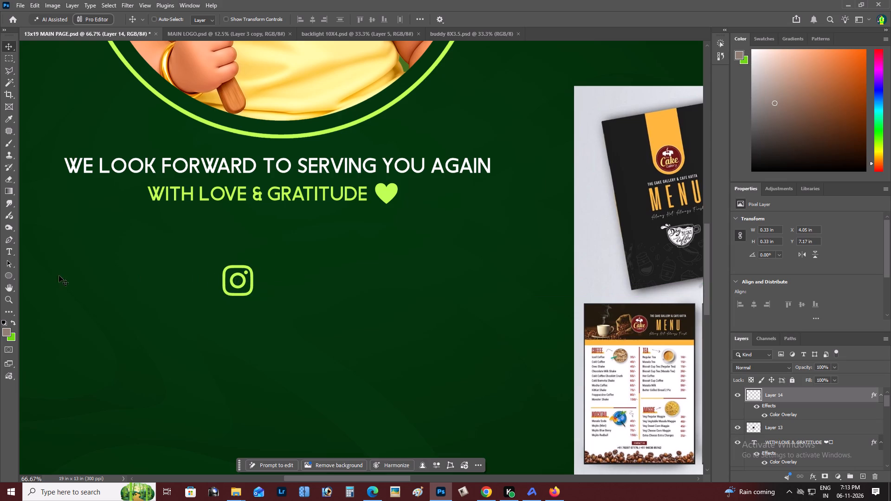
# Add a text layer reading "instagram id" near the Instagram icon in 36 pt Cute Zealand.
pyautogui.click(10, 253)
pyautogui.click(120, 314)
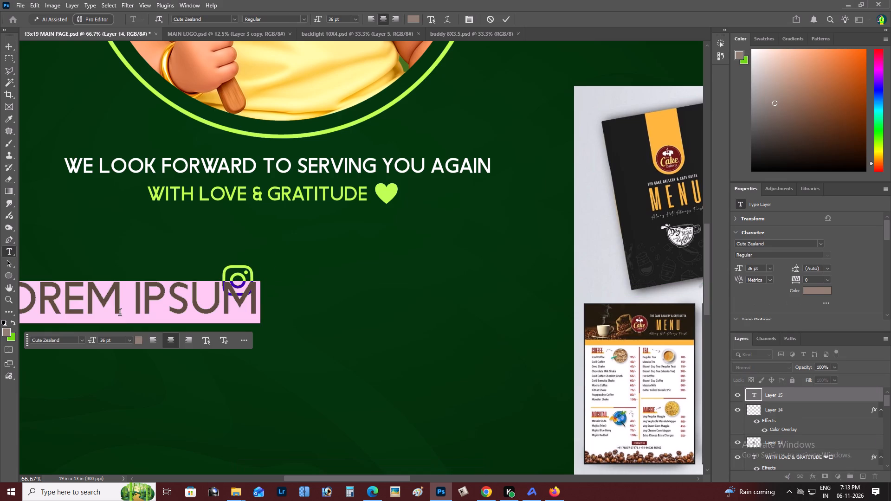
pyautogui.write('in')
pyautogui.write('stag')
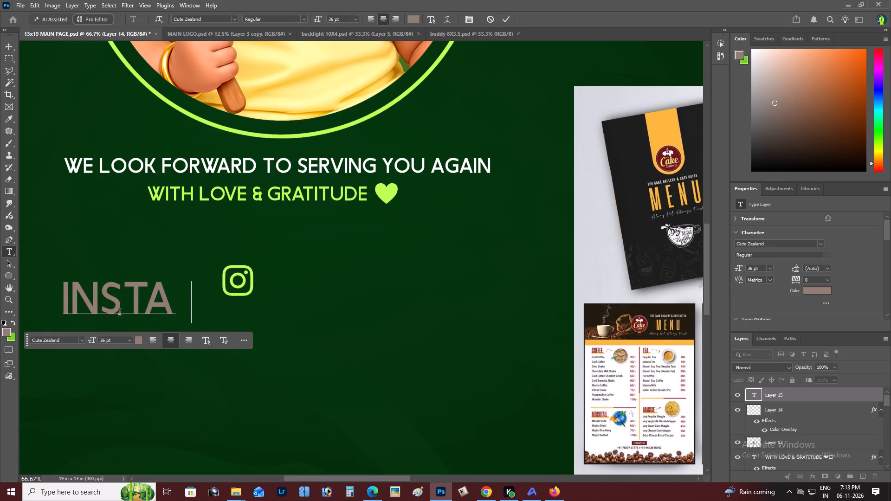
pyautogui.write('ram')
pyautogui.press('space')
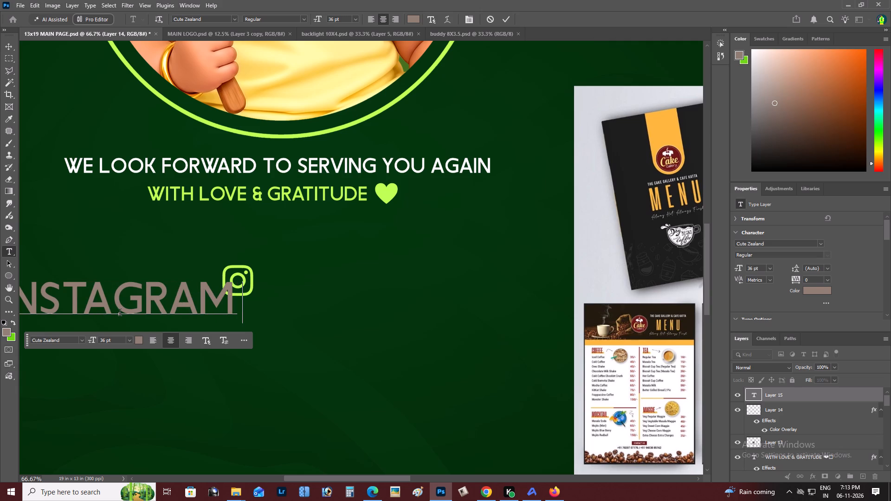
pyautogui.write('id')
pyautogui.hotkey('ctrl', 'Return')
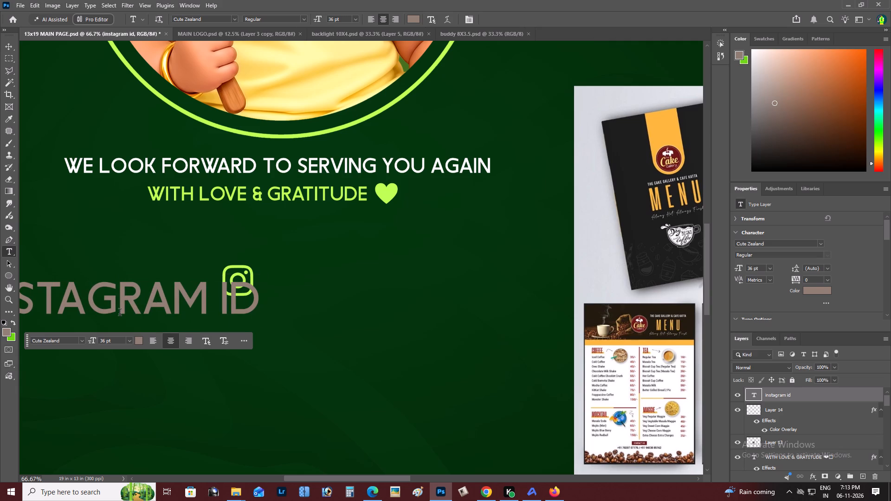
# Recolour the INSTAGRAM ID text to a very pale lime green.
pyautogui.click(138, 339)
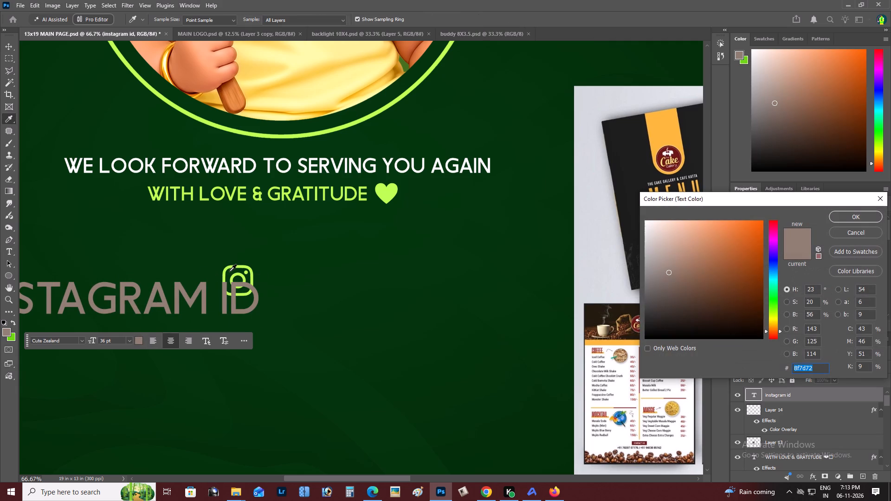
pyautogui.click(224, 269)
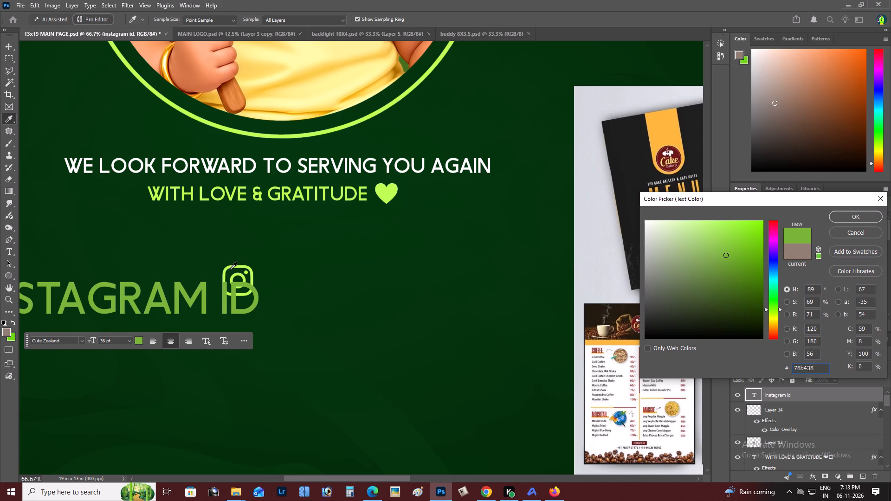
pyautogui.click(698, 259)
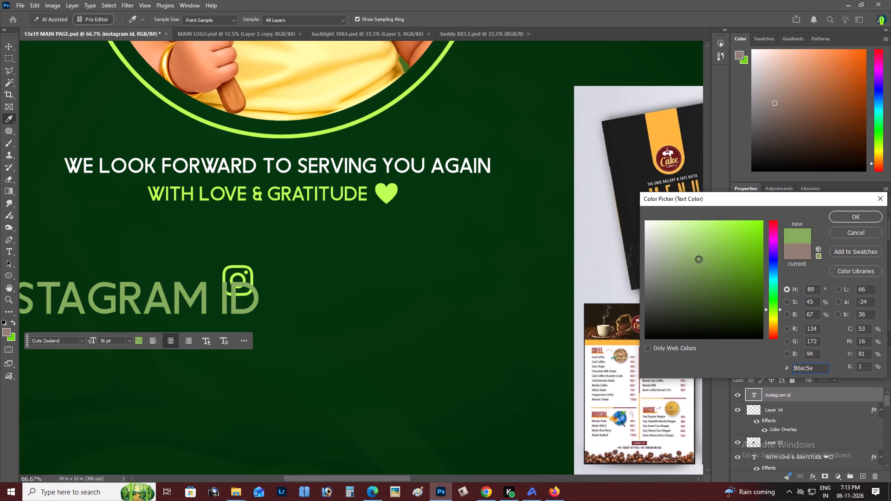
pyautogui.click(696, 242)
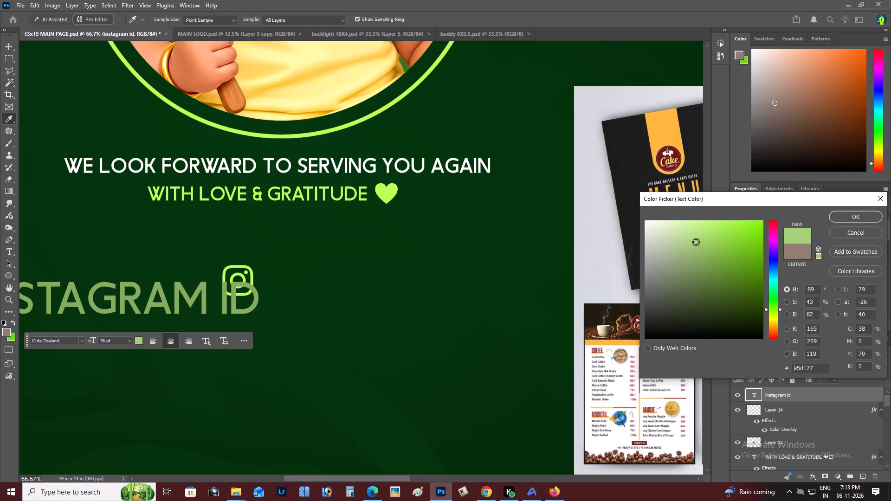
pyautogui.moveTo(683, 240); pyautogui.dragTo(654, 226)
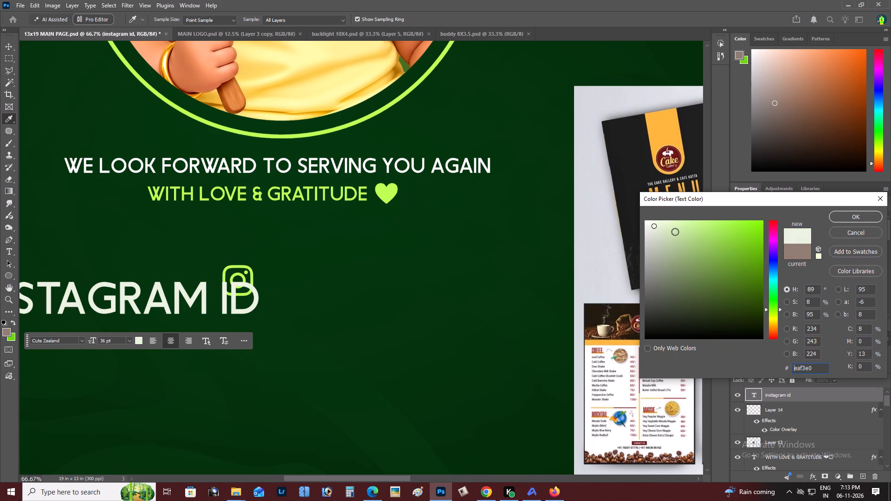
pyautogui.moveTo(675, 226); pyautogui.dragTo(672, 209)
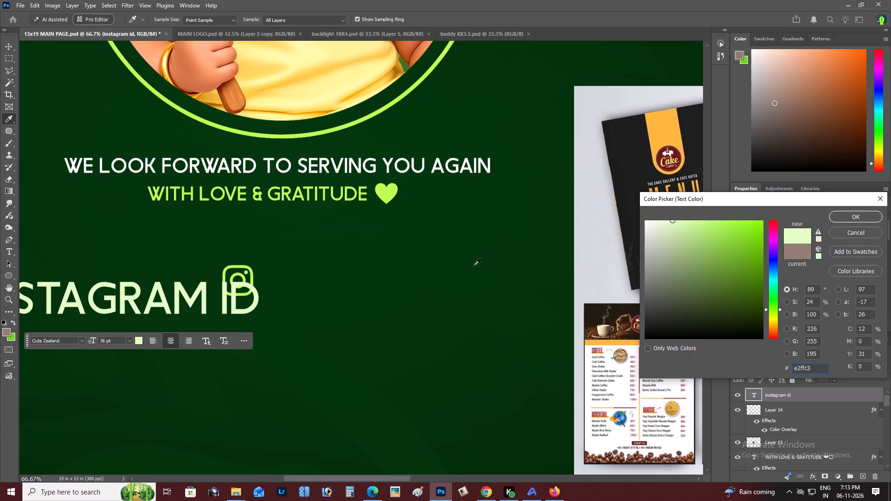
pyautogui.moveTo(682, 223); pyautogui.dragTo(674, 211)
pyautogui.moveTo(674, 211); pyautogui.dragTo(682, 208)
pyautogui.press('Return')
pyautogui.press('Return')
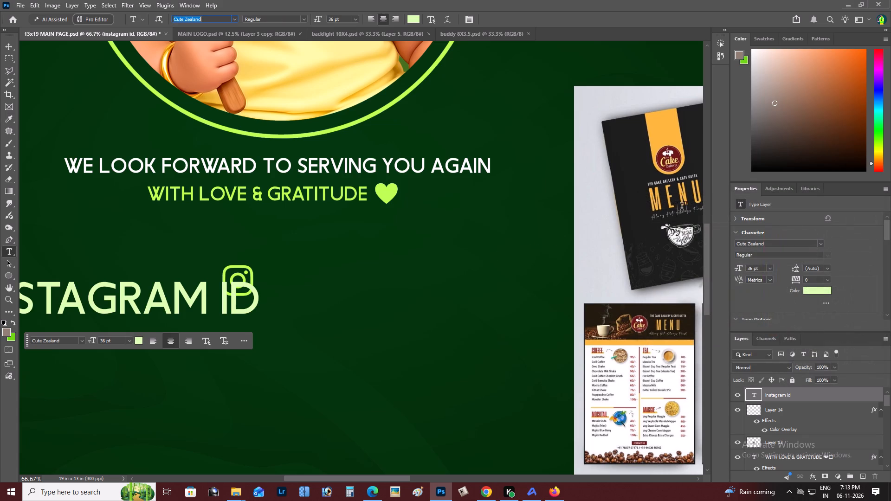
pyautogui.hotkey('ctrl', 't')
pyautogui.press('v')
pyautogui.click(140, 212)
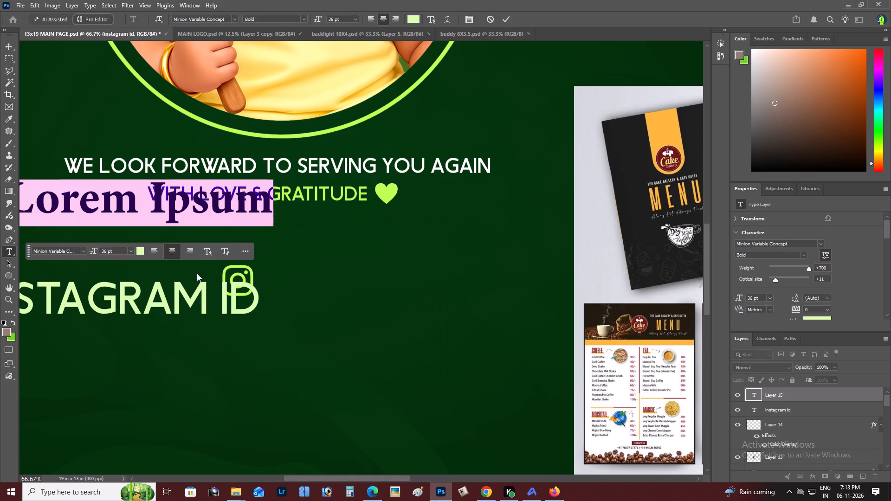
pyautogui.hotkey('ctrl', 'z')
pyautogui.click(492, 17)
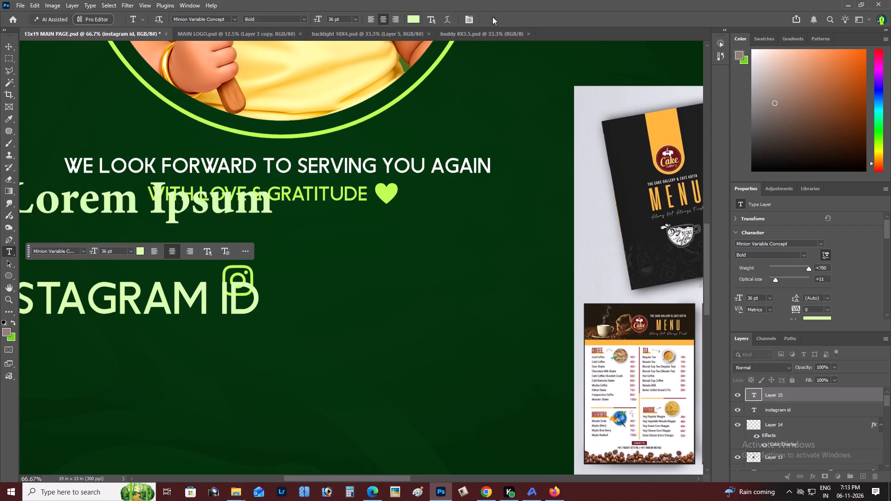
# Scale the INSTAGRAM ID text down to about 22.24 pt and align it right beside the Instagram icon.
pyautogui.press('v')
pyautogui.moveTo(164, 296); pyautogui.dragTo(409, 276)
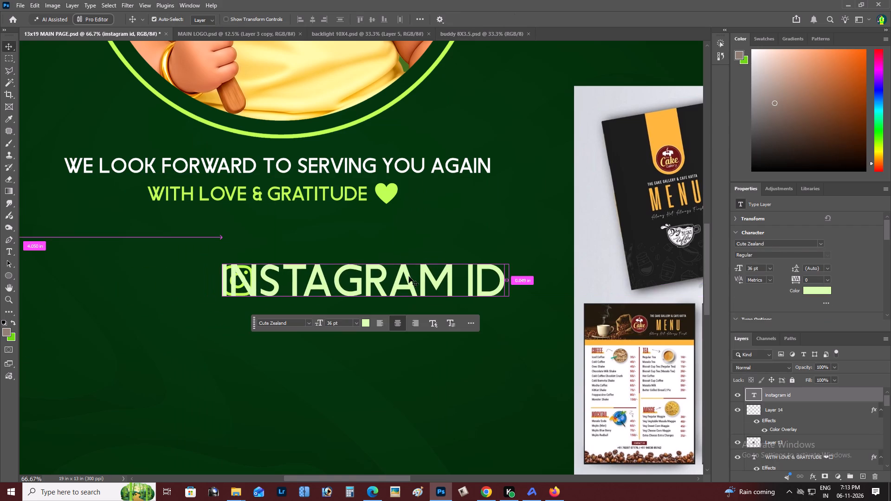
pyautogui.hotkey('ctrl', 't')
pyautogui.keyDown('alt'); pyautogui.moveTo(514, 254); pyautogui.dragTo(472, 263); pyautogui.keyUp('alt')
pyautogui.moveTo(439, 270); pyautogui.dragTo(423, 272)
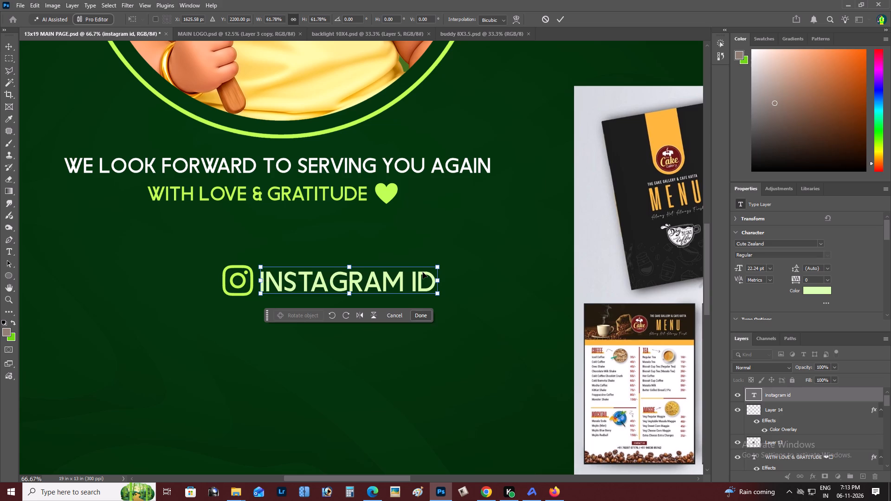
pyautogui.hotkey('ctrl', 'Return')
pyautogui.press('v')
pyautogui.press('Up')
pyautogui.press('Up')
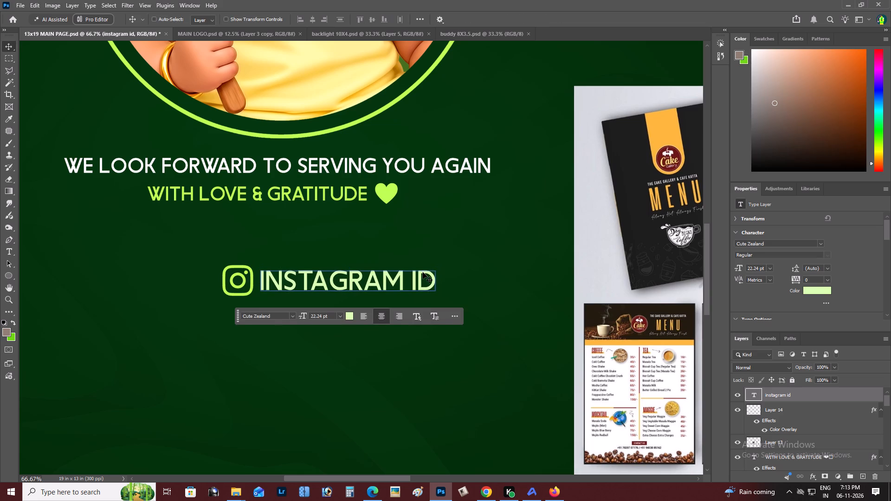
pyautogui.press('Left')
pyautogui.press('Left')
pyautogui.press('Left')
# Shrink the INSTAGRAM ID text further, to about 53% of its size, making it 11.79 pt.
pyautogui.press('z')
pyautogui.keyDown('alt'); pyautogui.click(423, 272); pyautogui.keyUp('alt')
pyautogui.rightClick(423, 272)
pyautogui.click(449, 279)
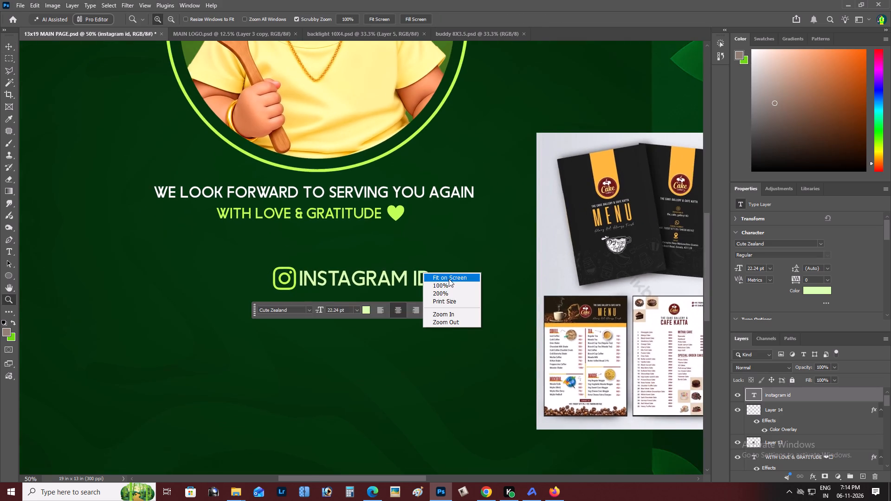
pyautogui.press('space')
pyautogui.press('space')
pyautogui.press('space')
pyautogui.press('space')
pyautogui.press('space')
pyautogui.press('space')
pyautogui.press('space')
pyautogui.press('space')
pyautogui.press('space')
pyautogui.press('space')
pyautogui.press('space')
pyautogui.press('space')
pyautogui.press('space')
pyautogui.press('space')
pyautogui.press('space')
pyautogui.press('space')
pyautogui.moveTo(452, 279); pyautogui.dragTo(515, 276)
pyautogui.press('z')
pyautogui.doubleClick(324, 280)
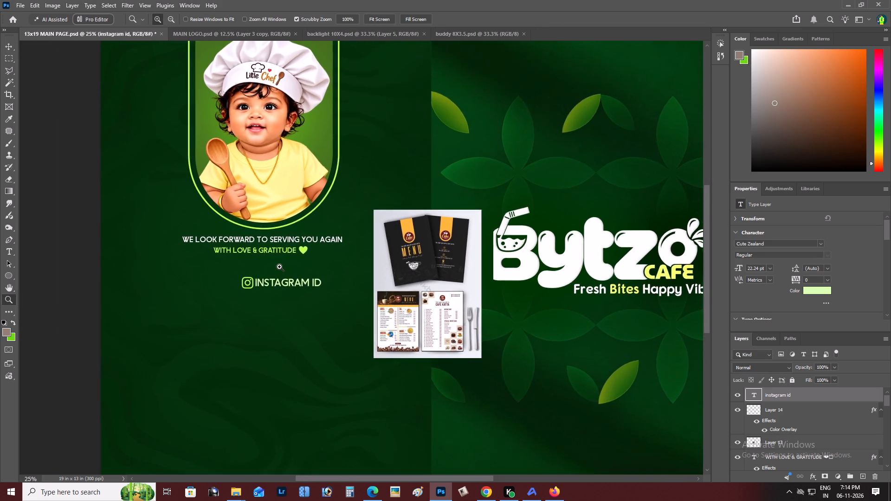
pyautogui.tripleClick(276, 266)
pyautogui.hotkey('ctrl', 't')
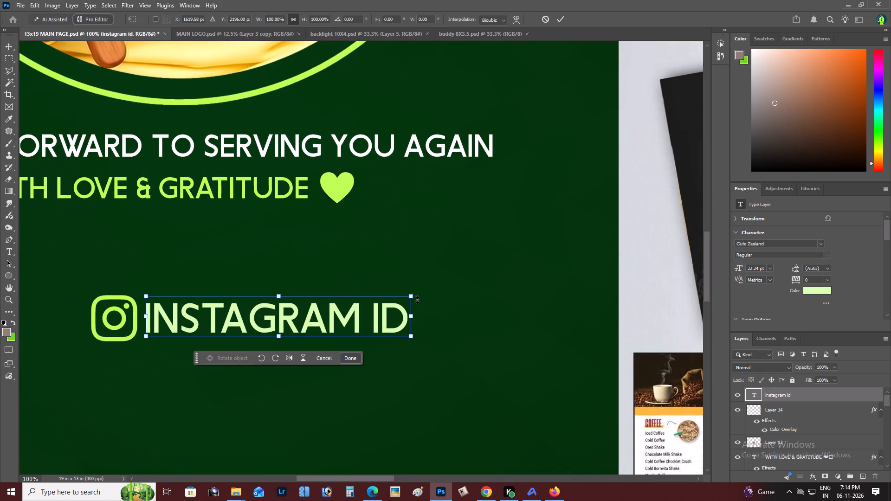
pyautogui.keyDown('alt'); pyautogui.moveTo(411, 296); pyautogui.dragTo(348, 301); pyautogui.keyUp('alt')
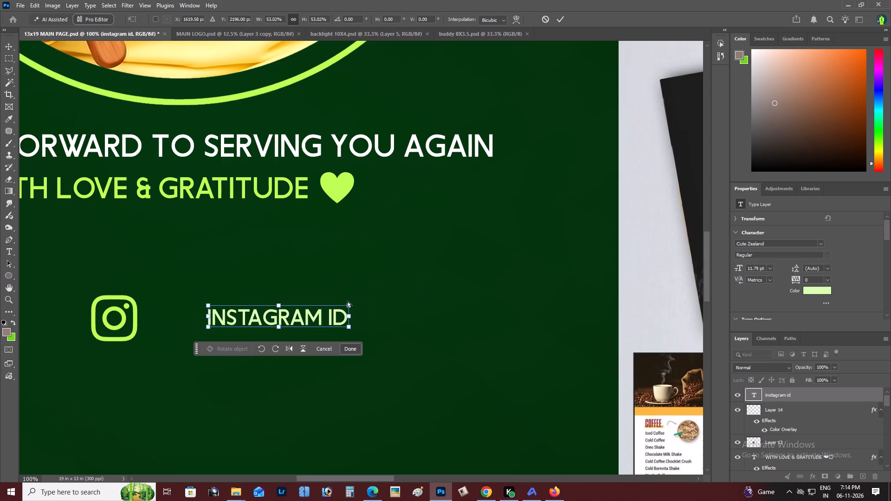
pyautogui.hotkey('ctrl', 'Return')
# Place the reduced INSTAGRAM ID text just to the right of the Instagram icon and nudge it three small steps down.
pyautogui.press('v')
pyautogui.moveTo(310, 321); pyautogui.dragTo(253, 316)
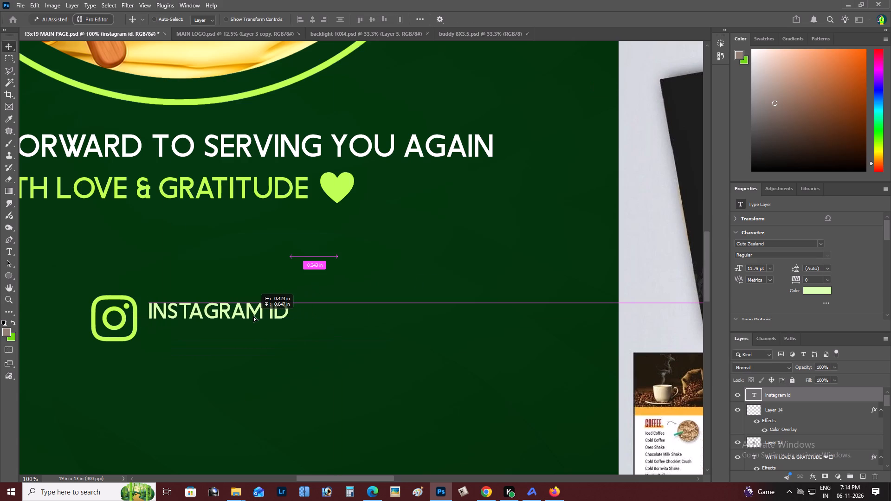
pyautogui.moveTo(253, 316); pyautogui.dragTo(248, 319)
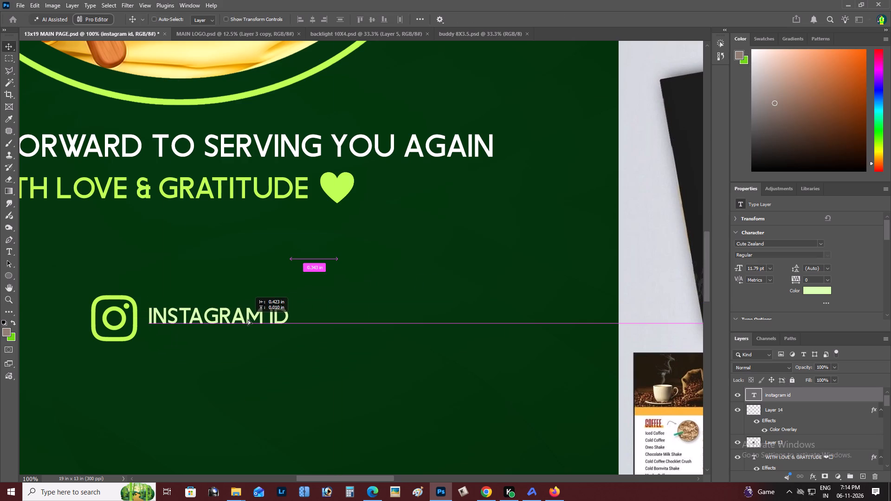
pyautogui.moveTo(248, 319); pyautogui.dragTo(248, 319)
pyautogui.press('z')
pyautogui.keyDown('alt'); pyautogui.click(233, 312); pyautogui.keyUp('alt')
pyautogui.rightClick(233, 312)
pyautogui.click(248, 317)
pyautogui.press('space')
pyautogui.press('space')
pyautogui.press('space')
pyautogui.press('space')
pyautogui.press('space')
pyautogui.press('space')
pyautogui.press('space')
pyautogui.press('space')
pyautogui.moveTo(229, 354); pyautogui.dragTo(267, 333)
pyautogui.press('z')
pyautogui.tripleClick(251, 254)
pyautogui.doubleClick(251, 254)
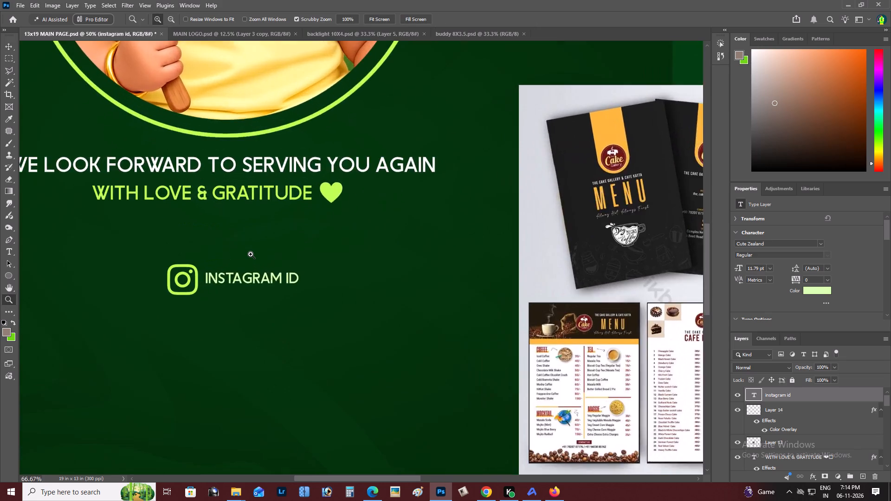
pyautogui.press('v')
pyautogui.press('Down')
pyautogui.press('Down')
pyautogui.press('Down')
# Move the INSTAGRAM ID text directly beneath the Instagram icon, roughly centred on it.
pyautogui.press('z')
pyautogui.keyDown('alt'); pyautogui.click(251, 254); pyautogui.keyUp('alt')
pyautogui.rightClick(251, 254)
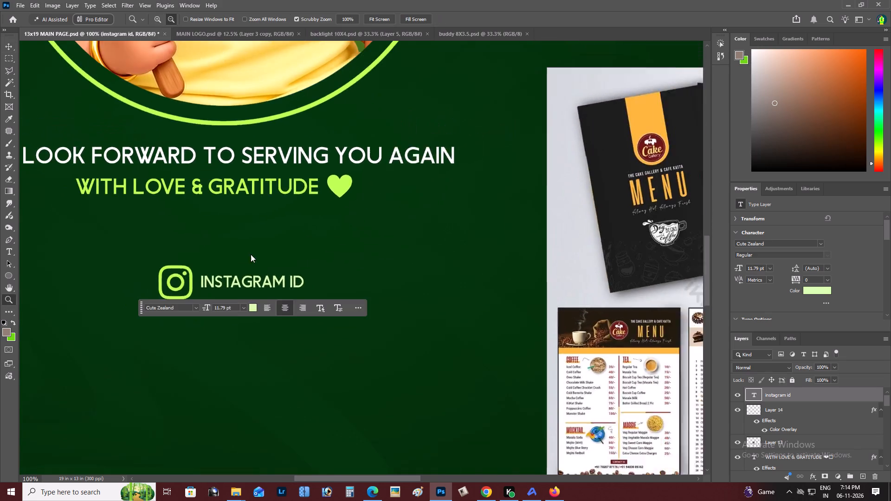
pyautogui.click(255, 257)
pyautogui.moveTo(99, 310); pyautogui.dragTo(641, 228)
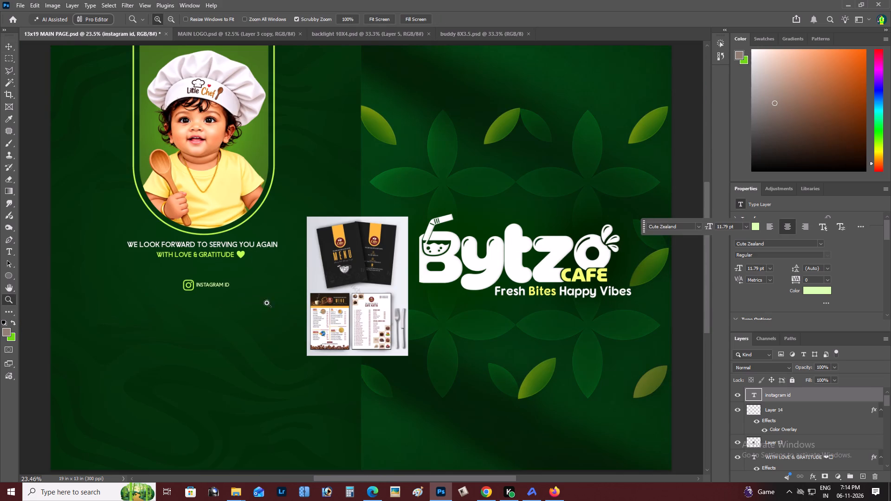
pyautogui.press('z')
pyautogui.tripleClick(161, 320)
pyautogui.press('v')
pyautogui.moveTo(266, 246); pyautogui.dragTo(226, 262)
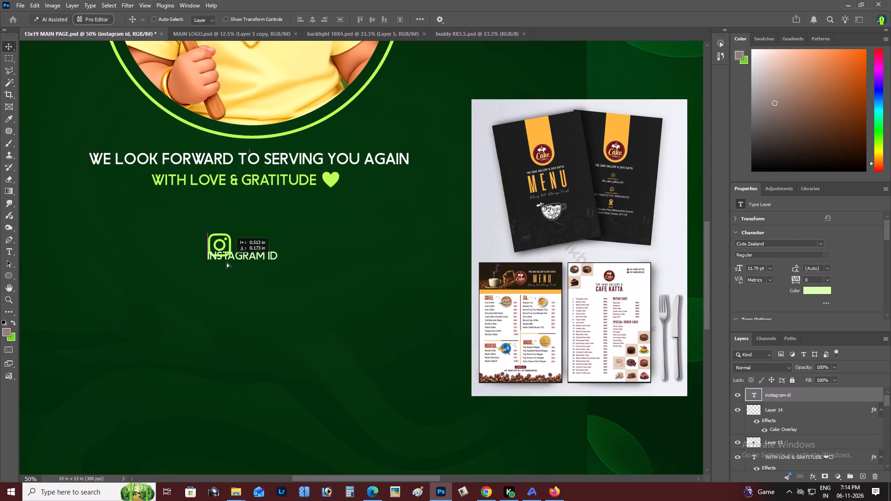
pyautogui.moveTo(226, 262); pyautogui.dragTo(218, 266)
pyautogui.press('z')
pyautogui.keyDown('alt'); pyautogui.click(229, 249); pyautogui.keyUp('alt')
pyautogui.rightClick(245, 249)
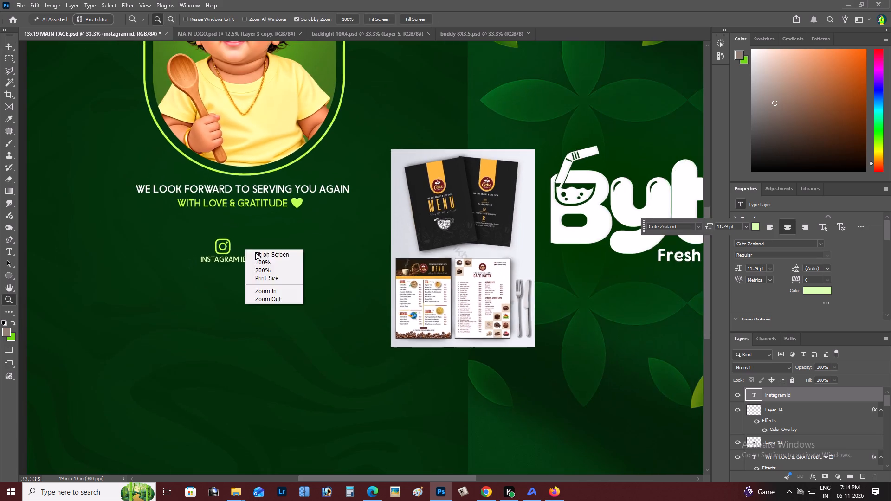
# Fine-tune the INSTAGRAM ID text's position beneath the Instagram icon, leaving a slightly larger gap between the two.
pyautogui.click(255, 252)
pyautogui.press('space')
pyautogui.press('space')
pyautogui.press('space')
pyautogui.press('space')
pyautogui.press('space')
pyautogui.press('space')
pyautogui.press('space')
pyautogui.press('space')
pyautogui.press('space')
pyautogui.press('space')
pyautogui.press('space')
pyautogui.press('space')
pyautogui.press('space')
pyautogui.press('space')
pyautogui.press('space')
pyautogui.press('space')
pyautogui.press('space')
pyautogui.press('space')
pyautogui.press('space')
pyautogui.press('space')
pyautogui.moveTo(256, 252); pyautogui.dragTo(359, 261)
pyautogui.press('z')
pyautogui.tripleClick(248, 309)
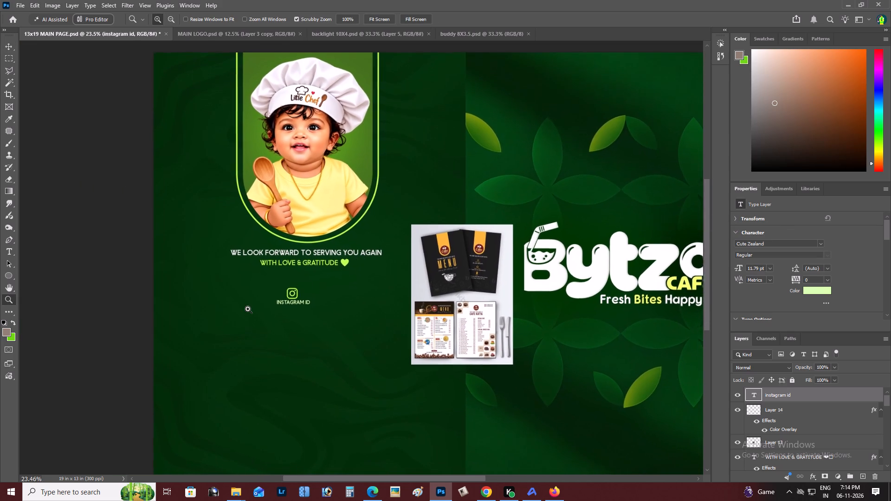
pyautogui.click(248, 309)
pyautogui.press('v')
pyautogui.click(374, 293)
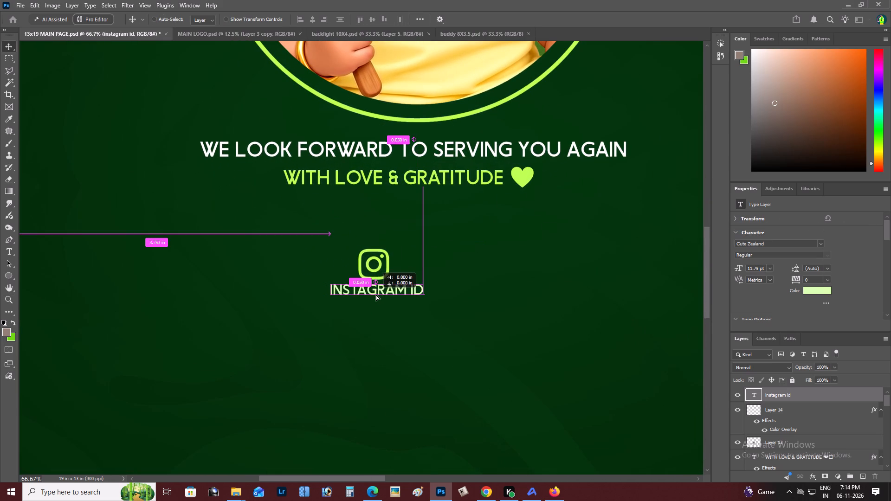
pyautogui.press('Up')
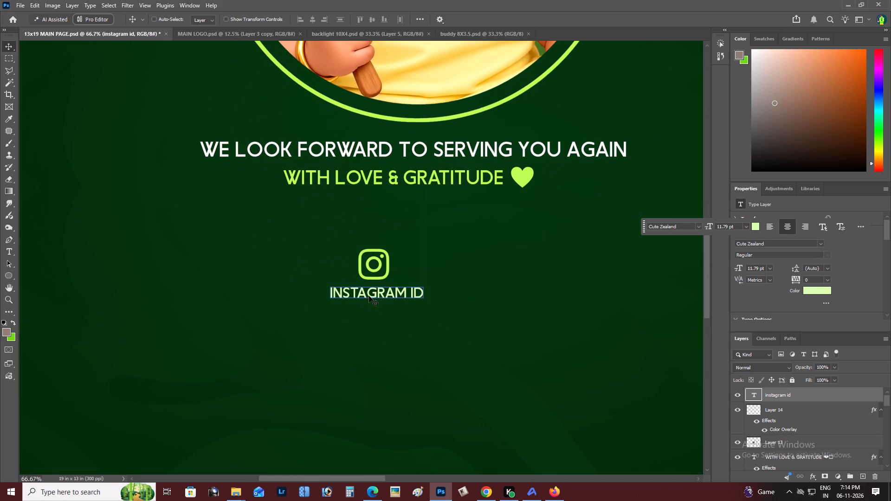
# Add the Instagram icon to the text selection and move both together until roughly centred beneath the WITH LOVE & GRATITUDE line.
pyautogui.keyDown('shift'); pyautogui.rightClick(368, 261); pyautogui.keyUp('shift')
pyautogui.keyDown('shift'); pyautogui.click(379, 264); pyautogui.keyUp('shift')
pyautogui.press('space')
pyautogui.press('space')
pyautogui.moveTo(369, 270); pyautogui.dragTo(90, 285)
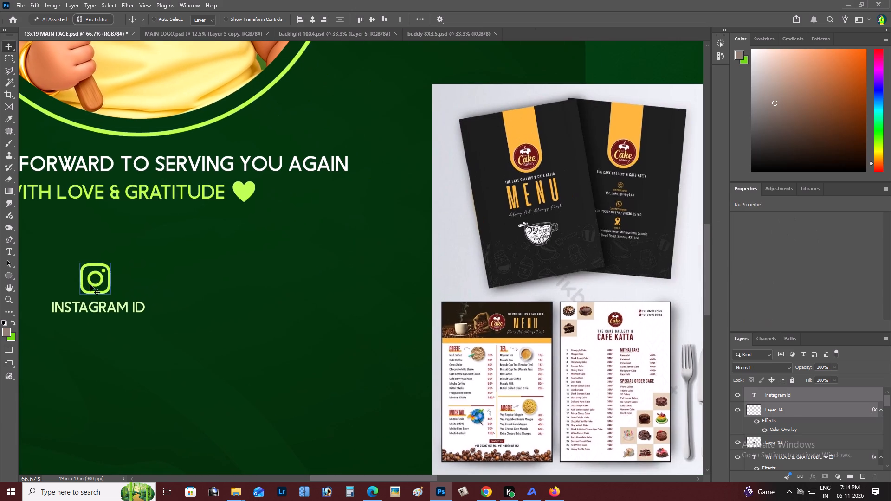
pyautogui.moveTo(90, 285); pyautogui.dragTo(125, 274)
pyautogui.moveTo(125, 274); pyautogui.dragTo(120, 273)
# Examine the placement of the Instagram icon and ID text on the back page, both close up and across the whole spread.
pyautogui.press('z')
pyautogui.keyDown('alt'); pyautogui.click(174, 254); pyautogui.keyUp('alt')
pyautogui.rightClick(174, 254)
pyautogui.click(187, 260)
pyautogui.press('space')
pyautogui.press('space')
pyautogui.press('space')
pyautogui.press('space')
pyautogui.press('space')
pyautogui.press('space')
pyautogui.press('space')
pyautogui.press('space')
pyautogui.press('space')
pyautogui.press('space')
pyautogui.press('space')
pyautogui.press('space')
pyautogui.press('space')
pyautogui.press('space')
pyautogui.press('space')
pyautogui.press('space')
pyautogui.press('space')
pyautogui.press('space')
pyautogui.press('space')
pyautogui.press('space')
pyautogui.moveTo(185, 263); pyautogui.dragTo(119, 281)
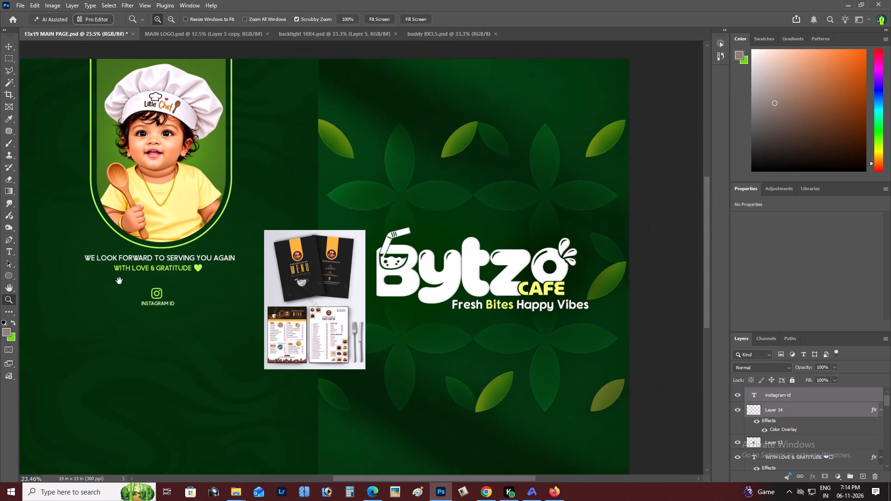
pyautogui.moveTo(119, 281); pyautogui.dragTo(202, 286)
pyautogui.keyDown('alt'); pyautogui.click(209, 290); pyautogui.keyUp('alt')
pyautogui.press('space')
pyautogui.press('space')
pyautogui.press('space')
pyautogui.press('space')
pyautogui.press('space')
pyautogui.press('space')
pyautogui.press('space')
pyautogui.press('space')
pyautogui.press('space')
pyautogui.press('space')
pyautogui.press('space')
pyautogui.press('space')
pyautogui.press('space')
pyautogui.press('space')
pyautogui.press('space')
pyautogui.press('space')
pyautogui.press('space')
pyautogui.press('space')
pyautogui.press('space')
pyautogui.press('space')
pyautogui.moveTo(218, 328); pyautogui.dragTo(191, 345)
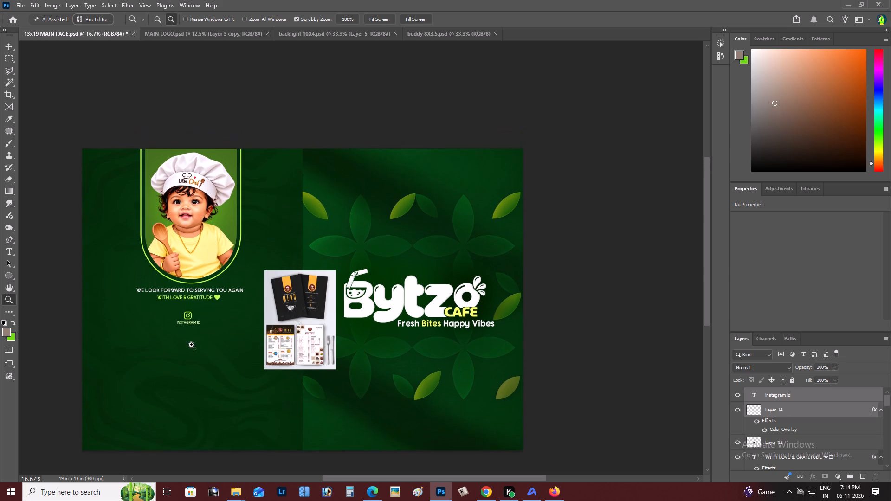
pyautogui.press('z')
pyautogui.tripleClick(181, 329)
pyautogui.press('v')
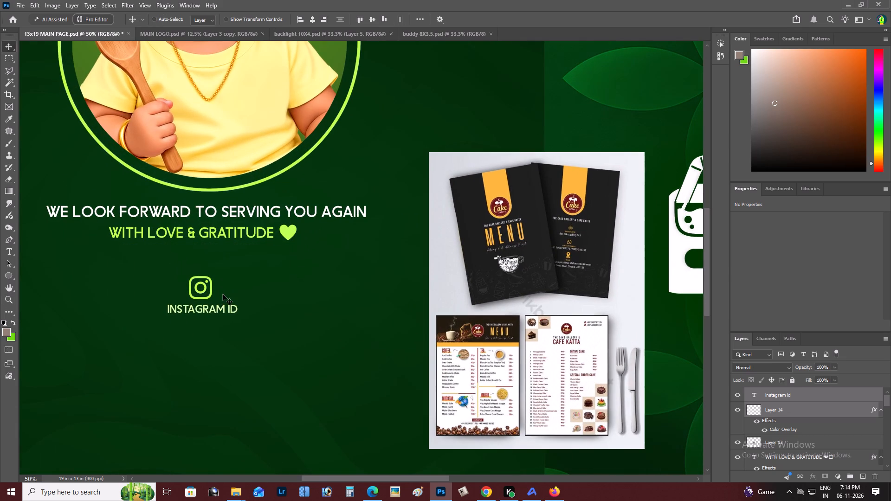
pyautogui.click(223, 294)
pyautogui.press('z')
pyautogui.keyDown('alt'); pyautogui.click(160, 328); pyautogui.keyUp('alt')
pyautogui.rightClick(170, 330)
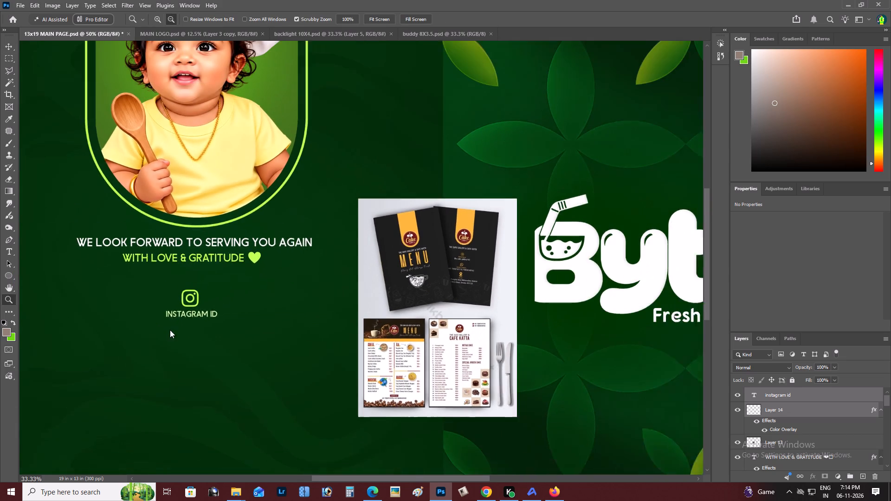
pyautogui.click(178, 334)
# Switch to Chrome and open instagram.com in a new tab.
pyautogui.hotkey('alt', 'Tab')
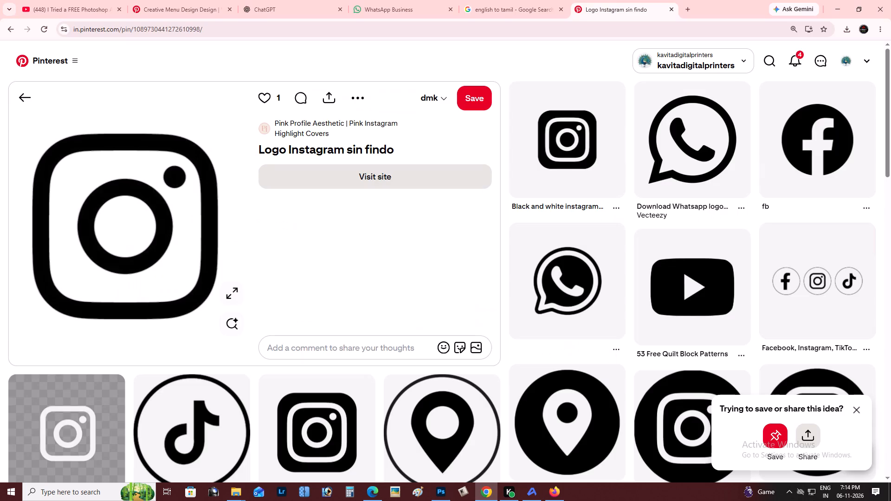
pyautogui.click(693, 9)
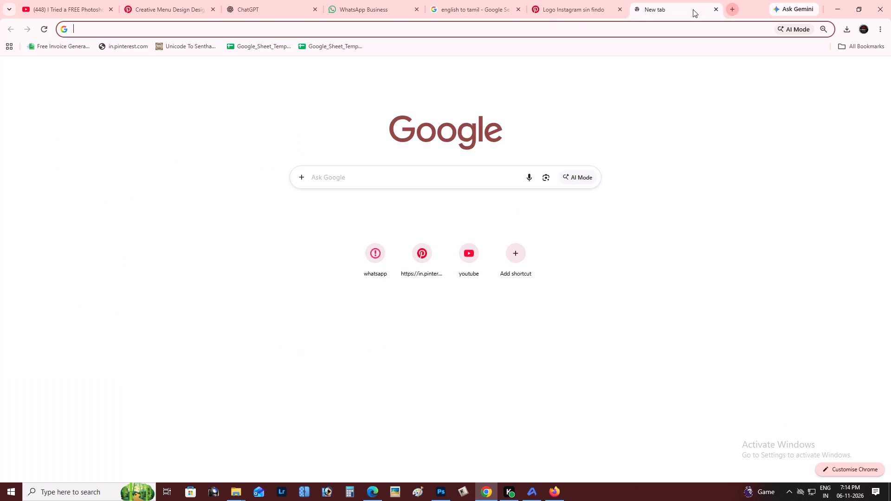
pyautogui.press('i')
pyautogui.click(193, 57)
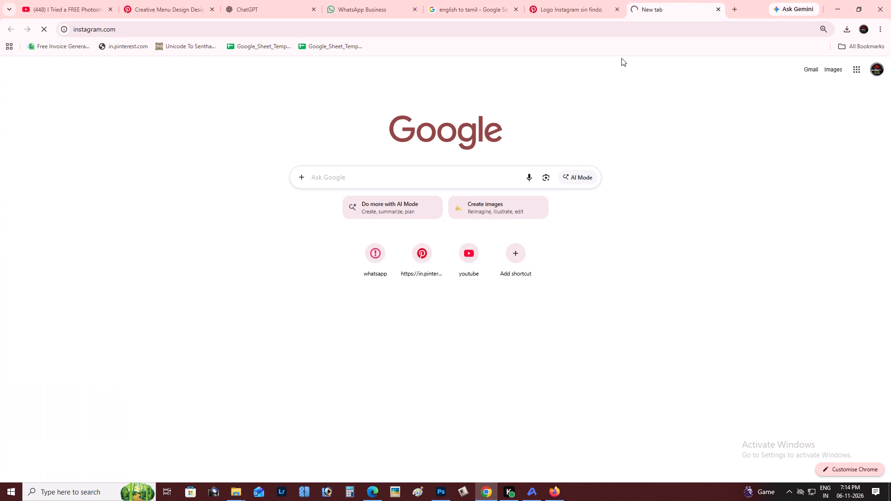
# Return to Photoshop and nudge the Instagram icon and ID text together seven small steps right beneath the gratitude message.
pyautogui.hotkey('alt', 'Tab')
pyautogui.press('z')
pyautogui.keyDown('alt'); pyautogui.moveTo(247, 210); pyautogui.dragTo(242, 186); pyautogui.keyUp('alt')
pyautogui.rightClick(245, 178)
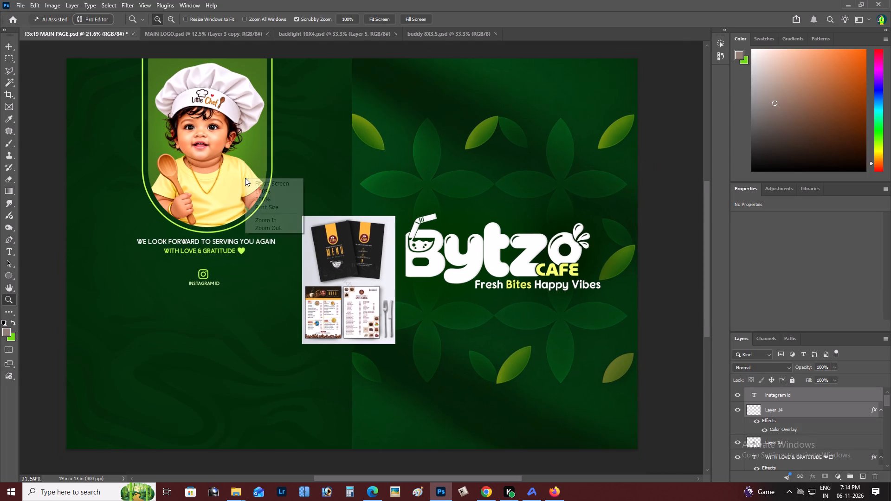
pyautogui.doubleClick(252, 180)
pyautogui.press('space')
pyautogui.moveTo(235, 331); pyautogui.dragTo(253, 359)
pyautogui.keyDown('alt'); pyautogui.doubleClick(209, 323); pyautogui.keyUp('alt')
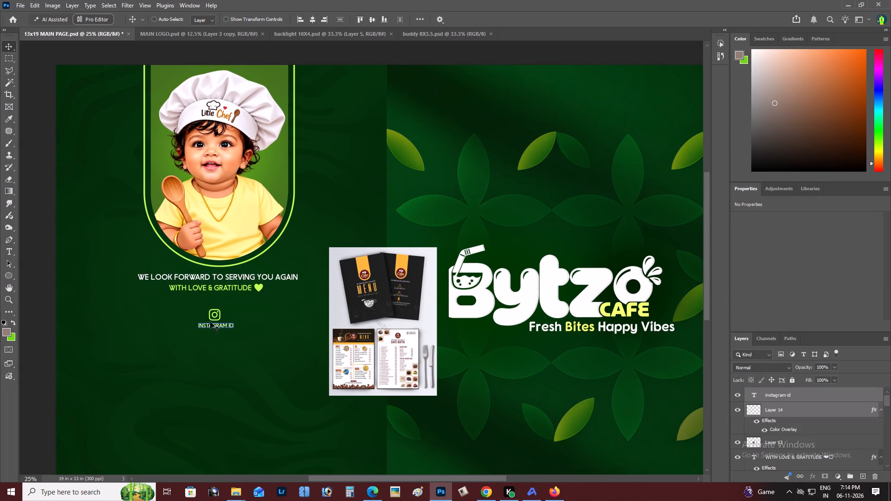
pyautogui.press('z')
pyautogui.keyDown('alt'); pyautogui.click(235, 315); pyautogui.keyUp('alt')
pyautogui.rightClick(271, 308)
pyautogui.doubleClick(284, 311)
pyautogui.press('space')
pyautogui.moveTo(190, 333); pyautogui.dragTo(199, 336)
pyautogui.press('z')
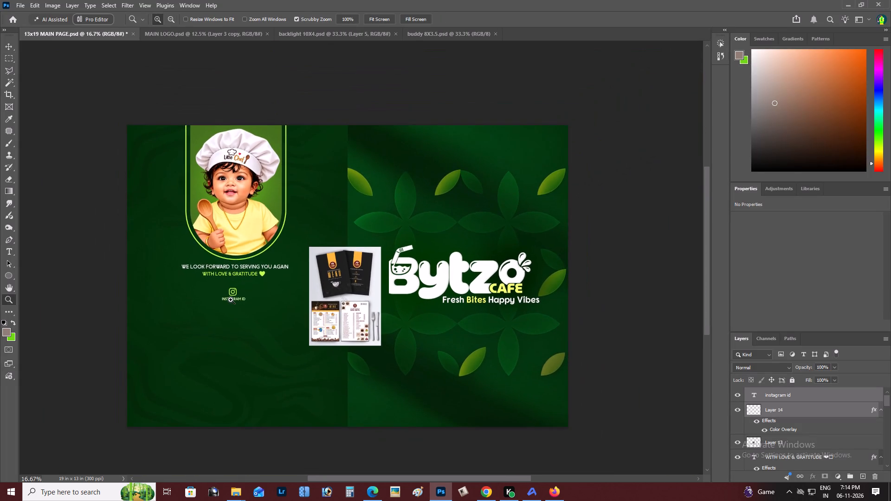
pyautogui.doubleClick(231, 300)
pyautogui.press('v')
pyautogui.press('Right')
pyautogui.press('Right')
pyautogui.press('Right')
pyautogui.press('Right')
pyautogui.press('Right')
pyautogui.press('Right')
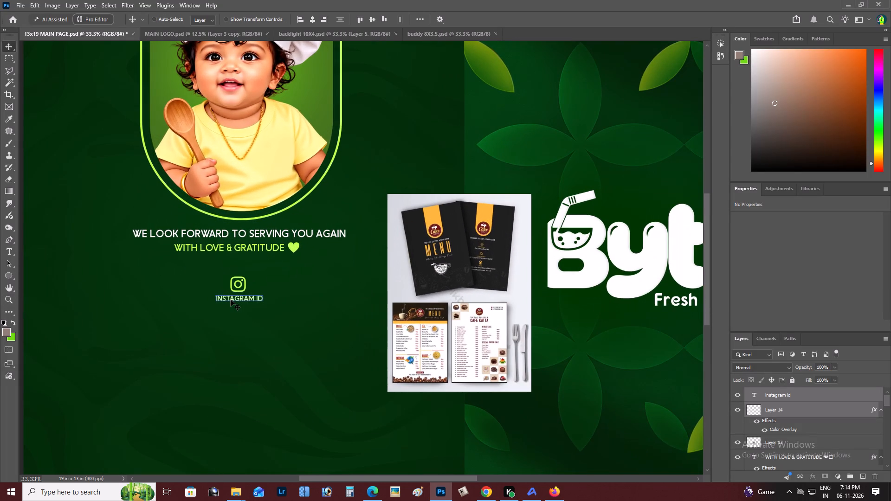
pyautogui.press('Right')
# Examine how the Instagram icon and ID text line up within the back page, including their combined transform bounds.
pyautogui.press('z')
pyautogui.keyDown('alt'); pyautogui.click(231, 300); pyautogui.keyUp('alt')
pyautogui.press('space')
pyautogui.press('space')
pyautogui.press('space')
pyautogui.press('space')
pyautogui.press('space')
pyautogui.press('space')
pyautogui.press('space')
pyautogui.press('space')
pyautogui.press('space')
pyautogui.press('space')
pyautogui.moveTo(216, 301); pyautogui.dragTo(165, 308)
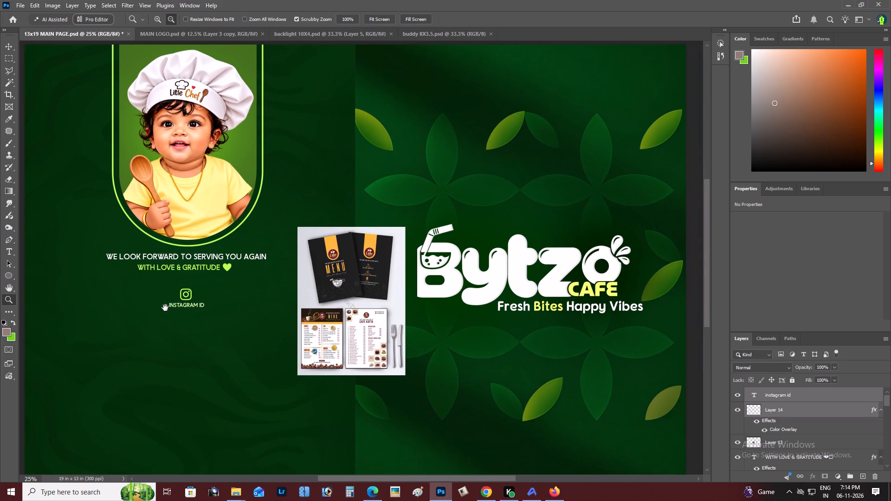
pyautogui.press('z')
pyautogui.hotkey('alt', 'space')
pyautogui.keyDown('alt'); pyautogui.click(194, 299); pyautogui.keyUp('alt')
pyautogui.rightClick(200, 295)
pyautogui.doubleClick(207, 299)
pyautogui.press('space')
pyautogui.click(209, 306)
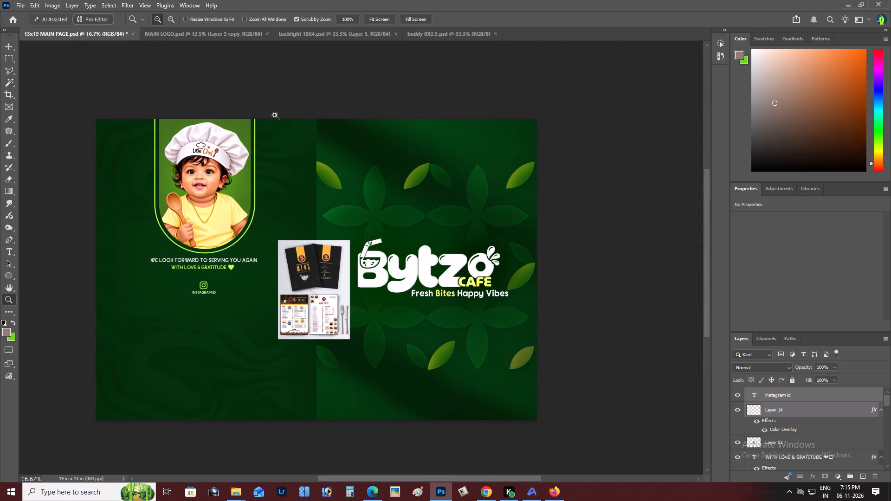
pyautogui.hotkey('ctrl', 't')
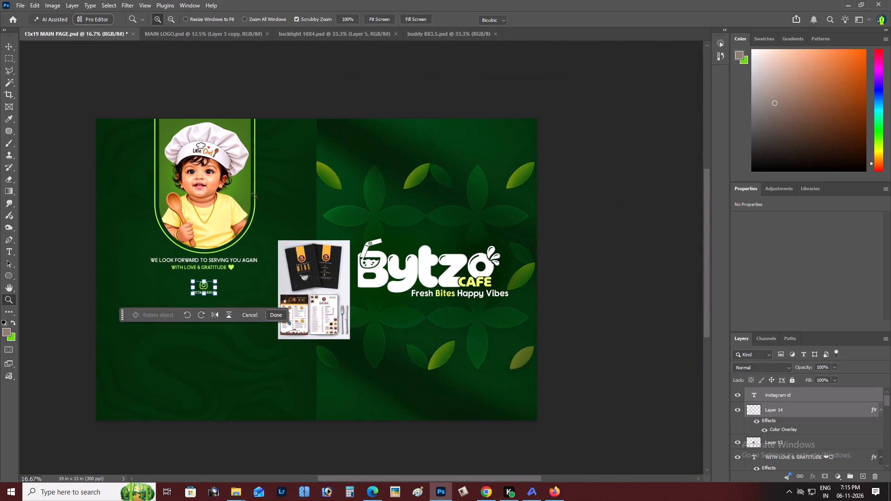
pyautogui.hotkey('ctrl', 'Return')
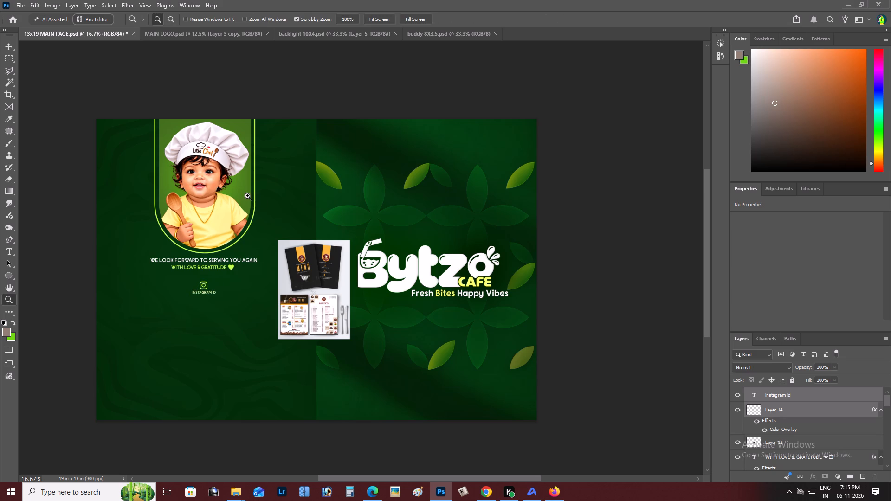
# Show the rulers and place a vertical guide at the horizontal centre of the back page.
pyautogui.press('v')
pyautogui.hotkey('ctrl', 'r')
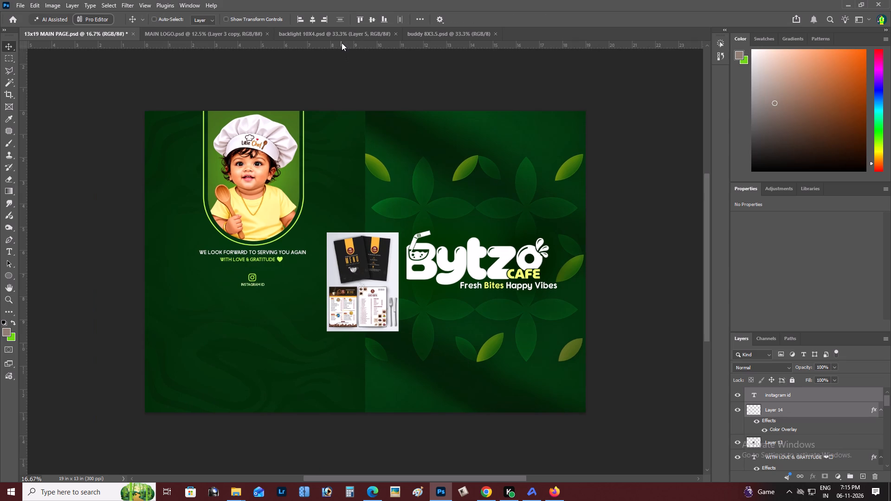
pyautogui.moveTo(345, 45); pyautogui.dragTo(255, 103)
# Shift the Instagram icon and ID text together 10 px down and about 38 px right, centring them on the back page's vertical guide.
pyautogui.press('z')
pyautogui.click(236, 315)
pyautogui.doubleClick(248, 306)
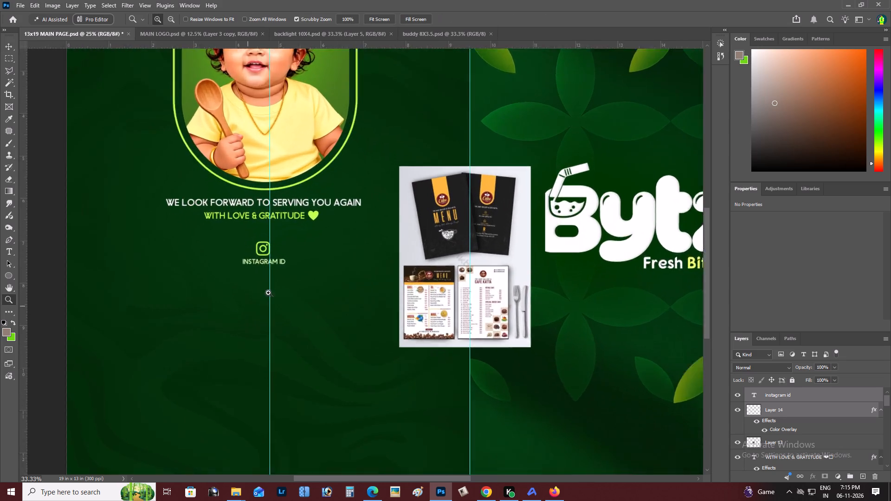
pyautogui.hotkey('ctrl', 't')
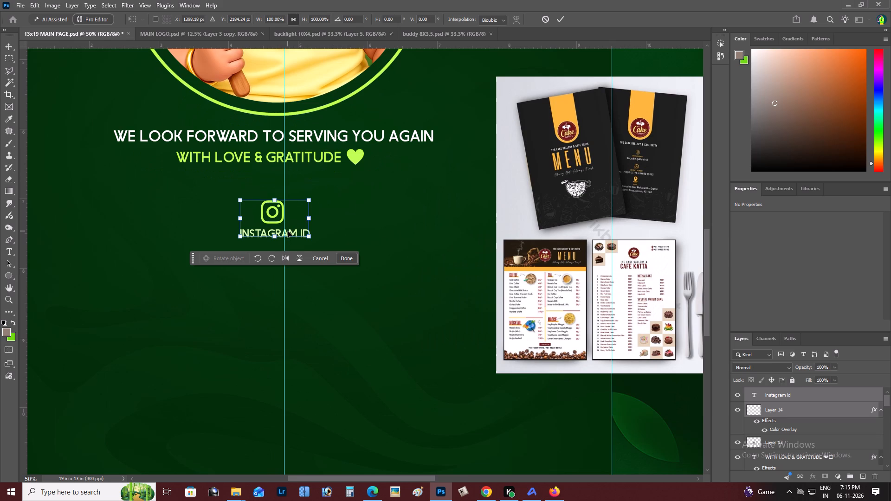
pyautogui.hotkey('shift', 'Down')
pyautogui.hotkey('shift', 'Right')
pyautogui.hotkey('shift', 'Right')
pyautogui.hotkey('shift', 'Right')
pyautogui.hotkey('shift', 'Right')
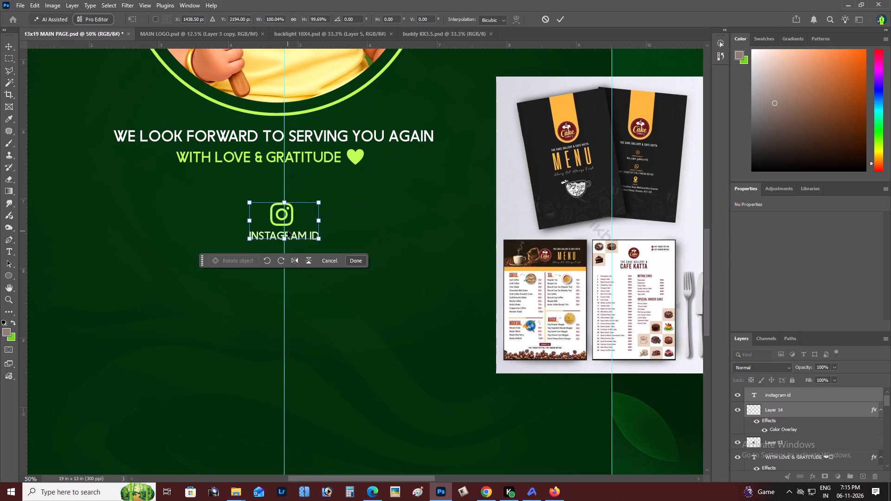
pyautogui.press('Left')
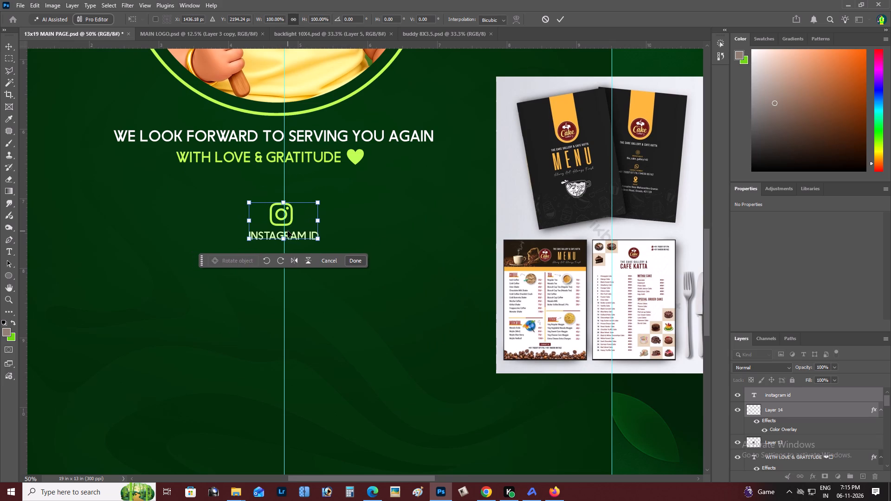
pyautogui.hotkey('ctrl', 'Return')
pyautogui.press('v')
# Nudge the Instagram icon alone 10 px right so it sits on the back page's vertical guide above the ID text.
pyautogui.rightClick(275, 212)
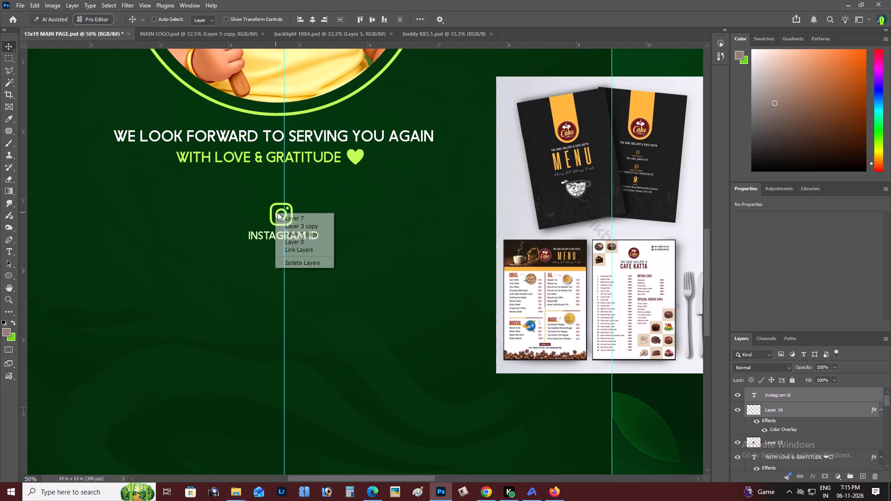
pyautogui.rightClick(269, 211)
pyautogui.click(281, 216)
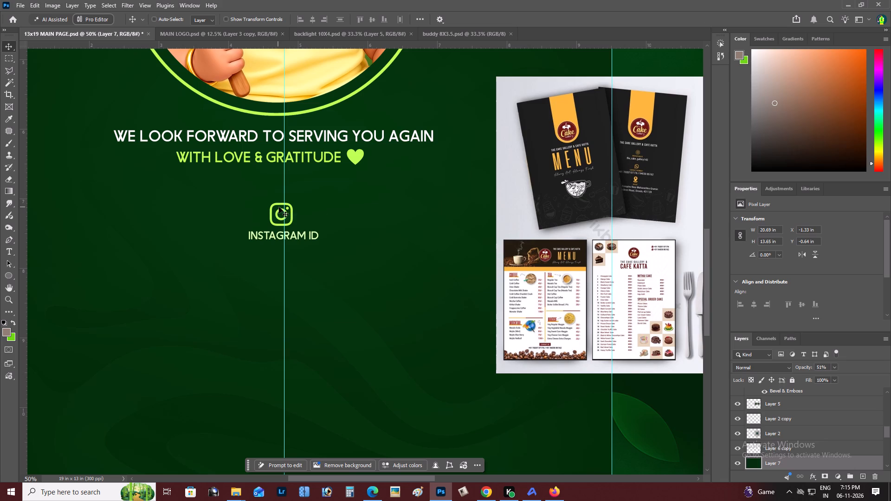
pyautogui.rightClick(282, 209)
pyautogui.click(291, 213)
pyautogui.hotkey('ctrl', 't')
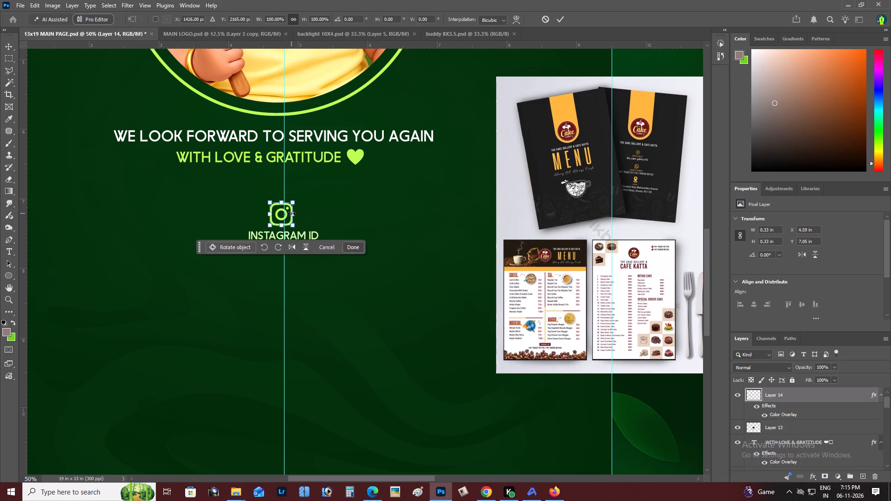
pyautogui.press('Right')
pyautogui.press('Right')
pyautogui.press('Right')
pyautogui.press('Right')
pyautogui.press('Right')
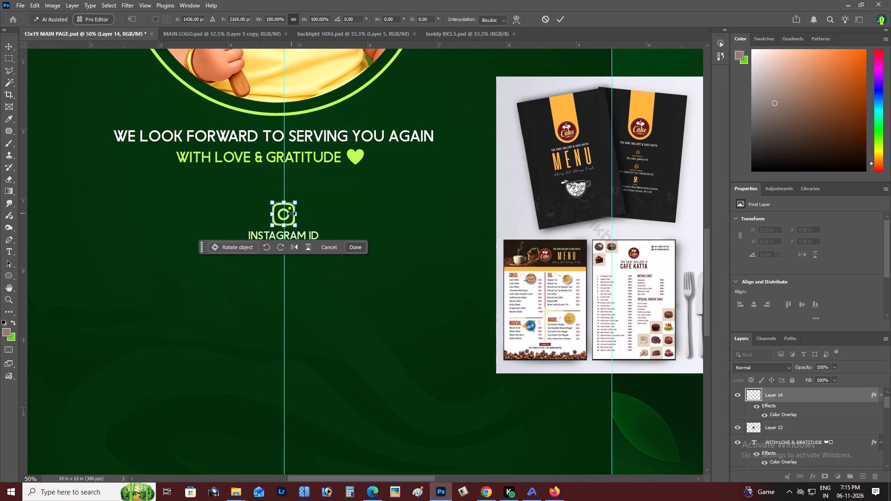
pyautogui.press('Return')
# Examine the whole spread to judge how the Instagram icon and ID text sit relative to the chef portrait and gratitude message.
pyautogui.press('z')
pyautogui.keyDown('alt'); pyautogui.click(291, 213); pyautogui.keyUp('alt')
pyautogui.rightClick(291, 213)
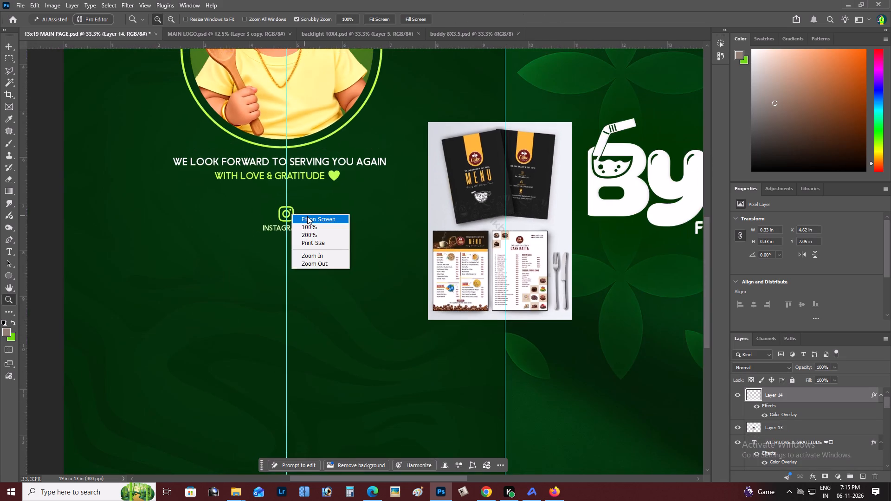
pyautogui.doubleClick(307, 216)
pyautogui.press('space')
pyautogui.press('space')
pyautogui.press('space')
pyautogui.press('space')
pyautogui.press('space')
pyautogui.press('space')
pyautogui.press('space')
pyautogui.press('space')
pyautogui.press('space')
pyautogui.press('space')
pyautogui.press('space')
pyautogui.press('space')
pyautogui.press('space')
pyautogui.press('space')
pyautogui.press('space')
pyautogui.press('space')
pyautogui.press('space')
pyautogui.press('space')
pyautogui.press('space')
pyautogui.moveTo(289, 254); pyautogui.dragTo(277, 256)
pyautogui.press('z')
pyautogui.click(230, 279)
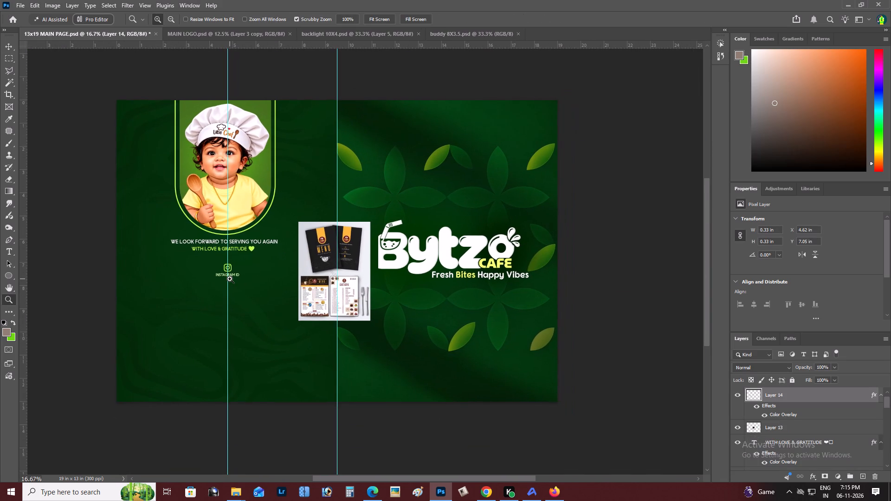
pyautogui.keyDown('alt'); pyautogui.click(230, 279); pyautogui.keyUp('alt')
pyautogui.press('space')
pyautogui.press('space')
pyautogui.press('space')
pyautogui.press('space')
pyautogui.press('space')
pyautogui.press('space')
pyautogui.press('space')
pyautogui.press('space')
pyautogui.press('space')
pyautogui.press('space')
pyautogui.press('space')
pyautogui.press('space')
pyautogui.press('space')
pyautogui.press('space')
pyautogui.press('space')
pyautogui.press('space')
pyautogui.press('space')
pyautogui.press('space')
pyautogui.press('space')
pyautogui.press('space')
pyautogui.moveTo(230, 279); pyautogui.dragTo(230, 283)
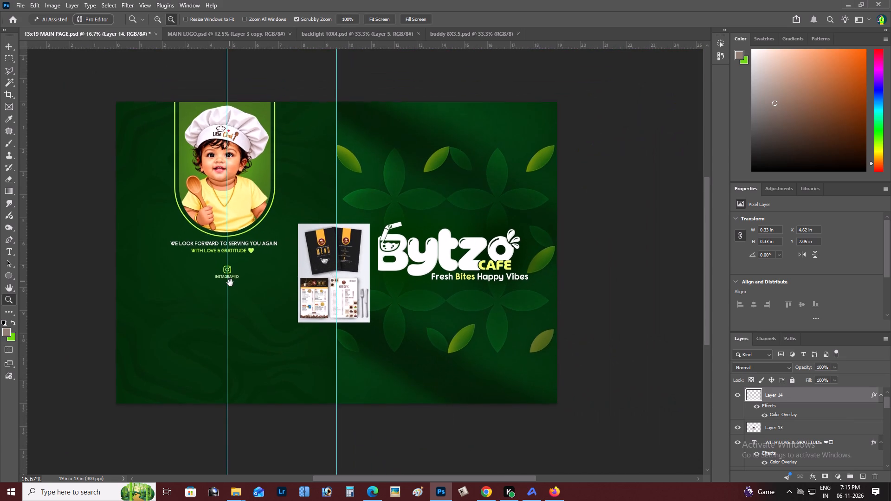
pyautogui.moveTo(230, 283); pyautogui.dragTo(232, 284)
pyautogui.click(235, 283)
# Move the back page's vertical guide slightly left, close to the centre line of the gratitude message.
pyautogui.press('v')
pyautogui.moveTo(227, 250); pyautogui.dragTo(225, 250)
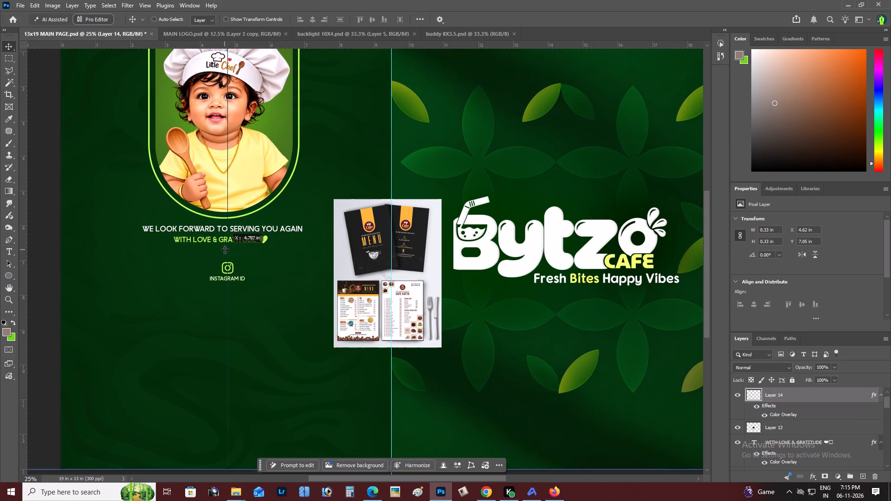
pyautogui.moveTo(225, 250); pyautogui.dragTo(222, 249)
# Shift the Instagram icon 50 px left, centring it on the back page's vertical guide.
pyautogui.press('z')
pyautogui.keyDown('alt'); pyautogui.click(252, 248); pyautogui.keyUp('alt')
pyautogui.rightClick(257, 250)
pyautogui.click(278, 253)
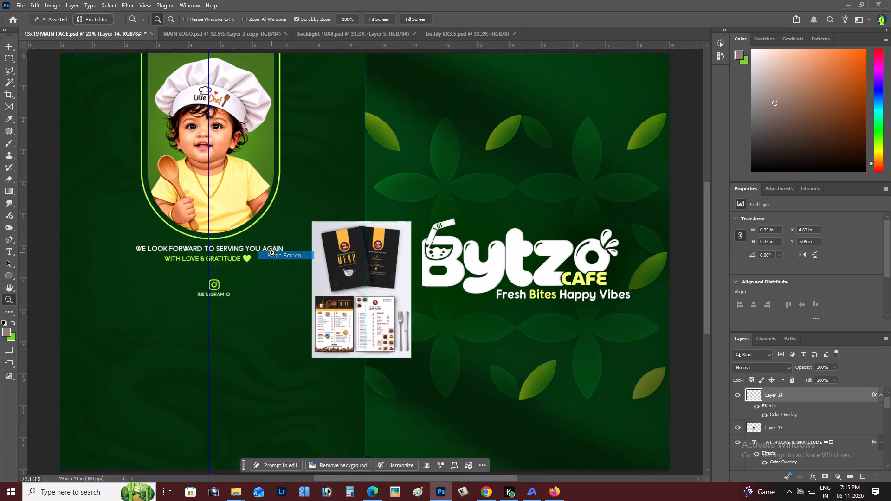
pyautogui.keyDown('alt'); pyautogui.click(272, 253); pyautogui.keyUp('alt')
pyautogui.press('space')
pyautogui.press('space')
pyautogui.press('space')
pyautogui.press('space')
pyautogui.moveTo(221, 276); pyautogui.dragTo(234, 283)
pyautogui.tripleClick(234, 283)
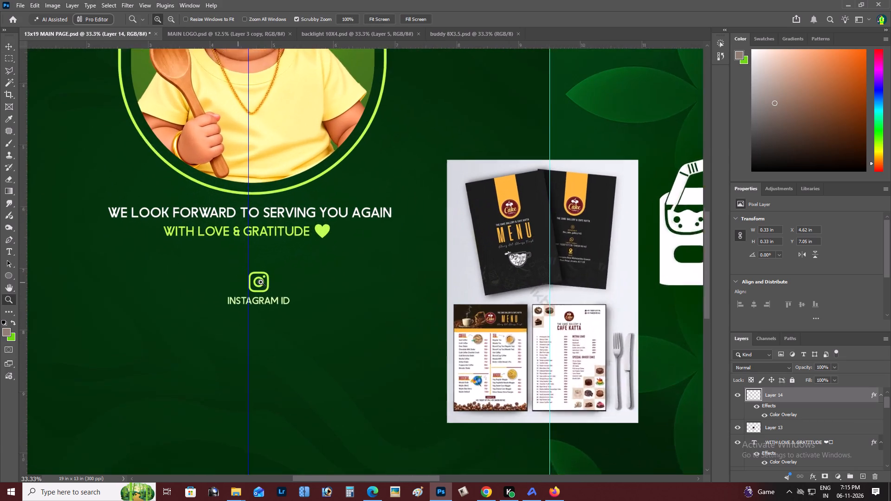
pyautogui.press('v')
pyautogui.rightClick(268, 271)
pyautogui.click(278, 272)
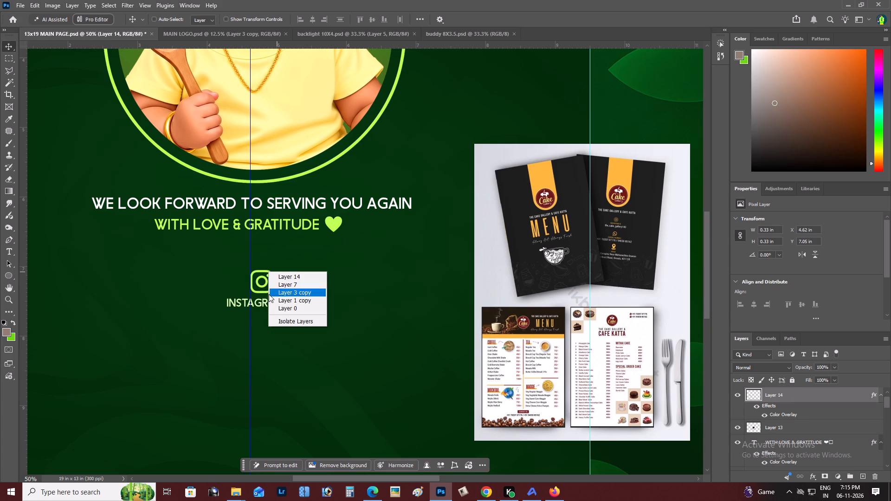
pyautogui.keyDown('shift'); pyautogui.click(288, 271); pyautogui.keyUp('shift')
pyautogui.keyDown('shift'); pyautogui.click(290, 275); pyautogui.keyUp('shift')
pyautogui.moveTo(269, 276); pyautogui.dragTo(262, 276)
pyautogui.hotkey('ctrl', 'z')
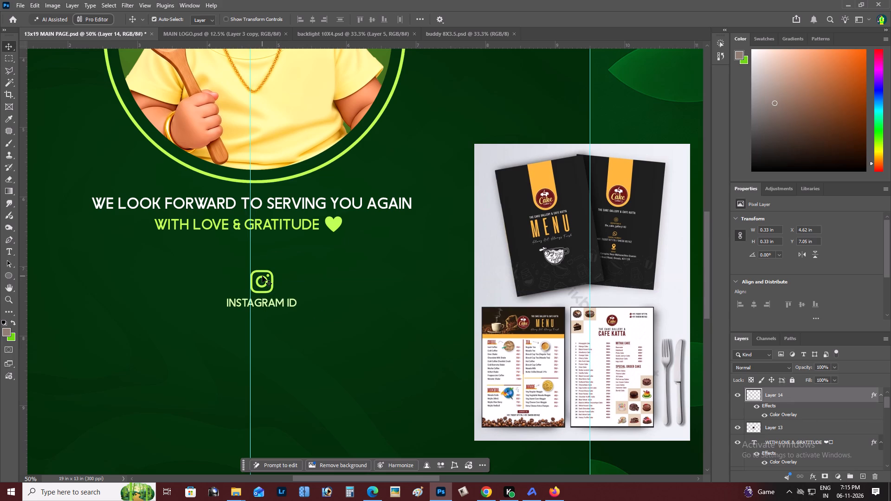
pyautogui.hotkey('ctrl', 't')
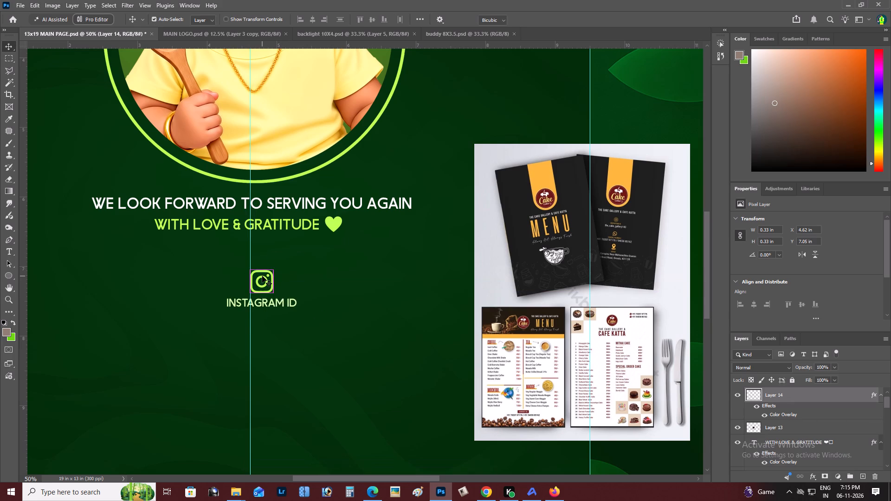
pyautogui.hotkey('shift', 'Left')
pyautogui.hotkey('shift', 'Left')
pyautogui.hotkey('shift', 'Left')
pyautogui.hotkey('shift', 'Left')
pyautogui.hotkey('shift', 'Left')
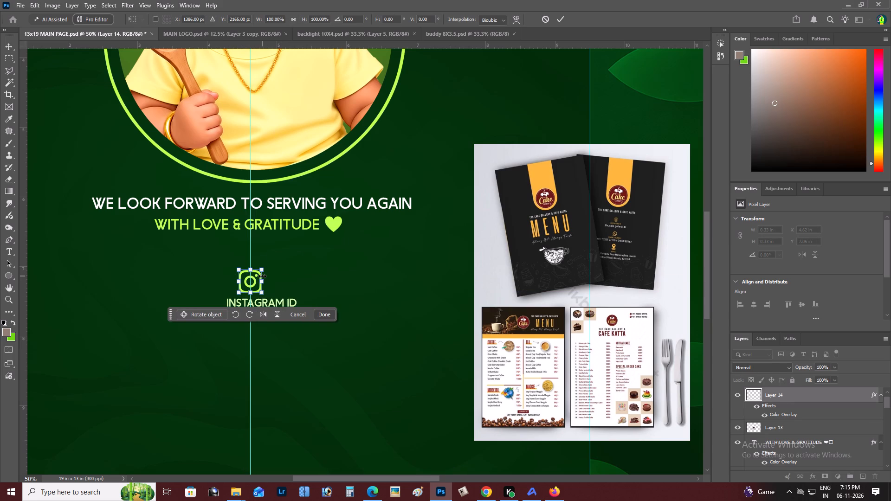
pyautogui.press('Return')
# Shift the Instagram ID text left, centring it on the back page's vertical guide directly beneath the icon.
pyautogui.rightClick(272, 300)
pyautogui.click(291, 304)
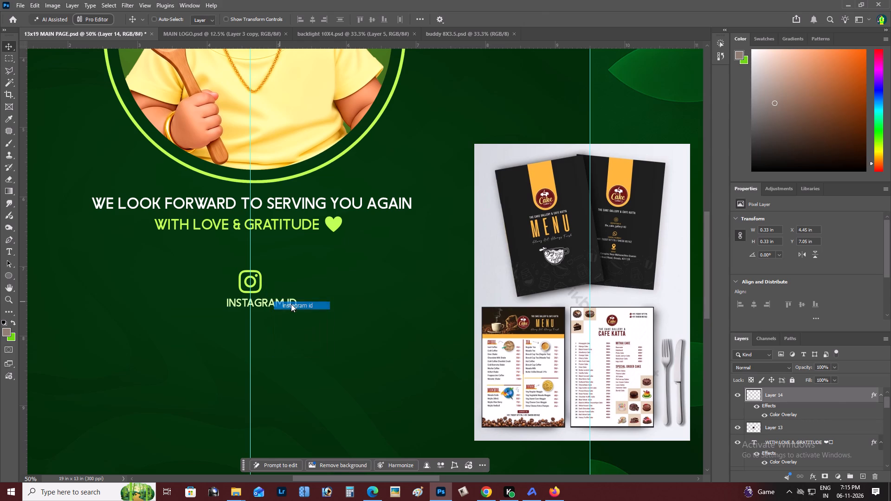
pyautogui.hotkey('ctrl', 't')
pyautogui.hotkey('shift', 'Left')
pyautogui.hotkey('shift', 'Left')
pyautogui.hotkey('shift', 'Left')
pyautogui.hotkey('shift', 'Left')
pyautogui.hotkey('shift', 'Left')
pyautogui.hotkey('shift', 'Left')
pyautogui.hotkey('shift', 'Left')
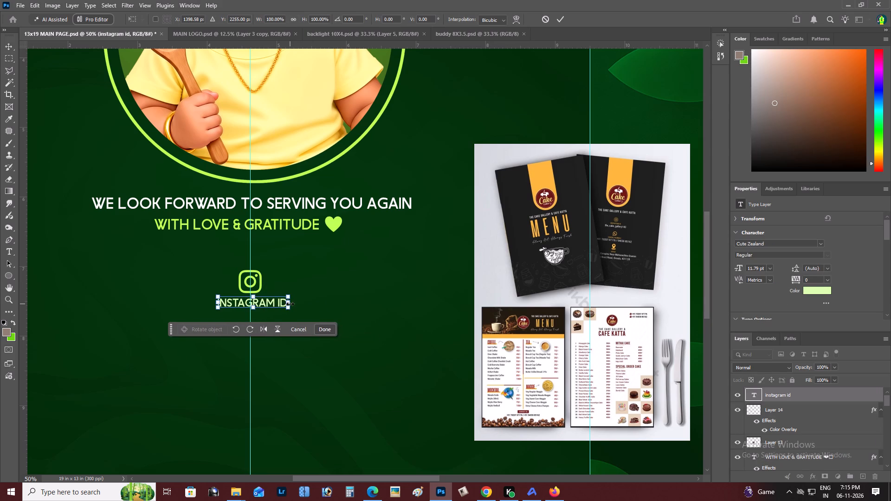
pyautogui.hotkey('shift', 'Left')
pyautogui.hotkey('shift', 'Left')
pyautogui.hotkey('shift', 'Right')
pyautogui.press('Return')
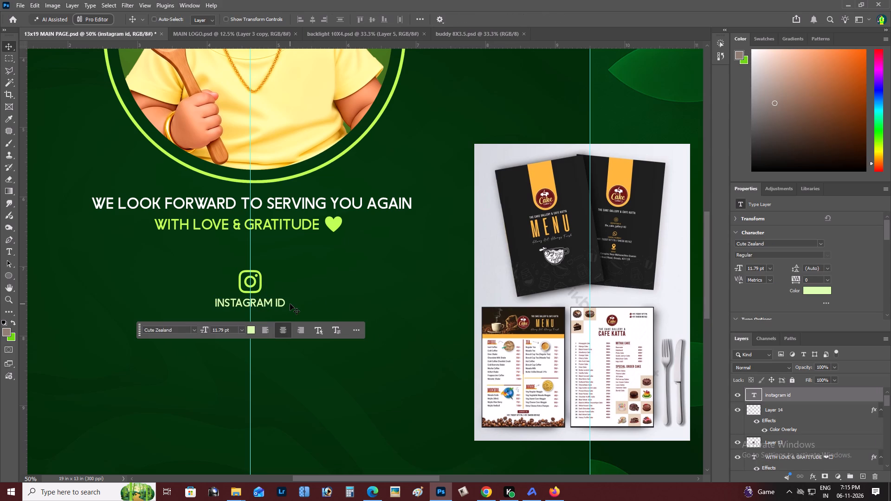
# Examine the full menu cover spread, checking the centring of the back page's Instagram icon and ID text.
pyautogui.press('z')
pyautogui.keyDown('alt'); pyautogui.click(302, 218); pyautogui.keyUp('alt')
pyautogui.rightClick(302, 218)
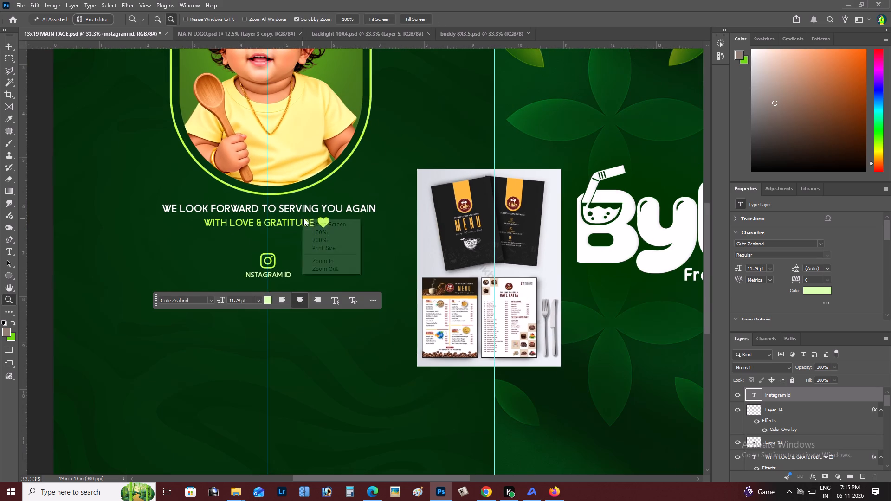
pyautogui.click(319, 220)
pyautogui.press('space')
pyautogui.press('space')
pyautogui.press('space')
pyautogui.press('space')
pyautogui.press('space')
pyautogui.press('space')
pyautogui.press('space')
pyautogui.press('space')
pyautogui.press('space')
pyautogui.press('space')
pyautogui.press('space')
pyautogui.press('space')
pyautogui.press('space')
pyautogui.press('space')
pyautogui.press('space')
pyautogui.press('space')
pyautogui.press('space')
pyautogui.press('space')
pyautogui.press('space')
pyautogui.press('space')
pyautogui.click(323, 221)
pyautogui.moveTo(326, 220); pyautogui.dragTo(344, 221)
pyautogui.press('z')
pyautogui.keyDown('alt'); pyautogui.click(254, 235); pyautogui.keyUp('alt')
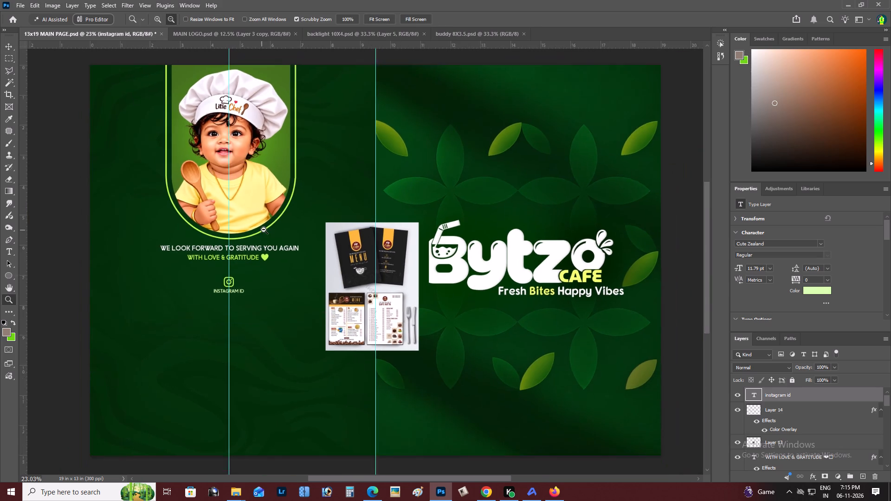
pyautogui.rightClick(264, 230)
pyautogui.doubleClick(274, 231)
pyautogui.keyDown('alt'); pyautogui.doubleClick(281, 234); pyautogui.keyUp('alt')
pyautogui.keyDown('alt'); pyautogui.click(281, 234); pyautogui.keyUp('alt')
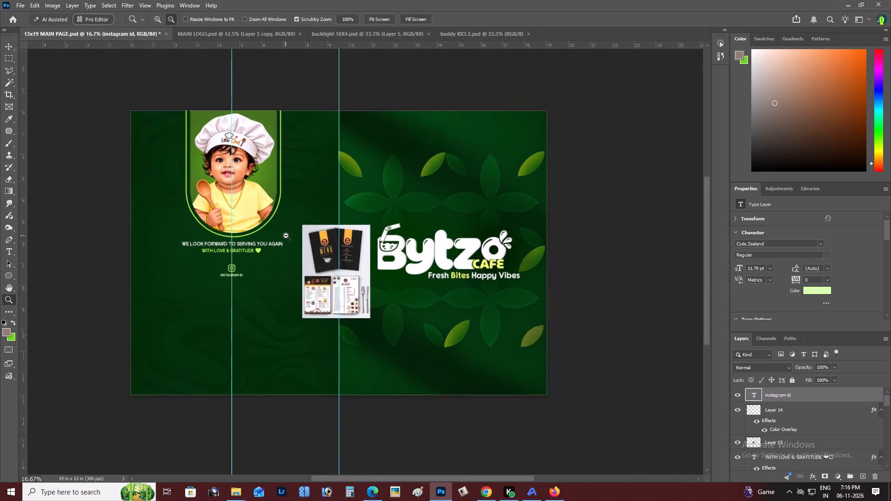
pyautogui.rightClick(286, 236)
pyautogui.click(297, 238)
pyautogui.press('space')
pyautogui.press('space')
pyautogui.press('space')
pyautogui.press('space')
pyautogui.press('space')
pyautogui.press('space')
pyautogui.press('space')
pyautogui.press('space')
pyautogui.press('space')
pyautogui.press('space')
pyautogui.moveTo(277, 247); pyautogui.dragTo(311, 245)
pyautogui.hotkey('alt', 'Tab')
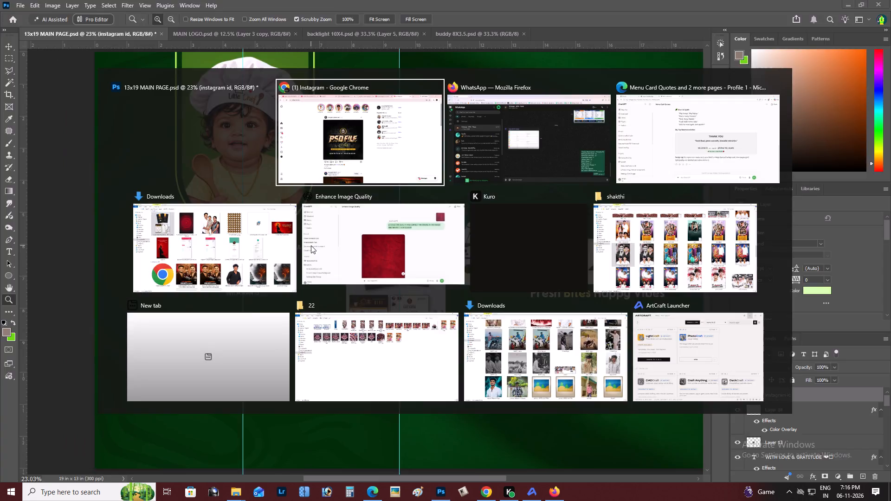
pyautogui.hotkey('alt', 'Tab')
pyautogui.keyDown('alt'); pyautogui.click(295, 253); pyautogui.keyUp('alt')
pyautogui.rightClick(313, 249)
pyautogui.click(327, 249)
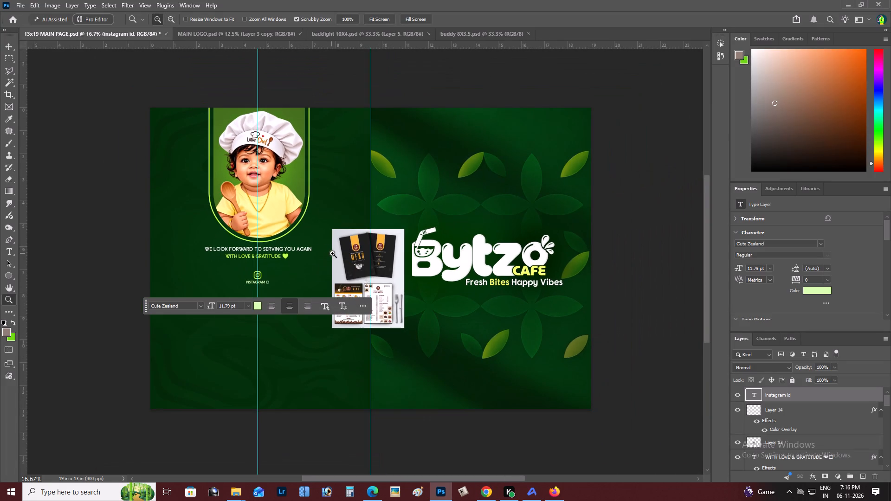
# Select the back page's Instagram icon and INSTAGRAM ID text together and scale them down slightly, to about 98%.
pyautogui.keyDown('alt'); pyautogui.click(313, 253); pyautogui.keyUp('alt')
pyautogui.rightClick(311, 253)
pyautogui.click(320, 255)
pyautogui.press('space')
pyautogui.moveTo(287, 258); pyautogui.dragTo(320, 257)
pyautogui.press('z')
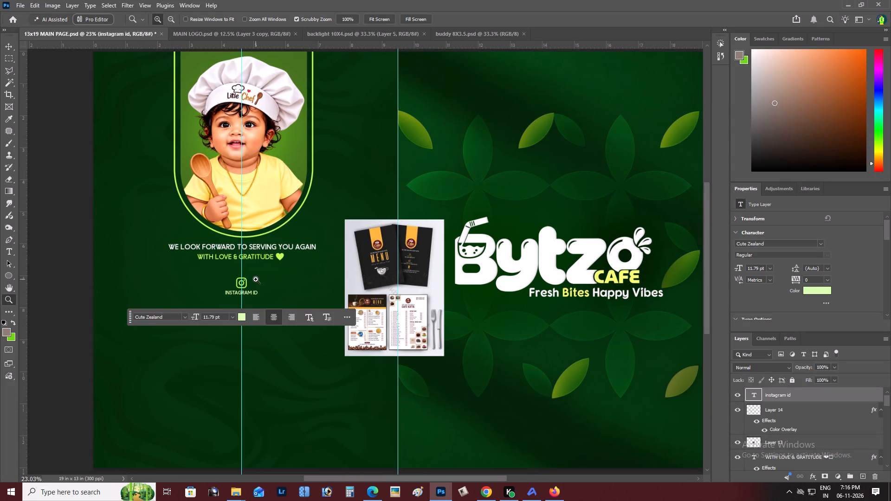
pyautogui.tripleClick(256, 279)
pyautogui.click(256, 279)
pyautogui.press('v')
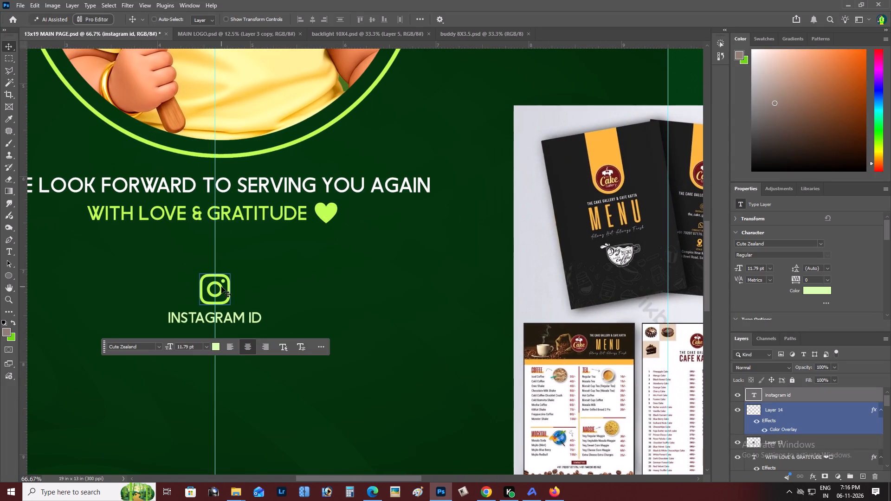
pyautogui.keyDown('shift'); pyautogui.rightClick(220, 287); pyautogui.keyUp('shift')
pyautogui.keyDown('shift'); pyautogui.click(239, 295); pyautogui.keyUp('shift')
pyautogui.keyDown('shift'); pyautogui.rightClick(228, 314); pyautogui.keyUp('shift')
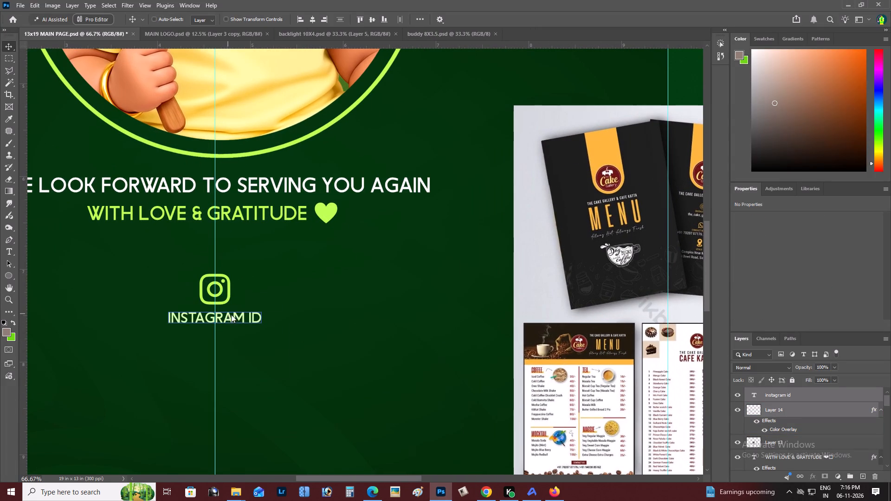
pyautogui.keyDown('shift'); pyautogui.click(243, 316); pyautogui.keyUp('shift')
pyautogui.moveTo(243, 316); pyautogui.dragTo(252, 316)
pyautogui.hotkey('ctrl', 'z')
pyautogui.keyDown('shift'); pyautogui.rightClick(220, 317); pyautogui.keyUp('shift')
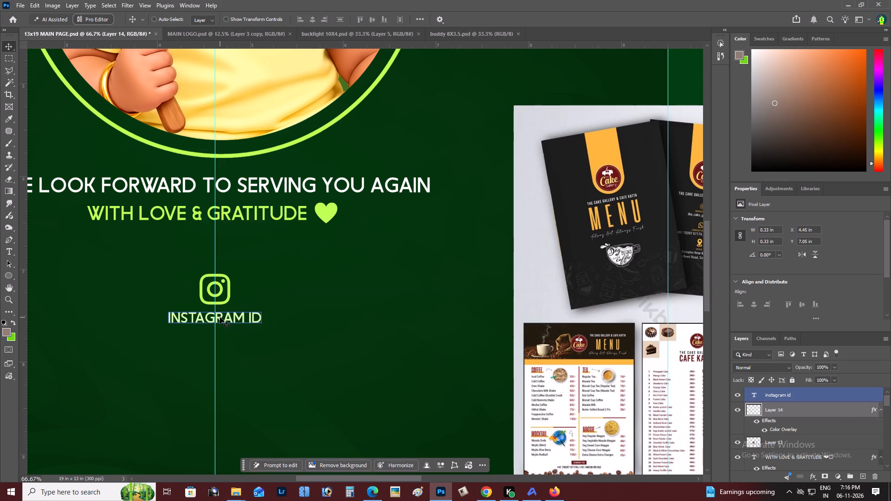
pyautogui.keyDown('shift'); pyautogui.click(239, 321); pyautogui.keyUp('shift')
pyautogui.moveTo(241, 321); pyautogui.dragTo(257, 319)
pyautogui.hotkey('ctrl', 'z')
pyautogui.hotkey('ctrl', 't')
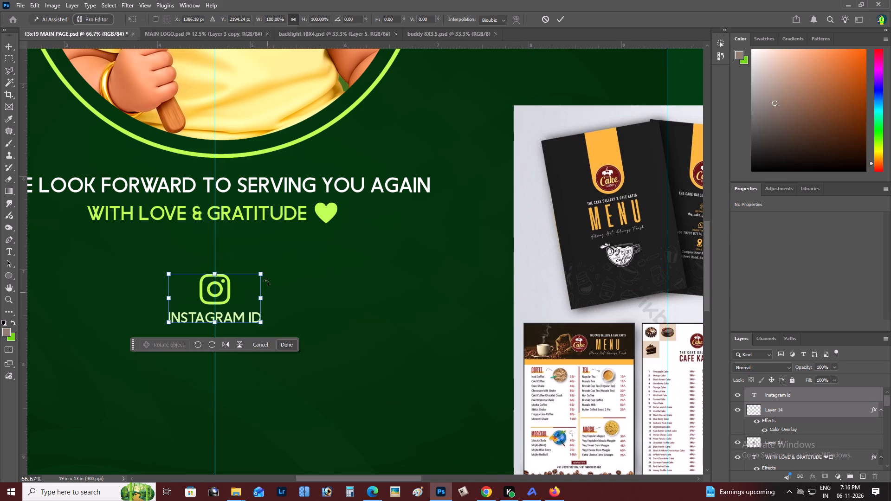
pyautogui.keyDown('alt'); pyautogui.click(260, 274); pyautogui.keyUp('alt')
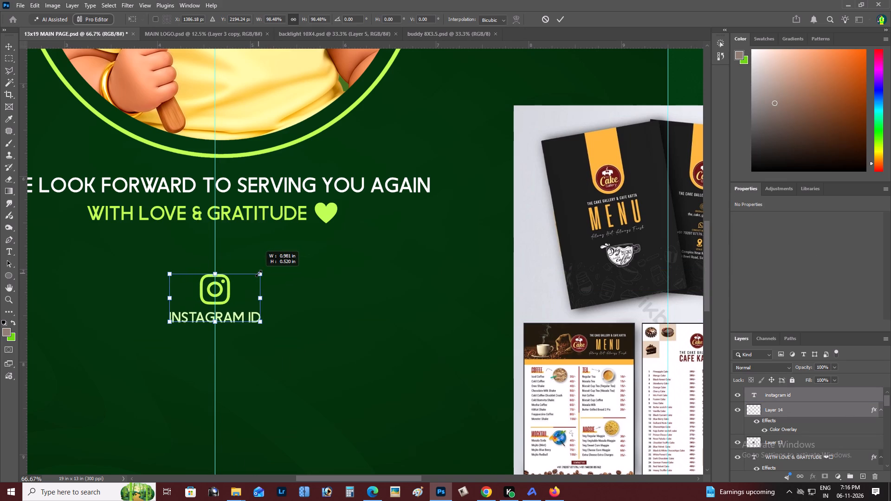
pyautogui.hotkey('ctrl', 'Return')
# Examine how the contact details are laid out on the back cover in the Cake Gallery reference mockup.
pyautogui.hotkey('alt', 'Tab')
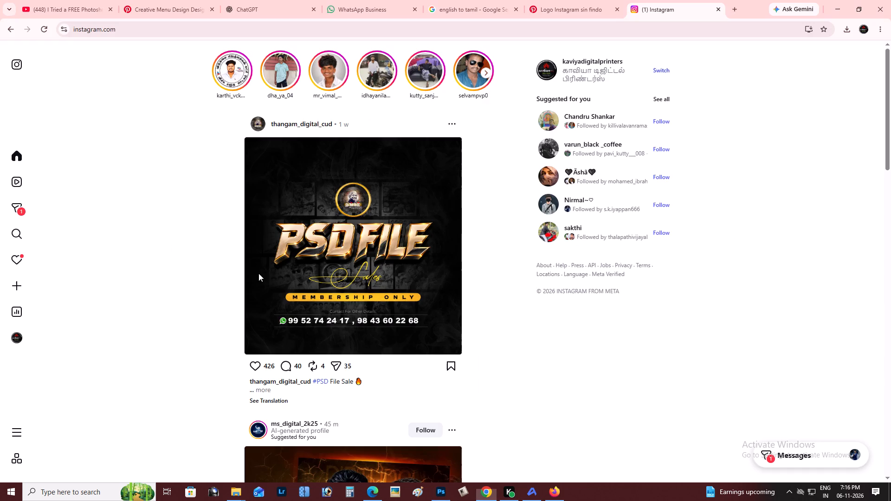
pyautogui.hotkey('alt', 'Tab')
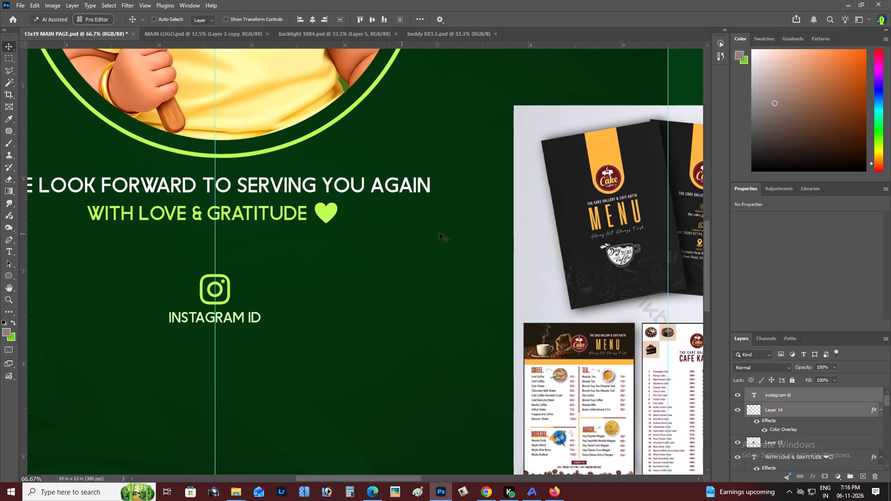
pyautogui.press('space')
pyautogui.moveTo(592, 253); pyautogui.dragTo(468, 253)
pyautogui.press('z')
pyautogui.click(675, 194)
pyautogui.doubleClick(551, 210)
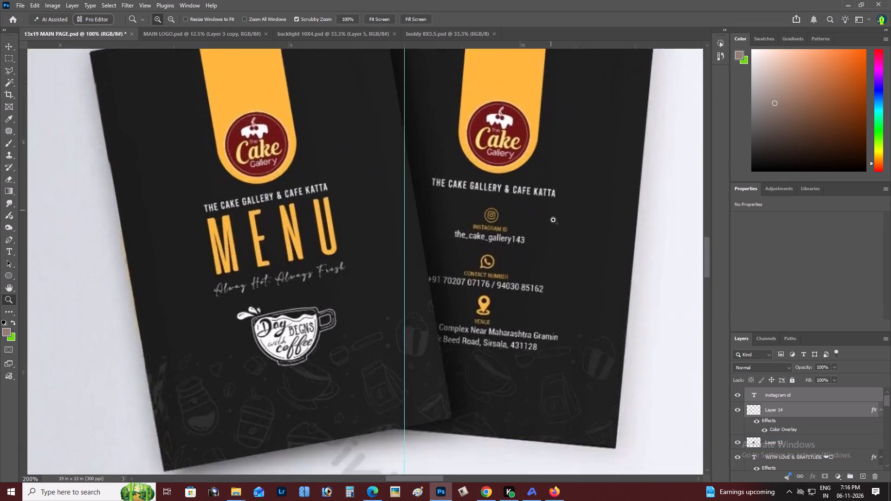
# Switch to the Instagram page in Chrome and search for sri cafe.
pyautogui.hotkey('alt', 'Tab')
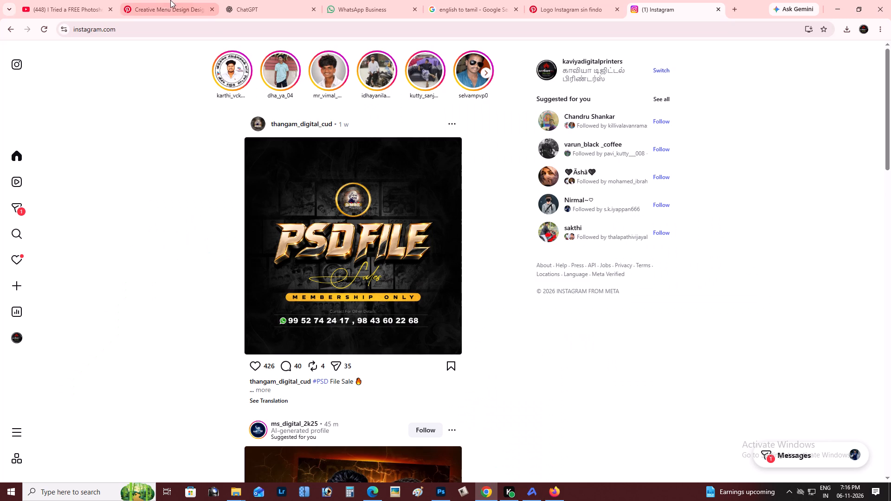
pyautogui.click(164, 0)
pyautogui.click(654, 0)
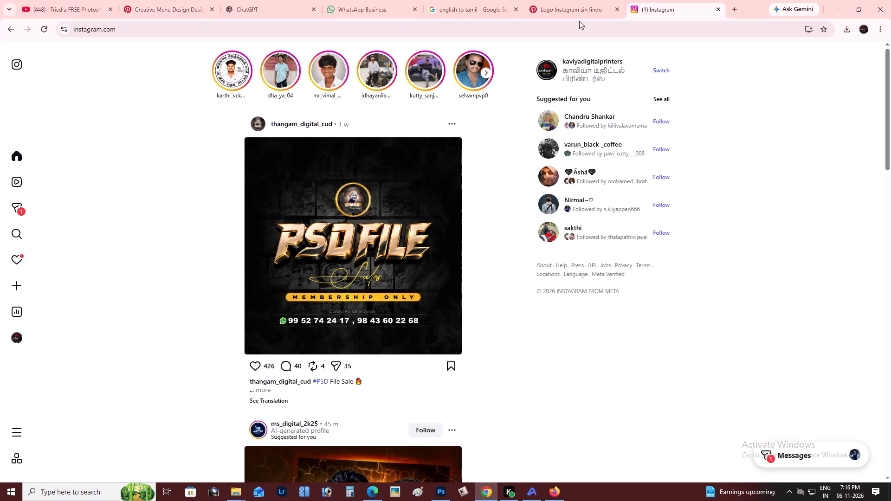
pyautogui.click(22, 229)
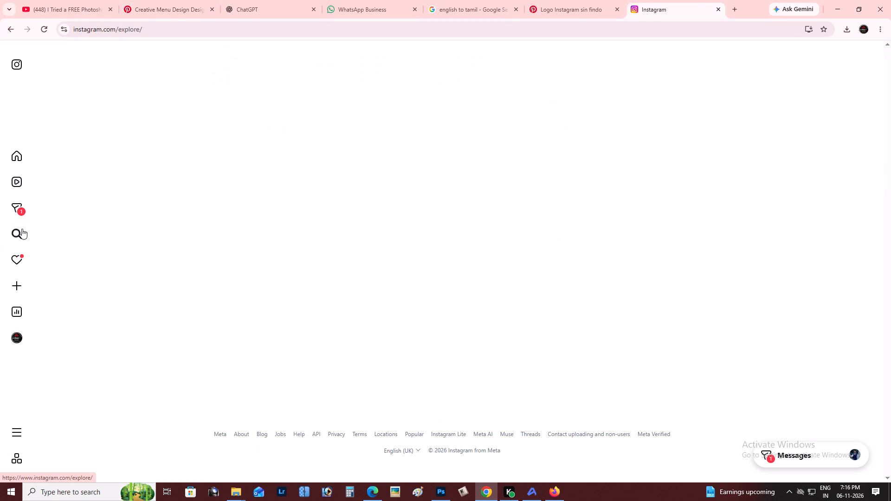
pyautogui.click(316, 61)
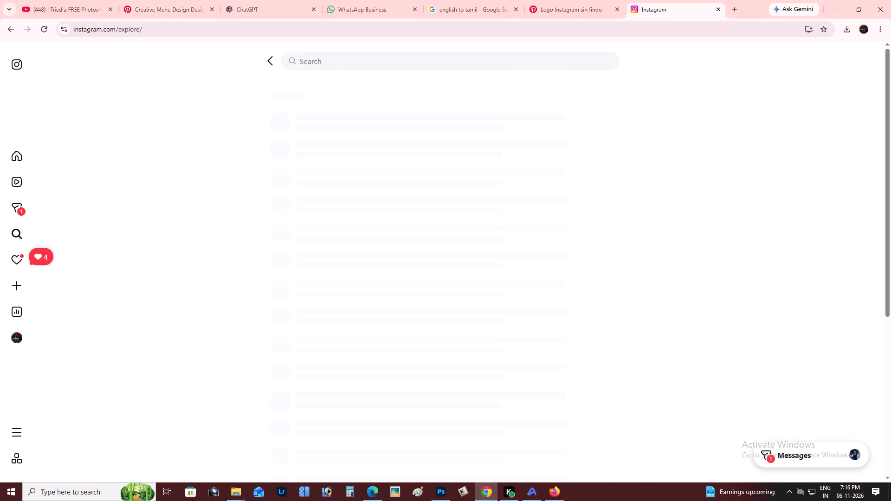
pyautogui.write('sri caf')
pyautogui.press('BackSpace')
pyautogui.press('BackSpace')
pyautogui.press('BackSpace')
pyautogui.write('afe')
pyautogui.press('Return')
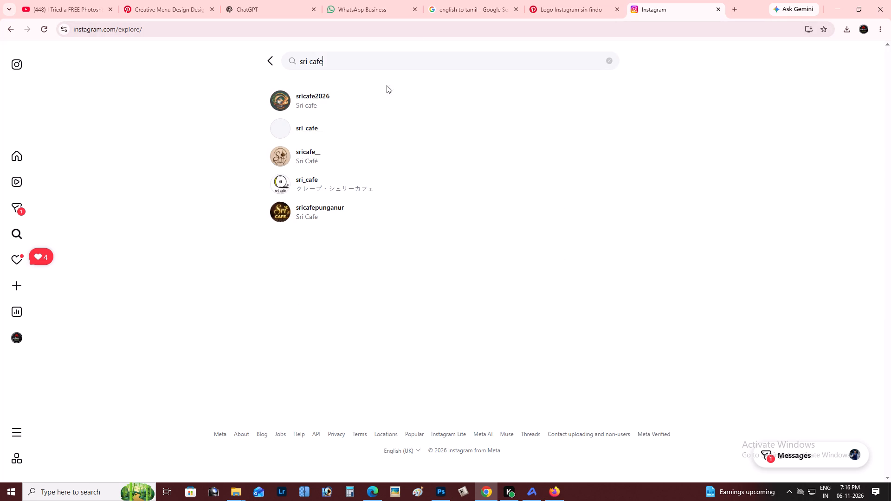
# Replace the Instagram search with bytzo and open the bytzo_cafe profile.
pyautogui.moveTo(349, 62); pyautogui.dragTo(220, 64)
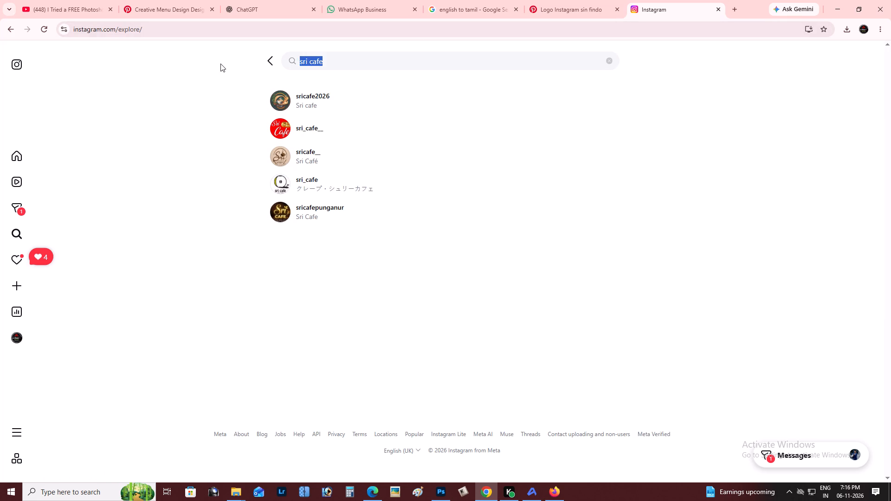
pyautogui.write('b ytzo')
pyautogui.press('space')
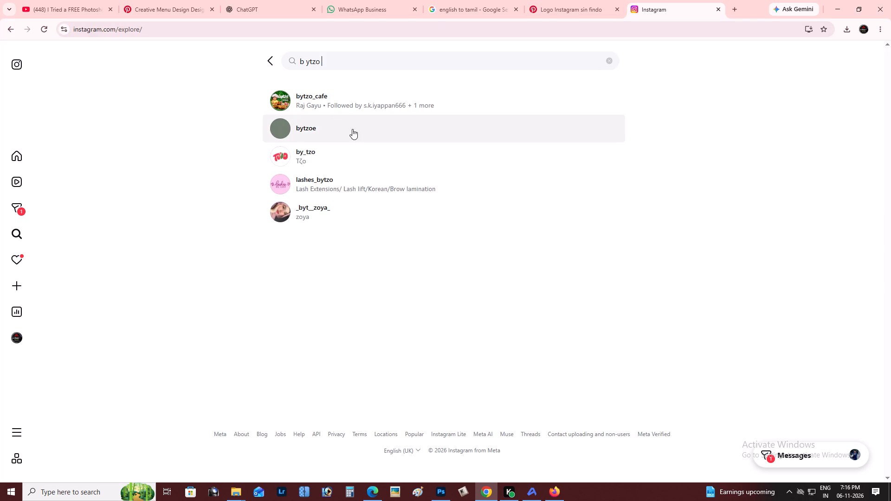
pyautogui.click(339, 108)
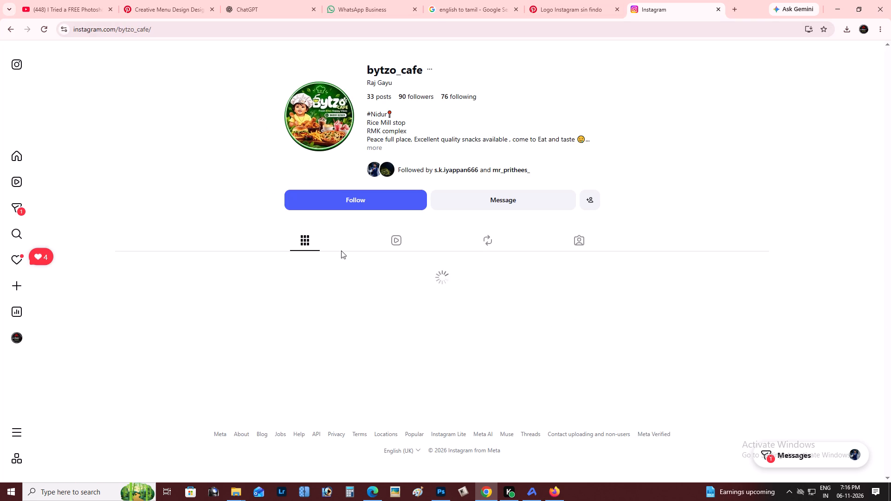
# Follow the bytzo_cafe account.
pyautogui.click(352, 199)
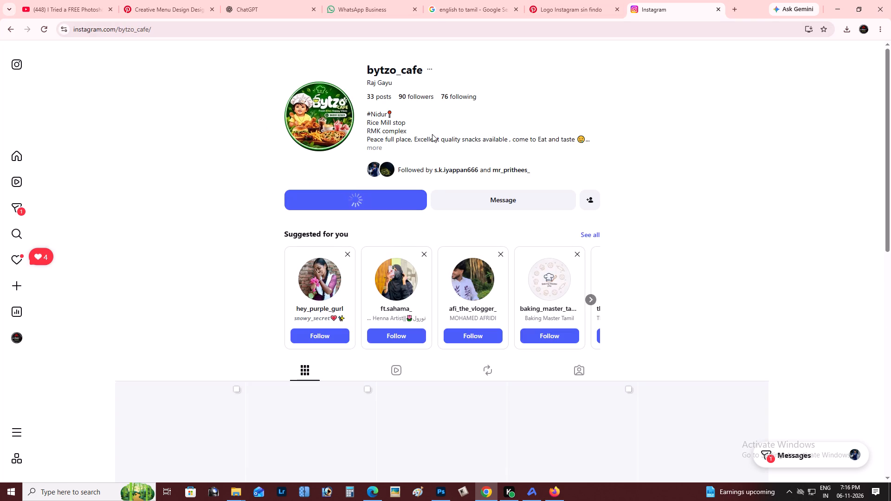
# Copy the username bytzo_cafe from the details about its profile and return to the menu cover in Photoshop.
pyautogui.click(401, 68)
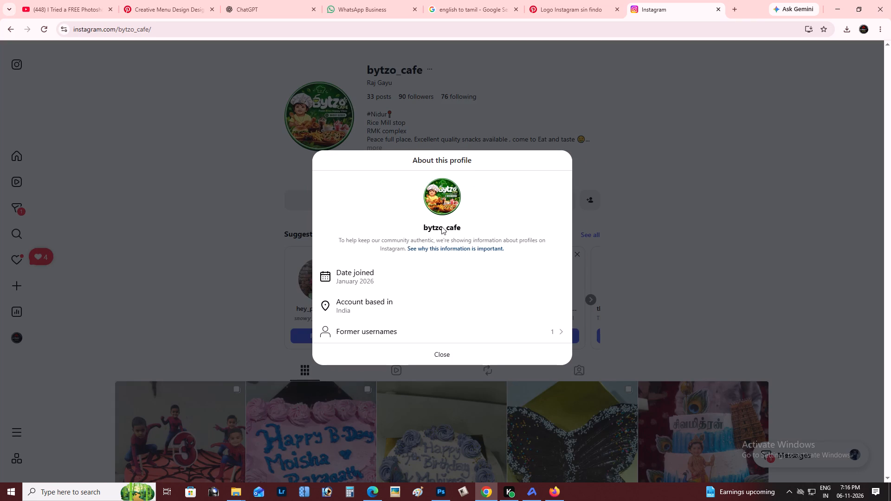
pyautogui.tripleClick(442, 229)
pyautogui.rightClick(442, 229)
pyautogui.click(459, 242)
pyautogui.hotkey('alt', 'Tab')
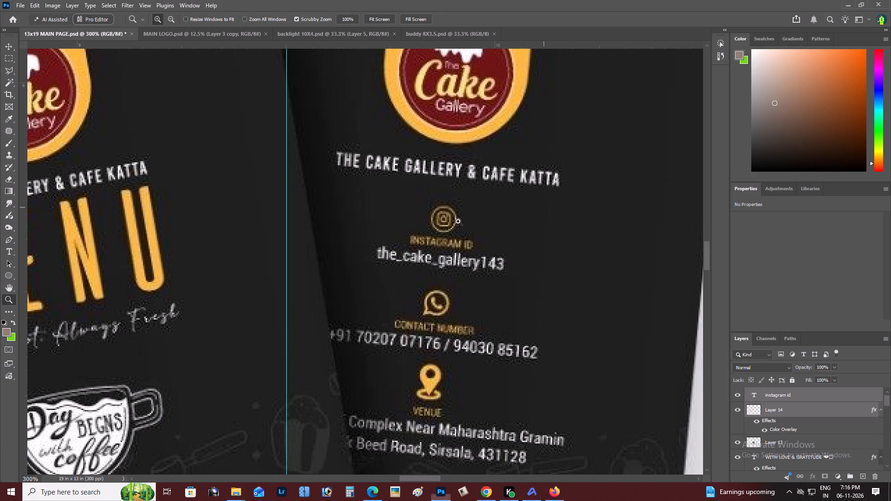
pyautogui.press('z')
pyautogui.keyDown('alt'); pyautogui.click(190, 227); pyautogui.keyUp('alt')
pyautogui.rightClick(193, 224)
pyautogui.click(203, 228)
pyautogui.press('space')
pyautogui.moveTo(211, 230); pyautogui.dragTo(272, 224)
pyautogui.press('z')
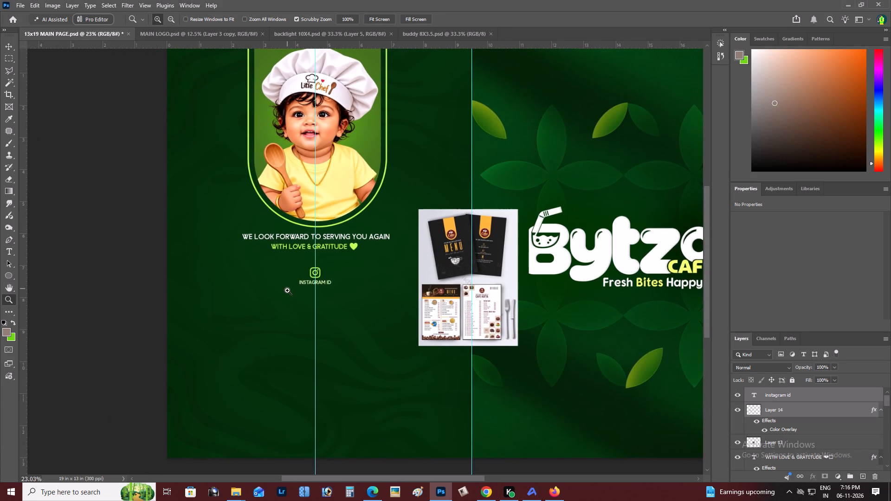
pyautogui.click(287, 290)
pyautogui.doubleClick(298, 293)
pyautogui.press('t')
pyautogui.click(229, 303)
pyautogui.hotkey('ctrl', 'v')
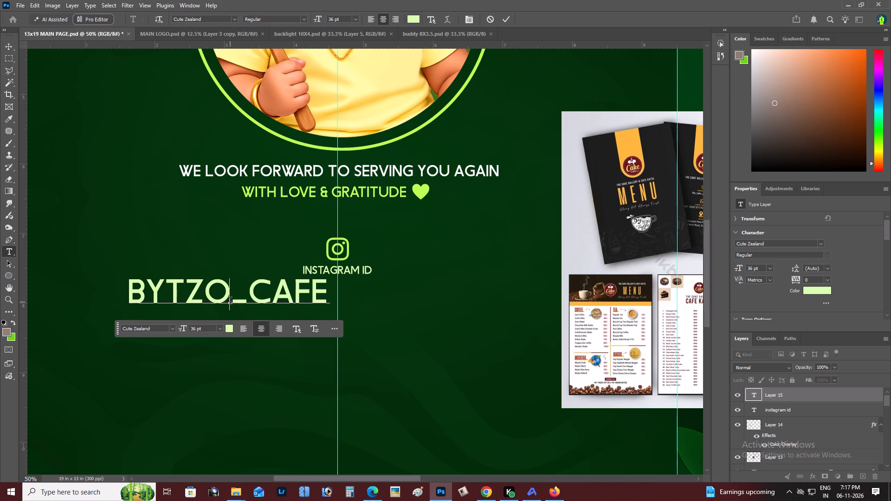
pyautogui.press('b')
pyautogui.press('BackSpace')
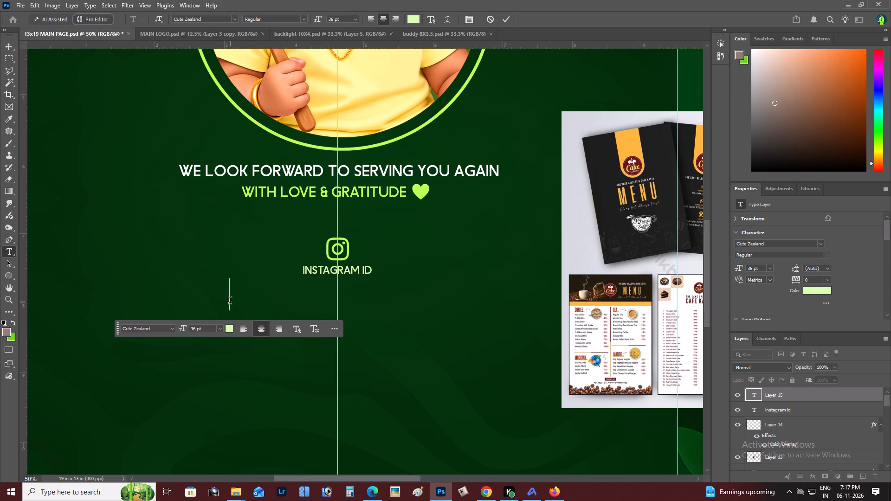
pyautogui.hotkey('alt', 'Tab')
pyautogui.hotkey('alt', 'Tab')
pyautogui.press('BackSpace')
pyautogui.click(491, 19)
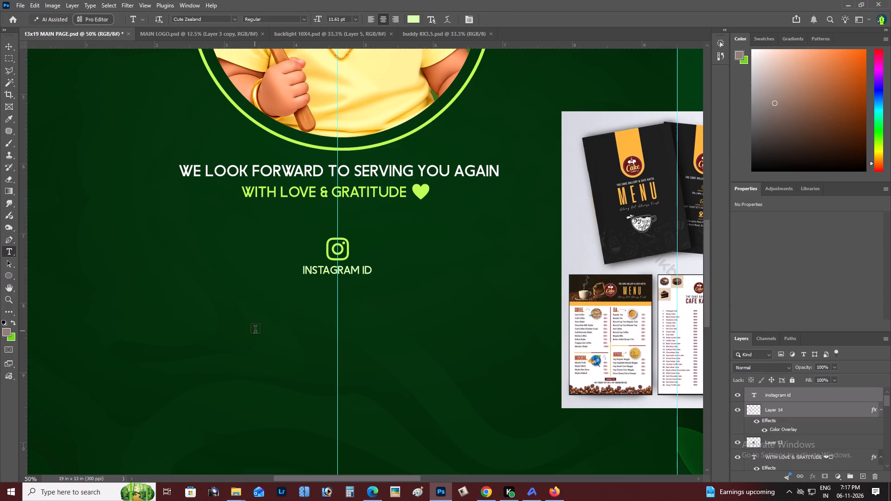
# Add the copied username bytzo_cafe as a new 36 pt text line below INSTAGRAM ID on the back page.
pyautogui.click(255, 331)
pyautogui.hotkey('ctrl', 'v')
pyautogui.press('BackSpace')
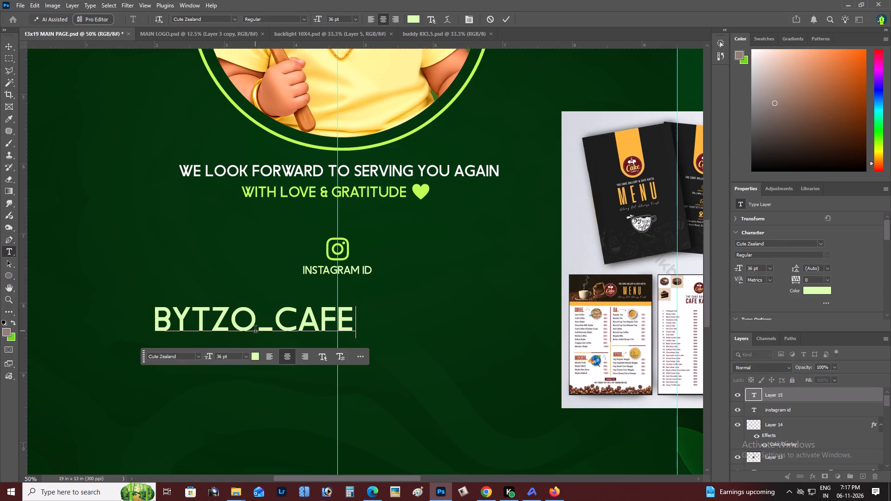
pyautogui.hotkey('ctrl', 'Return')
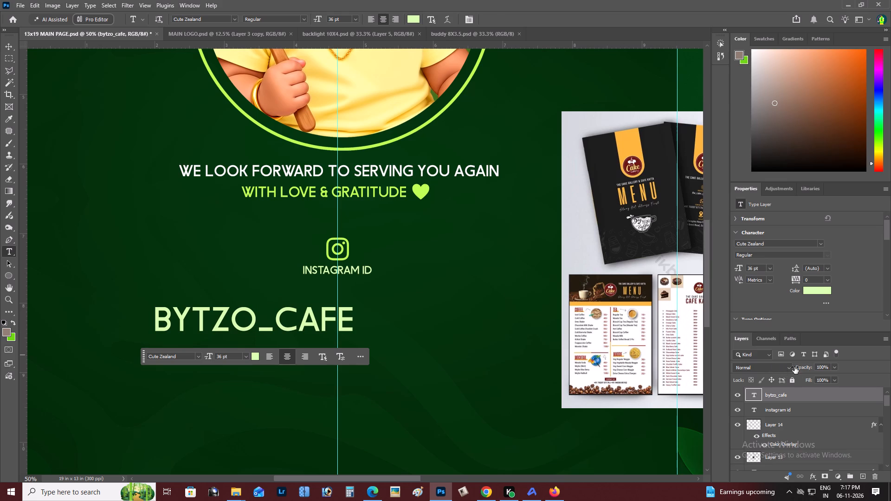
# Change the font of the bytzo_cafe text to abeatbyKai.
pyautogui.click(816, 243)
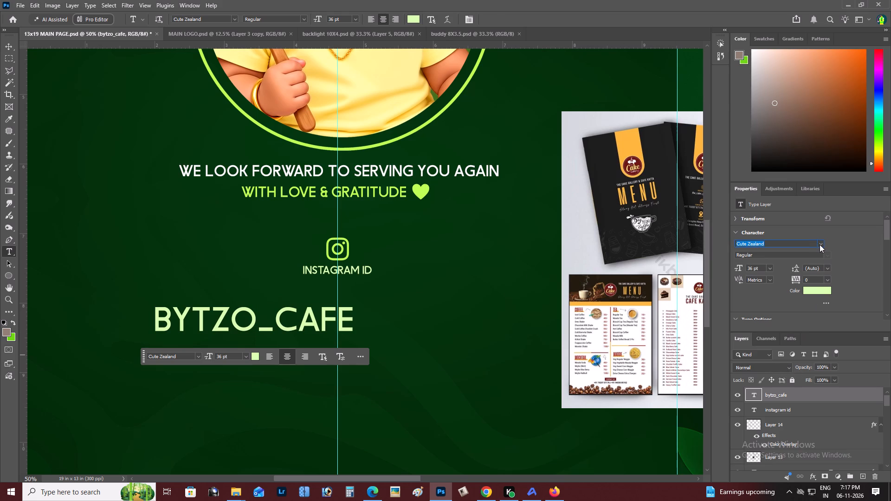
pyautogui.click(820, 244)
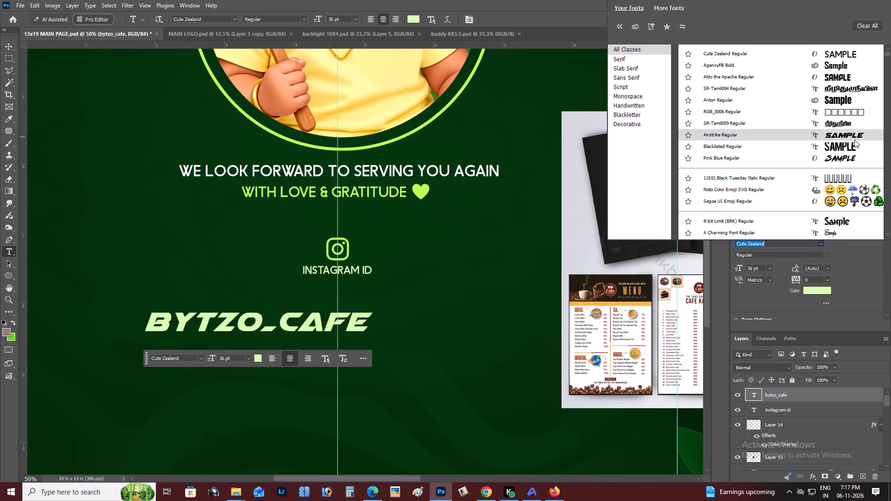
pyautogui.scroll(5, 855, 165)
pyautogui.scroll(-5, 855, 165)
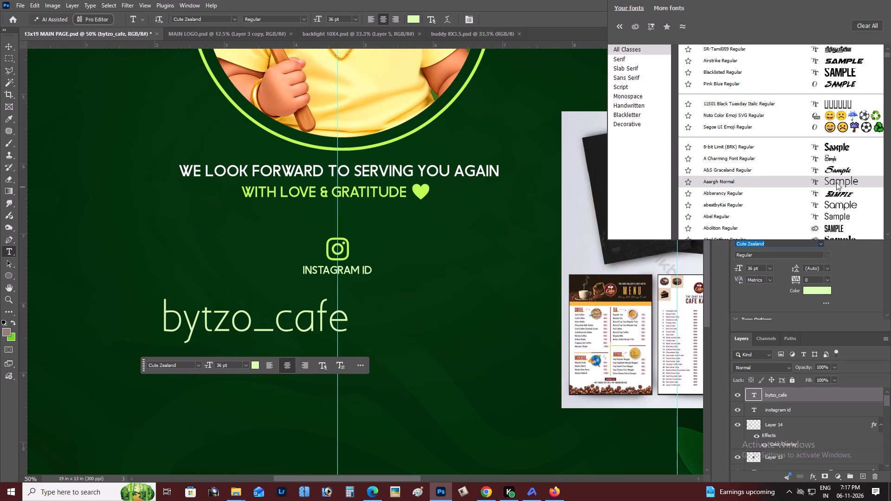
pyautogui.click(835, 209)
# Move the bytzo_cafe text onto the back page's vertical guide, centring it directly beneath INSTAGRAM ID.
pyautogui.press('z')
pyautogui.keyDown('alt'); pyautogui.click(213, 301); pyautogui.keyUp('alt')
pyautogui.rightClick(213, 301)
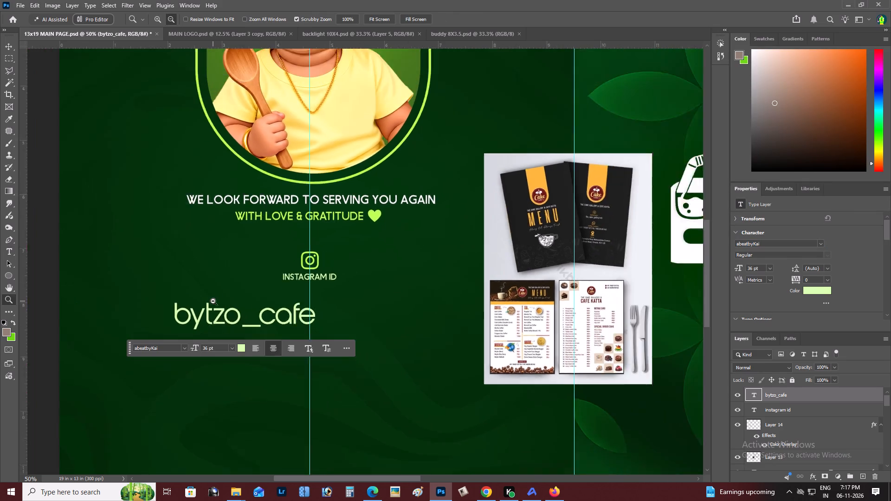
pyautogui.click(222, 304)
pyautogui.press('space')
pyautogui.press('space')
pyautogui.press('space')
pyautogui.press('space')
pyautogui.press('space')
pyautogui.moveTo(200, 296); pyautogui.dragTo(174, 289)
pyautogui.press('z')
pyautogui.doubleClick(137, 297)
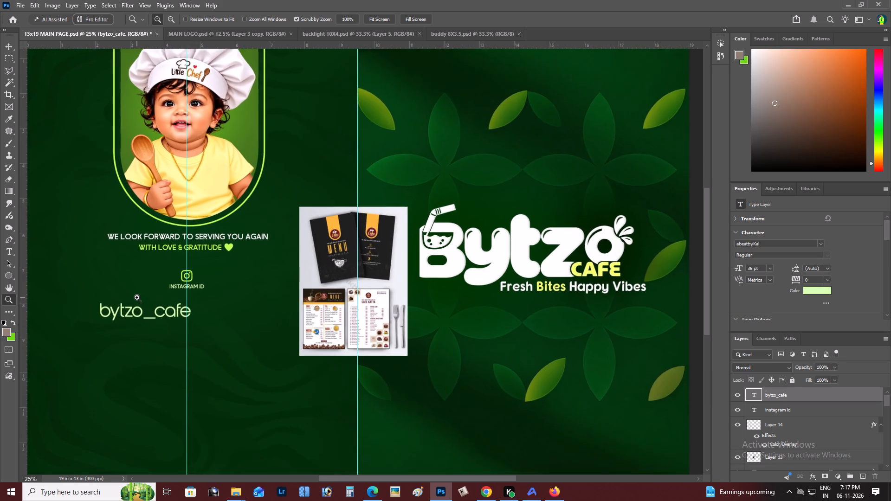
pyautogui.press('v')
pyautogui.hotkey('ctrl', 't')
pyautogui.moveTo(148, 314); pyautogui.dragTo(176, 312)
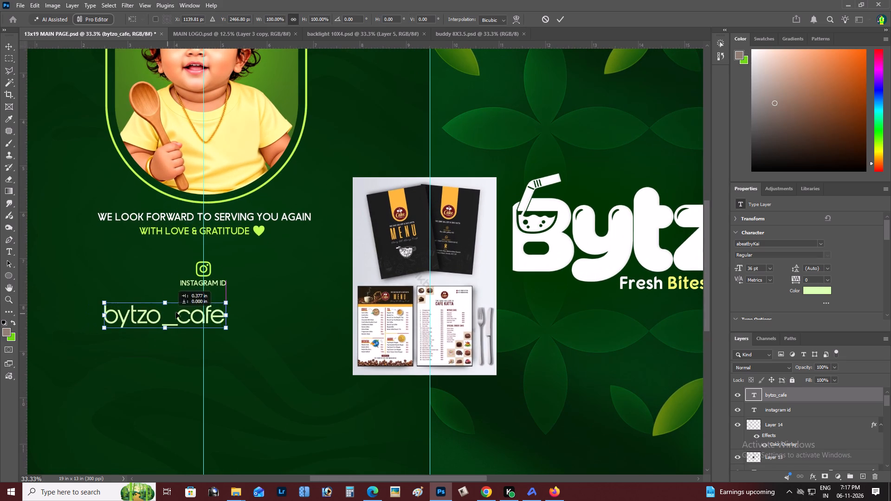
pyautogui.moveTo(176, 312); pyautogui.dragTo(202, 307)
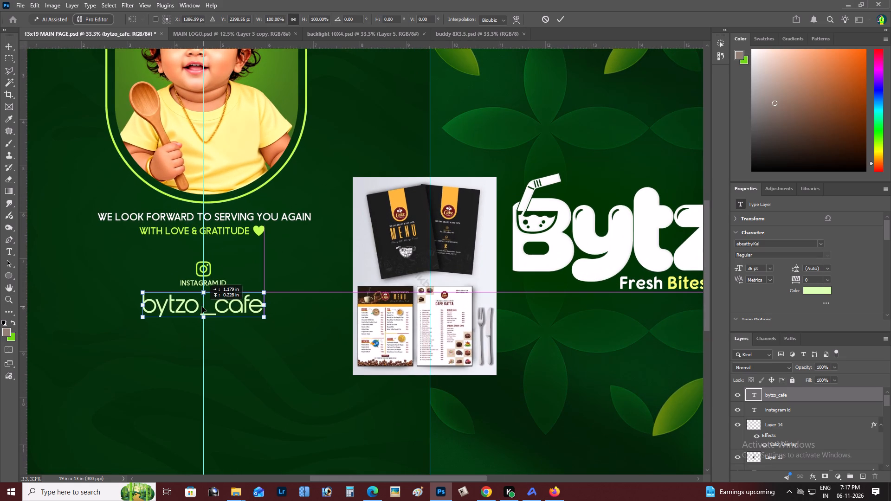
pyautogui.moveTo(202, 307); pyautogui.dragTo(204, 307)
# Scale the bytzo_cafe text down about its centre to about 24.91 pt.
pyautogui.keyDown('alt'); pyautogui.moveTo(264, 299); pyautogui.dragTo(250, 297); pyautogui.keyUp('alt')
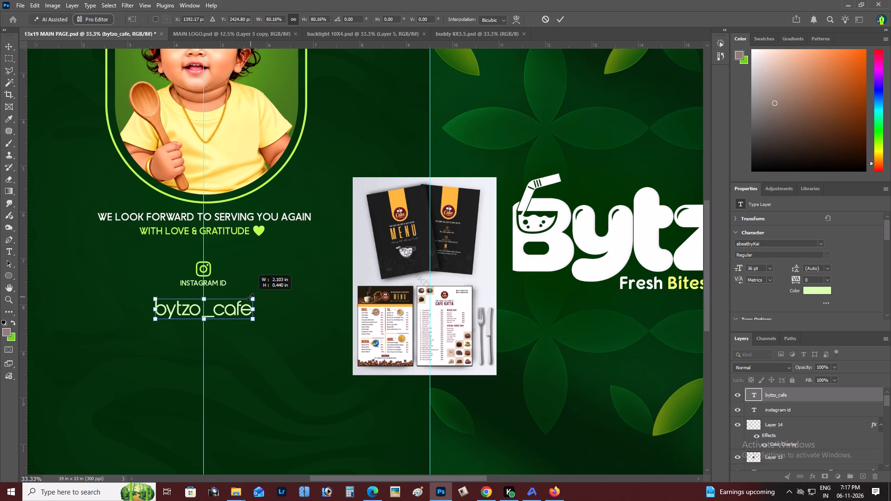
pyautogui.keyDown('alt'); pyautogui.moveTo(250, 297); pyautogui.dragTo(244, 297); pyautogui.keyUp('alt')
pyautogui.hotkey('ctrl', 'Return')
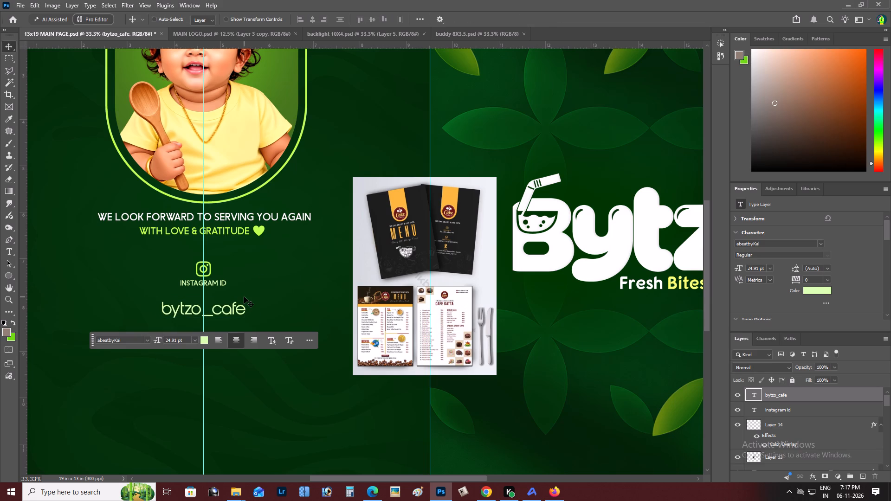
# Nudge the bytzo_cafe text straight up so it sits close beneath INSTAGRAM ID on the back page.
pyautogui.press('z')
pyautogui.doubleClick(212, 292)
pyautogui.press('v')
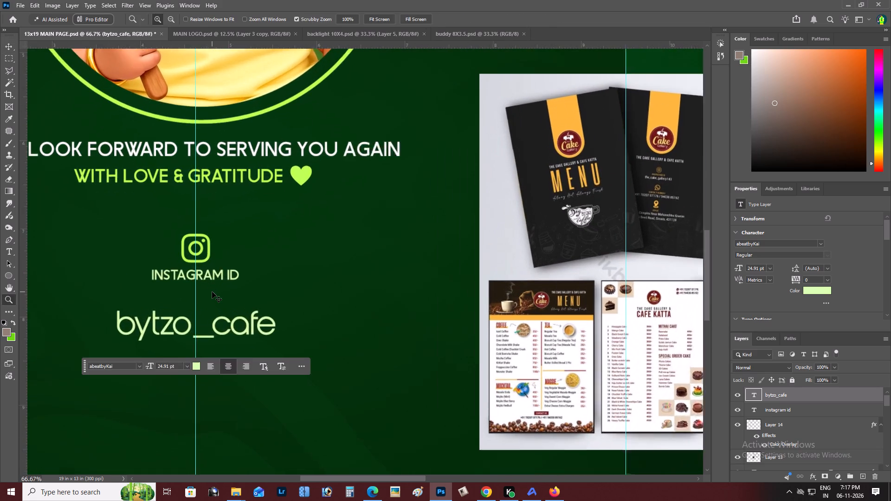
pyautogui.hotkey('shift', 'Up')
pyautogui.hotkey('shift', 'Up')
pyautogui.hotkey('shift', 'Up')
pyautogui.hotkey('shift', 'Up')
pyautogui.hotkey('shift', 'Up')
pyautogui.hotkey('shift', 'Up')
pyautogui.hotkey('shift', 'Up')
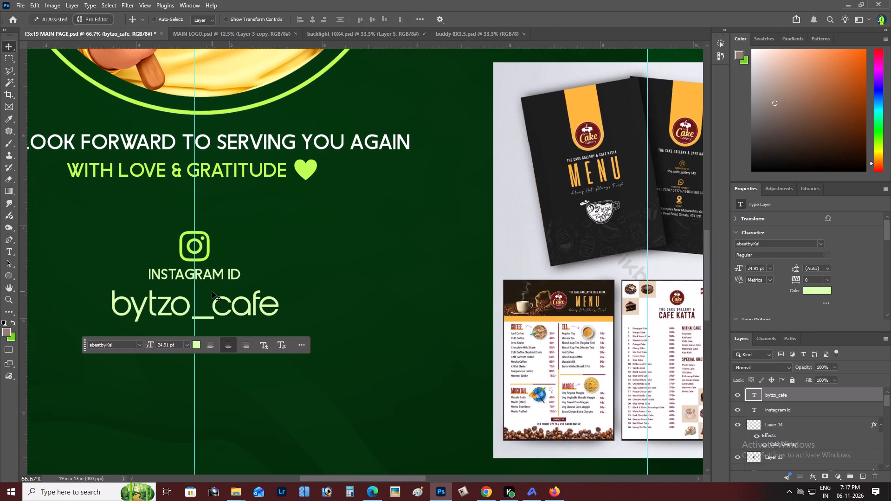
# Change the bytzo_cafe text colour to white, ffffff.
pyautogui.click(195, 347)
pyautogui.moveTo(660, 246); pyautogui.dragTo(556, 198)
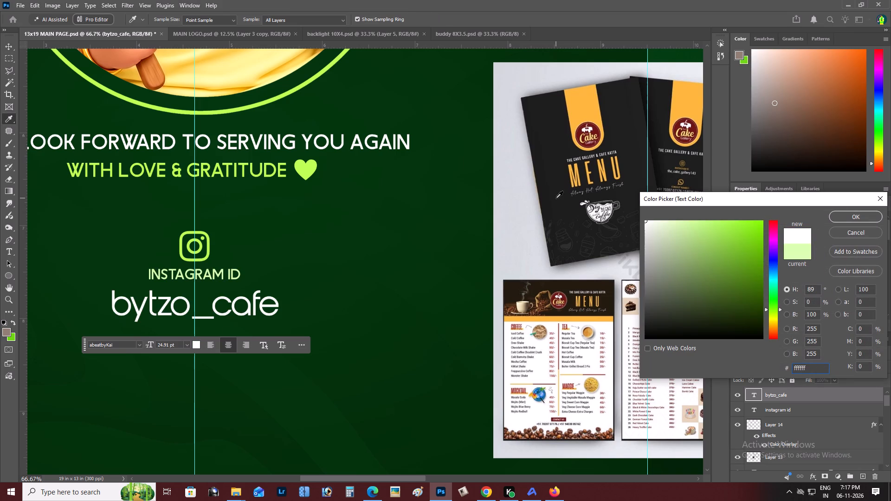
pyautogui.press('Return')
# Hide the guides on the cover spread.
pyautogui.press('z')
pyautogui.keyDown('alt'); pyautogui.click(348, 252); pyautogui.keyUp('alt')
pyautogui.rightClick(348, 252)
pyautogui.doubleClick(360, 258)
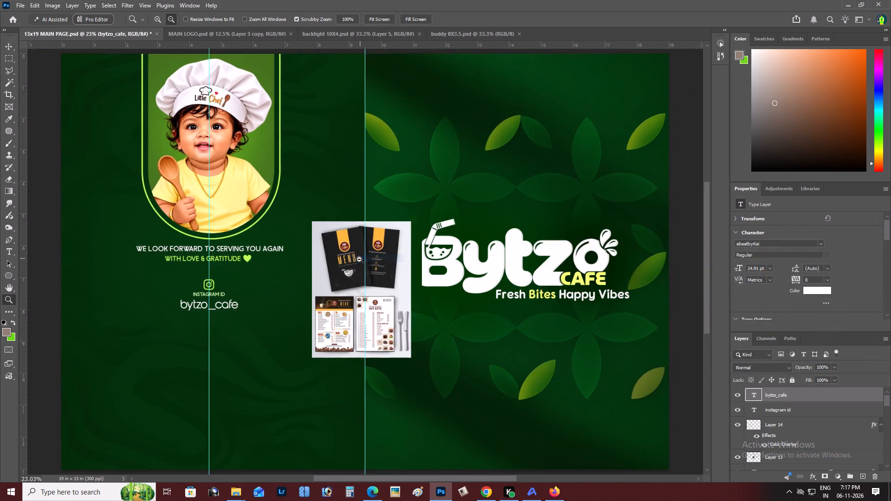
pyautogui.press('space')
pyautogui.click(345, 265)
pyautogui.hotkey('ctrl', ';')
# Examine the white bytzo_cafe text and Instagram block up close and within the whole cover spread.
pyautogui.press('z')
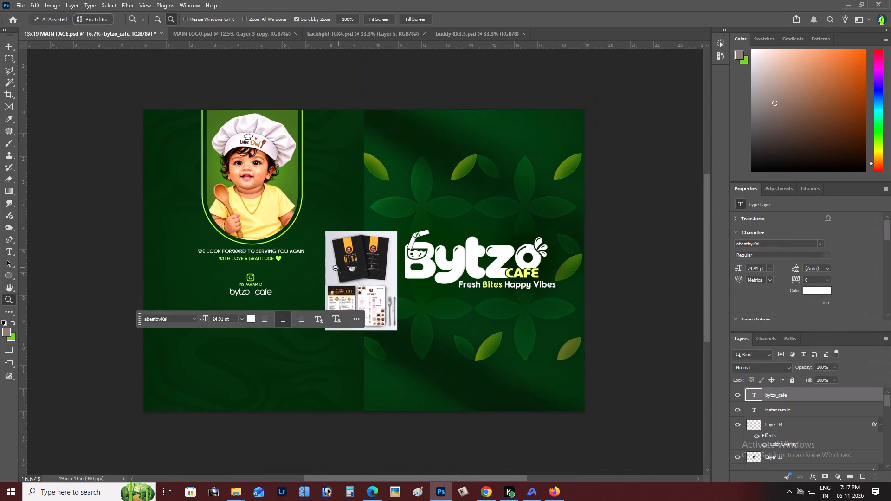
pyautogui.keyDown('alt'); pyautogui.click(278, 280); pyautogui.keyUp('alt')
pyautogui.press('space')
pyautogui.moveTo(272, 282); pyautogui.dragTo(282, 284)
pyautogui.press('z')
pyautogui.click(230, 296)
pyautogui.click(253, 287)
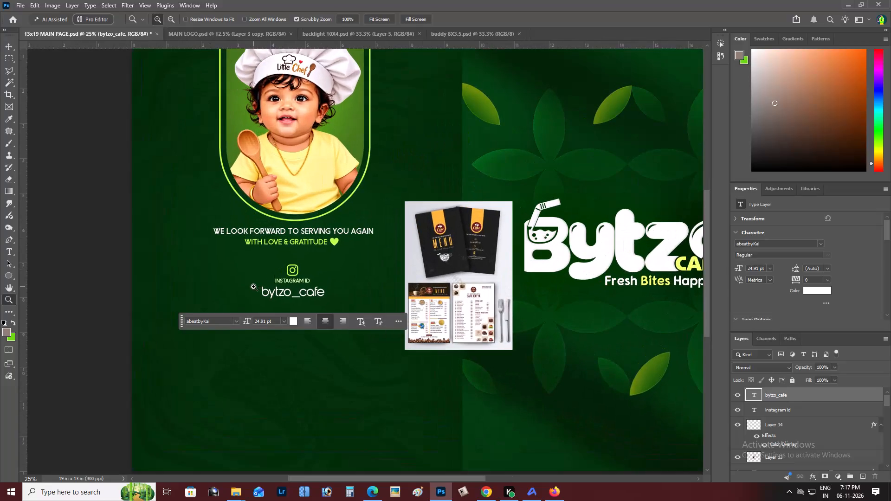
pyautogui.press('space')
pyautogui.moveTo(249, 287); pyautogui.dragTo(176, 289)
pyautogui.keyDown('alt'); pyautogui.click(258, 254); pyautogui.keyUp('alt')
pyautogui.rightClick(258, 254)
pyautogui.doubleClick(271, 259)
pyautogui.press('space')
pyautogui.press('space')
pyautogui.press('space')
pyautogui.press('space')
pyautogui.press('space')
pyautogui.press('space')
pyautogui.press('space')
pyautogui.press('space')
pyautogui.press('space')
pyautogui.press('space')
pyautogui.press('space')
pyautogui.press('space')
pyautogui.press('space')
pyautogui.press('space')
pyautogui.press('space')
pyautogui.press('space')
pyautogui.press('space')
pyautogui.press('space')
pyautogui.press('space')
pyautogui.moveTo(271, 259); pyautogui.dragTo(261, 262)
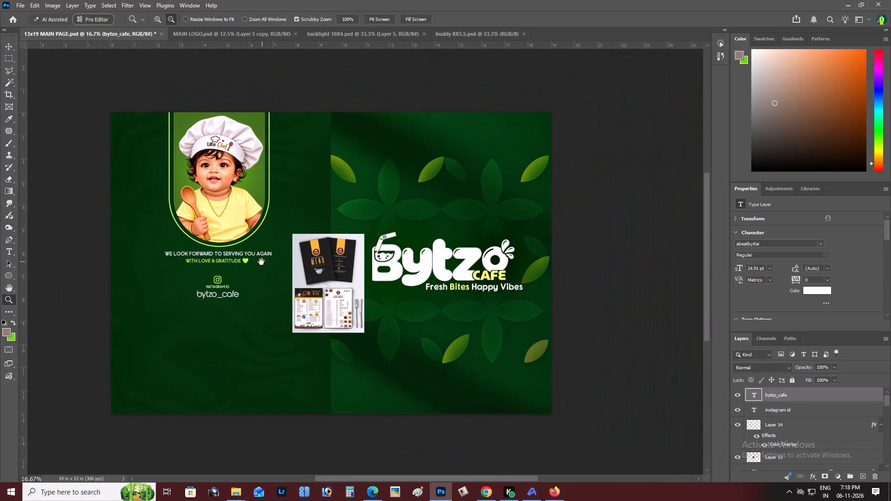
pyautogui.moveTo(261, 262); pyautogui.dragTo(263, 263)
# Move the menu mockup reference image off the spine and onto the front cover, over the Bytzo Cafe logo.
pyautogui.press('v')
pyautogui.rightClick(332, 258)
pyautogui.click(351, 263)
pyautogui.moveTo(352, 264); pyautogui.dragTo(653, 178)
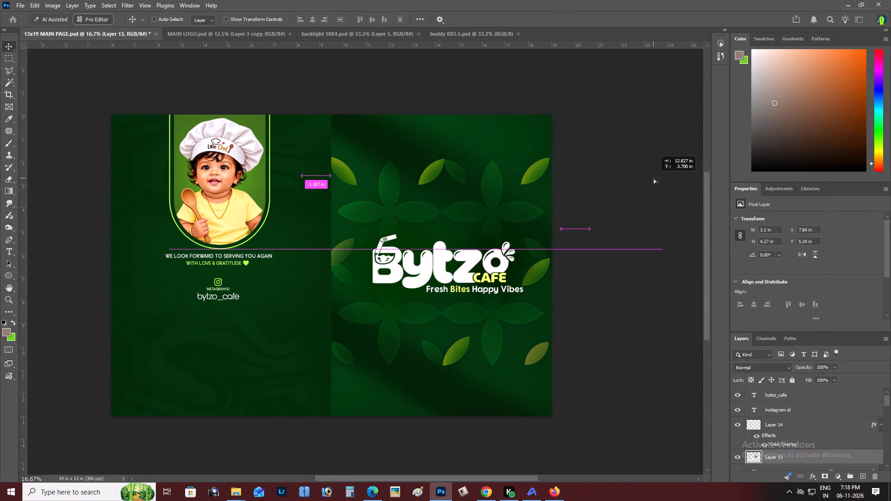
pyautogui.moveTo(653, 178); pyautogui.dragTo(488, 199)
# Examine the size and spacing of the back page's Instagram block, both close up and across the spread.
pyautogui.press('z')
pyautogui.click(225, 301)
pyautogui.doubleClick(203, 309)
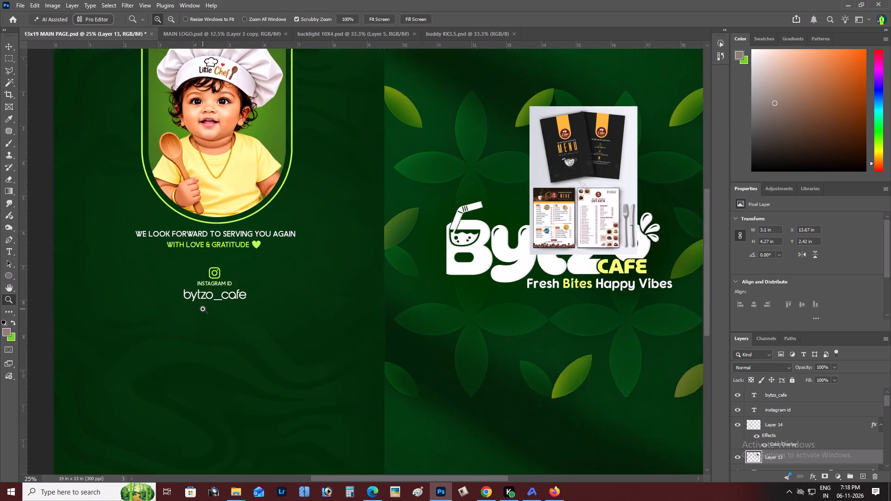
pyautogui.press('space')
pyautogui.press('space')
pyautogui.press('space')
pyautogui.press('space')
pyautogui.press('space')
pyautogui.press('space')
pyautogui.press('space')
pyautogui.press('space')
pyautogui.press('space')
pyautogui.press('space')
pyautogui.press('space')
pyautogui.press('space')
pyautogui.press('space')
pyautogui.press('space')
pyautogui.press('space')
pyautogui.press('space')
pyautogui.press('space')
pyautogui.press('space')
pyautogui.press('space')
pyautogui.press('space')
pyautogui.moveTo(203, 309); pyautogui.dragTo(217, 325)
pyautogui.keyDown('alt'); pyautogui.click(217, 324); pyautogui.keyUp('alt')
pyautogui.rightClick(217, 324)
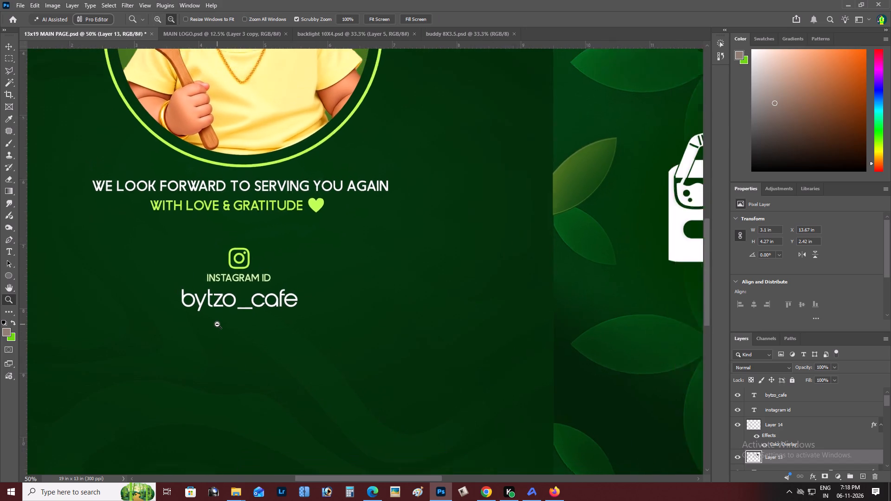
pyautogui.click(224, 325)
pyautogui.click(229, 327)
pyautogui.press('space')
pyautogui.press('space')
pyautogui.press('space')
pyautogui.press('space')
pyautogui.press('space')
pyautogui.moveTo(229, 327); pyautogui.dragTo(260, 332)
pyautogui.keyDown('alt'); pyautogui.click(240, 330); pyautogui.keyUp('alt')
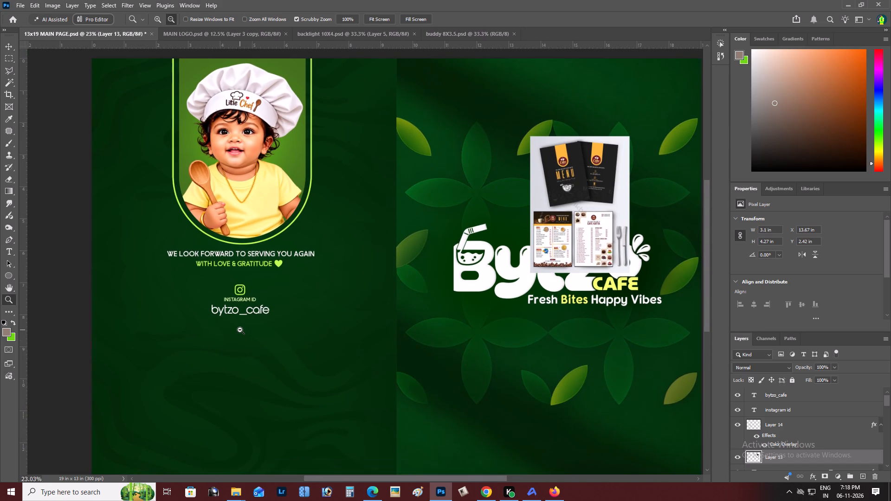
# Scale the bytzo_cafe text up slightly about its centre to about 26.53 pt.
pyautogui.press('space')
pyautogui.moveTo(236, 332); pyautogui.dragTo(229, 333)
pyautogui.tripleClick(220, 332)
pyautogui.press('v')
pyautogui.rightClick(229, 288)
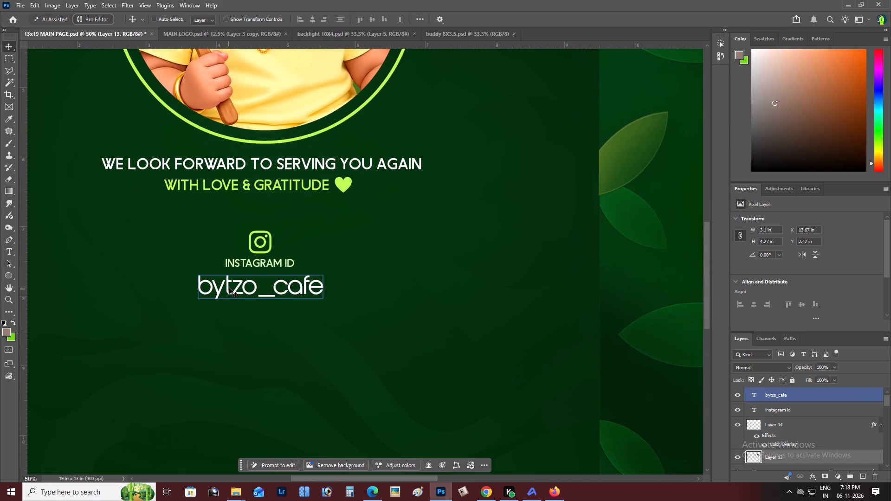
pyautogui.click(244, 290)
pyautogui.hotkey('ctrl', 't')
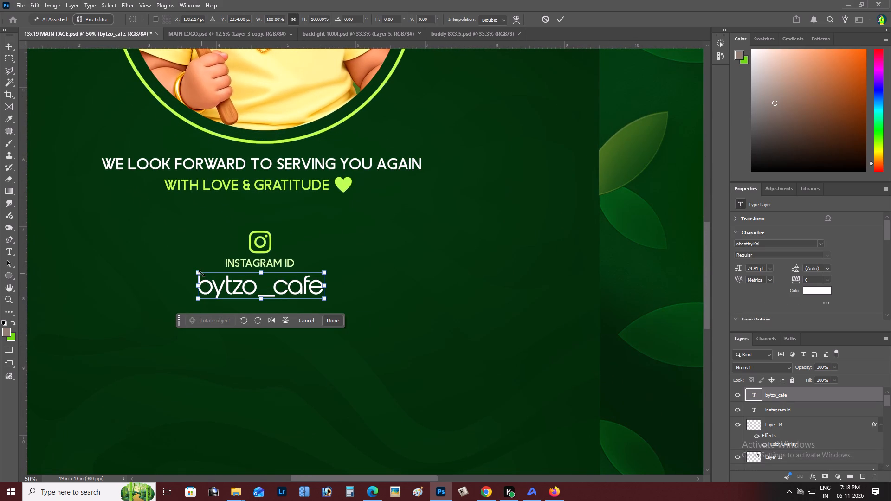
pyautogui.keyDown('alt'); pyautogui.moveTo(201, 273); pyautogui.dragTo(197, 273); pyautogui.keyUp('alt')
pyautogui.hotkey('ctrl', 'Return')
# Check the enlarged bytzo_cafe text up close and against the full cover spread.
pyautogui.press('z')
pyautogui.keyDown('alt'); pyautogui.click(197, 273); pyautogui.keyUp('alt')
pyautogui.rightClick(197, 273)
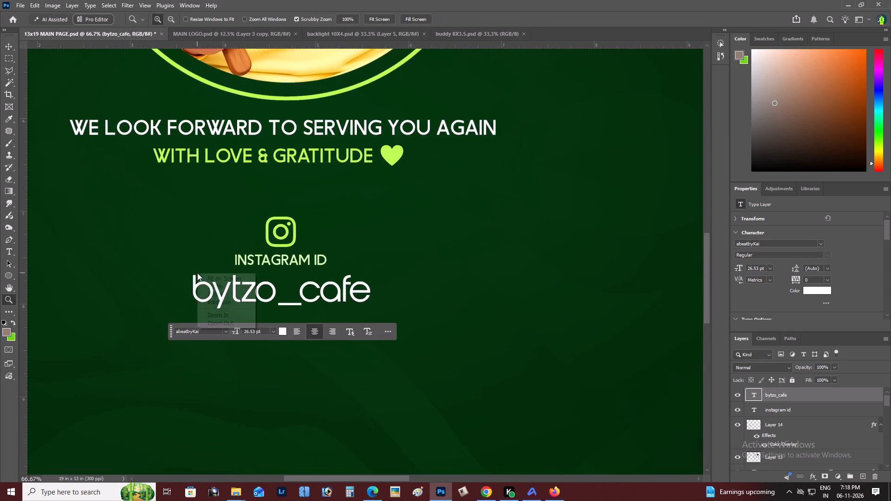
pyautogui.doubleClick(204, 275)
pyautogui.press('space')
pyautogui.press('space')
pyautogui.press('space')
pyautogui.moveTo(208, 298); pyautogui.dragTo(172, 296)
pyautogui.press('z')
pyautogui.keyDown('alt'); pyautogui.click(177, 287); pyautogui.keyUp('alt')
pyautogui.rightClick(183, 283)
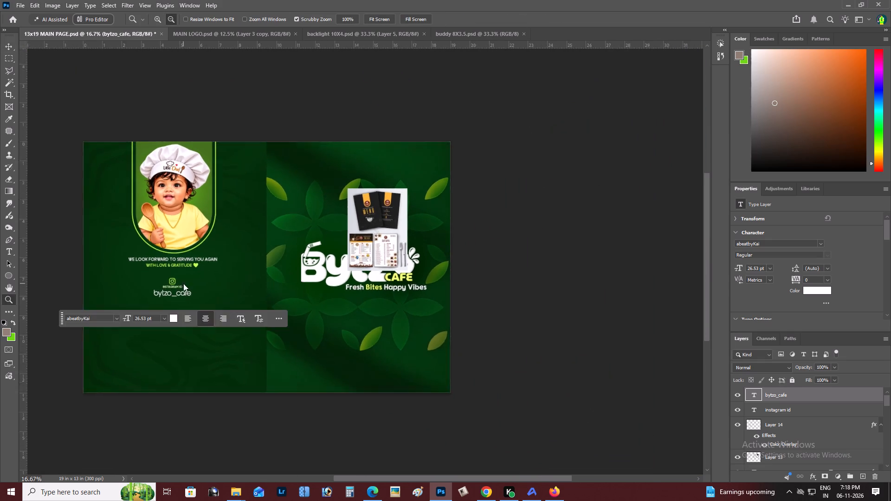
pyautogui.doubleClick(198, 286)
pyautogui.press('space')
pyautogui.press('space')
pyautogui.moveTo(193, 285); pyautogui.dragTo(183, 284)
# Switch to Chrome, examine the Creative Menu Design pin and related menu designs on Pinterest, and return to Photoshop.
pyautogui.hotkey('alt', 'Tab')
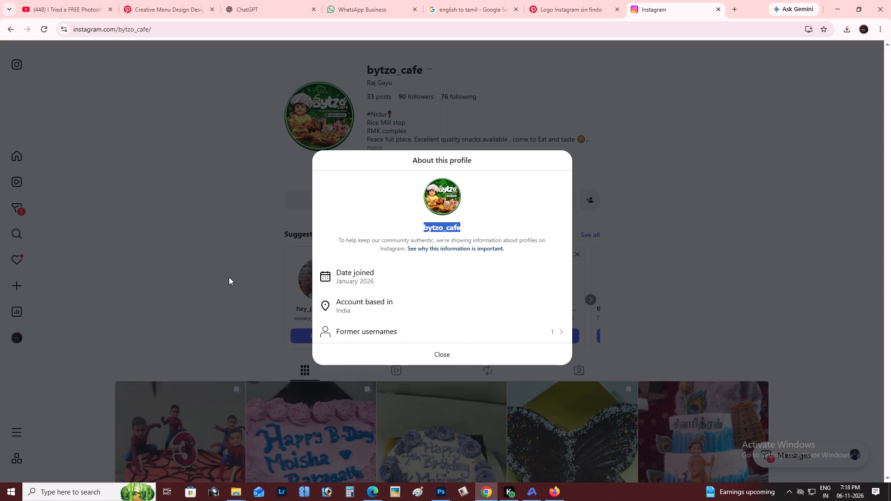
pyautogui.hotkey('alt', 'Tab')
pyautogui.hotkey('alt', 'Tab')
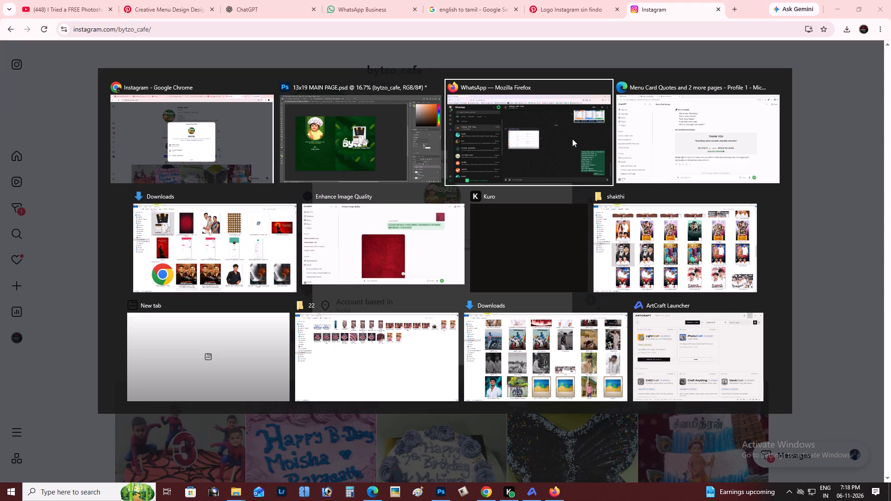
pyautogui.hotkey('alt', 'Tab')
pyautogui.hotkey('alt', 'Tab')
pyautogui.hotkey('alt', 'Tab')
pyautogui.hotkey('alt', 'Tab')
pyautogui.hotkey('alt', 'Tab')
pyautogui.hotkey('alt', 'Tab')
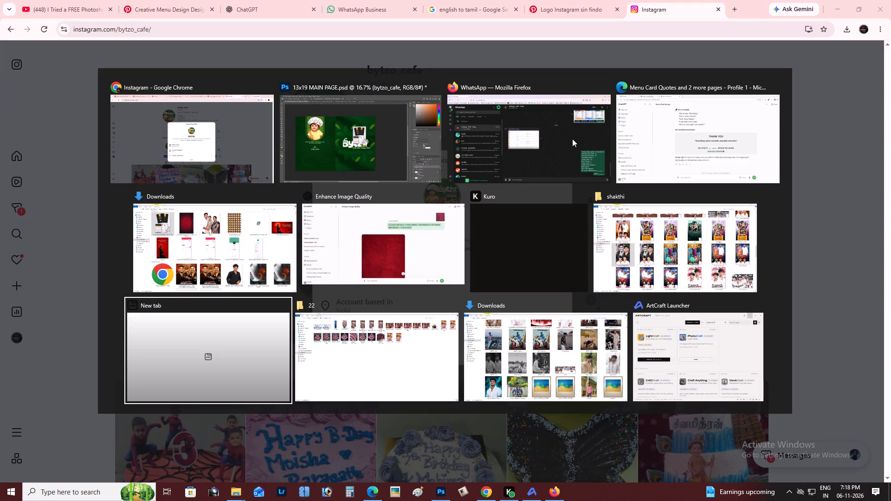
pyautogui.hotkey('alt', 'Tab')
pyautogui.hotkey('alt', 'Tab')
pyautogui.hotkey('alt', 'Tab')
pyautogui.hotkey('alt', 'Tab')
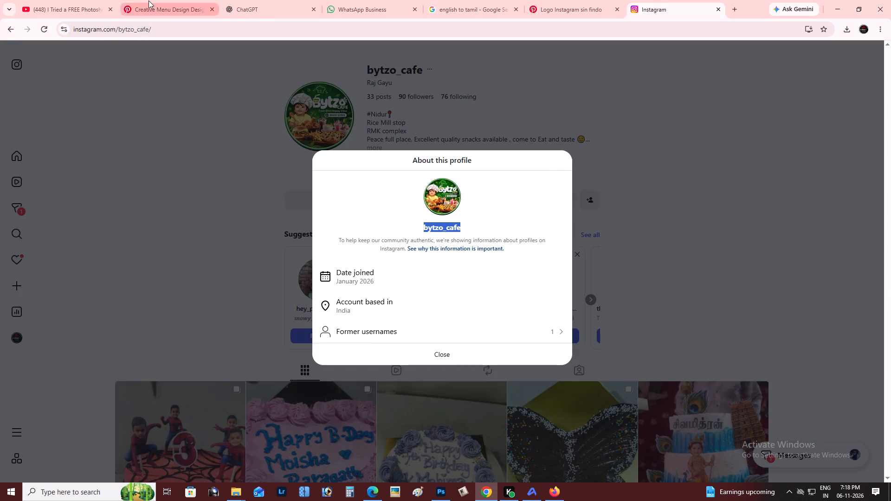
pyautogui.click(148, 0)
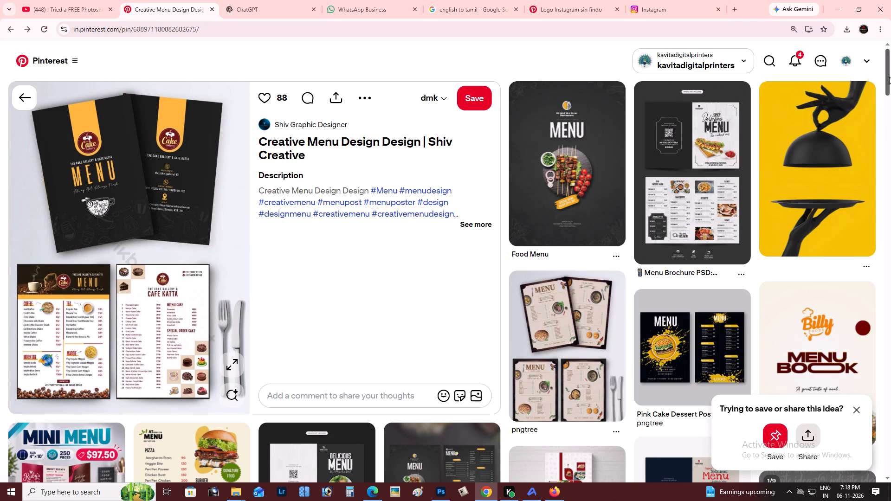
pyautogui.moveTo(890, 77); pyautogui.dragTo(890, 91)
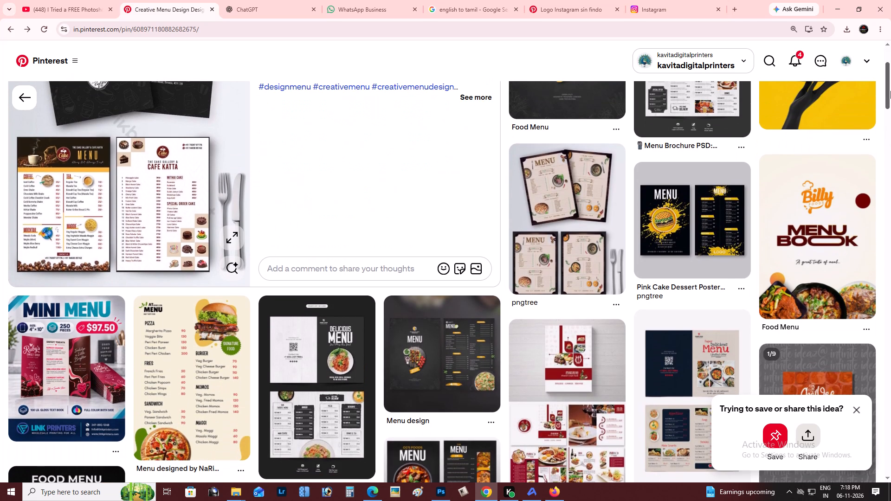
pyautogui.moveTo(890, 91); pyautogui.dragTo(890, 73)
pyautogui.hotkey('alt', 'Tab')
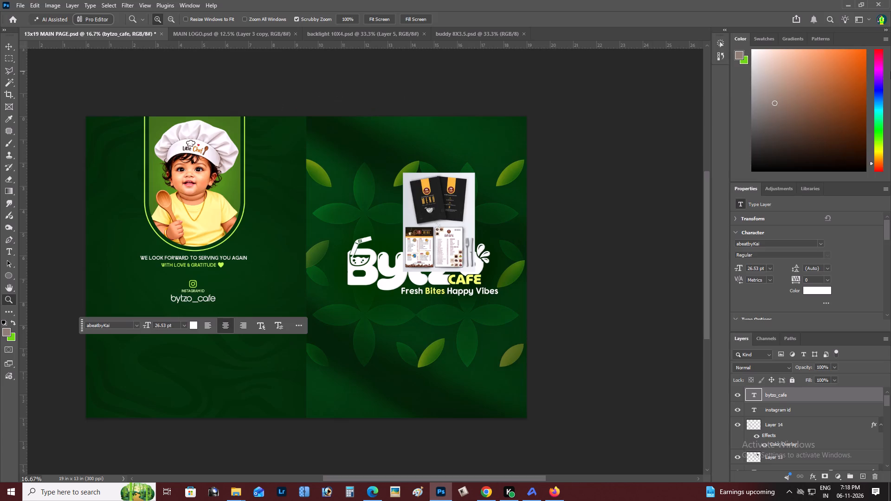
# Move the pasted Cake Gallery reference image off the Bytzo logo to beside the chef baby photo, at about X 7.37 in, Y 2.24 in.
pyautogui.hotkey('alt', 'Tab')
pyautogui.hotkey('alt', 'Tab')
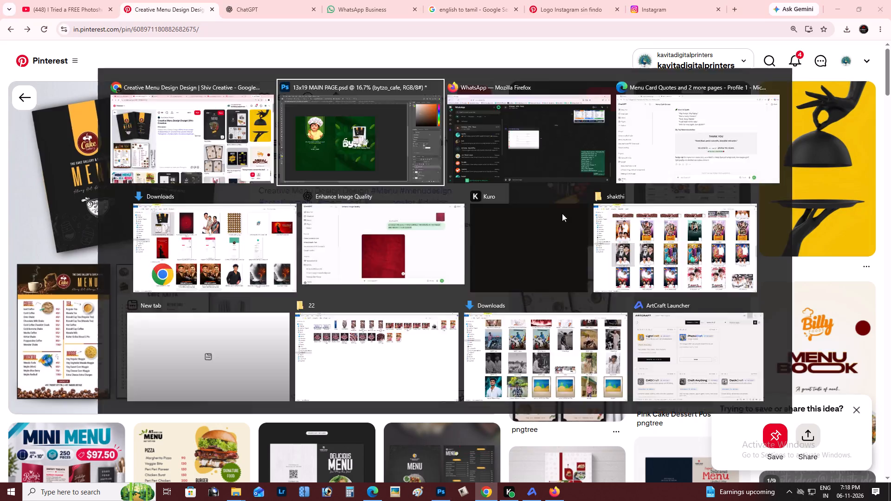
pyautogui.doubleClick(444, 203)
pyautogui.press('v')
pyautogui.rightClick(418, 203)
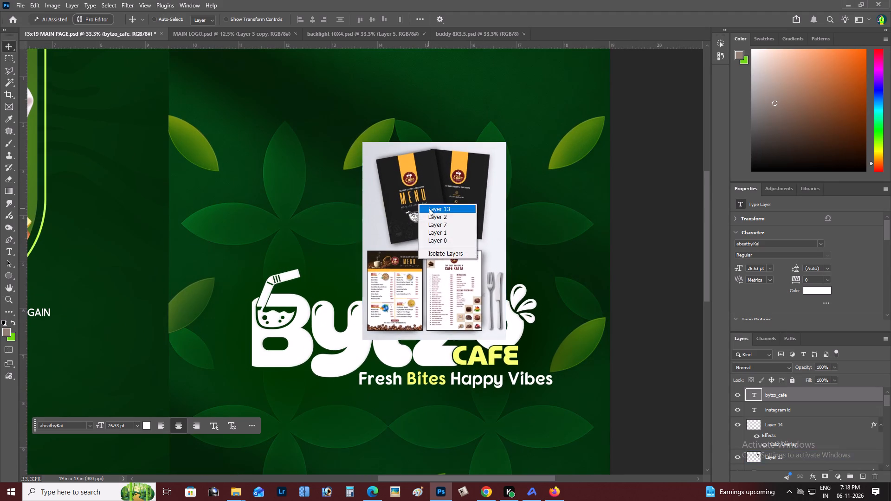
pyautogui.click(429, 208)
pyautogui.moveTo(429, 208); pyautogui.dragTo(200, 210)
pyautogui.press('space')
pyautogui.press('space')
pyautogui.press('space')
pyautogui.press('space')
pyautogui.press('space')
pyautogui.press('space')
pyautogui.moveTo(194, 212); pyautogui.dragTo(425, 190)
pyautogui.moveTo(425, 190); pyautogui.dragTo(333, 187)
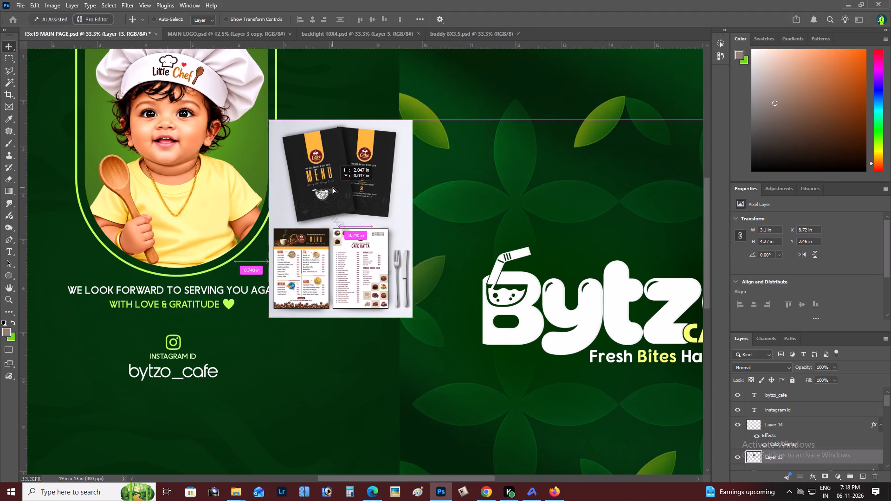
pyautogui.moveTo(333, 187); pyautogui.dragTo(359, 180)
# Examine the Instagram, contact number and venue blocks on the reference's back cover up close.
pyautogui.press('z')
pyautogui.doubleClick(359, 190)
pyautogui.press('space')
pyautogui.moveTo(430, 200); pyautogui.dragTo(396, 209)
pyautogui.click(408, 180)
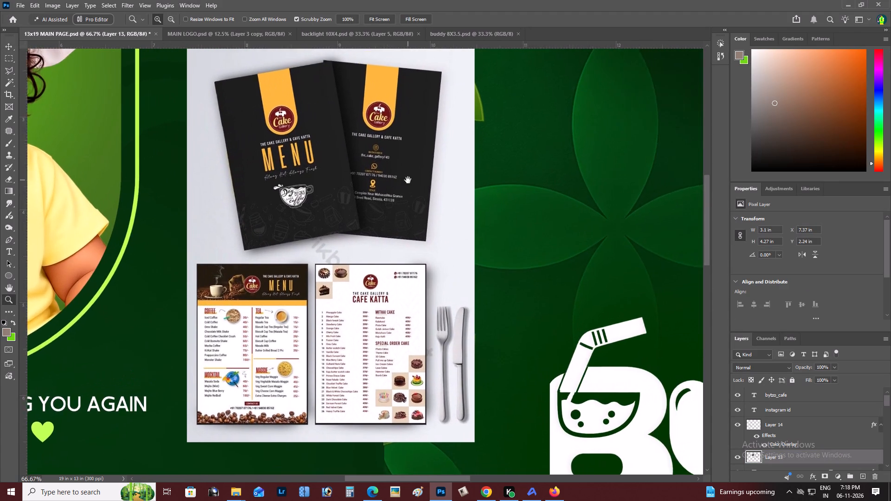
pyautogui.click(386, 180)
pyautogui.press('space')
pyautogui.press('space')
pyautogui.press('space')
pyautogui.press('space')
pyautogui.press('space')
pyautogui.press('space')
pyautogui.press('space')
pyautogui.press('space')
pyautogui.press('space')
pyautogui.press('space')
pyautogui.press('space')
pyautogui.press('space')
pyautogui.moveTo(345, 173); pyautogui.dragTo(364, 217)
pyautogui.keyDown('alt'); pyautogui.click(354, 166); pyautogui.keyUp('alt')
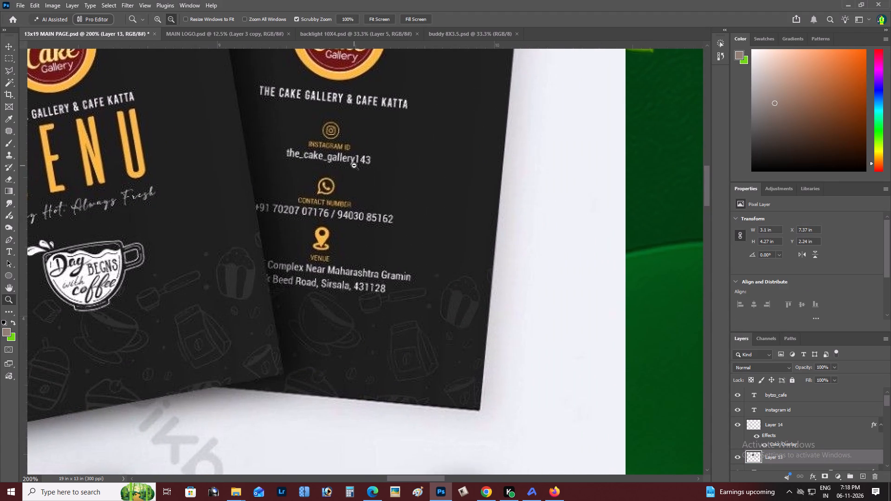
pyautogui.press('space')
pyautogui.press('space')
pyautogui.press('space')
pyautogui.press('space')
pyautogui.press('space')
pyautogui.press('space')
pyautogui.moveTo(308, 179); pyautogui.dragTo(357, 178)
pyautogui.click(403, 197)
pyautogui.click(410, 192)
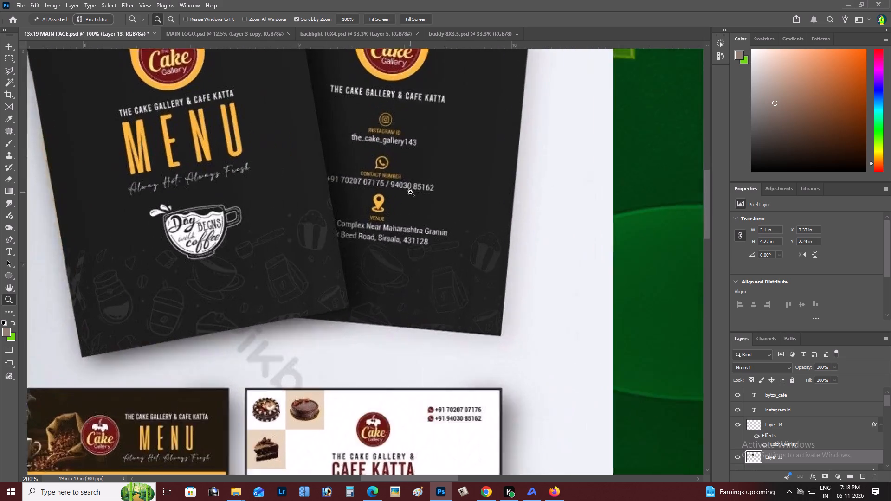
pyautogui.press('space')
pyautogui.moveTo(409, 187); pyautogui.dragTo(416, 190)
pyautogui.keyDown('alt'); pyautogui.click(370, 181); pyautogui.keyUp('alt')
pyautogui.rightClick(374, 178)
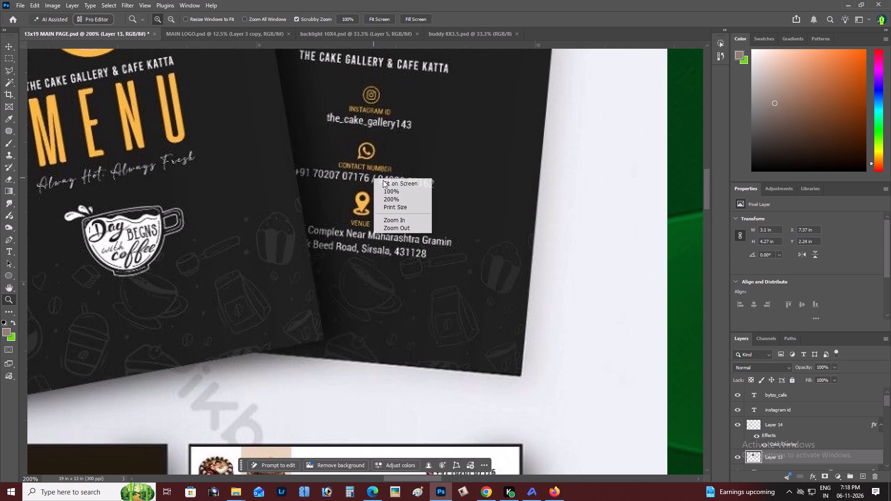
pyautogui.click(383, 180)
pyautogui.keyDown('alt'); pyautogui.click(375, 187); pyautogui.keyUp('alt')
# Compare the back page's Instagram block with the reference's back cover, checking how its contact number and venue details are arranged.
pyautogui.doubleClick(291, 287)
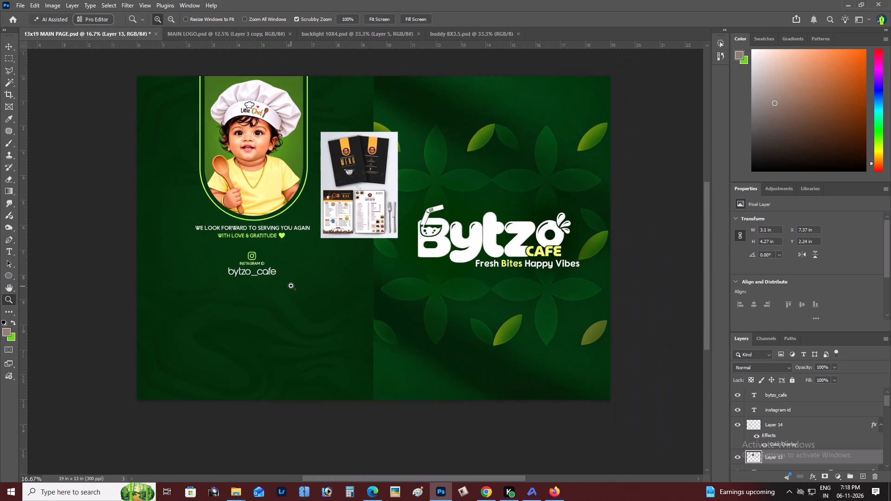
pyautogui.press('space')
pyautogui.press('space')
pyautogui.press('space')
pyautogui.press('space')
pyautogui.press('space')
pyautogui.press('space')
pyautogui.press('space')
pyautogui.press('space')
pyautogui.press('space')
pyautogui.press('space')
pyautogui.press('space')
pyautogui.press('space')
pyautogui.press('space')
pyautogui.press('space')
pyautogui.press('space')
pyautogui.press('space')
pyautogui.press('space')
pyautogui.press('space')
pyautogui.press('space')
pyautogui.moveTo(293, 283); pyautogui.dragTo(291, 361)
pyautogui.tripleClick(428, 198)
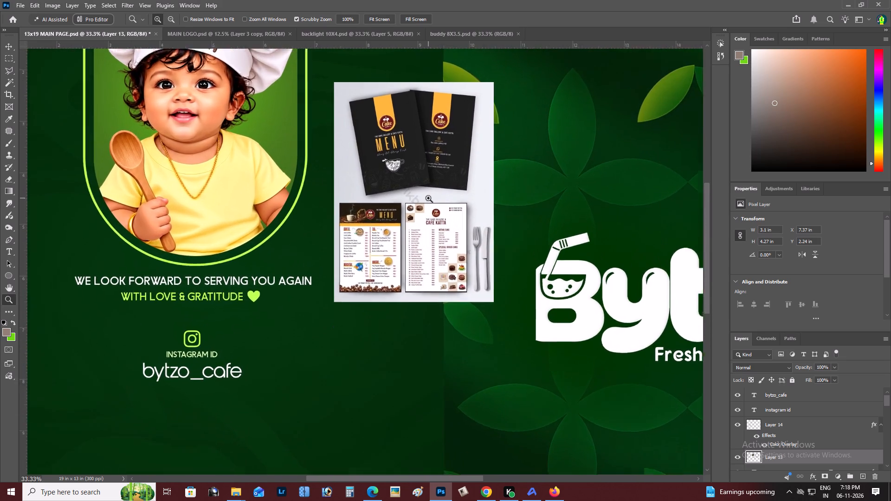
pyautogui.press('space')
pyautogui.press('space')
pyautogui.press('space')
pyautogui.press('space')
pyautogui.press('space')
pyautogui.press('space')
pyautogui.moveTo(417, 204); pyautogui.dragTo(410, 302)
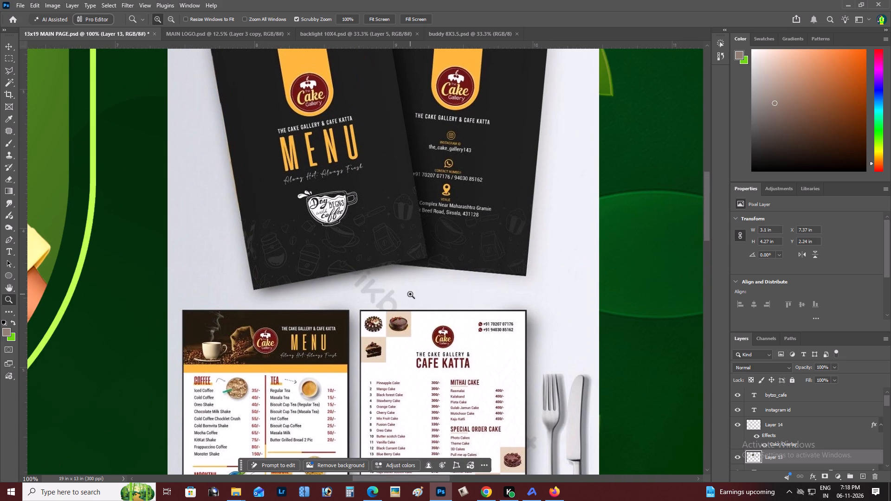
pyautogui.press('space')
pyautogui.press('space')
pyautogui.press('space')
pyautogui.moveTo(492, 269); pyautogui.dragTo(471, 296)
pyautogui.click(457, 252)
pyautogui.press('space')
pyautogui.press('space')
pyautogui.press('space')
pyautogui.press('space')
pyautogui.press('space')
pyautogui.press('space')
pyautogui.press('space')
pyautogui.press('space')
pyautogui.press('space')
pyautogui.press('space')
pyautogui.press('space')
pyautogui.press('space')
pyautogui.press('space')
pyautogui.press('space')
pyautogui.press('space')
pyautogui.press('space')
pyautogui.moveTo(454, 248); pyautogui.dragTo(453, 276)
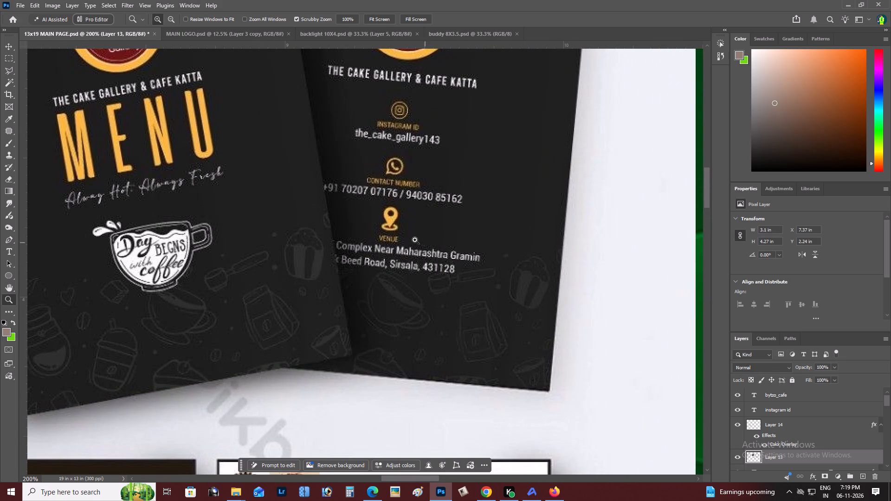
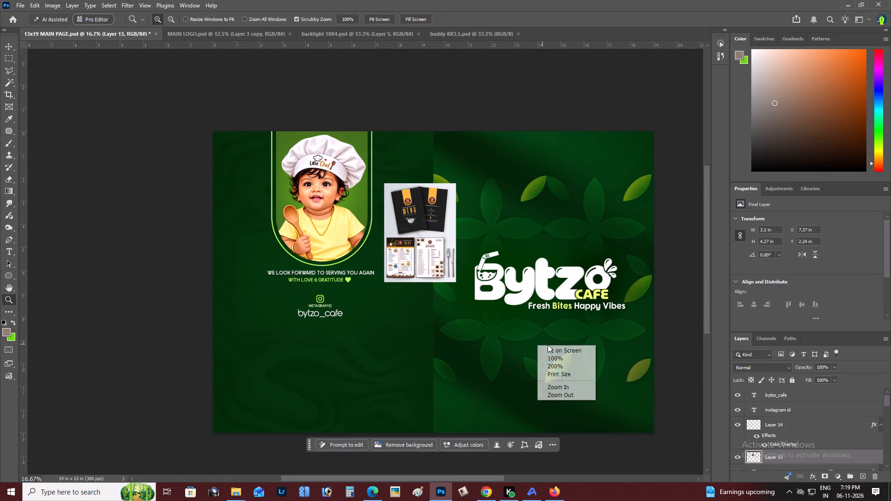
# Copy the Billy Foods Menu Book image from the Pinterest pin in Chrome and paste it into the cover spread in Photoshop.
pyautogui.click(551, 346)
pyautogui.doubleClick(555, 348)
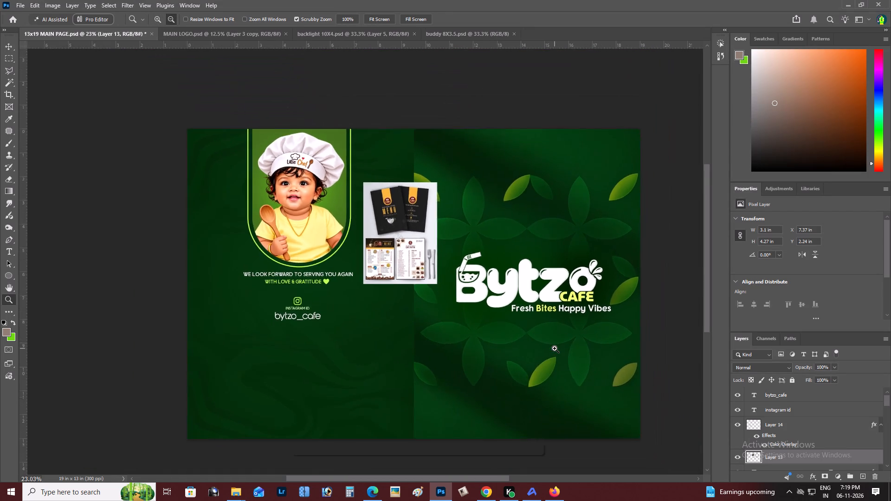
pyautogui.hotkey('alt', 'Tab')
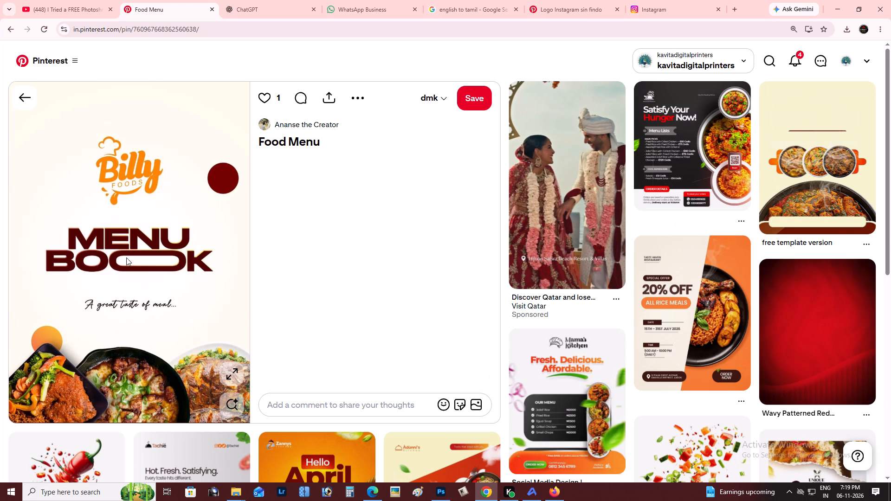
pyautogui.rightClick(124, 251)
pyautogui.click(168, 285)
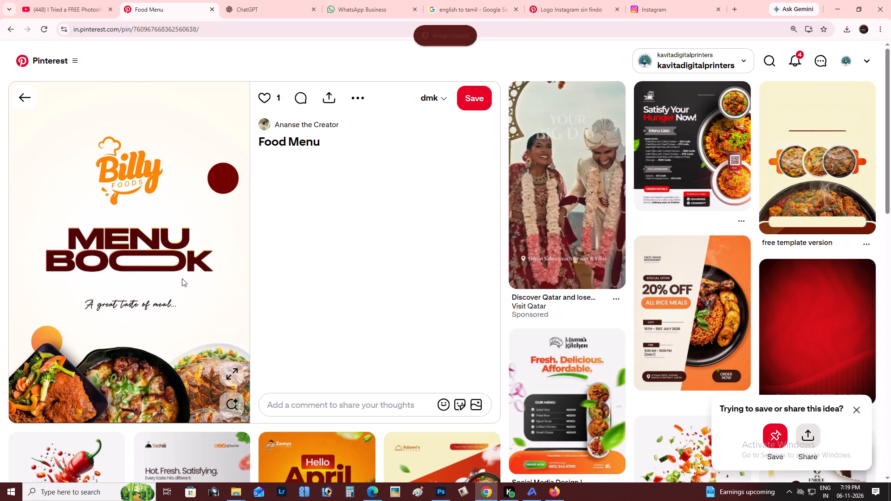
pyautogui.hotkey('alt', 'Tab')
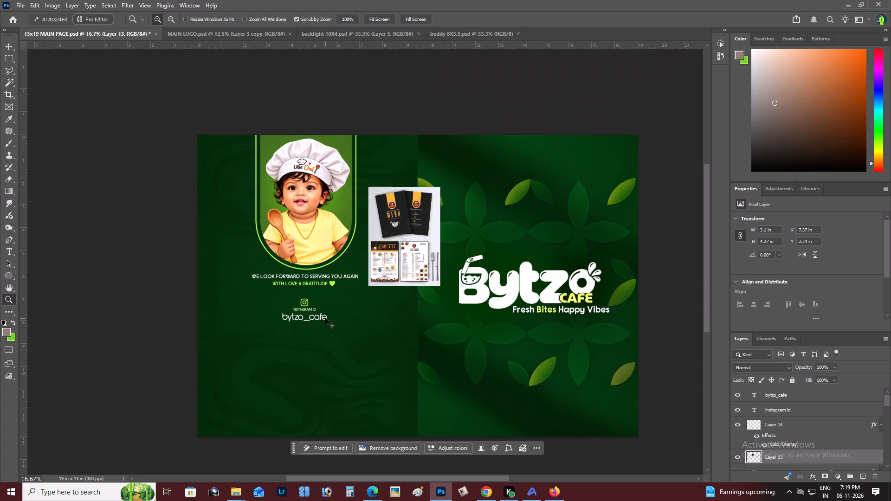
pyautogui.hotkey('ctrl', 'v')
pyautogui.press('z')
pyautogui.click(448, 313)
pyautogui.click(439, 309)
pyautogui.doubleClick(406, 295)
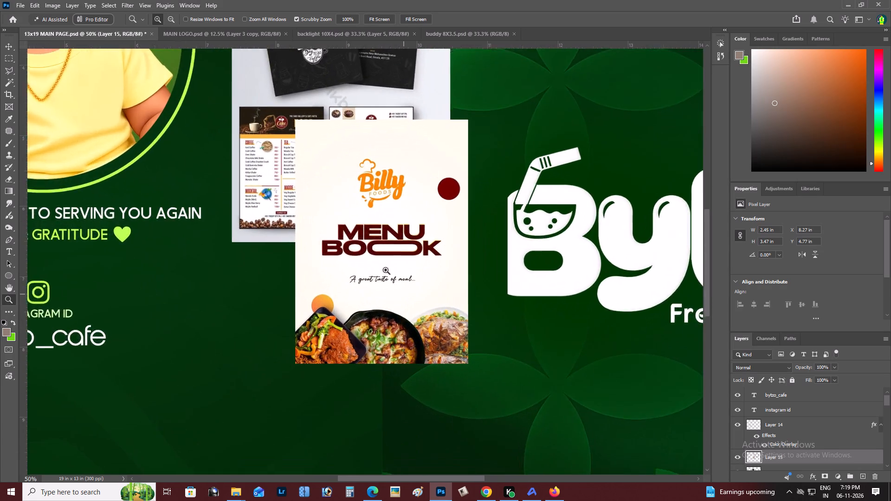
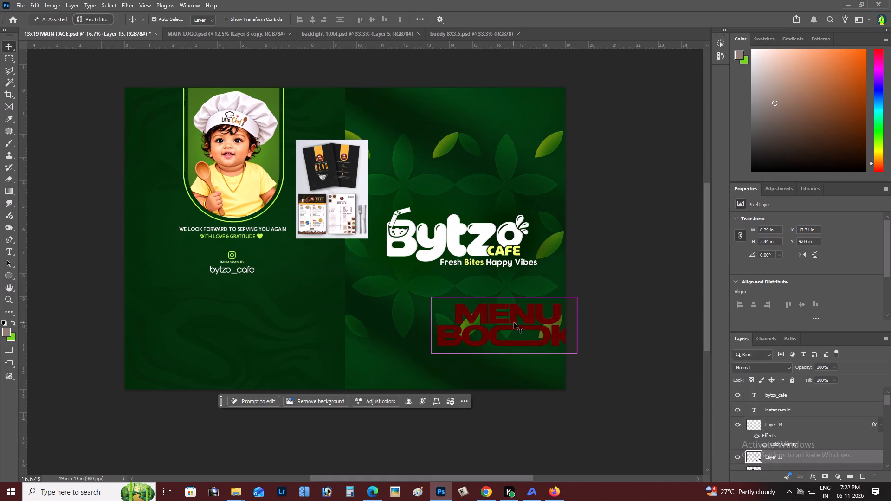
# Scale the pasted MENU BOOK lettering down to about 1.17 × 0.46 in.
pyautogui.hotkey('ctrl', 't')
pyautogui.keyDown('alt'); pyautogui.click(582, 302); pyautogui.keyUp('alt')
pyautogui.keyDown('alt'); pyautogui.moveTo(579, 301); pyautogui.dragTo(555, 308); pyautogui.keyUp('alt')
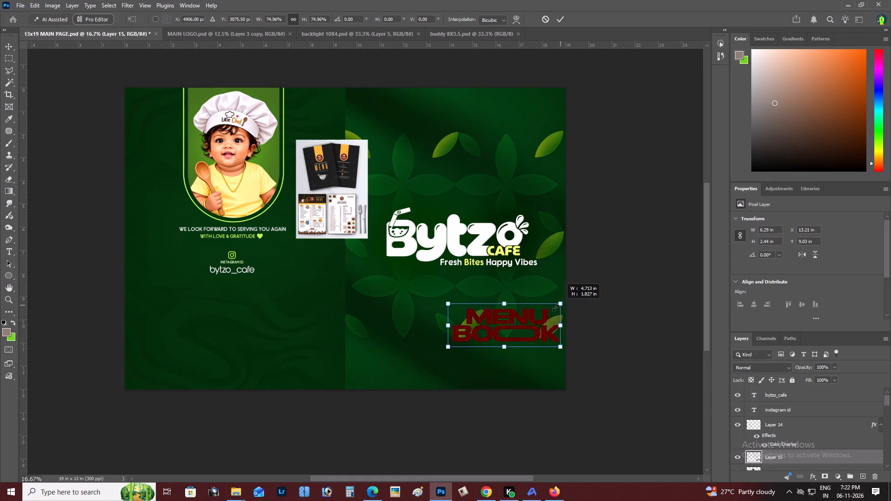
pyautogui.keyDown('alt'); pyautogui.moveTo(555, 308); pyautogui.dragTo(520, 323); pyautogui.keyUp('alt')
pyautogui.press('Return')
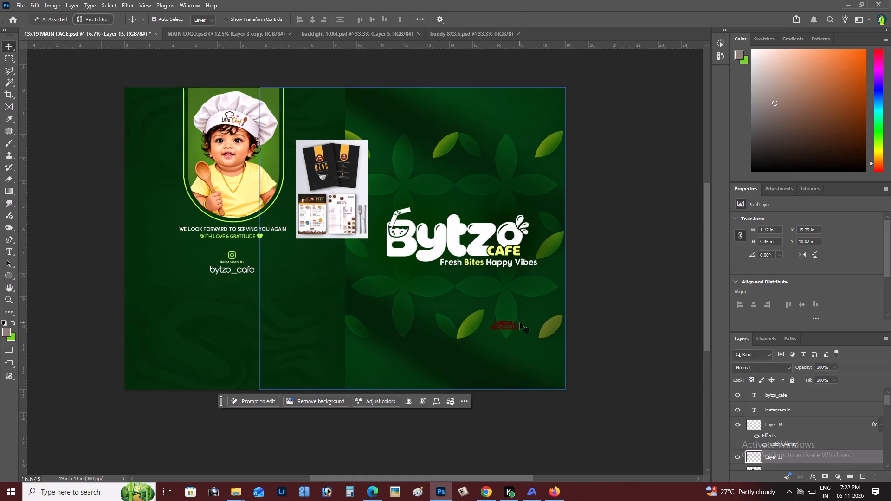
# Turn the MENU BOOK lettering white by setting its Hue/Saturation lightness to 100.
pyautogui.hotkey('ctrl', 'u')
pyautogui.keyDown('ctrl'); pyautogui.scroll(1, 520, 323); pyautogui.keyUp('ctrl')
pyautogui.moveTo(735, 229); pyautogui.dragTo(890, 219)
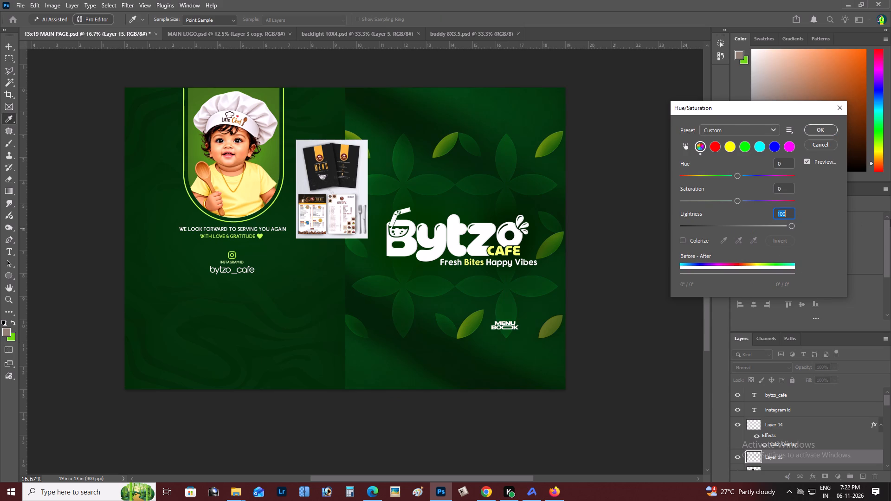
pyautogui.press('Return')
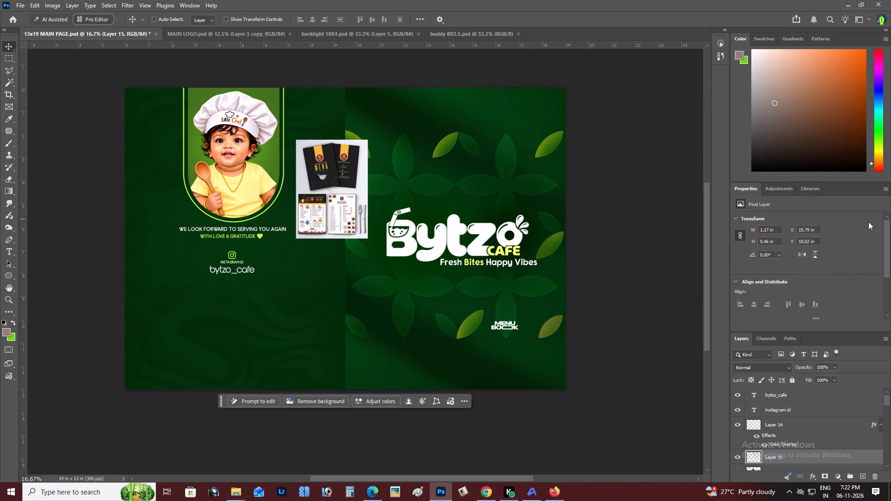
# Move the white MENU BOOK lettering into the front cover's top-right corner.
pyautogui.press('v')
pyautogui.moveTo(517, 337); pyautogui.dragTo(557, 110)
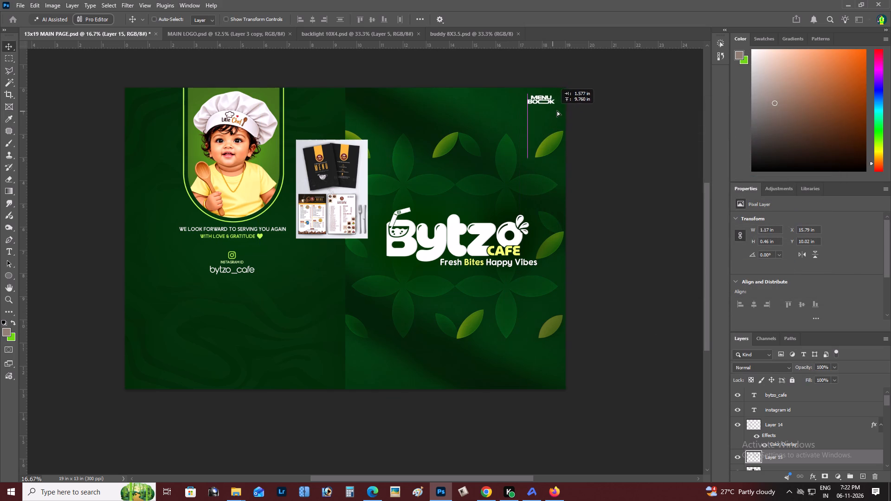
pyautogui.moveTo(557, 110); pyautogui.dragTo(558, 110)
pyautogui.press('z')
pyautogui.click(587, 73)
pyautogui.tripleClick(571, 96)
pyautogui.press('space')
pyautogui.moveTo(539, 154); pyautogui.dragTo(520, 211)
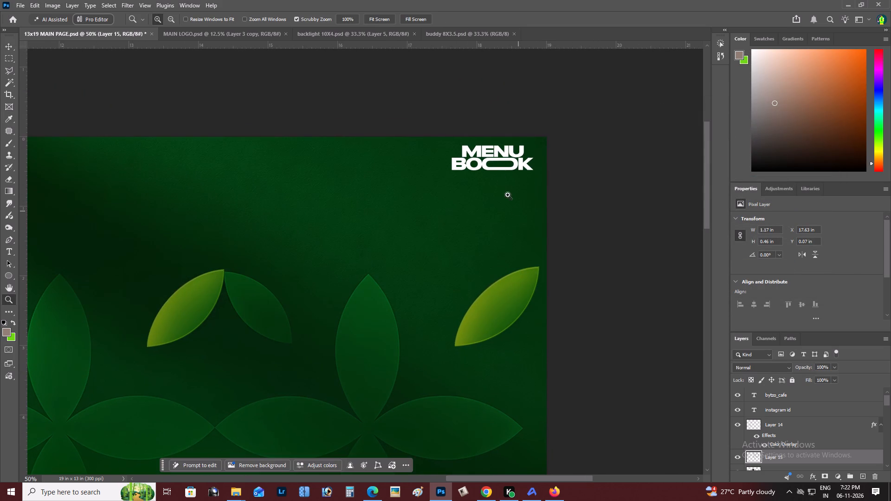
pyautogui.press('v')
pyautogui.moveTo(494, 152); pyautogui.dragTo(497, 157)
# Enlarge the MENU BOOK lettering to about 1.73 × 0.68 in and shift it just inside the front cover's top-right corner.
pyautogui.hotkey('ctrl', 't')
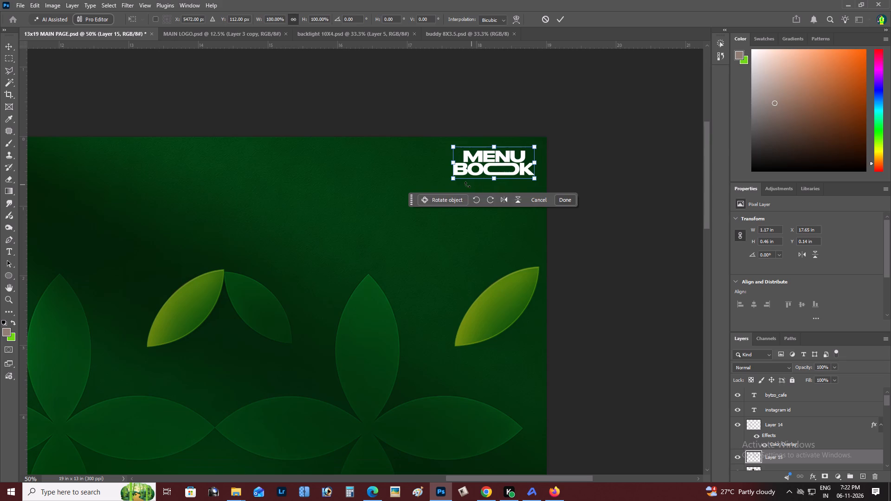
pyautogui.keyDown('alt'); pyautogui.moveTo(449, 179); pyautogui.dragTo(431, 190); pyautogui.keyUp('alt')
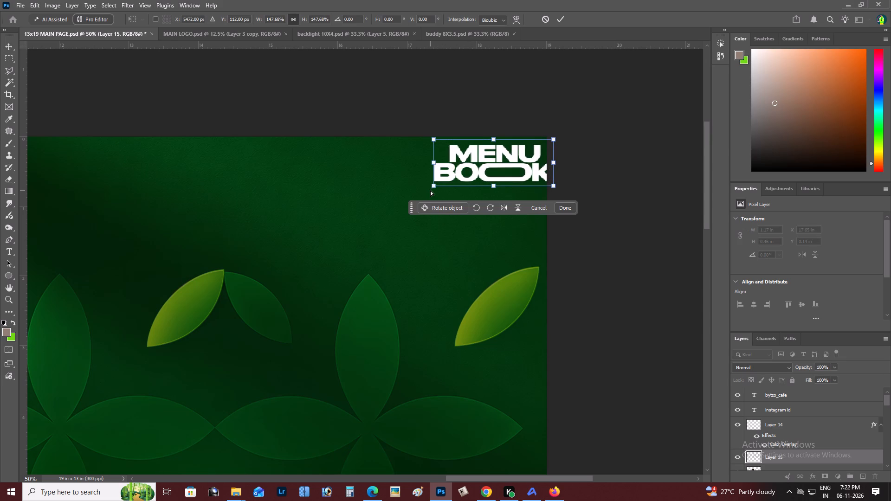
pyautogui.hotkey('ctrl', 'Return')
pyautogui.press('v')
pyautogui.moveTo(491, 174); pyautogui.dragTo(475, 181)
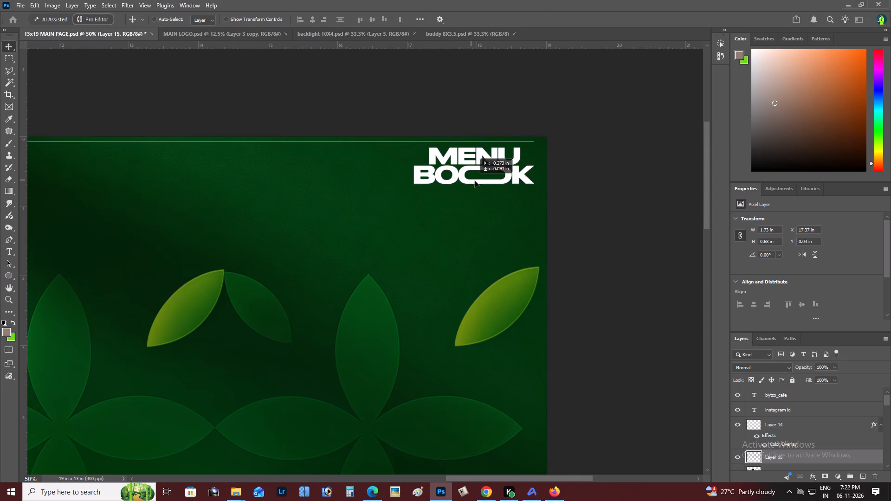
pyautogui.moveTo(475, 181); pyautogui.dragTo(473, 181)
# Examine the MENU BOOK lettering's corner placement close up and against the whole cover spread.
pyautogui.press('z')
pyautogui.keyDown('alt'); pyautogui.click(439, 218); pyautogui.keyUp('alt')
pyautogui.rightClick(439, 218)
pyautogui.click(452, 225)
pyautogui.press('space')
pyautogui.press('space')
pyautogui.press('space')
pyautogui.press('space')
pyautogui.press('space')
pyautogui.press('space')
pyautogui.press('space')
pyautogui.press('space')
pyautogui.press('space')
pyautogui.press('space')
pyautogui.press('space')
pyautogui.press('space')
pyautogui.press('space')
pyautogui.moveTo(452, 225); pyautogui.dragTo(397, 249)
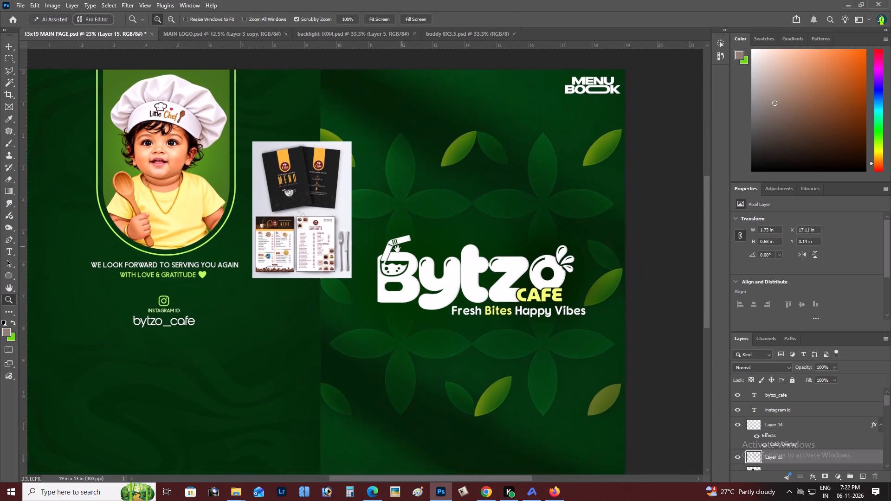
pyautogui.moveTo(397, 249); pyautogui.dragTo(394, 251)
pyautogui.keyDown('alt'); pyautogui.click(493, 248); pyautogui.keyUp('alt')
pyautogui.rightClick(508, 234)
pyautogui.click(493, 189)
pyautogui.press('z')
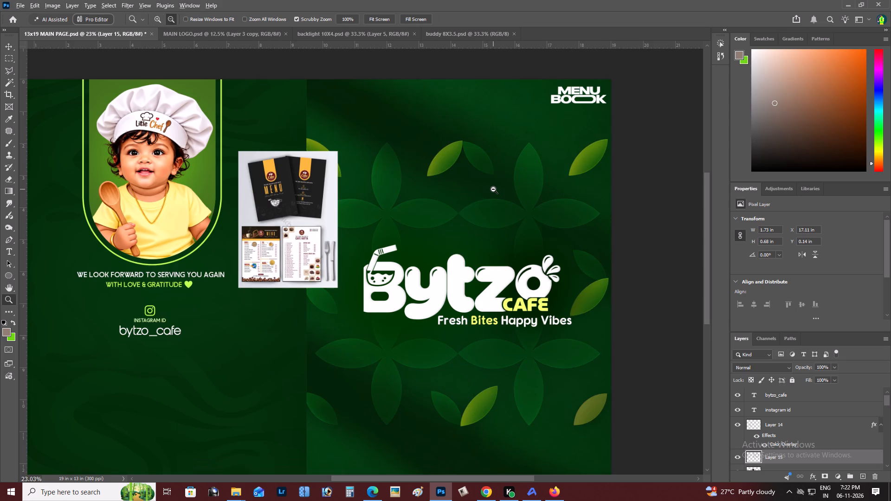
pyautogui.keyDown('alt'); pyautogui.click(493, 189); pyautogui.keyUp('alt')
pyautogui.rightClick(493, 189)
pyautogui.click(505, 193)
pyautogui.press('space')
pyautogui.press('space')
pyautogui.press('space')
pyautogui.press('space')
pyautogui.press('space')
pyautogui.press('space')
pyautogui.press('space')
pyautogui.moveTo(505, 193); pyautogui.dragTo(434, 211)
pyautogui.press('z')
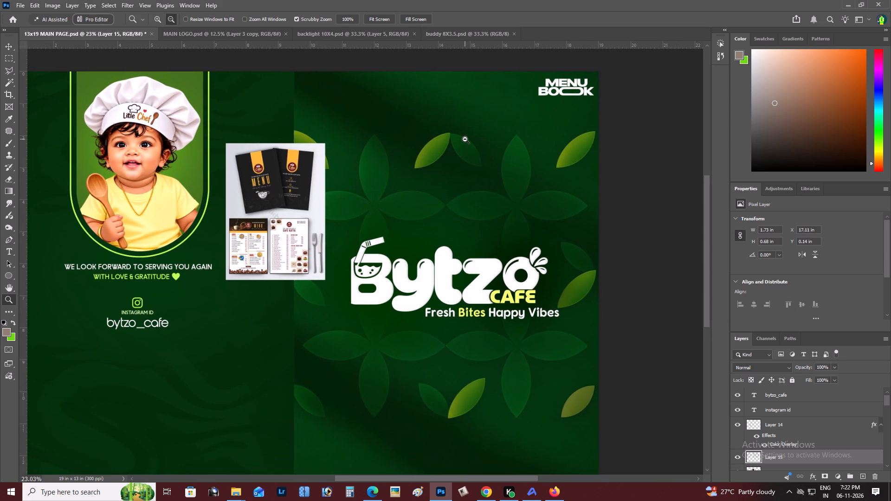
pyautogui.keyDown('alt'); pyautogui.click(465, 139); pyautogui.keyUp('alt')
pyautogui.rightClick(465, 139)
pyautogui.doubleClick(484, 146)
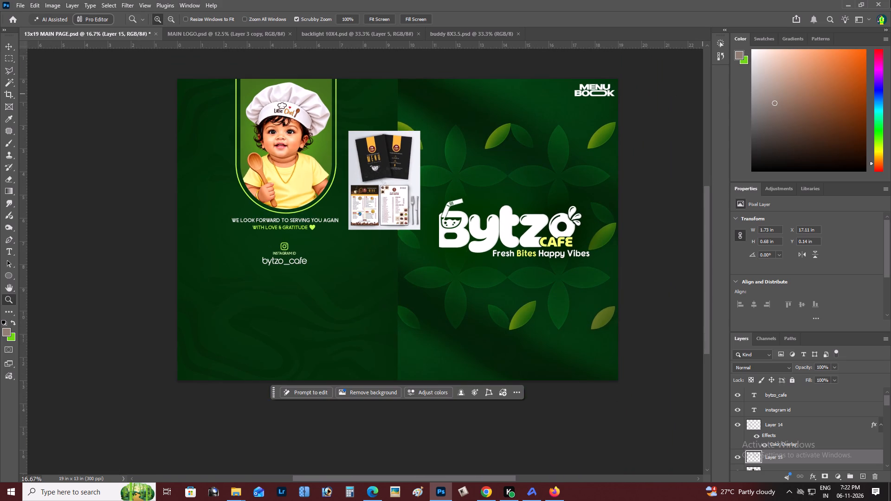
pyautogui.tripleClick(609, 86)
pyautogui.press('space')
pyautogui.moveTo(625, 145); pyautogui.dragTo(546, 163)
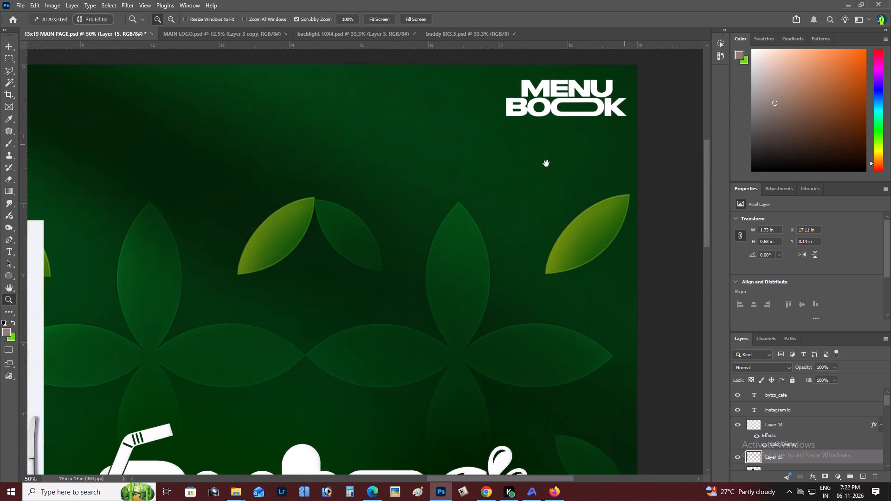
pyautogui.moveTo(546, 163); pyautogui.dragTo(542, 165)
pyautogui.keyDown('alt'); pyautogui.click(488, 171); pyautogui.keyUp('alt')
pyautogui.rightClick(488, 171)
pyautogui.doubleClick(503, 175)
pyautogui.press('space')
pyautogui.press('space')
pyautogui.press('space')
pyautogui.press('space')
pyautogui.moveTo(503, 175); pyautogui.dragTo(471, 175)
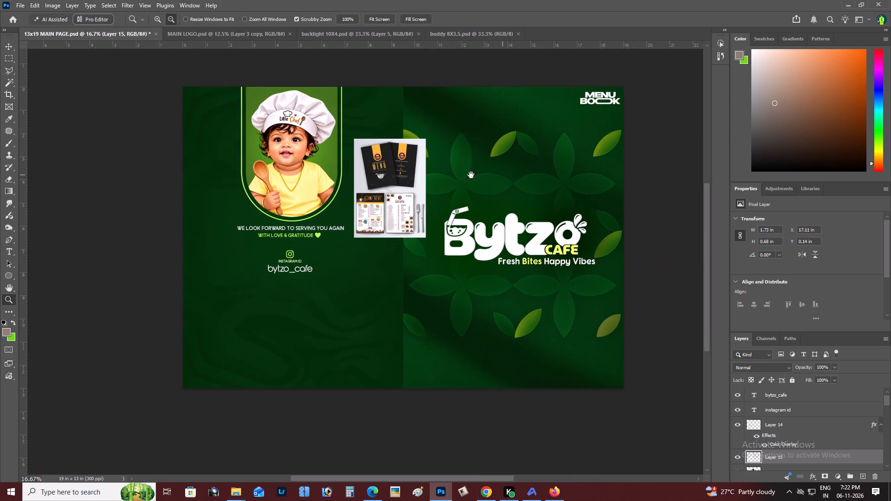
pyautogui.moveTo(471, 175); pyautogui.dragTo(394, 176)
# Move the MENU BOOK lettering to the front cover's bottom-left corner, at about X 9.76 in, Y 12.14 in.
pyautogui.press('v')
pyautogui.moveTo(487, 99); pyautogui.dragTo(313, 371)
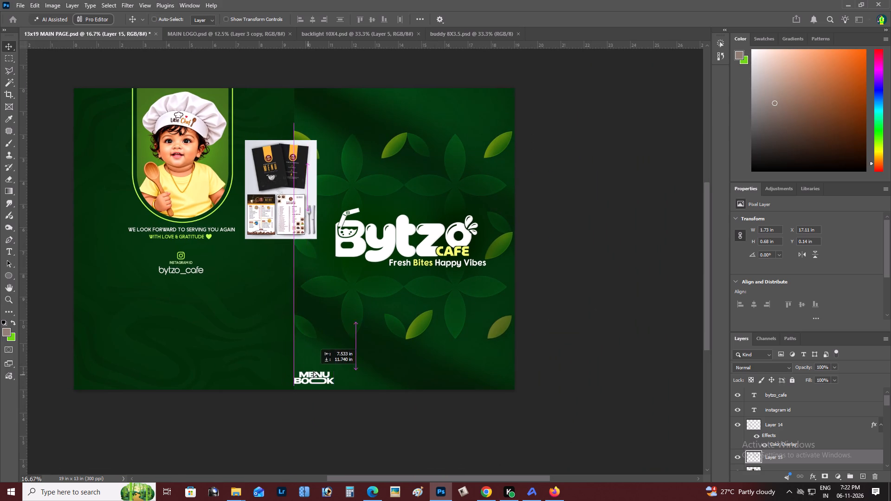
pyautogui.moveTo(313, 371); pyautogui.dragTo(316, 376)
# Examine the MENU BOOK lettering in the front cover's bottom-left corner, close up and within the whole spread.
pyautogui.press('z')
pyautogui.click(326, 366)
pyautogui.press('space')
pyautogui.moveTo(327, 364); pyautogui.dragTo(339, 313)
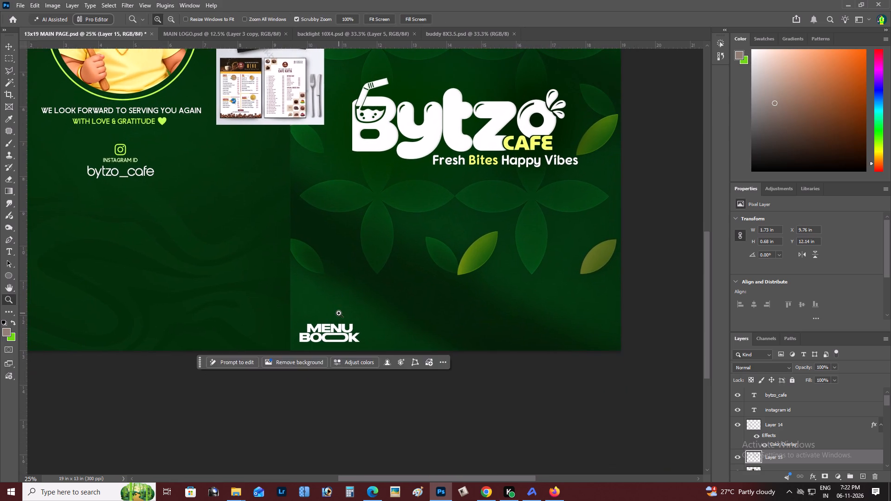
pyautogui.press('z')
pyautogui.doubleClick(330, 314)
pyautogui.press('v')
pyautogui.rightClick(324, 340)
pyautogui.doubleClick(334, 343)
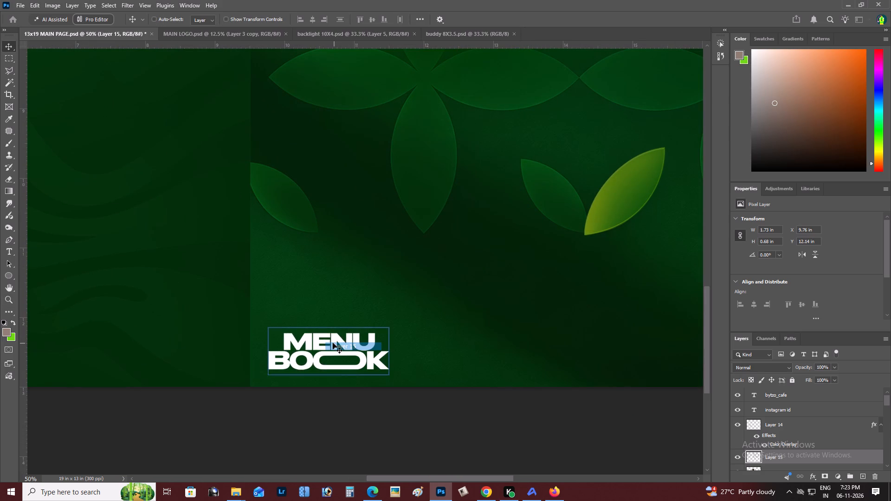
pyautogui.press('z')
pyautogui.keyDown('alt'); pyautogui.click(316, 323); pyautogui.keyUp('alt')
pyautogui.rightClick(318, 316)
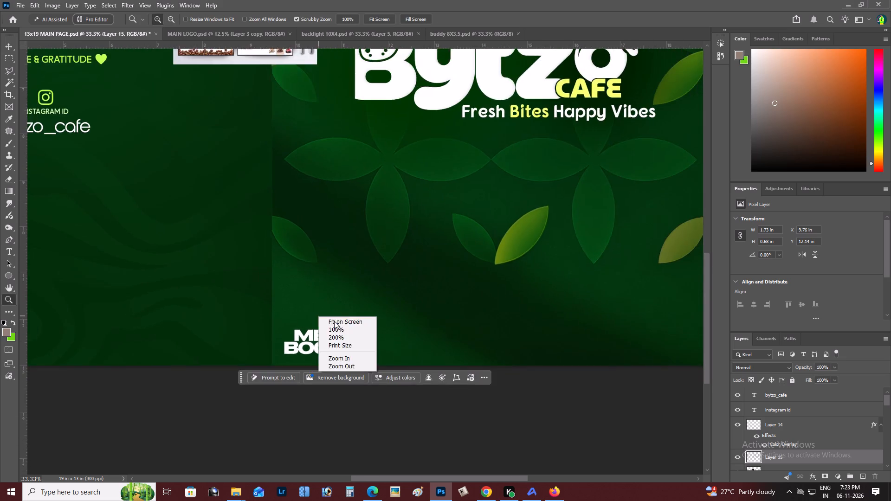
pyautogui.doubleClick(334, 321)
pyautogui.press('space')
pyautogui.press('space')
pyautogui.press('space')
pyautogui.press('space')
pyautogui.press('space')
pyautogui.press('space')
pyautogui.press('space')
pyautogui.moveTo(338, 328); pyautogui.dragTo(280, 304)
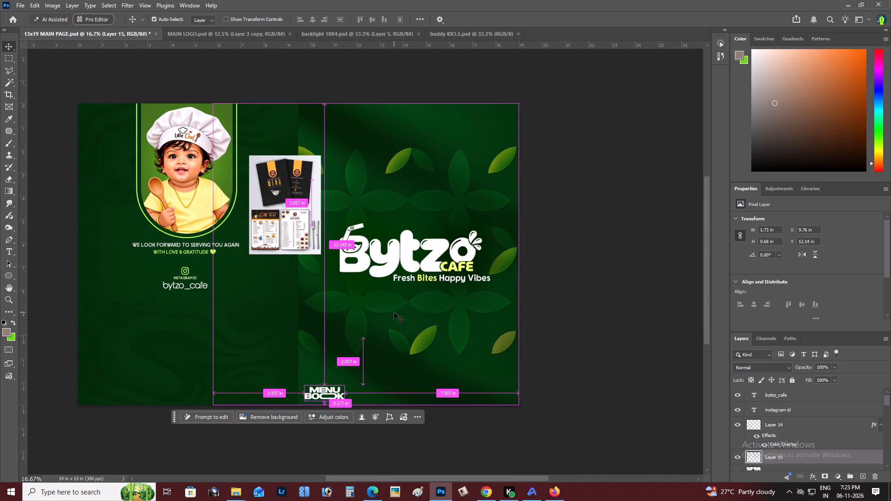
# Undo the MENU BOOK lettering's move to the front cover's bottom-left corner.
pyautogui.hotkey('ctrl', 'z')
# Scale the MENU BOOK lettering in the front cover's top-right corner down to about 1.42 × 0.55 in.
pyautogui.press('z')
pyautogui.tripleClick(519, 119)
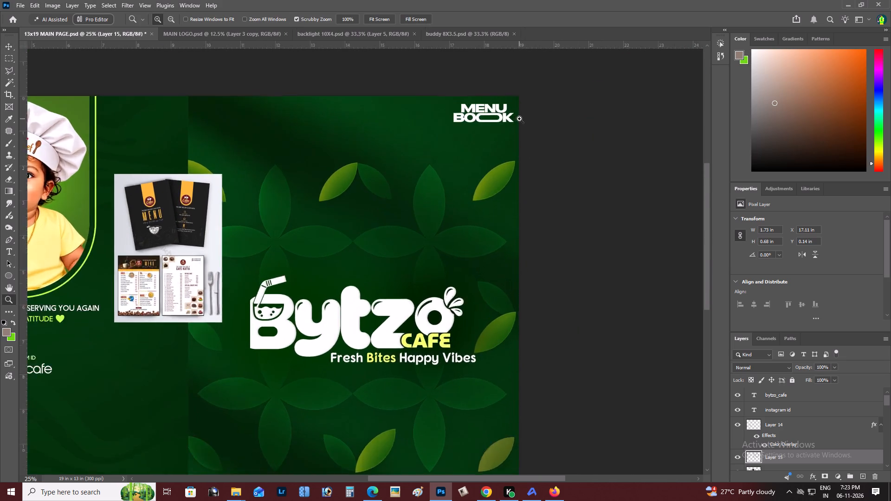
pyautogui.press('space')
pyautogui.moveTo(519, 119); pyautogui.dragTo(522, 185)
pyautogui.hotkey('ctrl', 't')
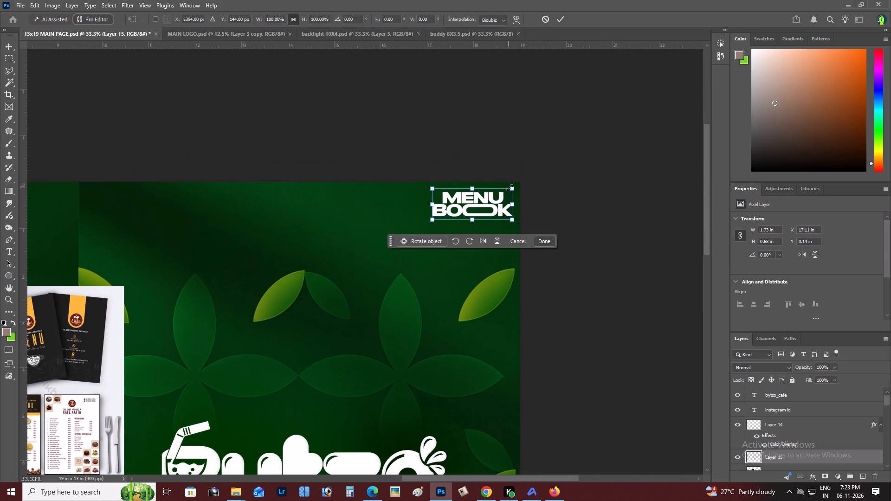
pyautogui.keyDown('alt'); pyautogui.moveTo(510, 187); pyautogui.dragTo(502, 189); pyautogui.keyUp('alt')
pyautogui.hotkey('ctrl', 'Return')
# Nudge the MENU BOOK lettering slightly inward from the front cover's top-right corner, to about X 17.22 in, Y 0.31 in.
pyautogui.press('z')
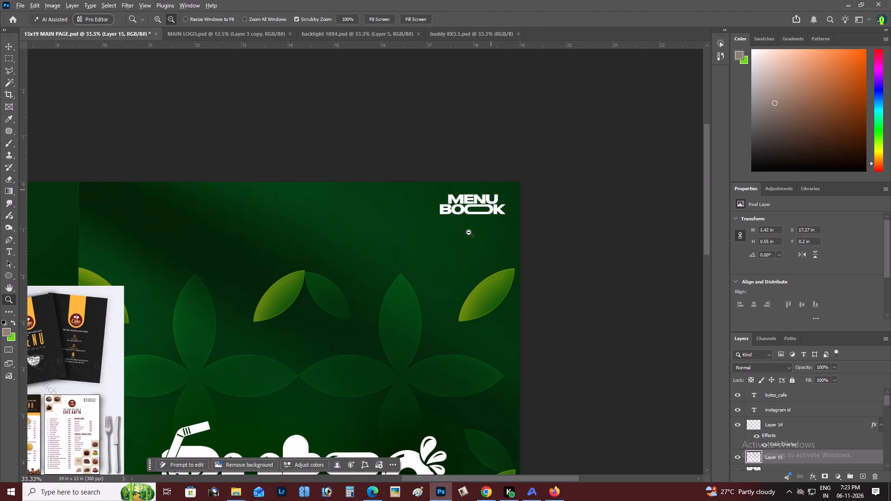
pyautogui.keyDown('alt'); pyautogui.click(463, 242); pyautogui.keyUp('alt')
pyautogui.rightClick(463, 242)
pyautogui.click(473, 245)
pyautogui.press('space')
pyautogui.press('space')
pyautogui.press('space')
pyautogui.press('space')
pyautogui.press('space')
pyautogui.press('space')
pyautogui.moveTo(473, 245); pyautogui.dragTo(418, 252)
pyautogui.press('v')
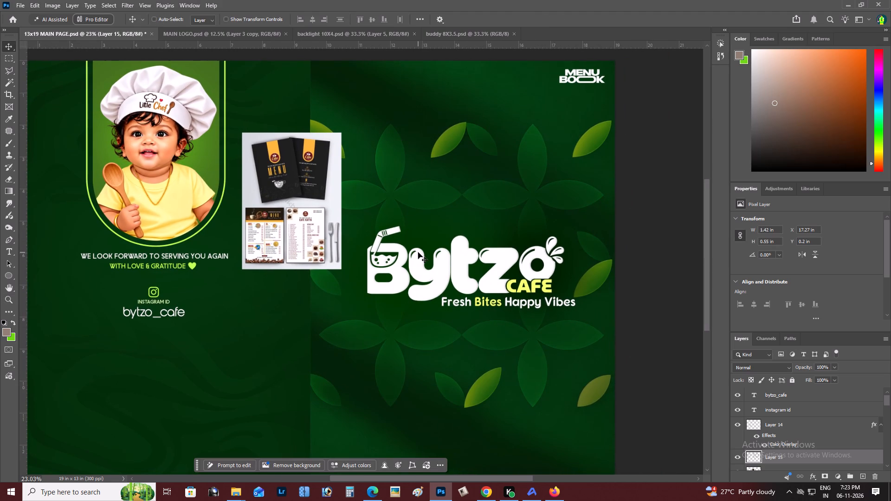
pyautogui.hotkey('shift', 'Left')
pyautogui.hotkey('shift', 'Left')
pyautogui.hotkey('shift', 'Left')
pyautogui.hotkey('shift', 'Down')
pyautogui.hotkey('shift', 'Down')
pyautogui.hotkey('shift', 'Right')
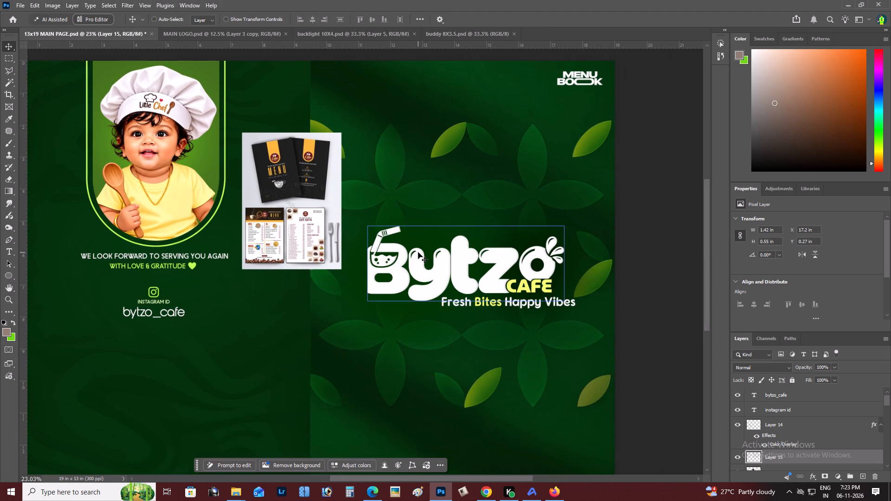
pyautogui.hotkey('shift', 'Right')
pyautogui.press('Down')
pyautogui.press('Down')
pyautogui.press('Down')
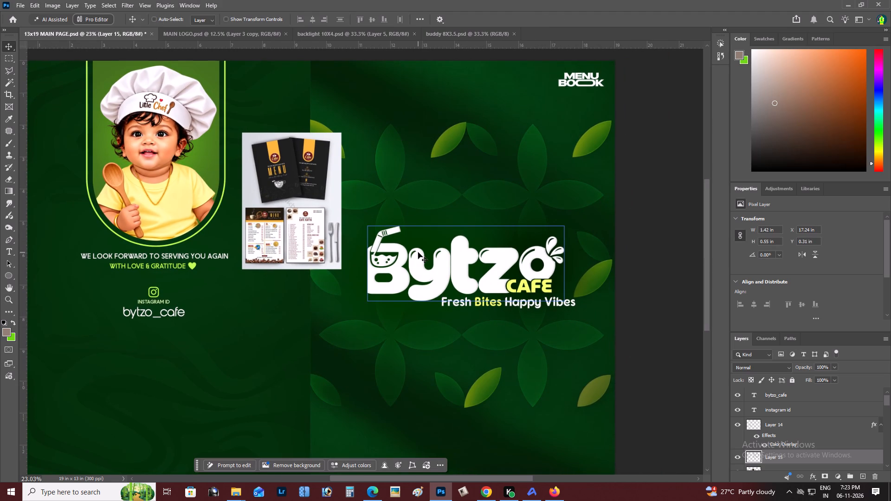
pyautogui.press('Left')
# Examine the MENU BOOK lettering's top-right placement against the whole cover spread.
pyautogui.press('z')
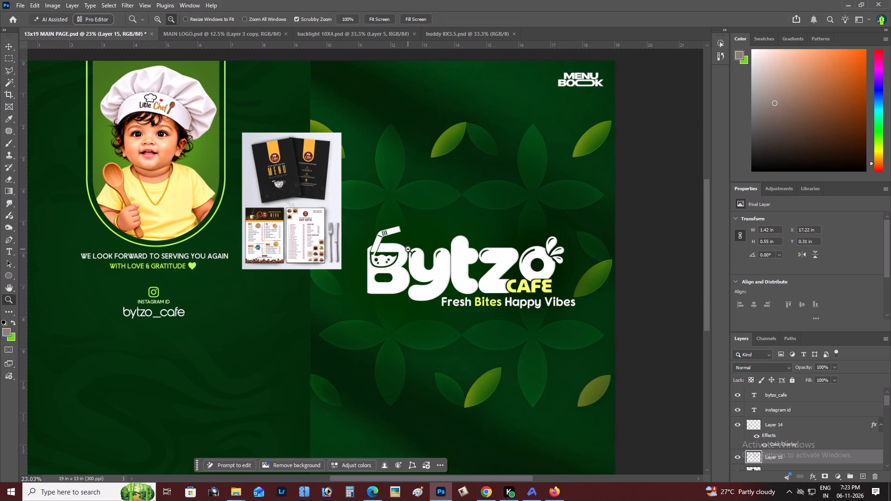
pyautogui.keyDown('alt'); pyautogui.click(427, 163); pyautogui.keyUp('alt')
pyautogui.rightClick(430, 178)
pyautogui.doubleClick(442, 182)
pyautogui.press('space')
pyautogui.moveTo(297, 332); pyautogui.dragTo(320, 334)
# Switch to Chrome and bring up the Pinterest page with the Instagram logo and related social media icons.
pyautogui.hotkey('alt', 'Tab')
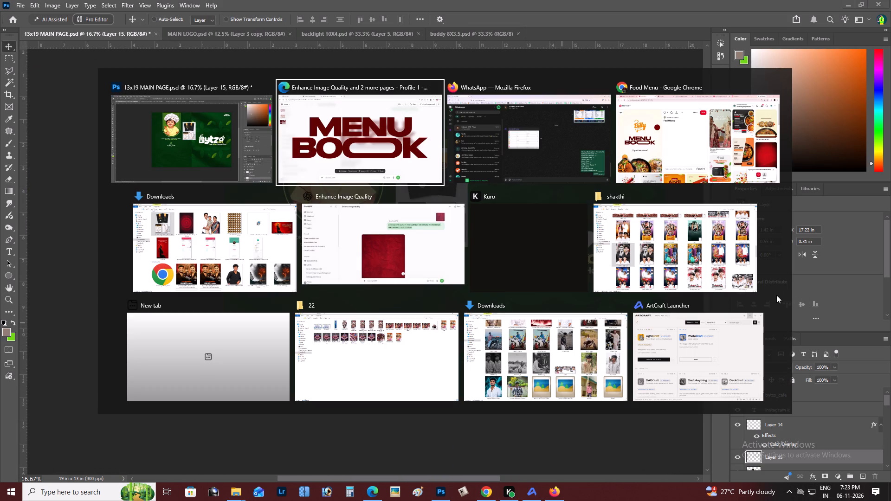
pyautogui.hotkey('alt', 'Tab')
pyautogui.hotkey('alt', 'Tab')
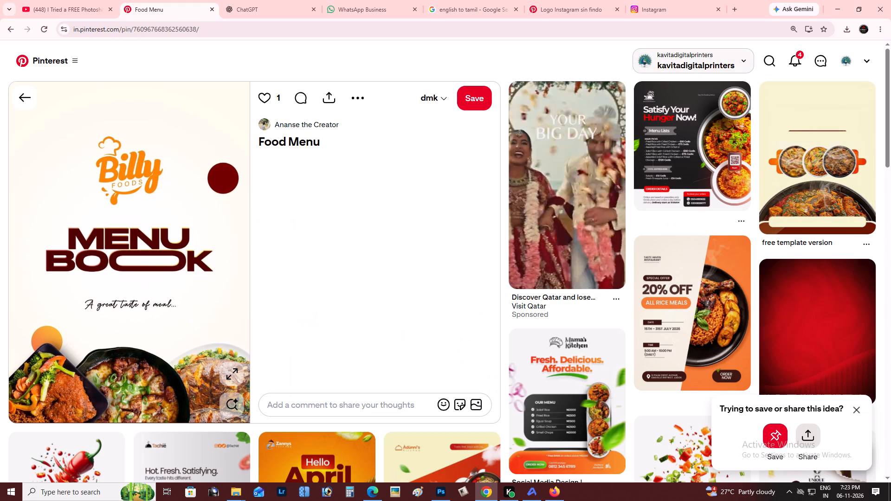
pyautogui.click(581, 8)
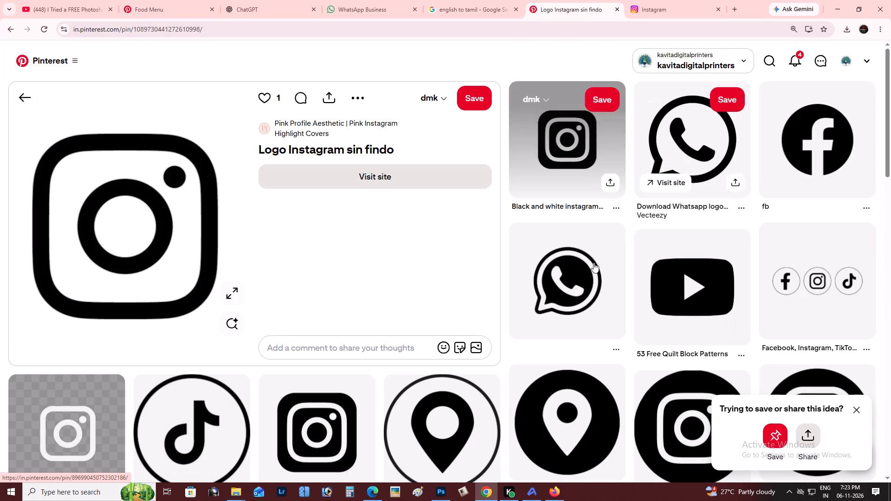
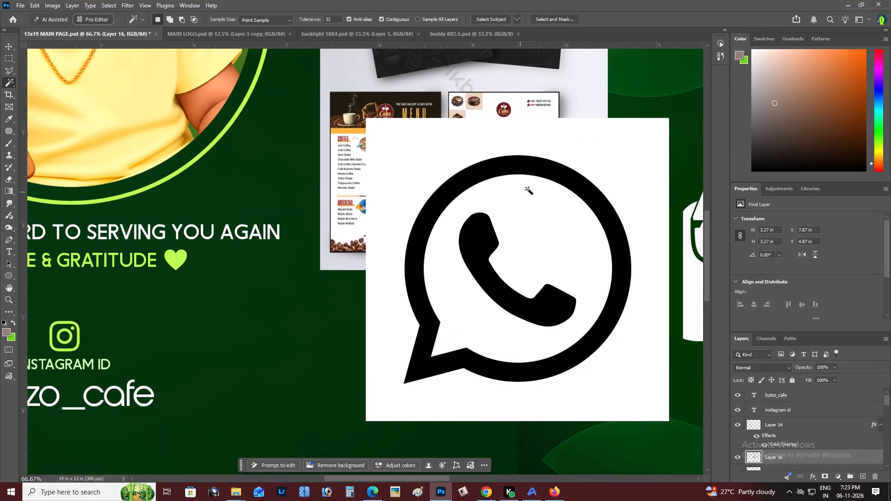
# Remove the white background inside and around the WhatsApp icon, leaving the ring and handset, and clear the selection.
pyautogui.click(528, 189)
pyautogui.keyDown('shift'); pyautogui.click(426, 166); pyautogui.keyUp('shift')
pyautogui.press('BackSpace')
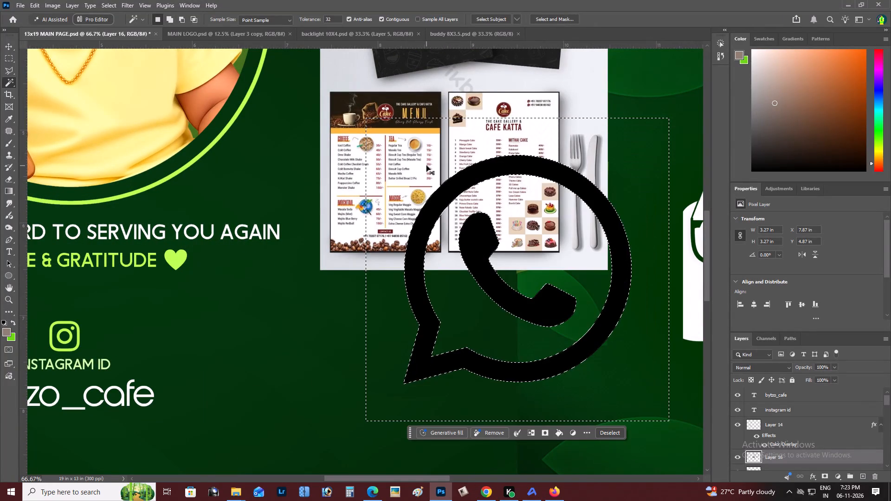
pyautogui.hotkey('ctrl', 'd')
# Apply a Color Overlay to the WhatsApp icon in the Instagram icon's lime green, beff52.
pyautogui.click(71, 1)
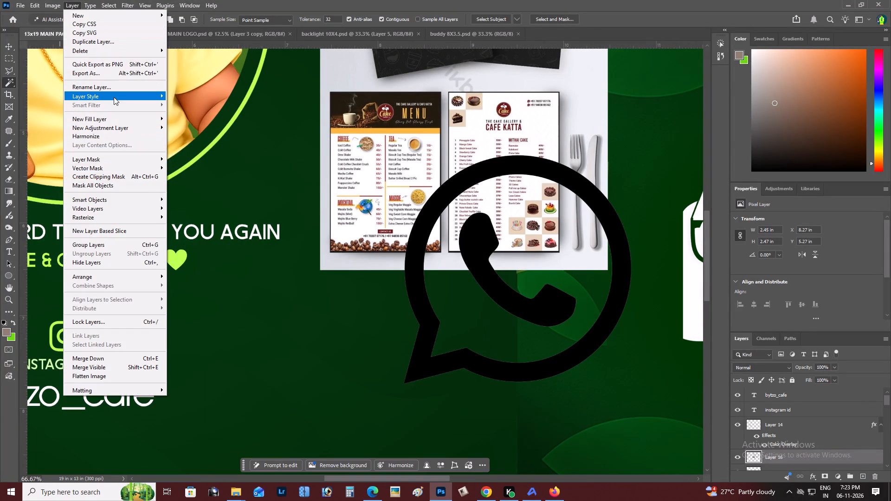
pyautogui.click(190, 154)
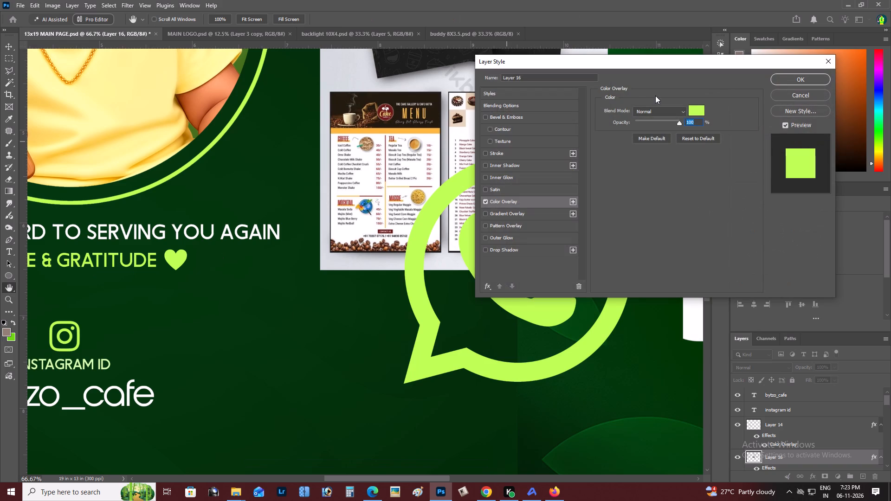
pyautogui.click(698, 109)
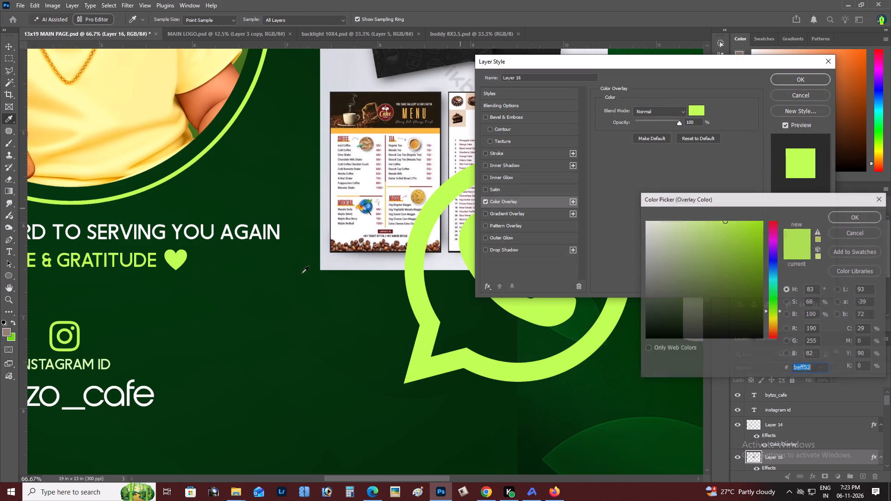
pyautogui.click(73, 328)
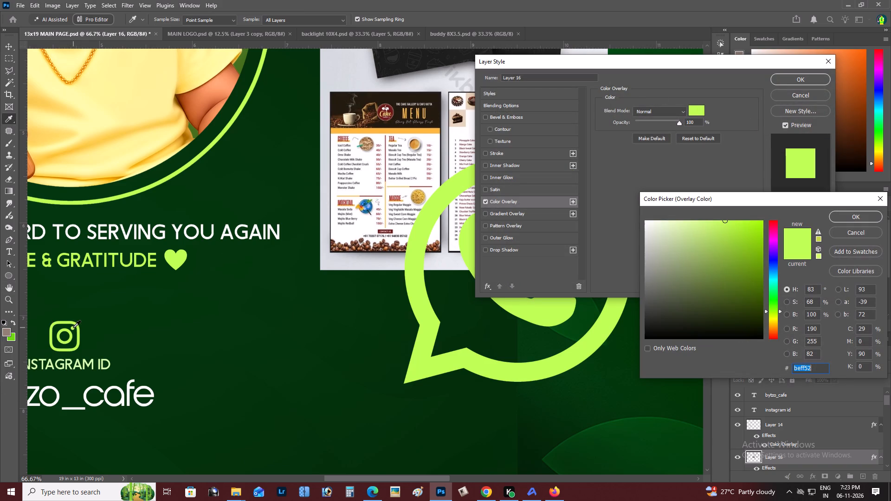
pyautogui.press('Return')
pyautogui.press('Return')
# Move the WhatsApp icon beneath the bytzo_cafe handle on the back cover and scale it down to about 0.41 in wide.
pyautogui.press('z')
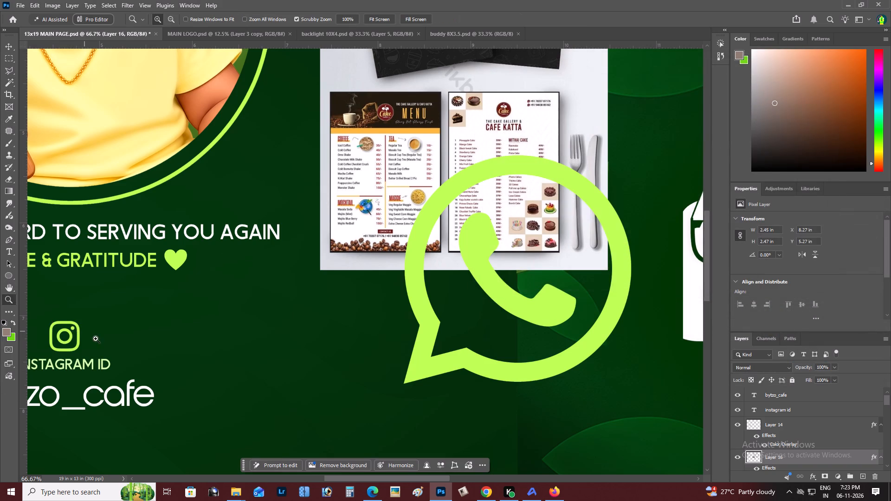
pyautogui.keyDown('alt'); pyautogui.click(199, 380); pyautogui.keyUp('alt')
pyautogui.rightClick(239, 347)
pyautogui.click(250, 350)
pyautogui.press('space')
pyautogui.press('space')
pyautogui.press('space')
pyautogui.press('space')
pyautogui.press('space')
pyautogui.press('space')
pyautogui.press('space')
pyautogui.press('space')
pyautogui.moveTo(251, 350); pyautogui.dragTo(387, 304)
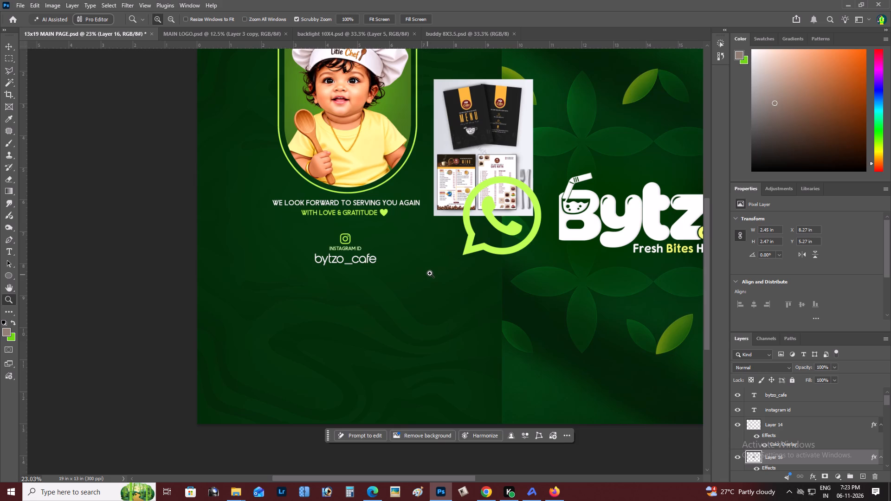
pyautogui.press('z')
pyautogui.doubleClick(435, 269)
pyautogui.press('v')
pyautogui.moveTo(495, 209); pyautogui.dragTo(277, 294)
pyautogui.hotkey('ctrl', 't')
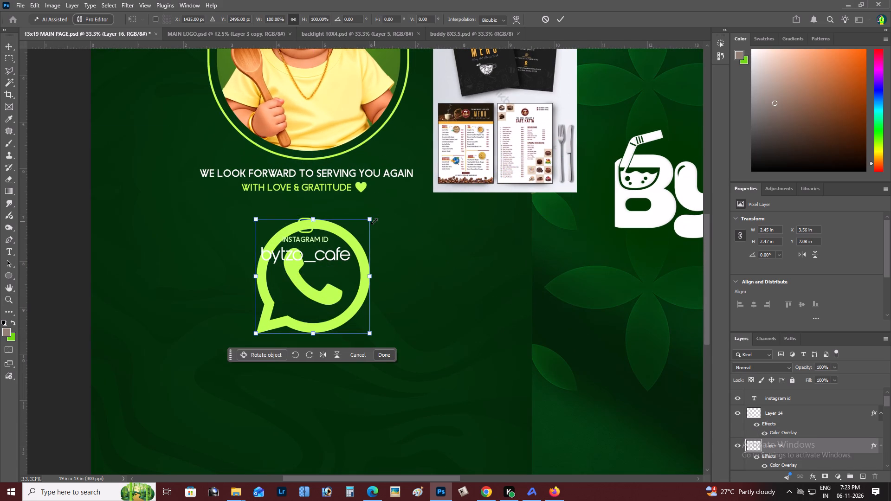
pyautogui.keyDown('alt'); pyautogui.moveTo(374, 221); pyautogui.dragTo(319, 257); pyautogui.keyUp('alt')
pyautogui.moveTo(312, 278); pyautogui.dragTo(310, 279)
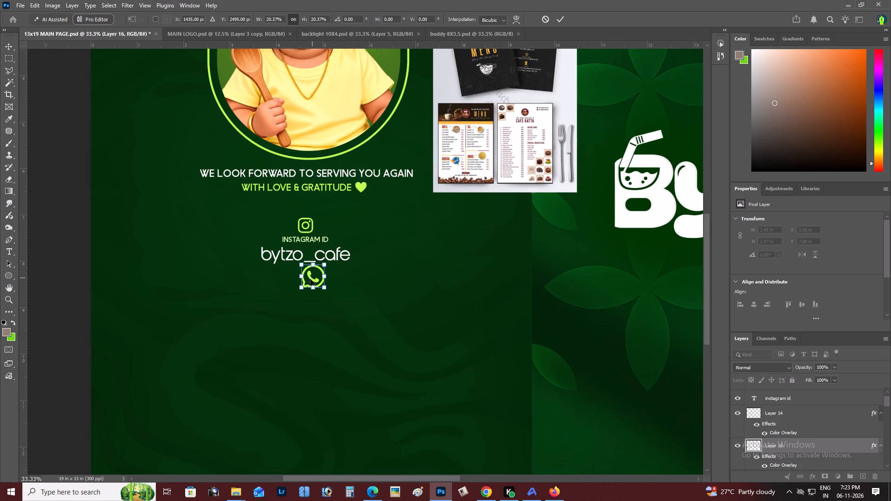
pyautogui.moveTo(310, 279); pyautogui.dragTo(307, 281)
pyautogui.keyDown('alt'); pyautogui.moveTo(321, 270); pyautogui.dragTo(320, 270); pyautogui.keyUp('alt')
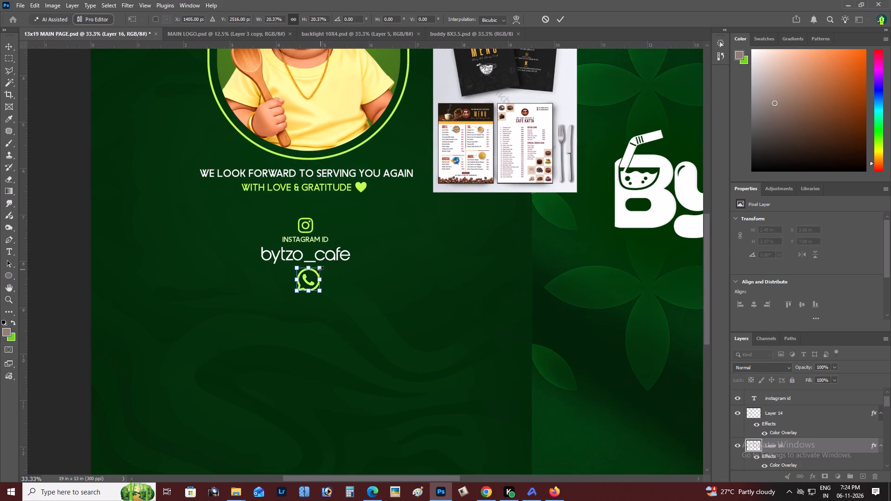
pyautogui.keyDown('alt'); pyautogui.moveTo(320, 270); pyautogui.dragTo(316, 270); pyautogui.keyUp('alt')
pyautogui.hotkey('ctrl', 'Return')
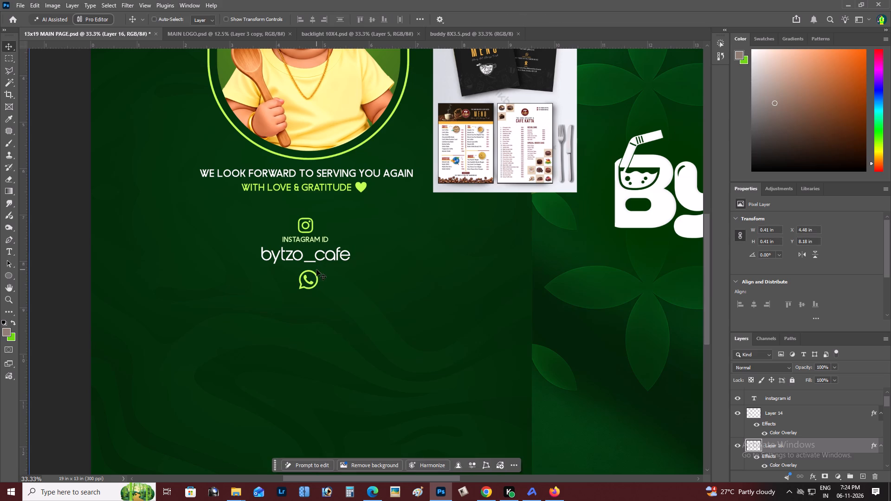
# Shrink the WhatsApp icon further to about 0.34 × 0.34 in, close to the Instagram icon's size.
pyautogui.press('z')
pyautogui.tripleClick(316, 270)
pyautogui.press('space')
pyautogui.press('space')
pyautogui.click(284, 331)
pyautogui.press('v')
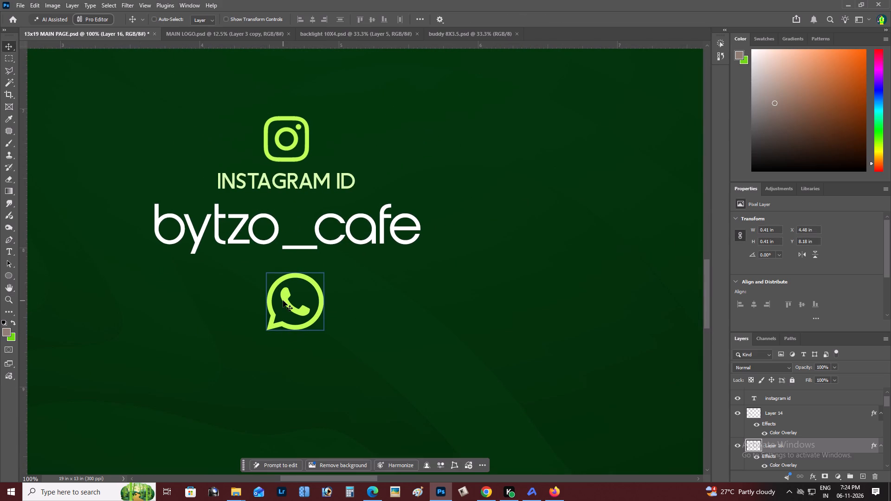
pyautogui.click(283, 301)
pyautogui.hotkey('ctrl', 't')
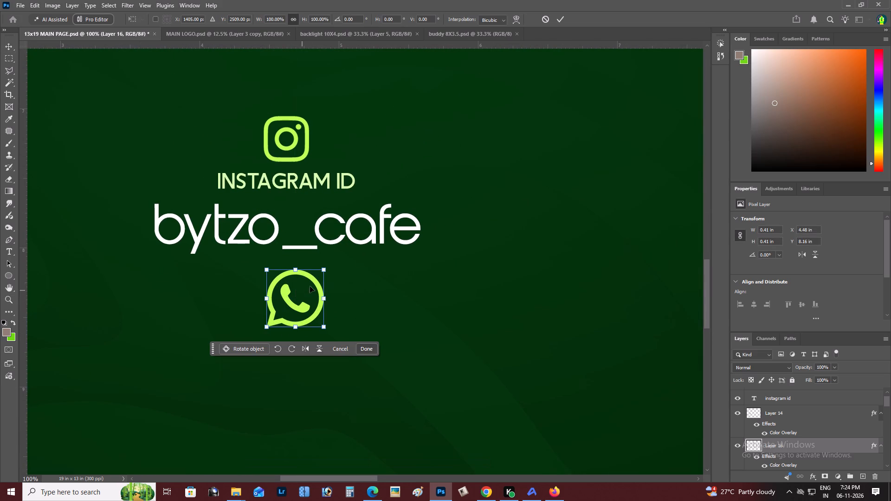
pyautogui.keyDown('alt'); pyautogui.moveTo(325, 274); pyautogui.dragTo(317, 276); pyautogui.keyUp('alt')
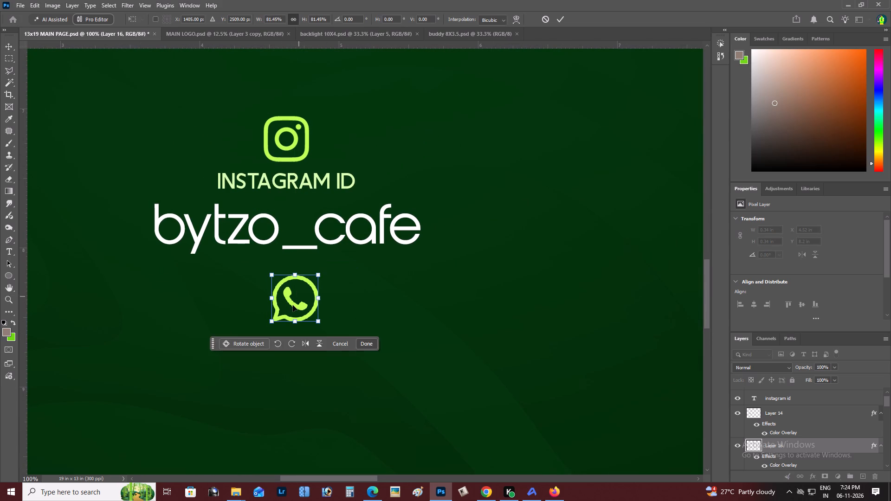
pyautogui.click(293, 305)
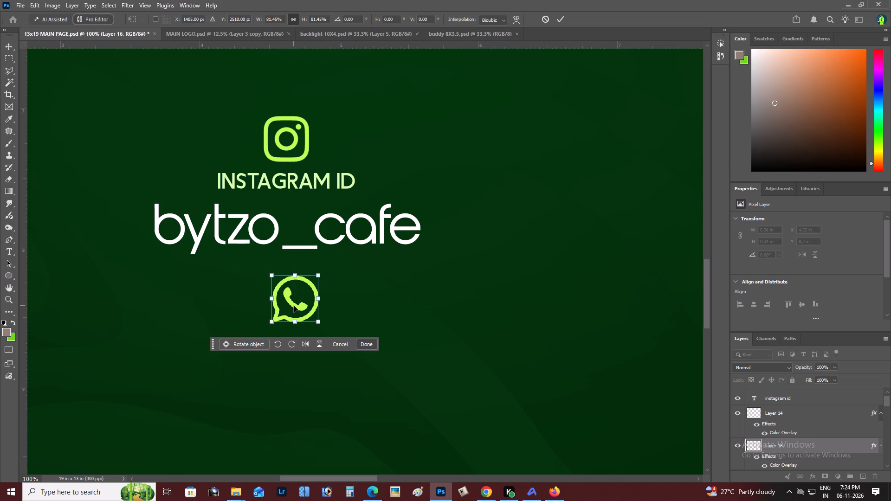
pyautogui.hotkey('ctrl', 'Return')
# Nudge the WhatsApp icon down to about Y 8.35 in, widening the gap below the bytzo_cafe handle.
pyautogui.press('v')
pyautogui.press('Down')
pyautogui.press('Down')
pyautogui.press('Down')
pyautogui.press('Down')
pyautogui.press('Down')
pyautogui.hotkey('shift', 'Down')
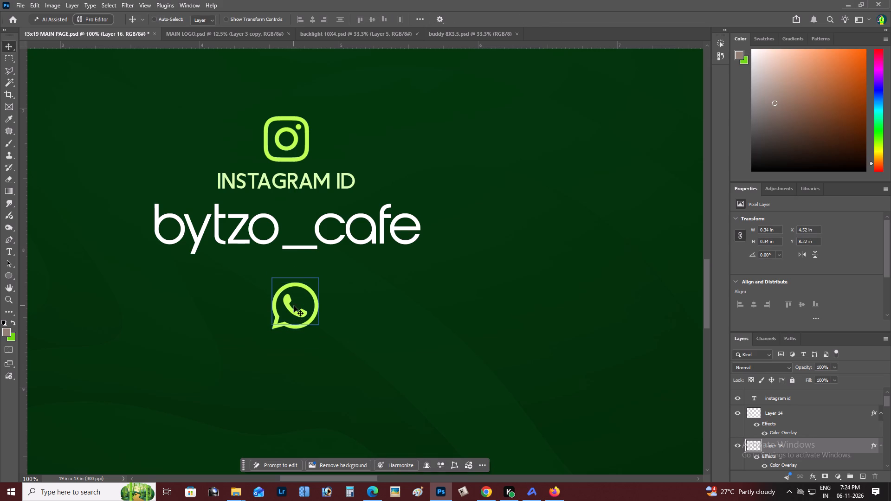
pyautogui.hotkey('shift', 'Down')
pyautogui.hotkey('shift', 'Down')
pyautogui.hotkey('shift', 'Down')
# Show the guides and centre the WhatsApp icon on the back cover's vertical guide, at about X 4.46 in.
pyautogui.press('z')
pyautogui.keyDown('alt'); pyautogui.click(294, 306); pyautogui.keyUp('alt')
pyautogui.rightClick(294, 306)
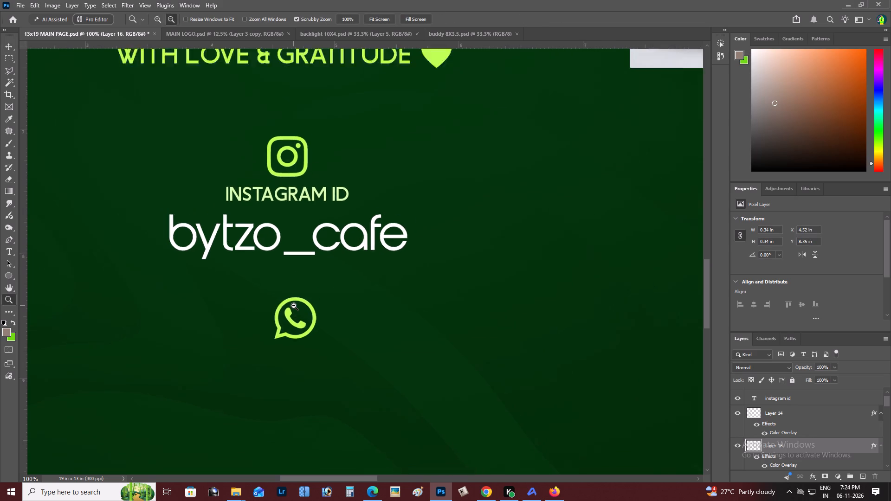
pyautogui.click(301, 310)
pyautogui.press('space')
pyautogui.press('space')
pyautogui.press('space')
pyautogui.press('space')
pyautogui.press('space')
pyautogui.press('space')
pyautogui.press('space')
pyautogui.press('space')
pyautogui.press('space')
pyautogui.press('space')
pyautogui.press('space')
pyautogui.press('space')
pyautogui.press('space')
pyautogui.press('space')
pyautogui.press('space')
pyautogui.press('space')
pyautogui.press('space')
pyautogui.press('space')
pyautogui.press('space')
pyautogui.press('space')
pyautogui.moveTo(301, 310); pyautogui.dragTo(354, 291)
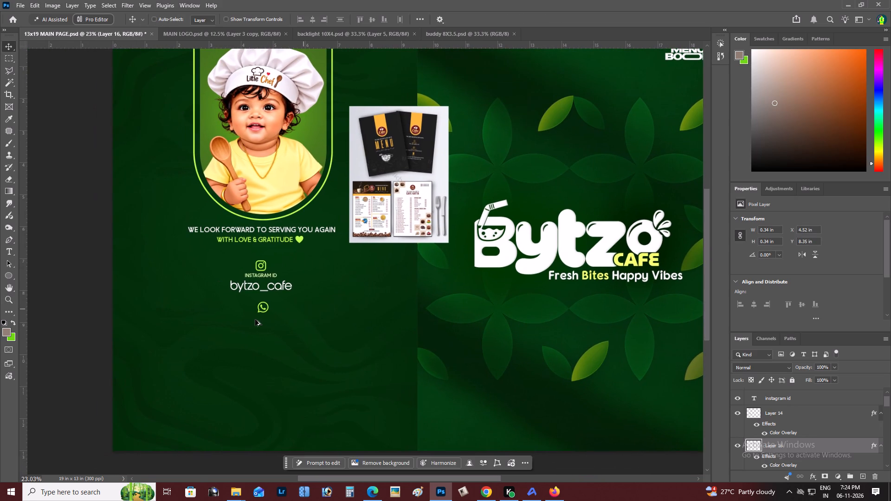
pyautogui.click(253, 321)
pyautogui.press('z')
pyautogui.click(280, 302)
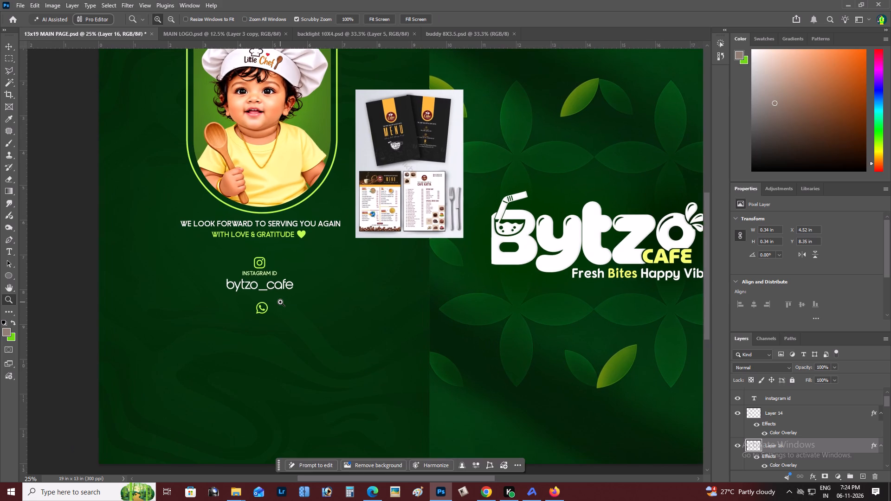
pyautogui.hotkey('ctrl', 't')
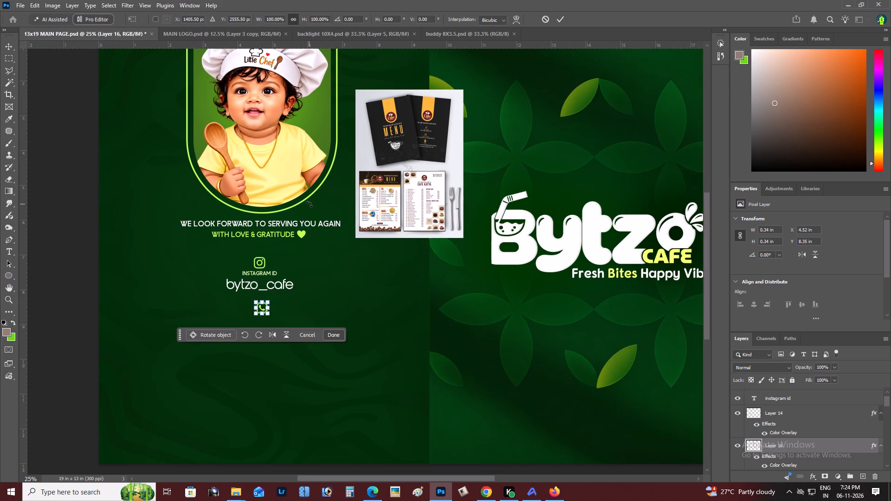
pyautogui.hotkey('ctrl', 'shift', 'Return')
pyautogui.hotkey('ctrl', ';')
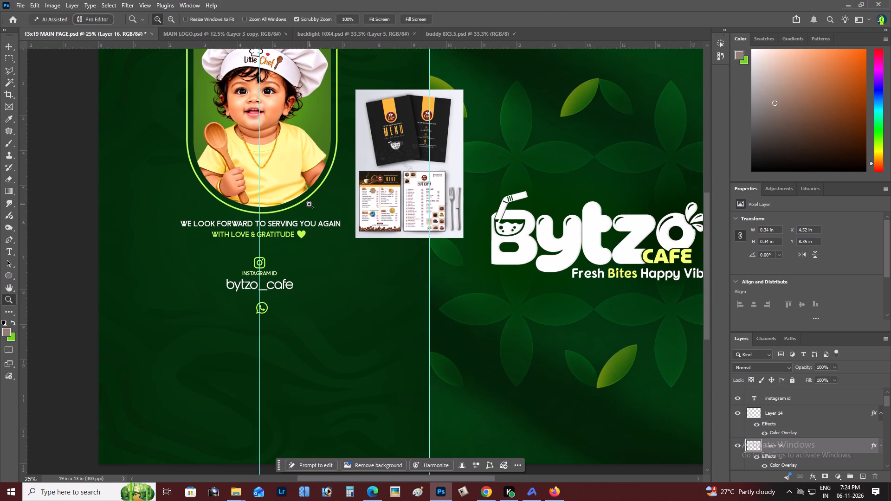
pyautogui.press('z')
pyautogui.tripleClick(265, 308)
pyautogui.hotkey('ctrl', 't')
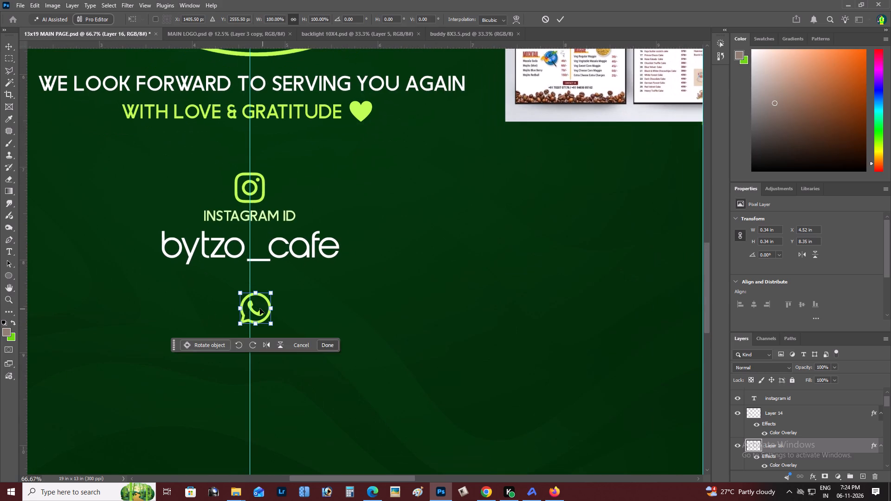
pyautogui.moveTo(257, 307); pyautogui.dragTo(254, 308)
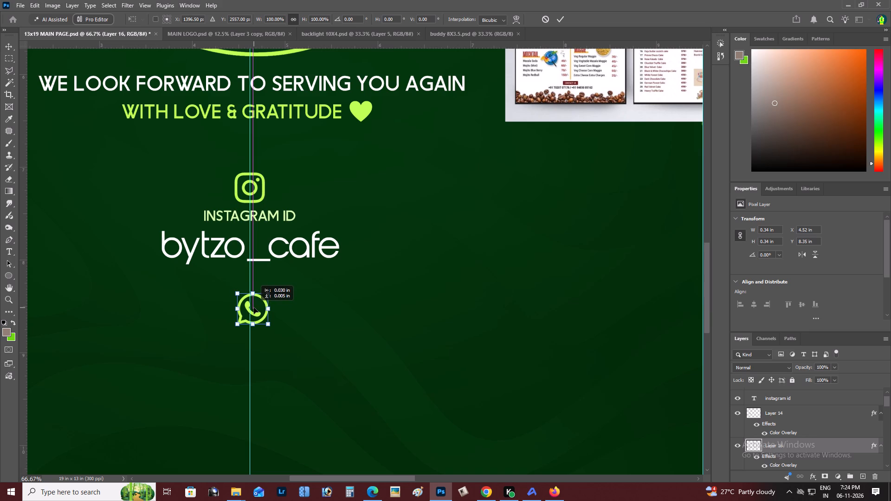
pyautogui.moveTo(254, 308); pyautogui.dragTo(251, 307)
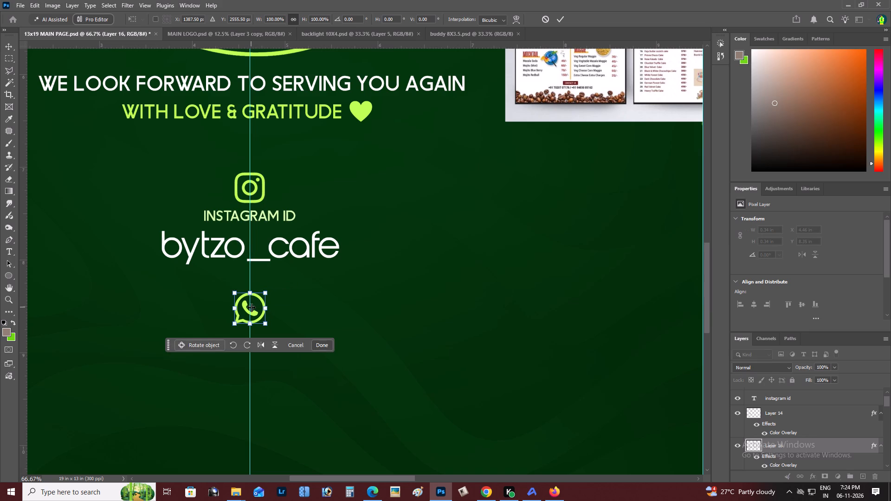
pyautogui.hotkey('ctrl', 'Return')
# Duplicate the INSTAGRAM ID label and place the copy just below the WhatsApp icon.
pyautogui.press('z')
pyautogui.keyDown('alt'); pyautogui.click(251, 307); pyautogui.keyUp('alt')
pyautogui.rightClick(218, 295)
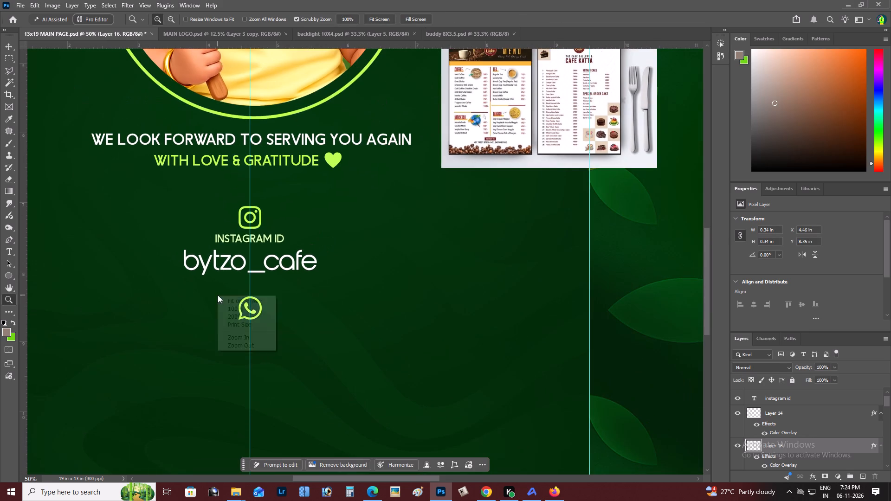
pyautogui.click(233, 303)
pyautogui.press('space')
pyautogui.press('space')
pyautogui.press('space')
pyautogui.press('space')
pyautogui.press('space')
pyautogui.moveTo(264, 323); pyautogui.dragTo(303, 328)
pyautogui.doubleClick(232, 311)
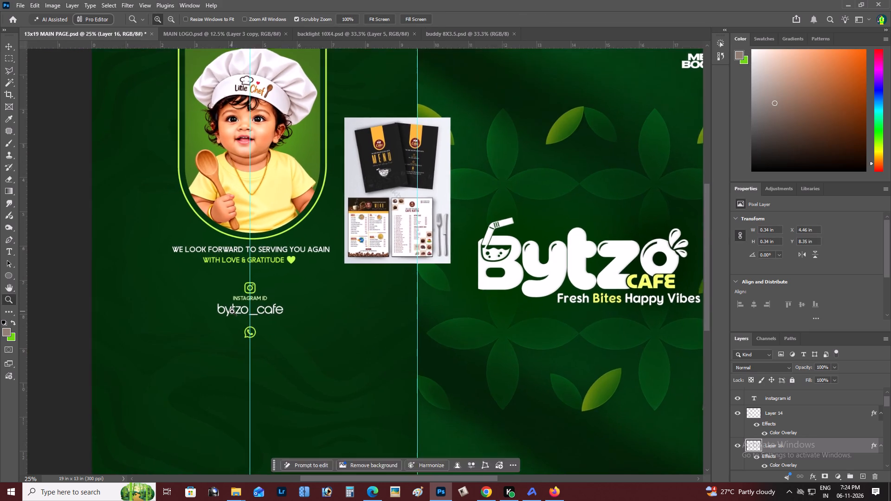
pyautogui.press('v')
pyautogui.rightClick(262, 293)
pyautogui.click(271, 297)
pyautogui.keyDown('alt'); pyautogui.moveTo(271, 297); pyautogui.dragTo(268, 313); pyautogui.keyUp('alt')
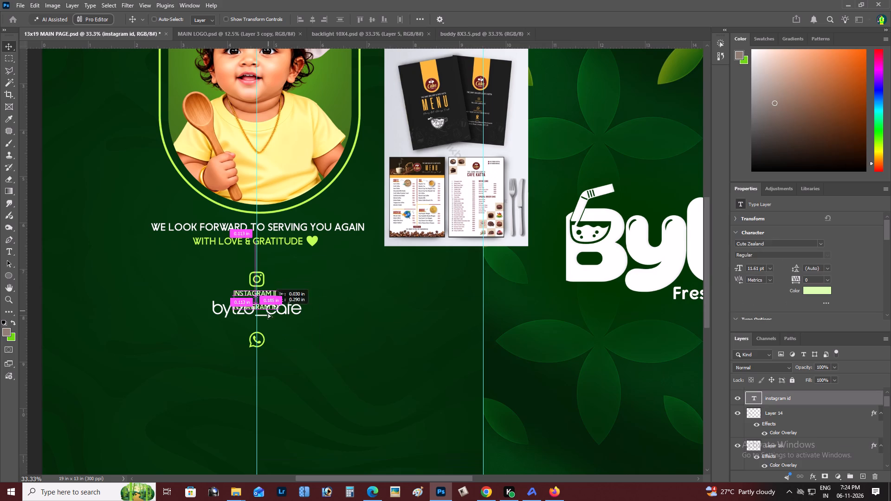
pyautogui.keyDown('alt'); pyautogui.moveTo(268, 313); pyautogui.dragTo(270, 360); pyautogui.keyUp('alt')
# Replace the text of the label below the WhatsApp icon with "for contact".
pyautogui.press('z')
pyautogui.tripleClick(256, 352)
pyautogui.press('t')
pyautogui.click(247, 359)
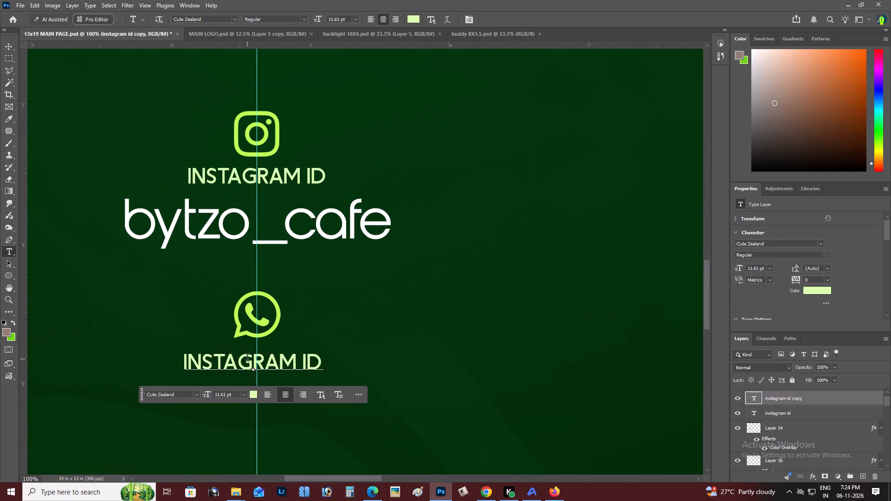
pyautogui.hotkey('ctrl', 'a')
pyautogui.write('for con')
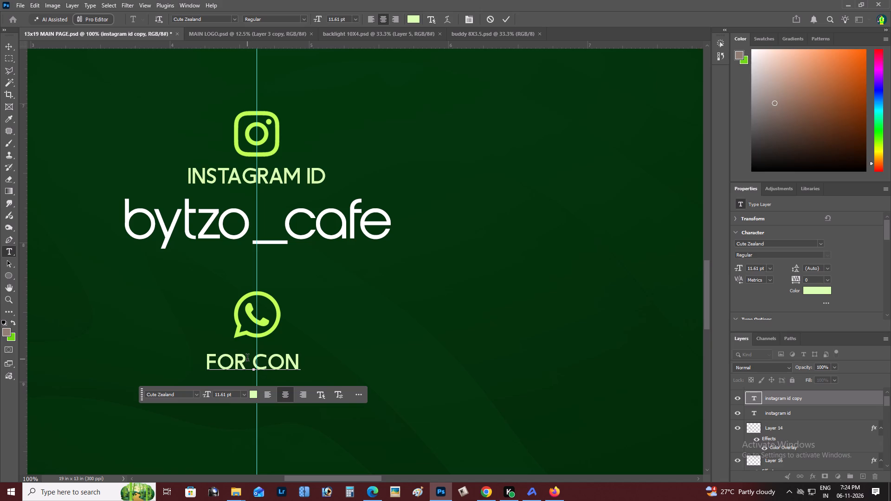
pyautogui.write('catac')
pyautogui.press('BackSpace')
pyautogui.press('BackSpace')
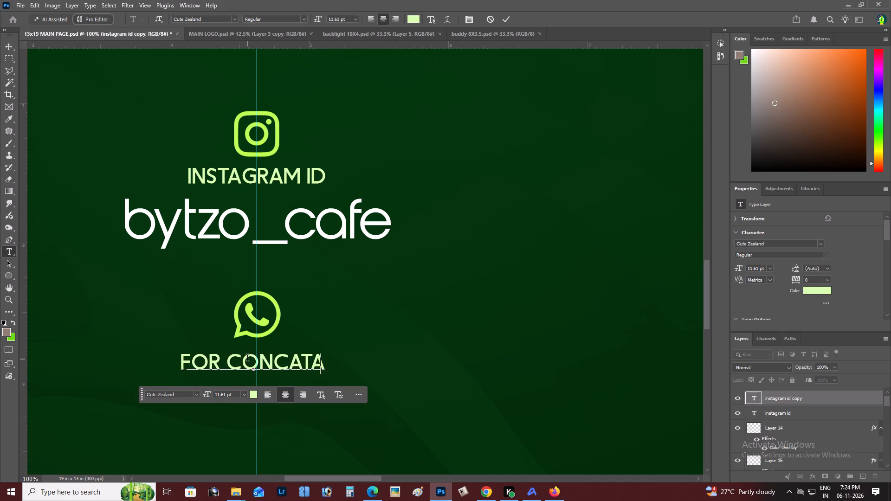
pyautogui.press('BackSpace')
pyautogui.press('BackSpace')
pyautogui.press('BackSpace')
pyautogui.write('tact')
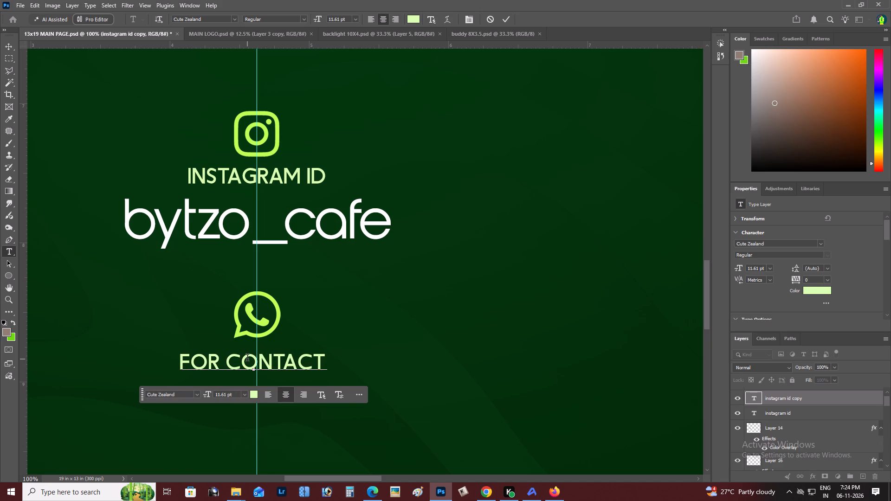
# Clear the label below the WhatsApp icon and enter "contact us:" as its text.
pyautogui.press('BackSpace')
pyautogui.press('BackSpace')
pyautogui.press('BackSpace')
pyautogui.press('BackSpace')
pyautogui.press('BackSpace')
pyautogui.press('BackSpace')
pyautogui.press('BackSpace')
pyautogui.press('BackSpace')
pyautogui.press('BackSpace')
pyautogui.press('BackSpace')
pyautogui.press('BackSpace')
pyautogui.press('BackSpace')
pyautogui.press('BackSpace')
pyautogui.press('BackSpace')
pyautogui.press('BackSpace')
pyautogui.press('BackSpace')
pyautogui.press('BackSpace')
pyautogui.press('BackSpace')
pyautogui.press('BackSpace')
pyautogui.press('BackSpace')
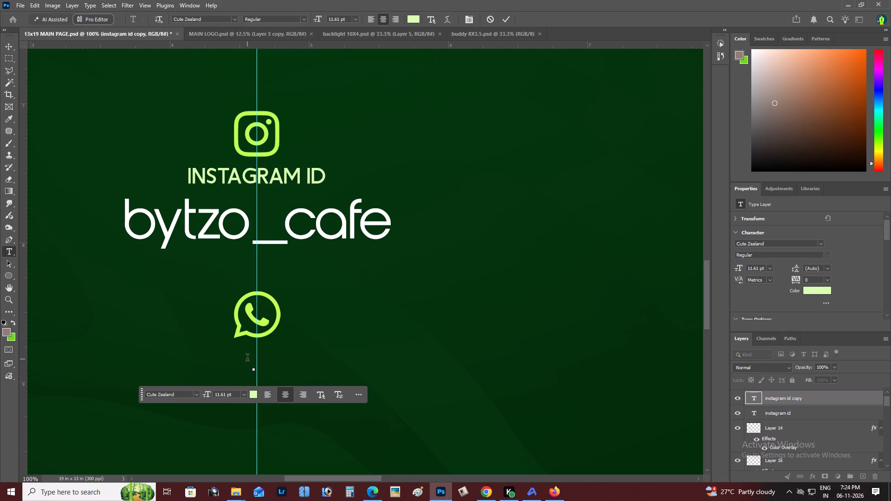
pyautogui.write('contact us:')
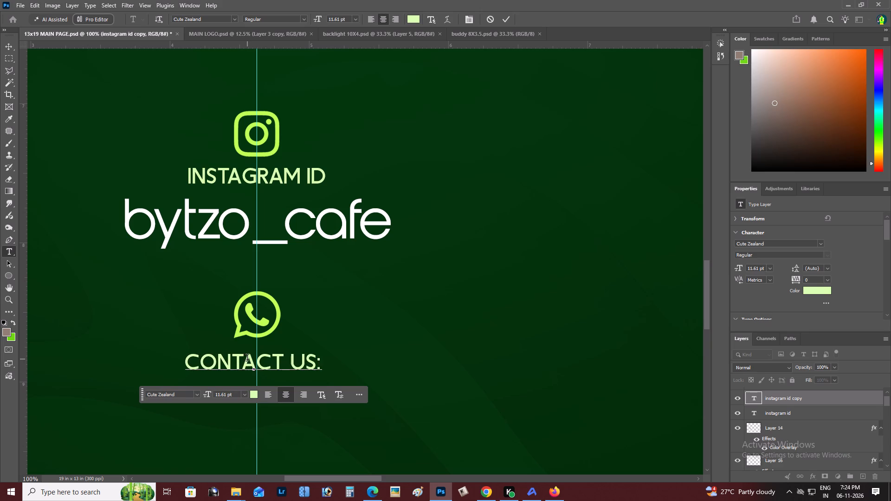
# Replace the text of the label below the WhatsApp icon with "for contact:-".
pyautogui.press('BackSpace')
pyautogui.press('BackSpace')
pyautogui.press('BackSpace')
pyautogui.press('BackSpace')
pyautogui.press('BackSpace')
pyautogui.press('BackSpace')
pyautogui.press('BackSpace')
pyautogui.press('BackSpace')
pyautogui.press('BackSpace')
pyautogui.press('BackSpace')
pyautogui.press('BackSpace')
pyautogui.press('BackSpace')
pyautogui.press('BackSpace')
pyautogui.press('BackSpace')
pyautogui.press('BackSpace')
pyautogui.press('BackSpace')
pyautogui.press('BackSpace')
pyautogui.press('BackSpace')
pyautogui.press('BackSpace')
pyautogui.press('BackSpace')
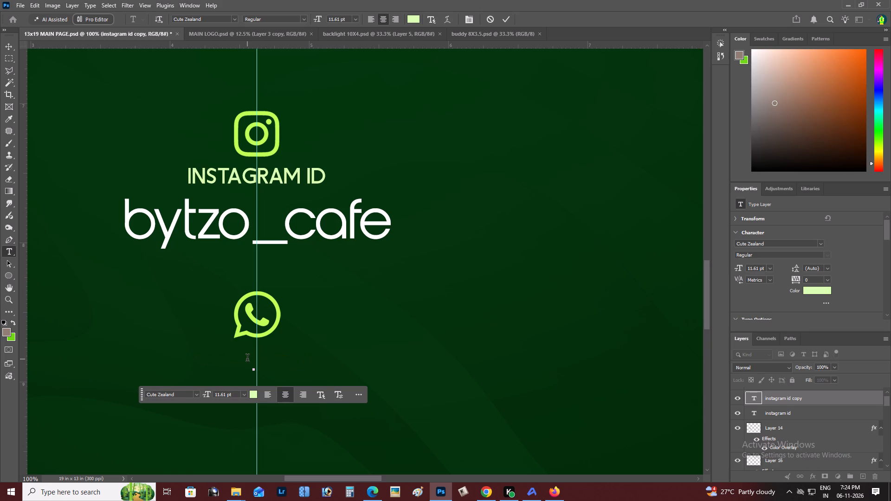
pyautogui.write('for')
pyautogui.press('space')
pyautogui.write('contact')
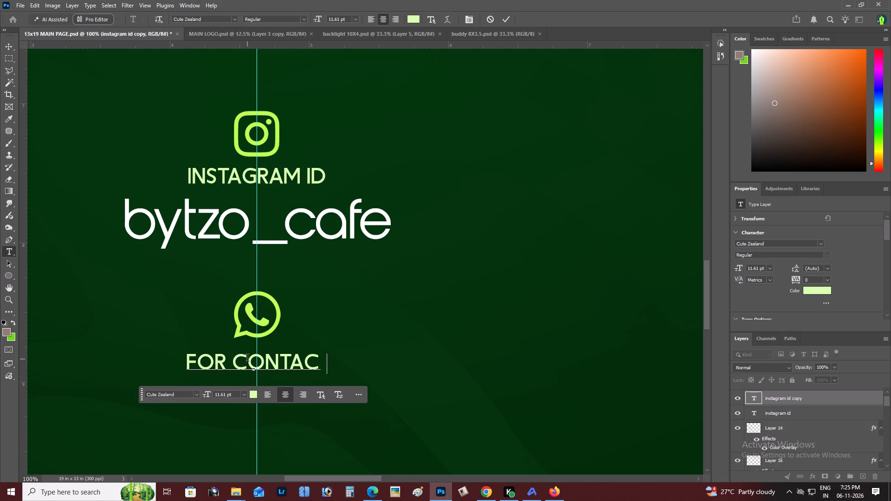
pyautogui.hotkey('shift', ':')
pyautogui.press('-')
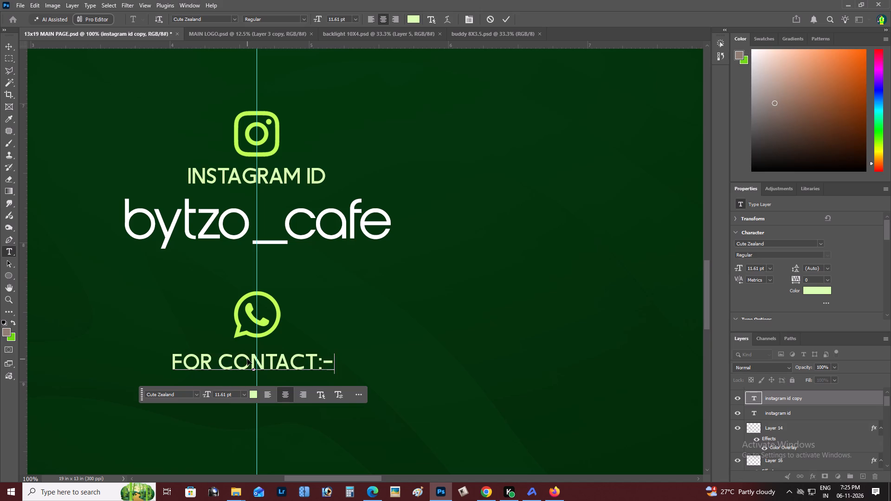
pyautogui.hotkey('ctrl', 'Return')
# Centre the FOR CONTACT:- label on the back cover's vertical guide, at X 1388 px, and nudge it slightly closer to the WhatsApp icon.
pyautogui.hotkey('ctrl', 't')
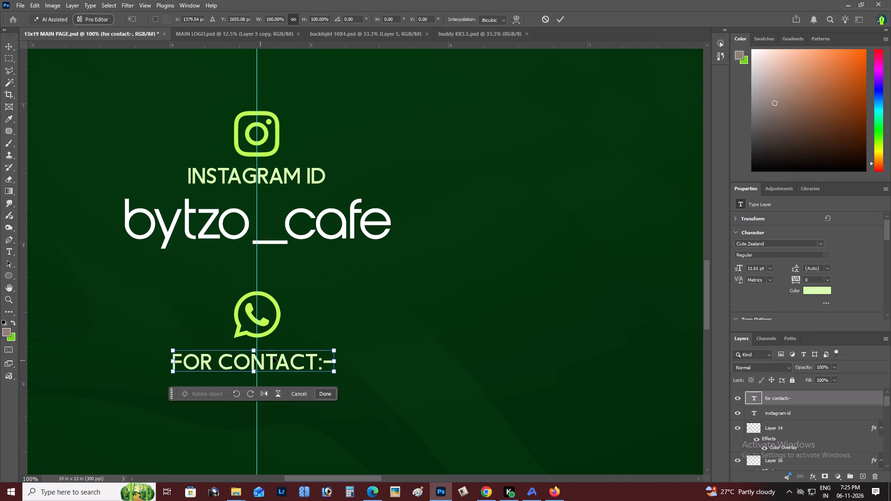
pyautogui.click(273, 357)
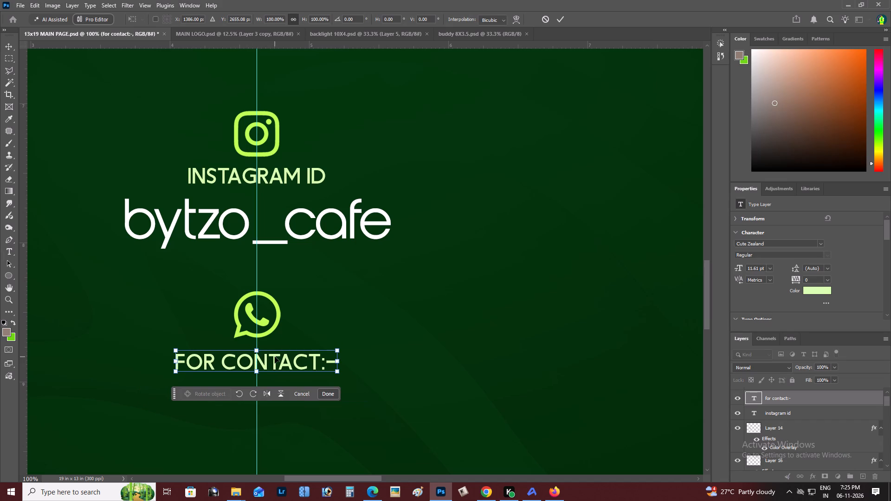
pyautogui.hotkey('ctrl', 'Return')
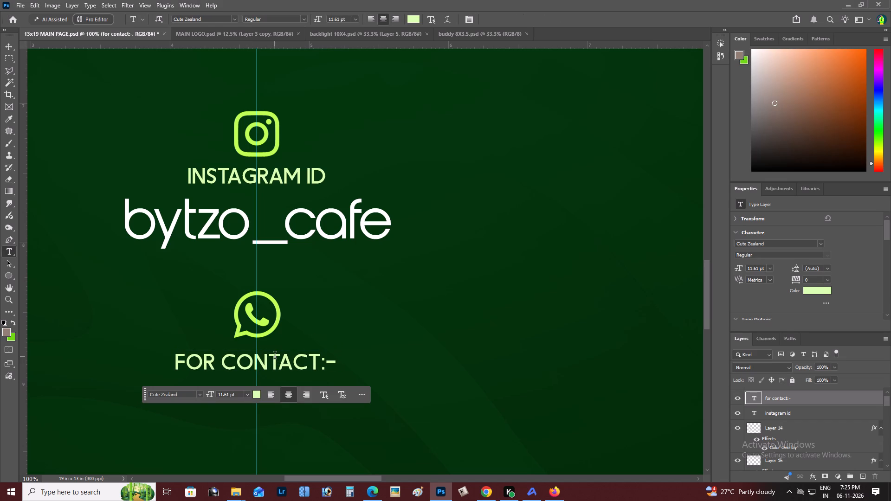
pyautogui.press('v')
pyautogui.hotkey('ctrl', 't')
pyautogui.press('Up')
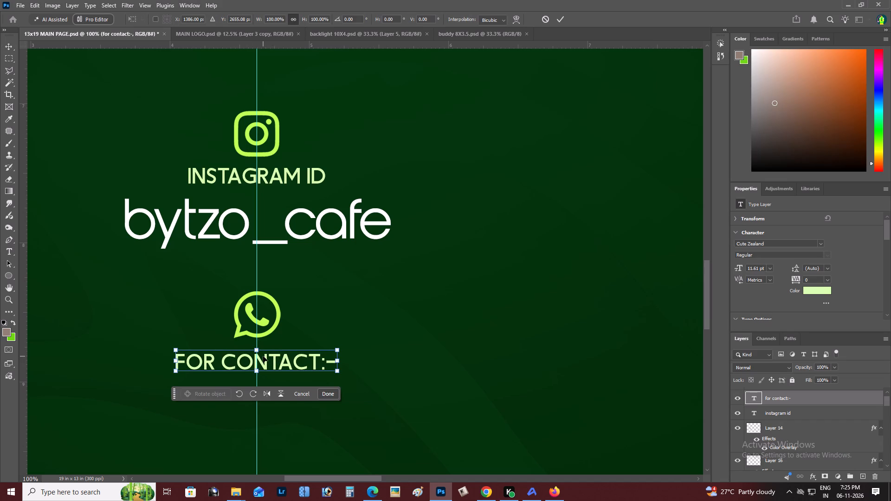
pyautogui.press('Right')
pyautogui.press('Right')
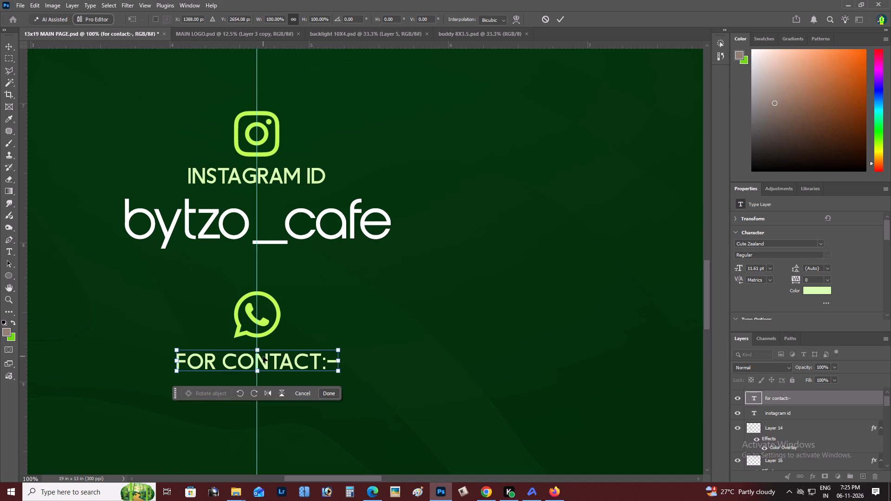
pyautogui.press('Up')
pyautogui.press('Up')
pyautogui.press('Return')
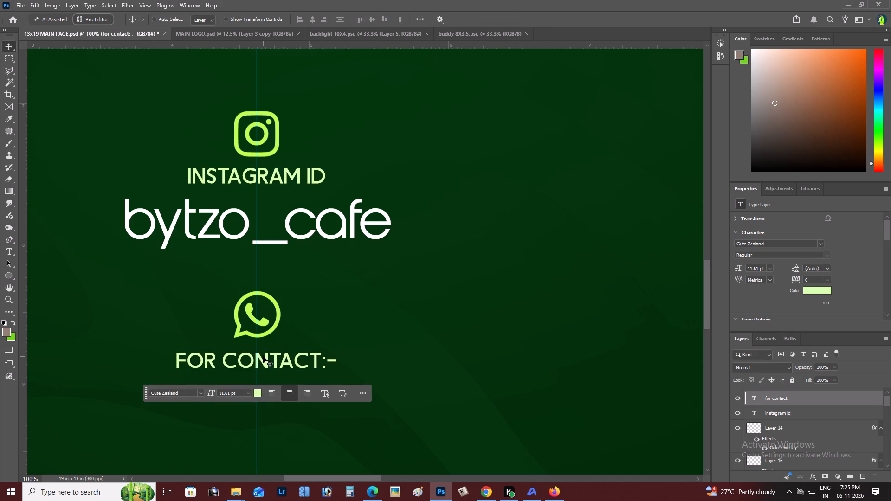
# Duplicate the bytzo_cafe text and place the copy just below the FOR CONTACT:- label.
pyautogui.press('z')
pyautogui.keyDown('alt'); pyautogui.click(263, 356); pyautogui.keyUp('alt')
pyautogui.rightClick(265, 343)
pyautogui.click(313, 348)
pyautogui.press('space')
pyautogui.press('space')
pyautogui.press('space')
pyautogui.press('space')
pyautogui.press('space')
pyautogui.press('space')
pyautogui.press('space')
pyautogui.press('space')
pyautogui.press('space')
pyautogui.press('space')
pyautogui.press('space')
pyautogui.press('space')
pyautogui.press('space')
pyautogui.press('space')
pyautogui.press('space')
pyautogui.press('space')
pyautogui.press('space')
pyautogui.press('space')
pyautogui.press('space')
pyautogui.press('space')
pyautogui.moveTo(303, 326); pyautogui.dragTo(280, 311)
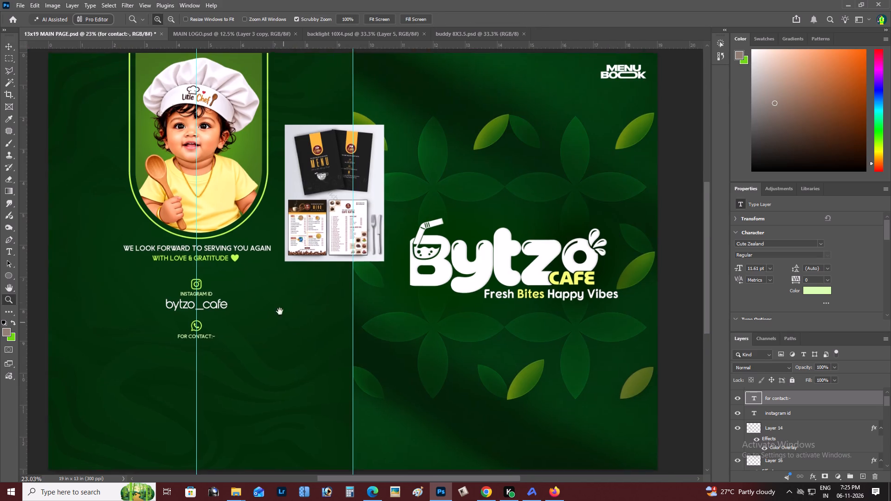
pyautogui.moveTo(280, 311); pyautogui.dragTo(316, 286)
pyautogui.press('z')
pyautogui.tripleClick(219, 272)
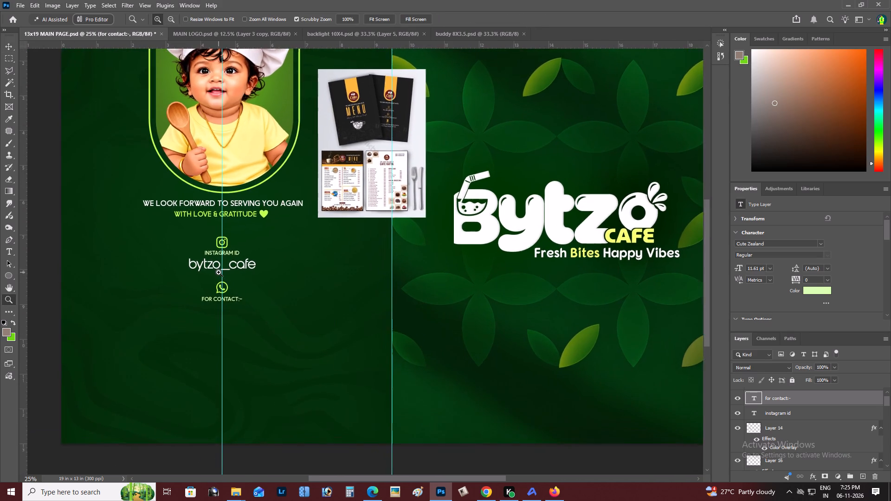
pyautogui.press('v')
pyautogui.rightClick(181, 255)
pyautogui.click(192, 259)
pyautogui.keyDown('alt'); pyautogui.moveTo(198, 257); pyautogui.dragTo(189, 354); pyautogui.keyUp('alt')
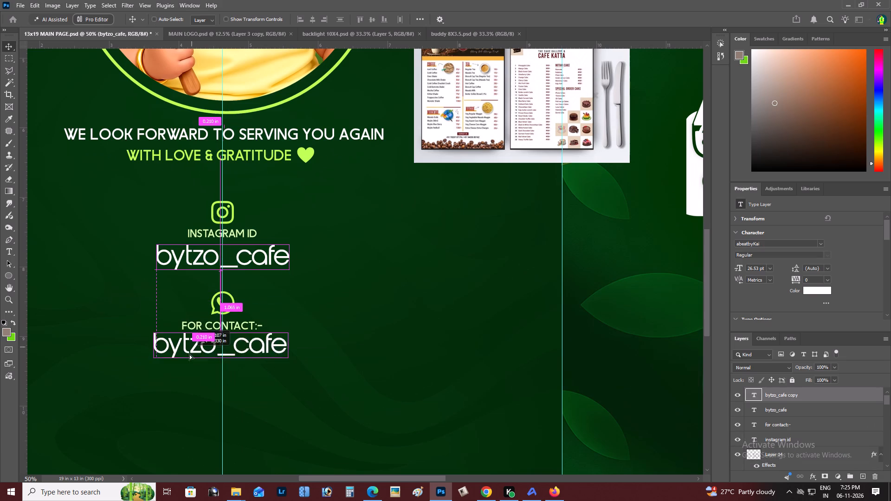
pyautogui.keyDown('alt'); pyautogui.moveTo(189, 354); pyautogui.dragTo(194, 350); pyautogui.keyUp('alt')
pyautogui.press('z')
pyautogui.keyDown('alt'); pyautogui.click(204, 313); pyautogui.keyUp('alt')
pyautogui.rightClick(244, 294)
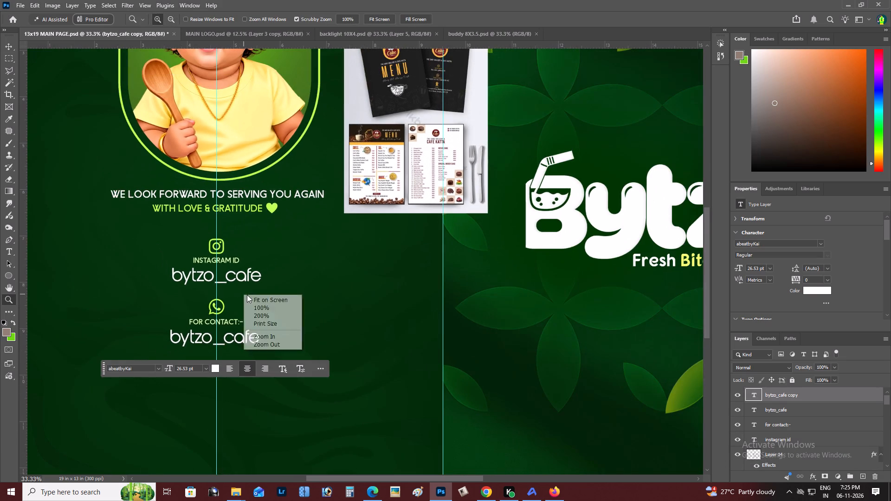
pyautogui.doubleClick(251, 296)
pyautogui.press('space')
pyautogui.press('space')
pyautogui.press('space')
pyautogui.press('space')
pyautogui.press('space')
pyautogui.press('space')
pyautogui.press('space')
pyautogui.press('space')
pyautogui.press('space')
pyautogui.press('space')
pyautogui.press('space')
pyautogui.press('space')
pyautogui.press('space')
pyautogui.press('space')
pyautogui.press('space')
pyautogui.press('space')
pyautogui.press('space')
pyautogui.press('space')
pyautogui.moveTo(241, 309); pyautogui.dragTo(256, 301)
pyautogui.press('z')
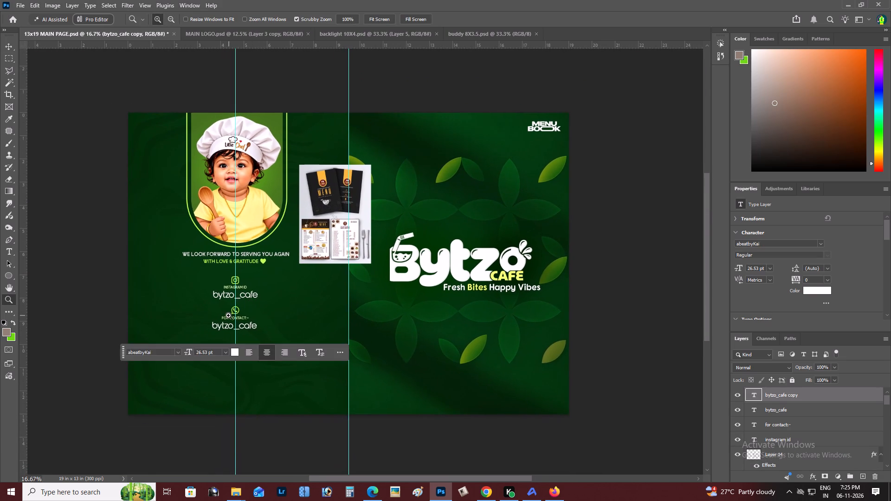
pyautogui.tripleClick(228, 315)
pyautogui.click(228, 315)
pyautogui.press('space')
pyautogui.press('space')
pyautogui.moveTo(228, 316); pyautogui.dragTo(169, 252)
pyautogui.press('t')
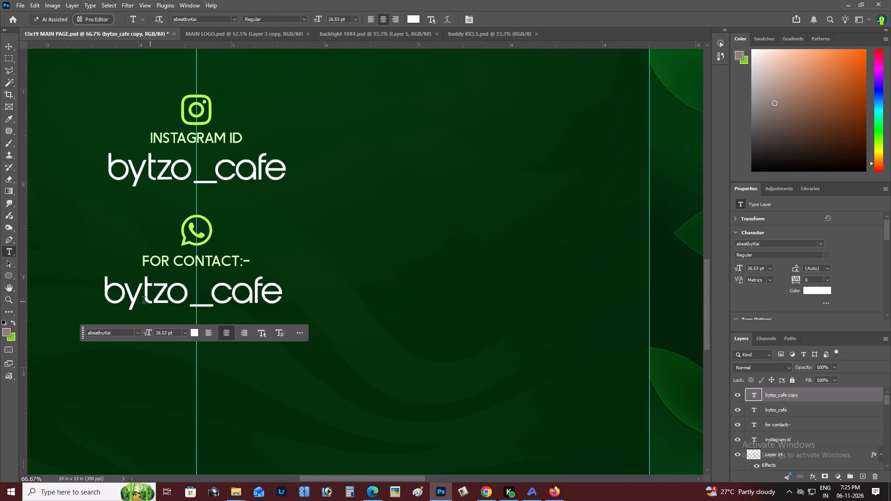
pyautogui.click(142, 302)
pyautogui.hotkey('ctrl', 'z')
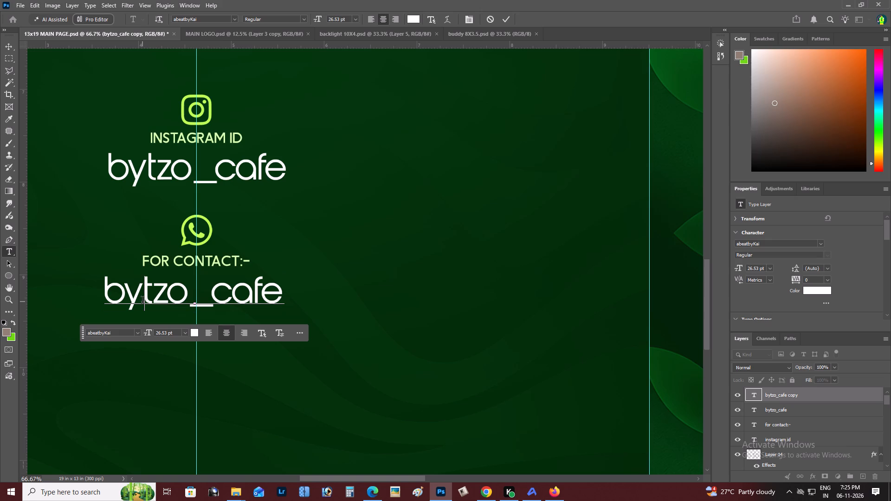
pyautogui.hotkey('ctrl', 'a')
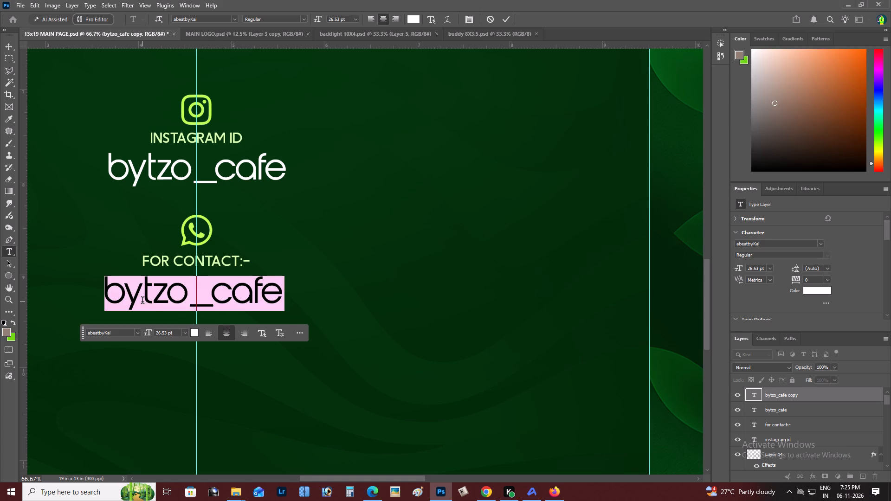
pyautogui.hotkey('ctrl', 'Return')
# Look up the cafe's WhatsApp number in backlight 10X4.psd and return to 13x19 MAIN PAGE.psd.
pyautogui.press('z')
pyautogui.keyDown('alt'); pyautogui.click(382, 160); pyautogui.keyUp('alt')
pyautogui.rightClick(382, 160)
pyautogui.click(402, 163)
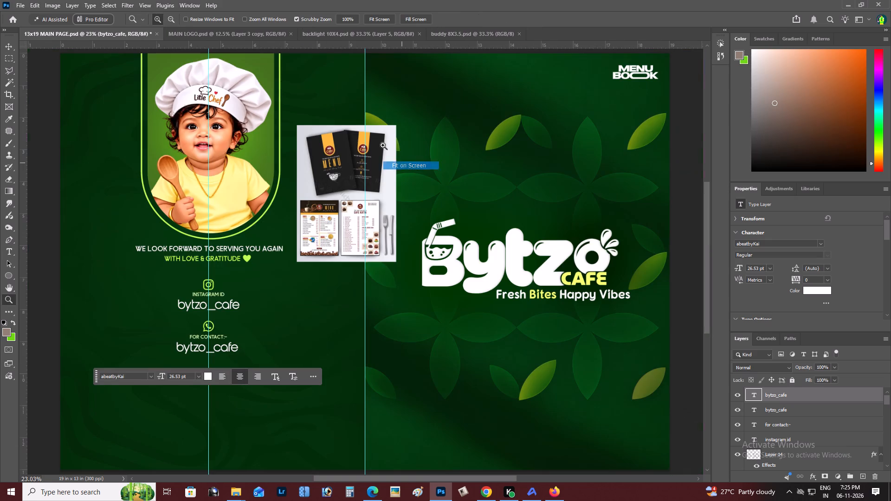
pyautogui.click(226, 32)
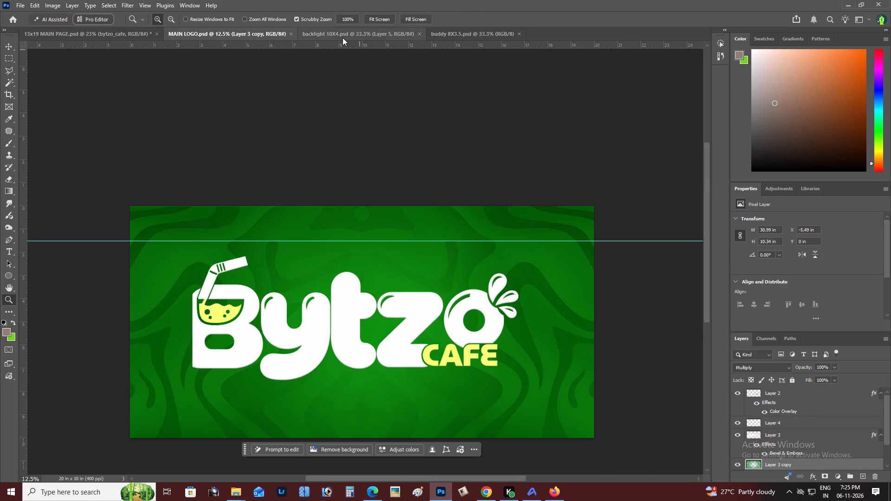
pyautogui.click(342, 38)
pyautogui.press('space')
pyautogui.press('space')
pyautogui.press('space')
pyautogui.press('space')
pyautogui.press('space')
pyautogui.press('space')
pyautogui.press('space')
pyautogui.moveTo(348, 169); pyautogui.dragTo(318, 153)
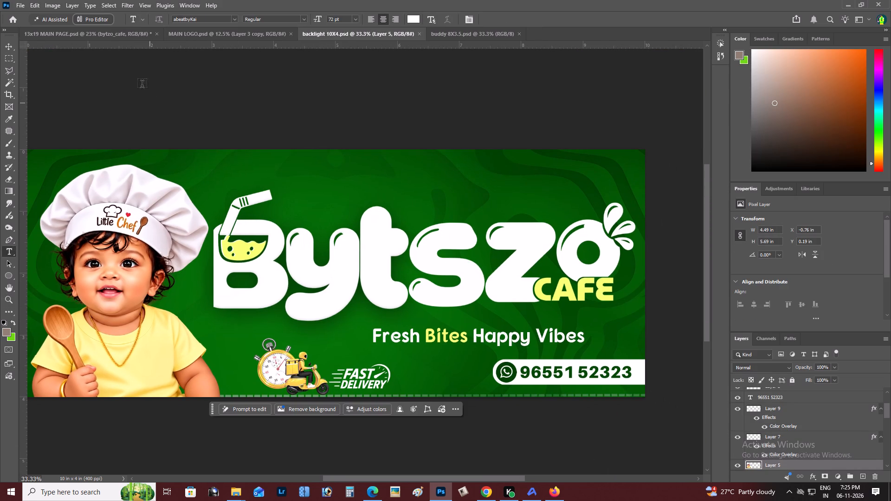
pyautogui.click(103, 36)
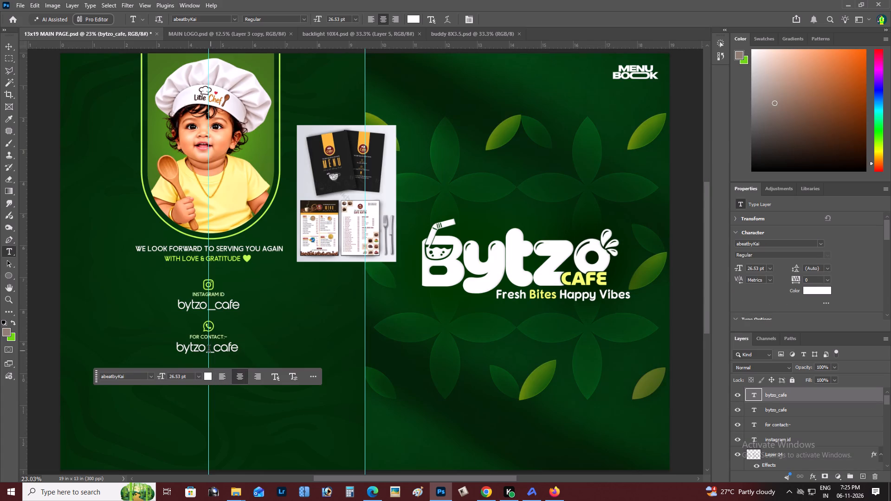
# Replace the bytzo_cafe copy below FOR CONTACT:- with the cafe's WhatsApp number, checking the digits against backlight 10X4.psd.
pyautogui.click(204, 348)
pyautogui.hotkey('ctrl', 'a')
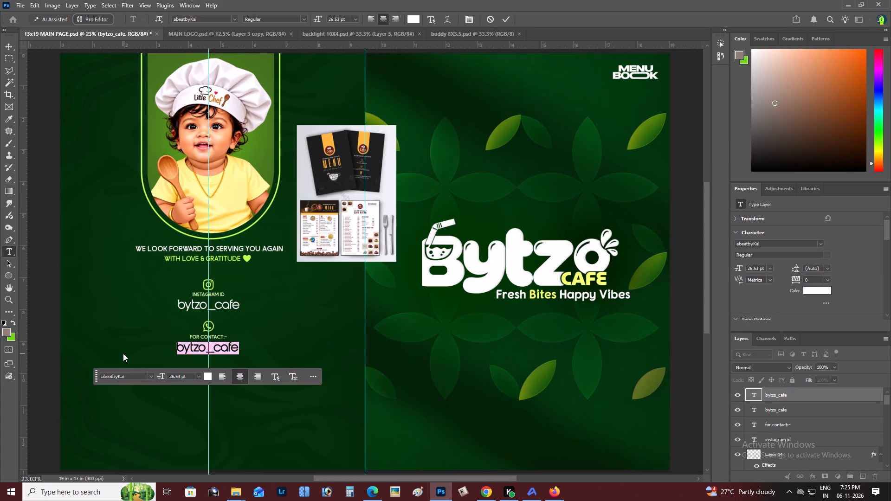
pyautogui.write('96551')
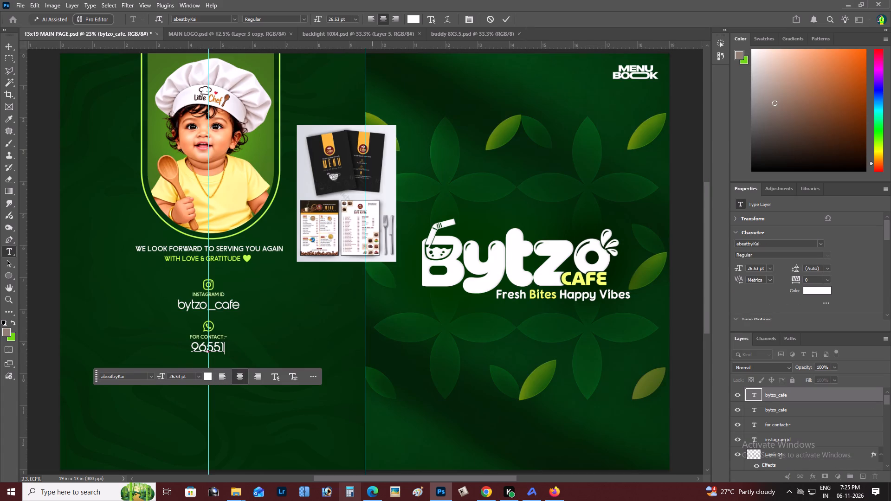
pyautogui.click(245, 32)
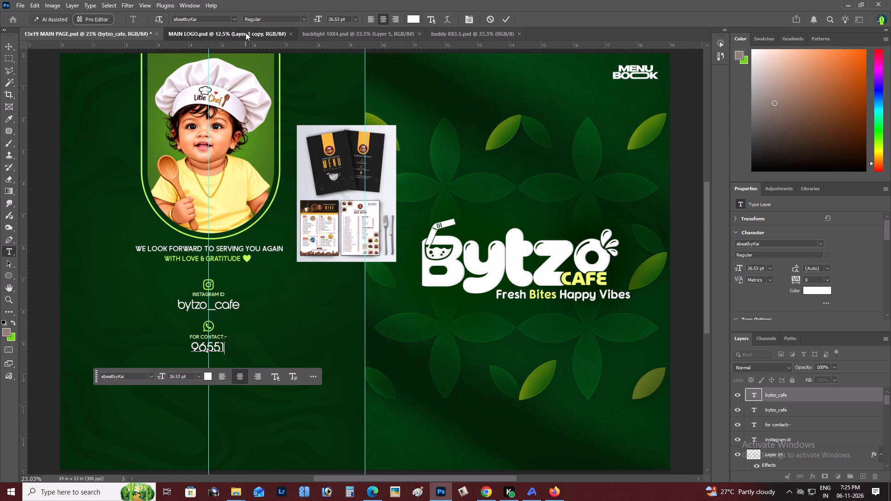
pyautogui.click(304, 32)
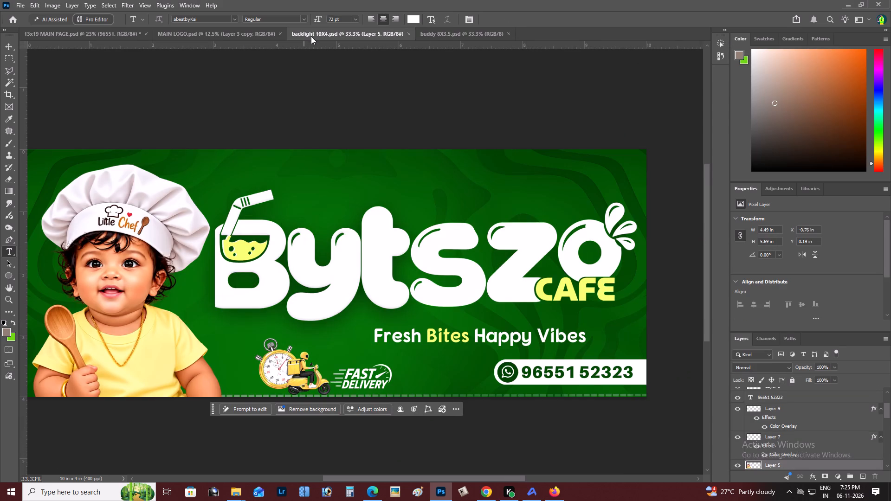
pyautogui.click(44, 30)
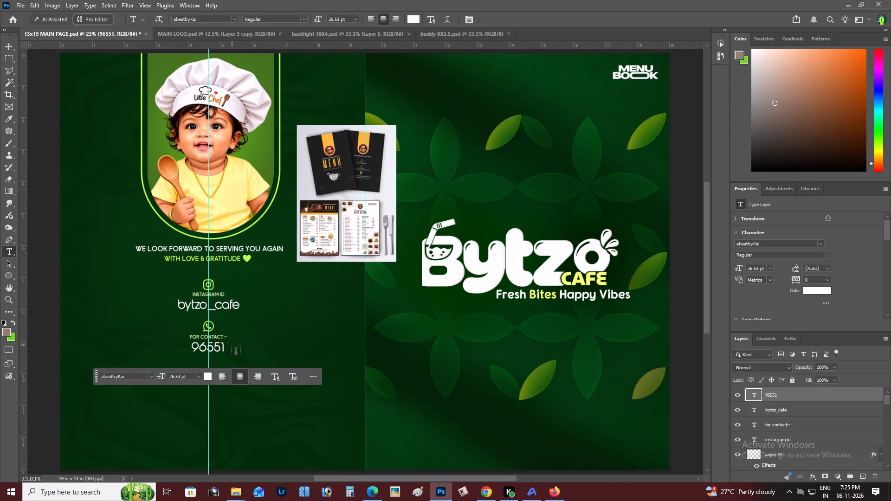
pyautogui.click(224, 352)
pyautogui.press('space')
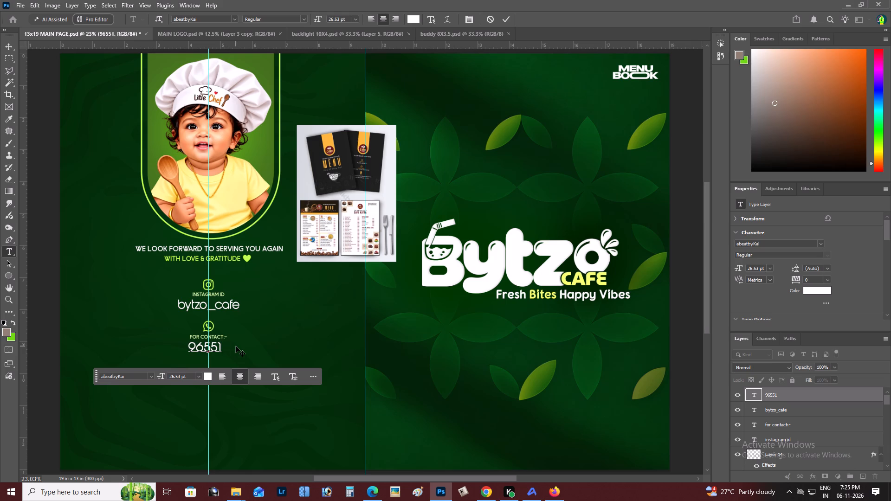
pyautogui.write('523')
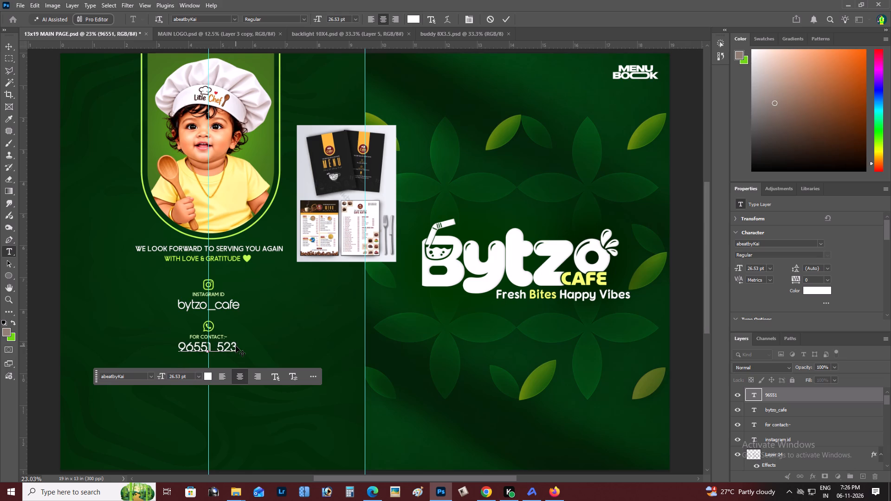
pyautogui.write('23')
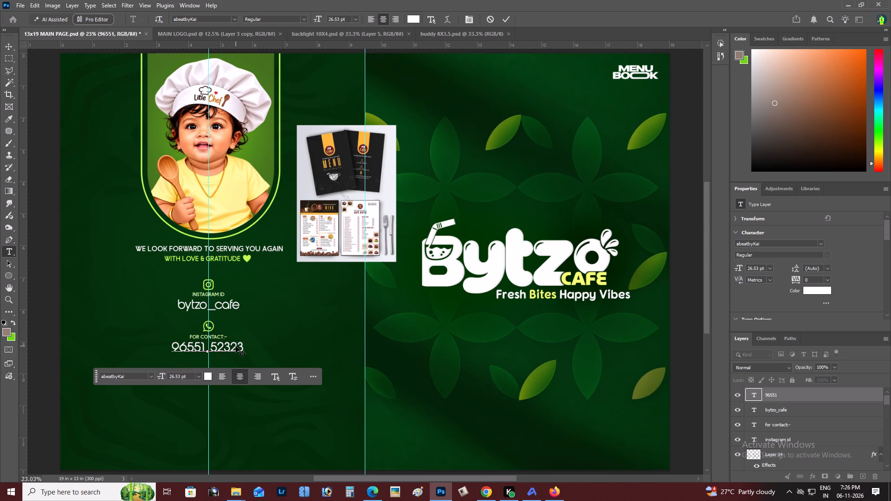
# Append a spaced vertical bar "|" divider after the phone number in the back page's contact line.
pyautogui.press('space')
pyautogui.write('|')
pyautogui.press('space')
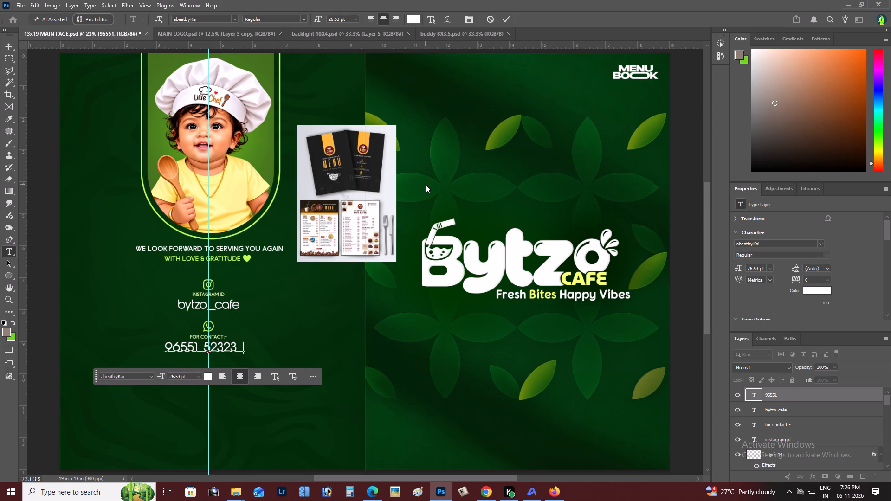
pyautogui.hotkey('ctrl', 'Return')
pyautogui.press('z')
pyautogui.tripleClick(362, 166)
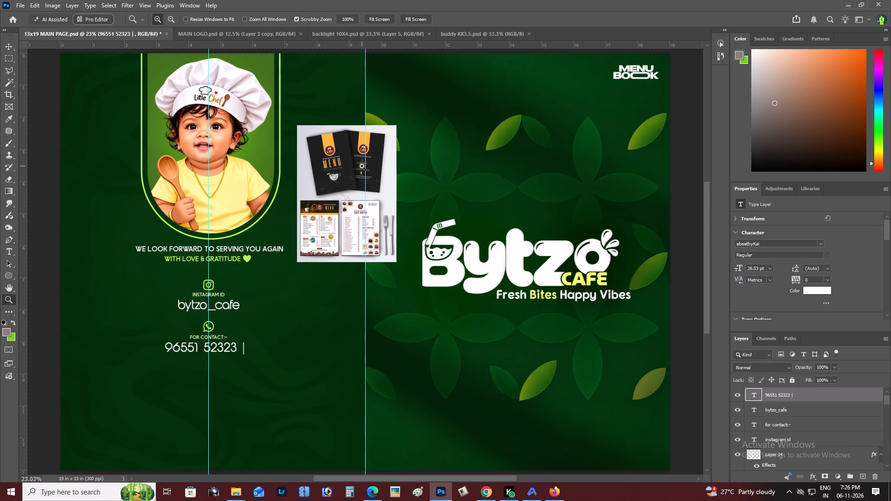
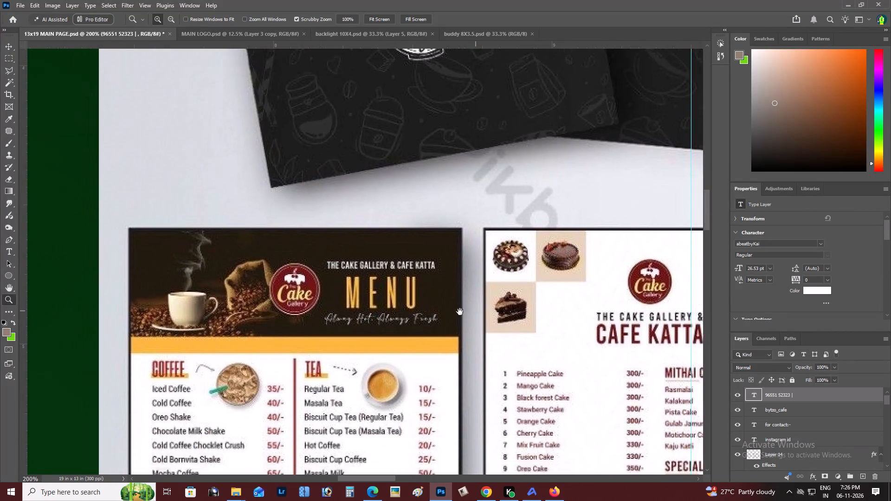
# Add the country code "+91" and a space before the phone number in the back page's contact line.
pyautogui.moveTo(215, 360); pyautogui.dragTo(521, 300)
pyautogui.keyDown('alt'); pyautogui.tripleClick(435, 279); pyautogui.keyUp('alt')
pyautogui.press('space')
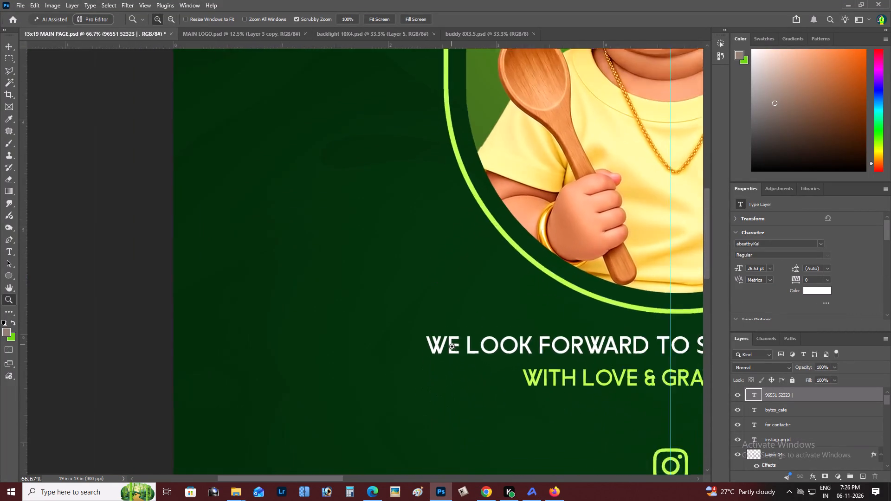
pyautogui.moveTo(447, 344); pyautogui.dragTo(284, 202)
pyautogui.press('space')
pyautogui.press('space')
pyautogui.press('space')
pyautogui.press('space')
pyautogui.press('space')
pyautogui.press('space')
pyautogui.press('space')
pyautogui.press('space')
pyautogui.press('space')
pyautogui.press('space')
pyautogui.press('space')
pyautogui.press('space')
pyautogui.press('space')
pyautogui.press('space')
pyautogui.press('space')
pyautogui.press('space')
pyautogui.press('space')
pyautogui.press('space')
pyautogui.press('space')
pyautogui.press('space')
pyautogui.moveTo(421, 320); pyautogui.dragTo(395, 142)
pyautogui.click(382, 271)
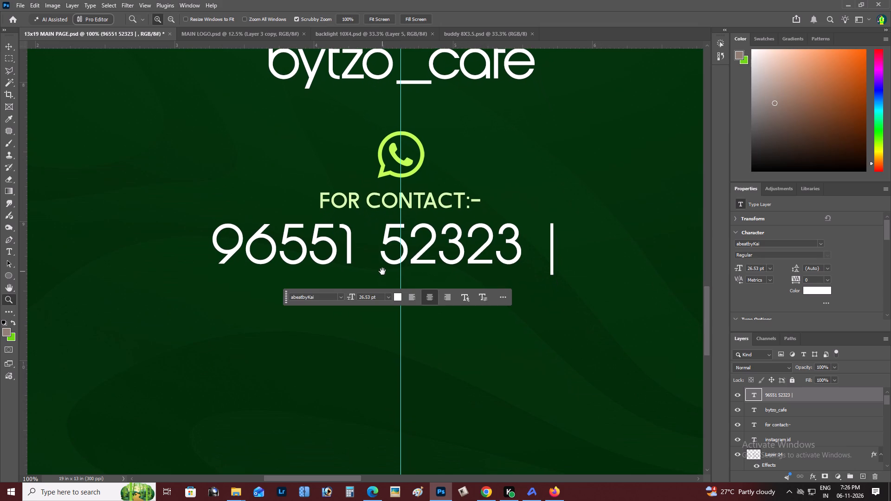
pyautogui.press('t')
pyautogui.click(228, 237)
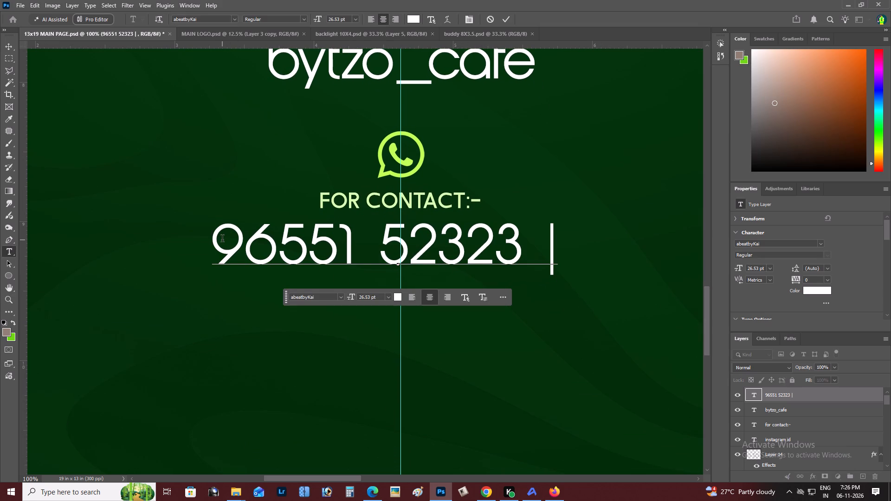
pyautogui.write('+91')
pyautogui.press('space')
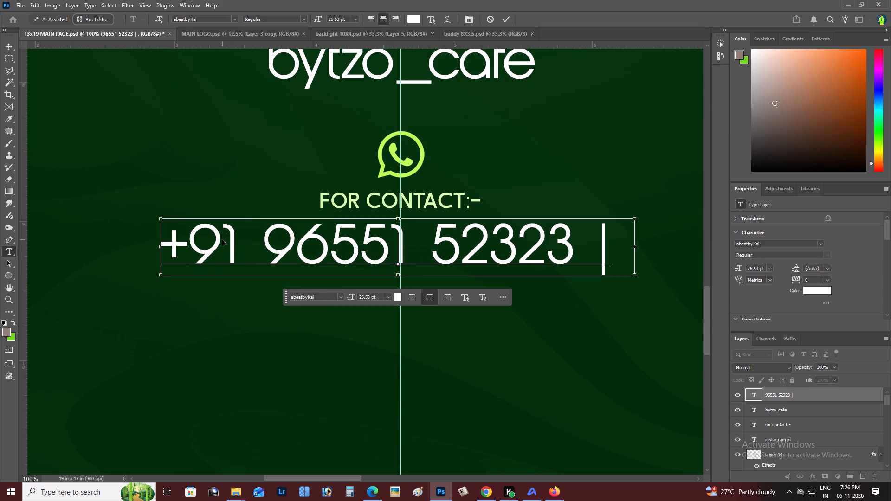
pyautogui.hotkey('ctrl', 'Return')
# Continue the back page's contact line after the vertical bar divider.
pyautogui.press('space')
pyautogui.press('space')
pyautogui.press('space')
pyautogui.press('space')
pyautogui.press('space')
pyautogui.moveTo(373, 234); pyautogui.dragTo(198, 234)
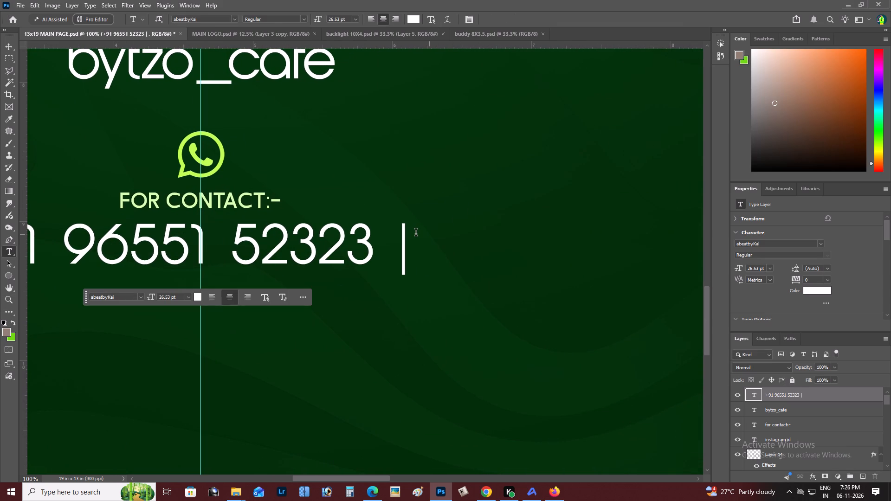
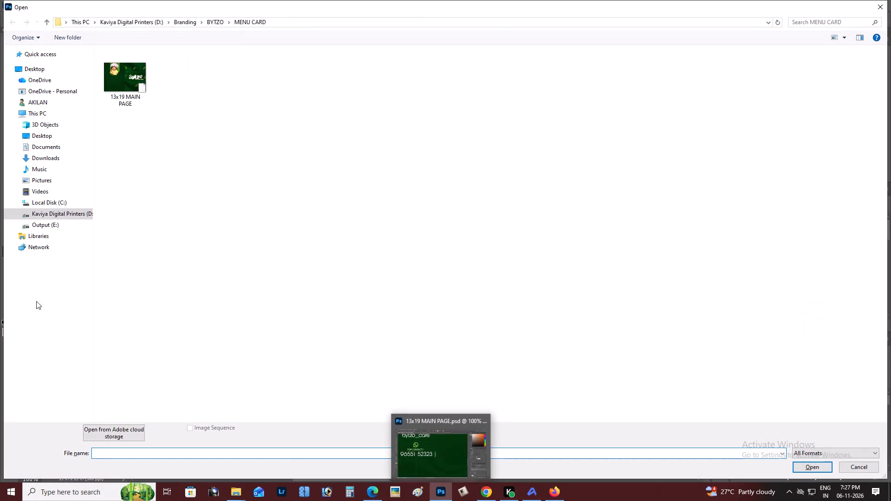
# Open the 10X5 sign_board_final image from the final subfolder of Branding > BYTZO MYD.
pyautogui.click(216, 23)
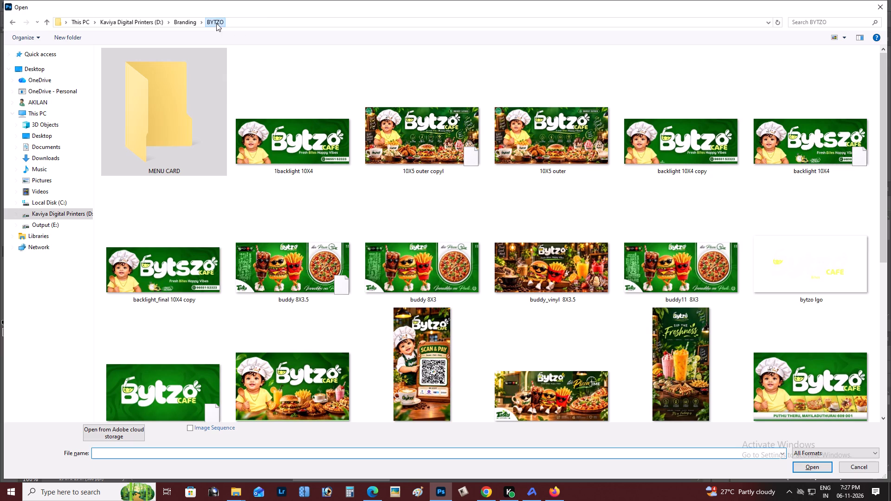
pyautogui.click(180, 25)
pyautogui.doubleClick(831, 278)
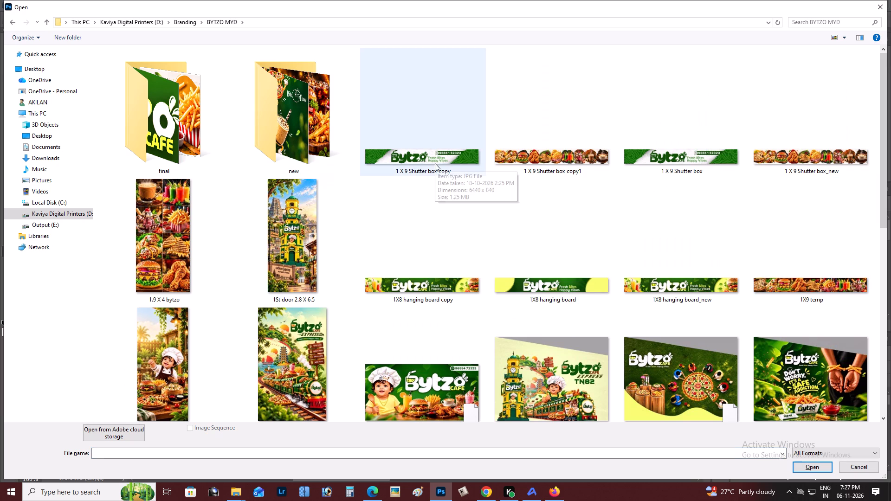
pyautogui.doubleClick(196, 121)
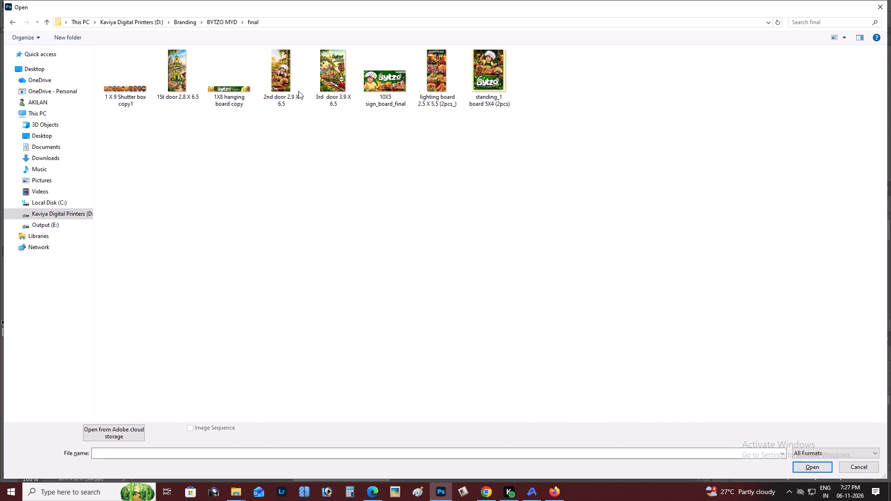
pyautogui.doubleClick(379, 83)
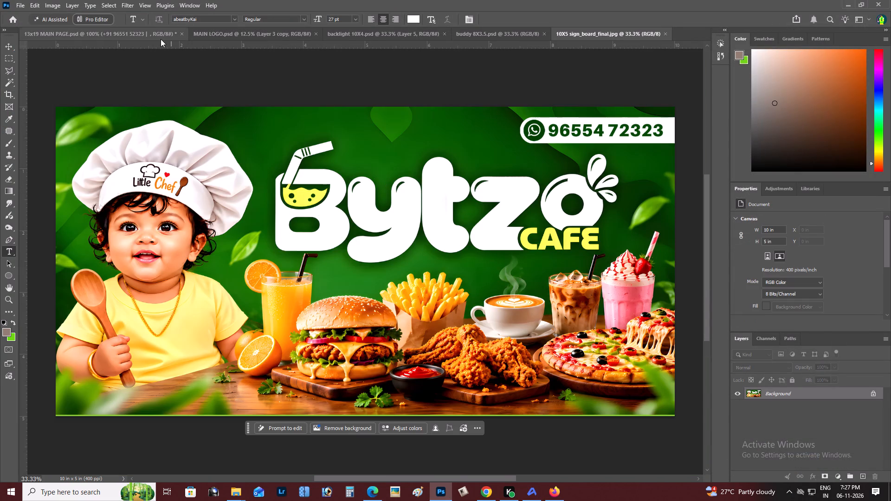
# Close the MAIN LOGO.psd and buddy 8X3.5.psd documents, keeping the menu card and sign board open.
pyautogui.click(142, 41)
pyautogui.click(132, 35)
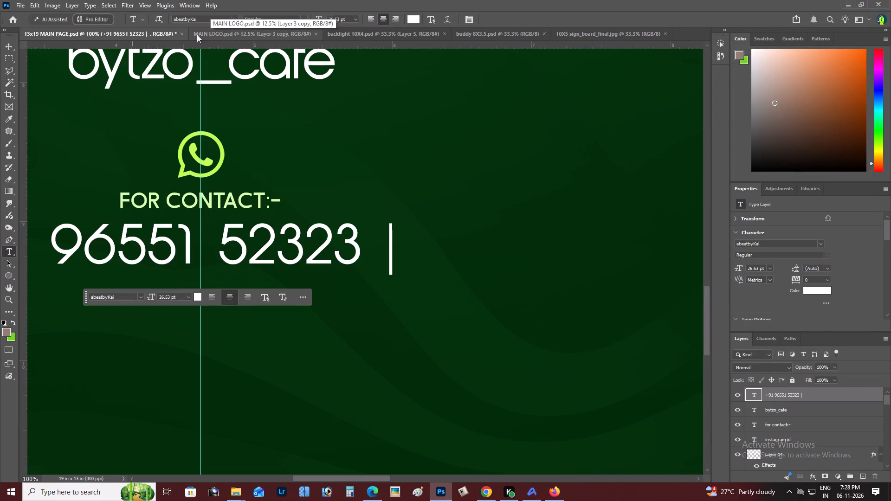
pyautogui.click(236, 33)
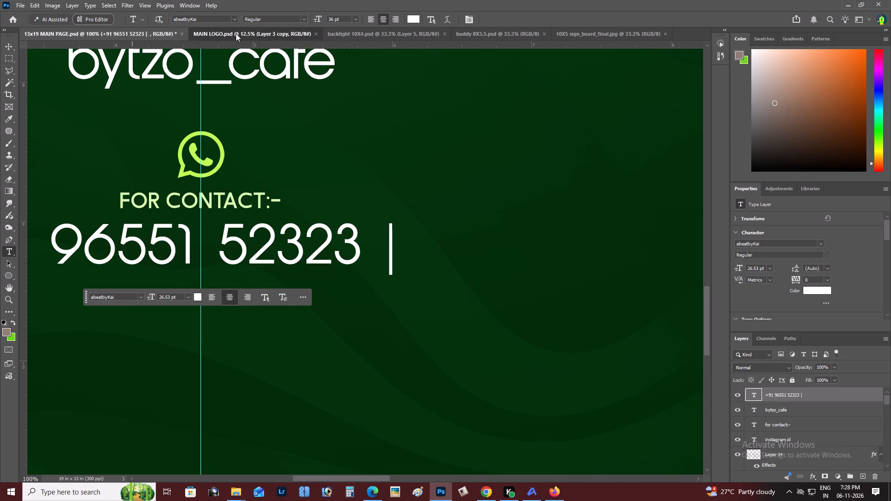
pyautogui.click(317, 35)
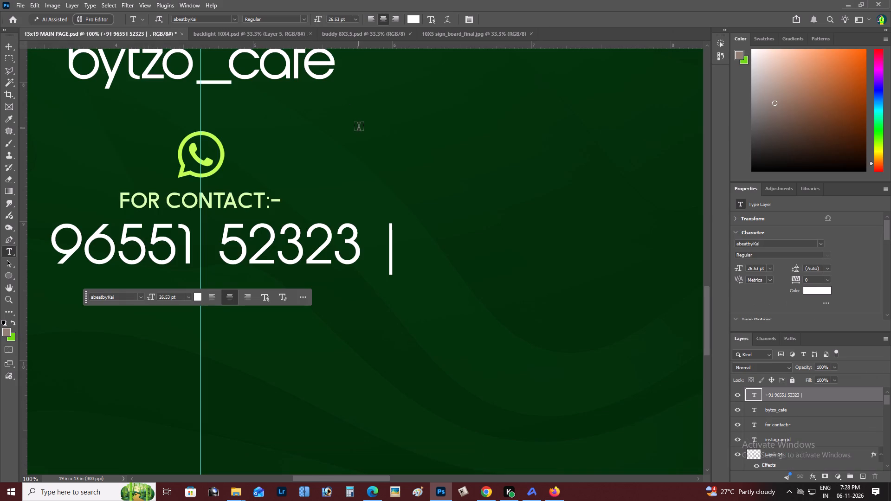
pyautogui.click(336, 38)
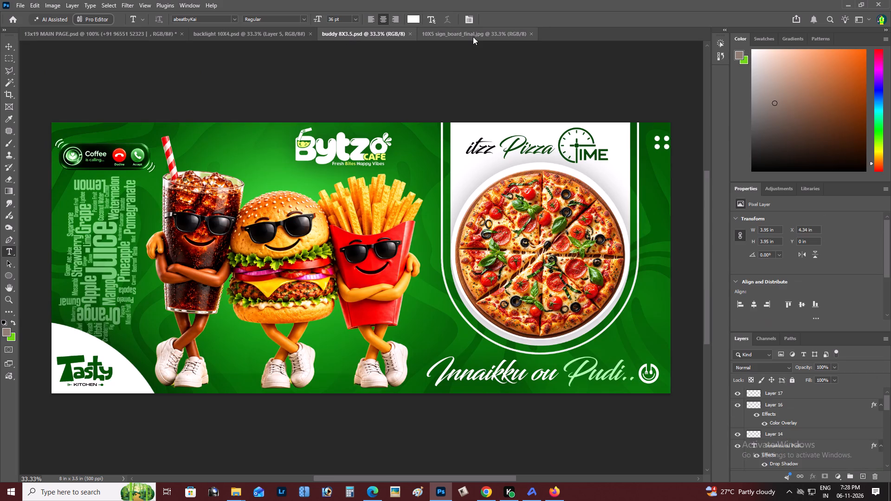
pyautogui.click(413, 34)
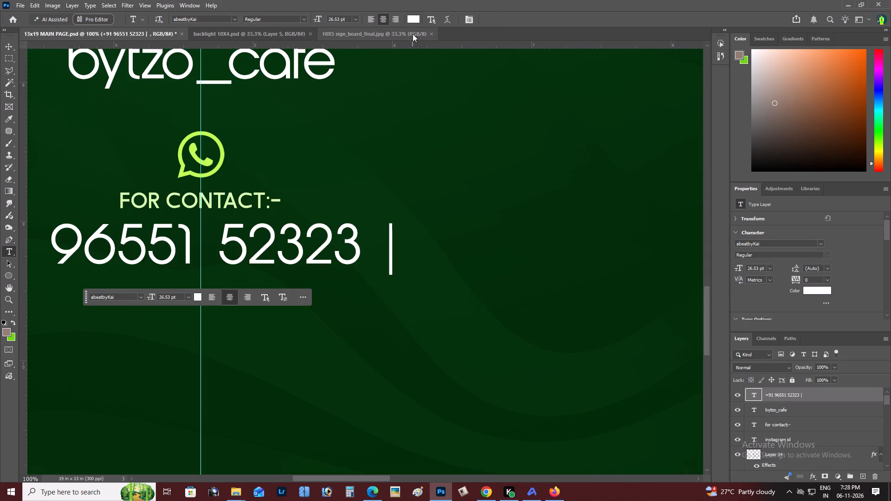
# Add the phone number shown on the 10X5 sign board after the divider in the menu card's back-page contact line.
pyautogui.click(408, 30)
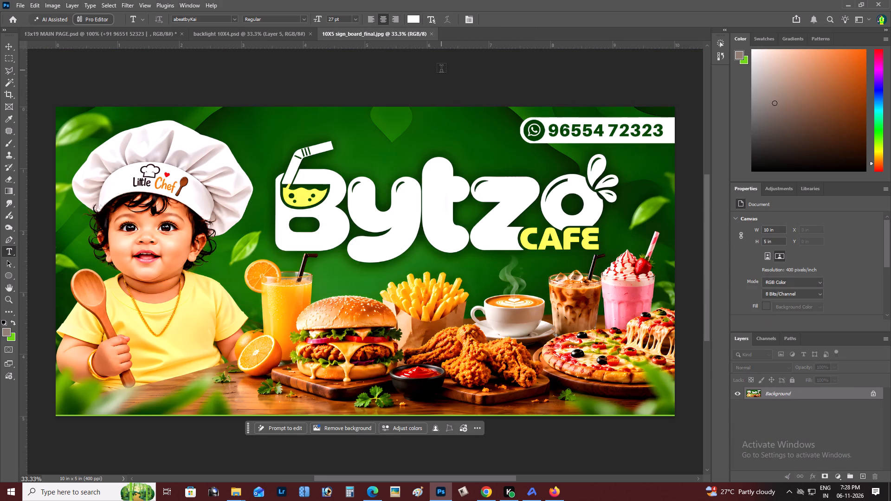
pyautogui.click(56, 33)
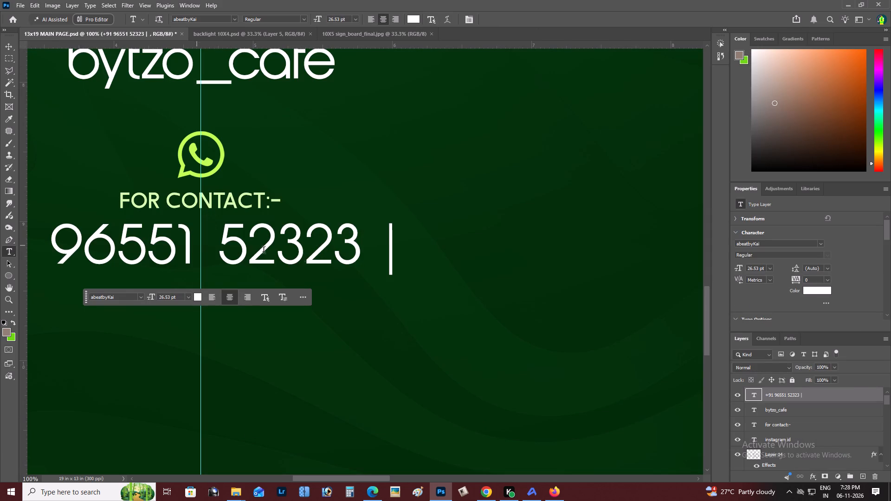
pyautogui.click(394, 246)
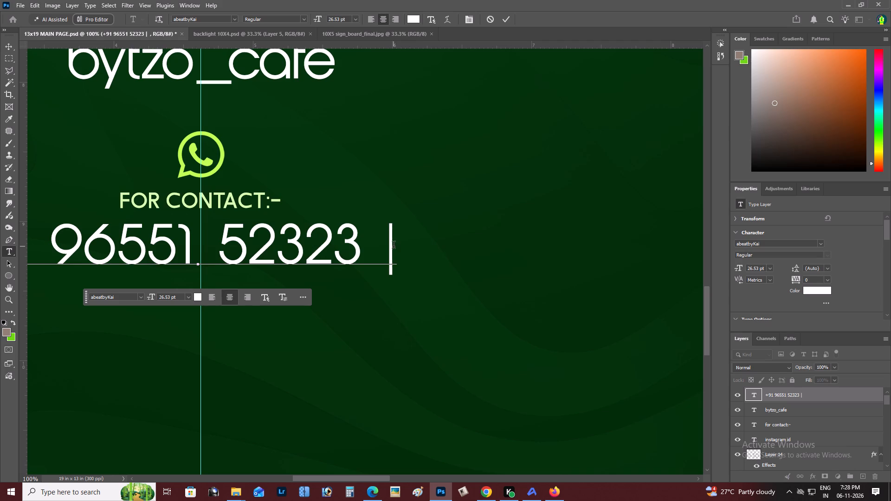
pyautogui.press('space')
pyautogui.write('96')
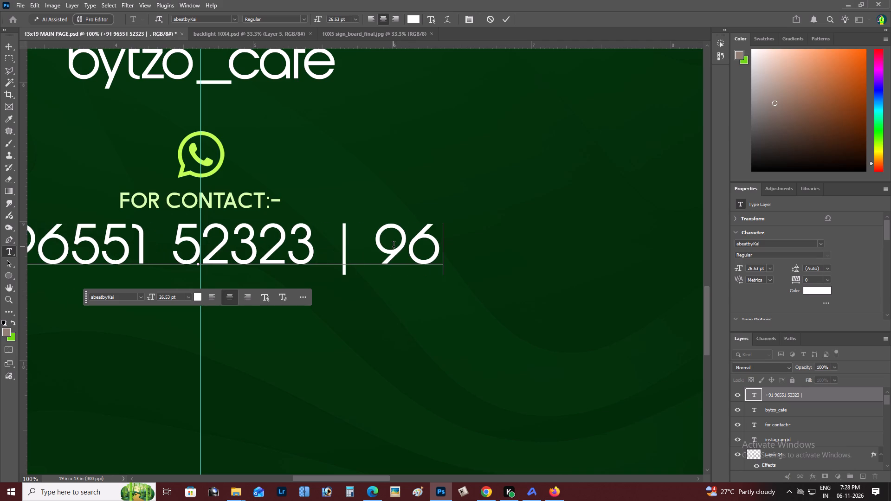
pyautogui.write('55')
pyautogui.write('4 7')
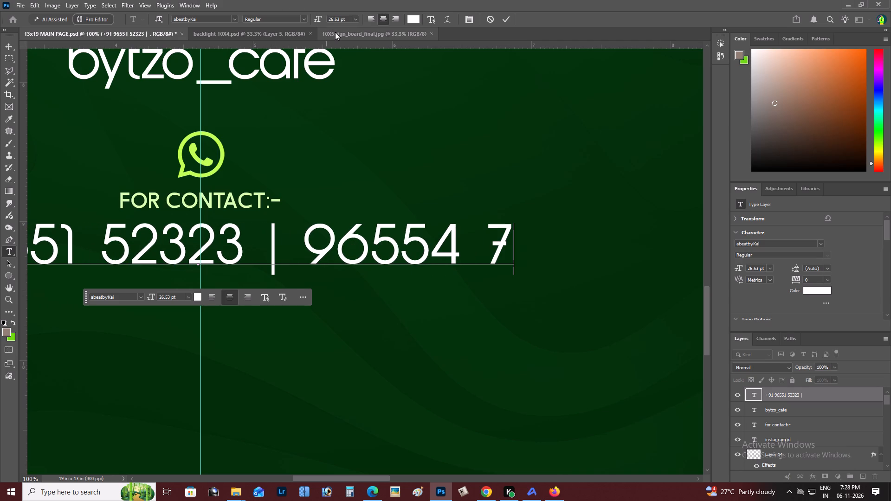
pyautogui.click(336, 32)
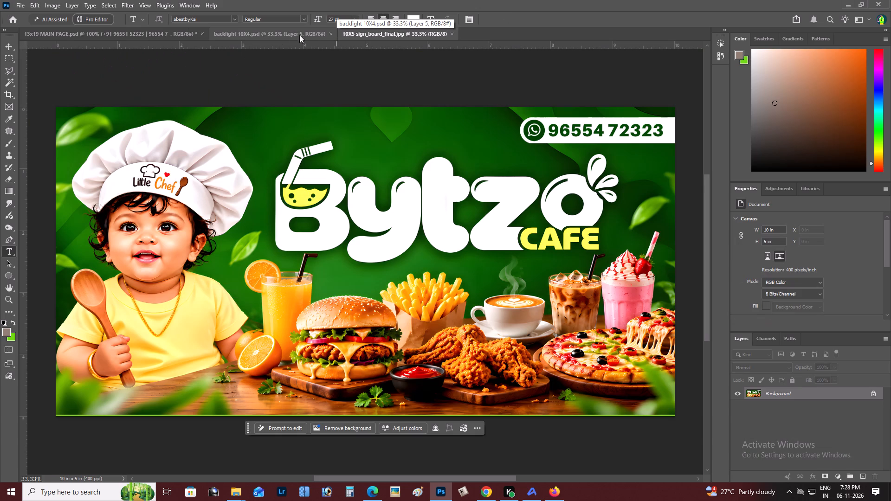
pyautogui.click(138, 32)
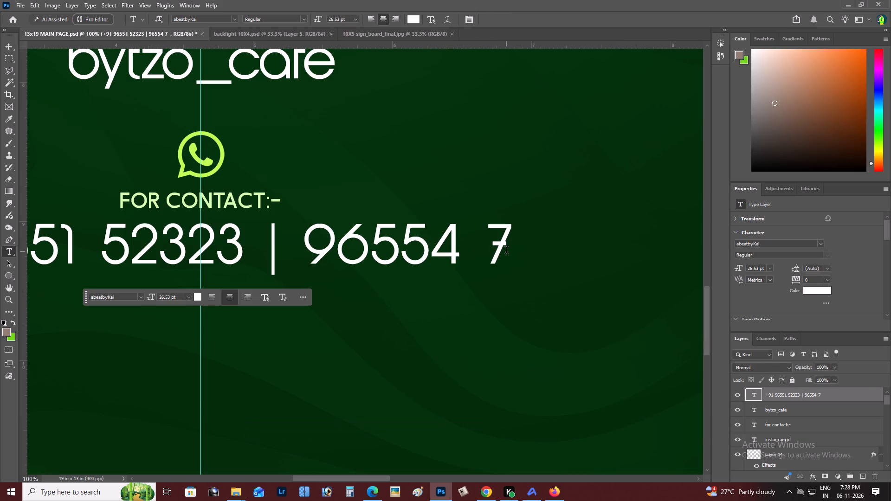
pyautogui.click(513, 250)
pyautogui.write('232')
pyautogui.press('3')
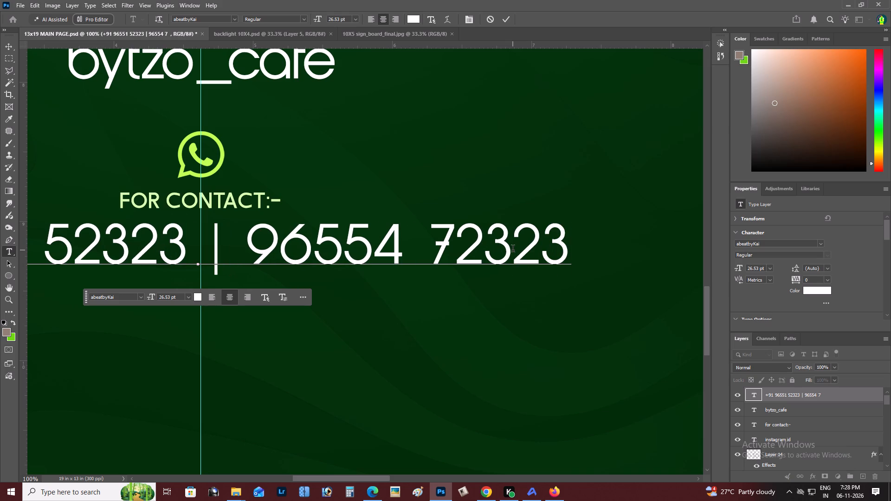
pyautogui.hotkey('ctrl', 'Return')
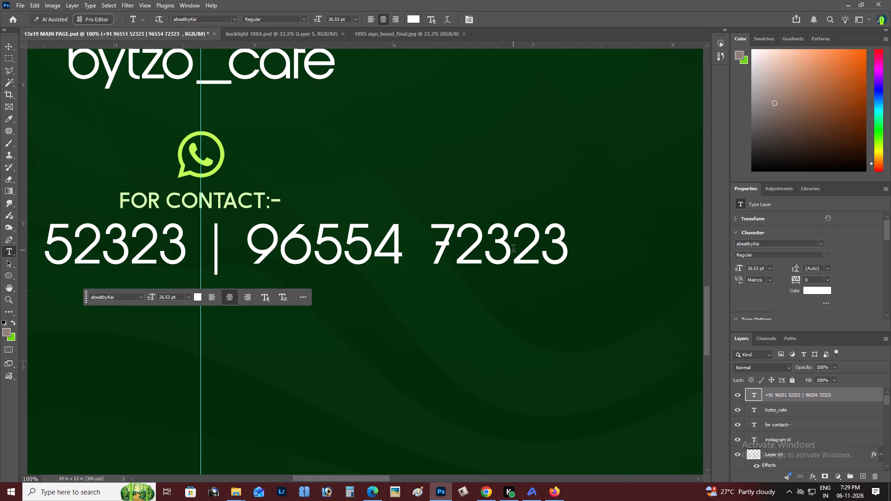
# Adjust the back page's two-number contact line, nudging it slightly down beneath the FOR CONTACT label.
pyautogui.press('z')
pyautogui.keyDown('alt'); pyautogui.click(318, 229); pyautogui.keyUp('alt')
pyautogui.rightClick(318, 226)
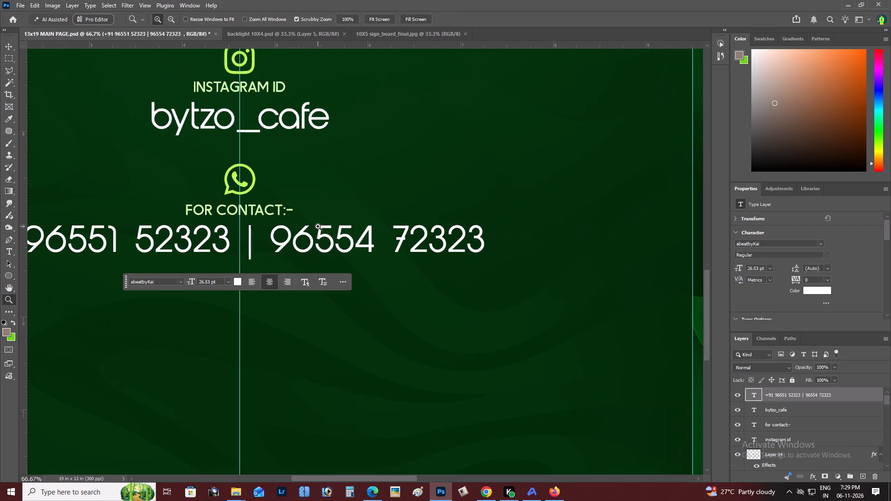
pyautogui.click(355, 233)
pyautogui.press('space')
pyautogui.moveTo(206, 297); pyautogui.dragTo(236, 293)
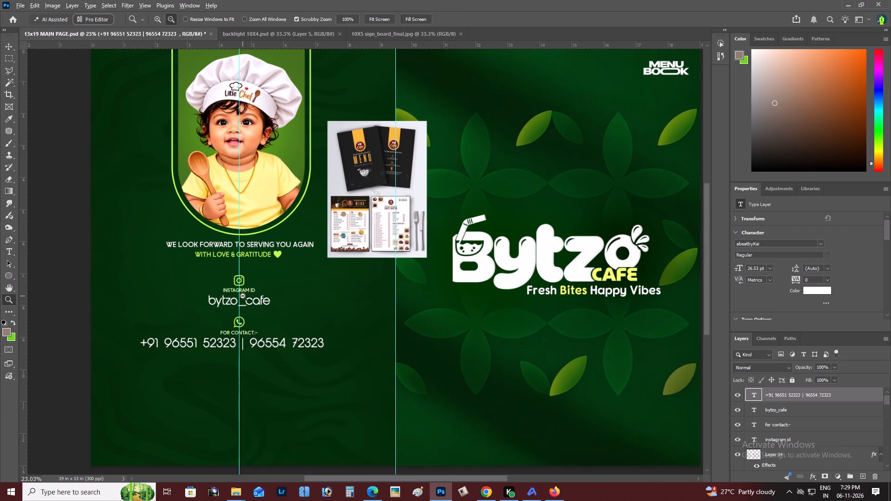
pyautogui.keyDown('alt'); pyautogui.click(243, 296); pyautogui.keyUp('alt')
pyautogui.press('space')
pyautogui.moveTo(245, 306); pyautogui.dragTo(274, 267)
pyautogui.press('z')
pyautogui.tripleClick(274, 265)
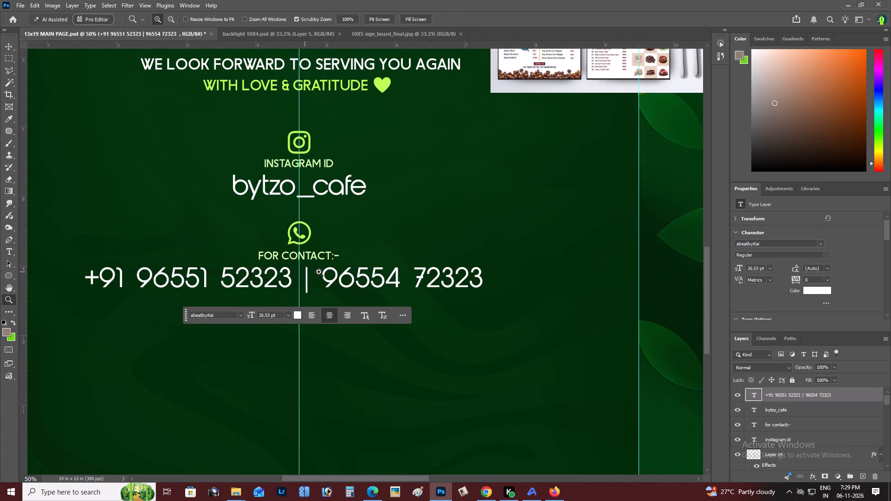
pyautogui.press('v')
pyautogui.rightClick(349, 273)
pyautogui.doubleClick(362, 279)
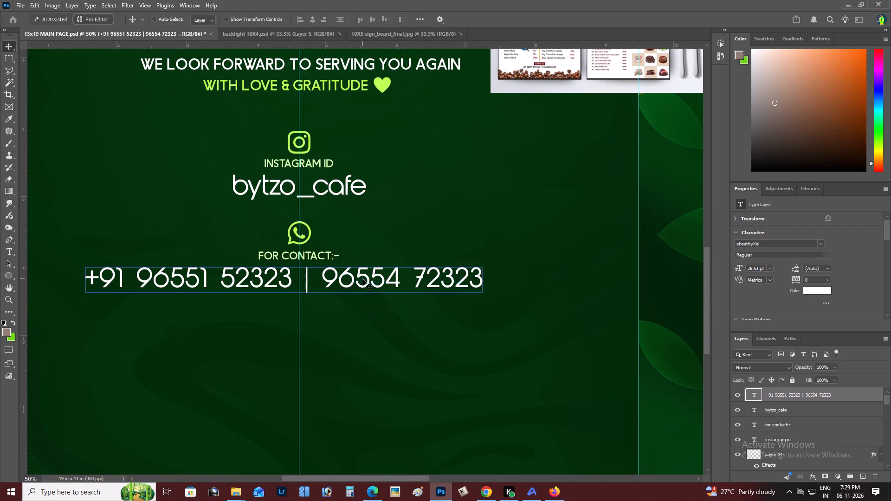
pyautogui.hotkey('ctrl', 't')
pyautogui.click(363, 279)
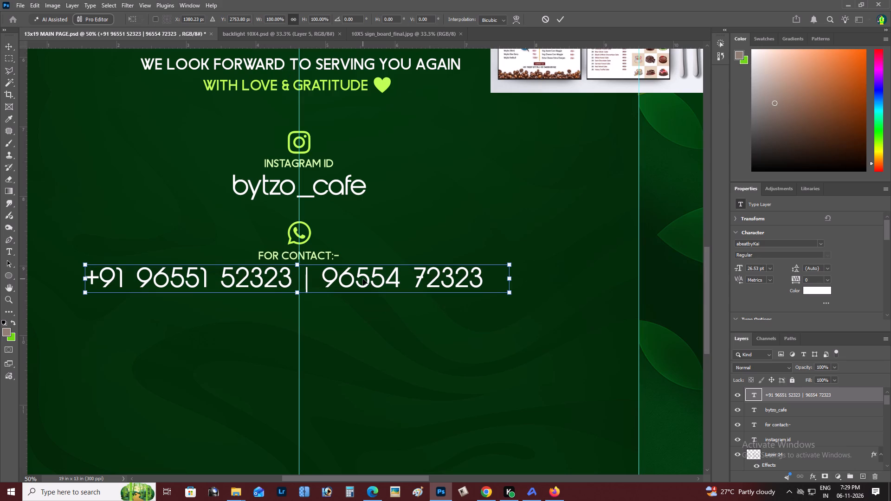
pyautogui.hotkey('ctrl', 'Return')
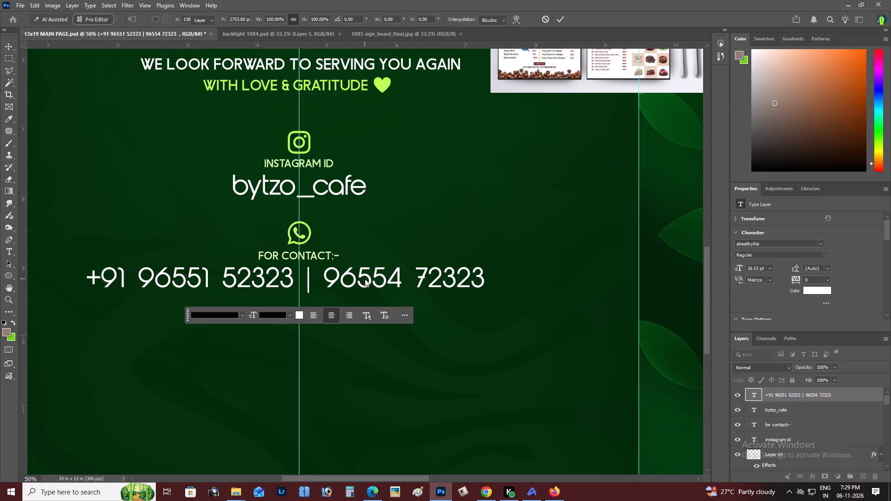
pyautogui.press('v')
pyautogui.press('Down')
pyautogui.press('Down')
pyautogui.press('Down')
pyautogui.press('Down')
# Examine the contact line up close and against the full cover spread to judge its size, alignment and font.
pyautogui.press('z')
pyautogui.keyDown('alt'); pyautogui.click(365, 279); pyautogui.keyUp('alt')
pyautogui.rightClick(365, 279)
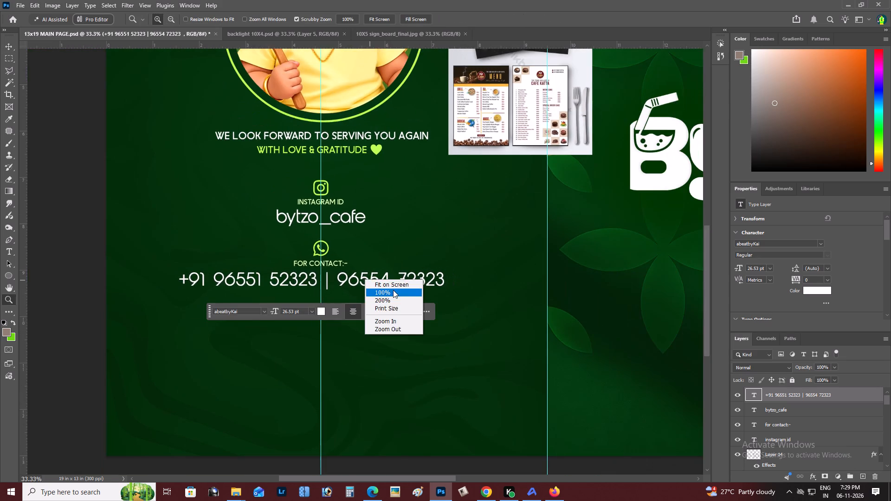
pyautogui.click(393, 290)
pyautogui.keyDown('alt'); pyautogui.click(370, 278); pyautogui.keyUp('alt')
pyautogui.rightClick(370, 275)
pyautogui.click(385, 279)
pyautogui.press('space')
pyautogui.moveTo(385, 279); pyautogui.dragTo(364, 272)
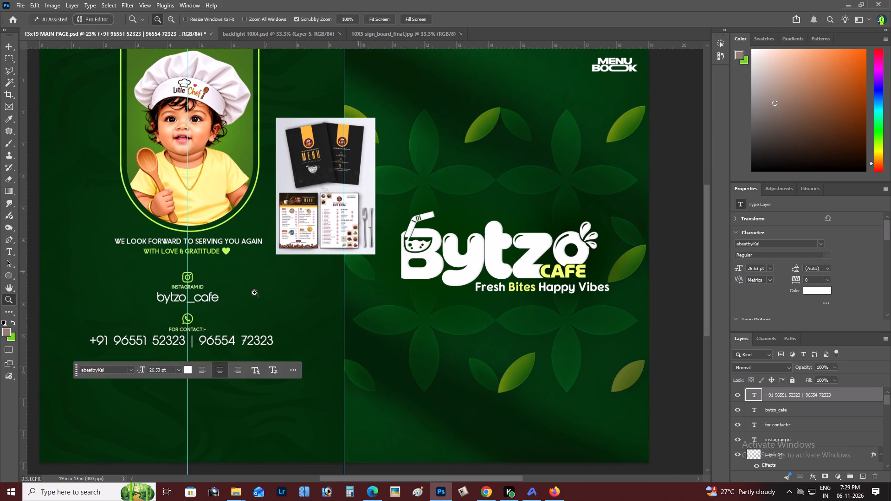
pyautogui.keyDown('alt'); pyautogui.click(236, 295); pyautogui.keyUp('alt')
pyautogui.rightClick(238, 294)
pyautogui.click(249, 298)
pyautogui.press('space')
pyautogui.moveTo(250, 298); pyautogui.dragTo(279, 294)
pyautogui.keyDown('alt'); pyautogui.click(252, 303); pyautogui.keyUp('alt')
pyautogui.rightClick(251, 302)
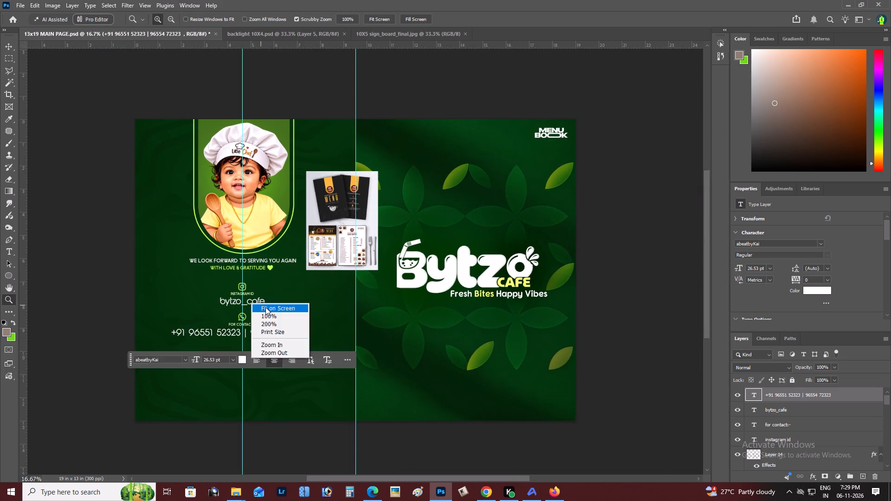
pyautogui.click(265, 307)
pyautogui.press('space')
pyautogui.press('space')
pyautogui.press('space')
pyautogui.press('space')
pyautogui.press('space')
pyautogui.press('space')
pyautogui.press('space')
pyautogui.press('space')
pyautogui.moveTo(265, 307); pyautogui.dragTo(305, 305)
pyautogui.press('Tab')
pyautogui.press('Tab')
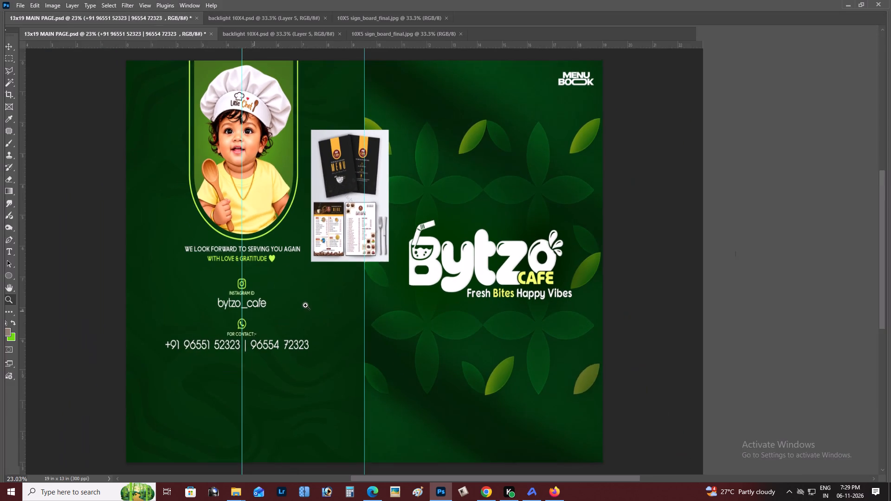
# Open the font choices for the back page's phone number line to preview alternative typefaces.
pyautogui.click(817, 243)
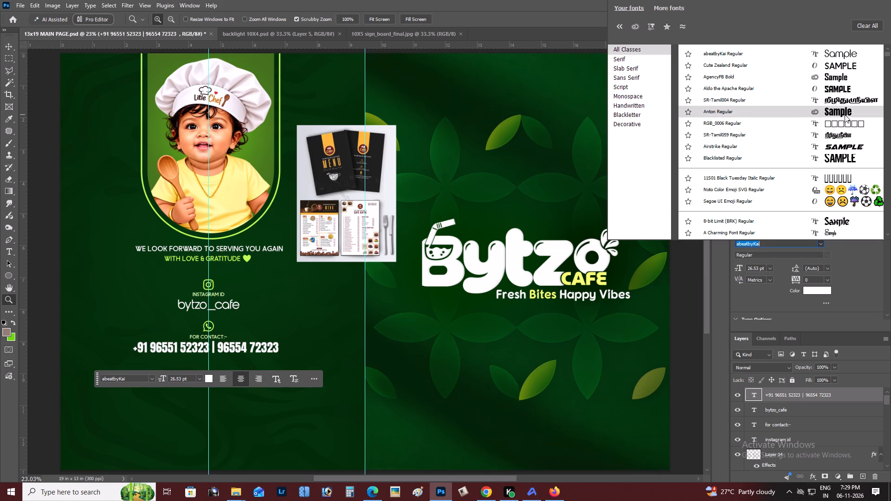
# Browse the font list from the top through the A typefaces, previewing alternatives on the back page's contact line.
pyautogui.scroll(-5, 834, 238)
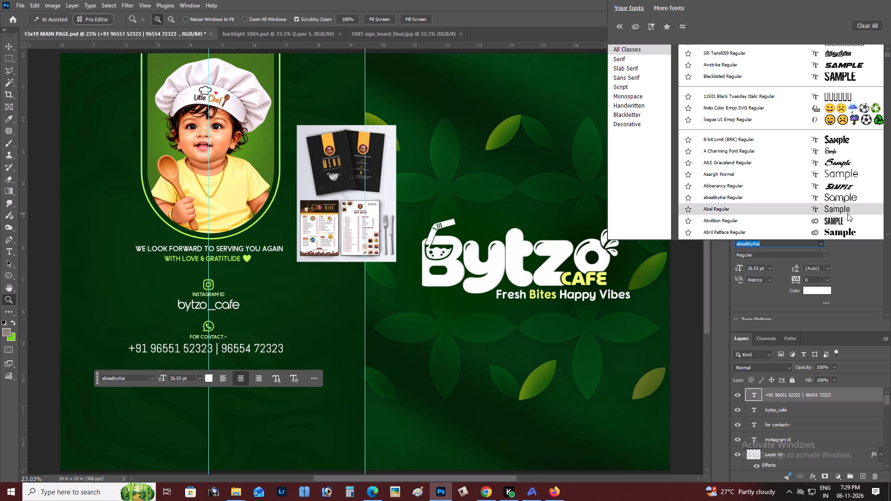
pyautogui.scroll(-4, 846, 213)
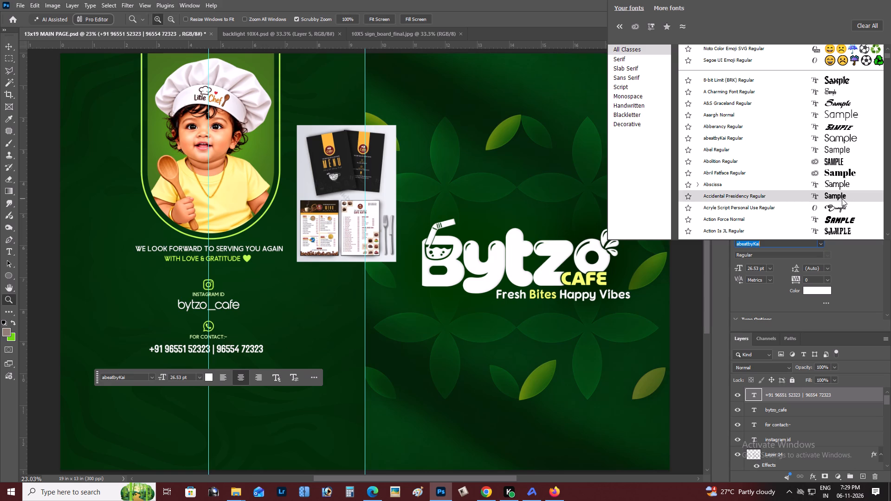
pyautogui.scroll(-4, 850, 216)
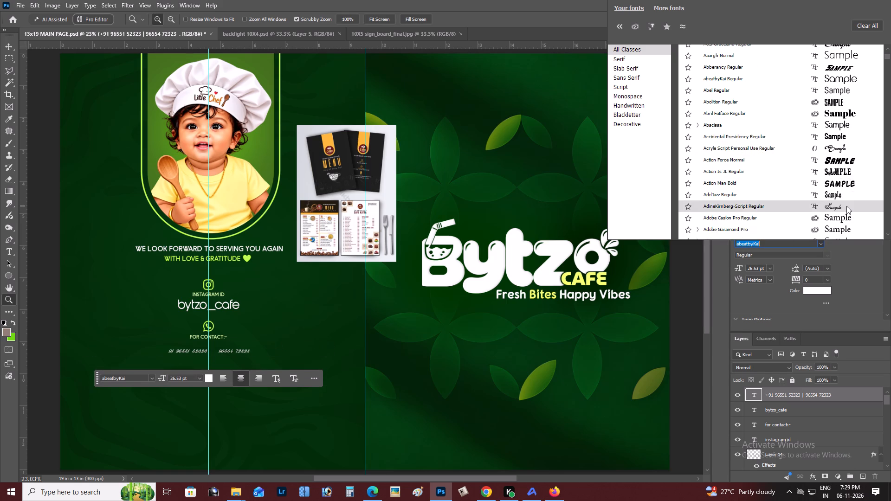
pyautogui.scroll(-4, 850, 216)
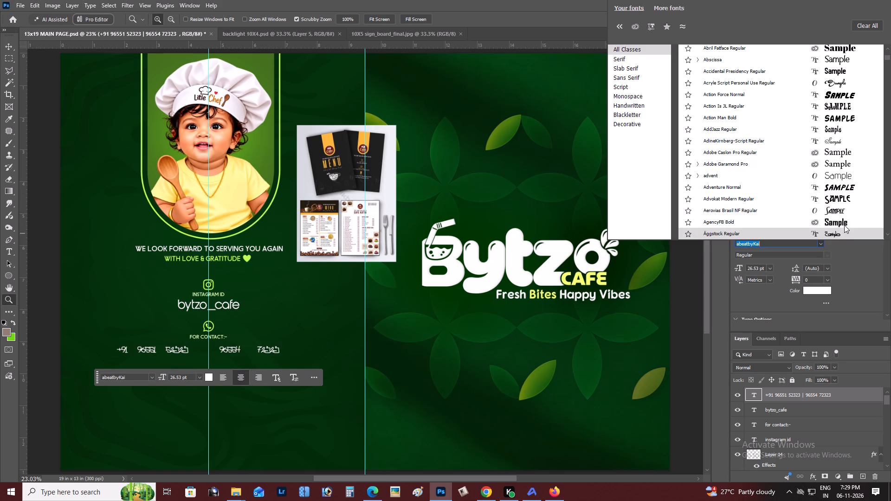
pyautogui.scroll(-5, 844, 225)
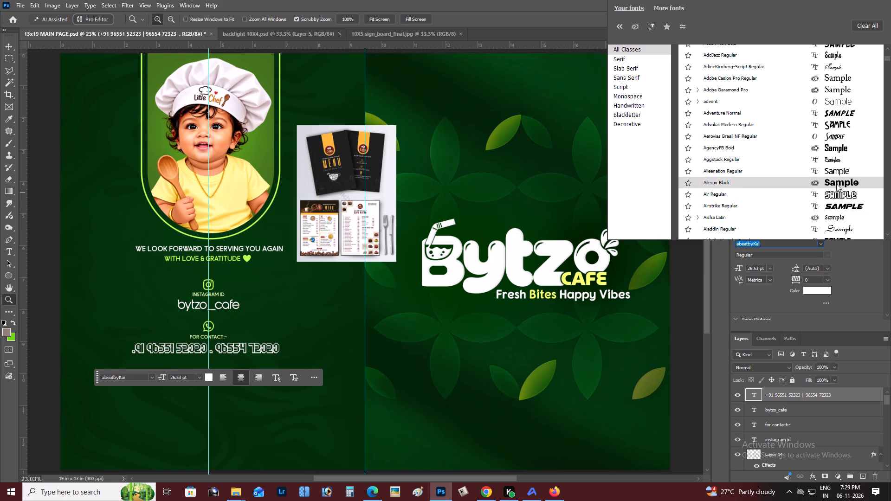
pyautogui.scroll(-3, 832, 210)
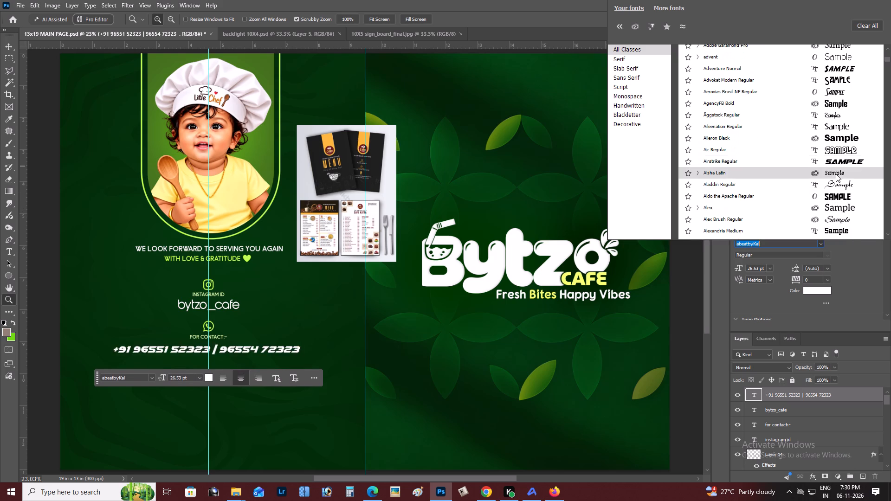
pyautogui.scroll(-3, 838, 197)
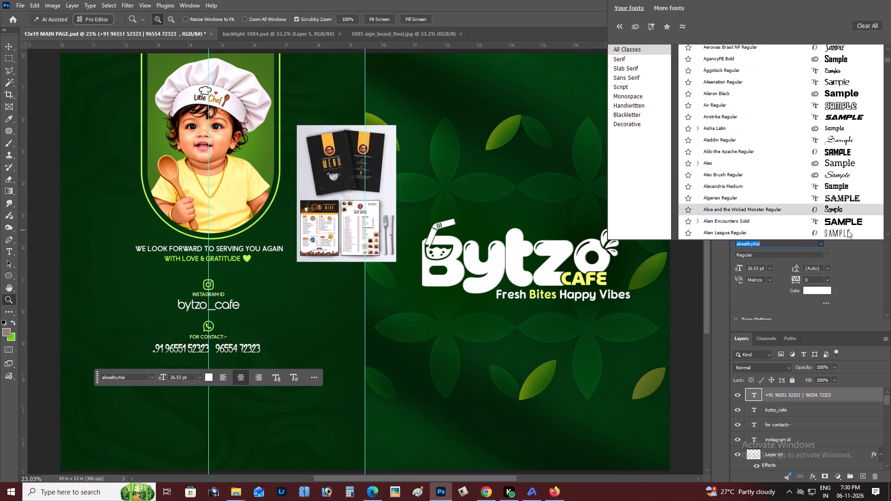
pyautogui.scroll(-3, 847, 230)
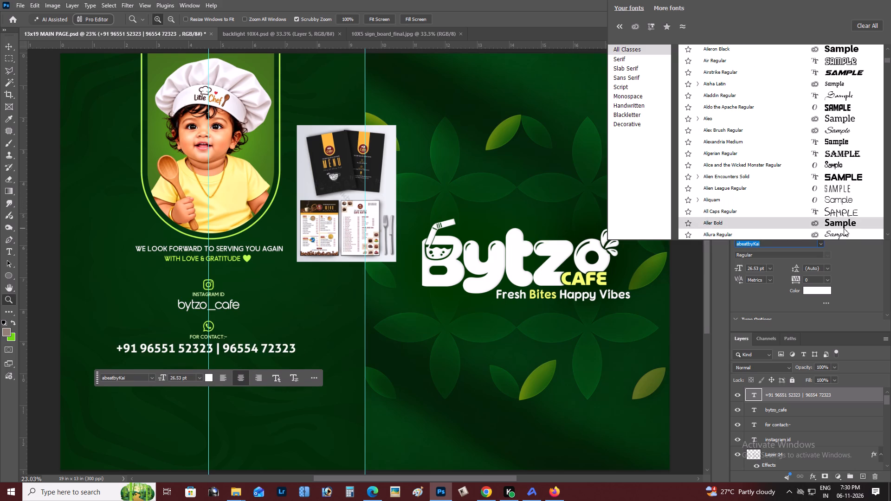
pyautogui.scroll(-10, 844, 228)
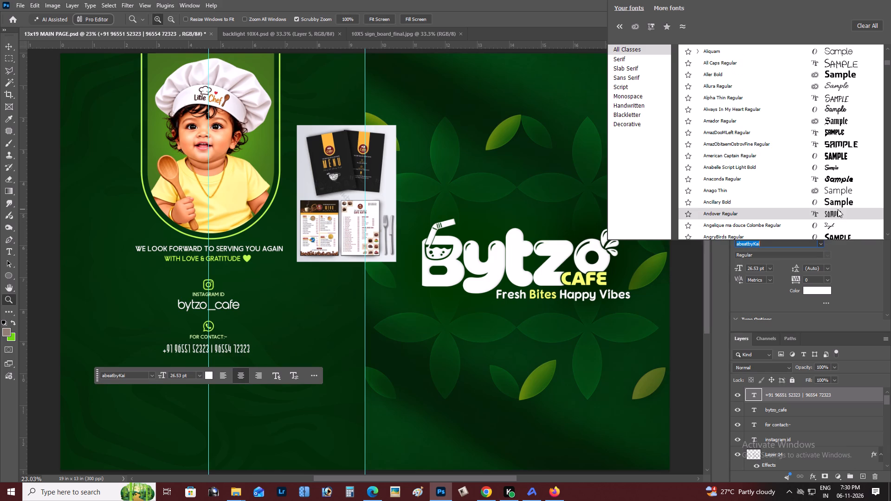
pyautogui.scroll(-8, 838, 209)
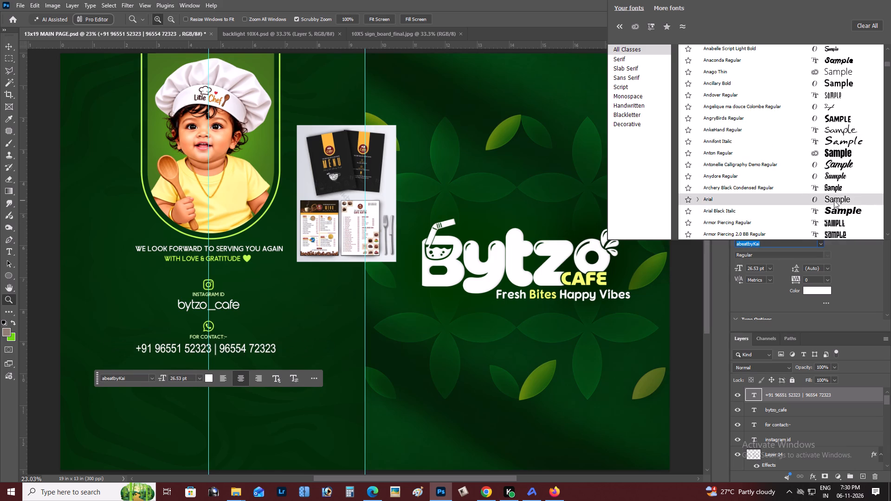
pyautogui.scroll(-1, 834, 200)
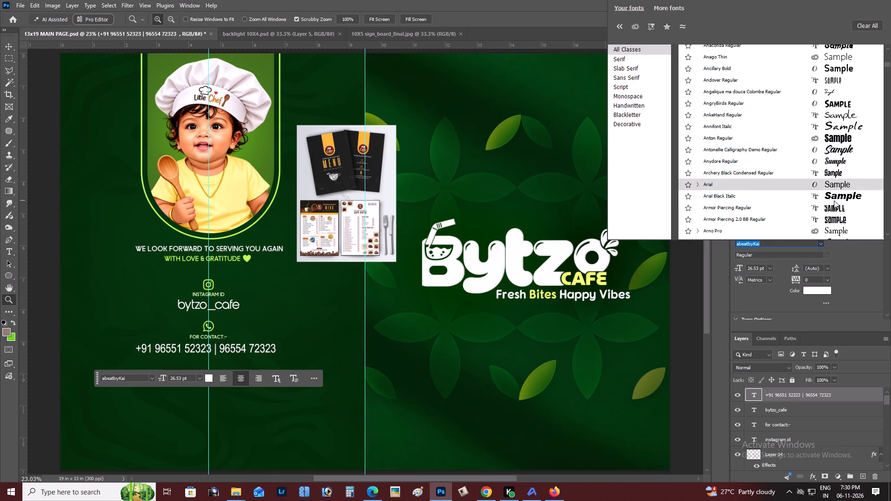
pyautogui.scroll(-3, 845, 227)
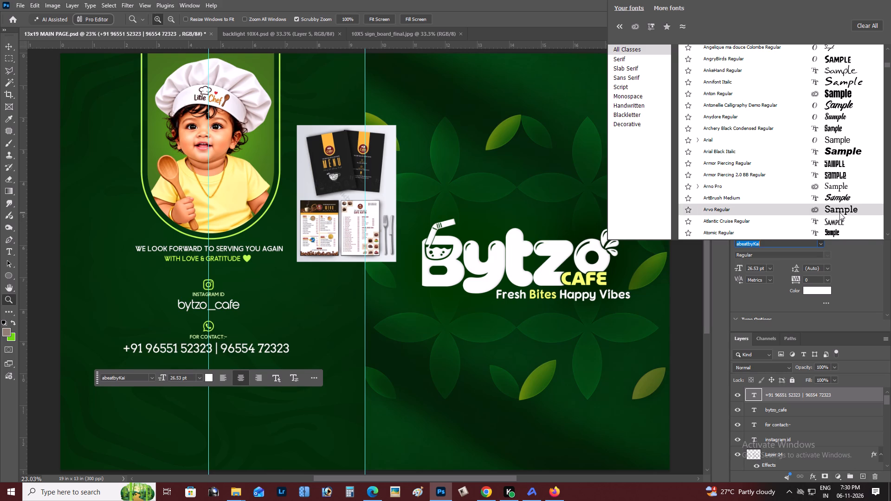
pyautogui.scroll(-2, 839, 212)
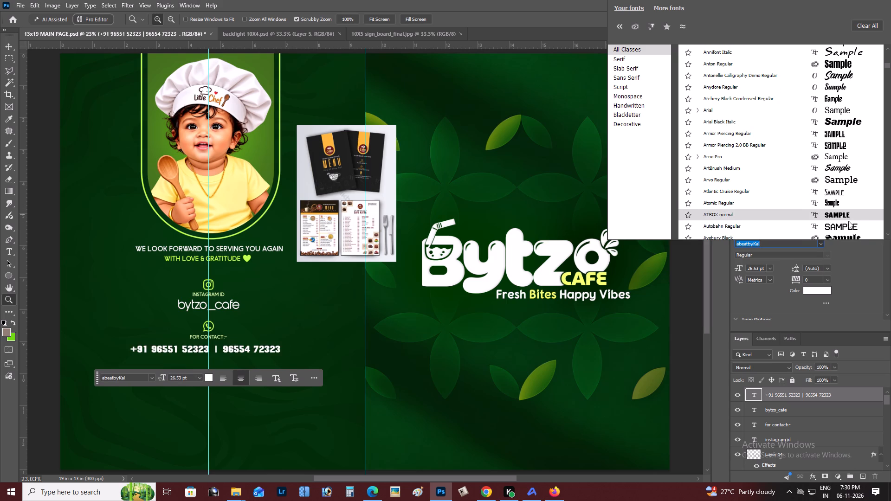
pyautogui.scroll(-3, 849, 221)
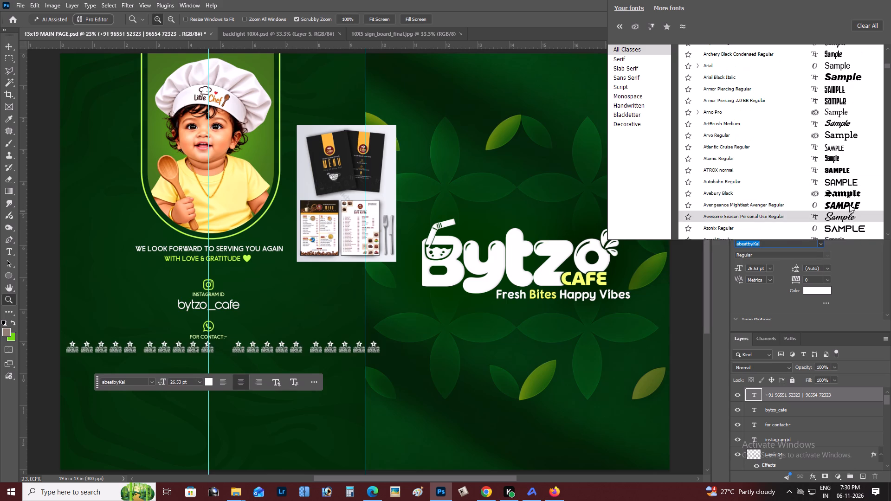
# Set the back page's contact line in Bahnschrift Light Condensed, chosen while browsing further down the font list.
pyautogui.scroll(-4, 847, 212)
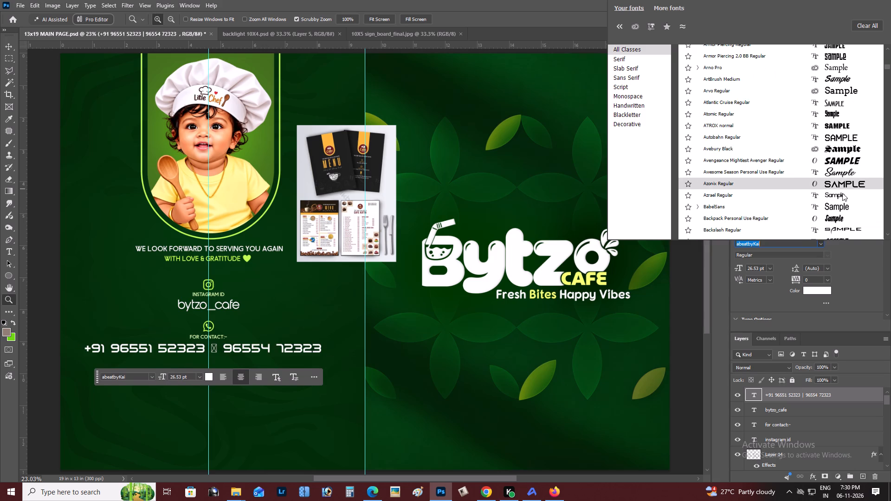
pyautogui.scroll(-1, 842, 193)
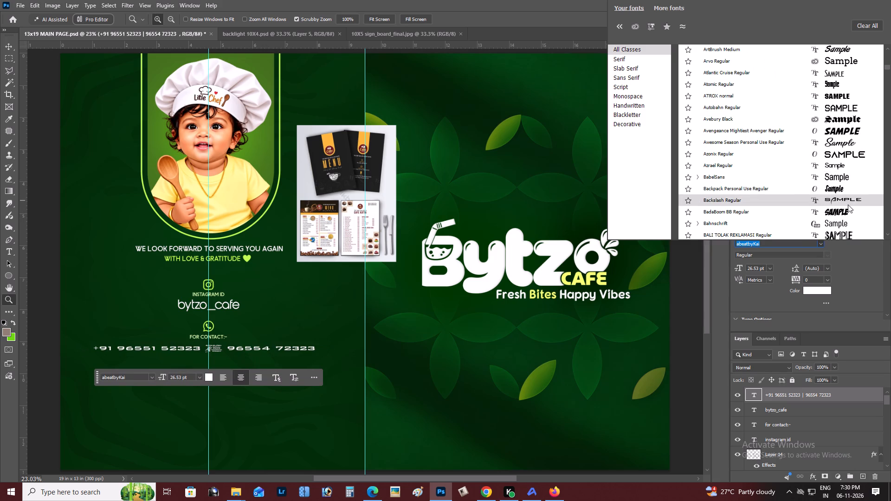
pyautogui.scroll(-2, 850, 215)
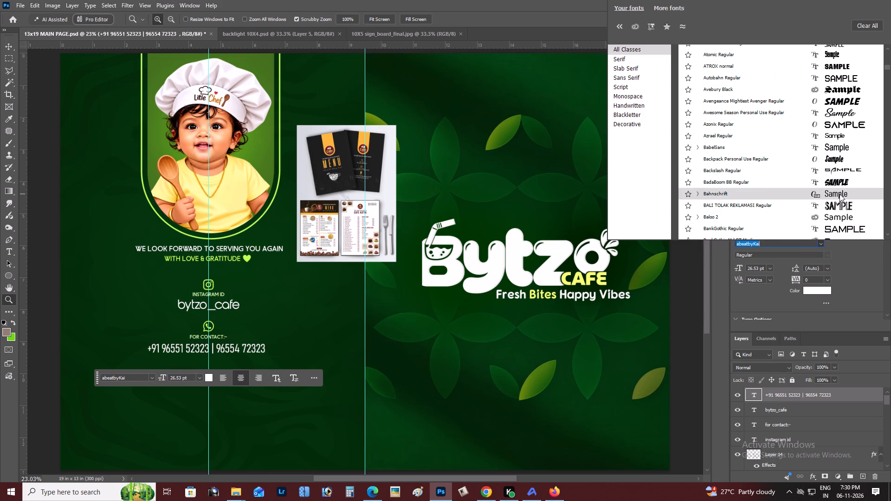
pyautogui.click(839, 194)
# Stretch the contact line horizontally to about 105% and shift it left to re-centre it on the back page's vertical guide.
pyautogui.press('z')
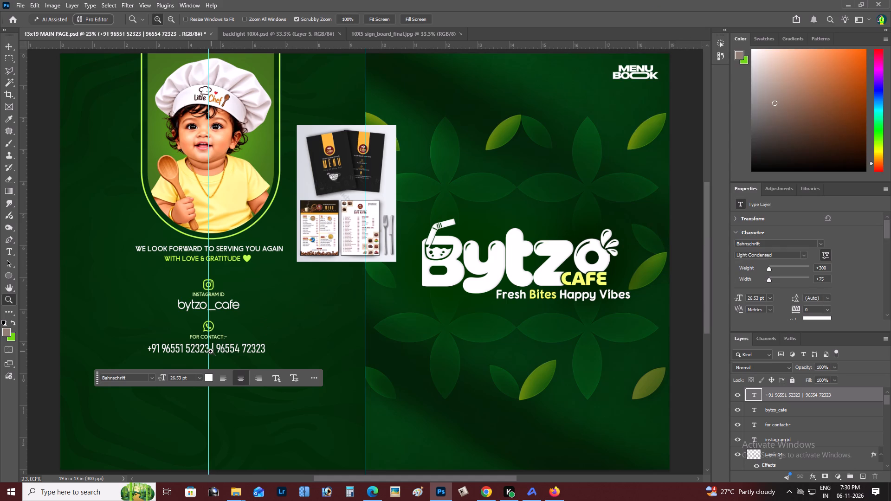
pyautogui.tripleClick(211, 351)
pyautogui.click(211, 353)
pyautogui.hotkey('ctrl', 't')
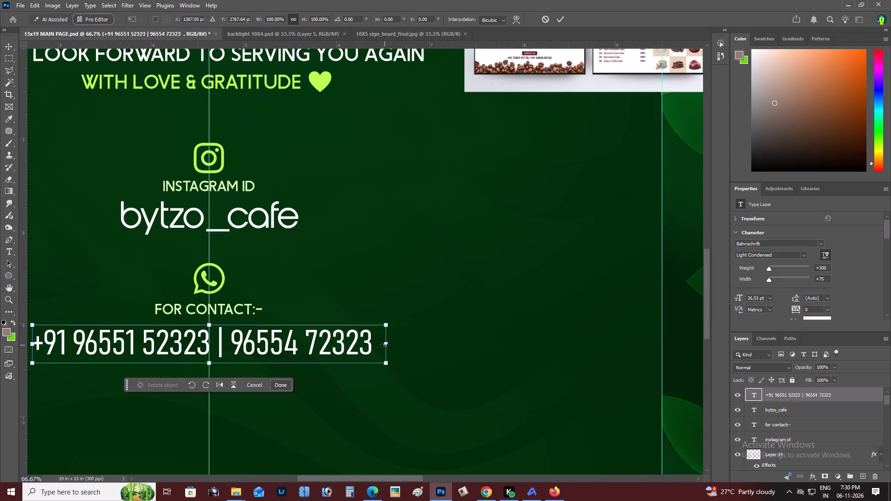
pyautogui.keyDown('alt'); pyautogui.moveTo(388, 347); pyautogui.dragTo(395, 347); pyautogui.keyUp('alt')
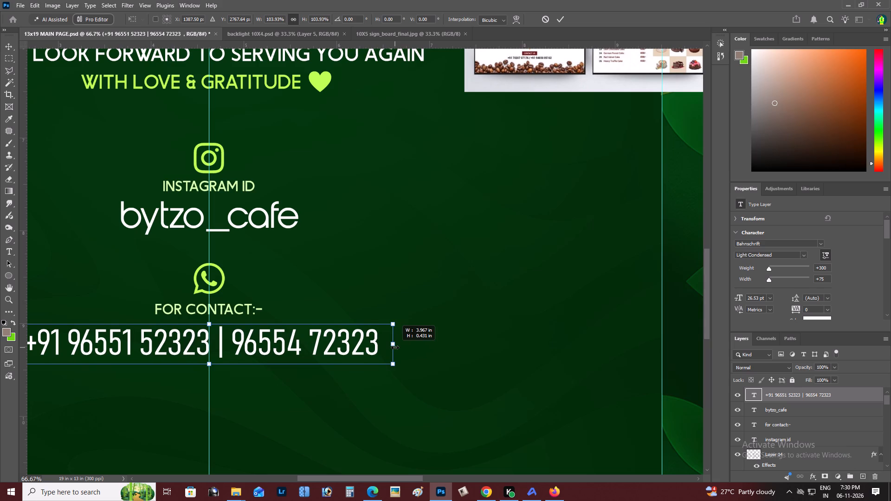
pyautogui.keyDown('alt'); pyautogui.moveTo(395, 347); pyautogui.dragTo(407, 347); pyautogui.keyUp('alt')
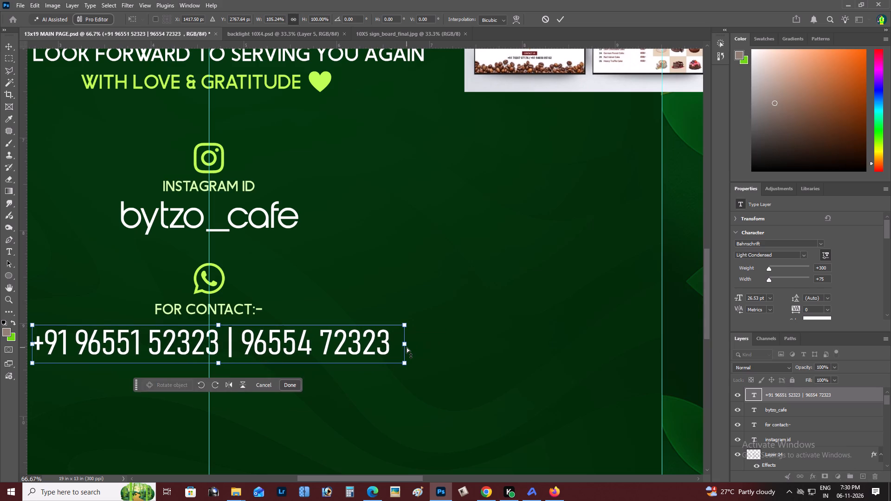
pyautogui.hotkey('ctrl', 'Return')
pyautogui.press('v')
pyautogui.hotkey('shift', 'Left')
pyautogui.hotkey('shift', 'Left')
pyautogui.hotkey('shift', 'Left')
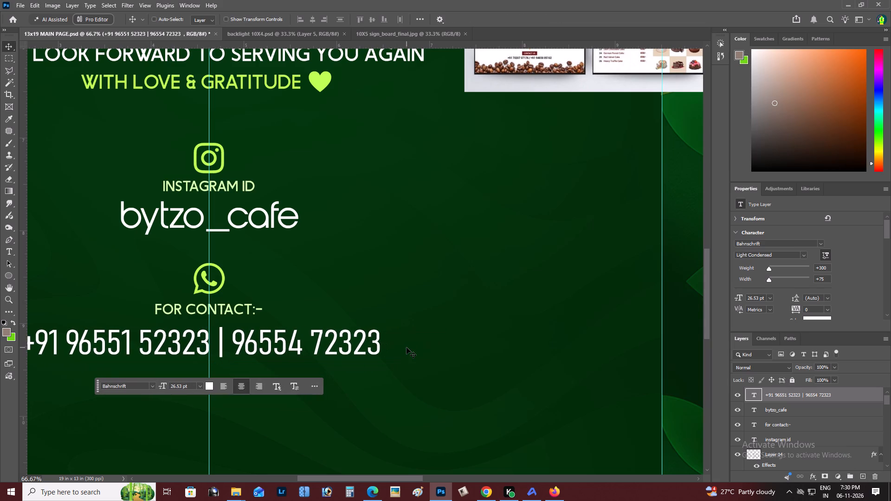
# Hide the guides and nudge the contact line two increments left and one increment down.
pyautogui.hotkey('ctrl', ';')
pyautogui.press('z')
pyautogui.keyDown('alt'); pyautogui.click(397, 340); pyautogui.keyUp('alt')
pyautogui.rightClick(393, 338)
pyautogui.click(416, 347)
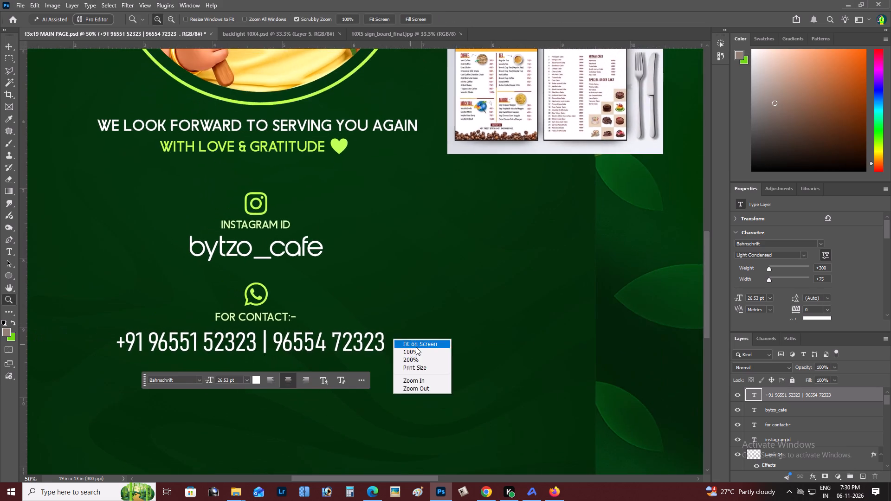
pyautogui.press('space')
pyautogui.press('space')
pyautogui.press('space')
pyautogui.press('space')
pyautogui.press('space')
pyautogui.moveTo(416, 347); pyautogui.dragTo(466, 348)
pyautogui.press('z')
pyautogui.doubleClick(315, 346)
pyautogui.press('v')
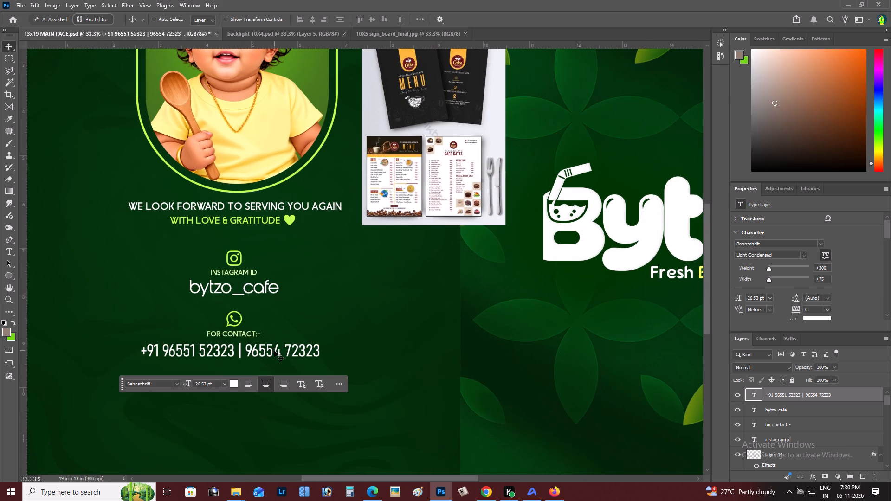
pyautogui.press('Left')
pyautogui.press('Left')
pyautogui.press('Down')
# Replace the vertical bar between the two contact numbers with a slash.
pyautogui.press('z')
pyautogui.keyDown('alt'); pyautogui.click(291, 335); pyautogui.keyUp('alt')
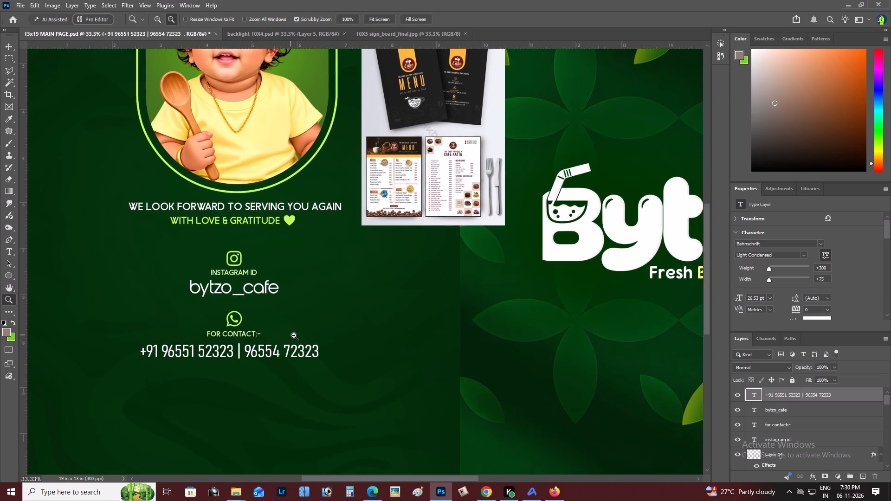
pyautogui.rightClick(294, 335)
pyautogui.click(298, 336)
pyautogui.click(302, 338)
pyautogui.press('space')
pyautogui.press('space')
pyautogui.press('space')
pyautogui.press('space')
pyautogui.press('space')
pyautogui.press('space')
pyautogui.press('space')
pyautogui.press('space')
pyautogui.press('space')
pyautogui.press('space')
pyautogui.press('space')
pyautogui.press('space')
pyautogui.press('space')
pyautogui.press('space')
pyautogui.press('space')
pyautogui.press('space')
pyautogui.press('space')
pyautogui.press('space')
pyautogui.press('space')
pyautogui.moveTo(302, 338); pyautogui.dragTo(358, 328)
pyautogui.doubleClick(290, 330)
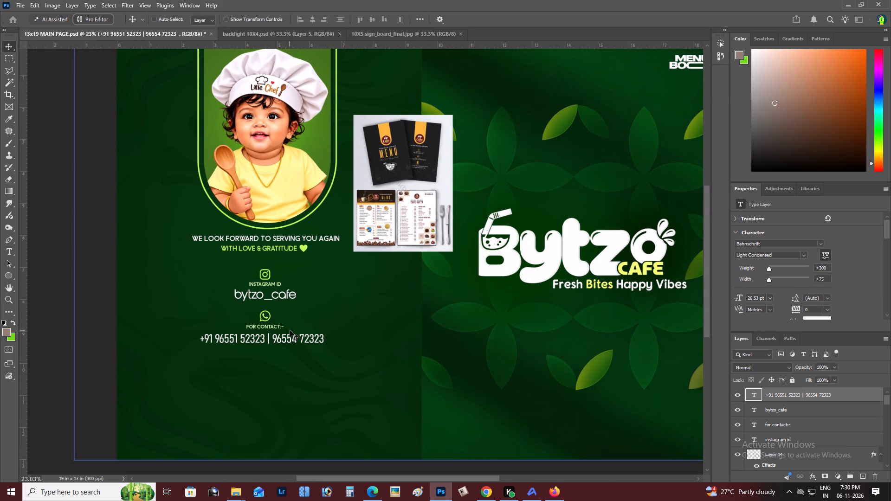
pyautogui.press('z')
pyautogui.tripleClick(269, 339)
pyautogui.click(269, 339)
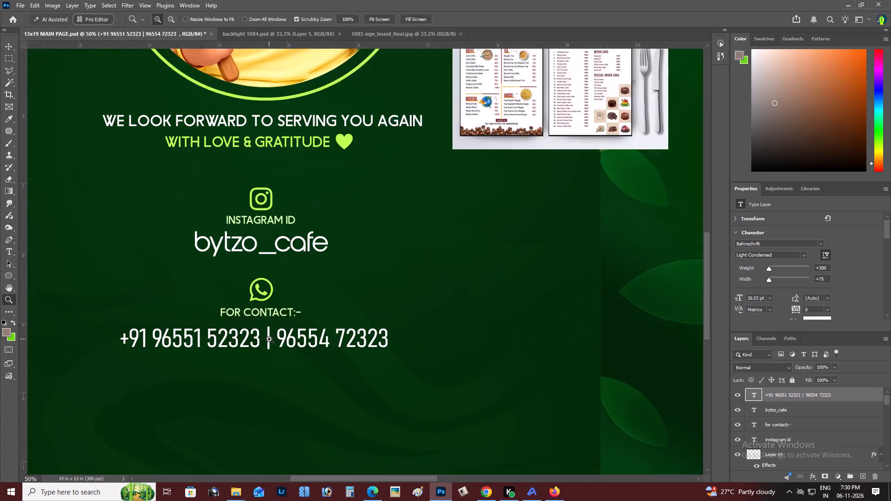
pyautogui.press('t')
pyautogui.moveTo(269, 339); pyautogui.dragTo(264, 338)
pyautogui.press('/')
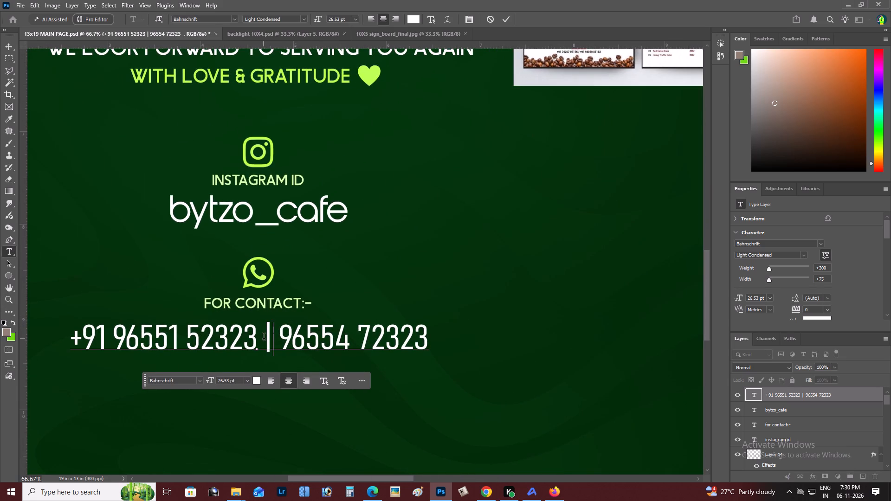
pyautogui.hotkey('ctrl', 'Return')
# Save the menu cover document with the updated contact line.
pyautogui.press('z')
pyautogui.keyDown('alt'); pyautogui.click(264, 338); pyautogui.keyUp('alt')
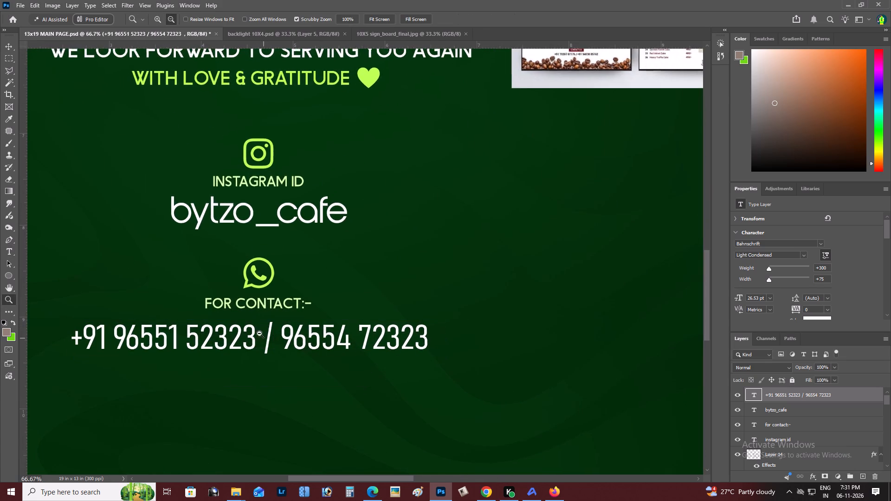
pyautogui.rightClick(255, 332)
pyautogui.click(271, 337)
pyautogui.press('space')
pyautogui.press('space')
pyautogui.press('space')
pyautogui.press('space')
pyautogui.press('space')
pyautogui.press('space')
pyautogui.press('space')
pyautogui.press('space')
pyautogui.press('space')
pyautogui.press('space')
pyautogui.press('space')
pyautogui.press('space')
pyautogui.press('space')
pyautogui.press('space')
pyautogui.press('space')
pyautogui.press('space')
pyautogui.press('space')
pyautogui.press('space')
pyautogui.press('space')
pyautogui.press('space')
pyautogui.moveTo(271, 337); pyautogui.dragTo(317, 306)
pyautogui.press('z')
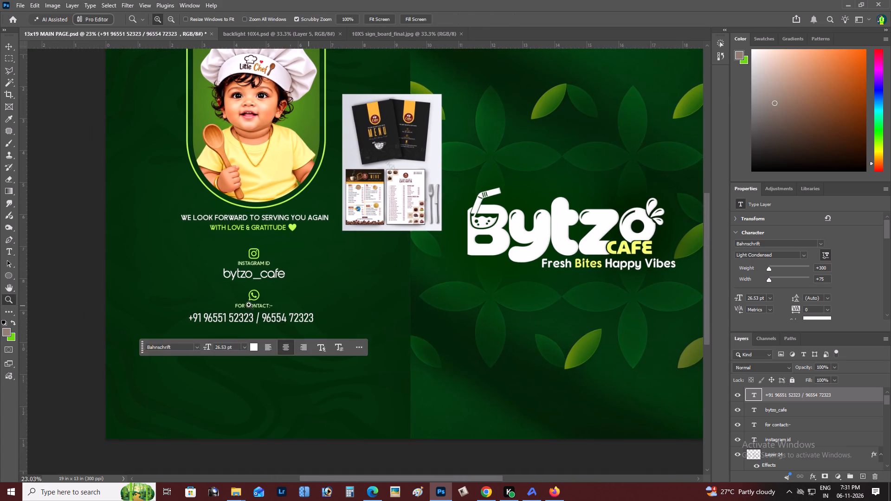
pyautogui.keyDown('alt'); pyautogui.click(244, 304); pyautogui.keyUp('alt')
pyautogui.rightClick(255, 298)
pyautogui.doubleClick(266, 302)
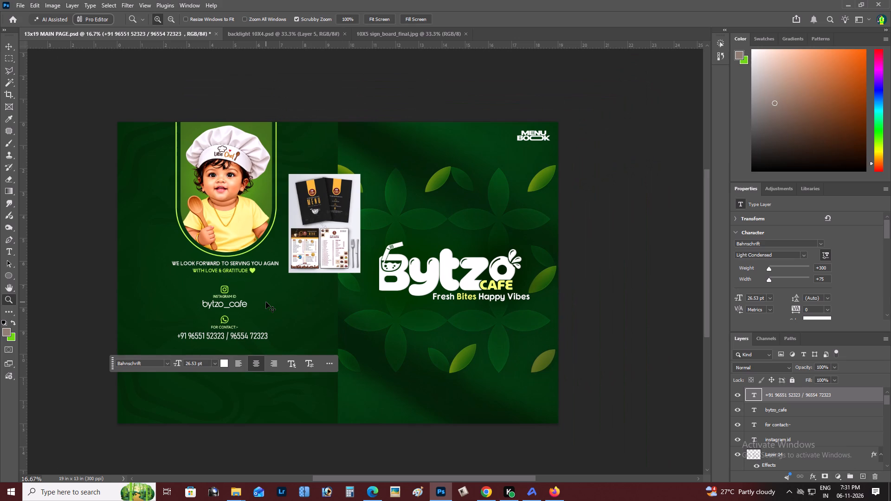
pyautogui.hotkey('ctrl', 's')
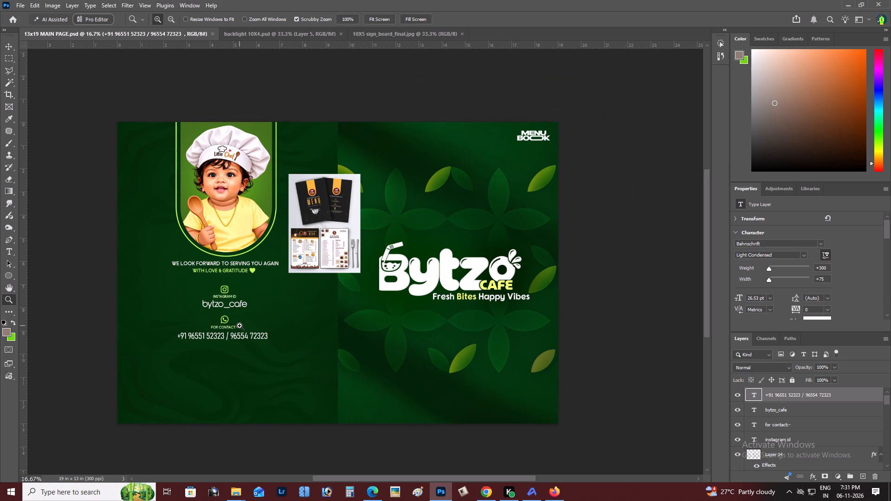
# Examine the back page's contact block and the reference menu mockup's cover and contact details up close, comparing them with the whole spread.
pyautogui.tripleClick(239, 326)
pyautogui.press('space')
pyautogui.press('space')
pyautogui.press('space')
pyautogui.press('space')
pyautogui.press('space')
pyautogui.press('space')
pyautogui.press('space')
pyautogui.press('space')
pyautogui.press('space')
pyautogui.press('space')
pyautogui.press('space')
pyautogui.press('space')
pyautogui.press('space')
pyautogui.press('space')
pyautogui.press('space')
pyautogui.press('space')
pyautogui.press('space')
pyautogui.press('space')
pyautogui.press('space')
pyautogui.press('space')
pyautogui.moveTo(239, 326); pyautogui.dragTo(223, 427)
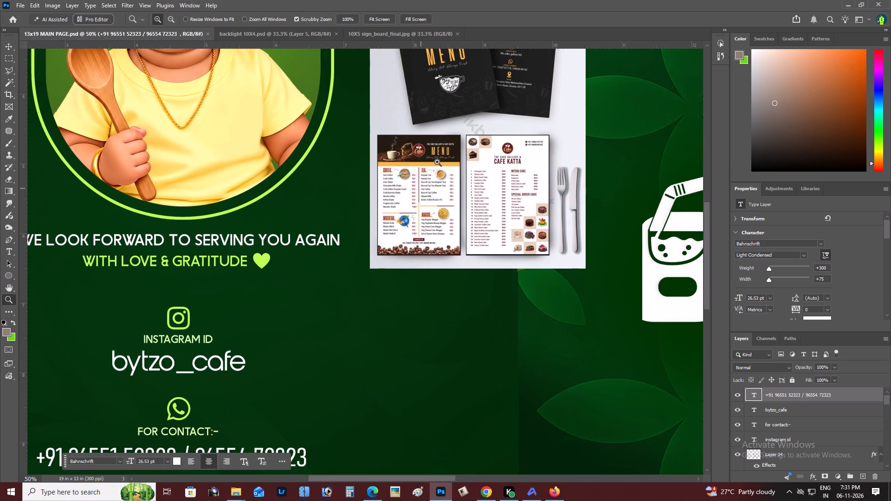
pyautogui.doubleClick(464, 136)
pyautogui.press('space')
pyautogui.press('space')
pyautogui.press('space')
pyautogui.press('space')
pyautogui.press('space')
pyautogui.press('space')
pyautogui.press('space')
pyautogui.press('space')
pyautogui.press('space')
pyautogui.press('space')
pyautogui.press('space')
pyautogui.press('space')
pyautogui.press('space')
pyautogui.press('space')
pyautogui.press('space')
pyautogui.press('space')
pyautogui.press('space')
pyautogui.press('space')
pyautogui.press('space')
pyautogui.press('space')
pyautogui.moveTo(467, 136); pyautogui.dragTo(381, 306)
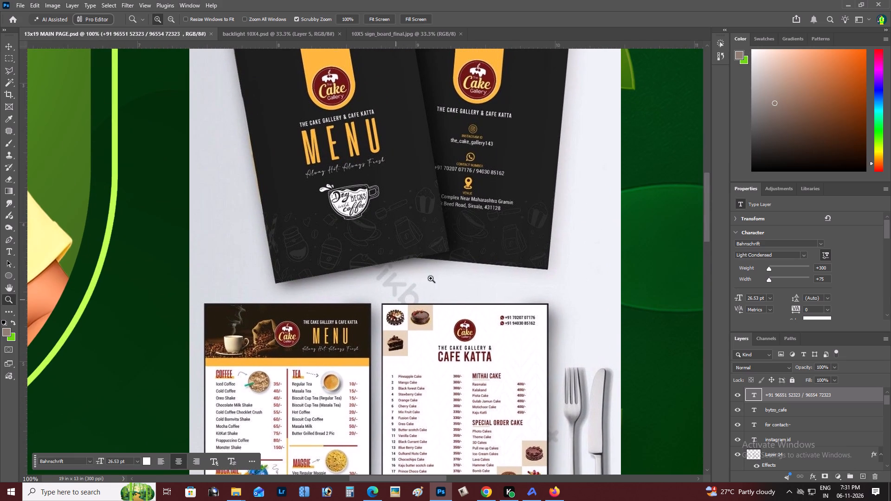
pyautogui.keyDown('alt'); pyautogui.click(322, 267); pyautogui.keyUp('alt')
pyautogui.rightClick(339, 253)
pyautogui.doubleClick(364, 261)
pyautogui.rightClick(310, 291)
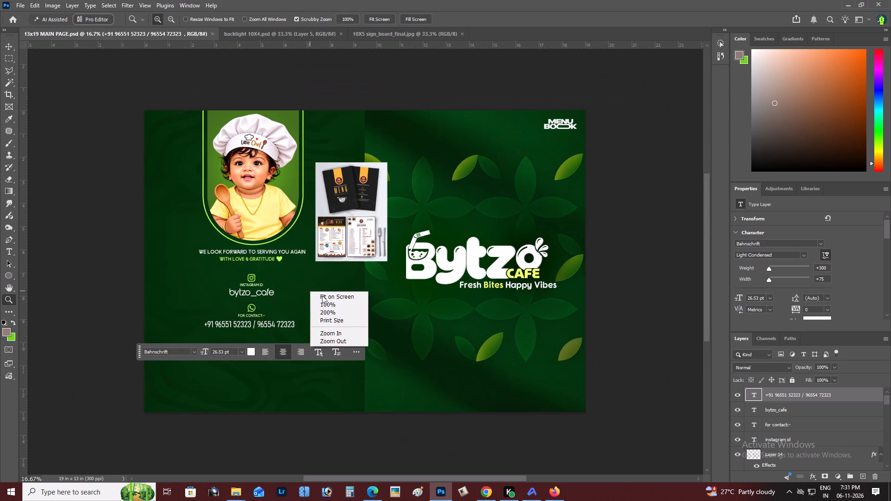
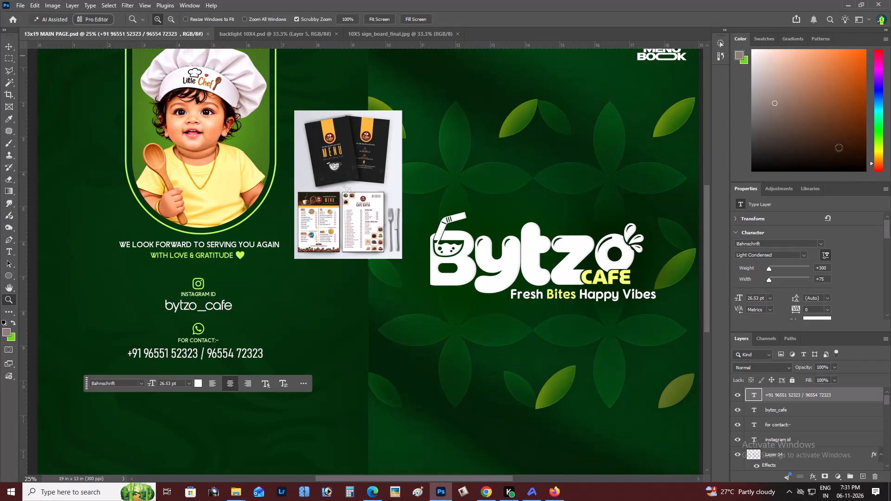
# Switch to Chrome and open the red location pin with a ring base from the Pinterest location results.
pyautogui.keyDown('alt'); pyautogui.click(185, 190); pyautogui.keyUp('alt')
pyautogui.rightClick(185, 190)
pyautogui.doubleClick(195, 194)
pyautogui.press('space')
pyautogui.press('space')
pyautogui.press('space')
pyautogui.moveTo(206, 206); pyautogui.dragTo(187, 214)
pyautogui.hotkey('alt', 'Tab')
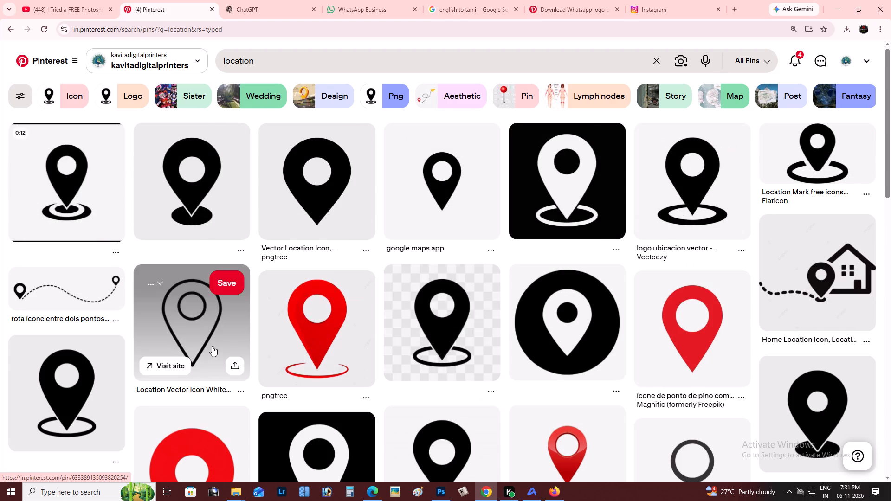
pyautogui.hotkey('alt', 'Tab')
pyautogui.hotkey('alt', 'Tab')
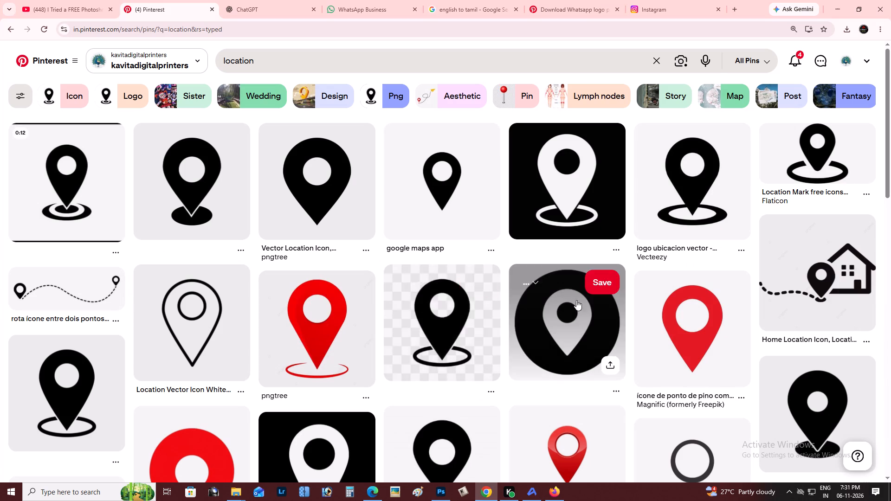
pyautogui.click(342, 347)
pyautogui.hotkey('alt', 'Tab')
pyautogui.hotkey('alt', 'Tab')
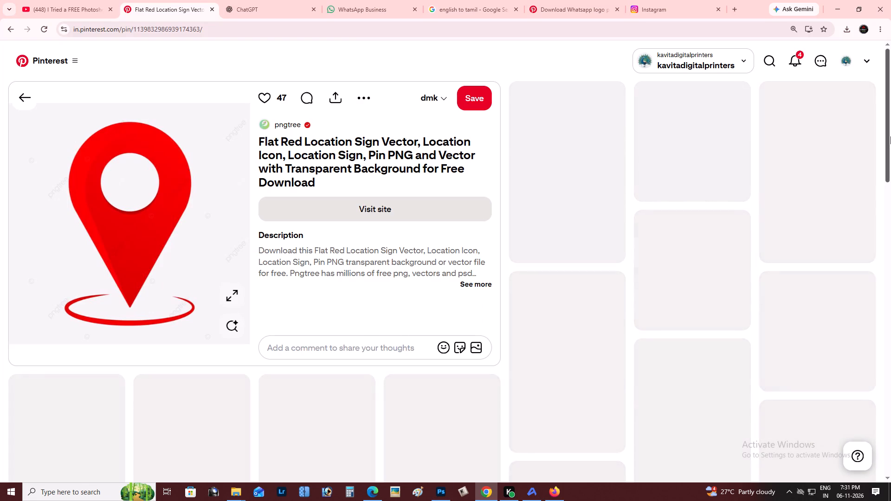
# Browse the related pins, open the white location pin on a black background, and copy its image.
pyautogui.moveTo(890, 125); pyautogui.dragTo(890, 109)
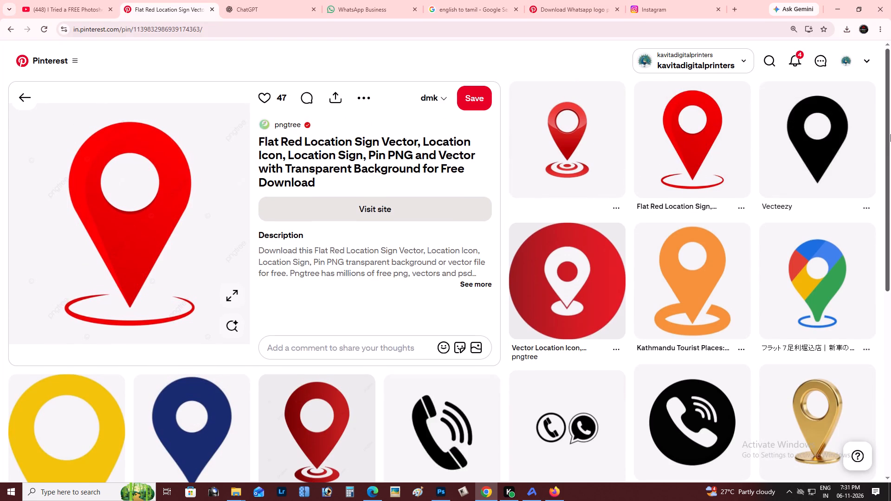
pyautogui.moveTo(890, 135); pyautogui.dragTo(890, 290)
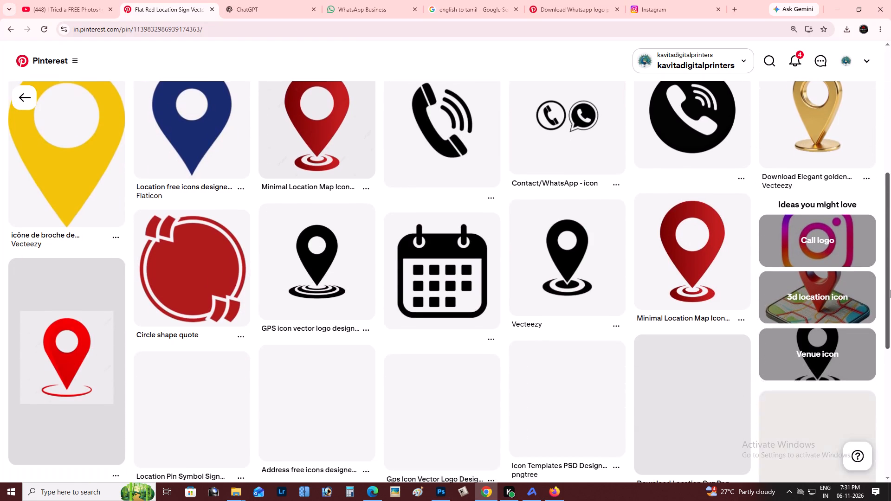
pyautogui.moveTo(890, 290); pyautogui.dragTo(890, 295)
pyautogui.moveTo(890, 184); pyautogui.dragTo(890, 209)
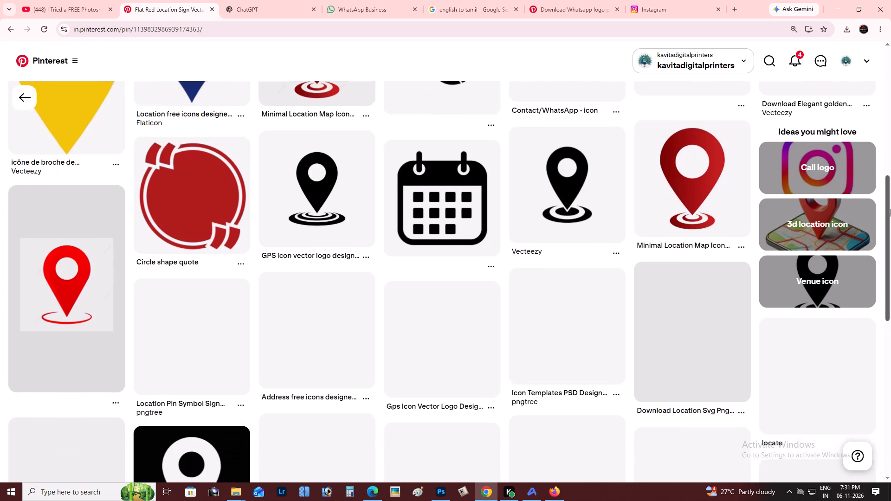
pyautogui.moveTo(890, 209); pyautogui.dragTo(890, 225)
pyautogui.click(207, 424)
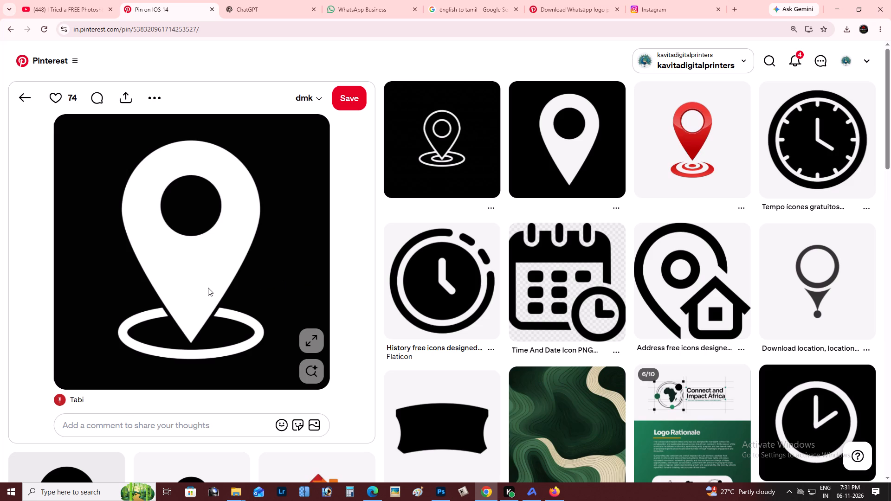
pyautogui.rightClick(216, 245)
pyautogui.click(253, 277)
# In Photoshop, paste the location pin into the menu card and delete its black background and inner circle using the Magic Wand.
pyautogui.hotkey('alt', 'Tab')
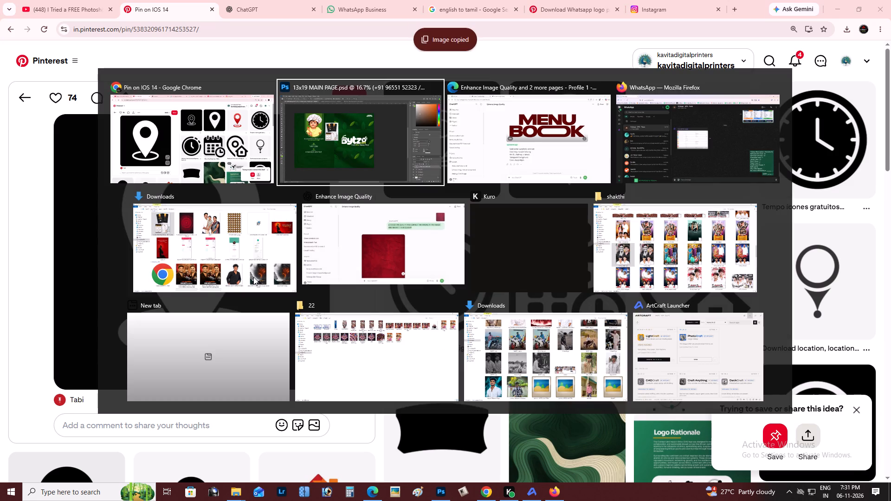
pyautogui.tripleClick(214, 299)
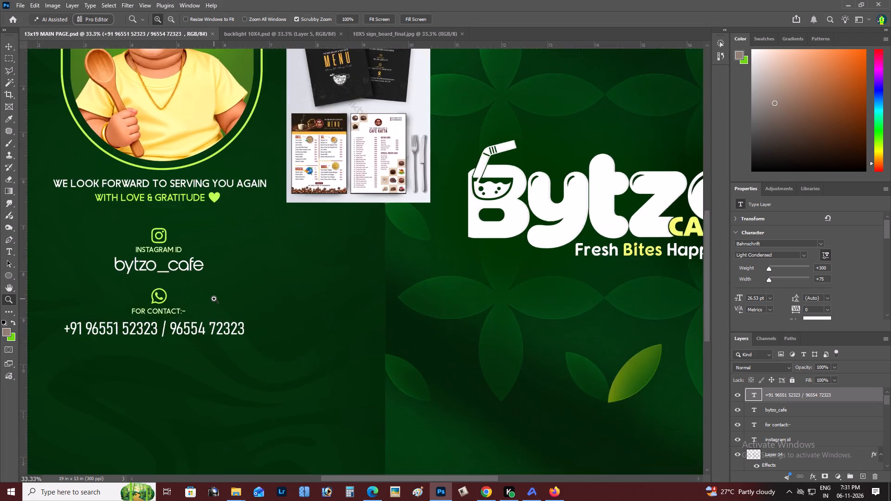
pyautogui.hotkey('ctrl', 'v')
pyautogui.press('z')
pyautogui.click(356, 259)
pyautogui.press('w')
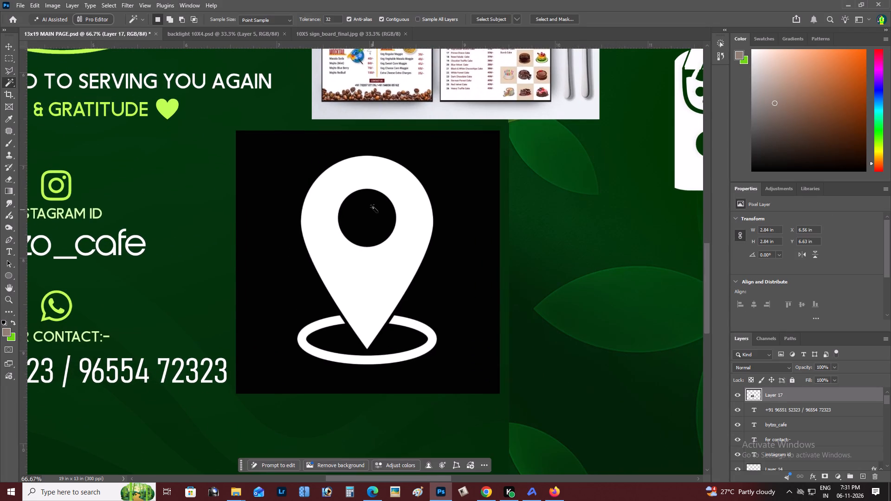
pyautogui.click(373, 207)
pyautogui.keyDown('shift'); pyautogui.click(471, 166); pyautogui.keyUp('shift')
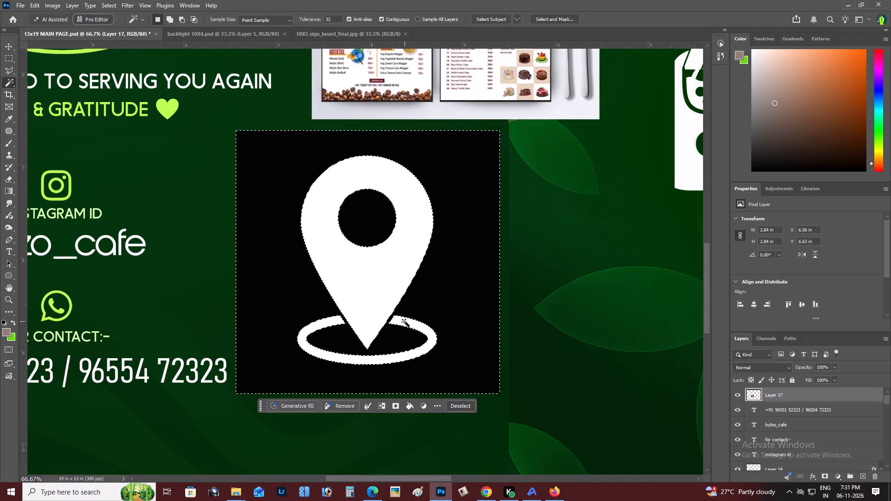
pyautogui.press('BackSpace')
pyautogui.hotkey('ctrl', 'd')
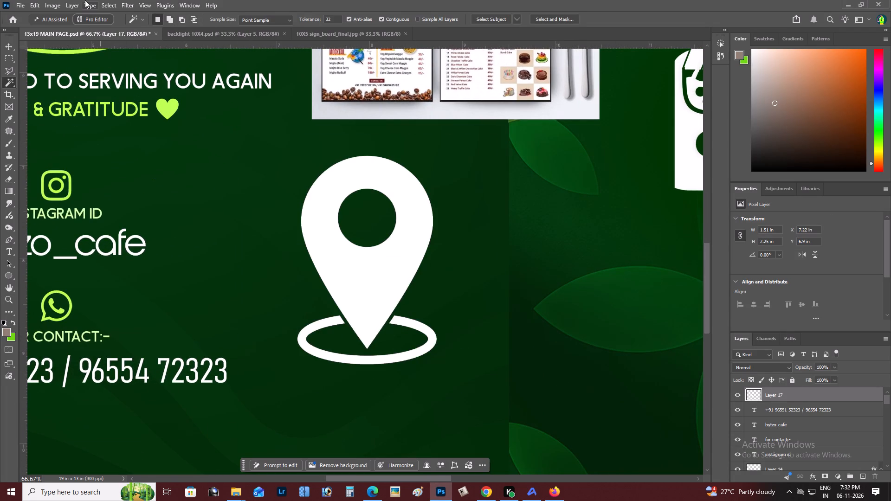
# Apply a light green Color Overlay to the location pin layer.
pyautogui.click(74, 3)
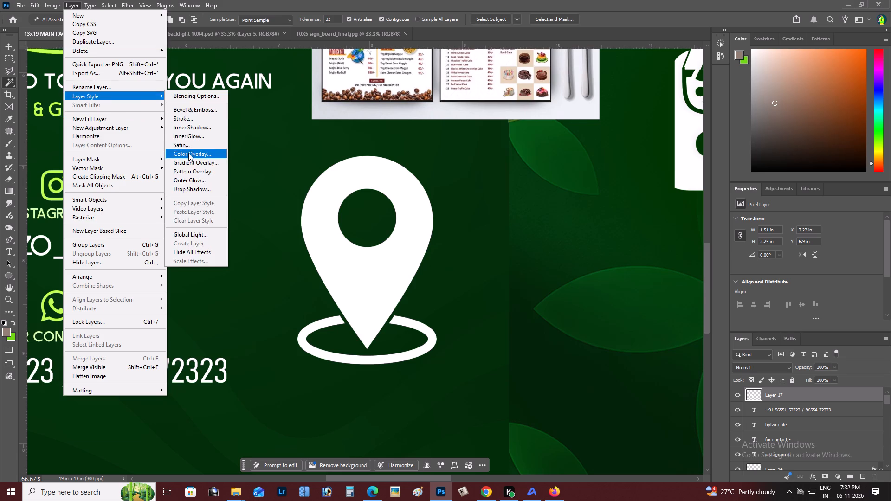
pyautogui.click(188, 153)
pyautogui.press('Return')
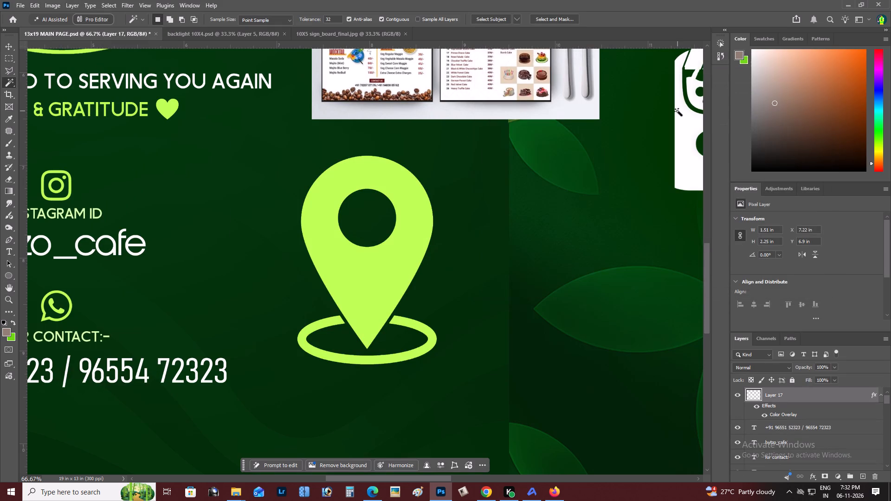
# Move the location pin below the back page's phone numbers and scale it down to about 0.34 × 0.51 in.
pyautogui.press('z')
pyautogui.keyDown('alt'); pyautogui.click(417, 223); pyautogui.keyUp('alt')
pyautogui.rightClick(417, 223)
pyautogui.click(433, 227)
pyautogui.press('space')
pyautogui.moveTo(406, 241); pyautogui.dragTo(433, 237)
pyautogui.press('z')
pyautogui.click(381, 292)
pyautogui.click(363, 300)
pyautogui.press('v')
pyautogui.moveTo(359, 308); pyautogui.dragTo(312, 322)
pyautogui.press('space')
pyautogui.press('space')
pyautogui.press('space')
pyautogui.moveTo(312, 322); pyautogui.dragTo(396, 305)
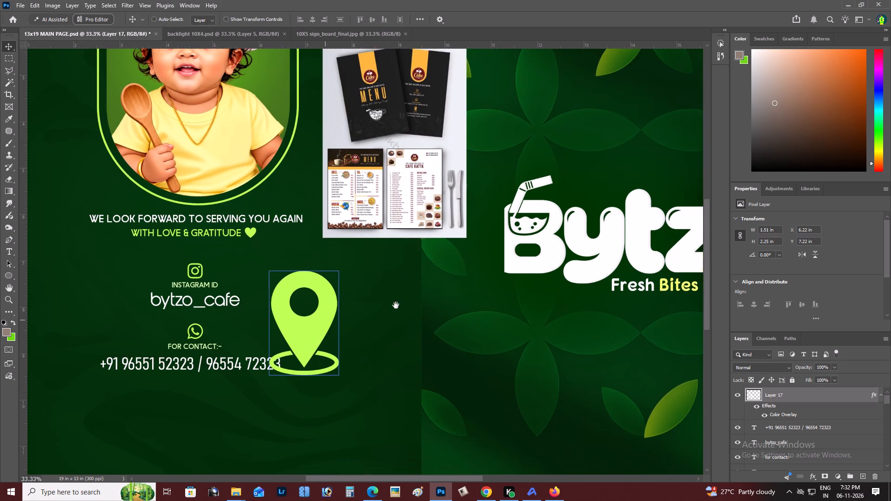
pyautogui.moveTo(396, 305); pyautogui.dragTo(418, 295)
pyautogui.moveTo(418, 295); pyautogui.dragTo(310, 366)
pyautogui.hotkey('ctrl', 't')
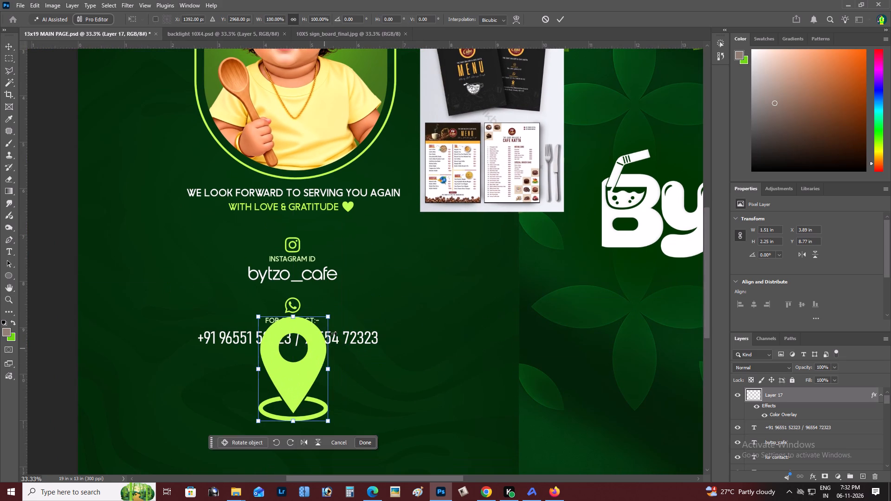
pyautogui.keyDown('alt'); pyautogui.moveTo(327, 321); pyautogui.dragTo(294, 351); pyautogui.keyUp('alt')
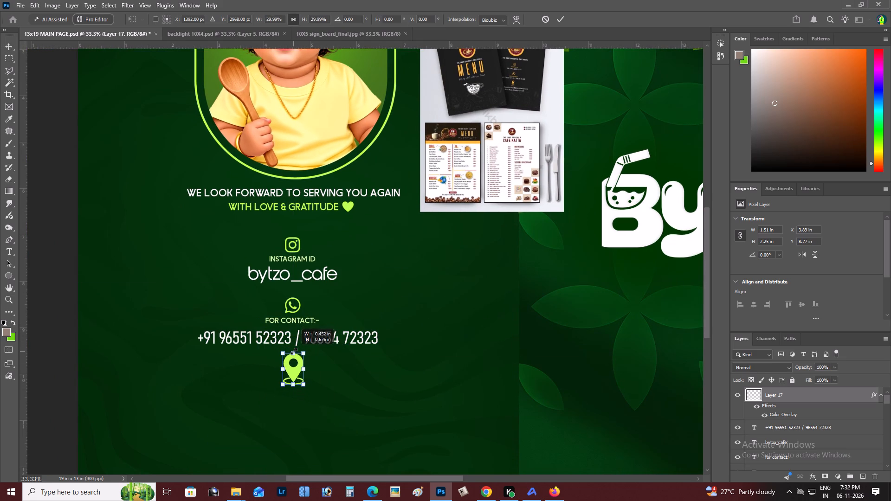
pyautogui.keyDown('alt'); pyautogui.moveTo(294, 351); pyautogui.dragTo(291, 355); pyautogui.keyUp('alt')
pyautogui.hotkey('ctrl', 'Return')
# Show the guides, centre the location pin on the vertical guide, and scale it to about 0.32 × 0.48 in.
pyautogui.press('z')
pyautogui.click(293, 374)
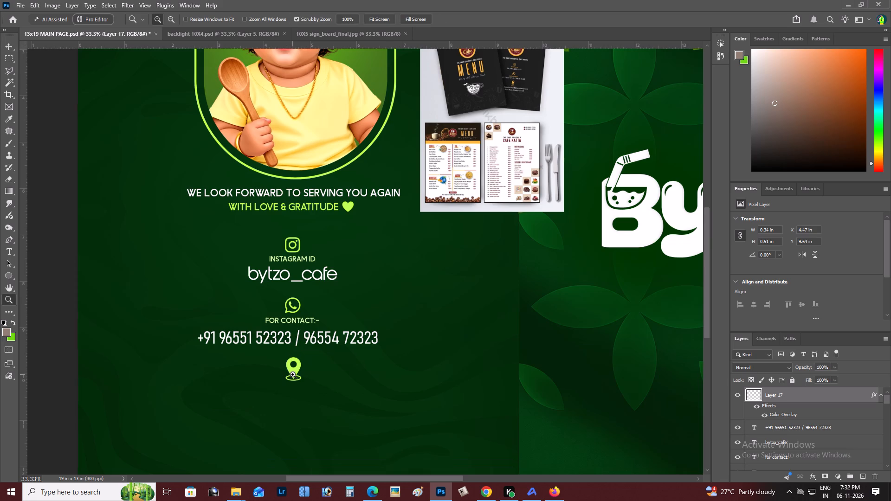
pyautogui.press('space')
pyautogui.press('space')
pyautogui.press('space')
pyautogui.press('space')
pyautogui.press('space')
pyautogui.press('space')
pyautogui.press('space')
pyautogui.moveTo(293, 373); pyautogui.dragTo(273, 327)
pyautogui.click(285, 348)
pyautogui.press('space')
pyautogui.press('space')
pyautogui.press('space')
pyautogui.press('space')
pyautogui.press('space')
pyautogui.press('space')
pyautogui.press('space')
pyautogui.press('space')
pyautogui.press('space')
pyautogui.press('space')
pyautogui.press('space')
pyautogui.moveTo(285, 348); pyautogui.dragTo(286, 323)
pyautogui.hotkey('ctrl', 't')
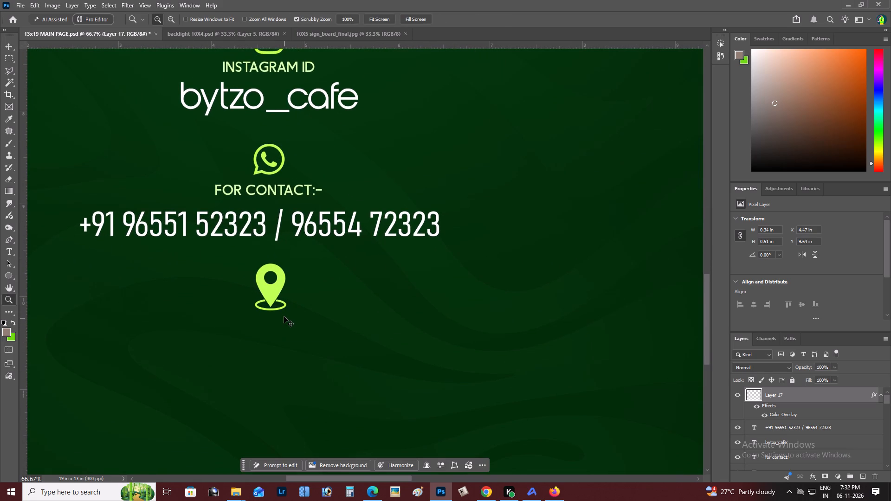
pyautogui.hotkey('ctrl', 'Return')
pyautogui.hotkey('ctrl', ';')
pyautogui.hotkey('ctrl', 't')
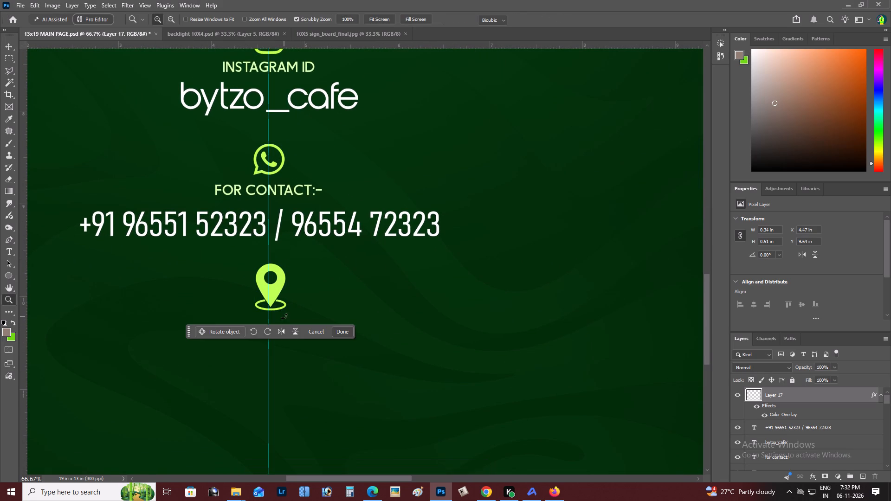
pyautogui.click(279, 298)
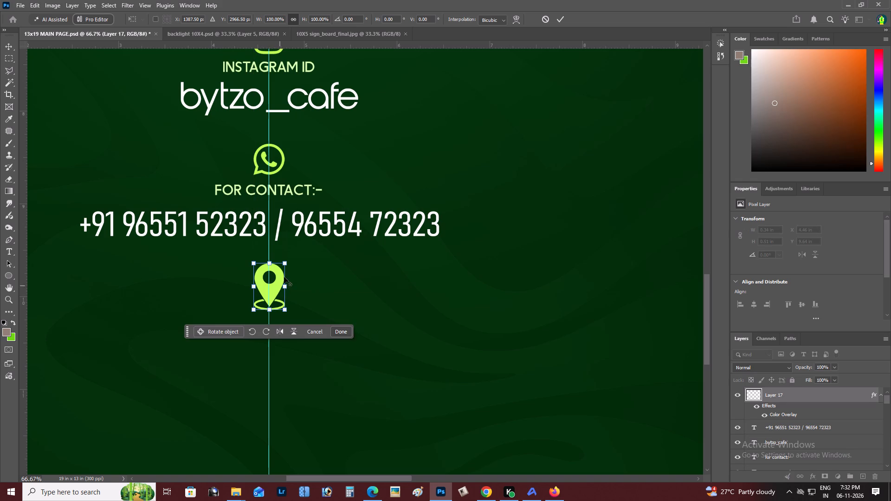
pyautogui.keyDown('alt'); pyautogui.moveTo(289, 266); pyautogui.dragTo(285, 264); pyautogui.keyUp('alt')
pyautogui.hotkey('ctrl', 'Return')
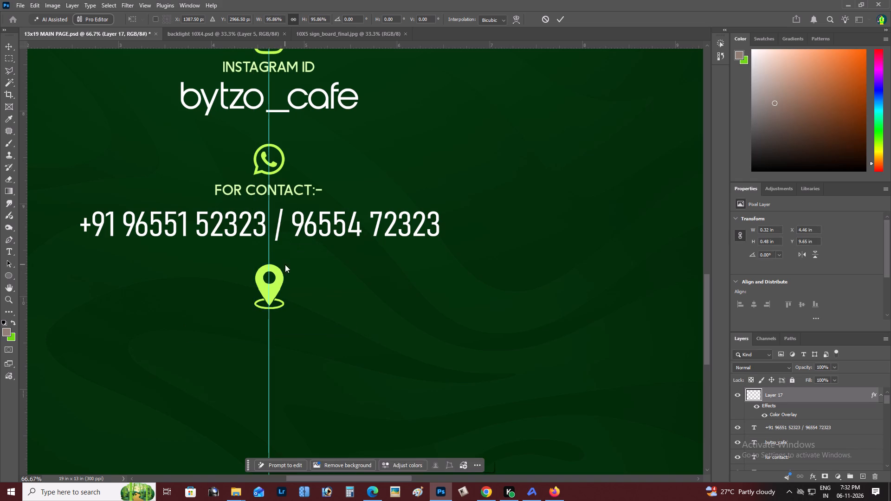
# Nudge the location pin slightly up towards the phone numbers, keeping it centred on the vertical guide.
pyautogui.press('v')
pyautogui.press('Up')
pyautogui.press('Up')
pyautogui.press('Up')
pyautogui.press('Up')
pyautogui.press('Up')
pyautogui.press('Left')
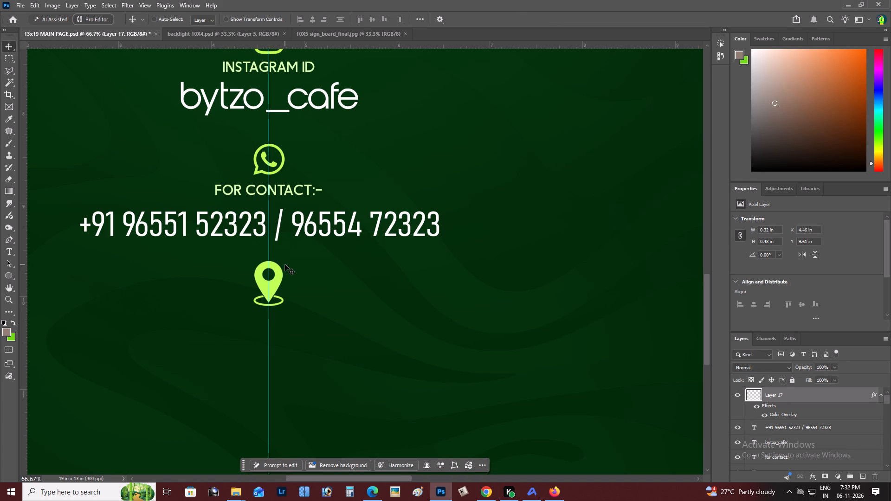
pyautogui.press('Right')
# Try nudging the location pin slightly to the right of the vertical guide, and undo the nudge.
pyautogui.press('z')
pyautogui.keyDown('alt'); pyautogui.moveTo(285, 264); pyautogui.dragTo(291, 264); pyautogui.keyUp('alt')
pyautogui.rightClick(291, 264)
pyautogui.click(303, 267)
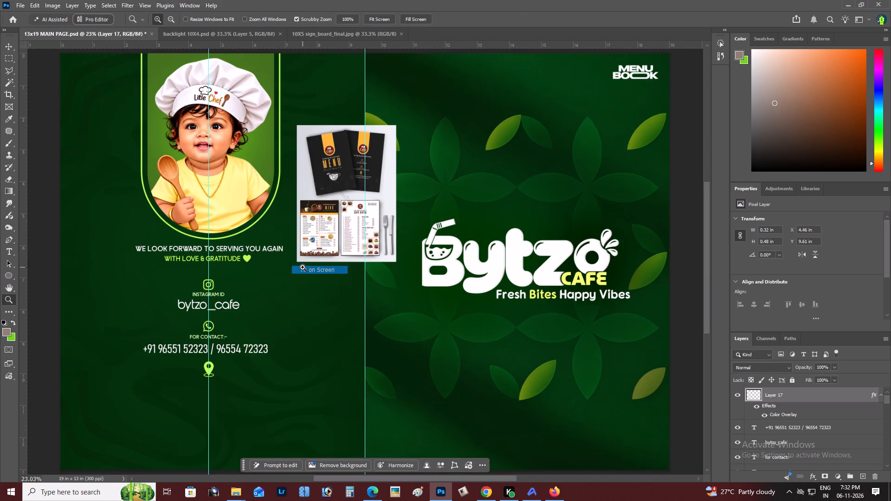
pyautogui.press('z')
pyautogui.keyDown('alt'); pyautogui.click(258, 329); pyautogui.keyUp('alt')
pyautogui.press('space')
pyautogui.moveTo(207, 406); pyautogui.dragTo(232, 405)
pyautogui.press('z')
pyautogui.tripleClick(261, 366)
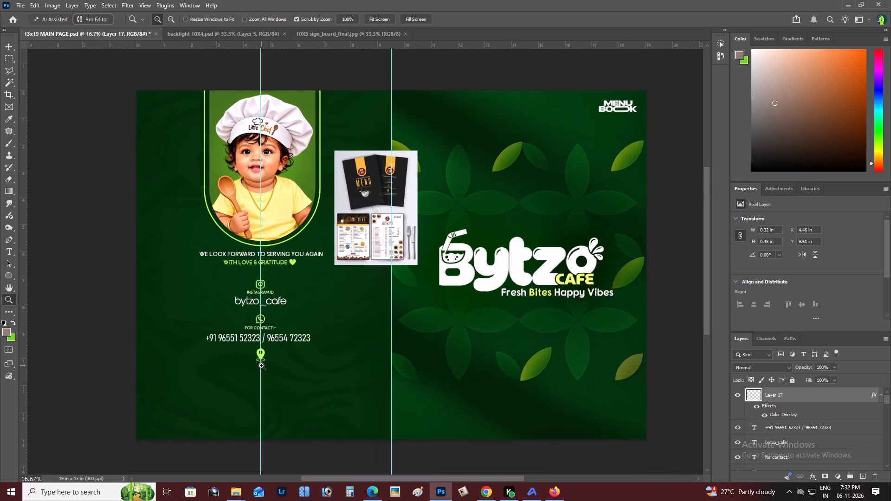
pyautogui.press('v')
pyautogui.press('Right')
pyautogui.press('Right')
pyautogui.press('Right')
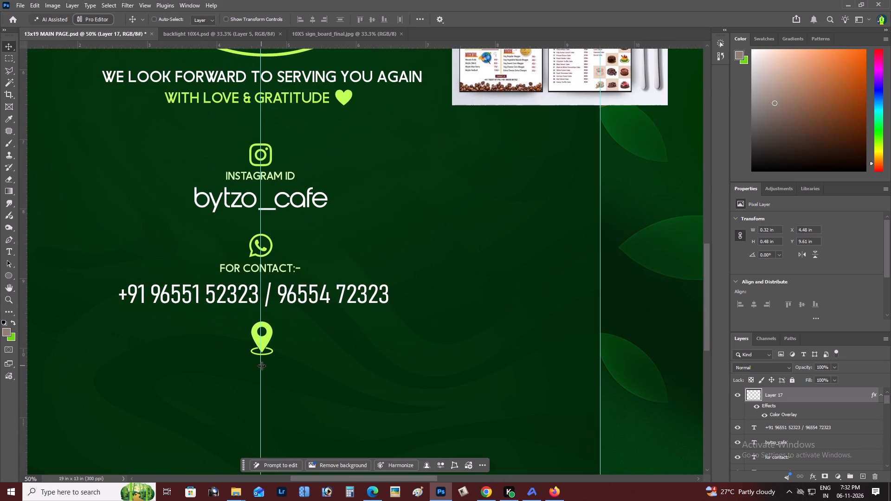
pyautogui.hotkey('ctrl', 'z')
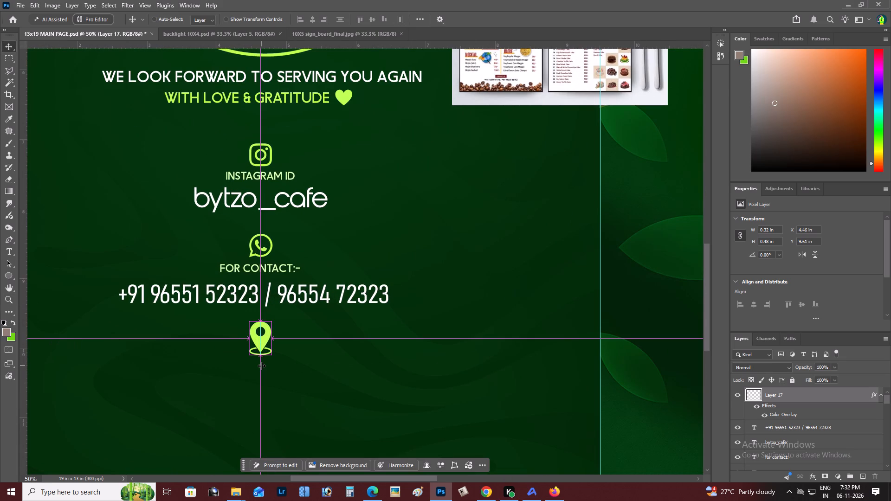
# Nudge the location pin slightly down, away from the phone numbers, to a Y position of 9.65 in.
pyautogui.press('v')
pyautogui.press('Down')
pyautogui.press('Down')
pyautogui.press('Down')
pyautogui.press('Down')
pyautogui.press('Down')
# Duplicate the bytzo_cafe text layer and place the copy just below the location pin.
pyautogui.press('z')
pyautogui.keyDown('alt'); pyautogui.click(261, 366); pyautogui.keyUp('alt')
pyautogui.rightClick(261, 366)
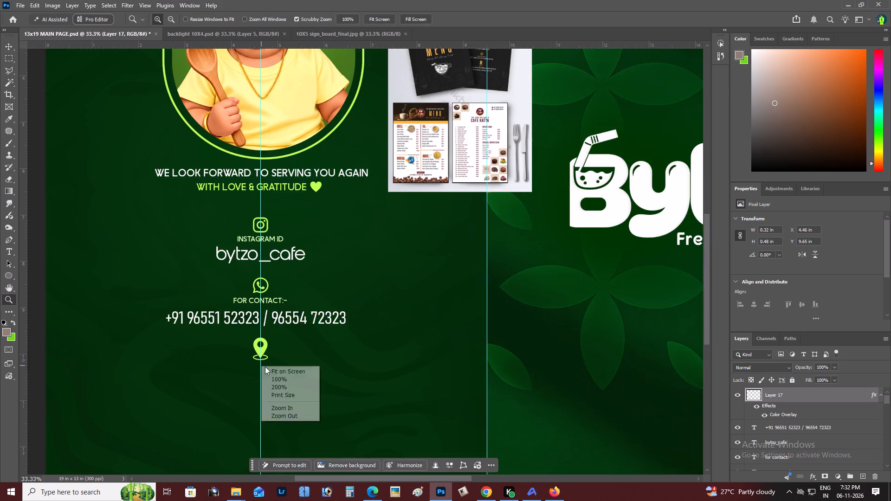
pyautogui.click(273, 369)
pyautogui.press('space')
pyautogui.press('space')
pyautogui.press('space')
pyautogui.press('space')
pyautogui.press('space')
pyautogui.moveTo(273, 369); pyautogui.dragTo(336, 364)
pyautogui.doubleClick(275, 370)
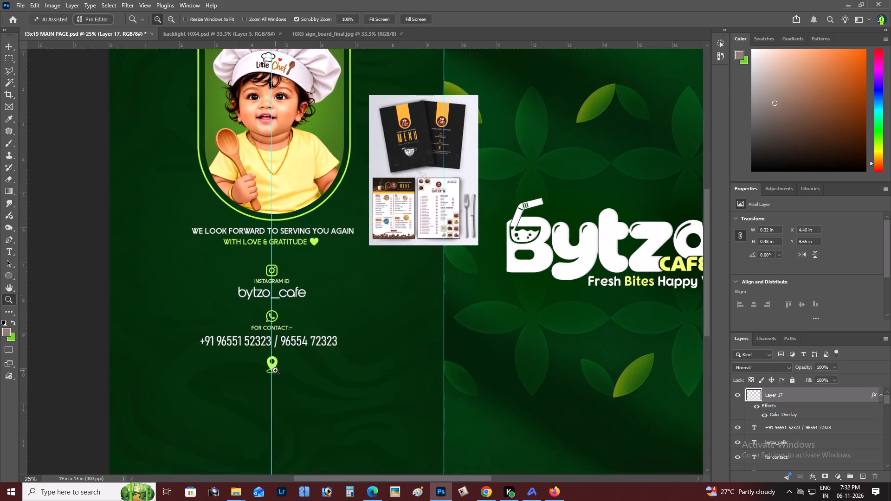
pyautogui.click(278, 365)
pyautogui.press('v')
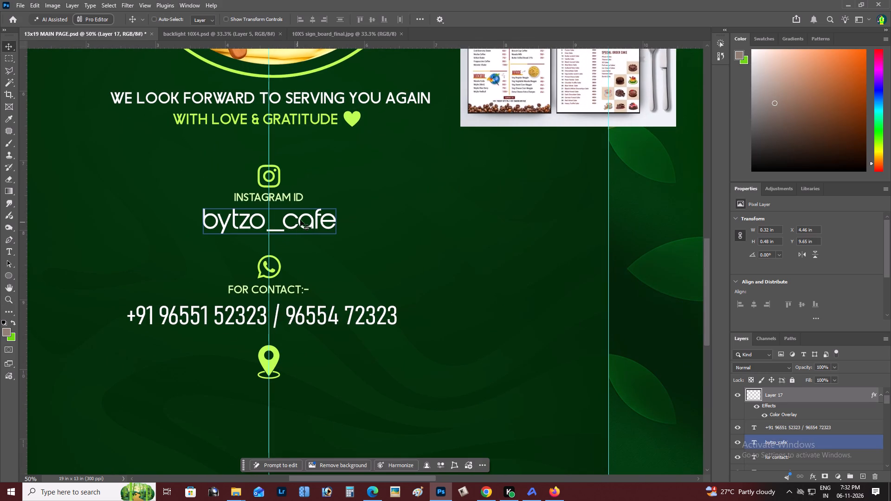
pyautogui.rightClick(302, 218)
pyautogui.click(314, 221)
pyautogui.keyDown('alt'); pyautogui.moveTo(314, 222); pyautogui.dragTo(304, 403); pyautogui.keyUp('alt')
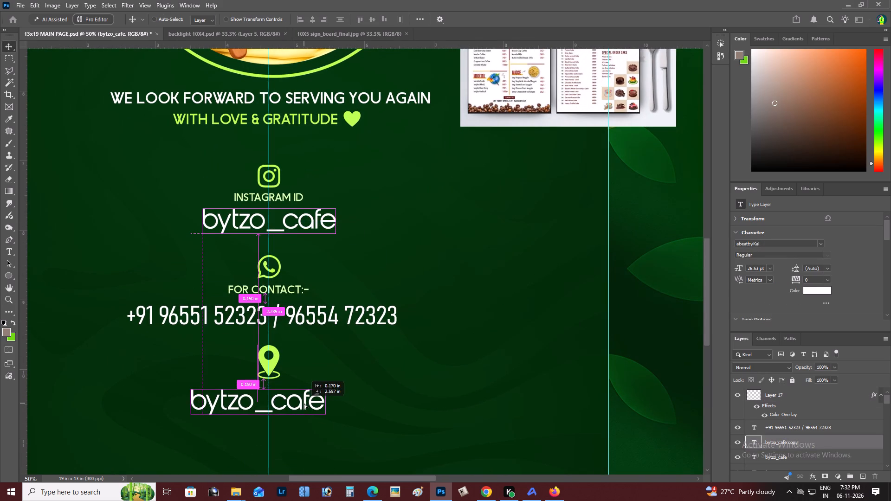
pyautogui.keyDown('alt'); pyautogui.moveTo(304, 403); pyautogui.dragTo(307, 404); pyautogui.keyUp('alt')
# Replace the copied text below the location pin with "NIDUR | MAYILADUTHURAI".
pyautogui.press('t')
pyautogui.click(255, 404)
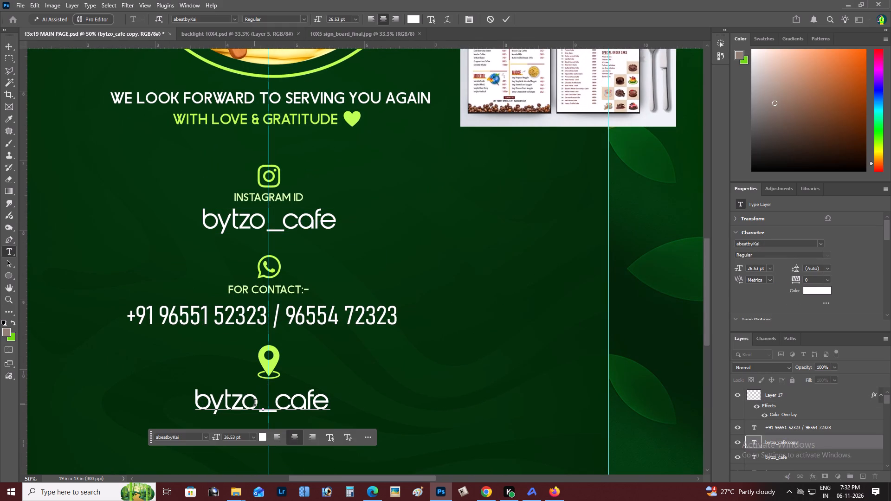
pyautogui.hotkey('ctrl', 'a')
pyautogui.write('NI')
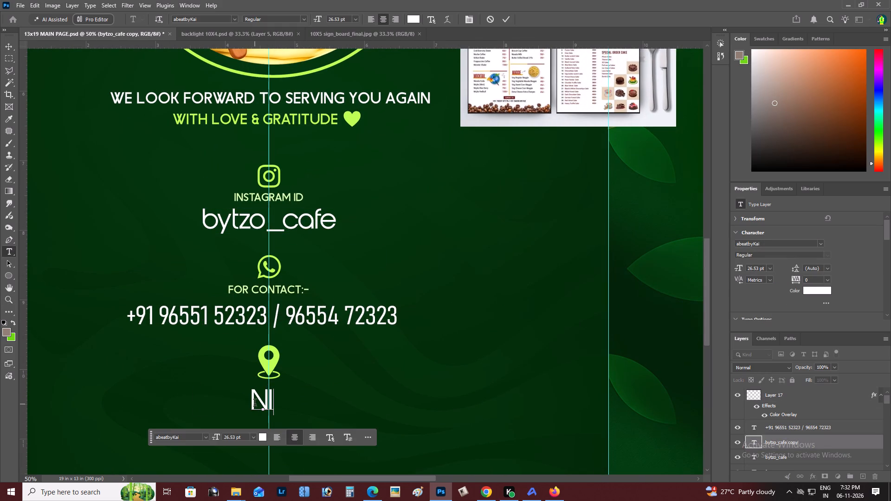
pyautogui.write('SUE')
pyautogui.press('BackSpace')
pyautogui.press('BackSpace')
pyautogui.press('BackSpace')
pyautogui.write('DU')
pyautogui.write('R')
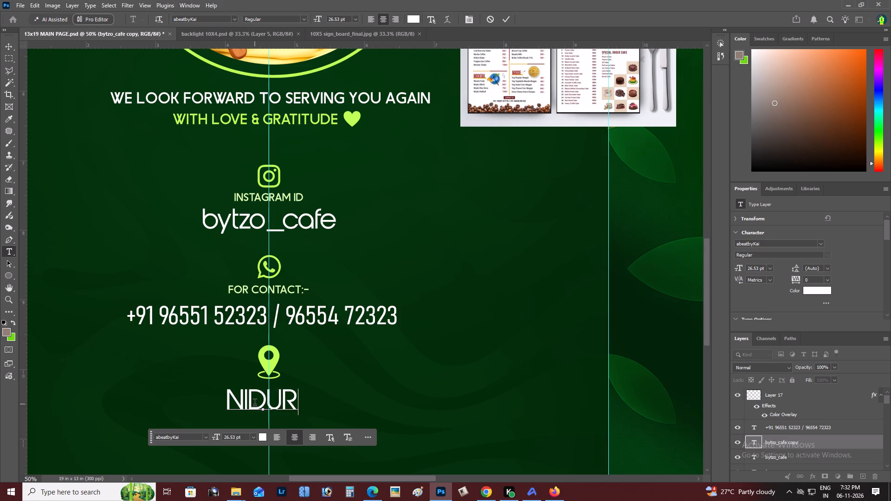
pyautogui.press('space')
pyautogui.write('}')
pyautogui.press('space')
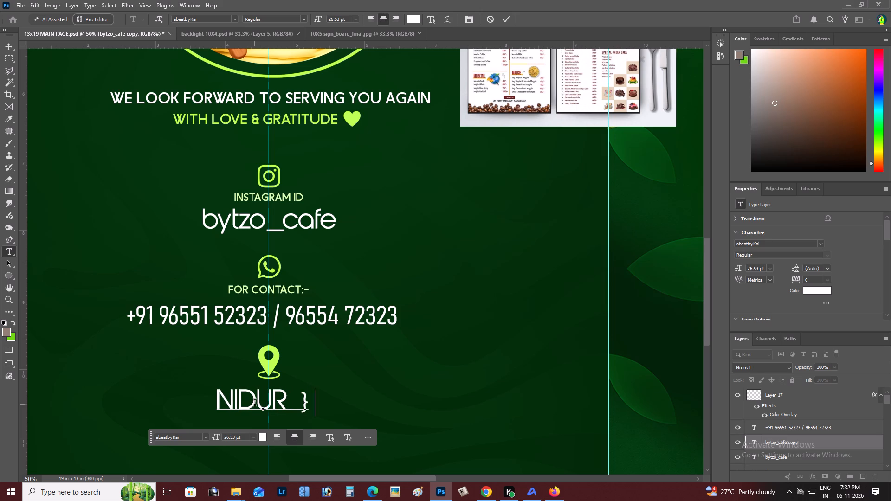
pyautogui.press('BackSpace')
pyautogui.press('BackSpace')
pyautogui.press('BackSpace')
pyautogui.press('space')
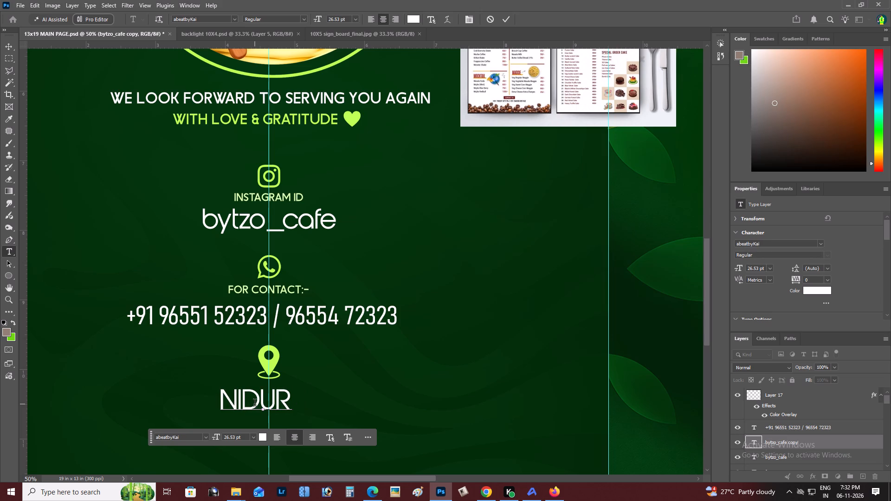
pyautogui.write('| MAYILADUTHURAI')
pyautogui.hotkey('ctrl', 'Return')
# Centre the NIDUR | MAYILADUTHURAI text on the back page's vertical guide, just below the location pin.
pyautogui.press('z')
pyautogui.keyDown('alt'); pyautogui.click(288, 347); pyautogui.keyUp('alt')
pyautogui.rightClick(288, 347)
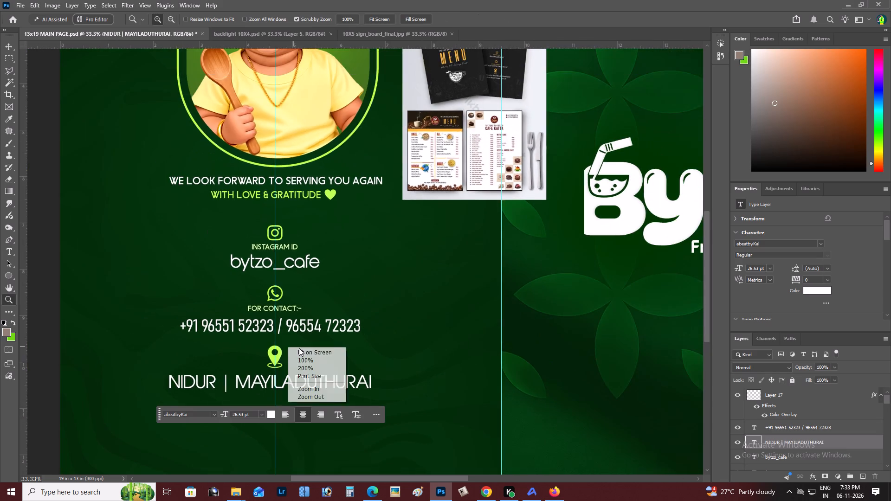
pyautogui.click(306, 350)
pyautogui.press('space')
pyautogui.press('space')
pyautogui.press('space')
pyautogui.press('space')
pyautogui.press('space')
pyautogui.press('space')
pyautogui.moveTo(306, 350); pyautogui.dragTo(347, 288)
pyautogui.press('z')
pyautogui.doubleClick(259, 313)
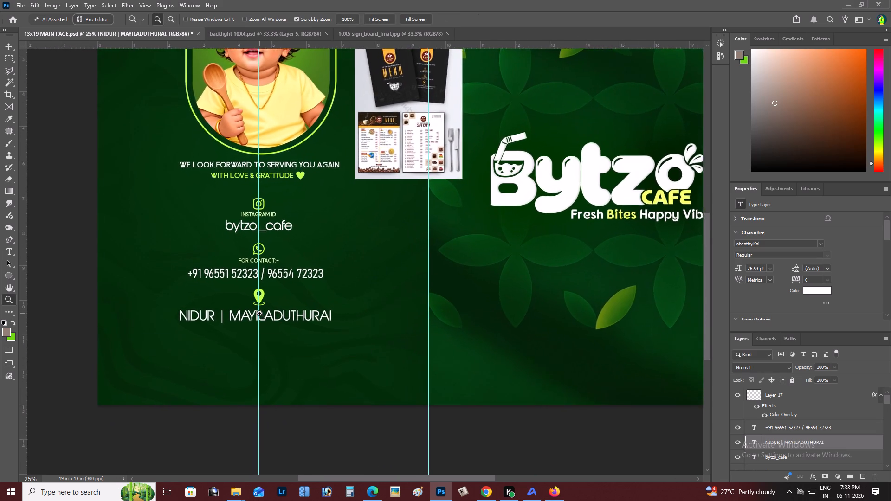
pyautogui.hotkey('ctrl', 't')
pyautogui.click(264, 317)
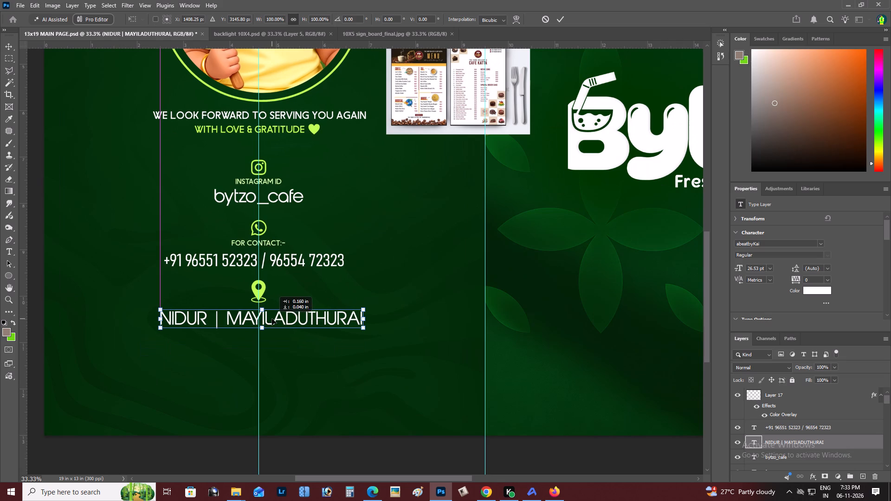
pyautogui.hotkey('ctrl', 'Return')
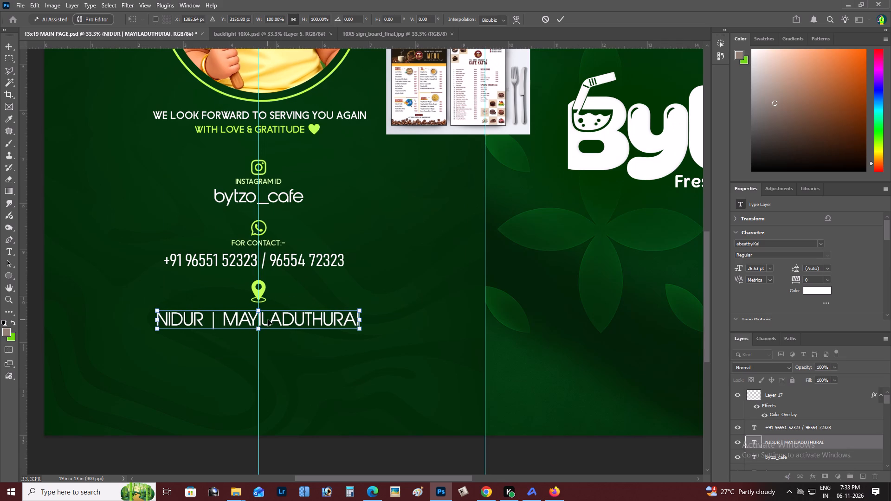
# Hide the guides on the menu card spread.
pyautogui.press('z')
pyautogui.keyDown('alt'); pyautogui.click(268, 320); pyautogui.keyUp('alt')
pyautogui.rightClick(268, 320)
pyautogui.click(279, 325)
pyautogui.press('space')
pyautogui.press('space')
pyautogui.press('space')
pyautogui.press('space')
pyautogui.press('space')
pyautogui.press('space')
pyautogui.press('space')
pyautogui.moveTo(279, 325); pyautogui.dragTo(349, 308)
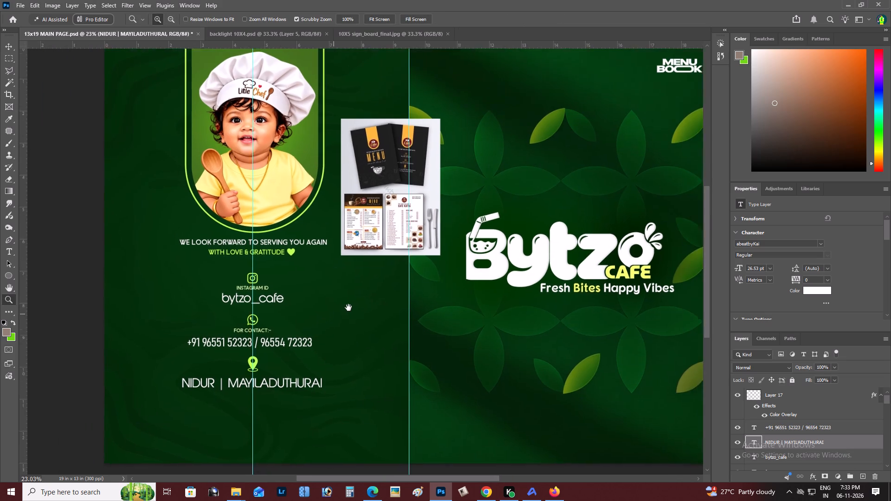
pyautogui.moveTo(349, 308); pyautogui.dragTo(349, 308)
pyautogui.hotkey('ctrl', ';')
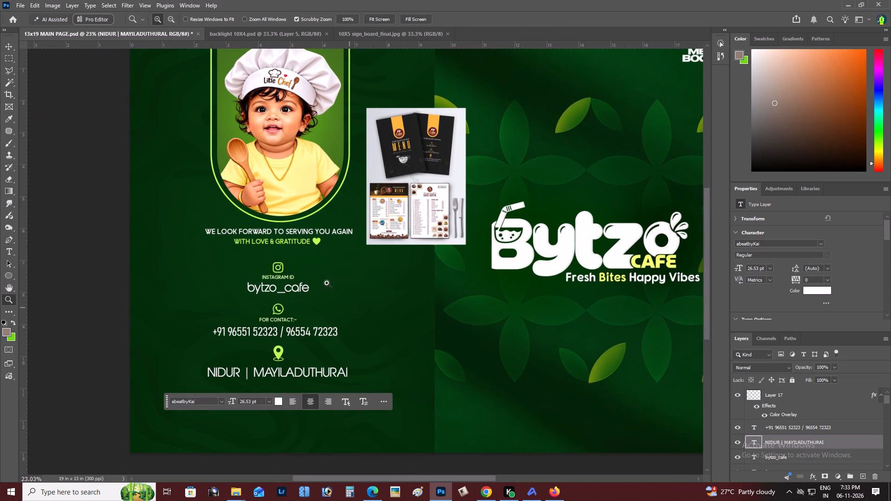
# Replace the divider in the location text with a line break, putting NIDUR above MAYILADUTHURAI.
pyautogui.press('z')
pyautogui.keyDown('alt'); pyautogui.click(250, 346); pyautogui.keyUp('alt')
pyautogui.rightClick(253, 342)
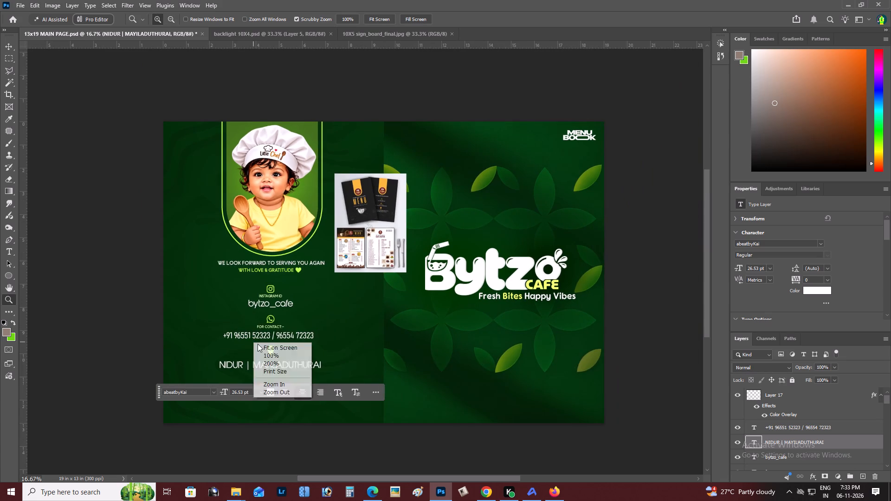
pyautogui.click(259, 344)
pyautogui.press('space')
pyautogui.moveTo(259, 344); pyautogui.dragTo(316, 314)
pyautogui.press('z')
pyautogui.tripleClick(249, 340)
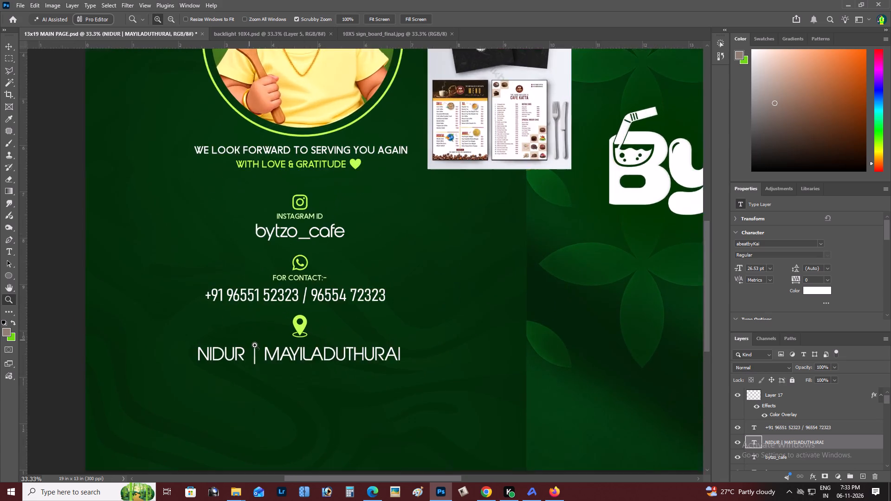
pyautogui.press('t')
pyautogui.moveTo(260, 359); pyautogui.dragTo(253, 359)
pyautogui.press('BackSpace')
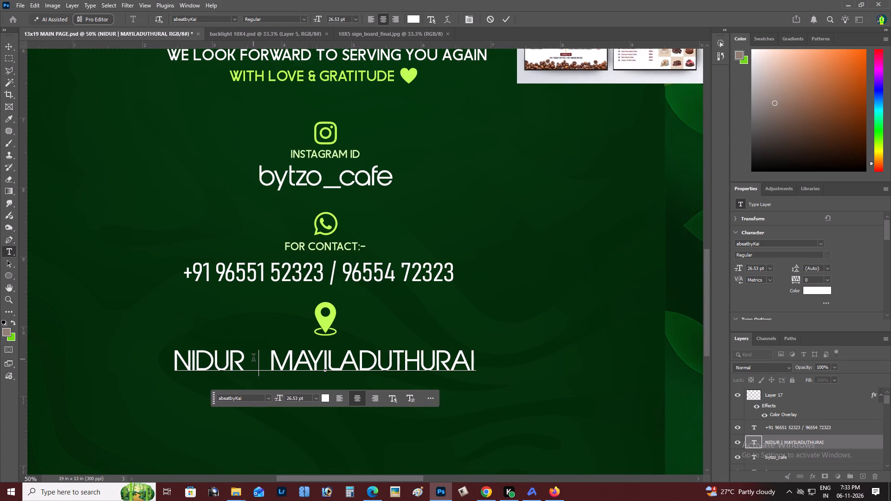
pyautogui.press('Return')
pyautogui.hotkey('ctrl', 'Return')
# Add two leading spaces before NIDUR in the location text to shift the word over above MAYILADUTHURAI.
pyautogui.press('z')
pyautogui.keyDown('alt'); pyautogui.click(253, 359); pyautogui.keyUp('alt')
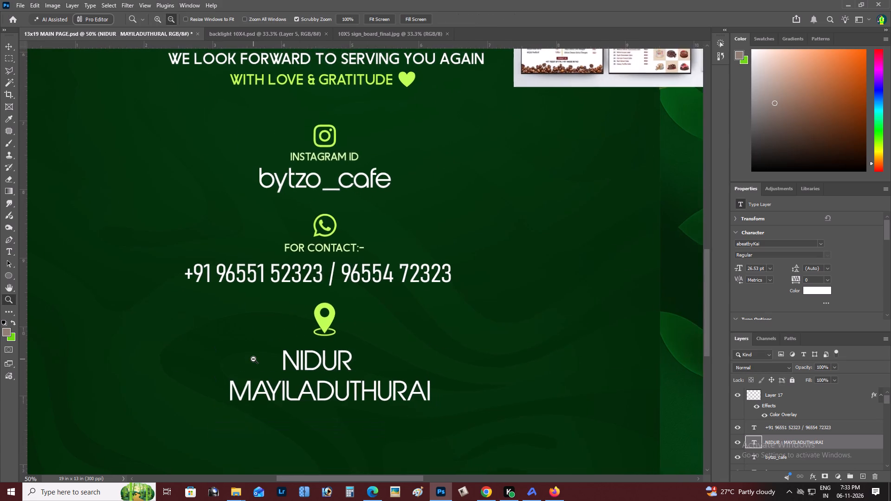
pyautogui.rightClick(253, 359)
pyautogui.click(259, 362)
pyautogui.press('space')
pyautogui.press('space')
pyautogui.press('space')
pyautogui.press('space')
pyautogui.press('space')
pyautogui.moveTo(272, 357); pyautogui.dragTo(361, 334)
pyautogui.press('z')
pyautogui.click(329, 366)
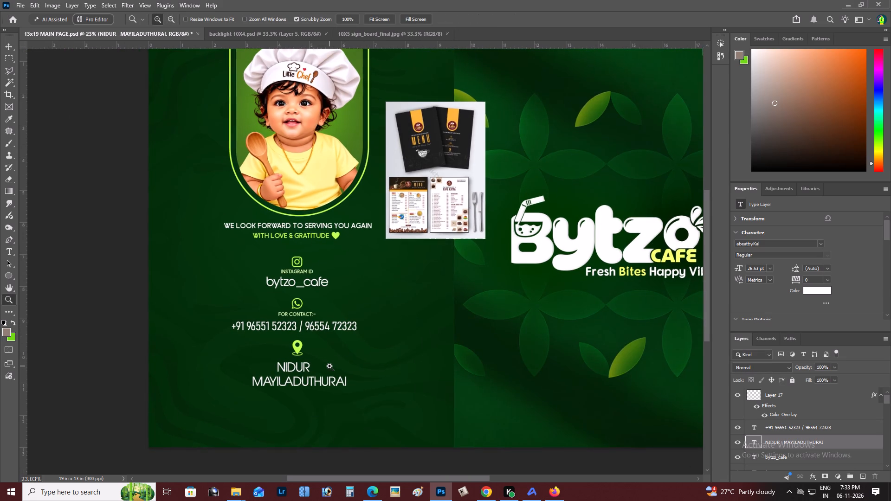
pyautogui.press('t')
pyautogui.click(310, 366)
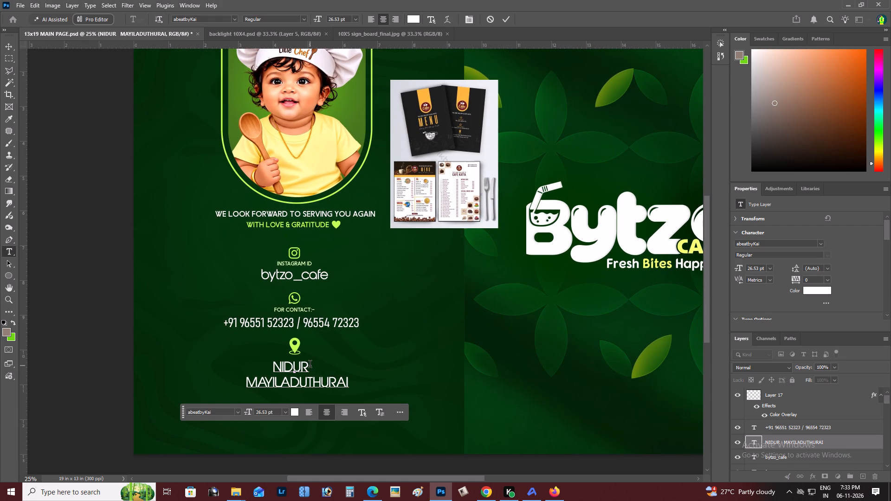
pyautogui.press('BackSpace')
pyautogui.hotkey('ctrl', 'z')
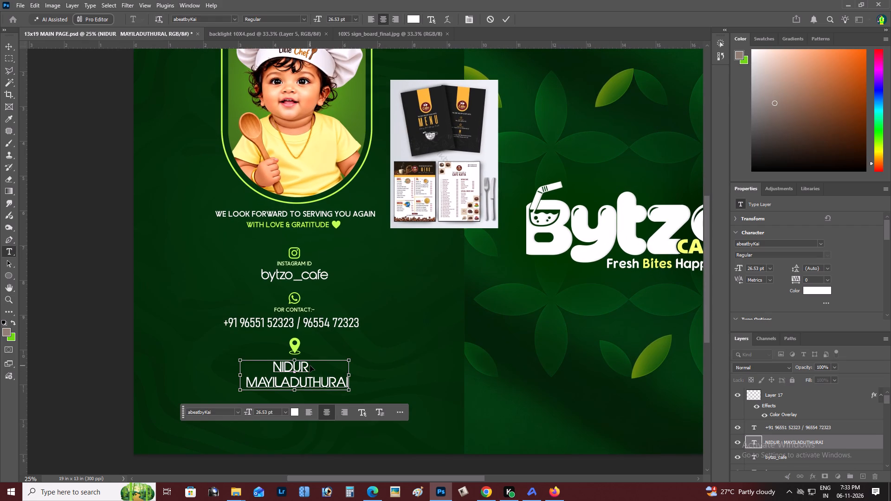
pyautogui.click(270, 367)
pyautogui.press('space')
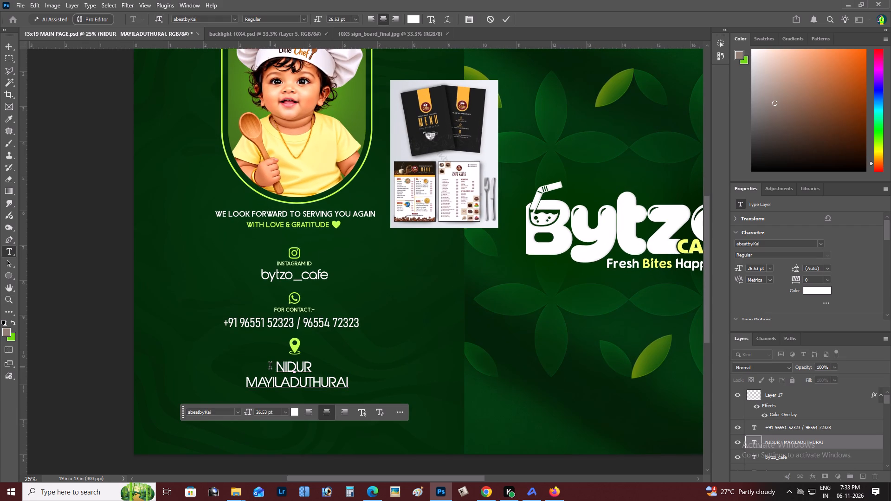
pyautogui.press('space')
pyautogui.hotkey('ctrl', 'Return')
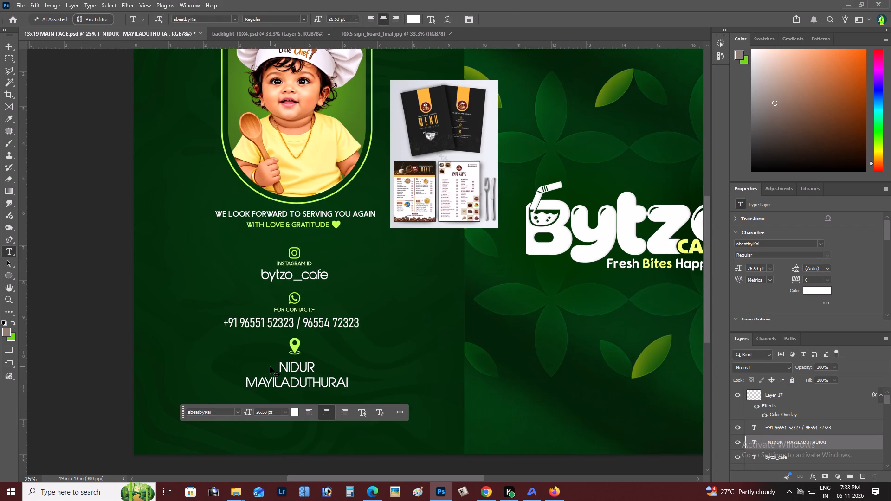
# Move the two-line location text slightly down, away from the location pin.
pyautogui.hotkey('ctrl', 't')
pyautogui.click(303, 373)
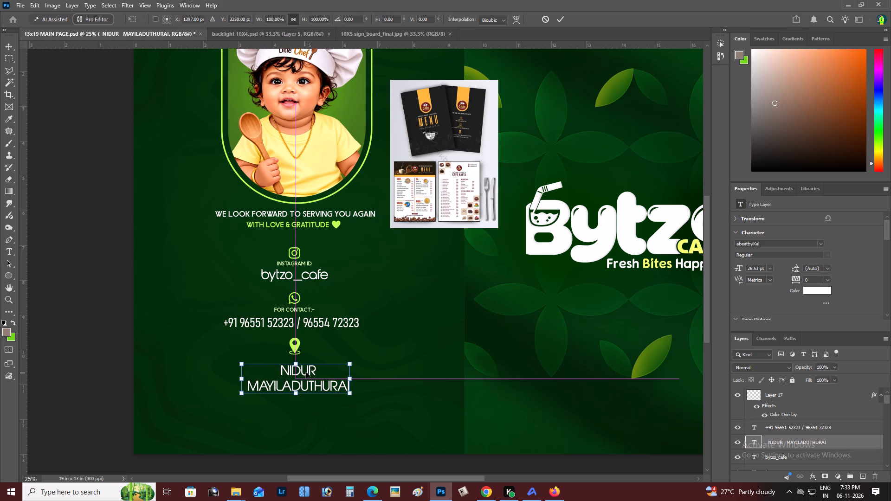
pyautogui.hotkey('ctrl', 'Return')
# Show the guides and scale the two-line location text down to 21.56 pt near the vertical guide.
pyautogui.hotkey('ctrl', ';')
pyautogui.press('z')
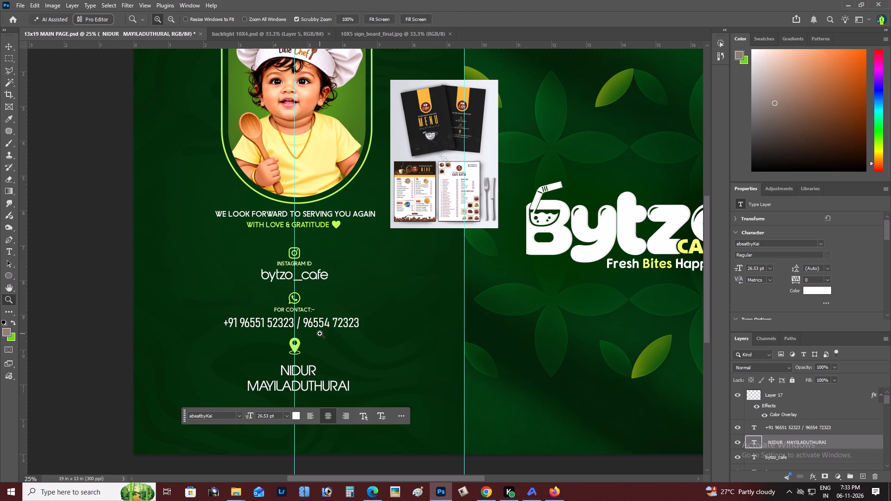
pyautogui.tripleClick(309, 362)
pyautogui.hotkey('ctrl', 't')
pyautogui.click(328, 383)
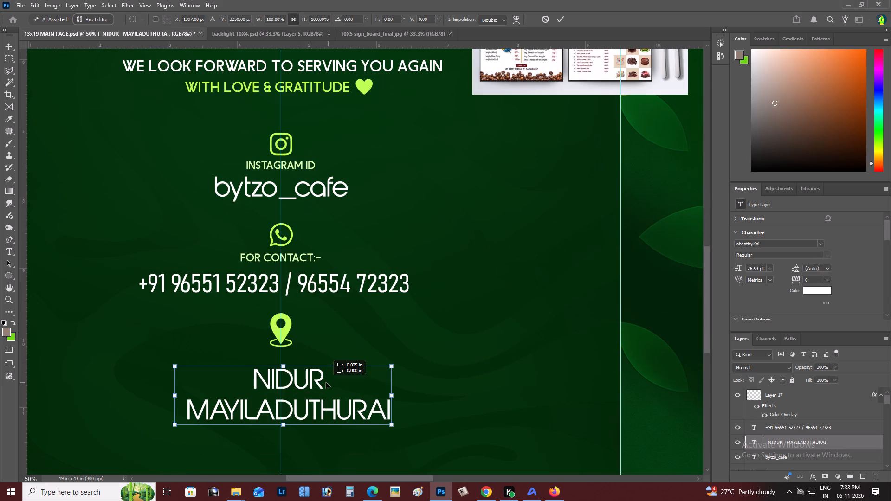
pyautogui.keyDown('alt'); pyautogui.moveTo(388, 368); pyautogui.dragTo(380, 368); pyautogui.keyUp('alt')
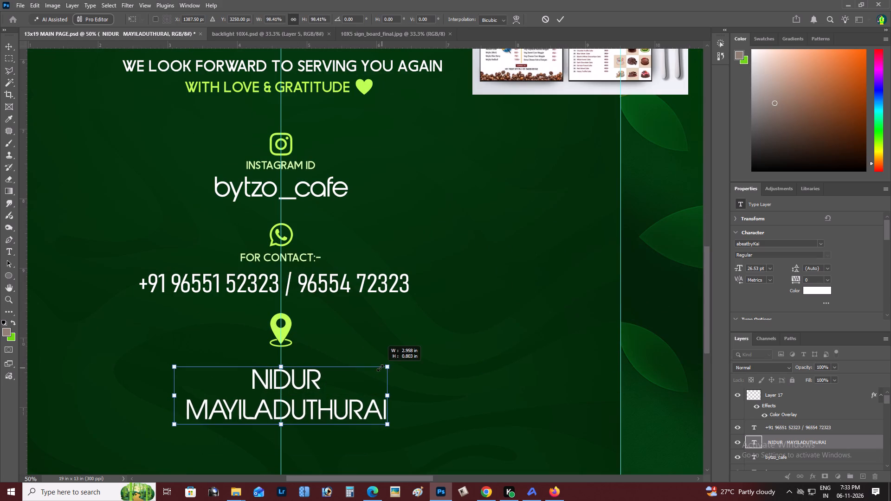
pyautogui.keyDown('alt'); pyautogui.moveTo(380, 368); pyautogui.dragTo(366, 368); pyautogui.keyUp('alt')
pyautogui.hotkey('ctrl', 'Return')
pyautogui.hotkey('ctrl', '\\')
# Shift the location text slightly sideways by about 0.035 in to line it up with the vertical guide.
pyautogui.press('z')
pyautogui.keyDown('alt'); pyautogui.click(366, 368); pyautogui.keyUp('alt')
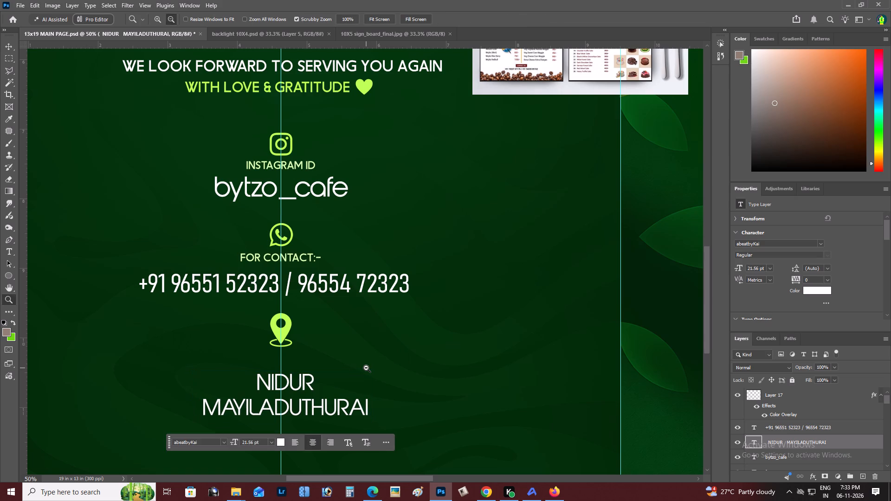
pyautogui.rightClick(366, 368)
pyautogui.click(380, 370)
pyautogui.press('space')
pyautogui.moveTo(369, 390); pyautogui.dragTo(459, 361)
pyautogui.press('z')
pyautogui.click(343, 357)
pyautogui.doubleClick(338, 362)
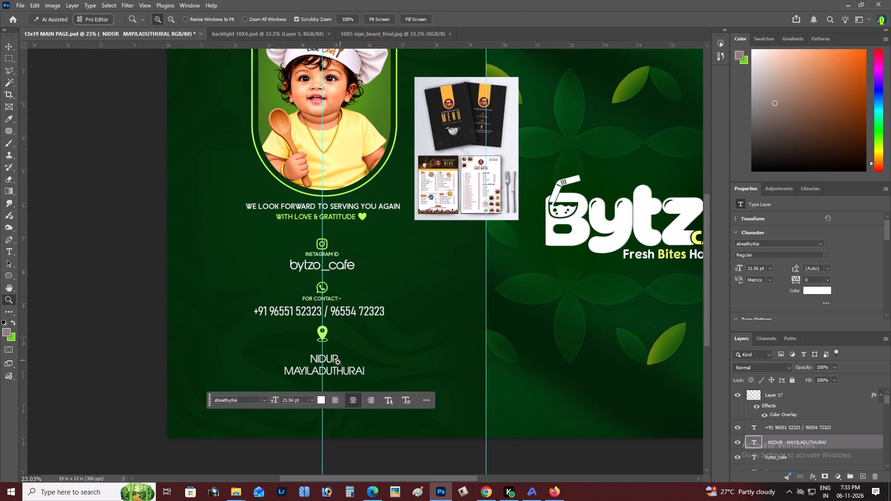
pyautogui.hotkey('ctrl', 't')
pyautogui.click(344, 364)
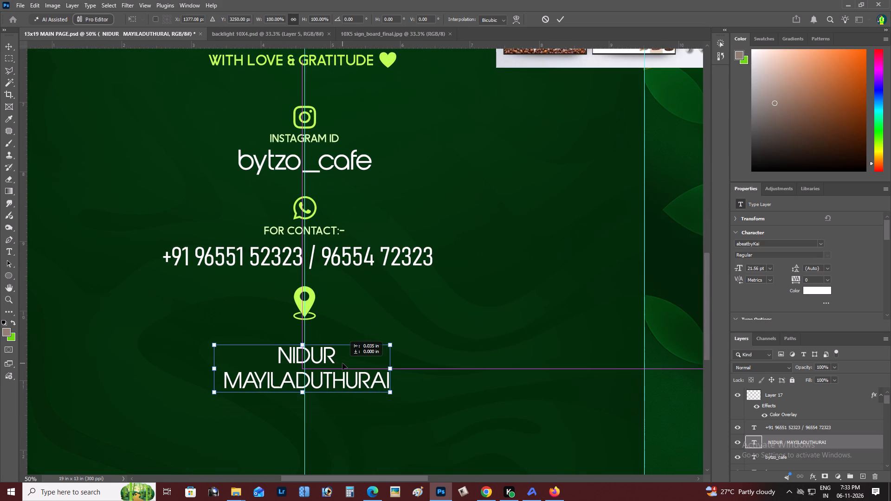
pyautogui.hotkey('ctrl', 'Return')
# Remove one leading space before NIDUR in the location text.
pyautogui.press('t')
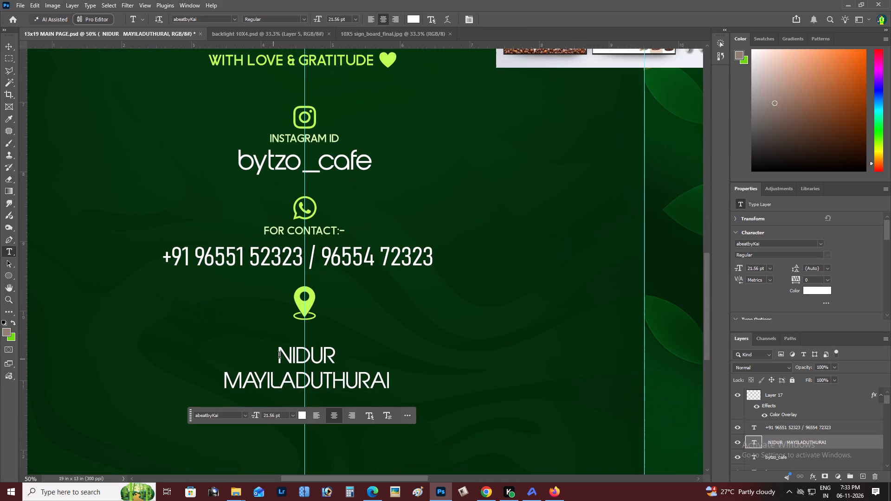
pyautogui.click(282, 355)
pyautogui.press('BackSpace')
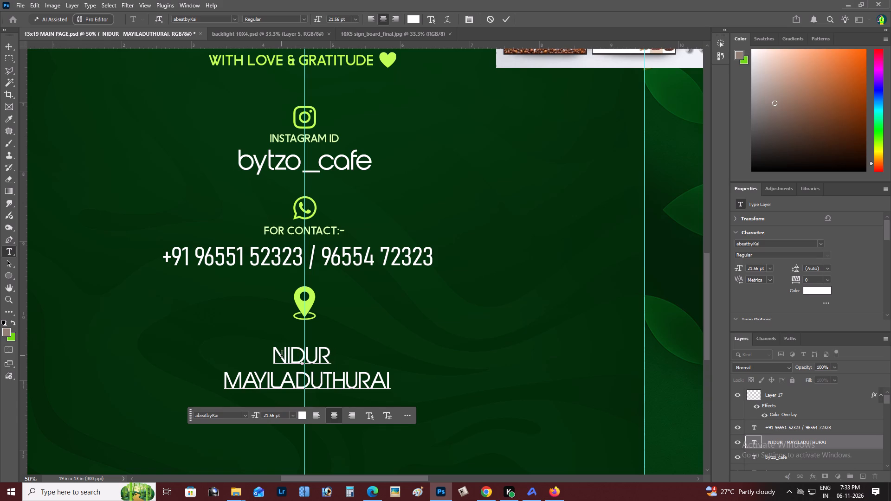
pyautogui.press('space')
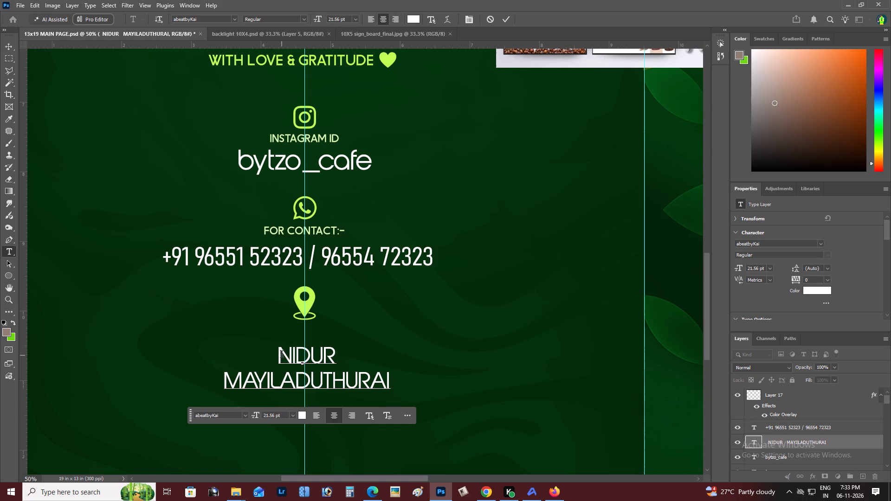
pyautogui.press('BackSpace')
pyautogui.hotkey('ctrl', 'Return')
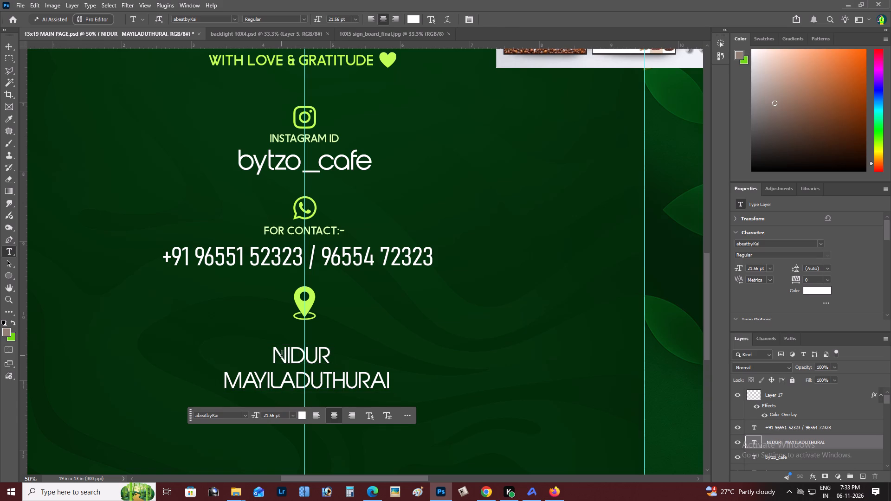
# Nudge the location text slightly to the right, towards the centre of the vertical guide.
pyautogui.hotkey('ctrl', 't')
pyautogui.press('Right')
pyautogui.press('Right')
pyautogui.press('Right')
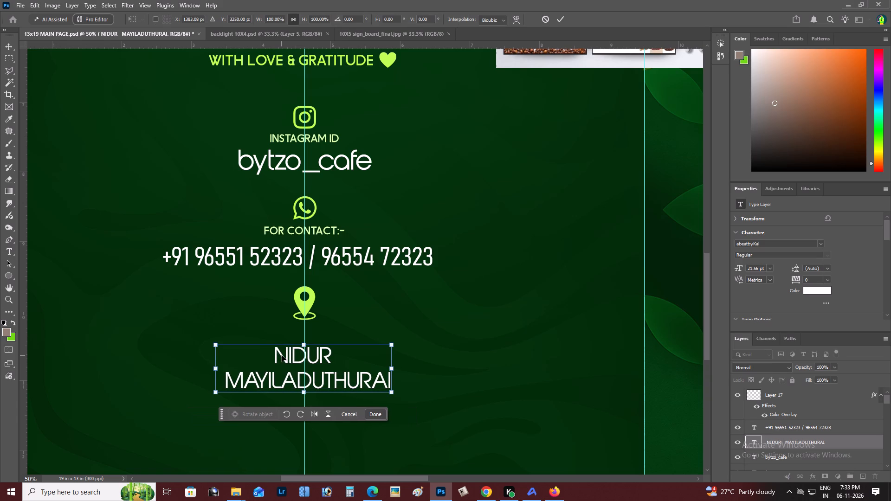
pyautogui.hotkey('ctrl', 'Return')
# Add an ampersand after NIDUR so the first line of the location text reads NIDUR &.
pyautogui.press('z')
pyautogui.keyDown('alt'); pyautogui.click(282, 355); pyautogui.keyUp('alt')
pyautogui.rightClick(282, 355)
pyautogui.click(302, 362)
pyautogui.press('space')
pyautogui.press('space')
pyautogui.press('space')
pyautogui.press('space')
pyautogui.press('space')
pyautogui.press('space')
pyautogui.press('space')
pyautogui.press('space')
pyautogui.press('space')
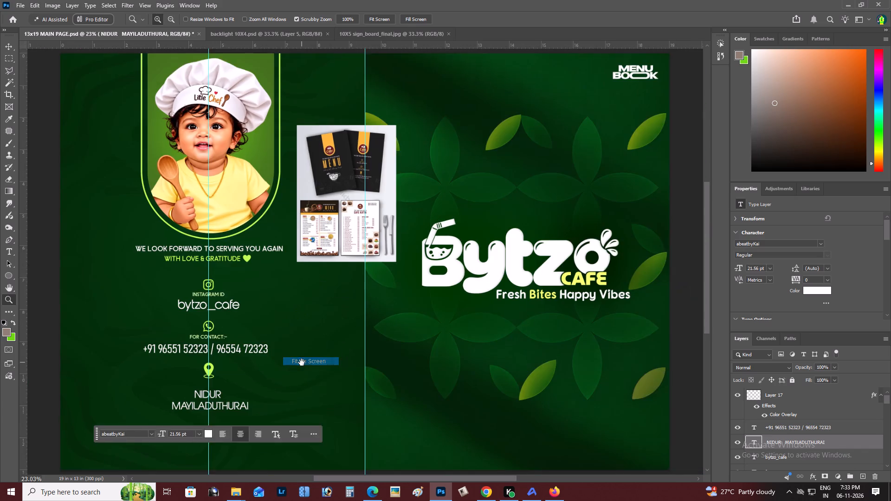
pyautogui.moveTo(302, 362); pyautogui.dragTo(413, 336)
pyautogui.press('z')
pyautogui.tripleClick(313, 365)
pyautogui.click(313, 365)
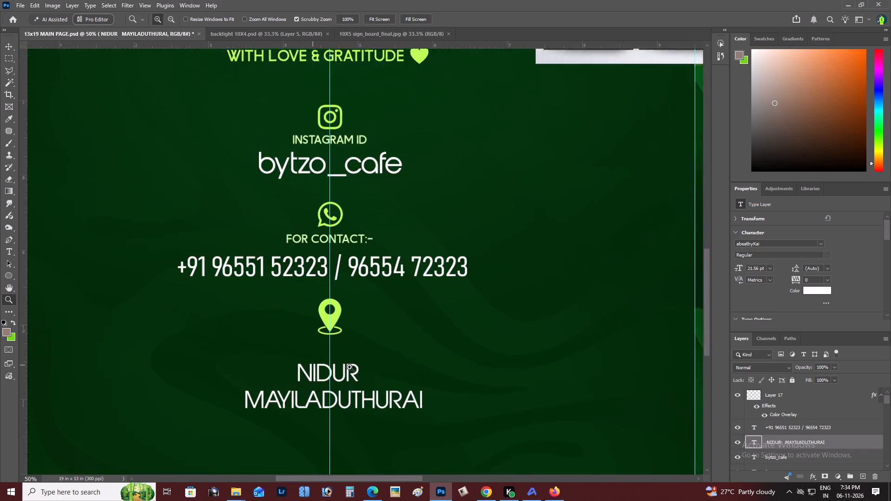
pyautogui.press('t')
pyautogui.click(367, 369)
pyautogui.press('space')
pyautogui.hotkey('shift', '&')
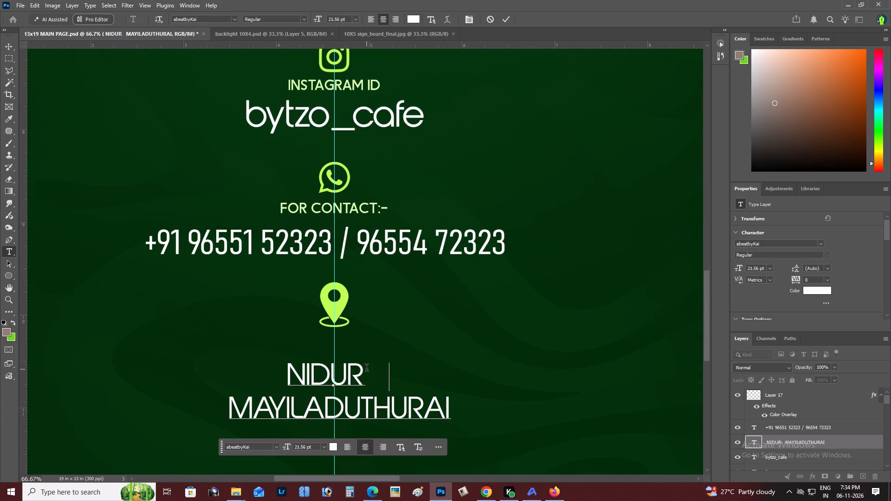
pyautogui.hotkey('ctrl', 'Return')
# Hide the guides on the menu card spread.
pyautogui.press('z')
pyautogui.keyDown('alt'); pyautogui.click(367, 369); pyautogui.keyUp('alt')
pyautogui.rightClick(367, 369)
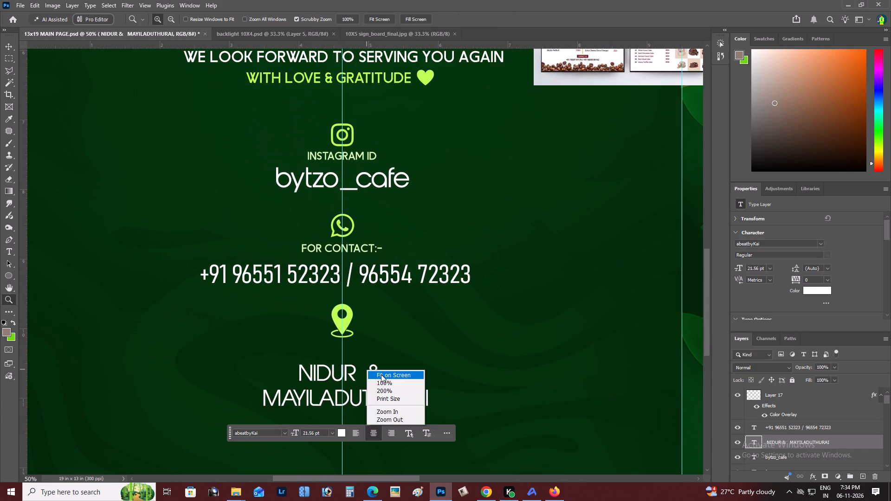
pyautogui.click(381, 374)
pyautogui.press('space')
pyautogui.press('space')
pyautogui.press('space')
pyautogui.press('space')
pyautogui.press('space')
pyautogui.press('space')
pyautogui.press('space')
pyautogui.press('space')
pyautogui.press('space')
pyautogui.press('space')
pyautogui.press('space')
pyautogui.press('space')
pyautogui.press('space')
pyautogui.press('space')
pyautogui.press('space')
pyautogui.moveTo(363, 368); pyautogui.dragTo(356, 358)
pyautogui.hotkey('ctrl', ';')
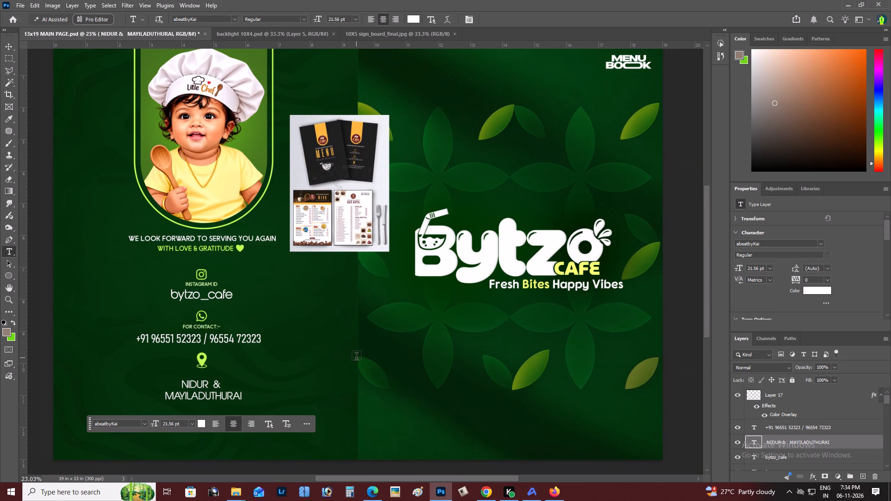
# Insert a leading space before NIDUR & to shift the first line to the right.
pyautogui.press('space')
pyautogui.press('space')
pyautogui.press('space')
pyautogui.press('space')
pyautogui.press('space')
pyautogui.press('space')
pyautogui.press('space')
pyautogui.press('space')
pyautogui.moveTo(356, 358); pyautogui.dragTo(352, 332)
pyautogui.press('z')
pyautogui.doubleClick(213, 355)
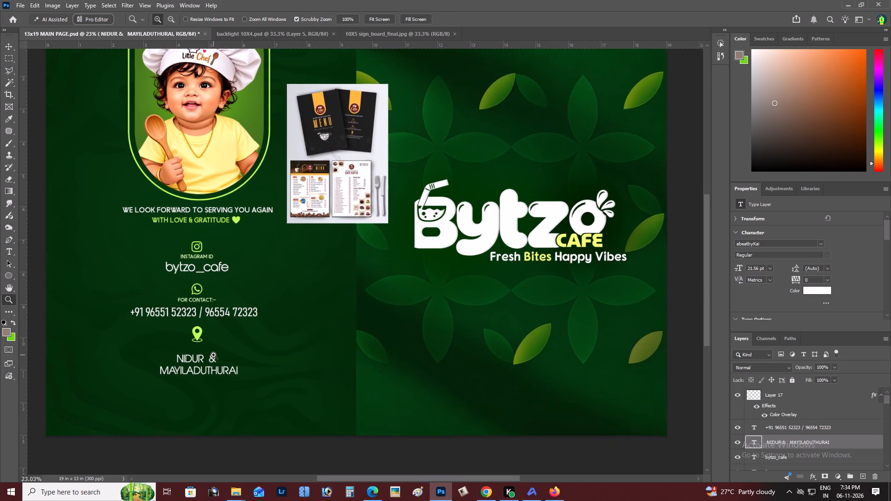
pyautogui.doubleClick(208, 360)
pyautogui.press('t')
pyautogui.click(143, 361)
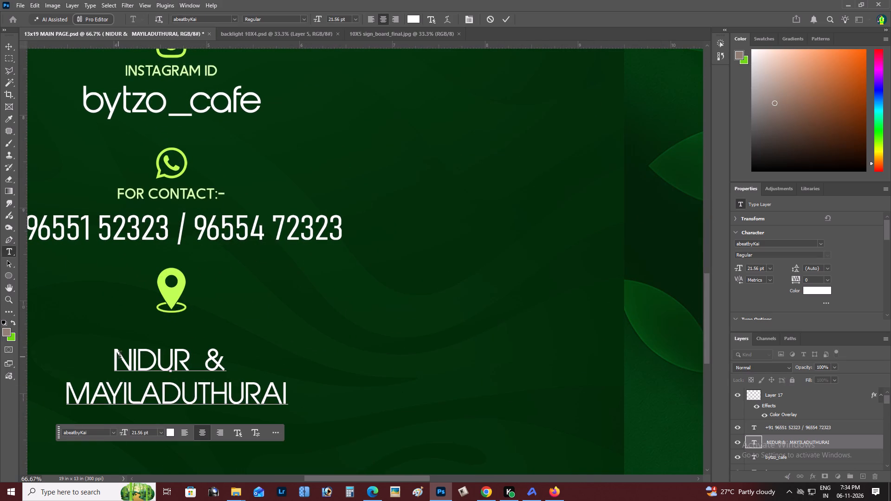
pyautogui.click(115, 354)
pyautogui.press('space')
pyautogui.hotkey('ctrl', 'Return')
pyautogui.hotkey('ctrl', '\\')
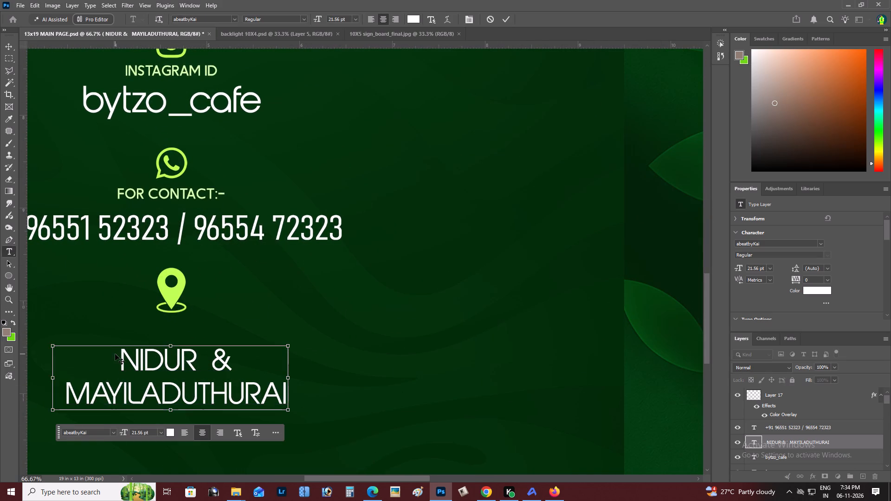
# Insert one more leading space before NIDUR & to balance it above MAYILADUTHURAI.
pyautogui.press('z')
pyautogui.keyDown('alt'); pyautogui.click(115, 354); pyautogui.keyUp('alt')
pyautogui.rightClick(115, 354)
pyautogui.click(129, 356)
pyautogui.press('space')
pyautogui.press('space')
pyautogui.press('space')
pyautogui.press('space')
pyautogui.press('space')
pyautogui.press('space')
pyautogui.press('space')
pyautogui.press('space')
pyautogui.press('space')
pyautogui.press('space')
pyautogui.moveTo(135, 357); pyautogui.dragTo(161, 347)
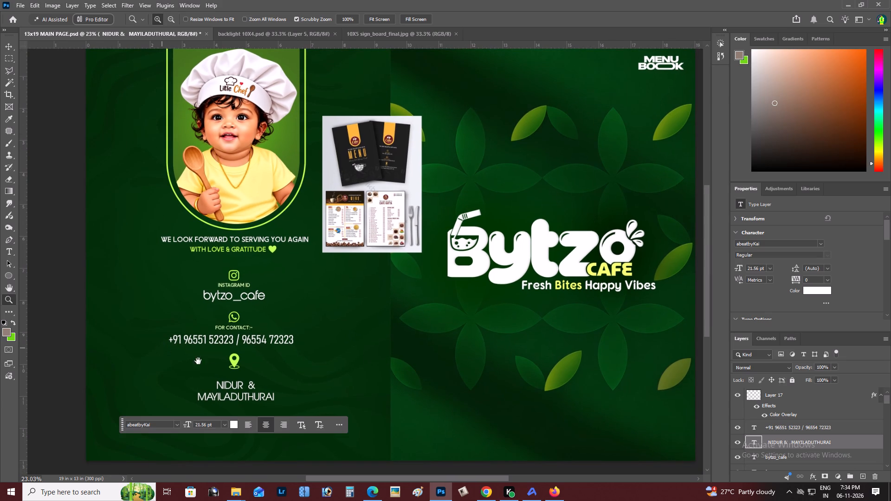
pyautogui.press('t')
pyautogui.click(218, 383)
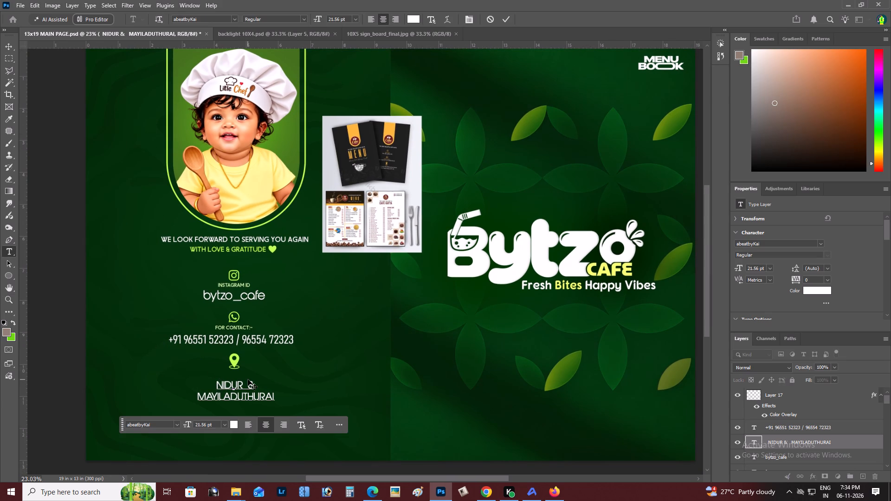
pyautogui.press('space')
pyautogui.hotkey('ctrl', 'Return')
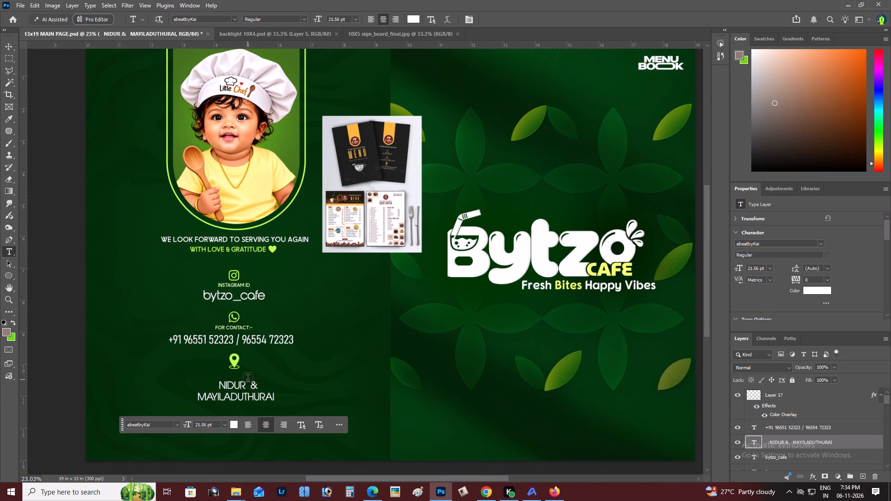
# Increase the letter tracking of the entire location text to 40.
pyautogui.click(231, 388)
pyautogui.hotkey('ctrl', 'a')
pyautogui.hotkey('alt', 'Right')
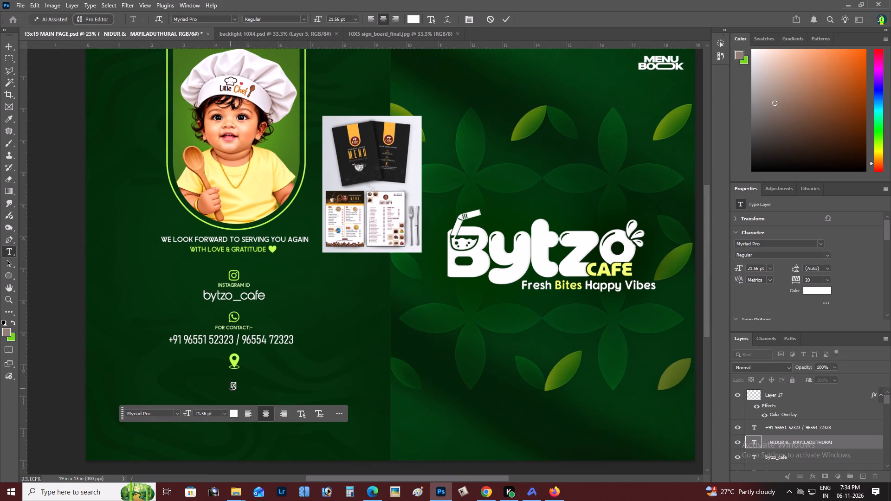
pyautogui.hotkey('ctrl', 'z')
pyautogui.hotkey('alt', 'Right')
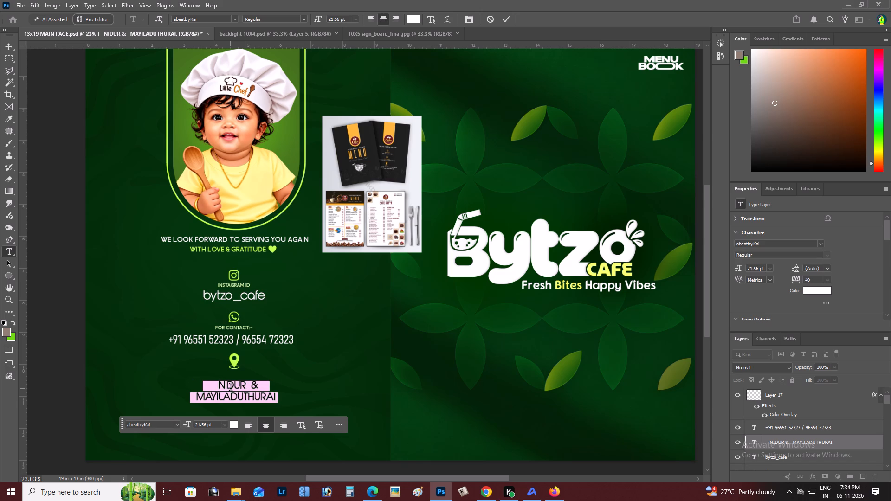
pyautogui.hotkey('ctrl', 'z')
pyautogui.hotkey('ctrl', 'Return')
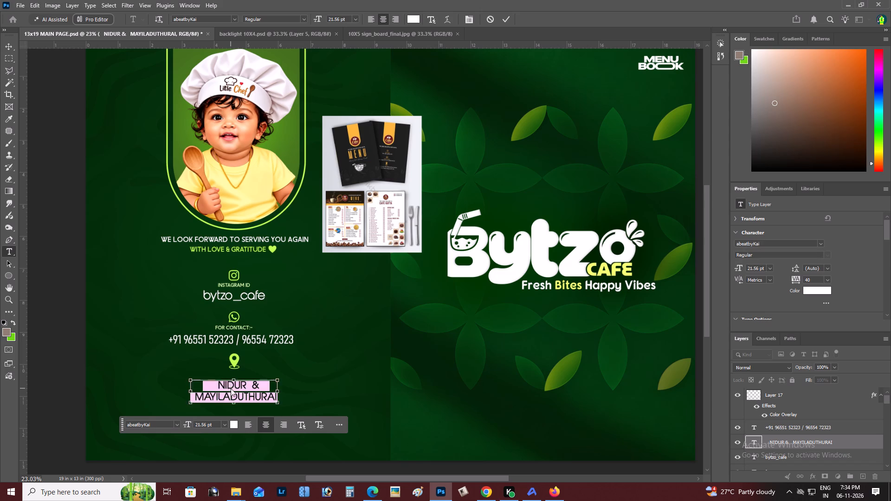
# Scale the NIDUR & MAYILADUTHURAI text down to about 94% and place it beneath the location pin.
pyautogui.press('z')
pyautogui.doubleClick(237, 367)
pyautogui.click(236, 402)
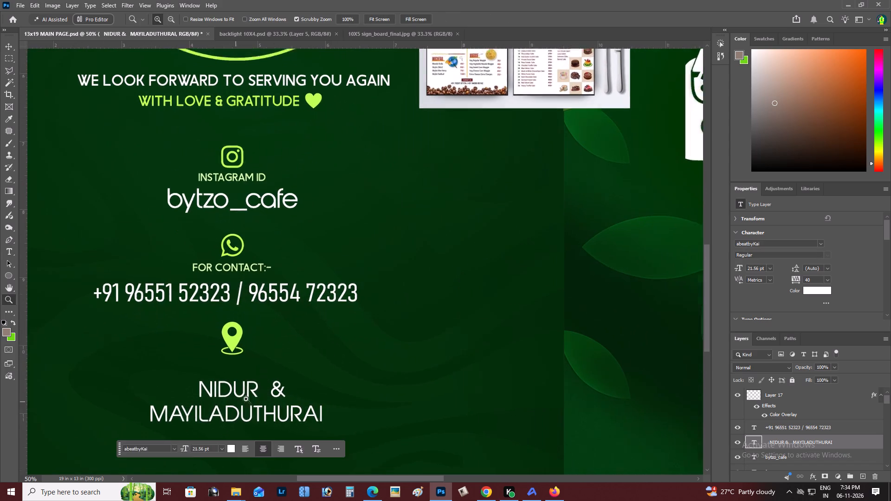
pyautogui.press('v')
pyautogui.moveTo(244, 391); pyautogui.dragTo(239, 386)
pyautogui.hotkey('ctrl', 't')
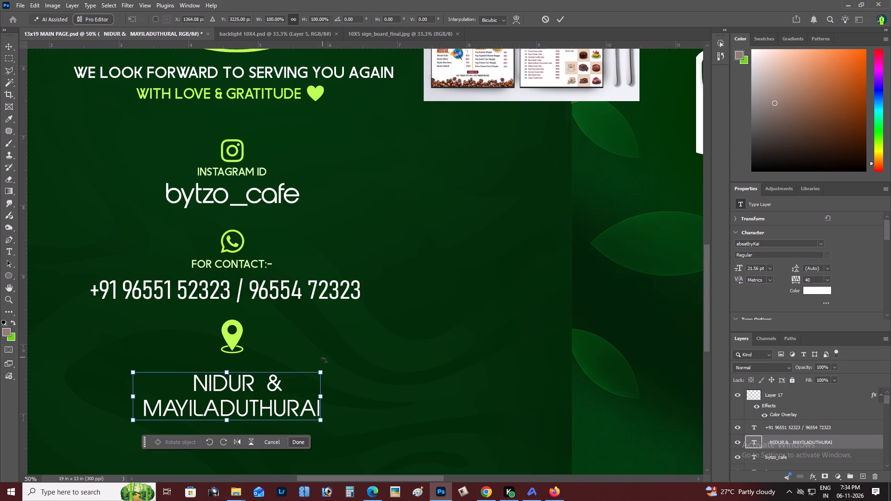
pyautogui.keyDown('alt'); pyautogui.moveTo(322, 369); pyautogui.dragTo(316, 370); pyautogui.keyUp('alt')
pyautogui.moveTo(283, 392); pyautogui.dragTo(278, 387)
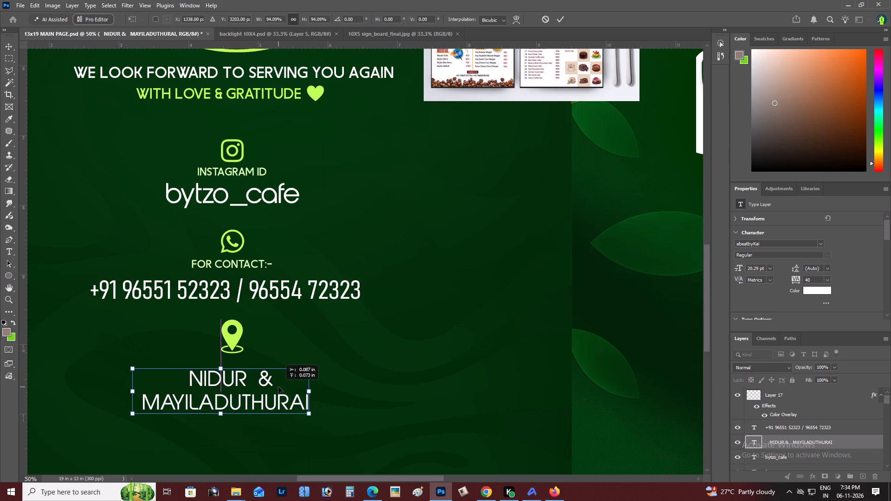
pyautogui.moveTo(278, 387); pyautogui.dragTo(286, 387)
pyautogui.hotkey('ctrl', 'Return')
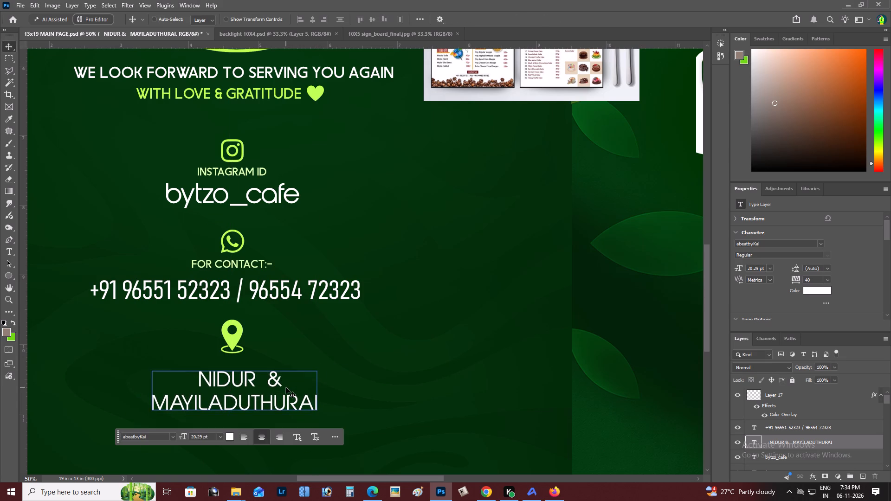
# Nudge the two-line location text slightly left beneath the pin icon.
pyautogui.press('z')
pyautogui.keyDown('alt'); pyautogui.click(286, 387); pyautogui.keyUp('alt')
pyautogui.rightClick(286, 387)
pyautogui.click(299, 392)
pyautogui.press('space')
pyautogui.press('space')
pyautogui.moveTo(305, 391); pyautogui.dragTo(408, 366)
pyautogui.press('z')
pyautogui.click(357, 370)
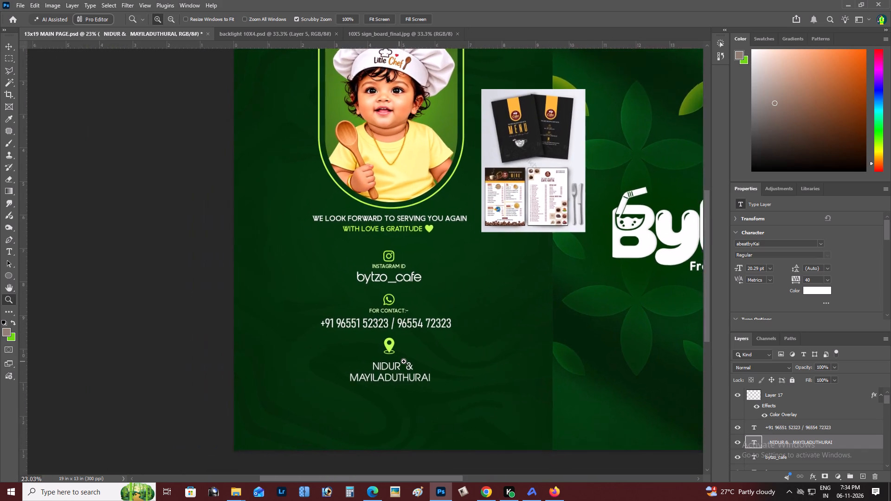
pyautogui.doubleClick(404, 361)
pyautogui.press('v')
pyautogui.press('Left')
# Delete one leading space before NIDUR & in the location text.
pyautogui.press('t')
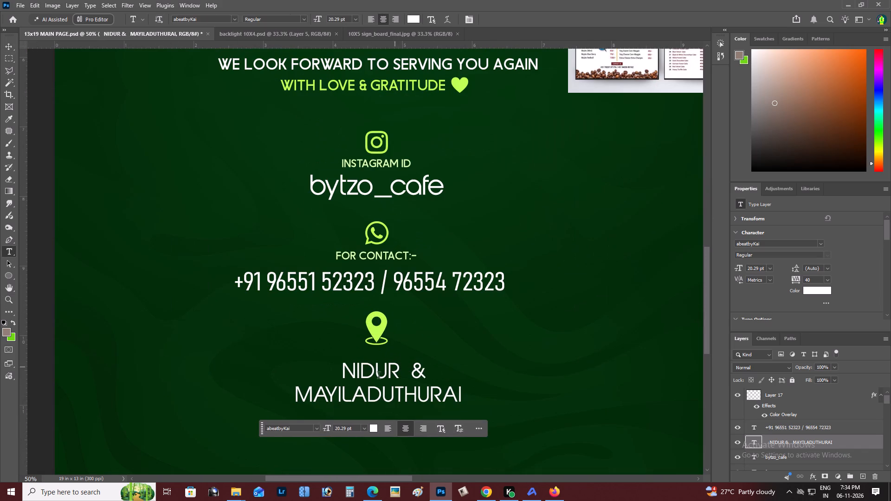
pyautogui.click(348, 373)
pyautogui.press('BackSpace')
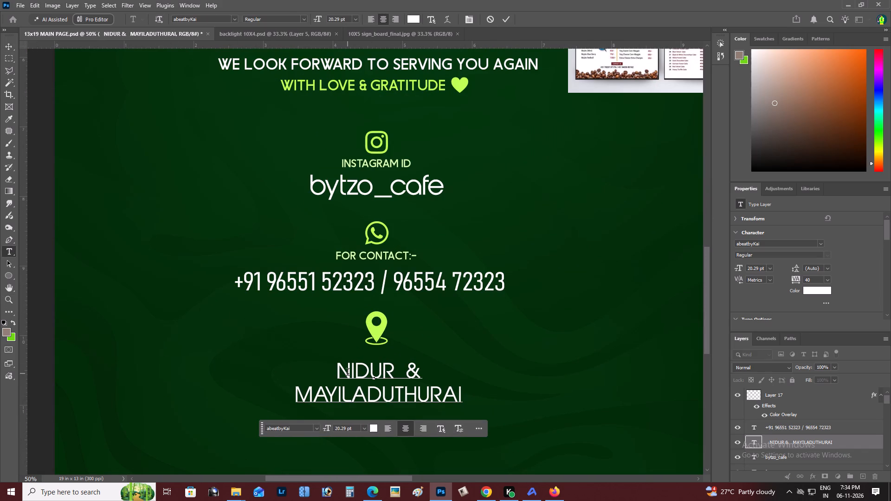
pyautogui.press('space')
pyautogui.press('BackSpace')
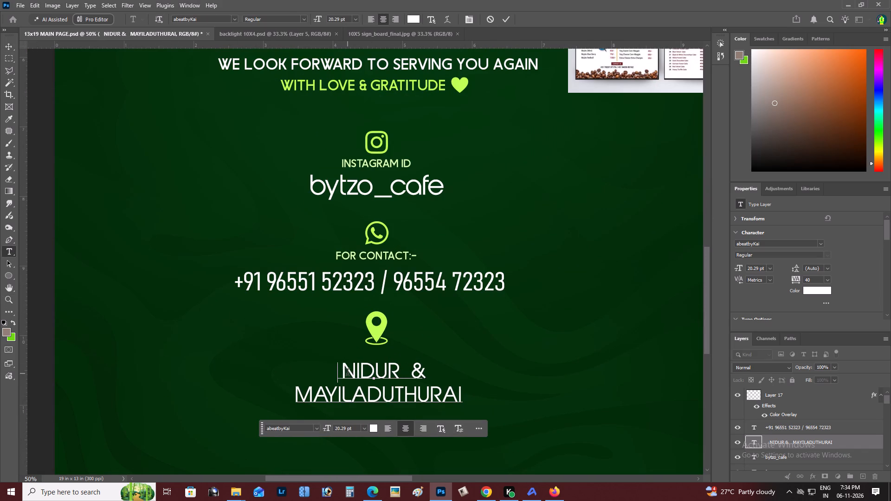
pyautogui.hotkey('ctrl', 'Return')
# Move the location text about 0.057 in right and 0.040 in down to centre its frame under the pin.
pyautogui.press('z')
pyautogui.keyDown('alt'); pyautogui.click(348, 373); pyautogui.keyUp('alt')
pyautogui.rightClick(348, 373)
pyautogui.click(360, 377)
pyautogui.press('space')
pyautogui.press('space')
pyautogui.press('space')
pyautogui.press('space')
pyautogui.moveTo(360, 377); pyautogui.dragTo(391, 373)
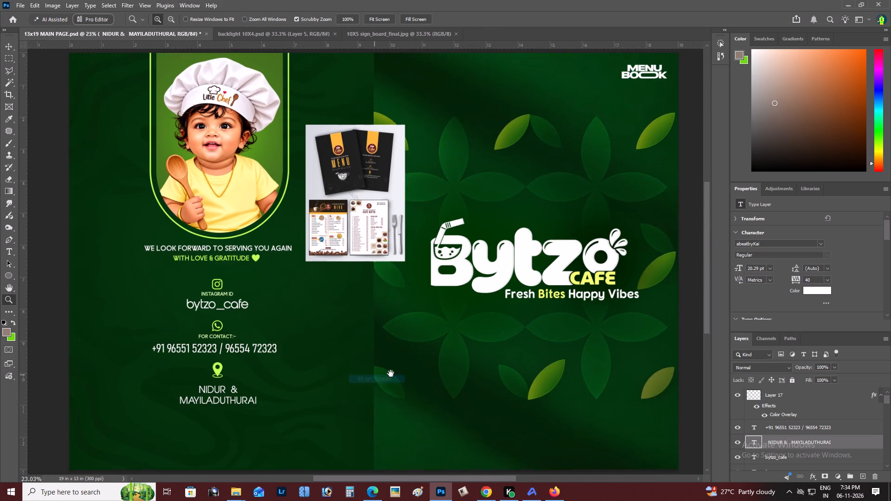
pyautogui.moveTo(391, 373); pyautogui.dragTo(411, 366)
pyautogui.press('z')
pyautogui.click(301, 378)
pyautogui.hotkey('ctrl', 't')
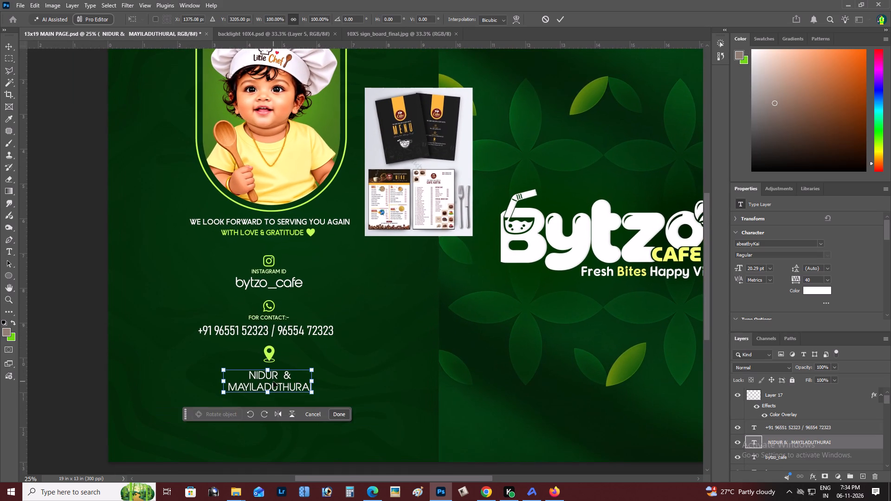
pyautogui.click(273, 381)
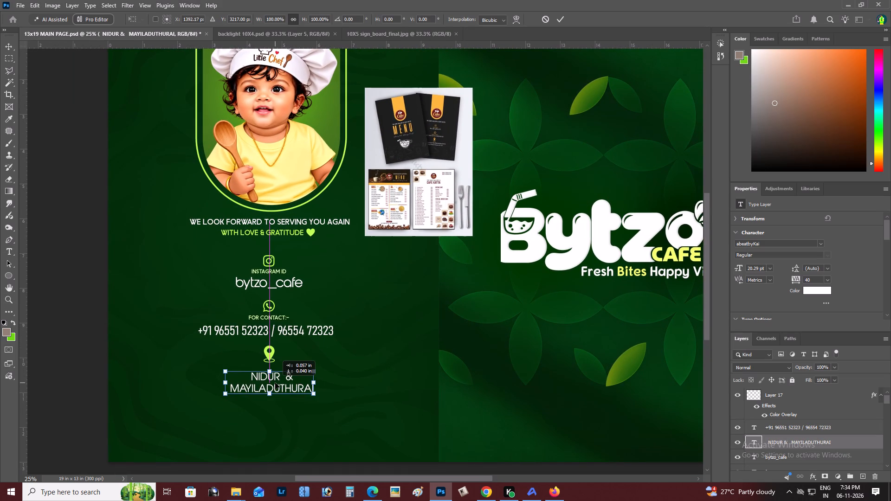
pyautogui.hotkey('ctrl', 'Return')
# Shift the location text left by two large nudges to centre its lettering under the pin icon.
pyautogui.press('z')
pyautogui.keyDown('alt'); pyautogui.click(309, 344); pyautogui.keyUp('alt')
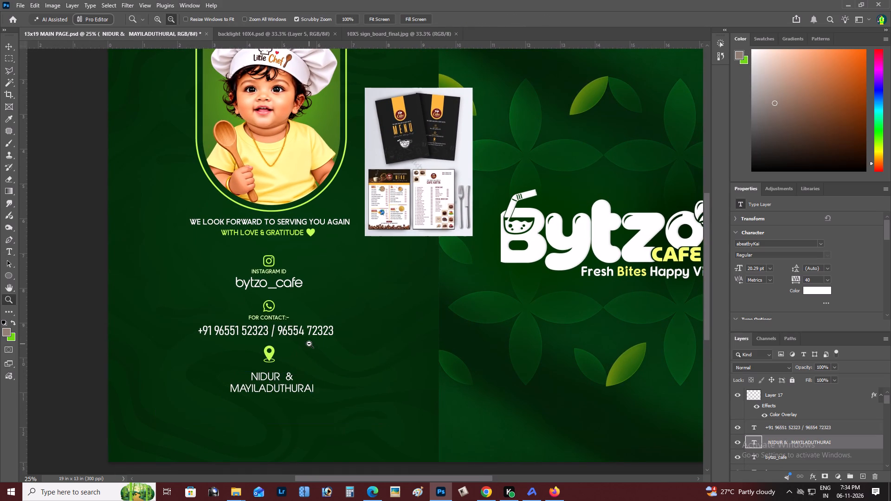
pyautogui.rightClick(309, 344)
pyautogui.click(331, 347)
pyautogui.press('space')
pyautogui.moveTo(336, 347); pyautogui.dragTo(415, 336)
pyautogui.press('z')
pyautogui.doubleClick(361, 346)
pyautogui.click(359, 374)
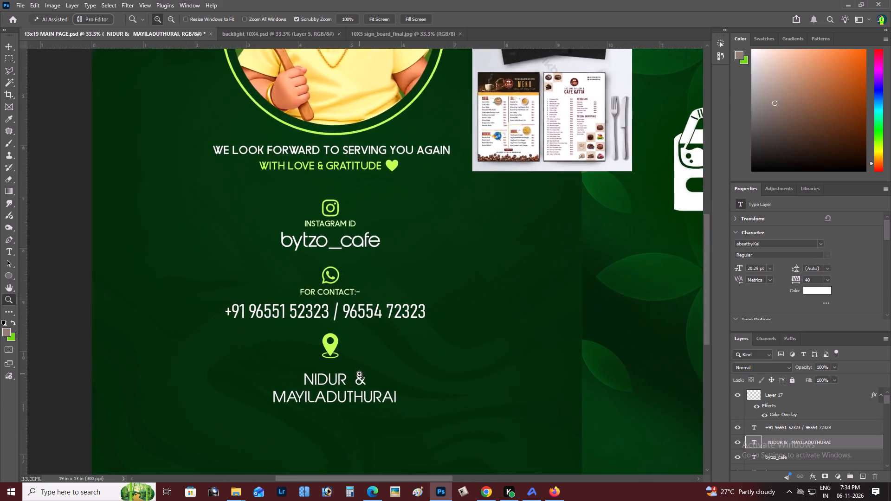
pyautogui.press('v')
pyautogui.hotkey('shift', 'Left')
pyautogui.hotkey('shift', 'Left')
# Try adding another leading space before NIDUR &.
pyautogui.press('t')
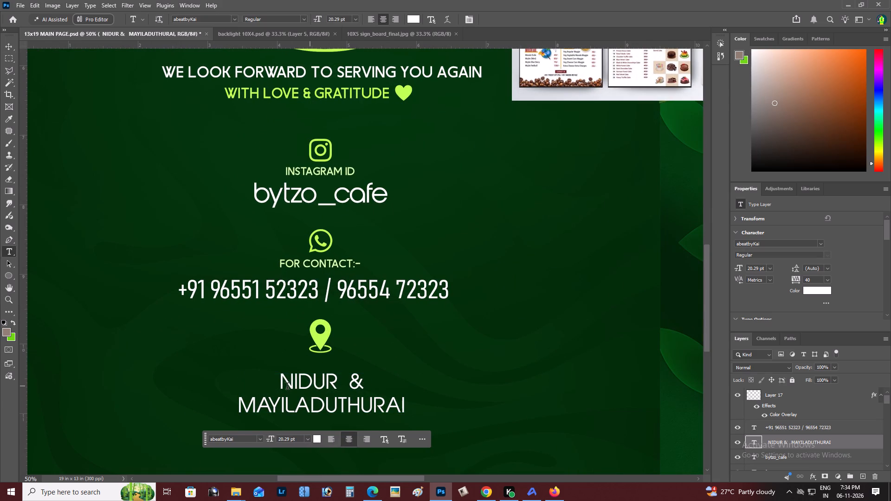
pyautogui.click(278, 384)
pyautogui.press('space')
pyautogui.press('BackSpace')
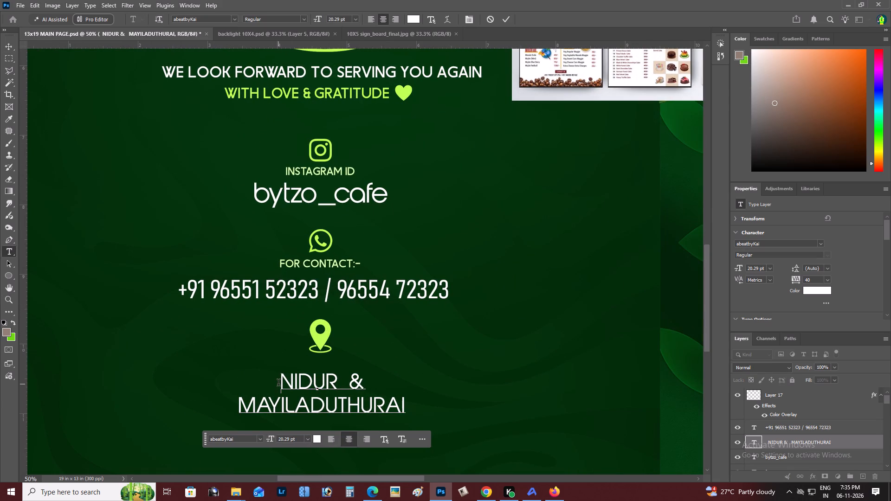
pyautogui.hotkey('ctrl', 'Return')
# Fine-tune the location text's horizontal position with a net one-pixel nudge to the right.
pyautogui.press('v')
pyautogui.press('Right')
pyautogui.press('Right')
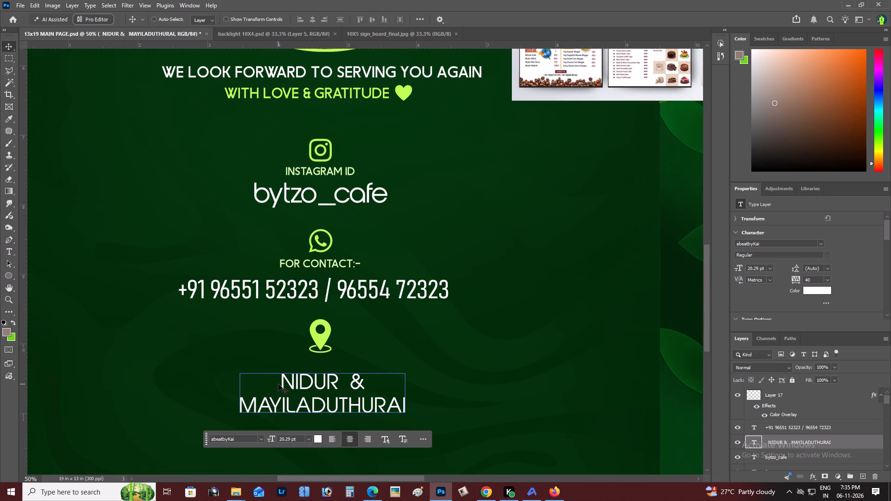
pyautogui.press('Left')
# Nudge the location text up closer to the pin icon, keeping it horizontally centred.
pyautogui.press('z')
pyautogui.hotkey('alt', 'space')
pyautogui.keyDown('alt'); pyautogui.click(368, 319); pyautogui.keyUp('alt')
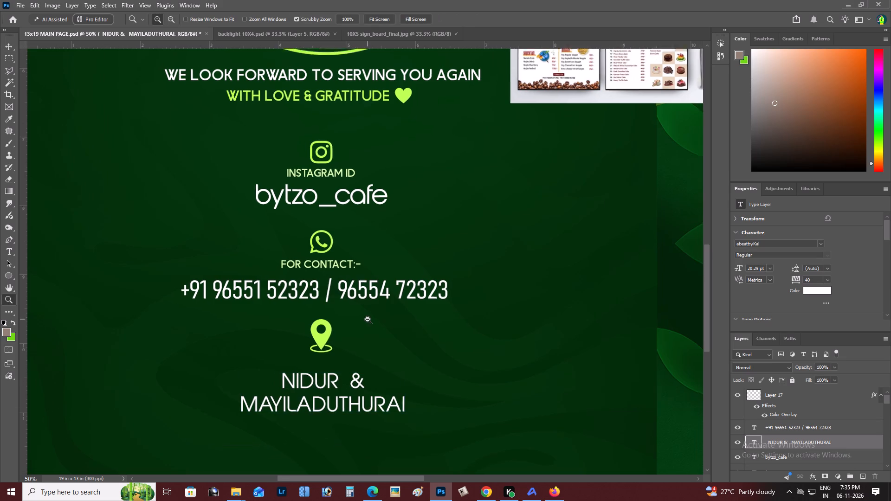
pyautogui.rightClick(368, 319)
pyautogui.doubleClick(383, 325)
pyautogui.press('space')
pyautogui.press('space')
pyautogui.press('space')
pyautogui.press('space')
pyautogui.press('space')
pyautogui.press('space')
pyautogui.press('space')
pyautogui.press('space')
pyautogui.press('space')
pyautogui.press('space')
pyautogui.press('space')
pyautogui.moveTo(260, 418); pyautogui.dragTo(307, 418)
pyautogui.press('z')
pyautogui.doubleClick(313, 381)
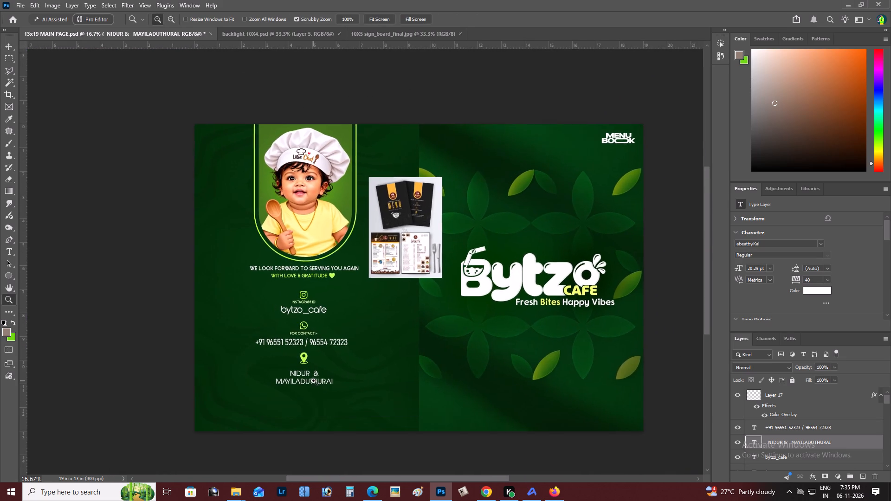
pyautogui.press('v')
pyautogui.press('Up')
pyautogui.press('Up')
pyautogui.press('Up')
pyautogui.press('Up')
pyautogui.press('Up')
pyautogui.press('Up')
pyautogui.press('Up')
pyautogui.press('Up')
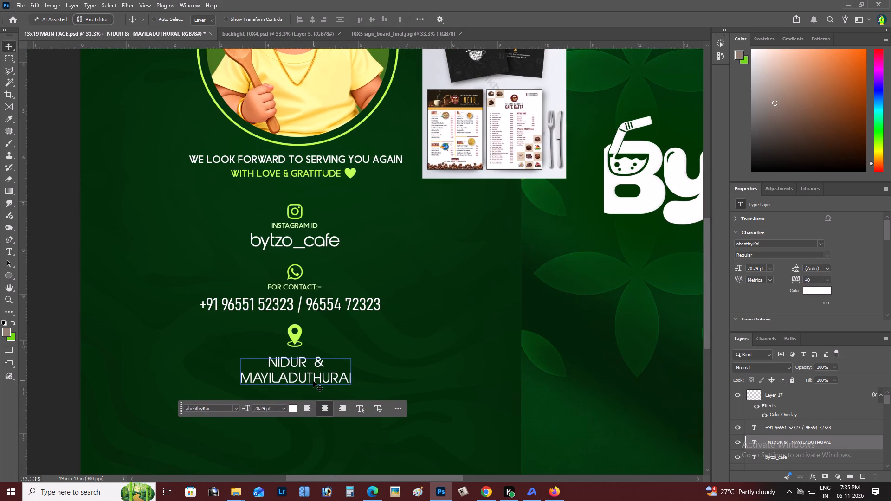
pyautogui.press('Up')
pyautogui.hotkey('shift', 'Right')
pyautogui.hotkey('shift', 'Left')
pyautogui.press('Right')
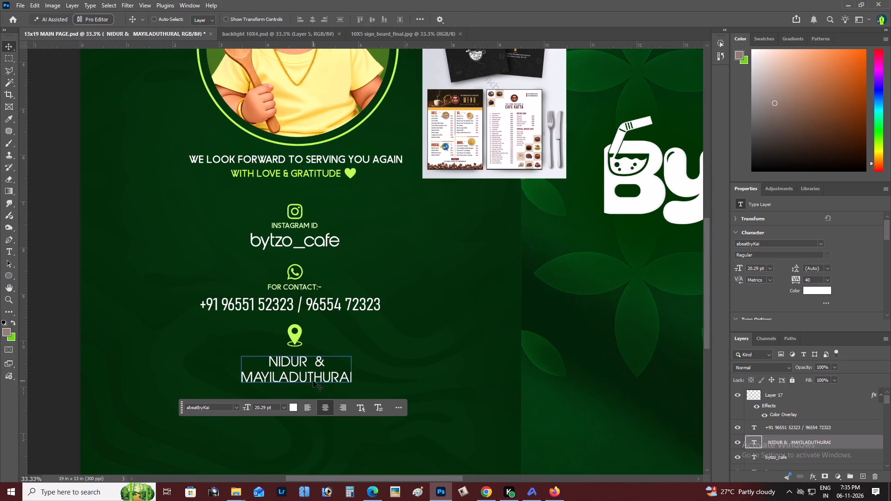
pyautogui.press('Left')
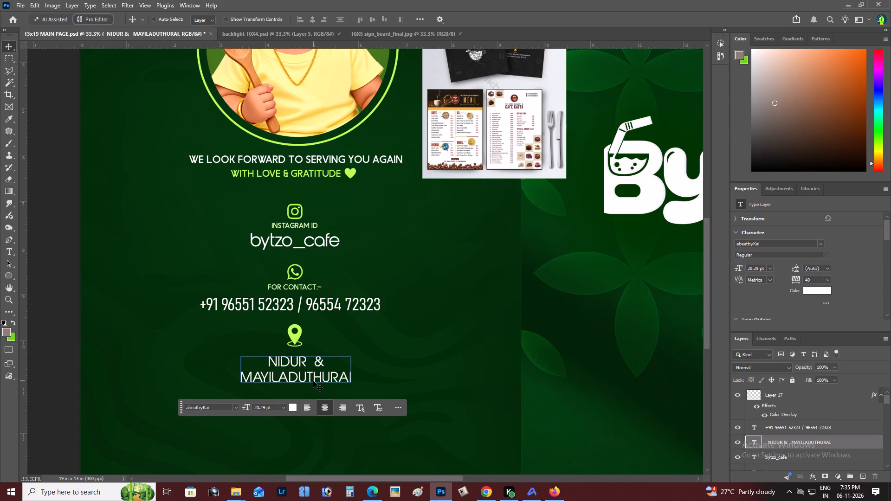
# Add the pin icon to the selection and move it down together with the location text, away from the phone numbers.
pyautogui.keyDown('shift'); pyautogui.rightClick(291, 334); pyautogui.keyUp('shift')
pyautogui.keyDown('shift'); pyautogui.click(298, 337); pyautogui.keyUp('shift')
pyautogui.hotkey('shift', 'Down')
pyautogui.hotkey('shift', 'Down')
pyautogui.hotkey('shift', 'Down')
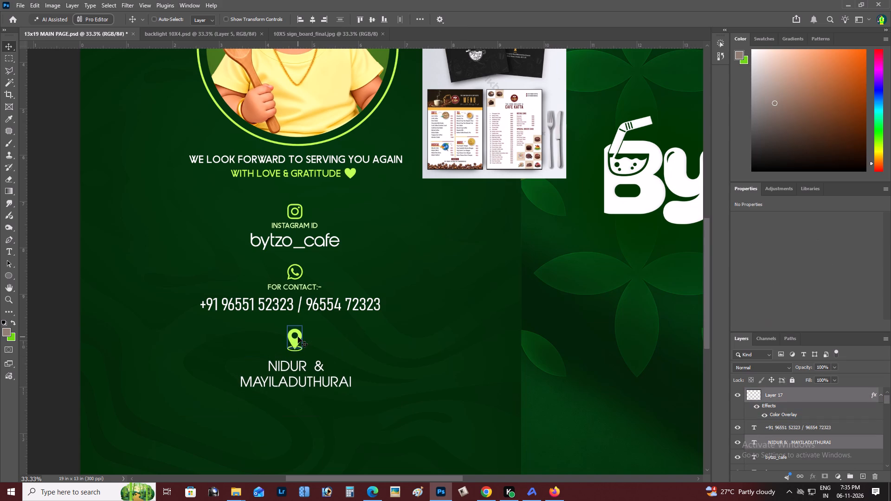
pyautogui.hotkey('shift', 'Down')
pyautogui.hotkey('shift', 'Down')
# Select only the location text and move it down to leave room for a label beneath the pin icon.
pyautogui.press('z')
pyautogui.keyDown('alt'); pyautogui.click(298, 337); pyautogui.keyUp('alt')
pyautogui.rightClick(298, 337)
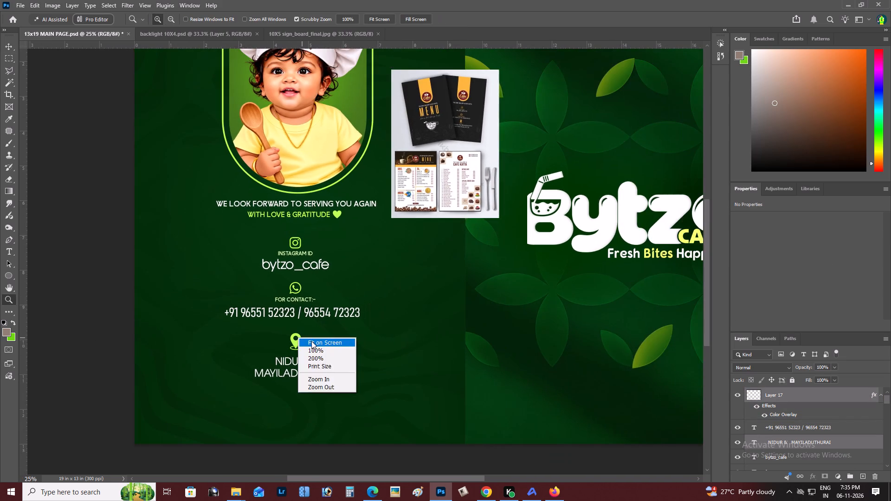
pyautogui.doubleClick(317, 344)
pyautogui.press('space')
pyautogui.moveTo(312, 388); pyautogui.dragTo(338, 376)
pyautogui.press('z')
pyautogui.click(257, 381)
pyautogui.click(257, 381)
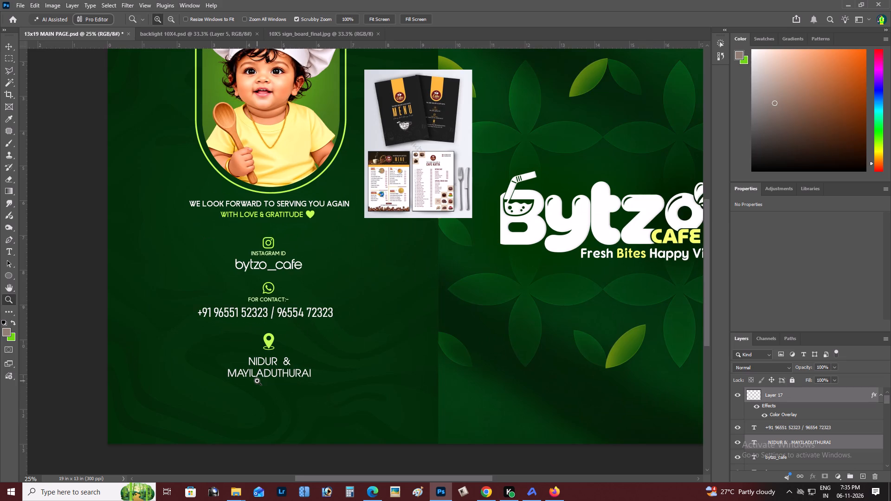
pyautogui.press('v')
pyautogui.rightClick(272, 357)
pyautogui.click(286, 363)
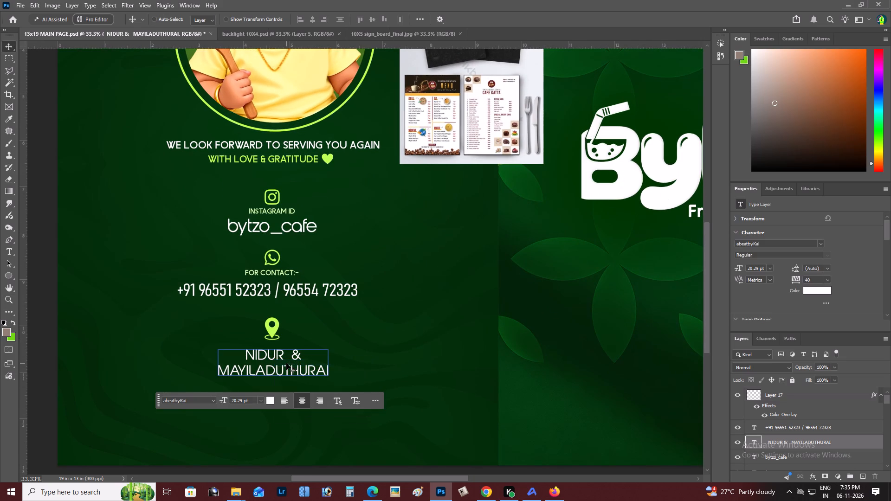
pyautogui.hotkey('shift', 'Down')
pyautogui.hotkey('shift', 'Down')
pyautogui.hotkey('shift', 'Down')
pyautogui.hotkey('shift', 'Down')
pyautogui.hotkey('shift', 'Down')
pyautogui.hotkey('shift', 'Down')
pyautogui.hotkey('shift', 'Down')
pyautogui.hotkey('shift', 'Down')
pyautogui.hotkey('shift', 'Down')
pyautogui.hotkey('shift', 'Down')
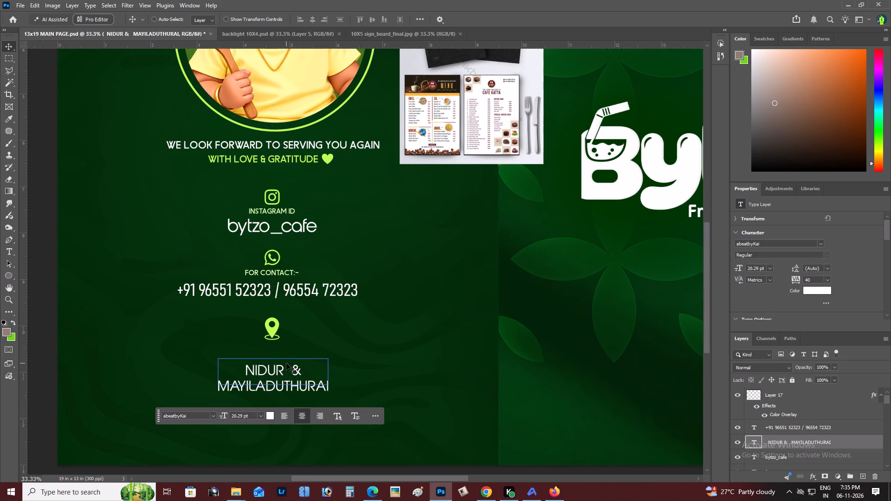
# Duplicate the FOR CONTACT:- label and move the copy down to just beneath the location pin.
pyautogui.press('z')
pyautogui.click(296, 305)
pyautogui.click(268, 252)
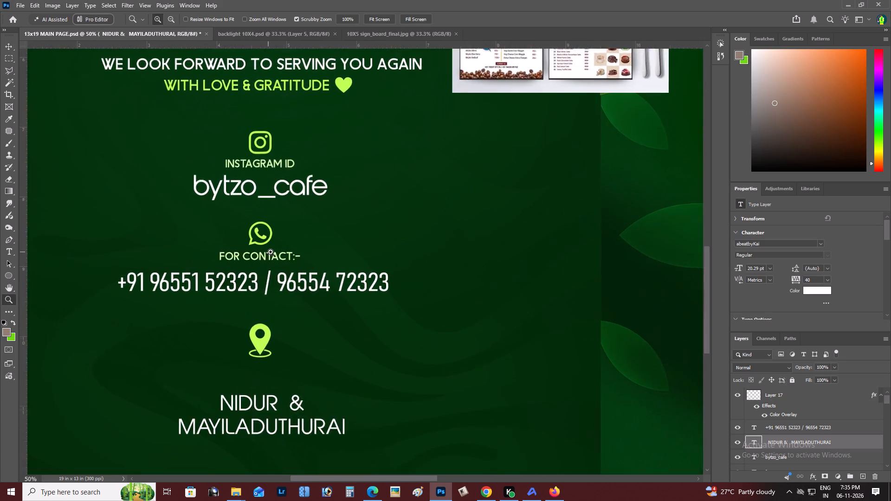
pyautogui.press('v')
pyautogui.rightClick(274, 258)
pyautogui.click(294, 262)
pyautogui.hotkey('ctrl', 'j')
pyautogui.hotkey('shift', 'Down')
pyautogui.hotkey('shift', 'Down')
pyautogui.hotkey('shift', 'Down')
pyautogui.hotkey('shift', 'Down')
pyautogui.hotkey('shift', 'Down')
pyautogui.hotkey('shift', 'Down')
pyautogui.hotkey('shift', 'Down')
pyautogui.hotkey('shift', 'Down')
pyautogui.hotkey('shift', 'Down')
pyautogui.hotkey('shift', 'Down')
pyautogui.hotkey('shift', 'Down')
pyautogui.hotkey('shift', 'Down')
pyautogui.hotkey('shift', 'Down')
pyautogui.hotkey('shift', 'Down')
pyautogui.hotkey('shift', 'Down')
pyautogui.hotkey('shift', 'Down')
pyautogui.hotkey('shift', 'Down')
pyautogui.hotkey('shift', 'Down')
pyautogui.hotkey('shift', 'Down')
pyautogui.hotkey('shift', 'Down')
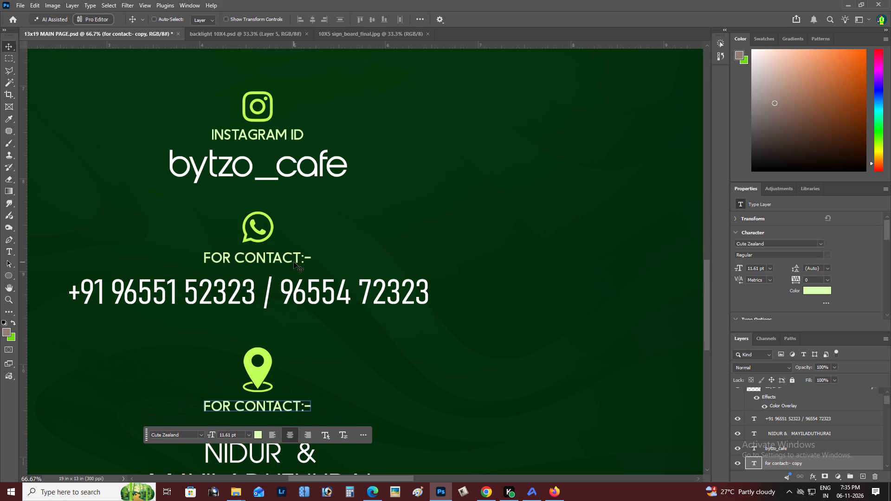
# Replace FOR CONTACT with WHERE in the duplicated label, keeping the trailing :-.
pyautogui.press('t')
pyautogui.moveTo(299, 407); pyautogui.dragTo(182, 394)
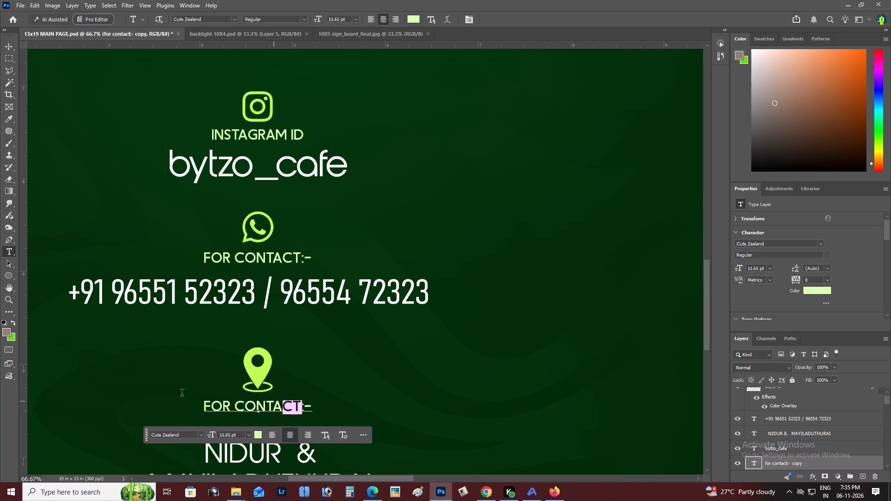
pyautogui.moveTo(182, 394); pyautogui.dragTo(146, 394)
pyautogui.write('WHERE')
pyautogui.hotkey('ctrl', 'Return')
pyautogui.press('v')
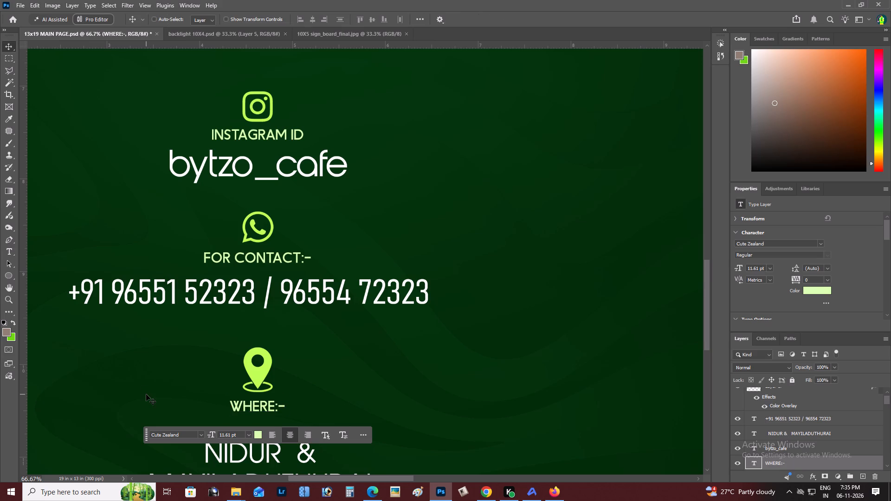
# Nudge the WHERE:- label slightly to the right so it is centred beneath the location pin.
pyautogui.press('Right')
pyautogui.press('Right')
pyautogui.hotkey('ctrl', 't')
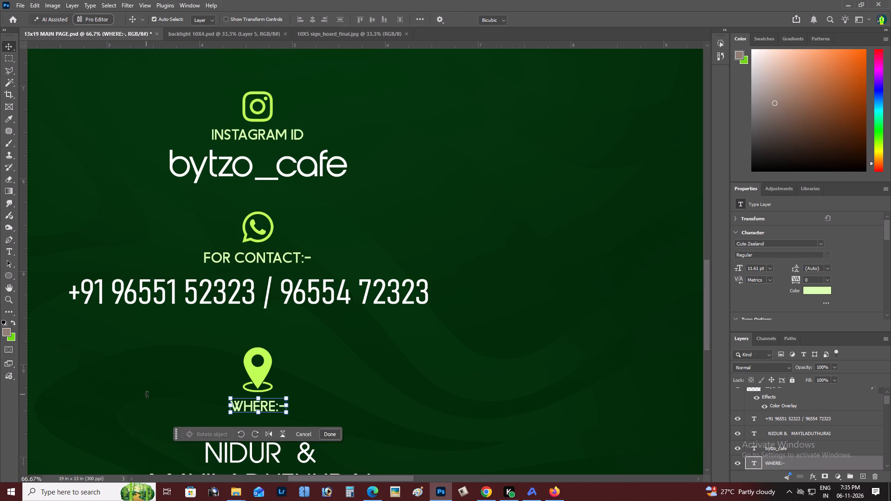
pyautogui.press('Right')
pyautogui.press('Right')
pyautogui.press('Return')
# Select the NIDUR & MAYILADUTHURAI text and move it up to sit close beneath the WHERE:- label.
pyautogui.press('z')
pyautogui.keyDown('alt'); pyautogui.click(180, 370); pyautogui.keyUp('alt')
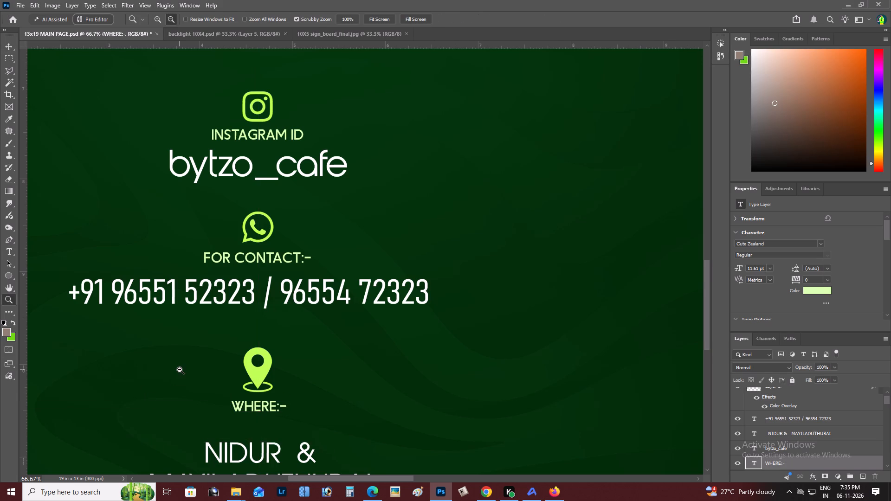
pyautogui.rightClick(180, 370)
pyautogui.click(194, 371)
pyautogui.click(198, 372)
pyautogui.press('space')
pyautogui.press('space')
pyautogui.press('space')
pyautogui.press('space')
pyautogui.press('space')
pyautogui.press('space')
pyautogui.press('space')
pyautogui.press('space')
pyautogui.press('space')
pyautogui.press('space')
pyautogui.press('space')
pyautogui.press('space')
pyautogui.press('space')
pyautogui.press('space')
pyautogui.press('space')
pyautogui.press('space')
pyautogui.press('space')
pyautogui.press('space')
pyautogui.moveTo(197, 372); pyautogui.dragTo(239, 366)
pyautogui.press('z')
pyautogui.click(275, 364)
pyautogui.doubleClick(269, 366)
pyautogui.press('space')
pyautogui.press('space')
pyautogui.press('space')
pyautogui.press('space')
pyautogui.press('space')
pyautogui.press('space')
pyautogui.press('space')
pyautogui.press('space')
pyautogui.press('space')
pyautogui.press('space')
pyautogui.press('space')
pyautogui.press('space')
pyautogui.press('space')
pyautogui.press('space')
pyautogui.moveTo(254, 384); pyautogui.dragTo(281, 357)
pyautogui.moveTo(144, 401); pyautogui.dragTo(459, 402)
pyautogui.press('v')
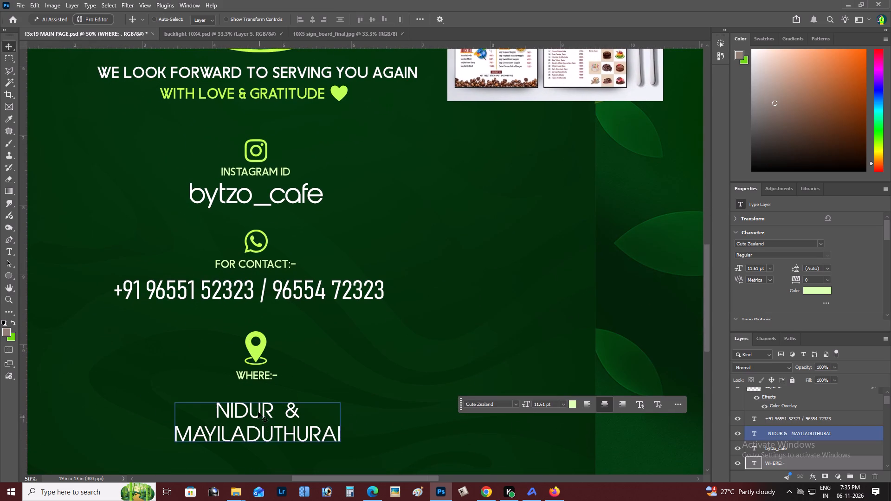
pyautogui.rightClick(258, 410)
pyautogui.click(265, 412)
pyautogui.hotkey('shift', 'Up')
pyautogui.hotkey('shift', 'Up')
pyautogui.hotkey('shift', 'Up')
pyautogui.hotkey('shift', 'Up')
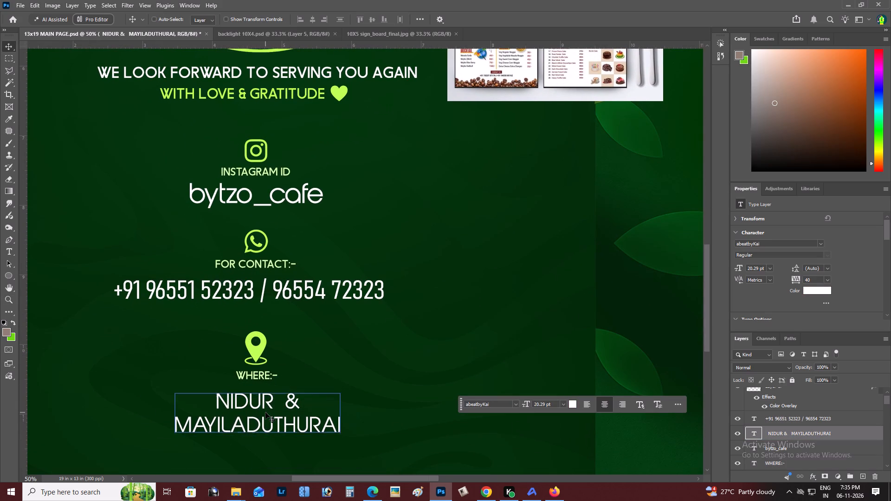
pyautogui.hotkey('shift', 'Up')
pyautogui.press('Up')
pyautogui.press('Up')
pyautogui.press('Up')
pyautogui.press('Left')
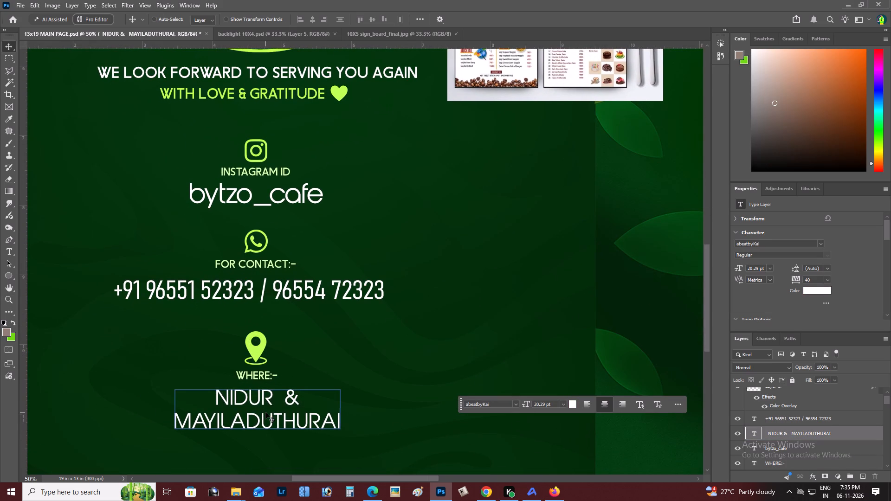
pyautogui.press('Right')
pyautogui.press('Up')
# Examine the spacing of the location block up close and in relation to the whole cover spread.
pyautogui.press('z')
pyautogui.keyDown('alt'); pyautogui.click(265, 412); pyautogui.keyUp('alt')
pyautogui.rightClick(265, 412)
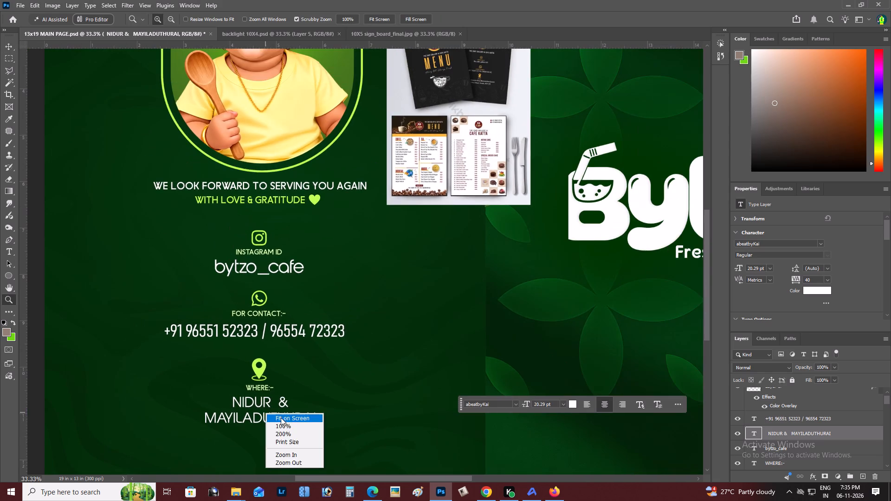
pyautogui.doubleClick(285, 419)
pyautogui.press('space')
pyautogui.press('space')
pyautogui.press('space')
pyautogui.press('space')
pyautogui.press('space')
pyautogui.press('space')
pyautogui.press('space')
pyautogui.press('space')
pyautogui.press('space')
pyautogui.press('space')
pyautogui.press('space')
pyautogui.press('space')
pyautogui.press('space')
pyautogui.press('space')
pyautogui.press('space')
pyautogui.press('space')
pyautogui.press('space')
pyautogui.press('space')
pyautogui.press('space')
pyautogui.press('space')
pyautogui.moveTo(286, 419); pyautogui.dragTo(380, 421)
pyautogui.moveTo(379, 389); pyautogui.dragTo(388, 337)
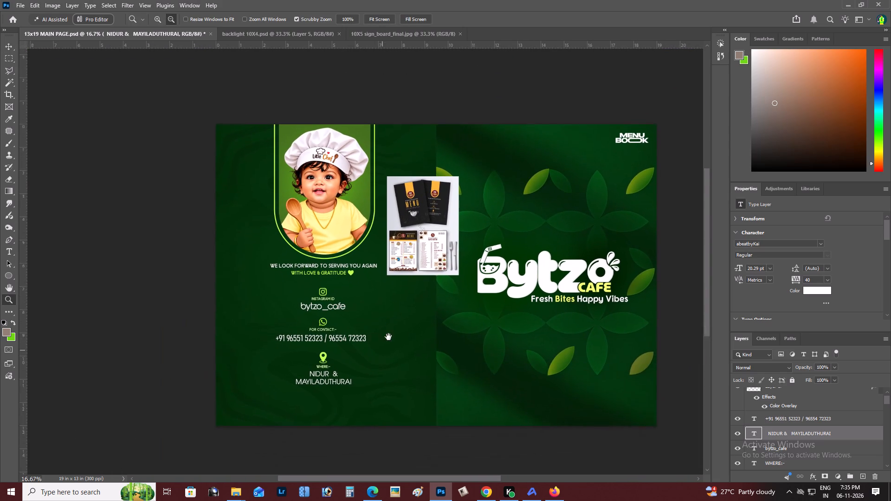
pyautogui.moveTo(388, 337); pyautogui.dragTo(389, 334)
pyautogui.moveTo(388, 289); pyautogui.dragTo(364, 280)
pyautogui.press('z')
pyautogui.click(301, 295)
pyautogui.doubleClick(325, 301)
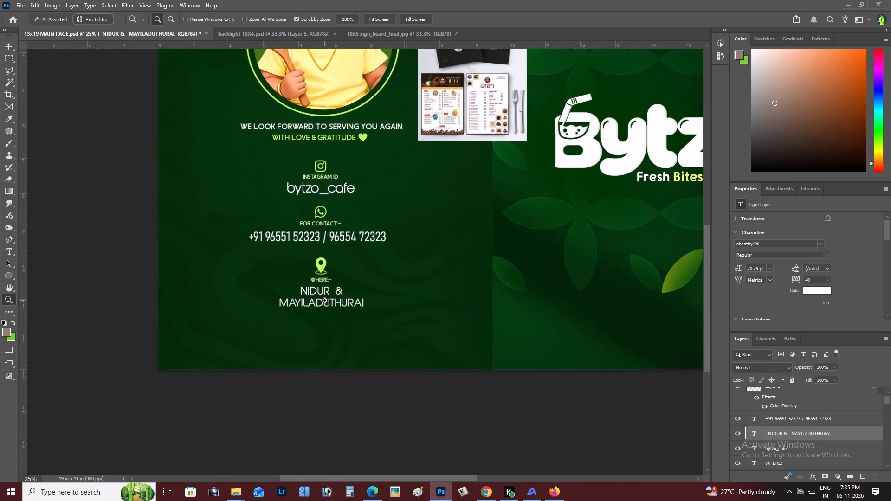
pyautogui.press('space')
pyautogui.moveTo(325, 301); pyautogui.dragTo(309, 305)
pyautogui.press('v')
pyautogui.press('Down')
pyautogui.press('Up')
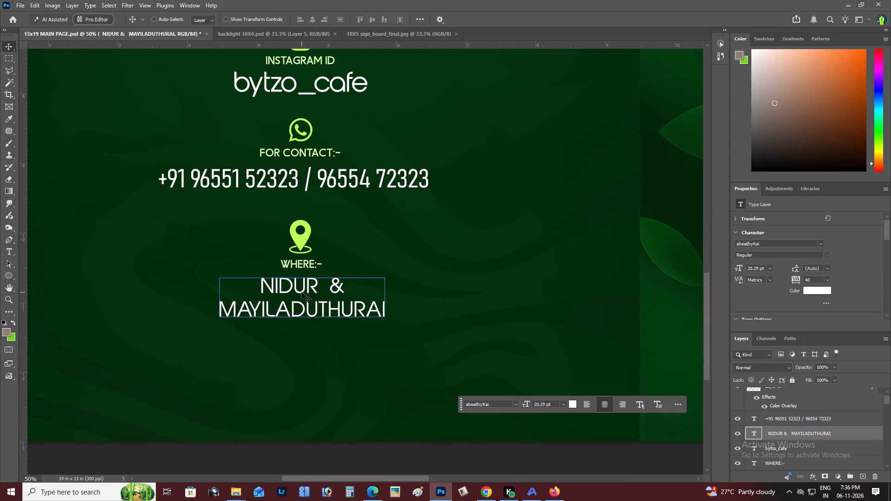
pyautogui.press('z')
pyautogui.keyDown('alt'); pyautogui.click(302, 292); pyautogui.keyUp('alt')
pyautogui.rightClick(304, 287)
pyautogui.doubleClick(330, 298)
pyautogui.rightClick(325, 261)
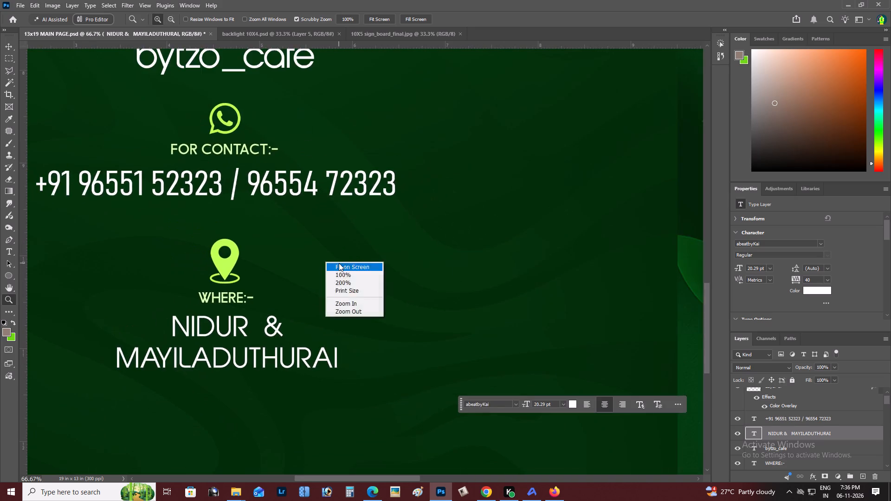
pyautogui.doubleClick(339, 263)
# Save the menu card document.
pyautogui.hotkey('ctrl', 's')
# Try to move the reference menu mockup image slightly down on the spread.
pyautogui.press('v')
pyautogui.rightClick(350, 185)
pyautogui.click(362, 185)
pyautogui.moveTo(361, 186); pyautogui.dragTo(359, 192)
# Select the reference menu mockup image and move it to the front cover's bottom edge, mostly off the canvas.
pyautogui.rightClick(338, 205)
pyautogui.rightClick(330, 211)
pyautogui.click(344, 213)
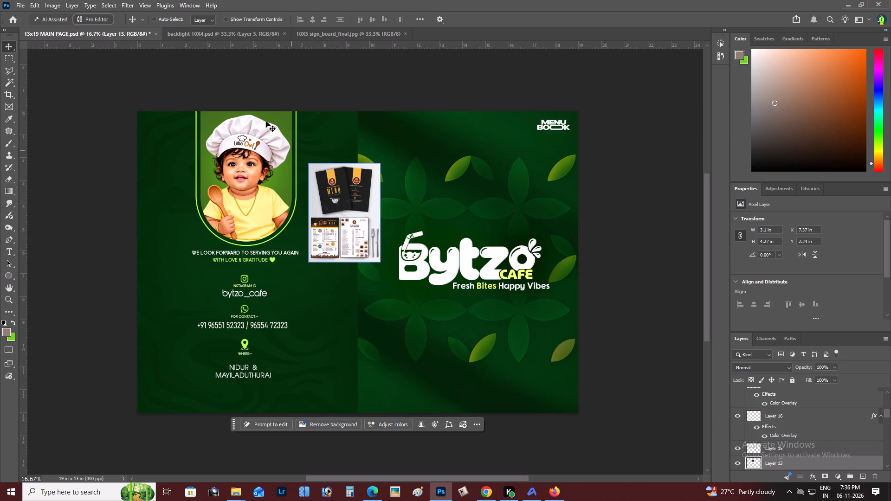
pyautogui.rightClick(337, 190)
pyautogui.click(352, 190)
pyautogui.moveTo(352, 190); pyautogui.dragTo(464, 344)
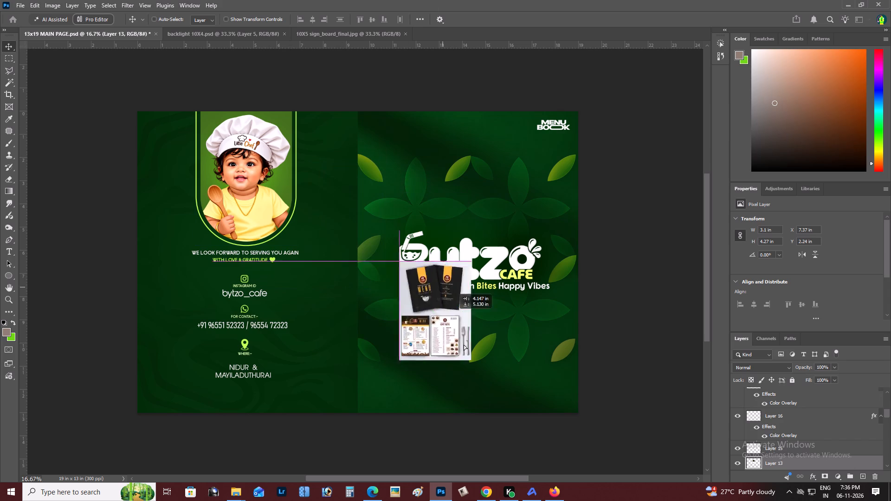
pyautogui.moveTo(464, 344); pyautogui.dragTo(470, 426)
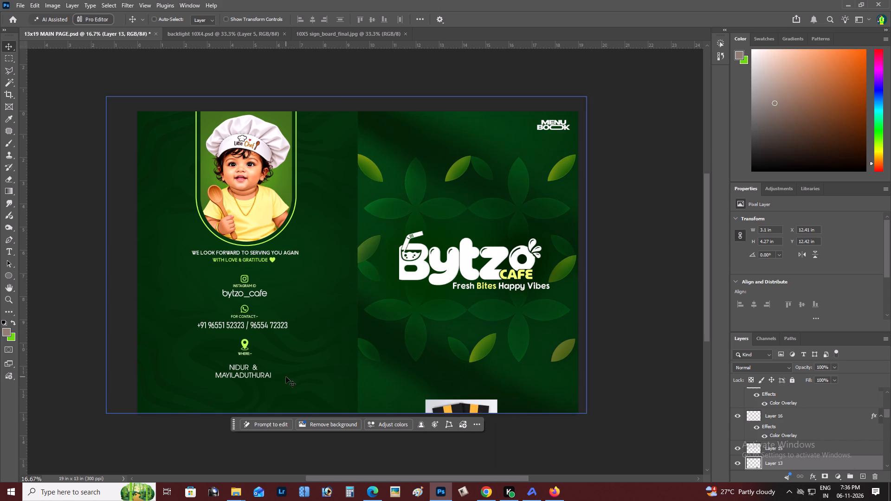
# Select the NIDUR & MAYILADUTHURAI text and move it up again to just beneath the WHERE:- label.
pyautogui.press('z')
pyautogui.doubleClick(258, 362)
pyautogui.press('v')
pyautogui.rightClick(222, 369)
pyautogui.click(234, 372)
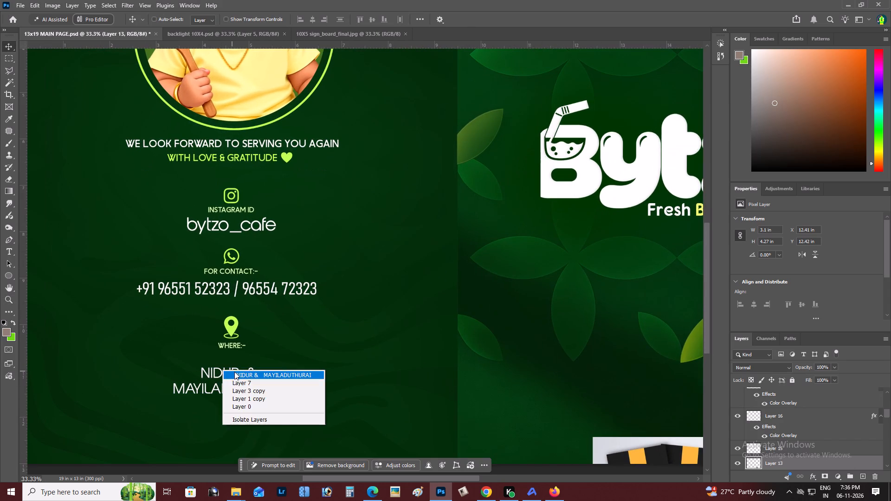
pyautogui.hotkey('shift', 'Up')
pyautogui.hotkey('shift', 'Up')
pyautogui.hotkey('shift', 'Up')
pyautogui.hotkey('shift', 'Up')
pyautogui.hotkey('shift', 'Up')
pyautogui.hotkey('shift', 'Up')
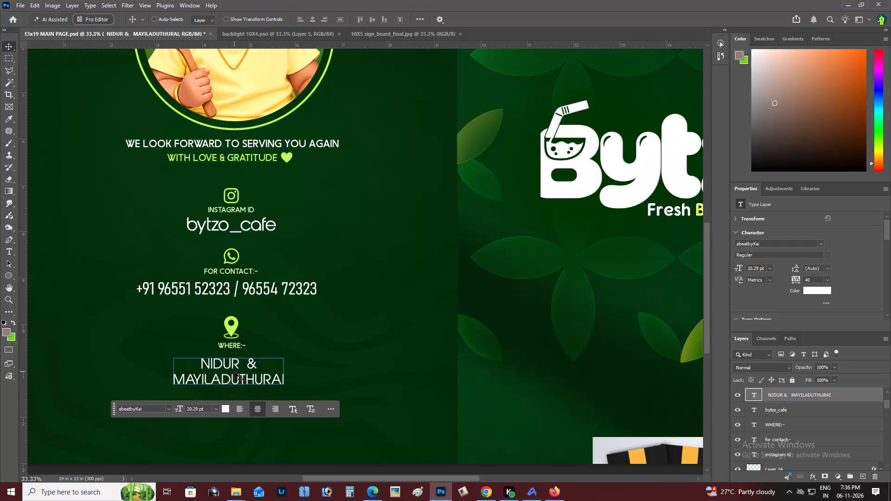
pyautogui.hotkey('shift', 'Up')
pyautogui.hotkey('shift', 'Up')
pyautogui.press('Down')
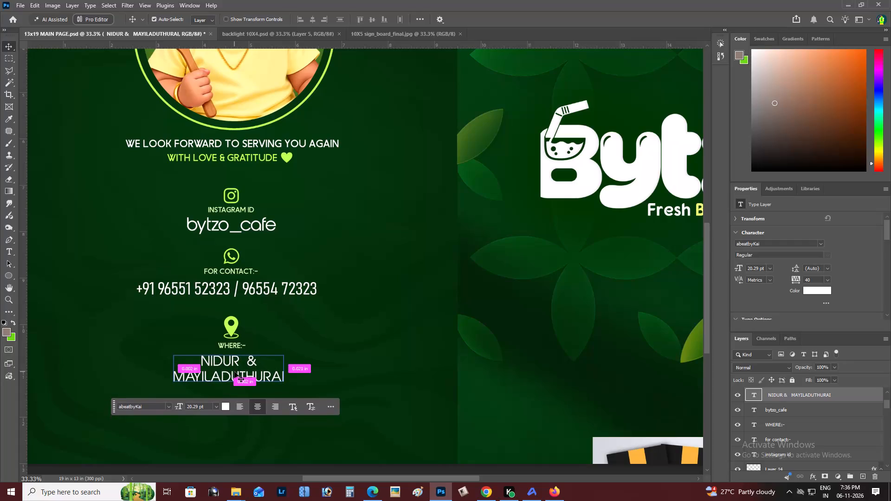
# Save the document with the repositioned location text.
pyautogui.hotkey('ctrl', 's')
# Move the reference menu mockup image up so its two black menu covers show at the front cover's bottom edge.
pyautogui.press('z')
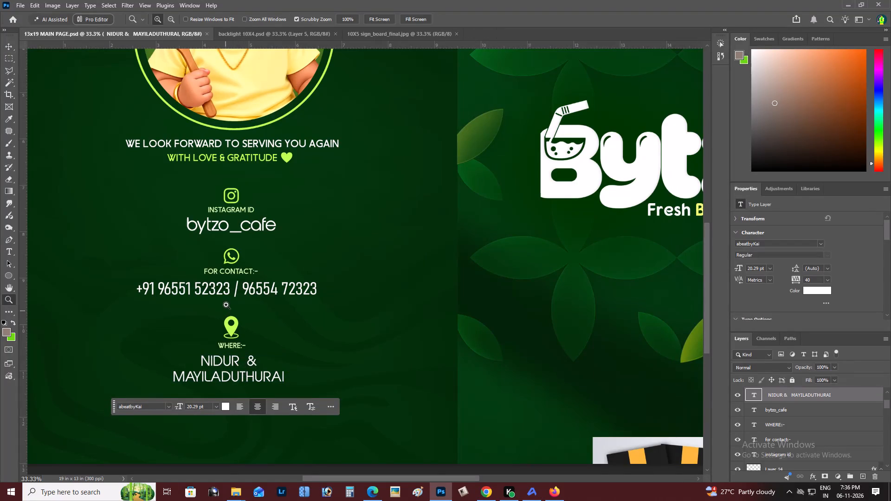
pyautogui.keyDown('alt'); pyautogui.click(226, 303); pyautogui.keyUp('alt')
pyautogui.rightClick(226, 303)
pyautogui.doubleClick(242, 305)
pyautogui.press('space')
pyautogui.press('space')
pyautogui.press('space')
pyautogui.press('space')
pyautogui.moveTo(302, 341); pyautogui.dragTo(265, 328)
pyautogui.click(265, 328)
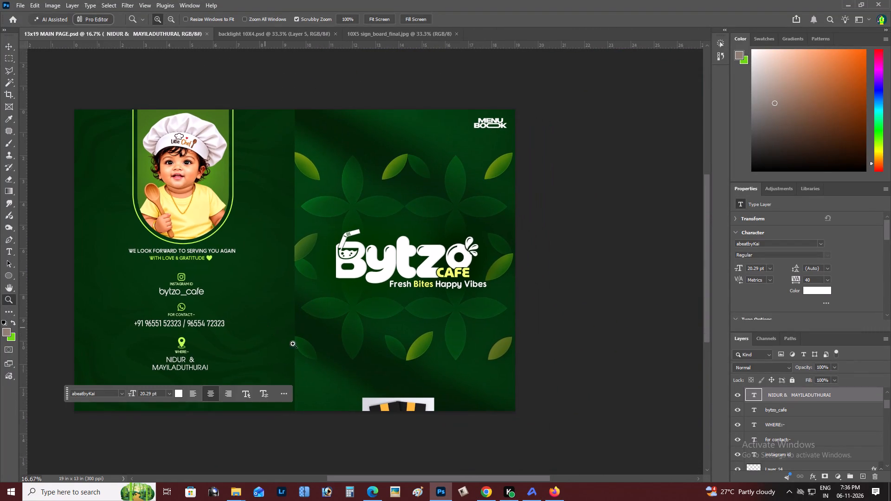
pyautogui.press('v')
pyautogui.rightClick(405, 403)
pyautogui.click(431, 412)
pyautogui.moveTo(431, 412); pyautogui.dragTo(428, 373)
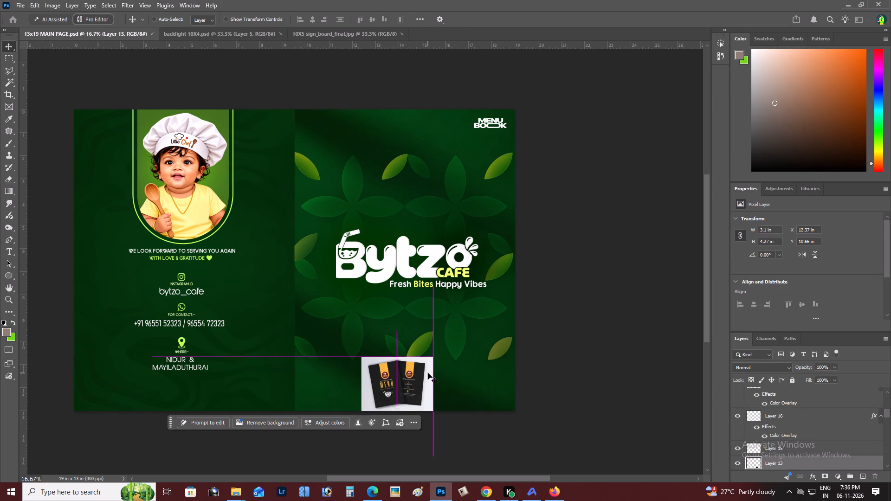
# Delete the reference menu mockup image from the bottom edge of the front cover.
pyautogui.press('BackSpace')
pyautogui.press('\\')
# Examine the overall layout of the whole cover spread with the interface panels hidden.
pyautogui.press('z')
pyautogui.keyDown('alt'); pyautogui.click(220, 328); pyautogui.keyUp('alt')
pyautogui.press('space')
pyautogui.press('space')
pyautogui.press('space')
pyautogui.moveTo(220, 357); pyautogui.dragTo(232, 366)
pyautogui.press('z')
pyautogui.click(218, 366)
pyautogui.press('space')
pyautogui.press('space')
pyautogui.press('space')
pyautogui.press('space')
pyautogui.press('space')
pyautogui.press('space')
pyautogui.press('space')
pyautogui.press('space')
pyautogui.press('space')
pyautogui.press('space')
pyautogui.press('space')
pyautogui.press('space')
pyautogui.press('space')
pyautogui.press('space')
pyautogui.press('space')
pyautogui.press('space')
pyautogui.press('space')
pyautogui.press('space')
pyautogui.press('space')
pyautogui.press('space')
pyautogui.moveTo(204, 370); pyautogui.dragTo(229, 398)
pyautogui.keyDown('alt'); pyautogui.click(242, 382); pyautogui.keyUp('alt')
pyautogui.rightClick(242, 382)
pyautogui.click(251, 383)
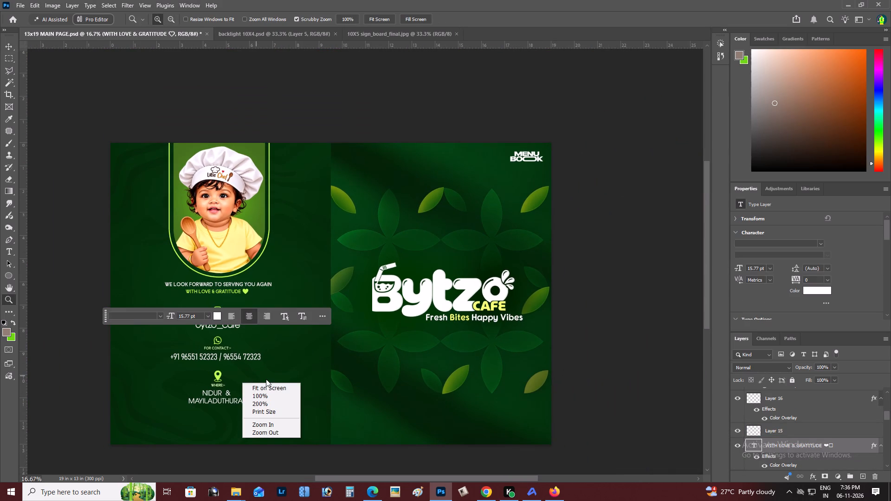
pyautogui.click(279, 389)
pyautogui.press('Tab')
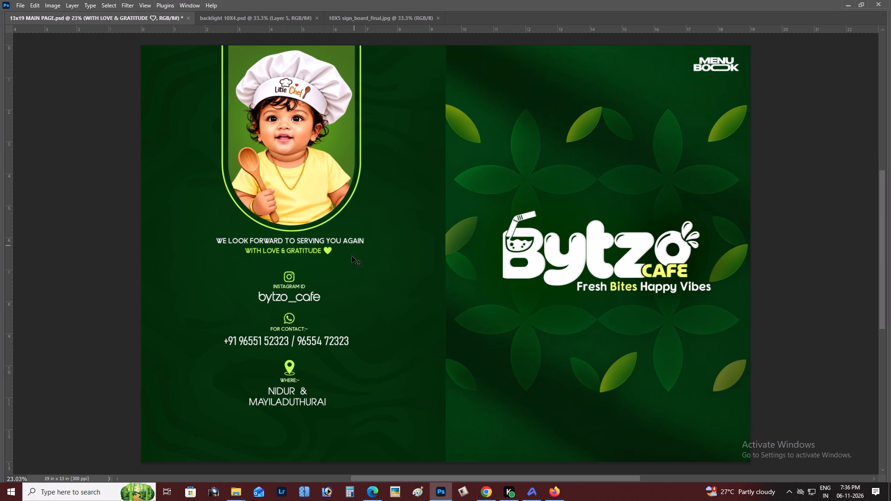
# Examine the back page's Instagram, contact and location text up close and against the full spread.
pyautogui.keyDown('alt'); pyautogui.click(387, 239); pyautogui.keyUp('alt')
pyautogui.rightClick(387, 239)
pyautogui.doubleClick(399, 243)
pyautogui.rightClick(409, 234)
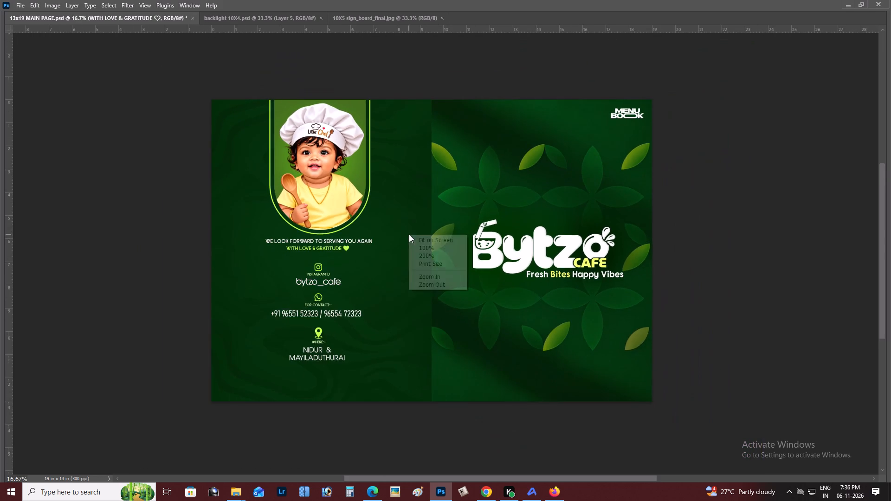
pyautogui.doubleClick(421, 238)
pyautogui.press('space')
pyautogui.press('space')
pyautogui.press('space')
pyautogui.press('space')
pyautogui.press('space')
pyautogui.press('space')
pyautogui.press('space')
pyautogui.press('space')
pyautogui.press('space')
pyautogui.press('space')
pyautogui.press('space')
pyautogui.press('space')
pyautogui.press('space')
pyautogui.press('space')
pyautogui.moveTo(341, 283); pyautogui.dragTo(412, 265)
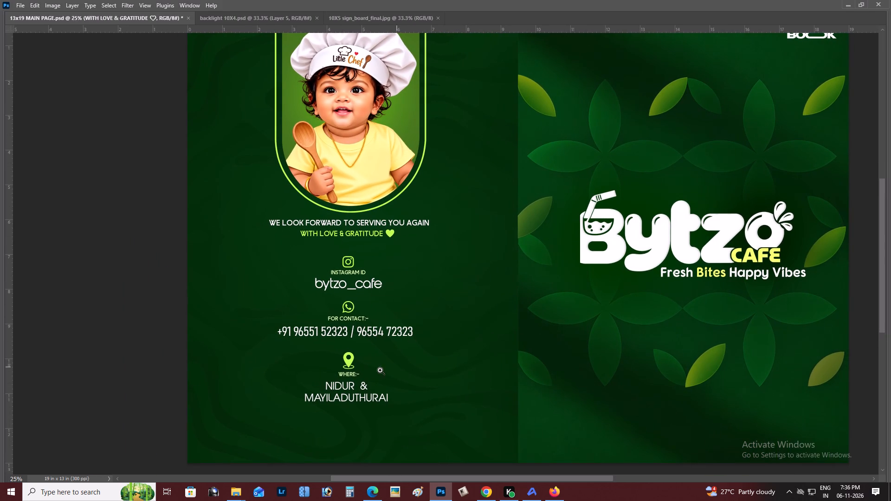
pyautogui.tripleClick(356, 374)
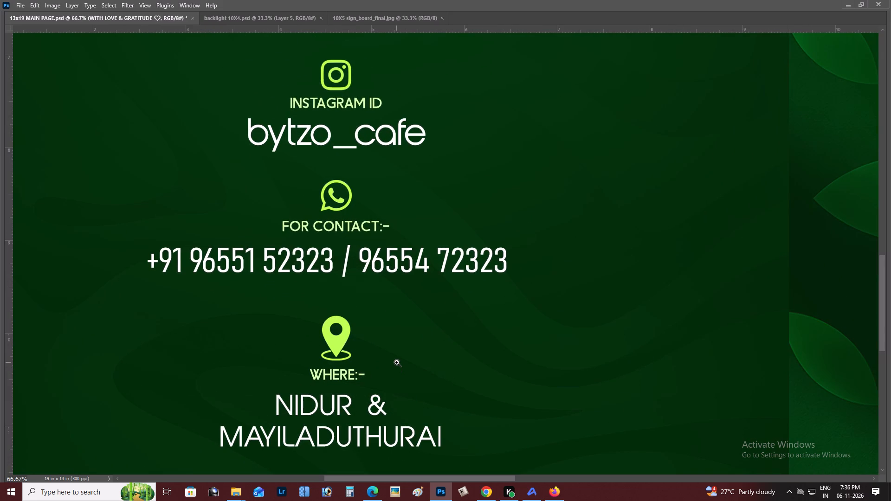
pyautogui.keyDown('alt'); pyautogui.click(397, 362); pyautogui.keyUp('alt')
pyautogui.rightClick(397, 358)
pyautogui.click(413, 364)
# Save the 13x19 MAIN PAGE document with the reference mockup removed.
pyautogui.hotkey('ctrl', 's')
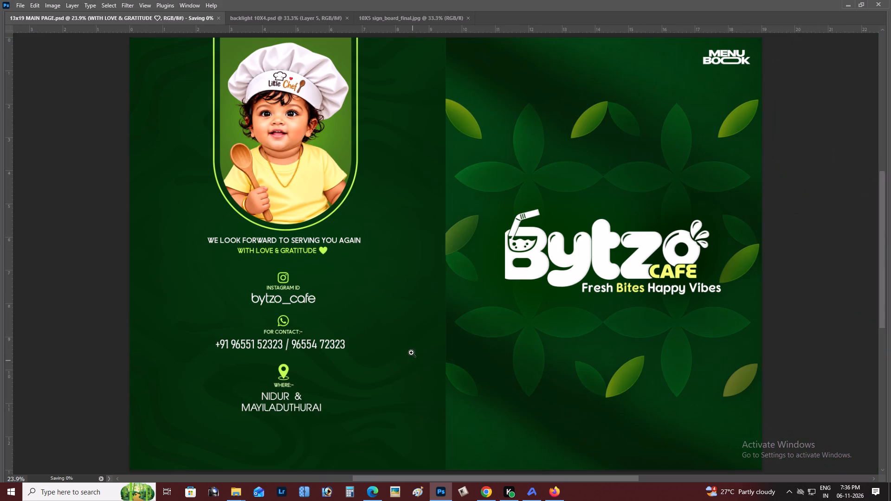
# Enlarge Layer 12, clipped inside the chef photo frame, to about 9.13 × 7.94 in and shift it slightly down over the frame.
pyautogui.keyDown('alt'); pyautogui.click(383, 278); pyautogui.keyUp('alt')
pyautogui.rightClick(387, 266)
pyautogui.click(402, 271)
pyautogui.press('space')
pyautogui.moveTo(392, 267); pyautogui.dragTo(402, 280)
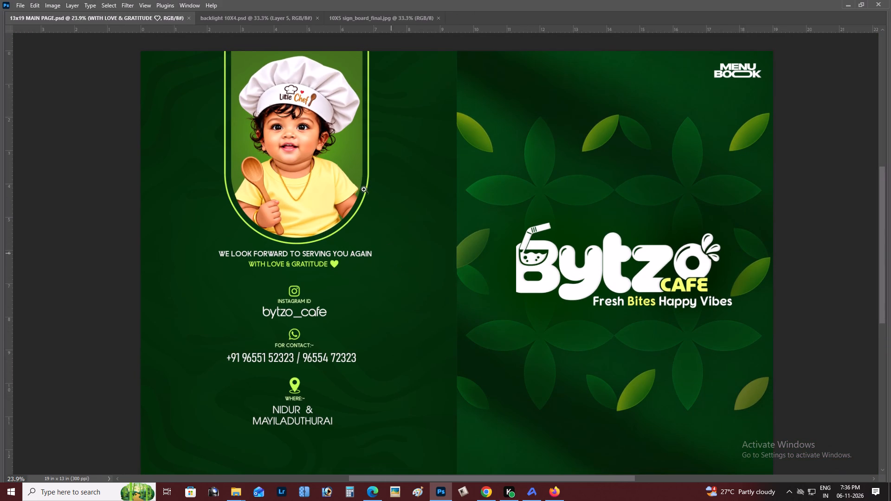
pyautogui.press('v')
pyautogui.rightClick(331, 151)
pyautogui.click(345, 153)
pyautogui.moveTo(348, 154); pyautogui.dragTo(358, 148)
pyautogui.hotkey('ctrl', 't')
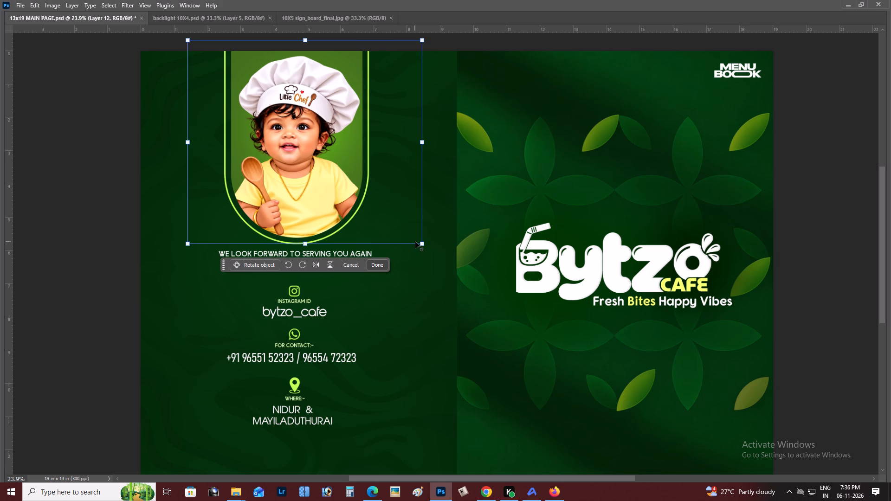
pyautogui.keyDown('alt'); pyautogui.moveTo(422, 243); pyautogui.dragTo(466, 262); pyautogui.keyUp('alt')
pyautogui.moveTo(386, 214); pyautogui.dragTo(384, 248)
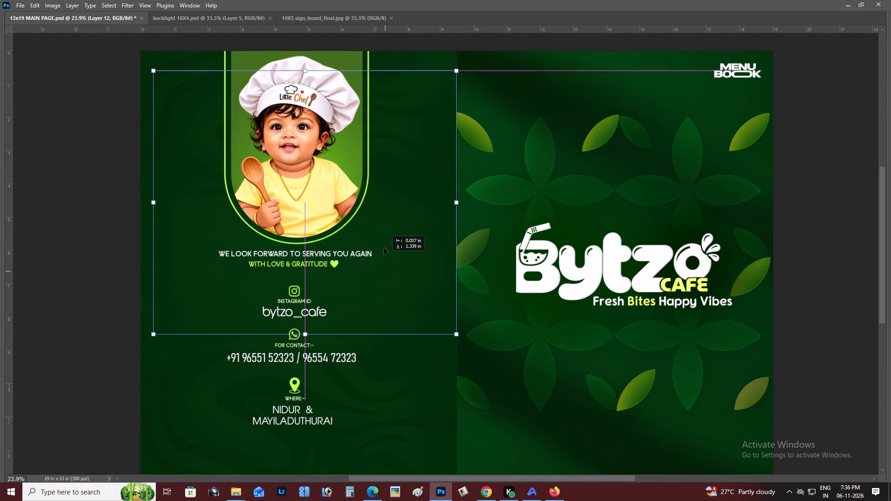
pyautogui.moveTo(384, 248); pyautogui.dragTo(380, 243)
pyautogui.hotkey('ctrl', 'Return')
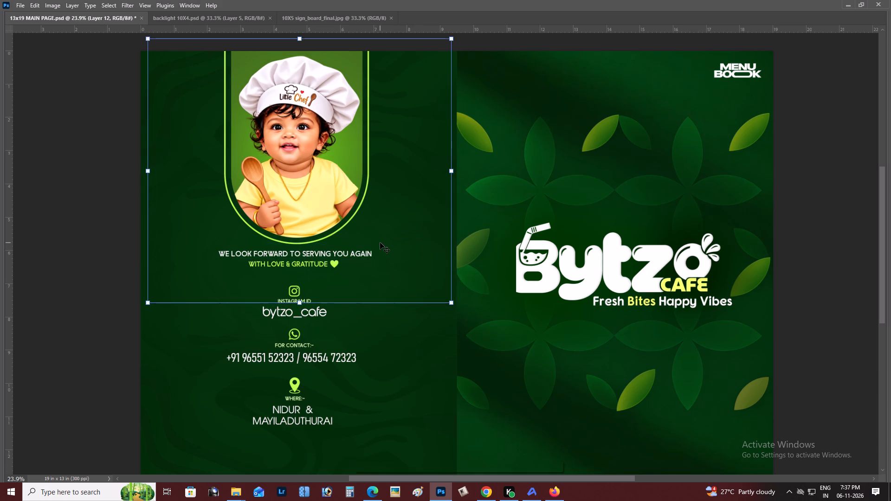
# Bring back the interface panels, locate Layer 12 in the layer stack and open a Levels adjustment for it.
pyautogui.press('Tab')
pyautogui.press('space')
pyautogui.press('space')
pyautogui.press('space')
pyautogui.press('space')
pyautogui.moveTo(377, 238); pyautogui.dragTo(359, 239)
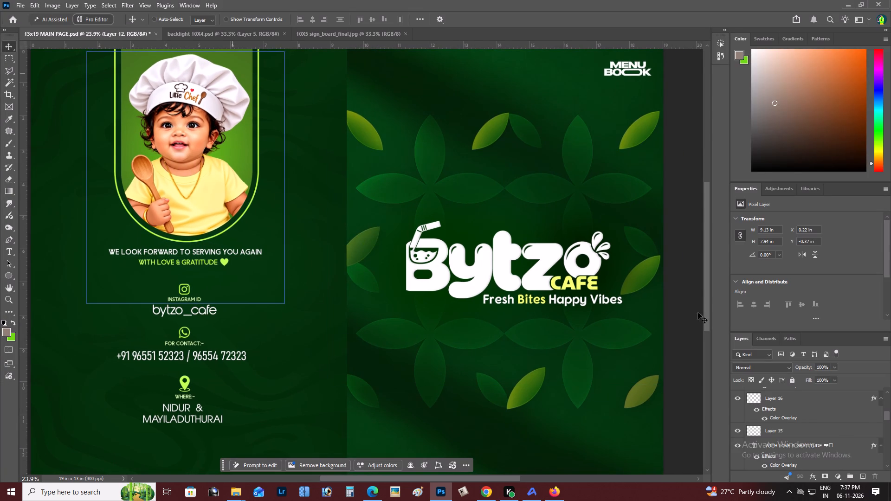
pyautogui.scroll(-3, 821, 413)
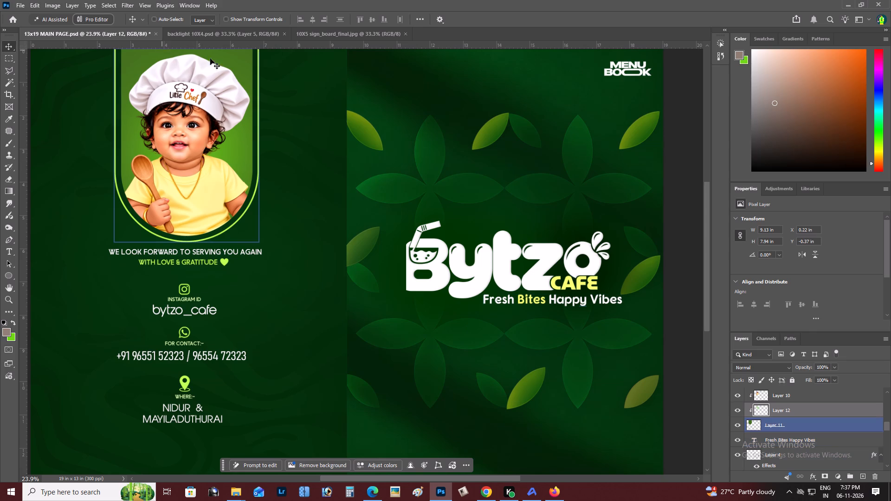
pyautogui.hotkey('ctrl', 'l')
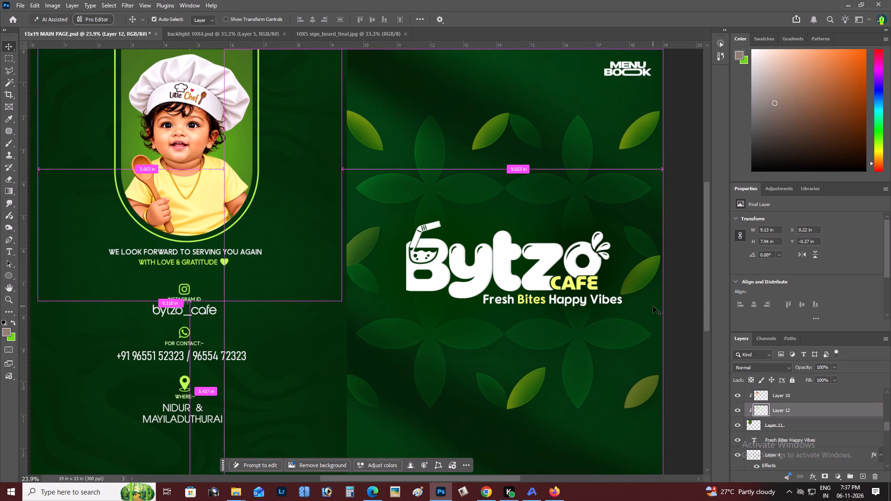
# Adjust the tones of Layer 12, clipped inside the chef photo frame, with Levels and apply the change.
pyautogui.moveTo(807, 238); pyautogui.dragTo(775, 231)
pyautogui.press('Return')
# Review the adjusted chef photo against the full spread and save the 13x19 MAIN PAGE document.
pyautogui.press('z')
pyautogui.keyDown('alt'); pyautogui.click(268, 211); pyautogui.keyUp('alt')
pyautogui.rightClick(267, 211)
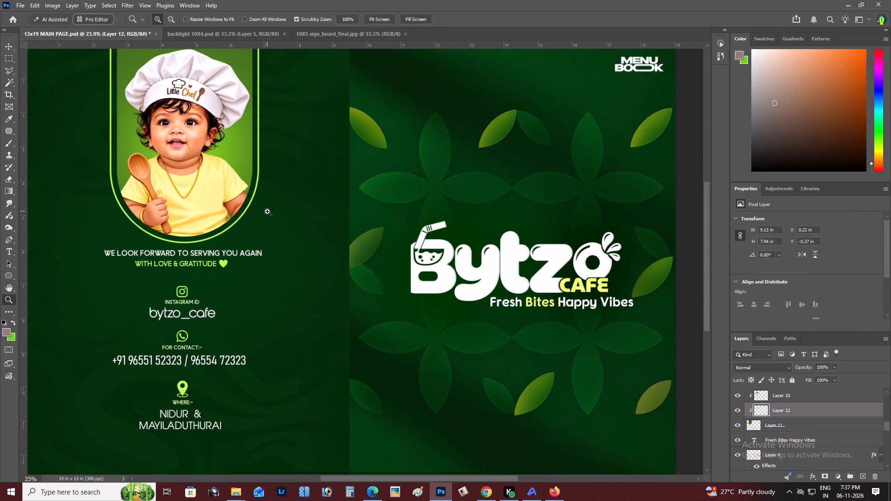
pyautogui.doubleClick(292, 221)
pyautogui.keyDown('alt'); pyautogui.click(251, 192); pyautogui.keyUp('alt')
pyautogui.rightClick(251, 191)
pyautogui.click(263, 195)
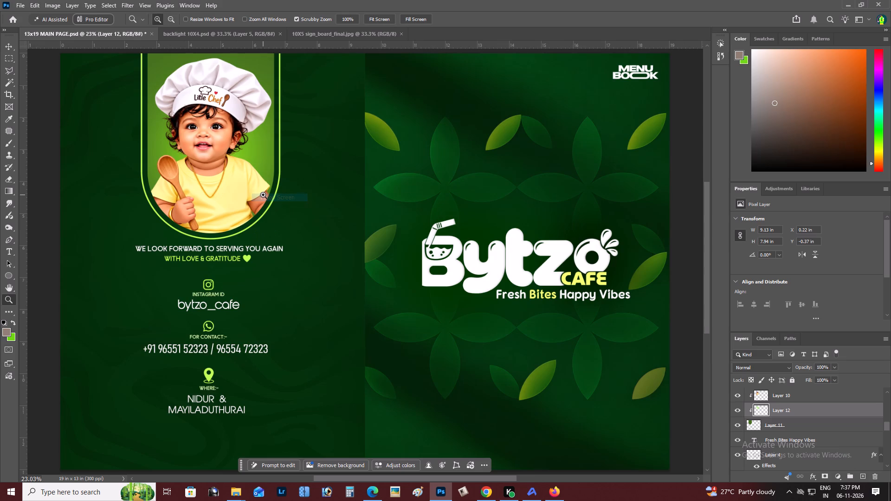
pyautogui.keyDown('alt'); pyautogui.click(263, 195); pyautogui.keyUp('alt')
pyautogui.hotkey('ctrl', 's')
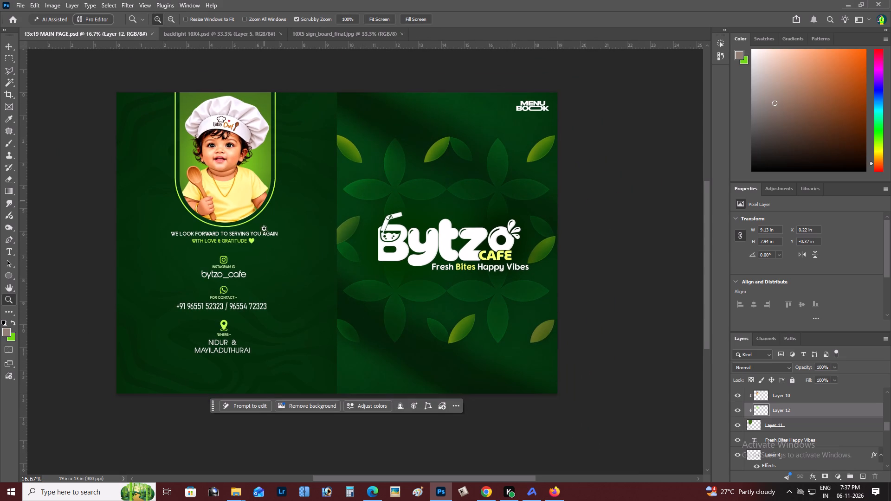
# Examine the back page's closing message and its Instagram, contact and location blocks up close and within the full spread.
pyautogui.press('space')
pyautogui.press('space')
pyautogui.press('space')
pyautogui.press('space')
pyautogui.moveTo(270, 276); pyautogui.dragTo(335, 284)
pyautogui.tripleClick(293, 247)
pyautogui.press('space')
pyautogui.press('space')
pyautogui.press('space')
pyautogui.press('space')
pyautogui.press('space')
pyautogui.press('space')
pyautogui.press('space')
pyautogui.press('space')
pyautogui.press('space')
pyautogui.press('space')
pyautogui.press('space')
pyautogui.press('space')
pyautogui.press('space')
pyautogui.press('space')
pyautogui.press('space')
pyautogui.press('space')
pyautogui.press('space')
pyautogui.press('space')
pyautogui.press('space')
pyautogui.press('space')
pyautogui.moveTo(290, 247); pyautogui.dragTo(282, 248)
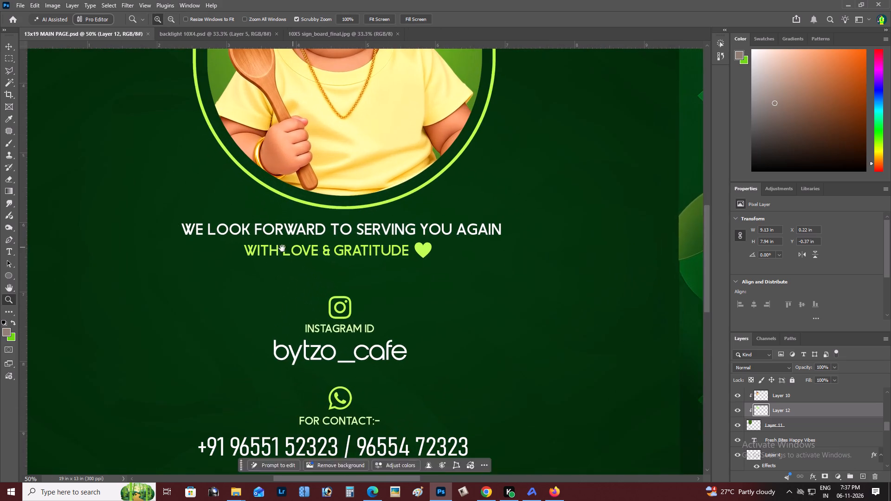
pyautogui.moveTo(282, 248); pyautogui.dragTo(267, 260)
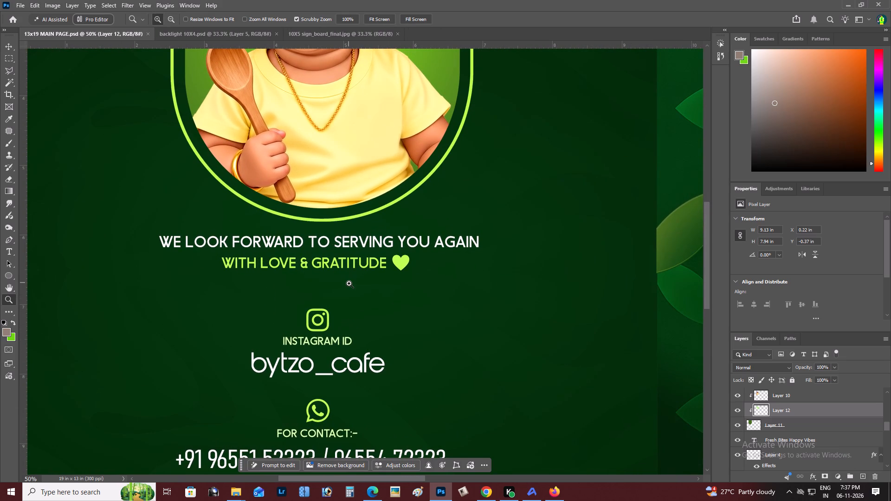
pyautogui.keyDown('alt'); pyautogui.click(366, 272); pyautogui.keyUp('alt')
pyautogui.rightClick(368, 271)
pyautogui.click(386, 277)
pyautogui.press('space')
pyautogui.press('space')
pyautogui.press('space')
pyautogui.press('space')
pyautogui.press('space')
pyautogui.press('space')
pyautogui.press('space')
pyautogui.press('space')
pyautogui.moveTo(386, 277); pyautogui.dragTo(403, 284)
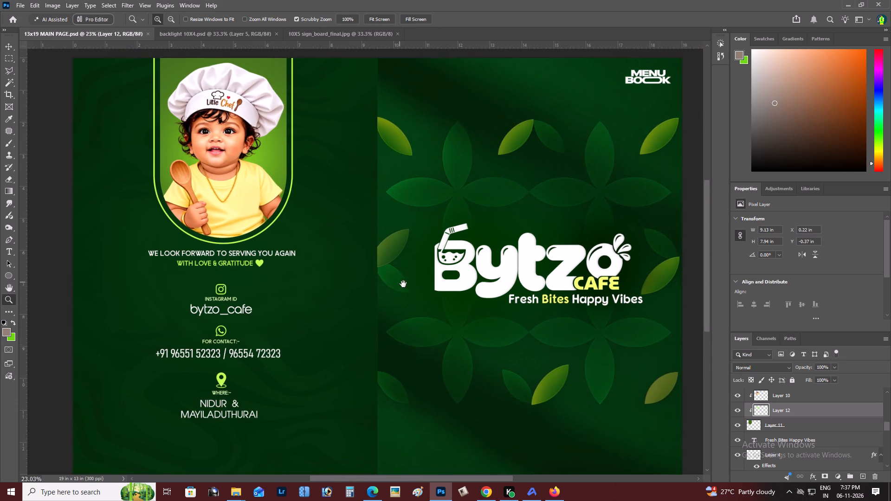
pyautogui.moveTo(403, 284); pyautogui.dragTo(419, 283)
pyautogui.keyDown('alt'); pyautogui.click(302, 301); pyautogui.keyUp('alt')
pyautogui.rightClick(302, 301)
pyautogui.click(310, 304)
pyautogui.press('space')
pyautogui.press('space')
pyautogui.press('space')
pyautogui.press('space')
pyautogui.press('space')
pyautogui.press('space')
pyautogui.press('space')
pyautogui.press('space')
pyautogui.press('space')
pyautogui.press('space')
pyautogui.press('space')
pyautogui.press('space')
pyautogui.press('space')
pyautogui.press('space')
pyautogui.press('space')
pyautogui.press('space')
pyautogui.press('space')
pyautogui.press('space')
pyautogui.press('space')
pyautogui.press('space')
pyautogui.moveTo(310, 304); pyautogui.dragTo(393, 295)
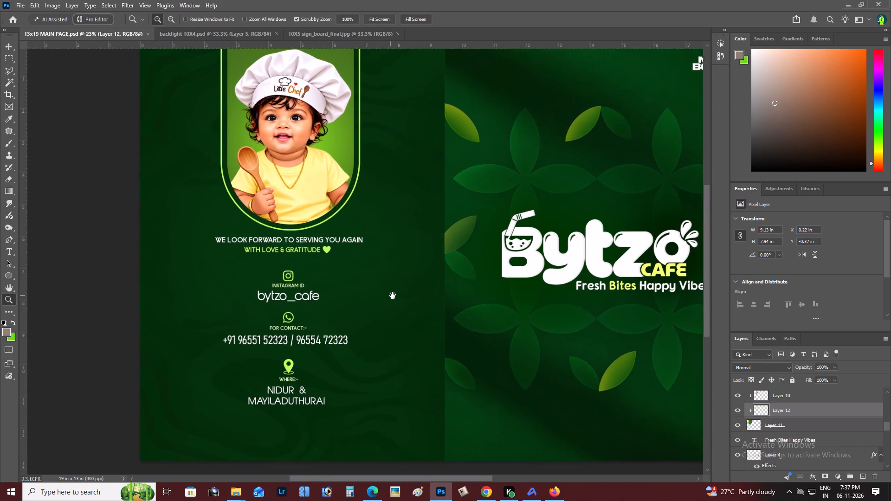
pyautogui.moveTo(393, 295); pyautogui.dragTo(409, 281)
# Move the location pin, the WHERE:- label and the Nidur & Mayiladuthurai address straight down together by about 0.8 in.
pyautogui.click(298, 357)
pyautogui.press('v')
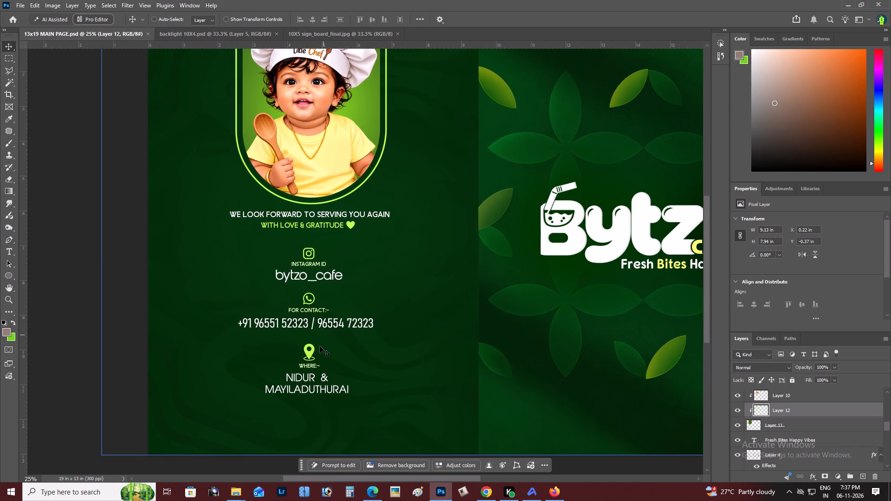
pyautogui.rightClick(310, 350)
pyautogui.click(307, 347)
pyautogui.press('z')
pyautogui.doubleClick(310, 346)
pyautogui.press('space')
pyautogui.moveTo(312, 345); pyautogui.dragTo(319, 323)
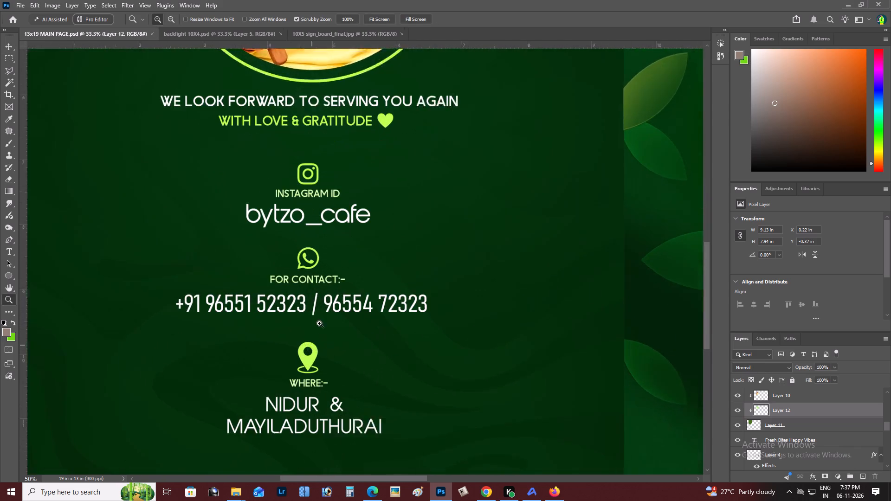
pyautogui.moveTo(319, 323); pyautogui.dragTo(320, 319)
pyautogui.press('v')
pyautogui.rightClick(319, 325)
pyautogui.click(329, 328)
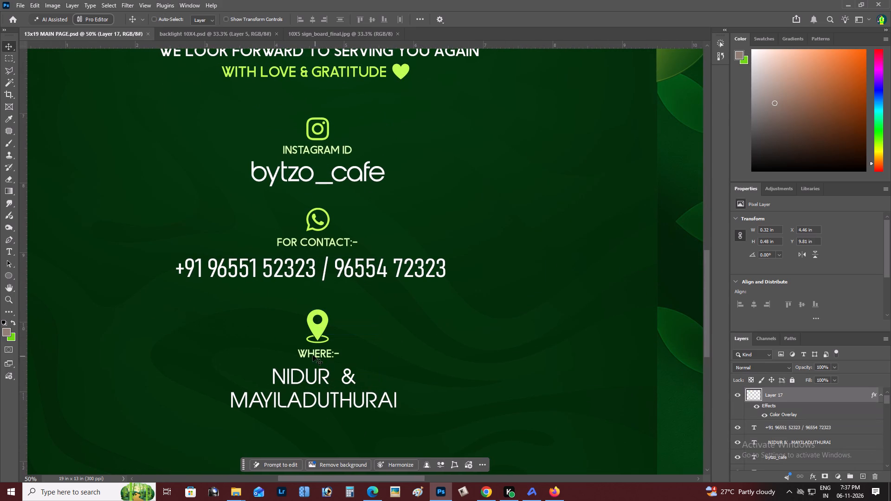
pyautogui.keyDown('shift'); pyautogui.rightClick(311, 354); pyautogui.keyUp('shift')
pyautogui.keyDown('shift'); pyautogui.click(325, 357); pyautogui.keyUp('shift')
pyautogui.keyDown('shift'); pyautogui.rightClick(312, 375); pyautogui.keyUp('shift')
pyautogui.keyDown('shift'); pyautogui.click(323, 380); pyautogui.keyUp('shift')
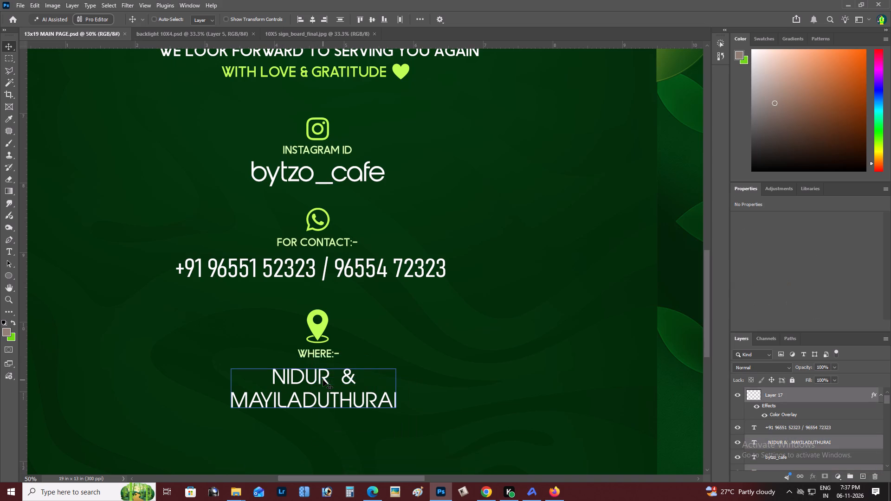
pyautogui.hotkey('shift', 'Down')
pyautogui.hotkey('shift', 'Down')
pyautogui.hotkey('shift', 'Down')
pyautogui.hotkey('shift', 'Down')
pyautogui.hotkey('shift', 'Down')
pyautogui.hotkey('shift', 'Down')
pyautogui.hotkey('shift', 'Down')
pyautogui.hotkey('shift', 'Down')
pyautogui.hotkey('shift', 'Down')
pyautogui.hotkey('shift', 'Down')
pyautogui.hotkey('shift', 'Down')
pyautogui.hotkey('shift', 'Down')
pyautogui.hotkey('shift', 'Down')
pyautogui.hotkey('shift', 'Down')
pyautogui.hotkey('shift', 'Down')
pyautogui.hotkey('shift', 'Down')
pyautogui.hotkey('shift', 'Down')
pyautogui.hotkey('shift', 'Down')
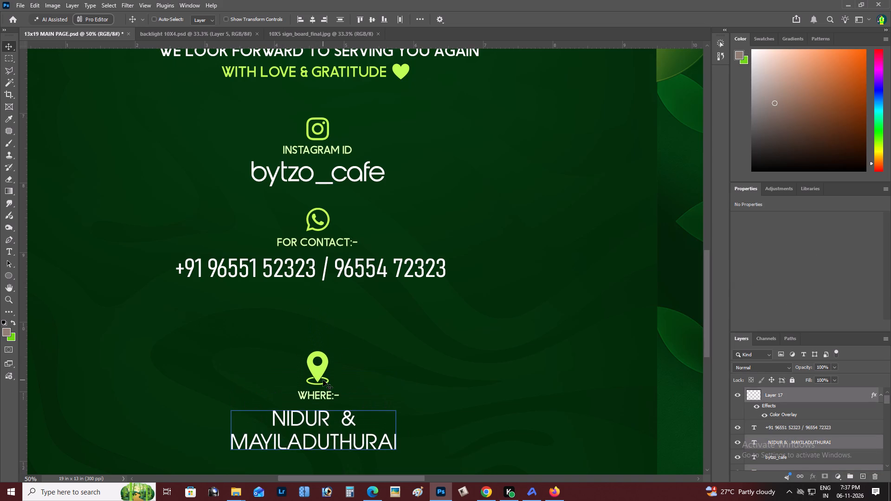
pyautogui.hotkey('shift', 'Down')
pyautogui.hotkey('shift', 'Down')
pyautogui.hotkey('shift', 'Down')
pyautogui.hotkey('shift', 'Down')
pyautogui.hotkey('shift', 'Down')
pyautogui.hotkey('shift', 'Down')
pyautogui.hotkey('shift', 'Down')
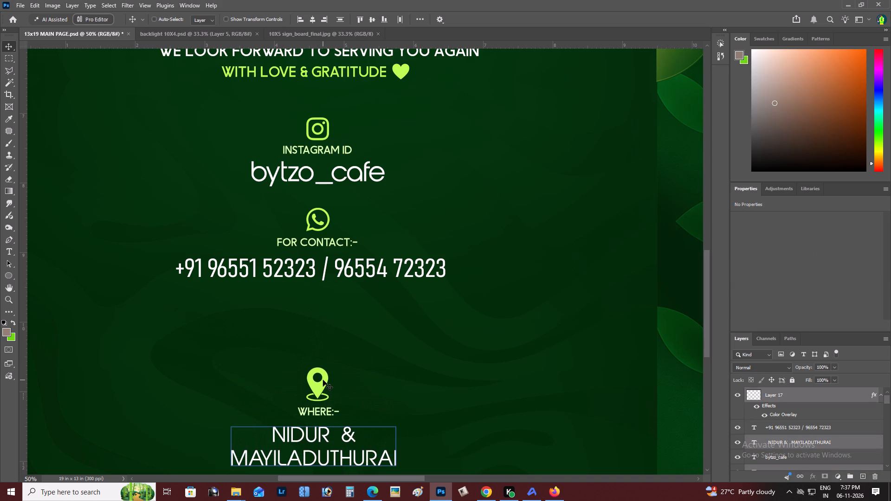
# Move the WhatsApp icon, the FOR CONTACT:- label and the phone number line straight down together by about 0.4 in.
pyautogui.rightClick(338, 270)
pyautogui.click(360, 275)
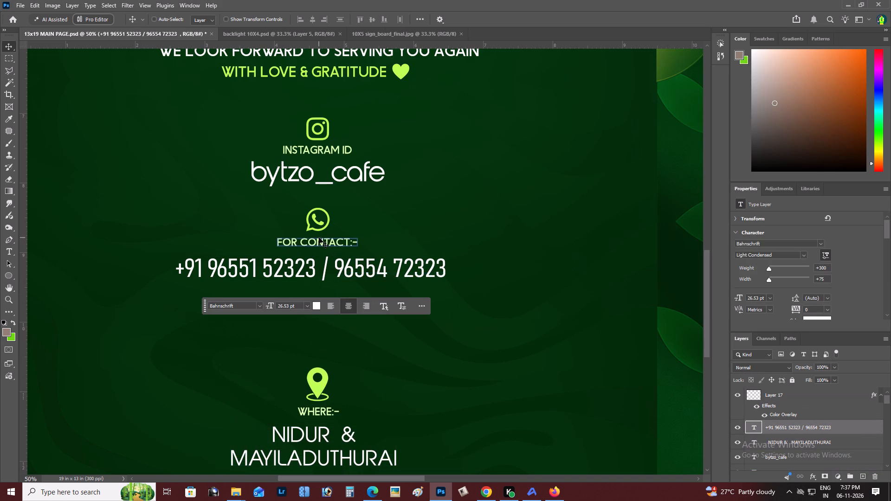
pyautogui.keyDown('shift'); pyautogui.rightClick(328, 240); pyautogui.keyUp('shift')
pyautogui.keyDown('shift'); pyautogui.click(348, 249); pyautogui.keyUp('shift')
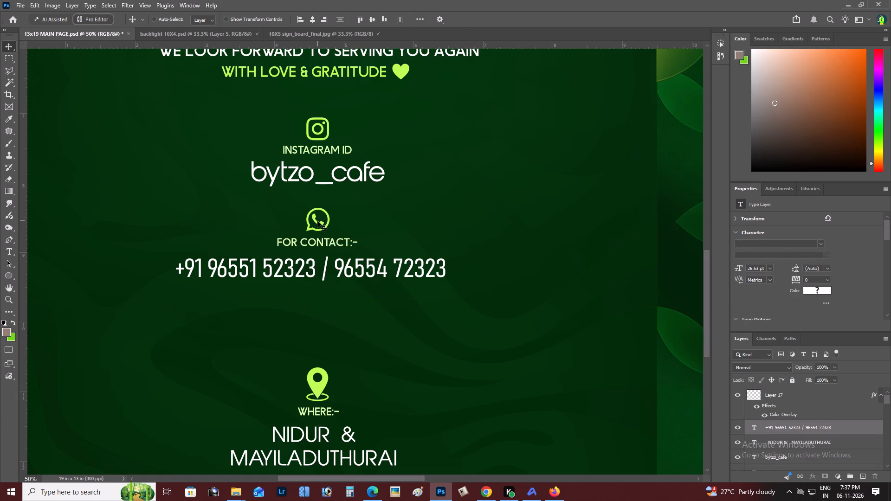
pyautogui.keyDown('shift'); pyautogui.rightClick(316, 221); pyautogui.keyUp('shift')
pyautogui.keyDown('shift'); pyautogui.click(324, 225); pyautogui.keyUp('shift')
pyautogui.hotkey('shift', 'Down')
pyautogui.hotkey('shift', 'Down')
pyautogui.hotkey('shift', 'Down')
pyautogui.hotkey('shift', 'Down')
pyautogui.hotkey('shift', 'Down')
pyautogui.hotkey('shift', 'Down')
pyautogui.hotkey('shift', 'Down')
pyautogui.hotkey('shift', 'Down')
pyautogui.hotkey('shift', 'Down')
pyautogui.hotkey('shift', 'Down')
pyautogui.hotkey('shift', 'Down')
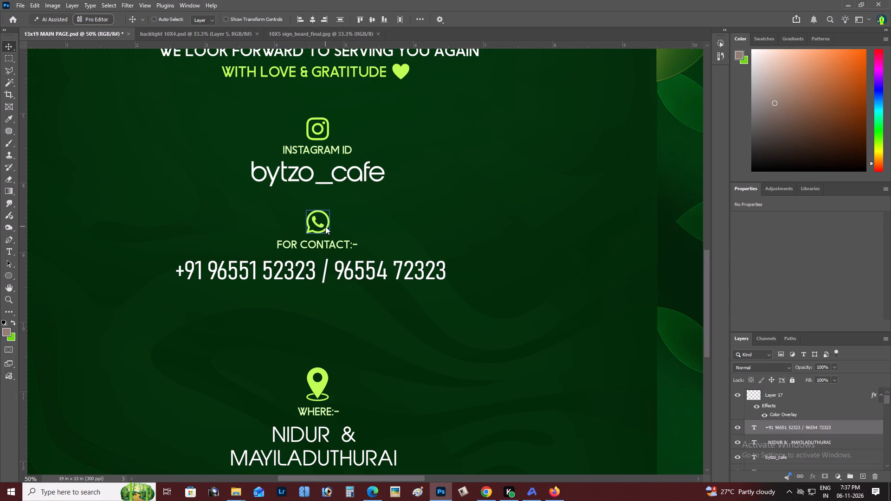
pyautogui.hotkey('shift', 'Down')
pyautogui.hotkey('shift', 'Down')
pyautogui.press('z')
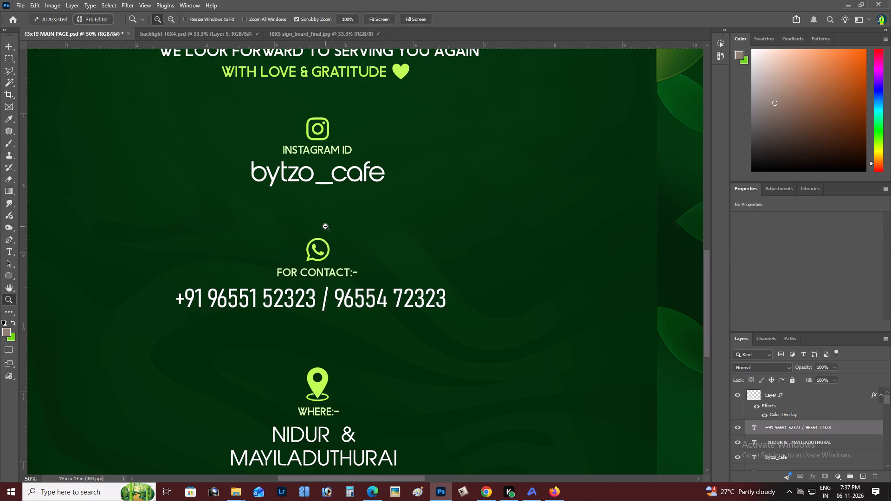
pyautogui.keyDown('alt'); pyautogui.click(325, 226); pyautogui.keyUp('alt')
pyautogui.rightClick(330, 233)
pyautogui.click(343, 235)
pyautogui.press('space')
pyautogui.moveTo(332, 273); pyautogui.dragTo(322, 270)
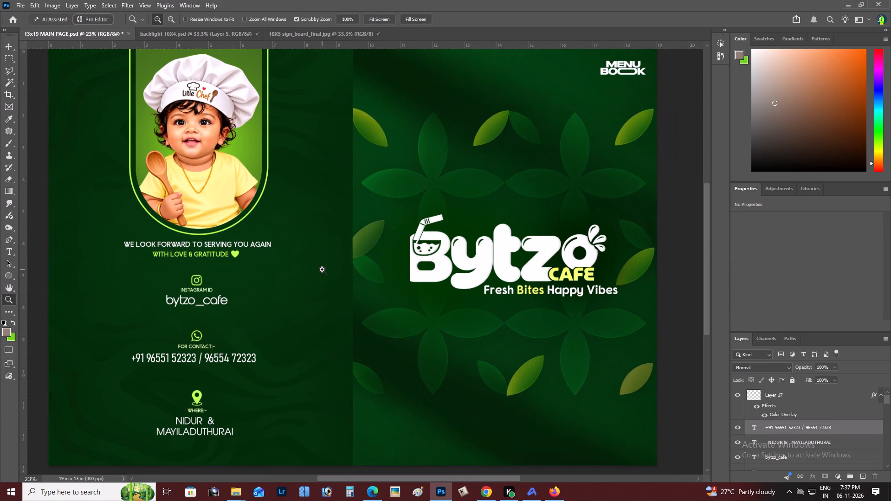
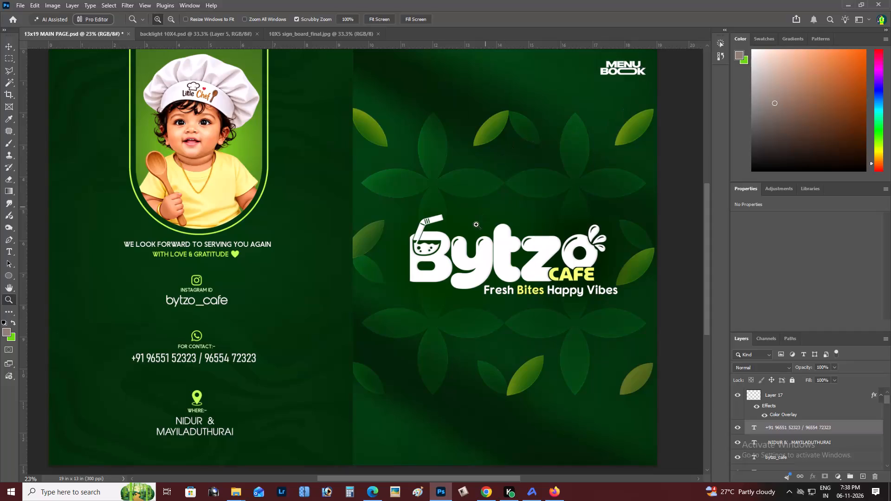
# Save the 13x19 MAIN PAGE menu cover document.
pyautogui.press('z')
pyautogui.keyDown('alt'); pyautogui.click(252, 303); pyautogui.keyUp('alt')
pyautogui.rightClick(252, 303)
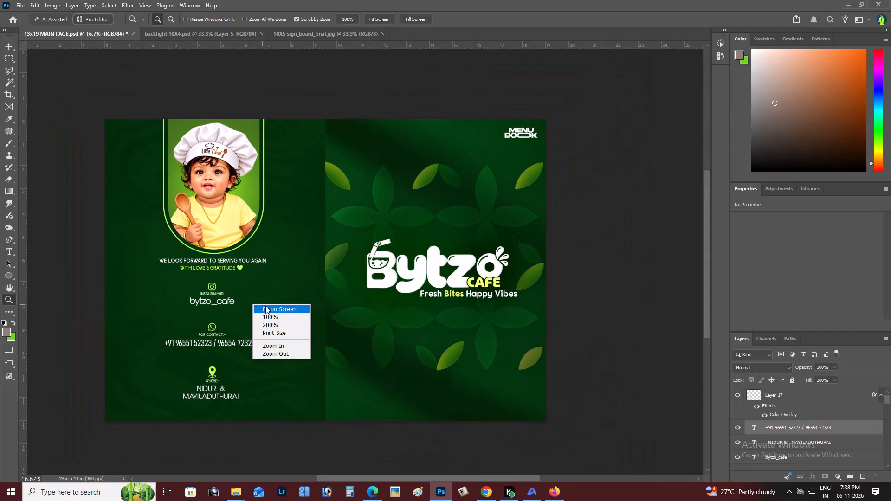
pyautogui.doubleClick(265, 306)
pyautogui.hotkey('ctrl', 's')
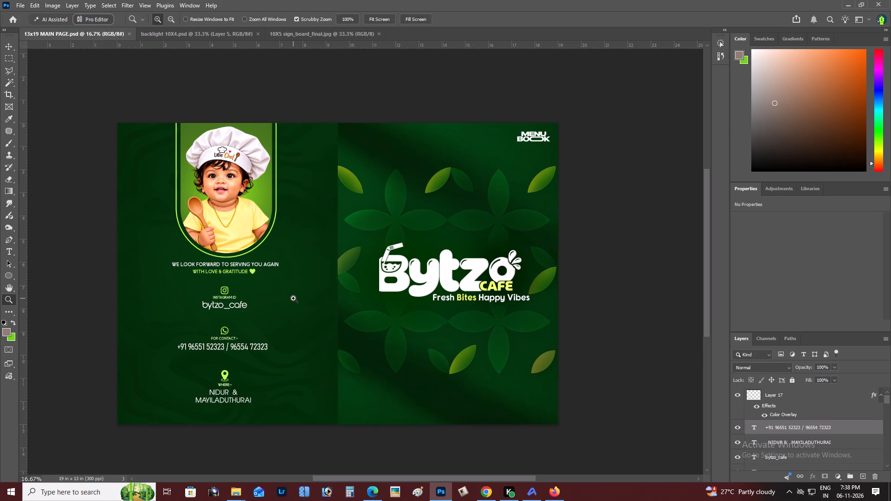
# Compare the 13x19 MAIN PAGE menu cover with the backlight 10X4 banner design, viewing each artwork in full.
pyautogui.press('z')
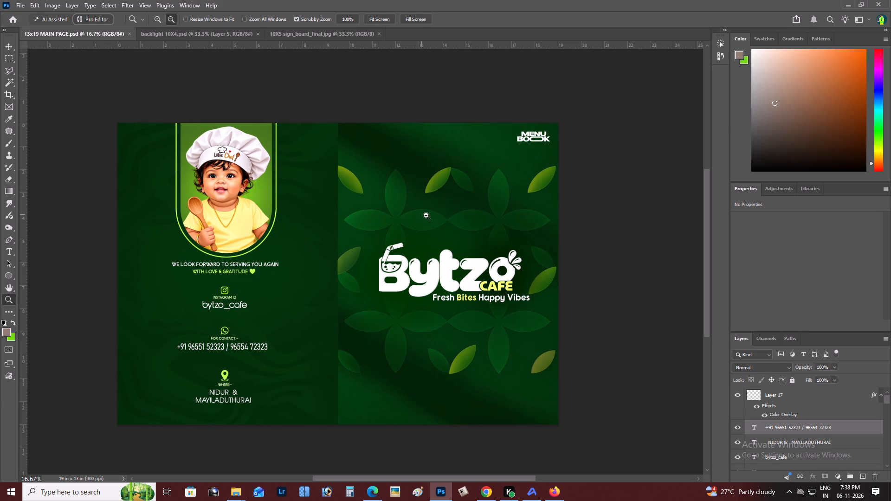
pyautogui.keyDown('alt'); pyautogui.click(406, 283); pyautogui.keyUp('alt')
pyautogui.rightClick(413, 274)
pyautogui.doubleClick(427, 281)
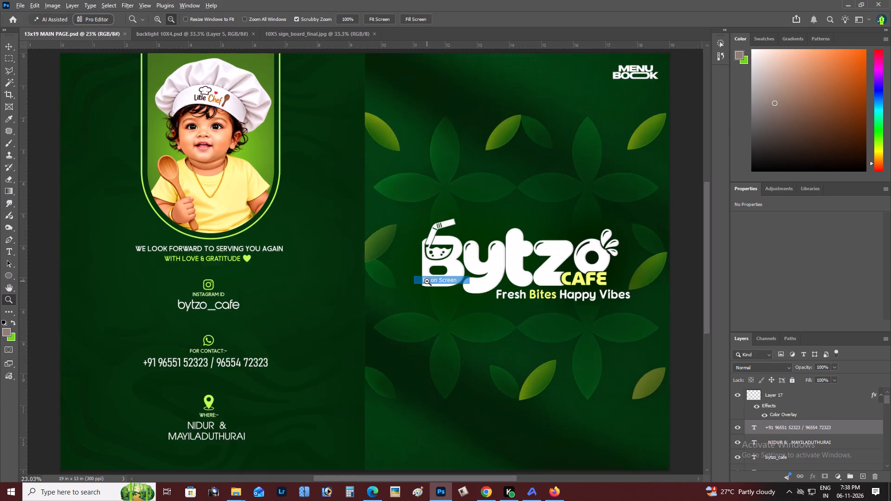
pyautogui.click(191, 32)
pyautogui.keyDown('alt'); pyautogui.click(271, 277); pyautogui.keyUp('alt')
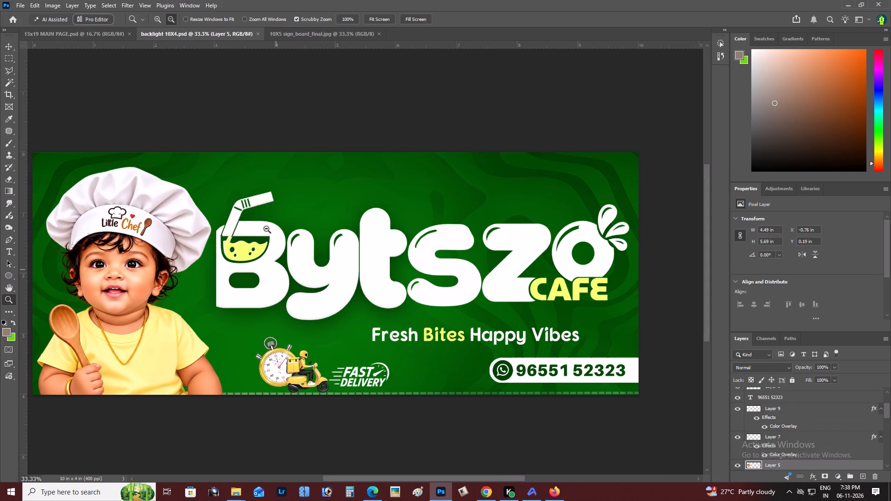
pyautogui.rightClick(266, 229)
pyautogui.click(290, 234)
pyautogui.keyDown('alt'); pyautogui.click(284, 223); pyautogui.keyUp('alt')
pyautogui.rightClick(293, 213)
pyautogui.doubleClick(302, 219)
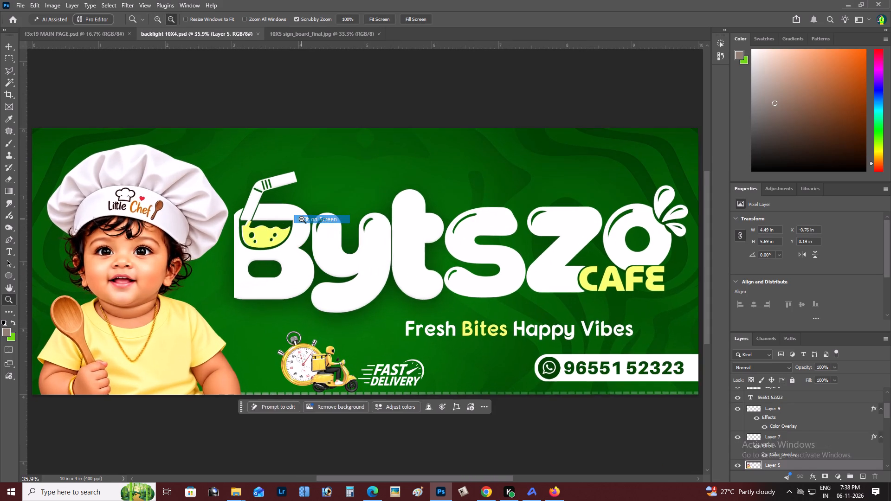
pyautogui.press('space')
pyautogui.moveTo(301, 231); pyautogui.dragTo(315, 234)
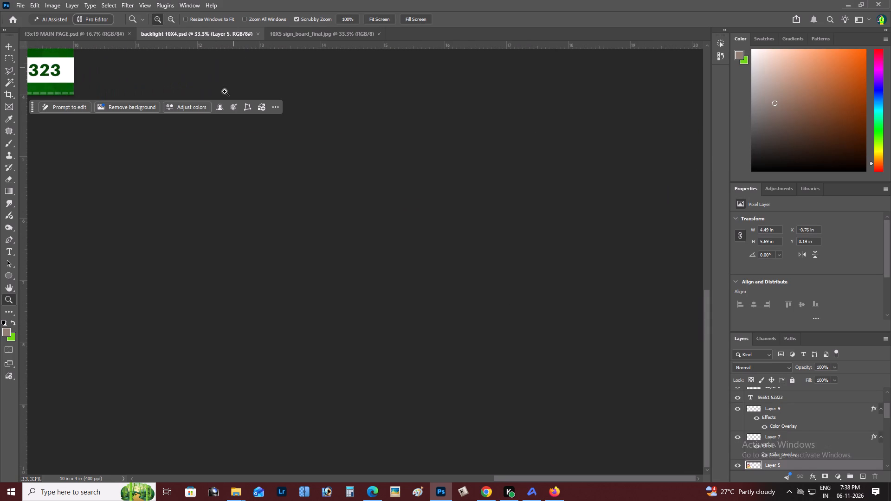
pyautogui.keyDown('alt'); pyautogui.click(55, 92); pyautogui.keyUp('alt')
pyautogui.press('space')
pyautogui.press('space')
pyautogui.press('space')
pyautogui.moveTo(65, 85); pyautogui.dragTo(256, 195)
pyautogui.keyDown('alt'); pyautogui.click(200, 166); pyautogui.keyUp('alt')
pyautogui.rightClick(200, 165)
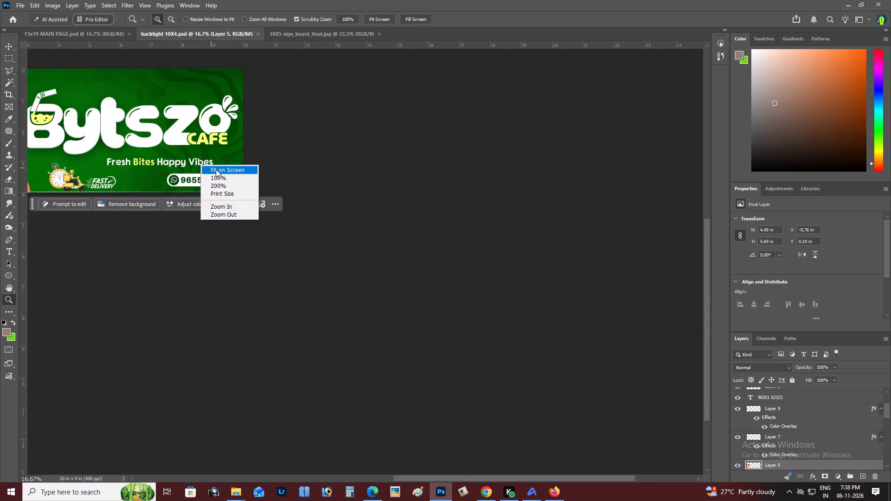
pyautogui.doubleClick(216, 170)
pyautogui.click(100, 31)
pyautogui.keyDown('alt'); pyautogui.click(246, 161); pyautogui.keyUp('alt')
pyautogui.rightClick(278, 172)
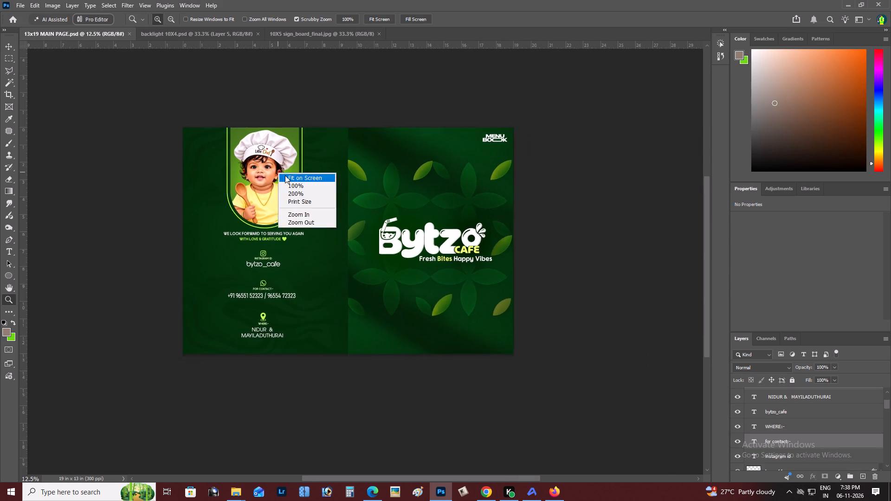
pyautogui.doubleClick(285, 175)
# Save the 13x19 MAIN PAGE document again.
pyautogui.hotkey('alt', 'Tab')
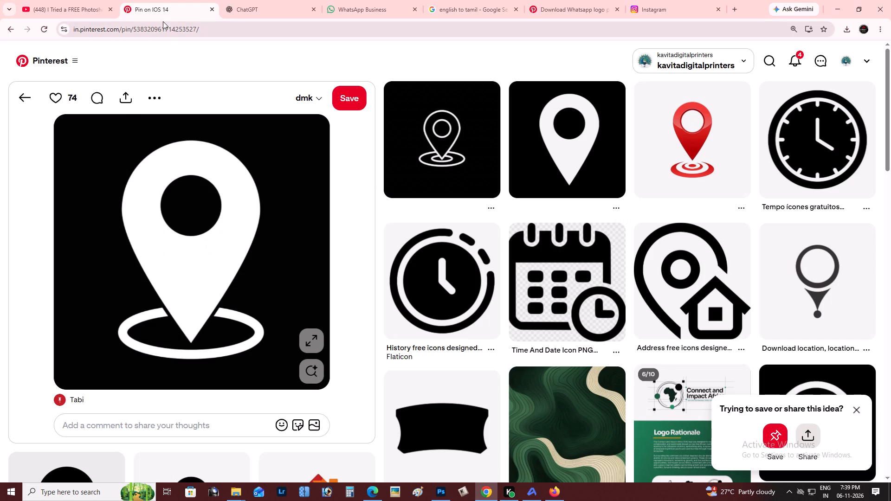
pyautogui.hotkey('alt', 'Tab')
pyautogui.hotkey('ctrl', 's')
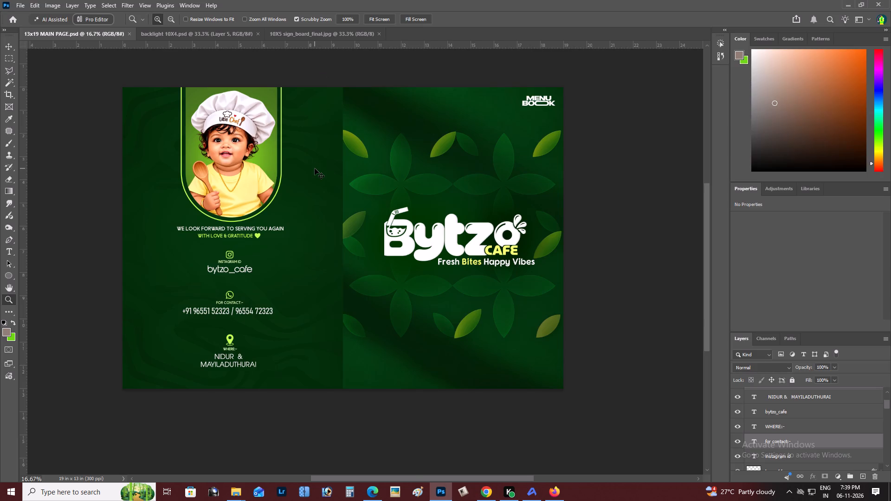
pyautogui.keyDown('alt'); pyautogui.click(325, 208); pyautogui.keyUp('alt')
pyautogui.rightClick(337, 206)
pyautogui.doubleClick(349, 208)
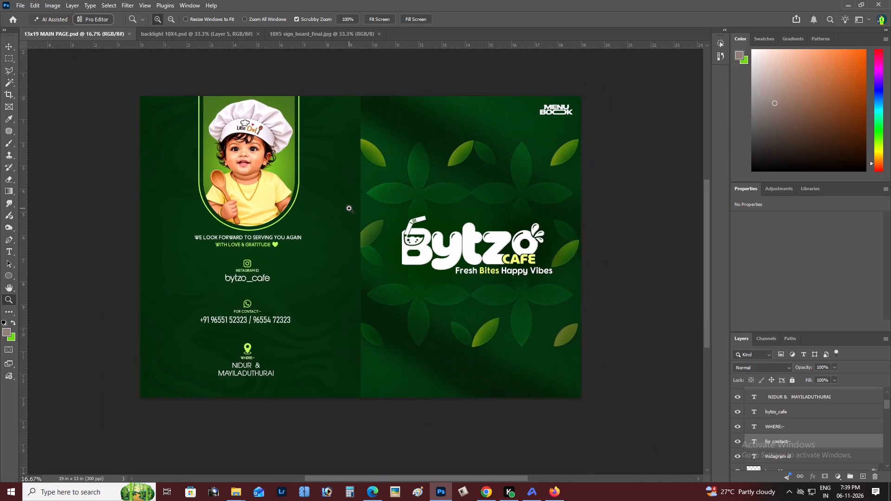
# Switch from Photoshop to the Chrome window with the Pinterest location icon page.
pyautogui.hotkey('alt', 'Tab')
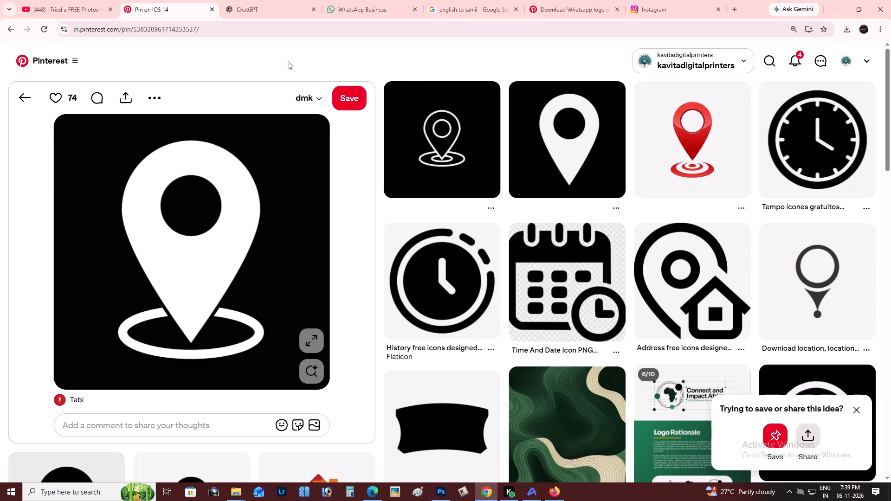
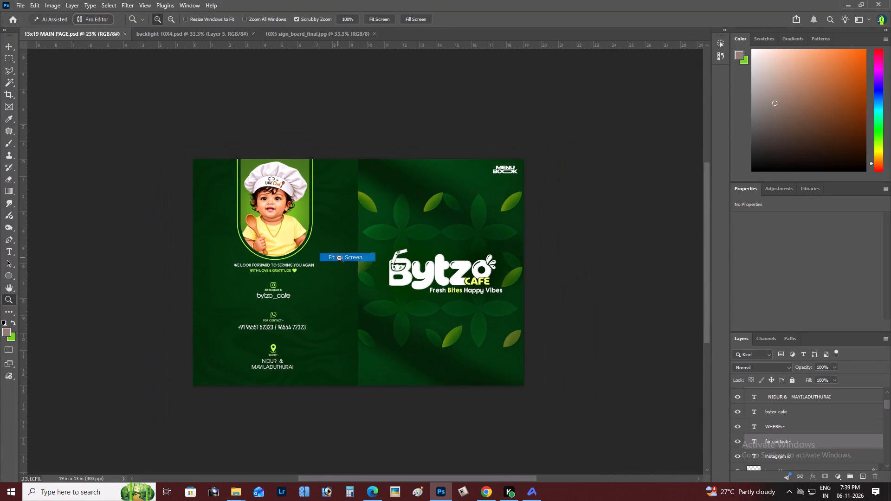
# Save the 13x19 MAIN PAGE document and view the full menu cover spread.
pyautogui.hotkey('ctrl', 's')
pyautogui.keyDown('alt'); pyautogui.click(323, 257); pyautogui.keyUp('alt')
pyautogui.rightClick(334, 241)
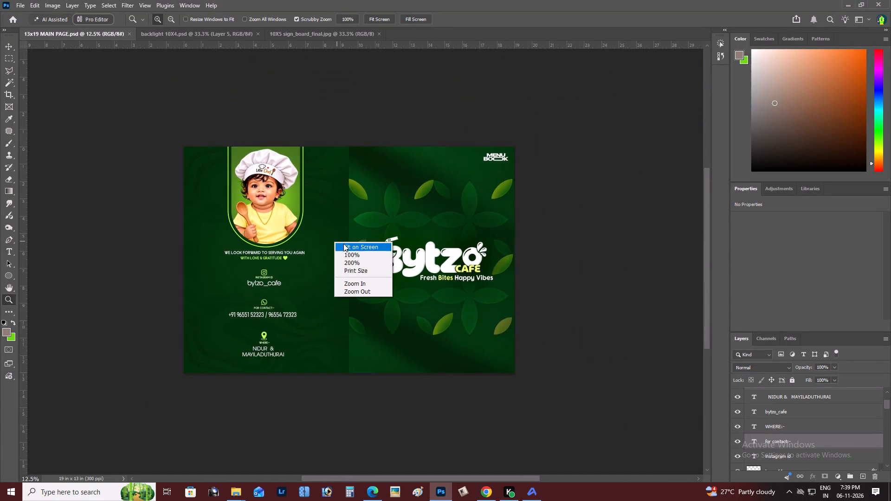
pyautogui.doubleClick(344, 244)
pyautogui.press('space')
pyautogui.moveTo(343, 244); pyautogui.dragTo(322, 250)
# Switch to the Chrome browser window with the Pinterest location pin page.
pyautogui.hotkey('alt', 'Tab')
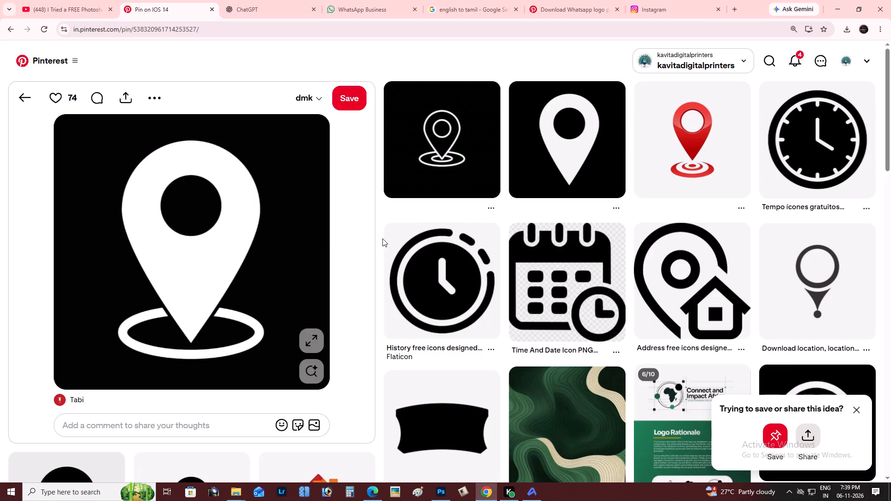
# Switch from the browser to Photoshop and bring up the backlight 10X4 banner design for viewing.
pyautogui.hotkey('alt', 'Tab')
pyautogui.press('space')
pyautogui.moveTo(382, 238); pyautogui.dragTo(374, 240)
pyautogui.click(187, 37)
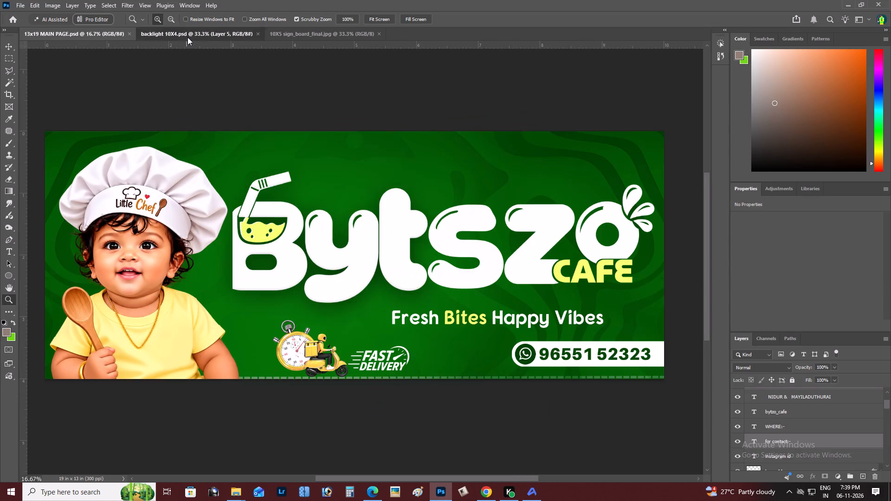
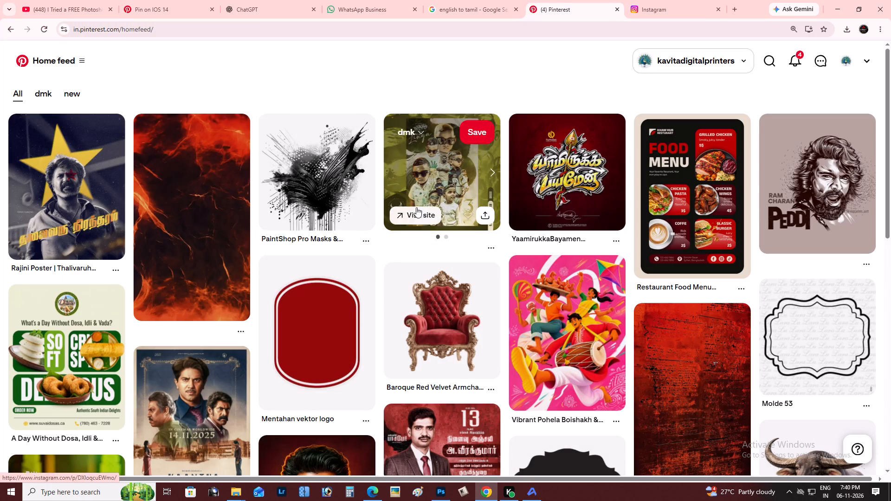
# Search Pinterest for "menu card design" and look through the resulting pins for layout references.
pyautogui.click(760, 58)
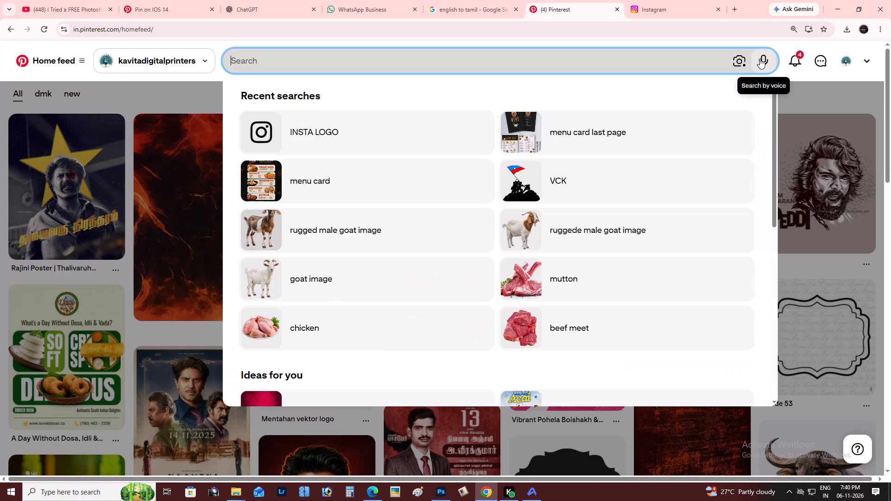
pyautogui.write('MENU CARD')
pyautogui.press('space')
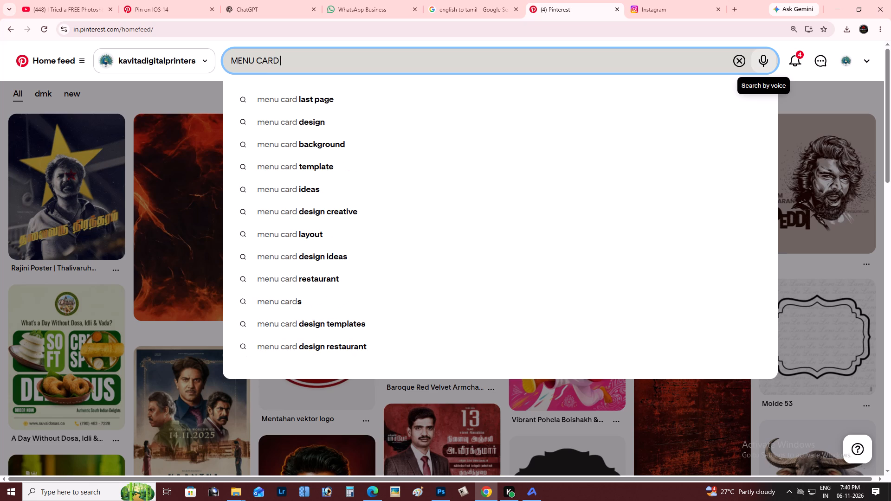
pyautogui.press('Down')
pyautogui.press('Down')
pyautogui.press('Left')
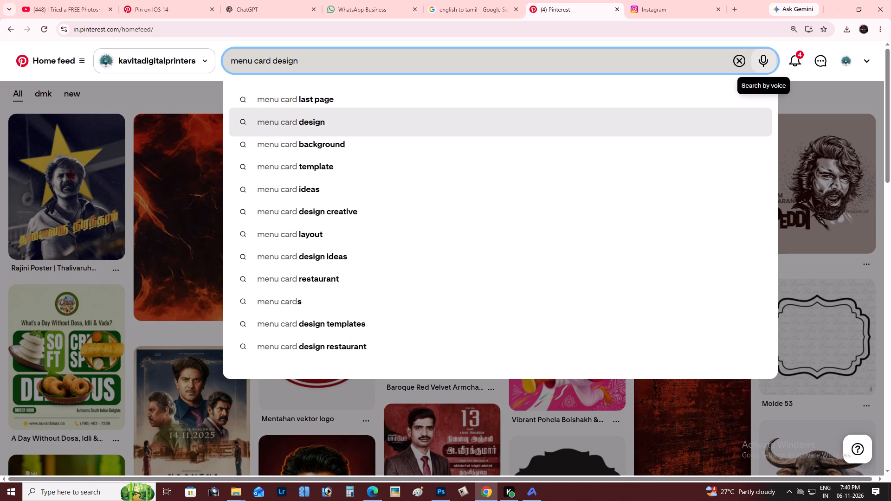
pyautogui.click(560, 134)
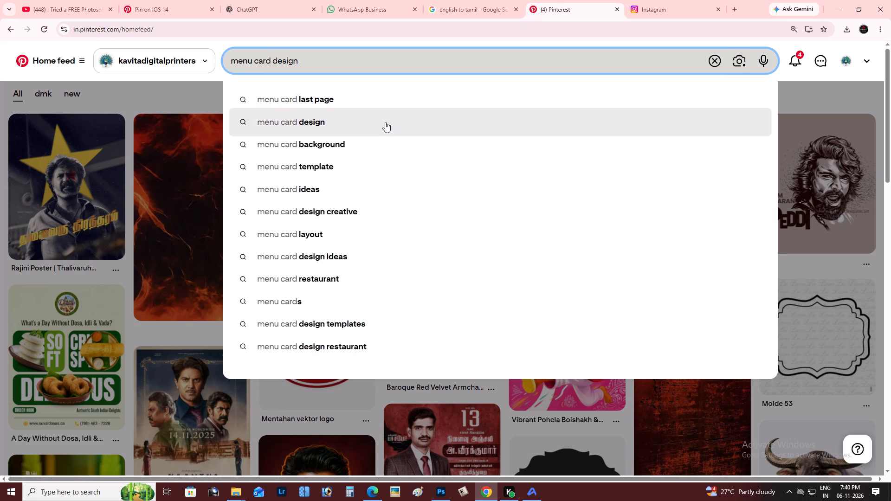
pyautogui.click(382, 120)
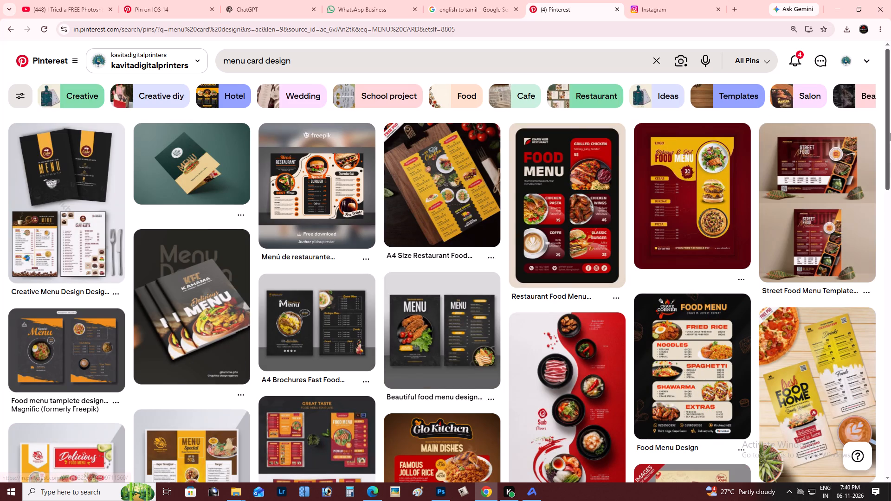
pyautogui.moveTo(890, 133); pyautogui.dragTo(890, 154)
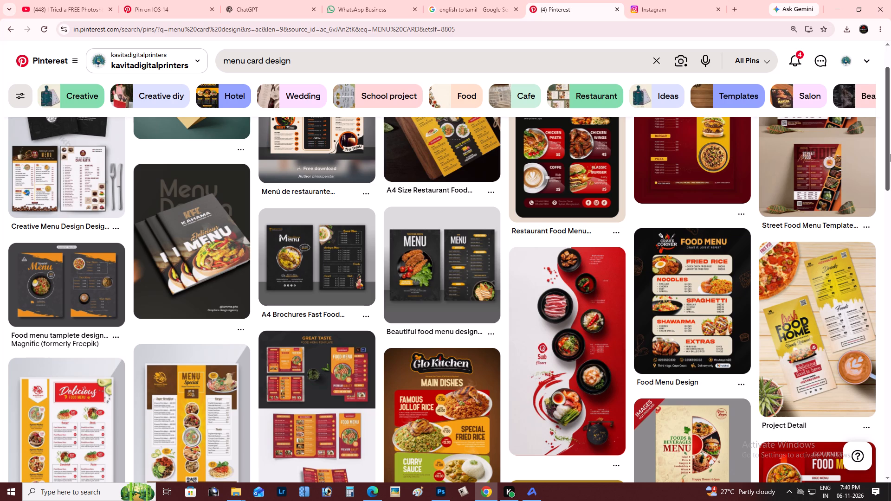
pyautogui.moveTo(890, 154); pyautogui.dragTo(890, 163)
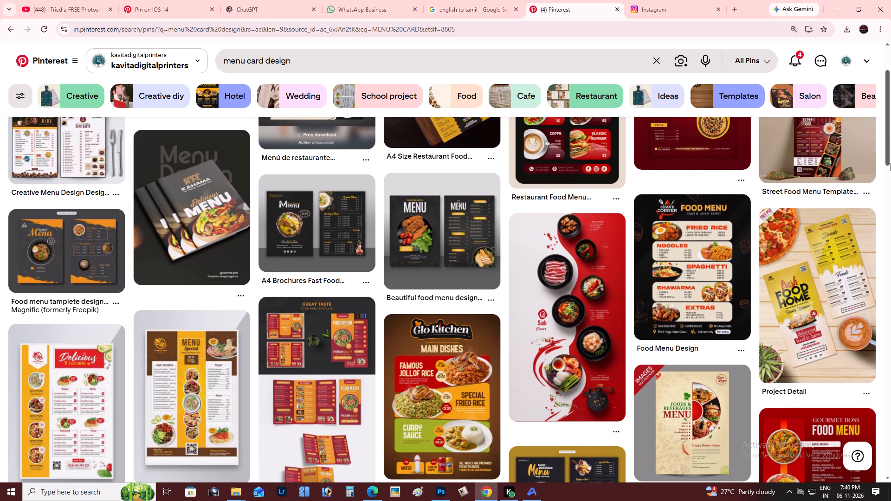
pyautogui.moveTo(890, 163); pyautogui.dragTo(890, 182)
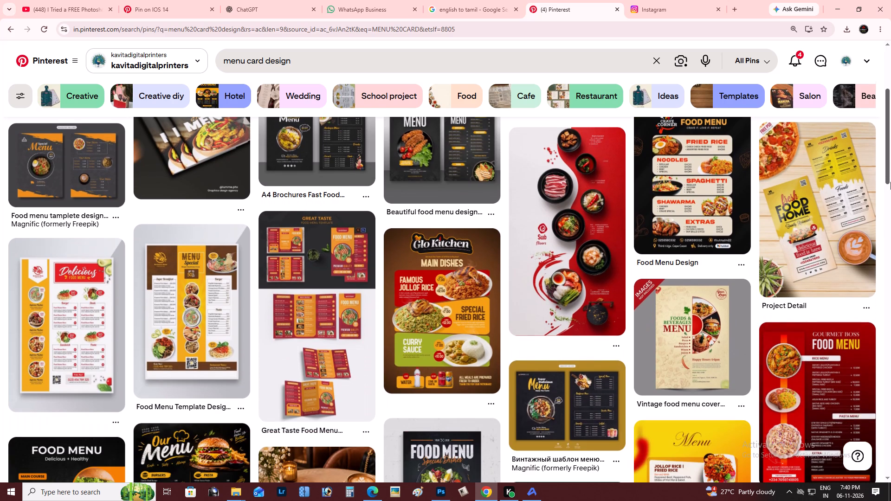
pyautogui.moveTo(890, 182); pyautogui.dragTo(890, 220)
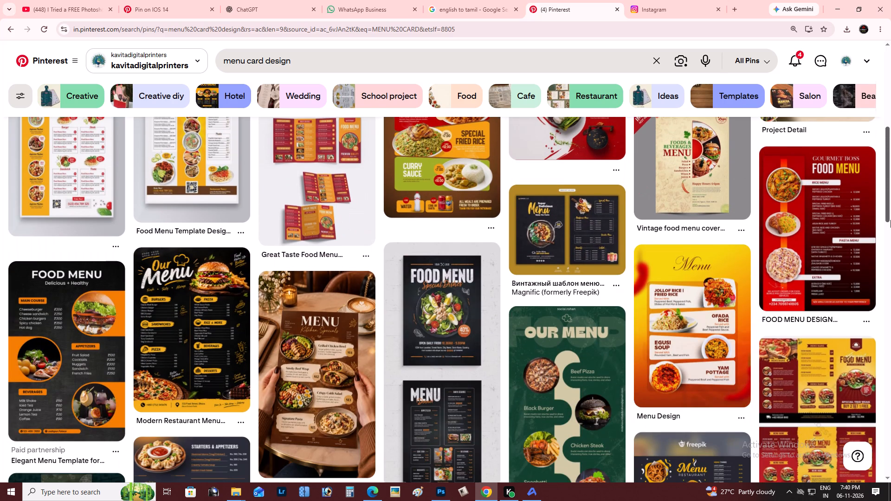
pyautogui.moveTo(890, 220); pyautogui.dragTo(890, 245)
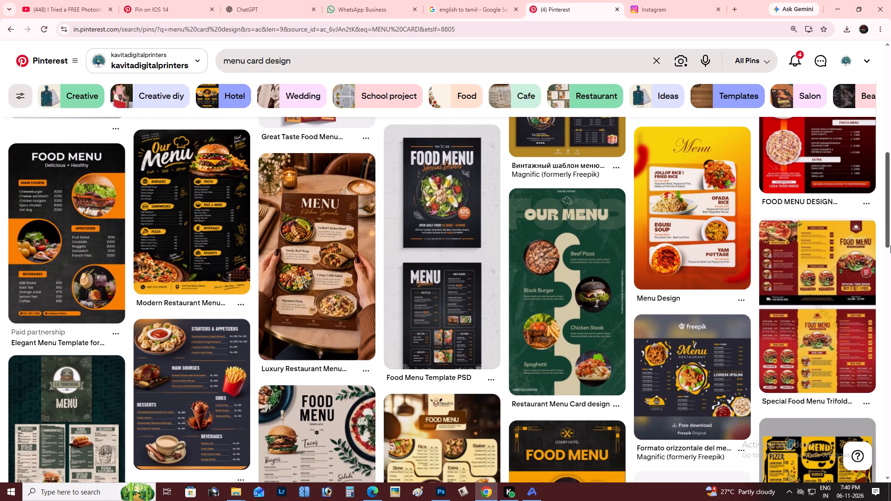
pyautogui.moveTo(890, 245); pyautogui.dragTo(882, 240)
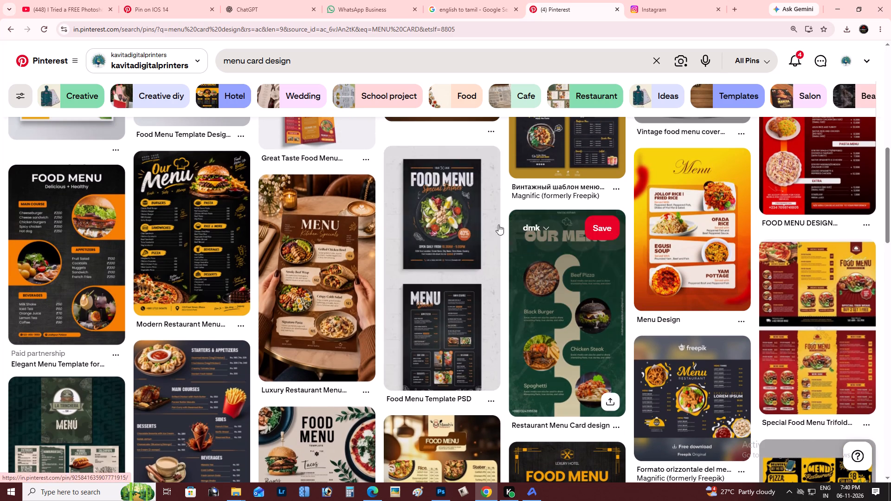
# Refine the Pinterest search to "menu card design BOOK".
pyautogui.click(302, 61)
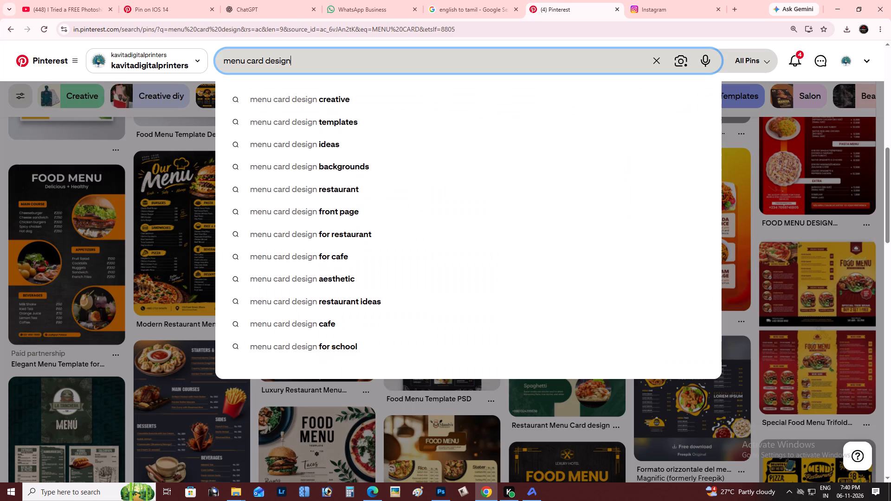
pyautogui.moveTo(302, 61); pyautogui.dragTo(290, 71)
pyautogui.press('space')
pyautogui.write('BOOK')
pyautogui.press('Return')
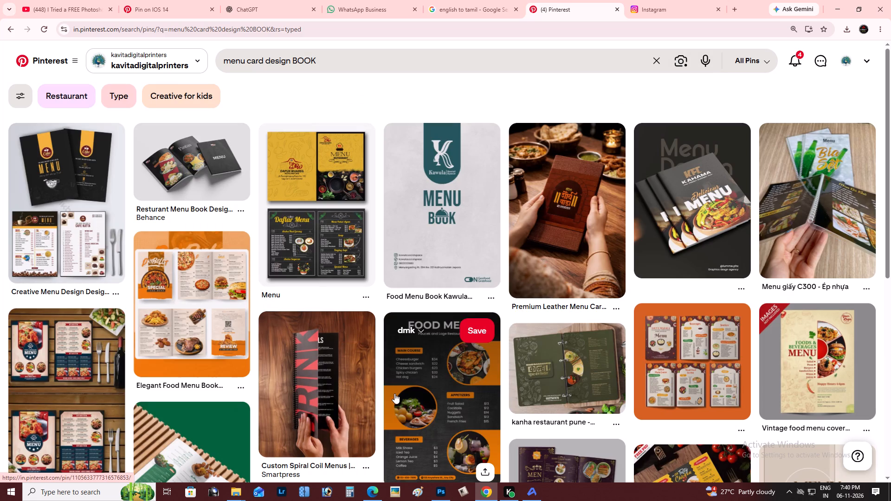
# Examine the menu book search results for cover and inside-page layout ideas.
pyautogui.moveTo(890, 107); pyautogui.dragTo(890, 124)
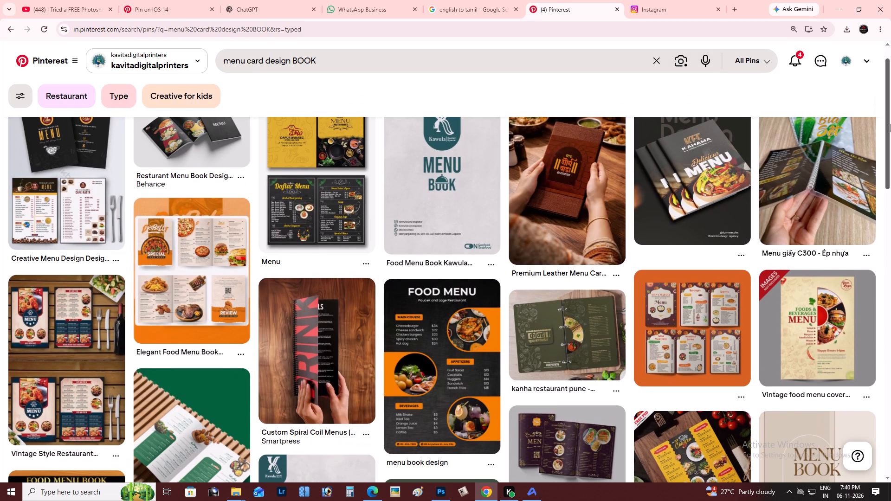
pyautogui.moveTo(890, 124); pyautogui.dragTo(890, 114)
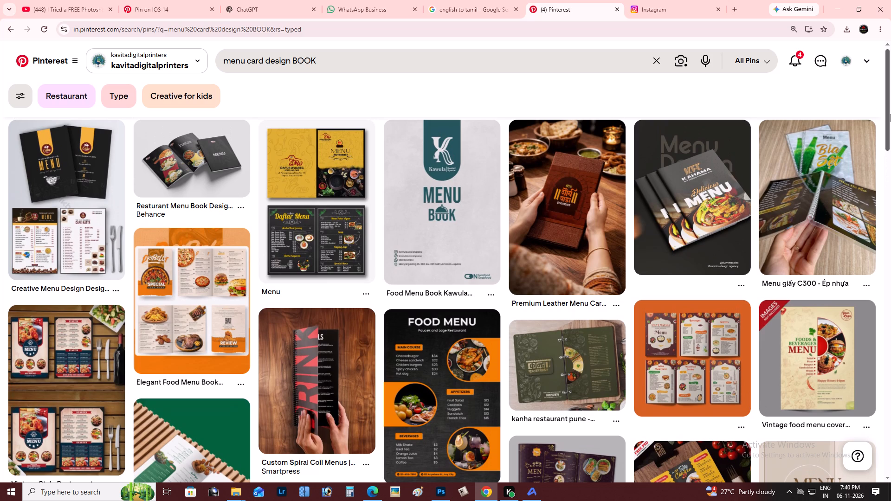
pyautogui.moveTo(890, 114); pyautogui.dragTo(890, 141)
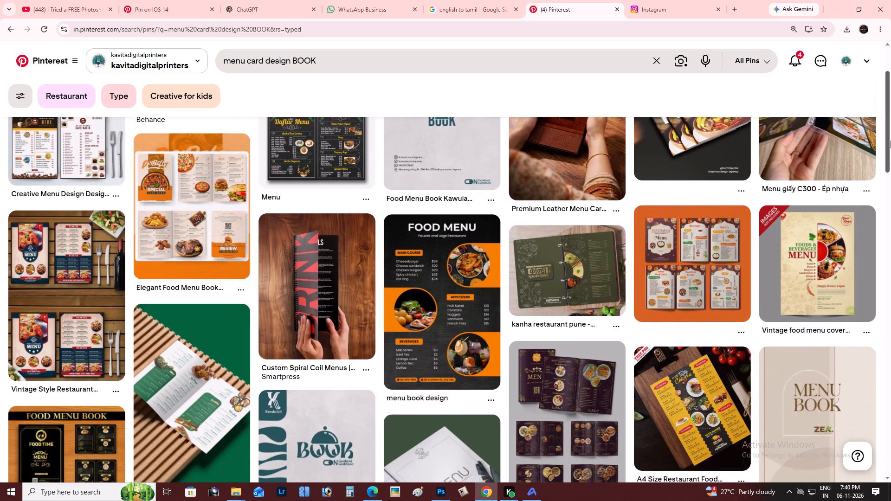
pyautogui.moveTo(890, 141); pyautogui.dragTo(890, 147)
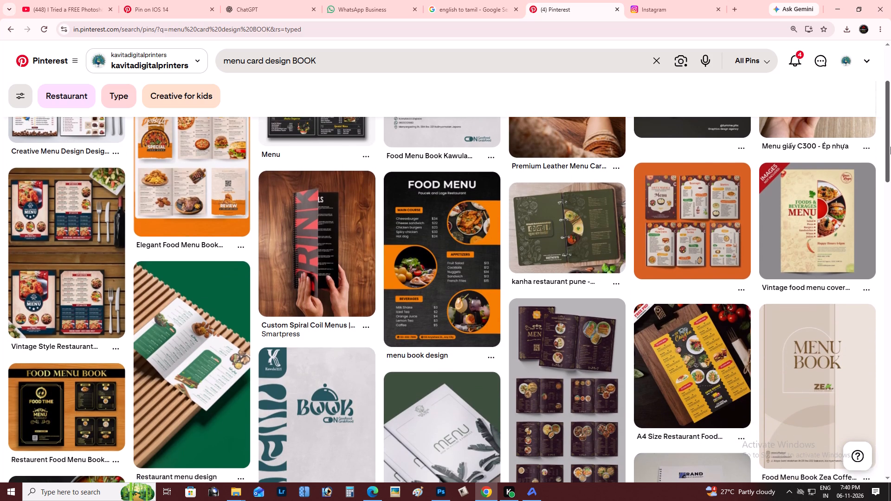
pyautogui.moveTo(890, 147); pyautogui.dragTo(890, 182)
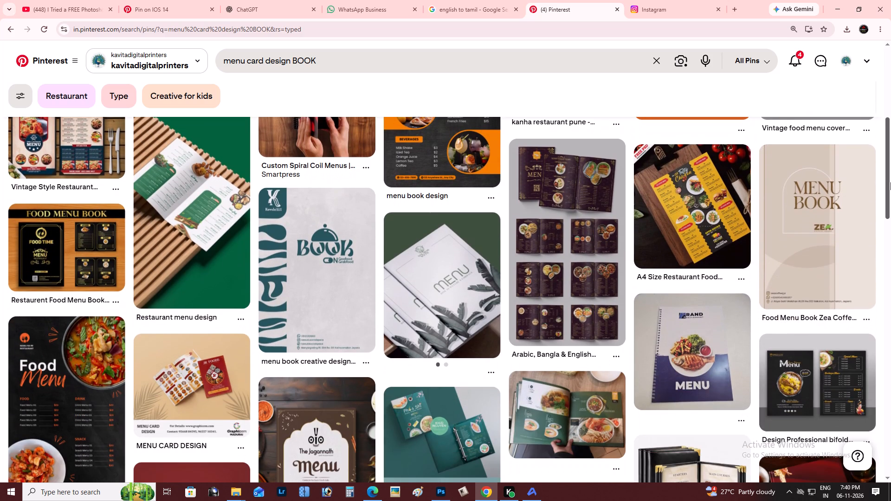
pyautogui.moveTo(890, 182); pyautogui.dragTo(890, 211)
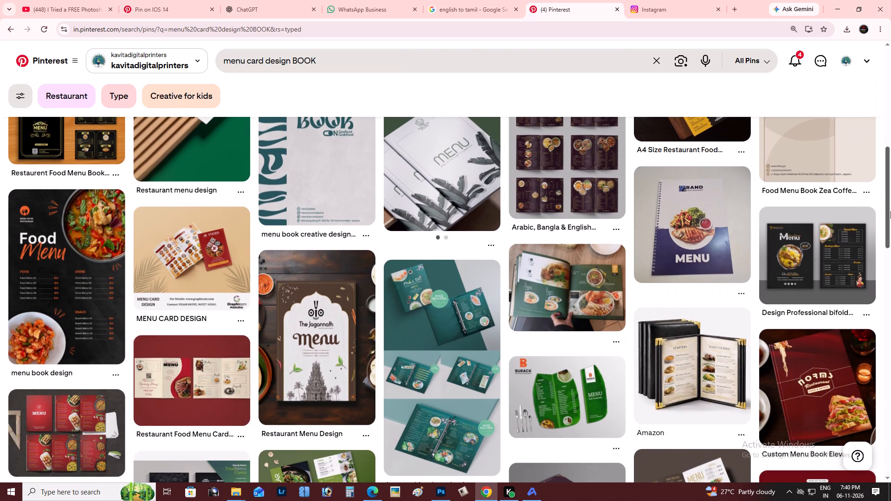
pyautogui.moveTo(890, 211); pyautogui.dragTo(890, 280)
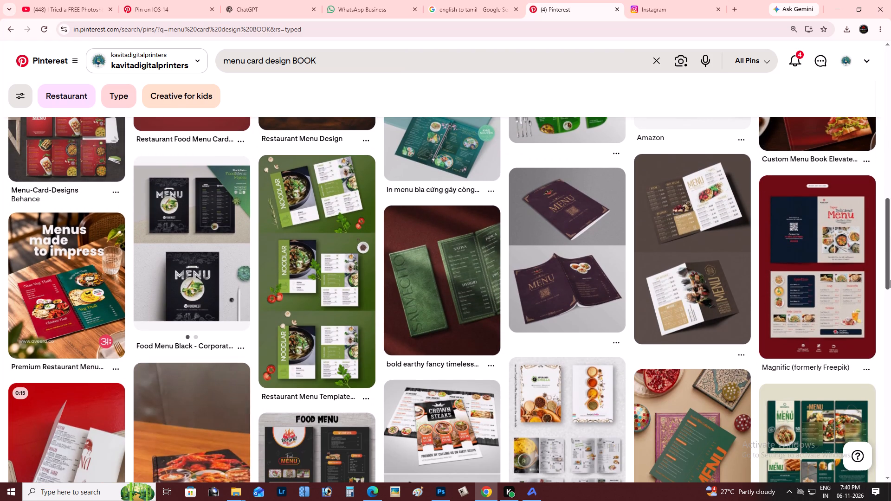
pyautogui.moveTo(890, 280); pyautogui.dragTo(890, 299)
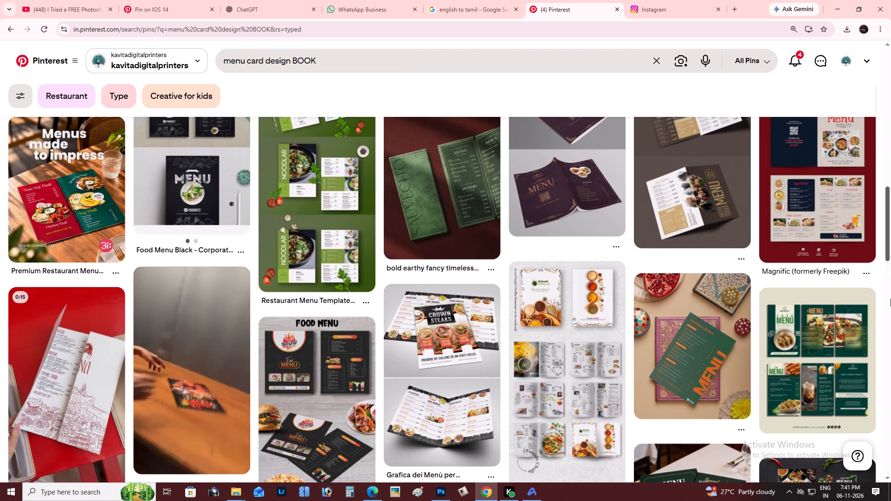
pyautogui.moveTo(890, 299); pyautogui.dragTo(890, 327)
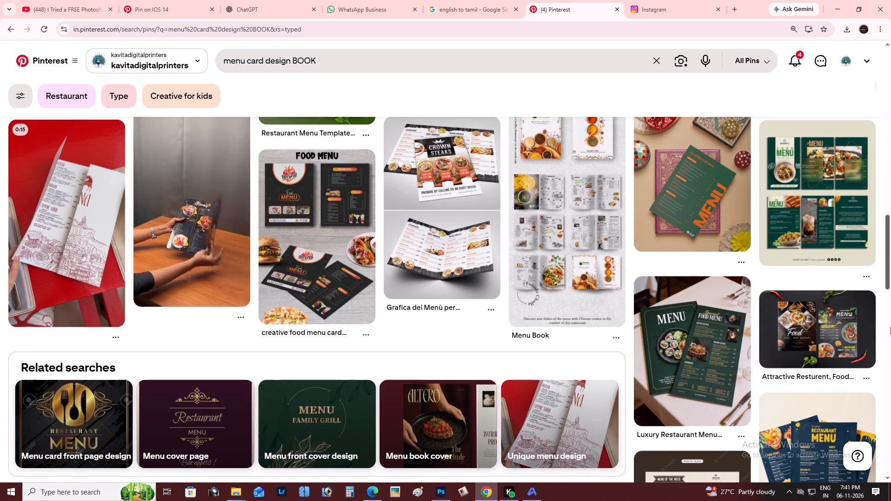
pyautogui.moveTo(890, 327); pyautogui.dragTo(890, 327)
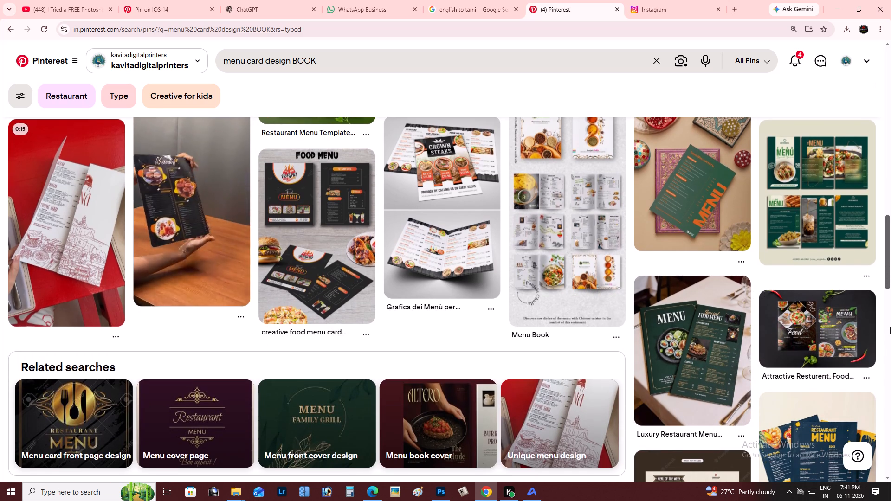
pyautogui.moveTo(890, 327); pyautogui.dragTo(890, 377)
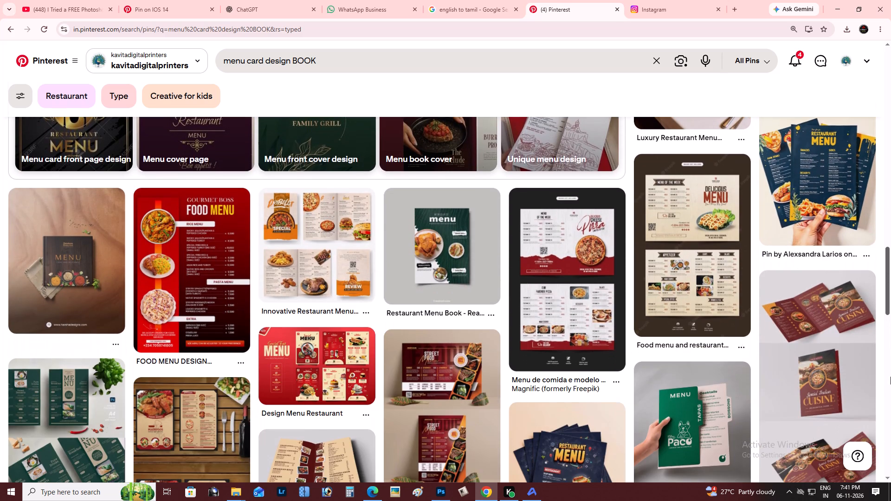
pyautogui.moveTo(890, 377); pyautogui.dragTo(890, 408)
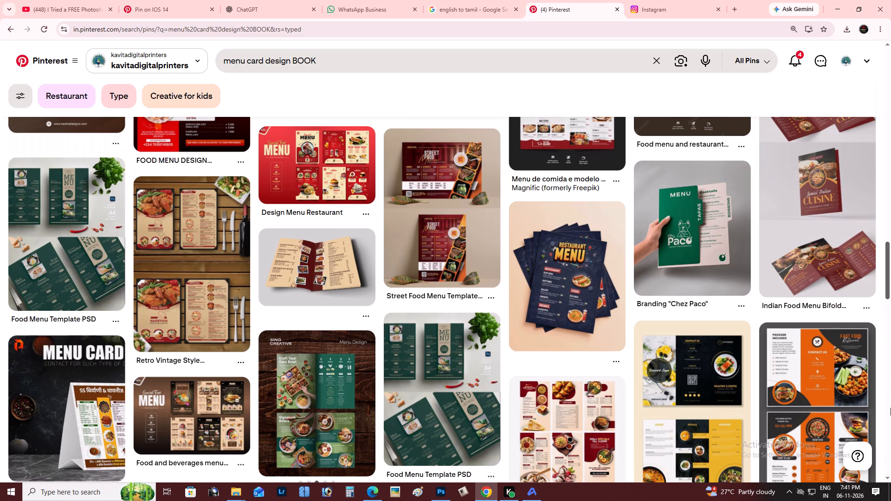
pyautogui.moveTo(890, 408); pyautogui.dragTo(890, 424)
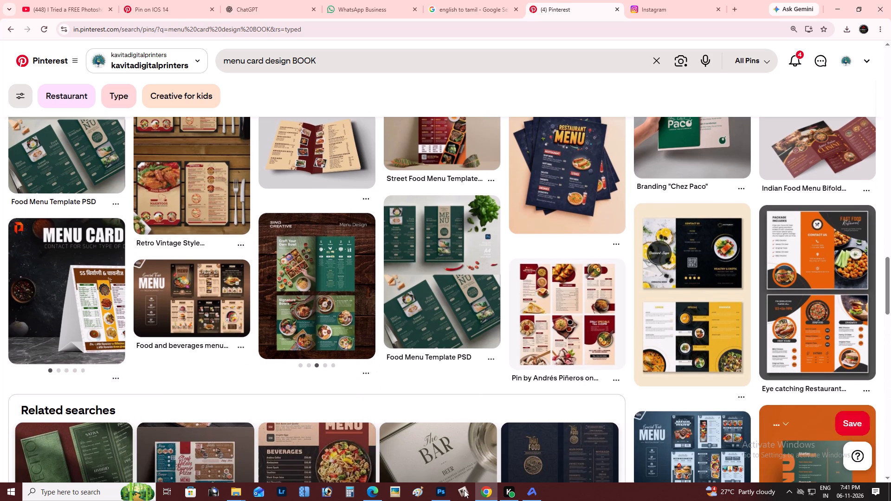
# Open the Sing Creative green menu design pin and examine its related pins for menu page layout ideas.
pyautogui.click(285, 292)
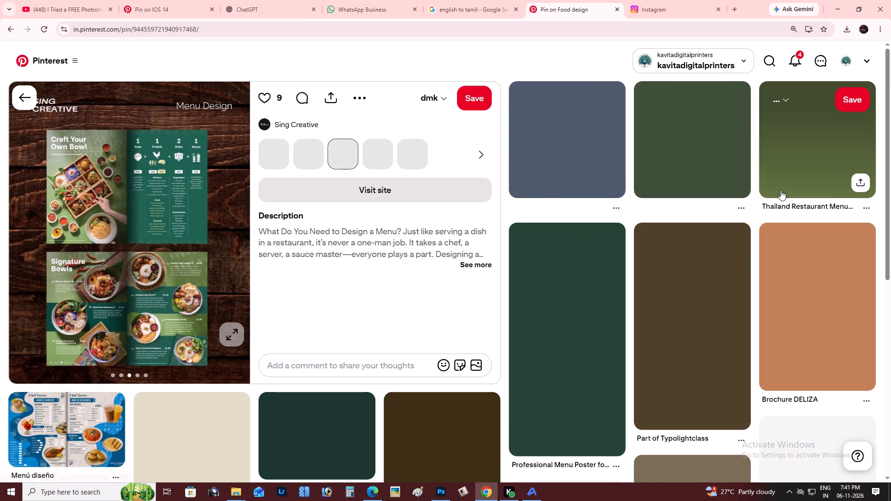
pyautogui.moveTo(890, 172); pyautogui.dragTo(890, 196)
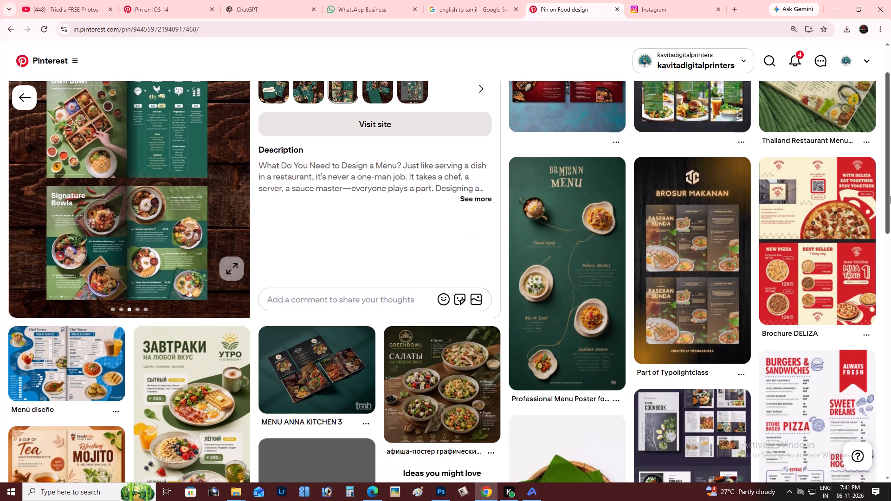
pyautogui.moveTo(890, 196); pyautogui.dragTo(890, 243)
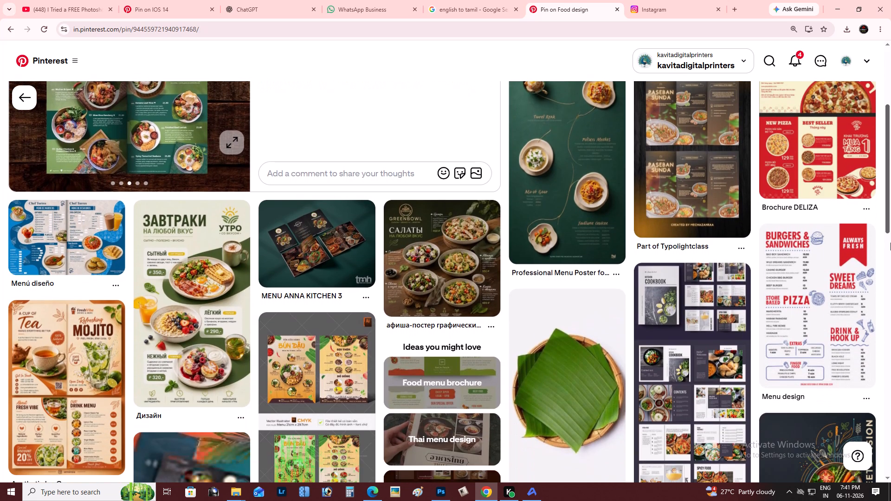
pyautogui.moveTo(890, 243); pyautogui.dragTo(890, 265)
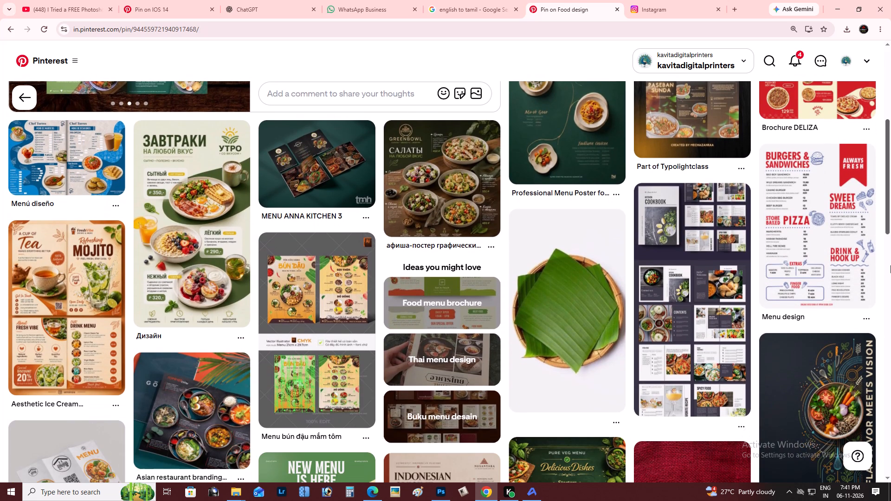
pyautogui.moveTo(890, 265); pyautogui.dragTo(890, 297)
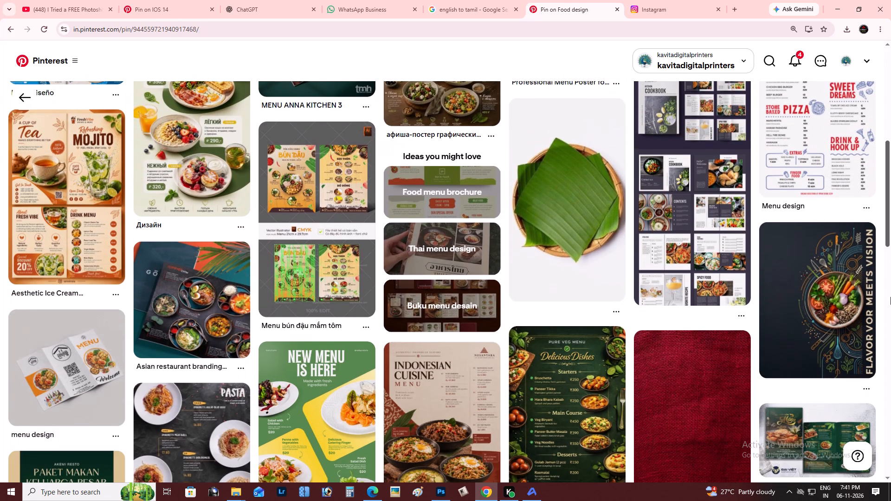
pyautogui.moveTo(890, 297); pyautogui.dragTo(890, 325)
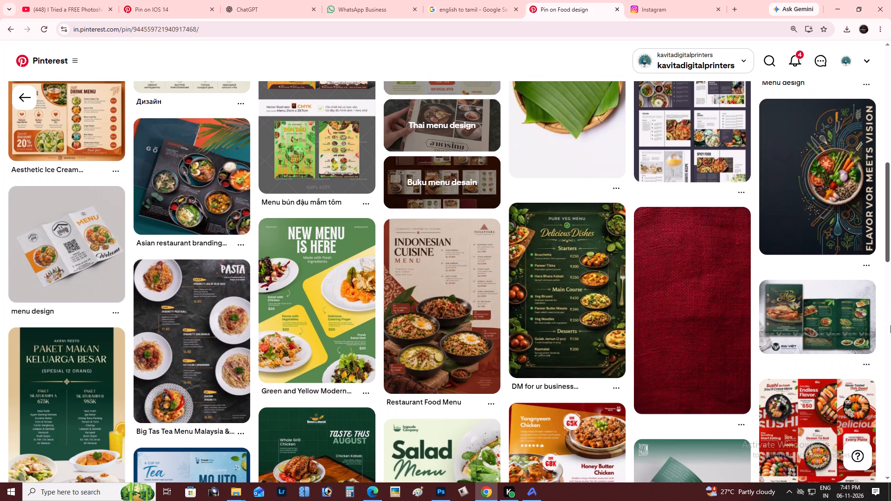
pyautogui.moveTo(890, 325); pyautogui.dragTo(890, 344)
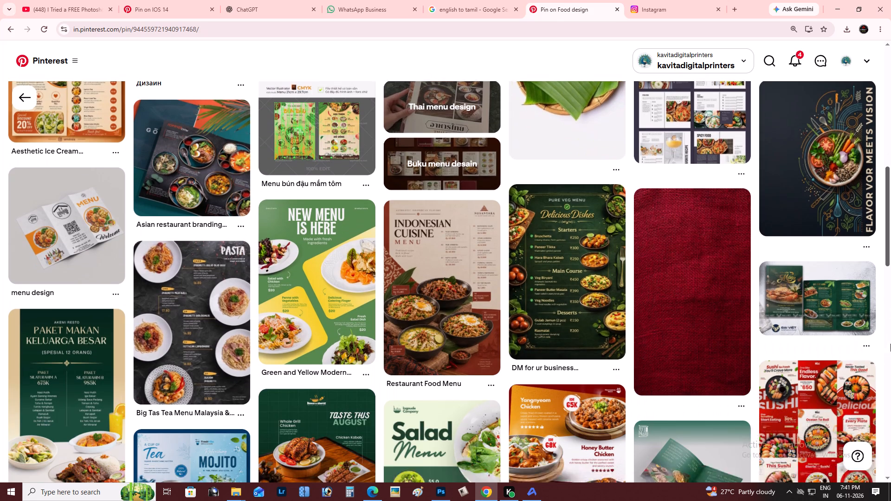
pyautogui.moveTo(890, 344); pyautogui.dragTo(890, 360)
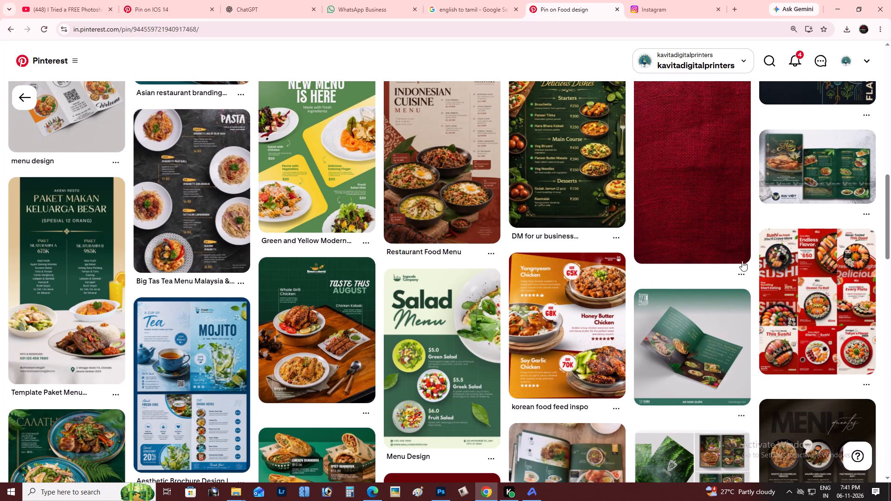
pyautogui.moveTo(890, 232); pyautogui.dragTo(890, 244)
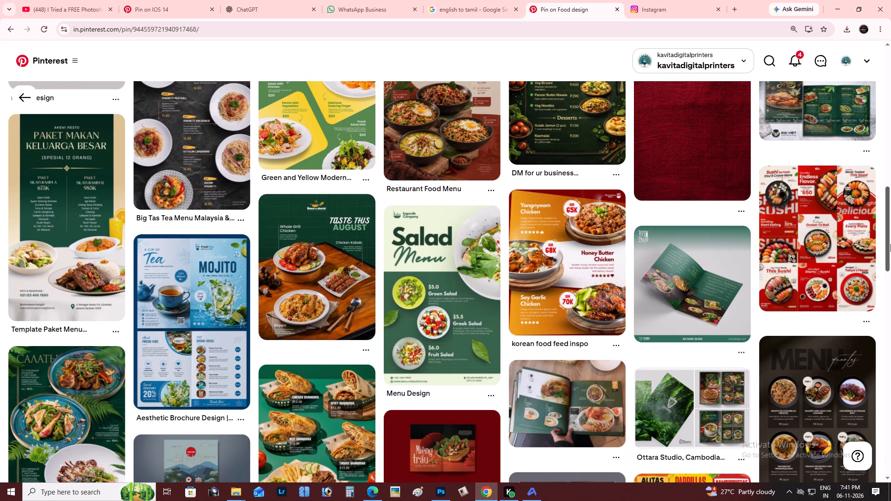
pyautogui.moveTo(890, 244); pyautogui.dragTo(890, 237)
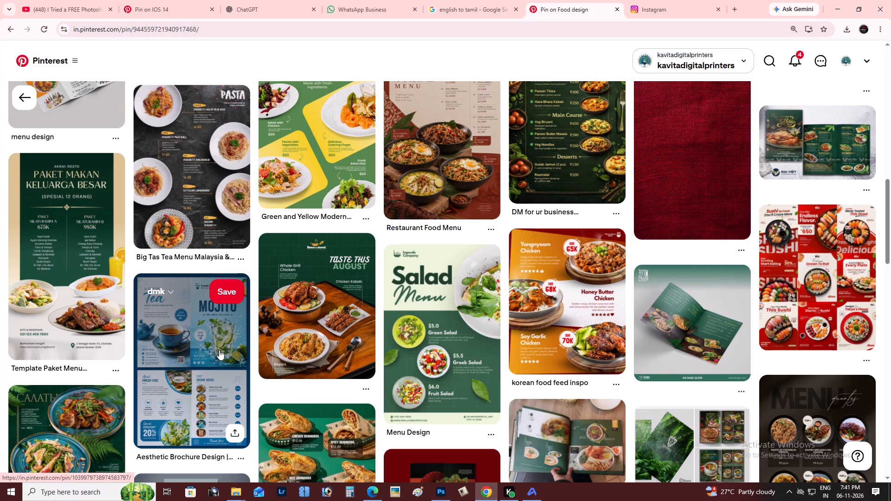
# Open the blue Tea and Mojito "Aesthetic Brochure Design" pin and look through its related menu designs.
pyautogui.click(215, 375)
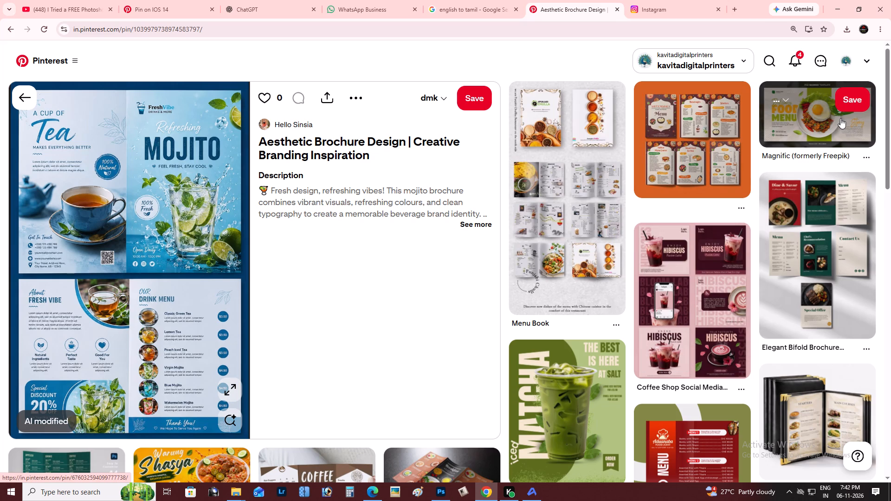
pyautogui.moveTo(890, 109); pyautogui.dragTo(890, 195)
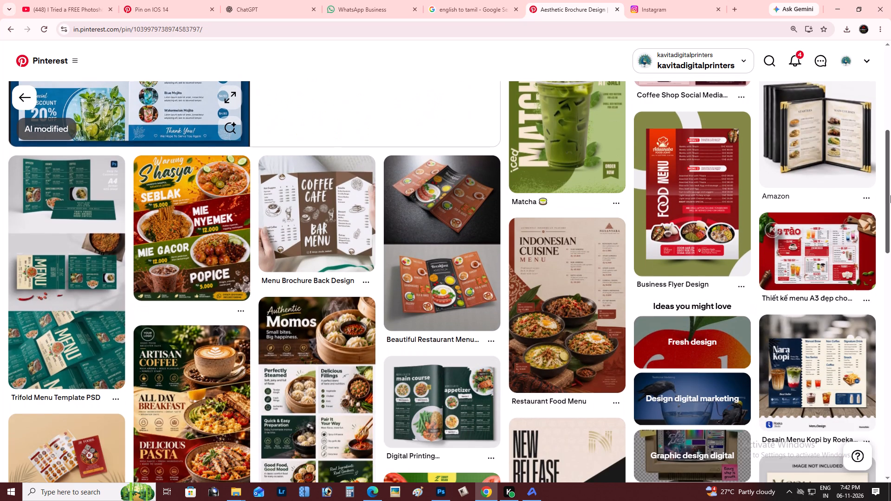
pyautogui.moveTo(890, 195); pyautogui.dragTo(890, 209)
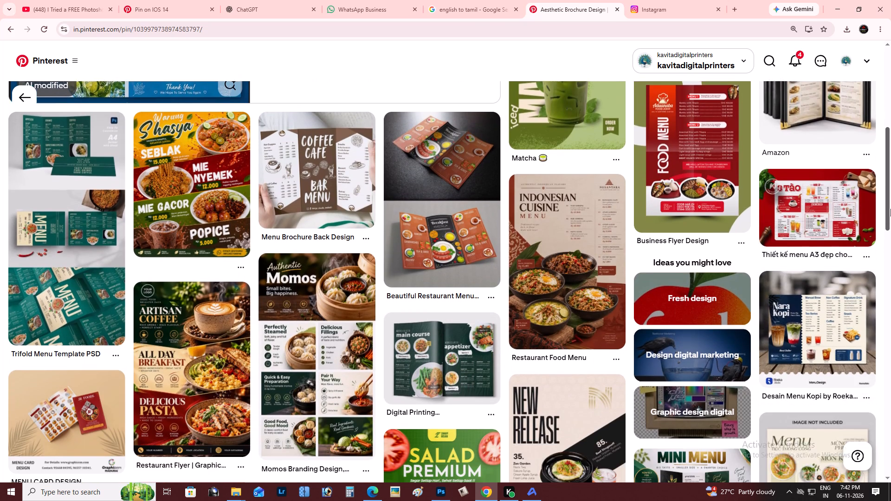
pyautogui.moveTo(890, 209); pyautogui.dragTo(890, 231)
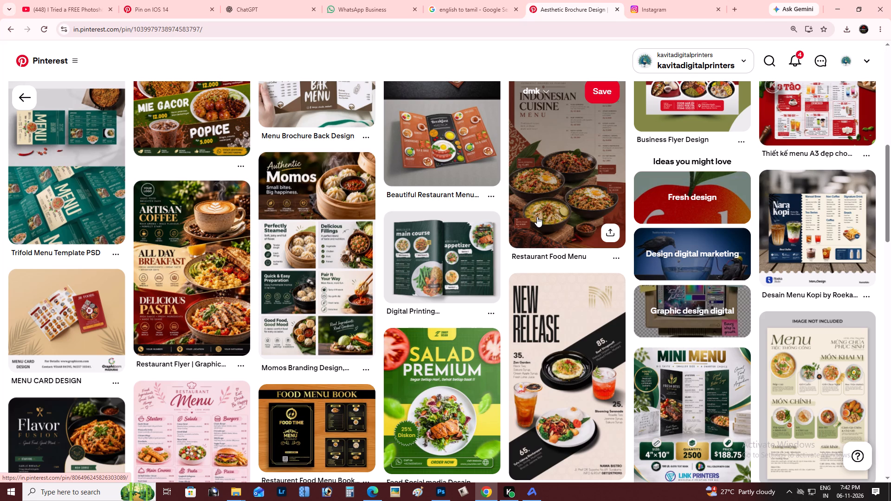
# Open the green "Digital Printing Services" menu booklet pin and examine its related pins for menu book spreads.
pyautogui.click(433, 254)
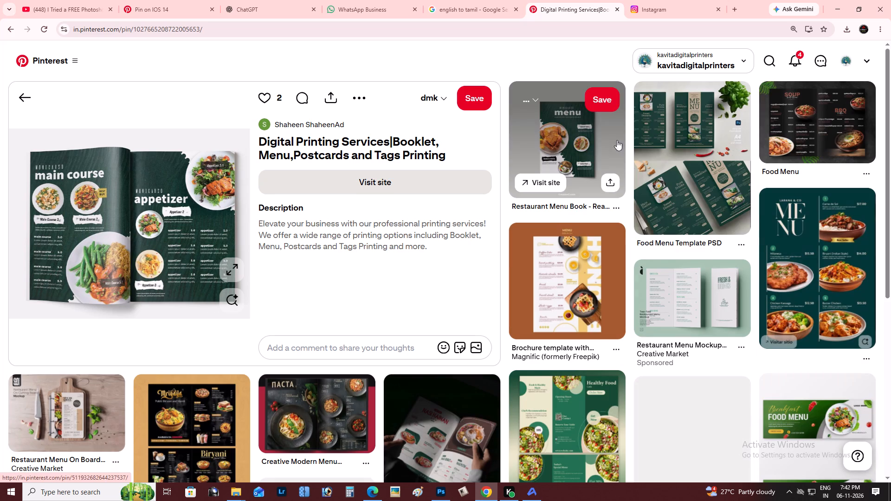
pyautogui.moveTo(890, 125); pyautogui.dragTo(890, 192)
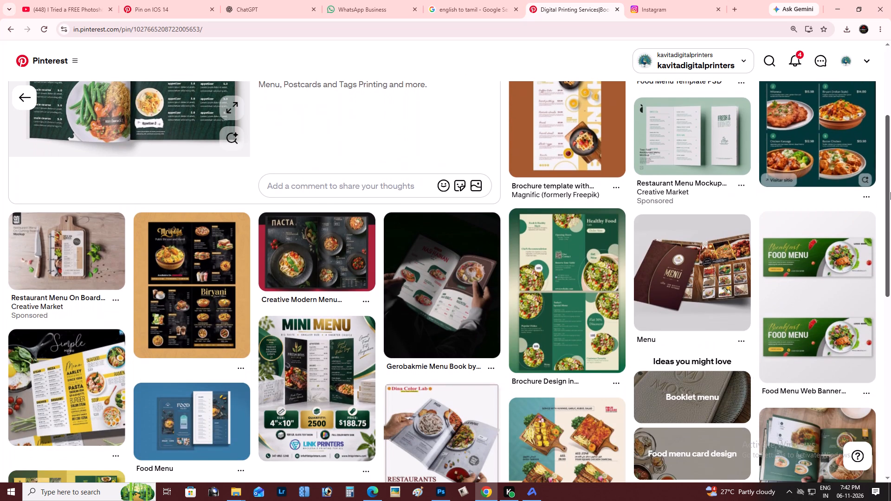
pyautogui.moveTo(890, 192); pyautogui.dragTo(890, 282)
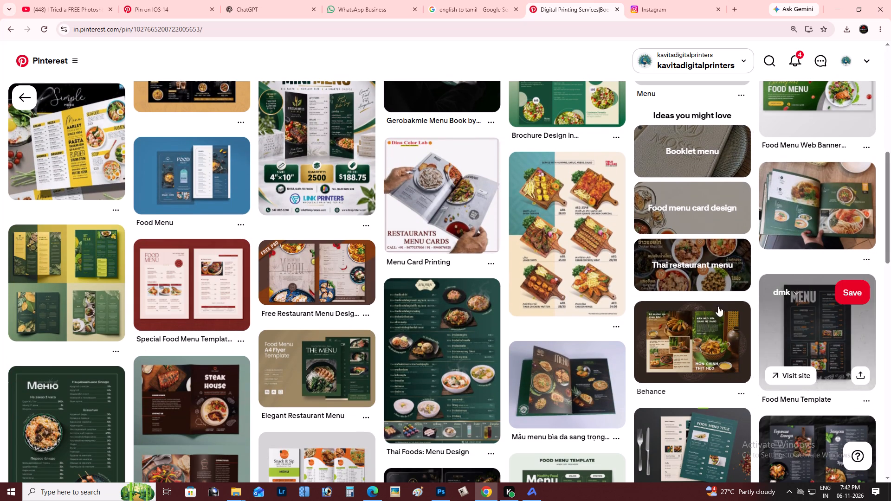
pyautogui.moveTo(890, 204); pyautogui.dragTo(890, 181)
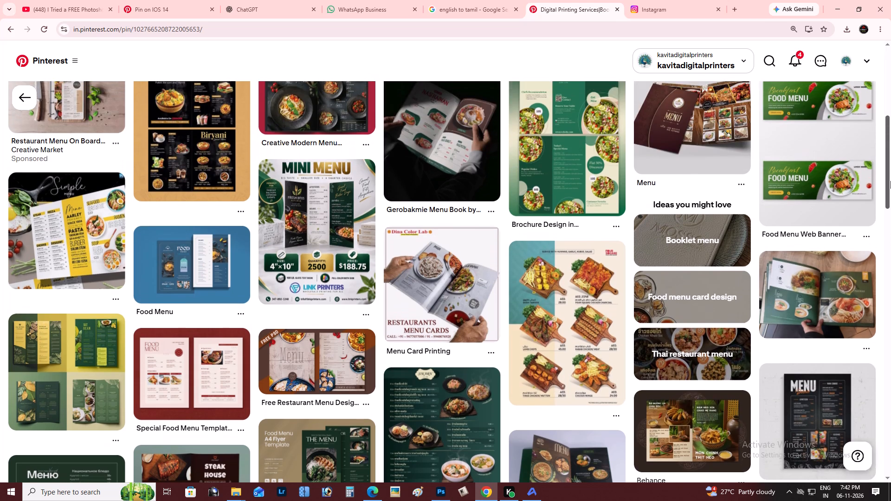
pyautogui.moveTo(890, 181); pyautogui.dragTo(890, 271)
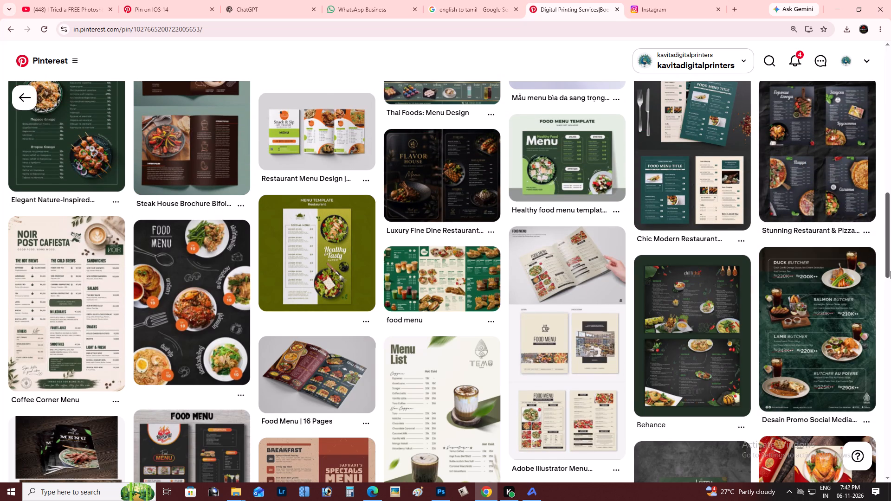
pyautogui.moveTo(890, 271); pyautogui.dragTo(890, 390)
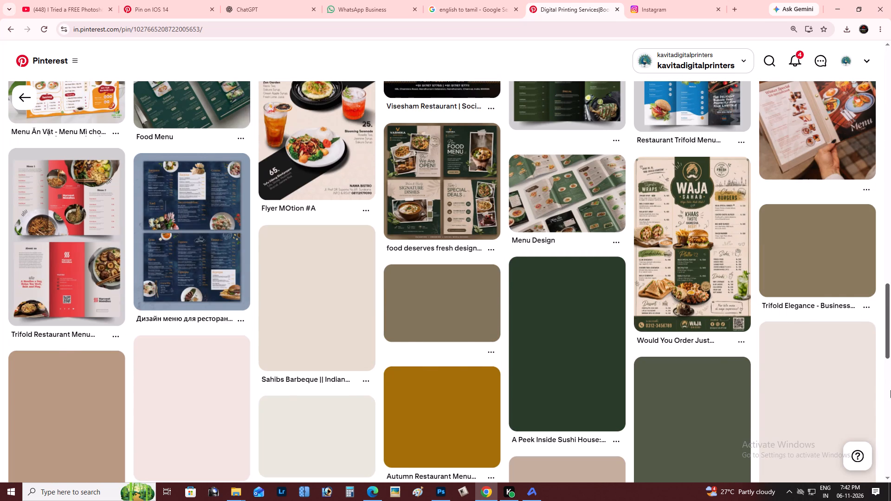
pyautogui.moveTo(890, 390); pyautogui.dragTo(890, 429)
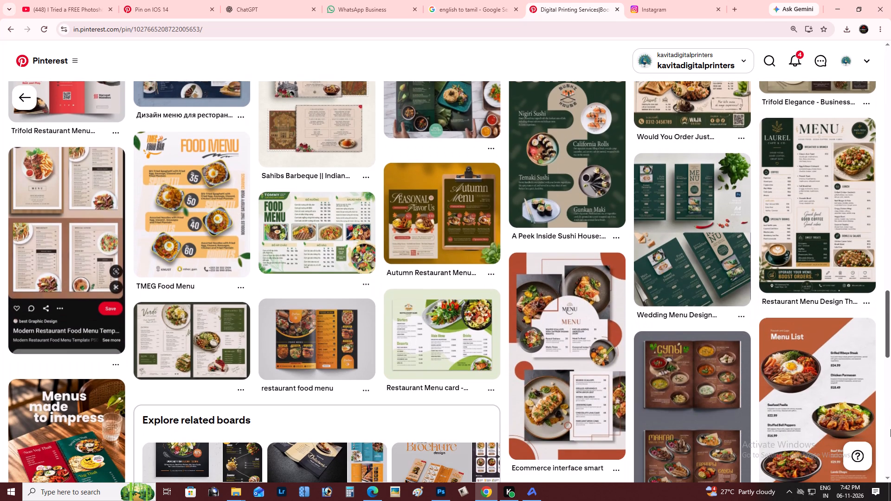
pyautogui.moveTo(890, 429); pyautogui.dragTo(890, 452)
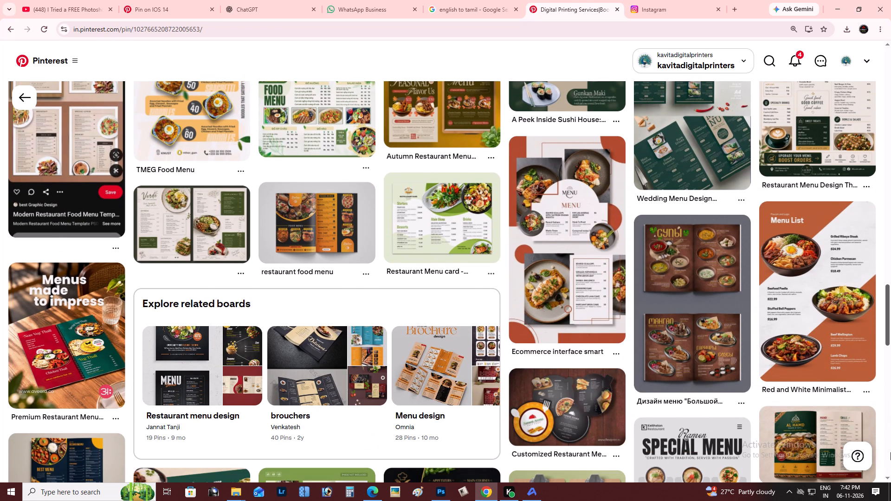
pyautogui.moveTo(890, 452); pyautogui.dragTo(890, 464)
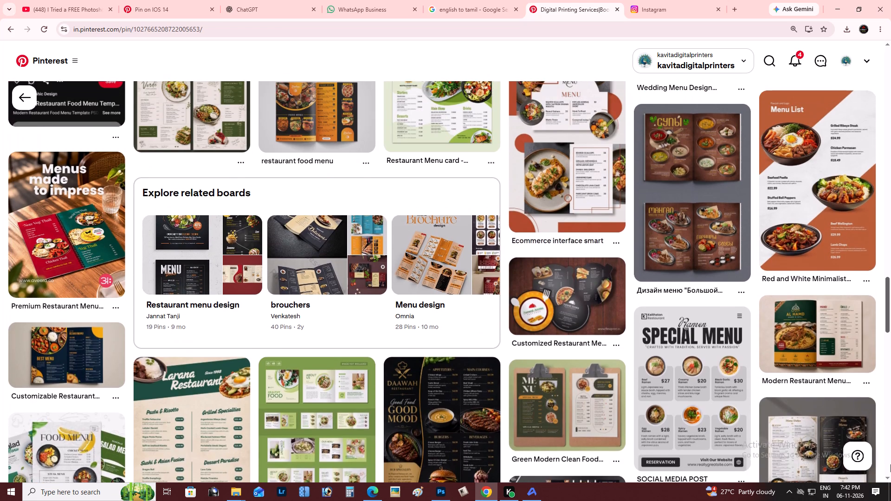
pyautogui.moveTo(890, 464); pyautogui.dragTo(890, 460)
# Open the "Red and White Minimalist Menu Price List" pin and look through its related price list layouts.
pyautogui.click(824, 207)
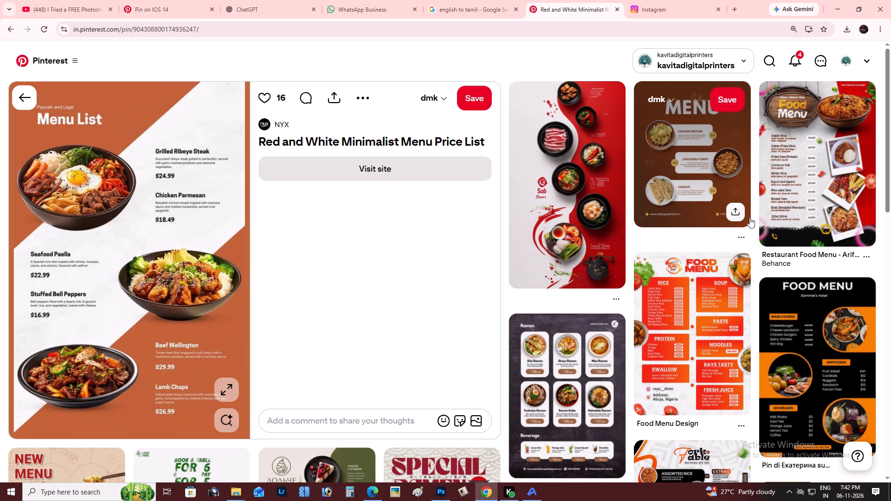
pyautogui.moveTo(890, 158); pyautogui.dragTo(890, 164)
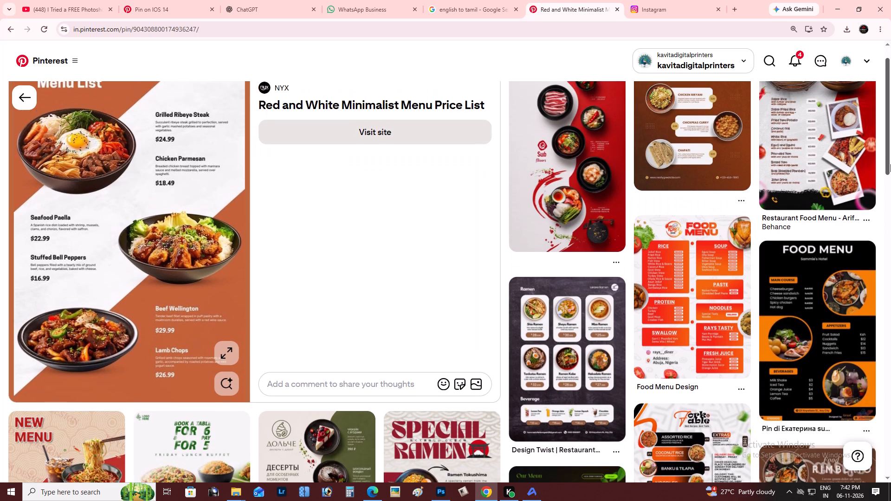
pyautogui.moveTo(890, 164); pyautogui.dragTo(890, 299)
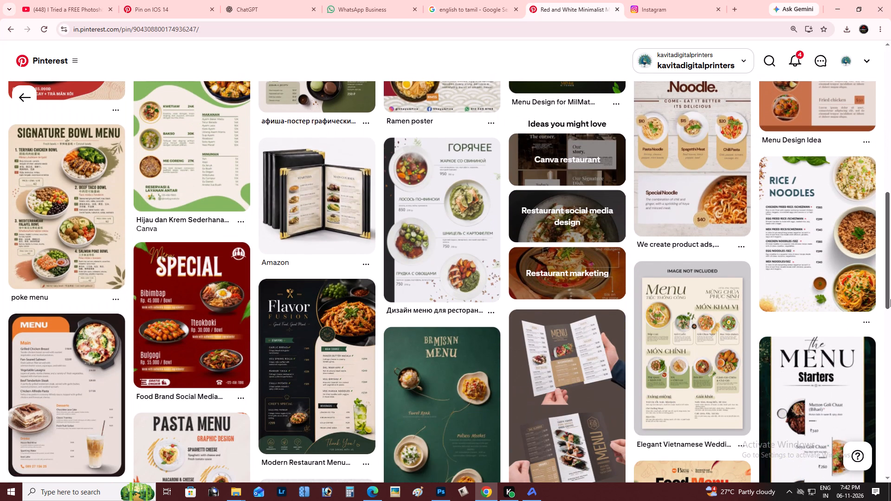
pyautogui.moveTo(890, 299); pyautogui.dragTo(890, 320)
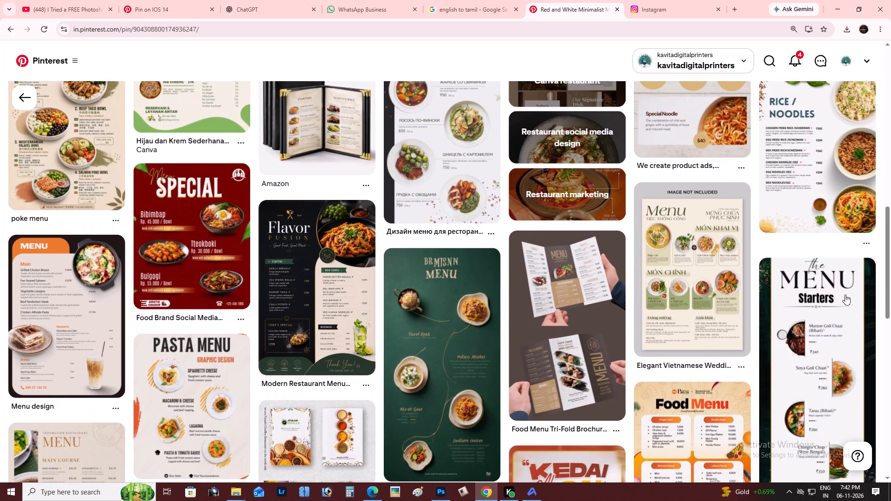
# Switch to Photoshop and view the whole backlight 10X4 banner fitted on screen.
pyautogui.hotkey('alt', 'Tab')
pyautogui.press('z')
pyautogui.keyDown('alt'); pyautogui.click(353, 216); pyautogui.keyUp('alt')
pyautogui.rightClick(353, 216)
pyautogui.doubleClick(372, 223)
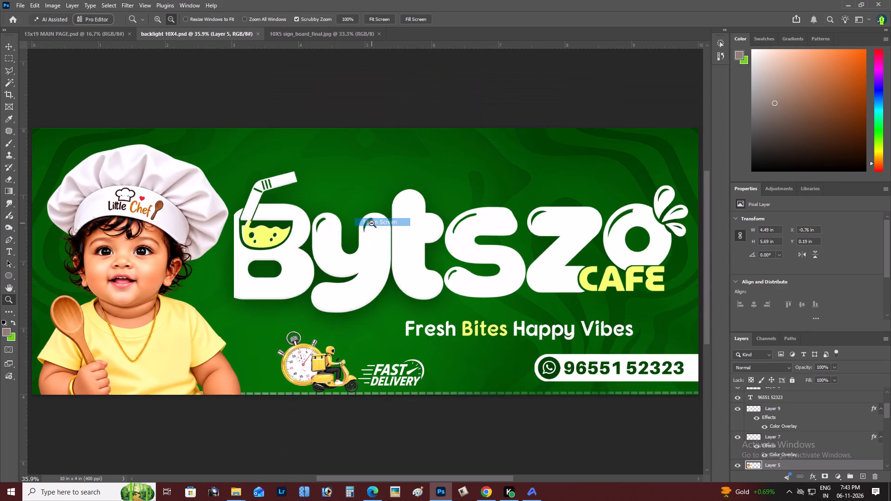
# Return to Chrome, search Pinterest for "menu card background design" in the location icon pin's tab, and look through the background results.
pyautogui.hotkey('alt', 'Tab')
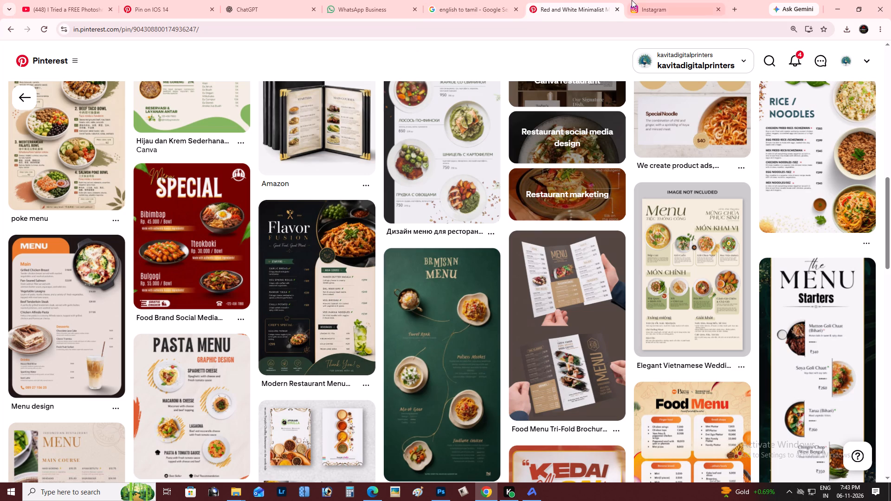
pyautogui.click(176, 0)
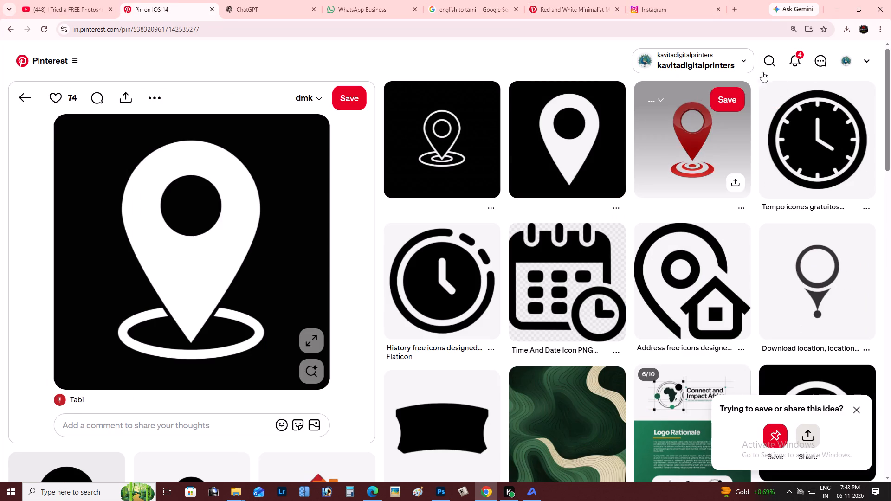
pyautogui.click(766, 66)
pyautogui.write('MENU CA')
pyautogui.write('RD BAC')
pyautogui.press('Down')
pyautogui.press('Down')
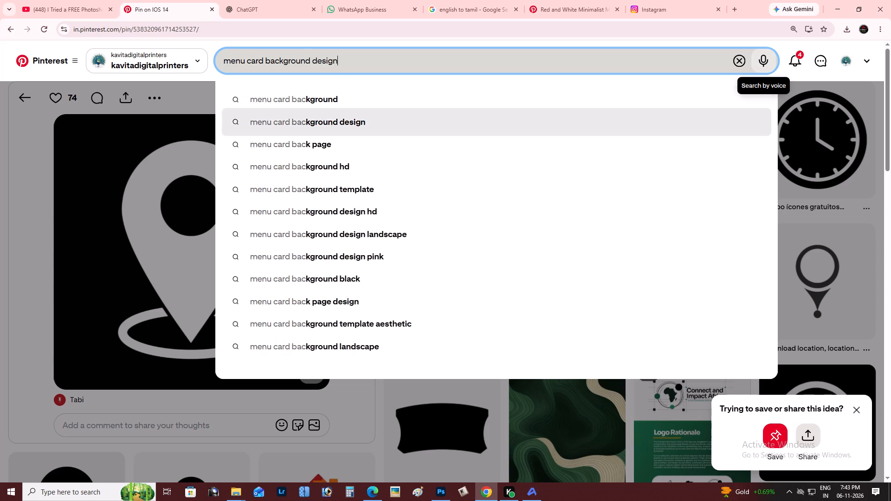
pyautogui.press('Return')
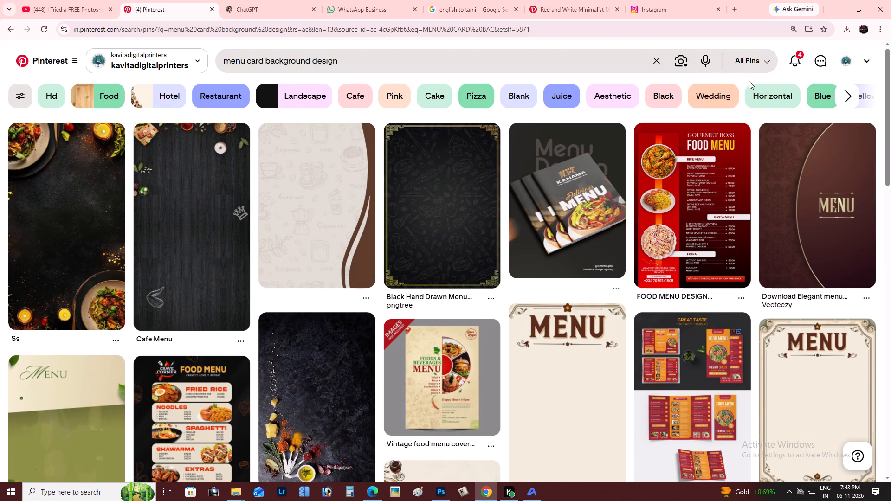
pyautogui.moveTo(890, 81); pyautogui.dragTo(890, 136)
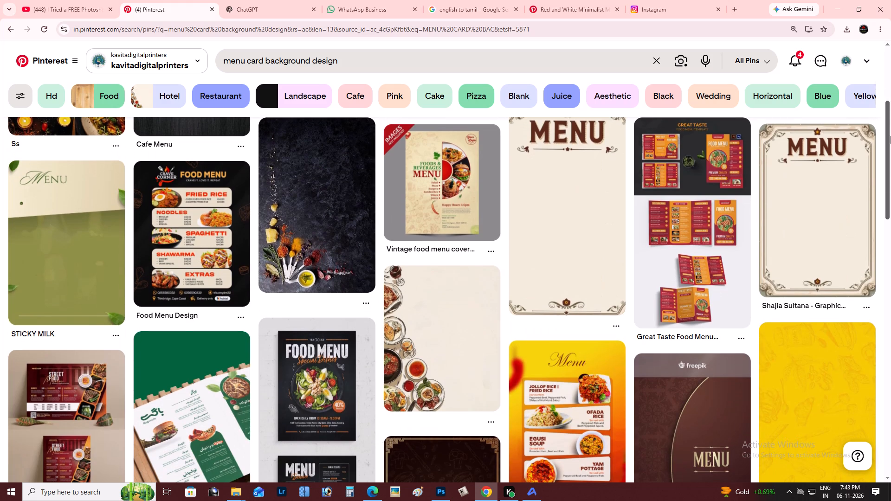
pyautogui.moveTo(890, 136); pyautogui.dragTo(890, 179)
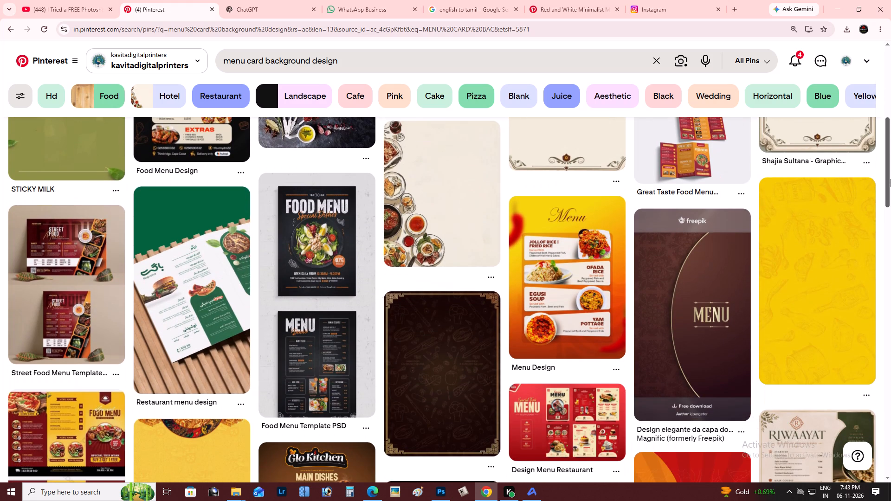
pyautogui.moveTo(890, 179); pyautogui.dragTo(890, 234)
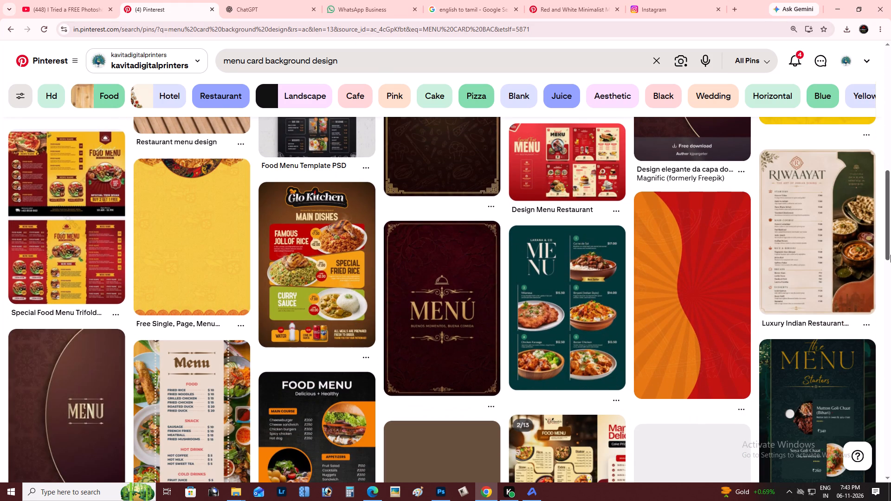
# Look through more of the Pinterest menu card background design results for a suitable page background.
pyautogui.moveTo(890, 224); pyautogui.dragTo(890, 295)
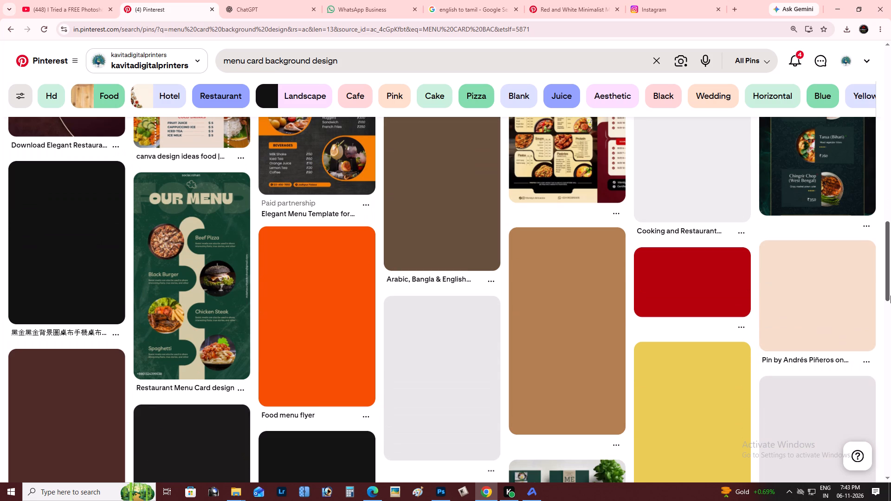
pyautogui.moveTo(890, 295); pyautogui.dragTo(890, 336)
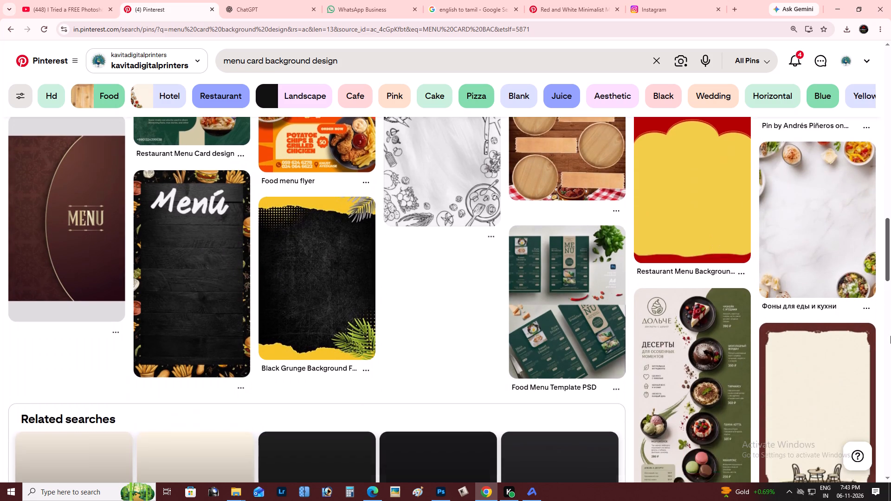
pyautogui.moveTo(890, 336); pyautogui.dragTo(890, 359)
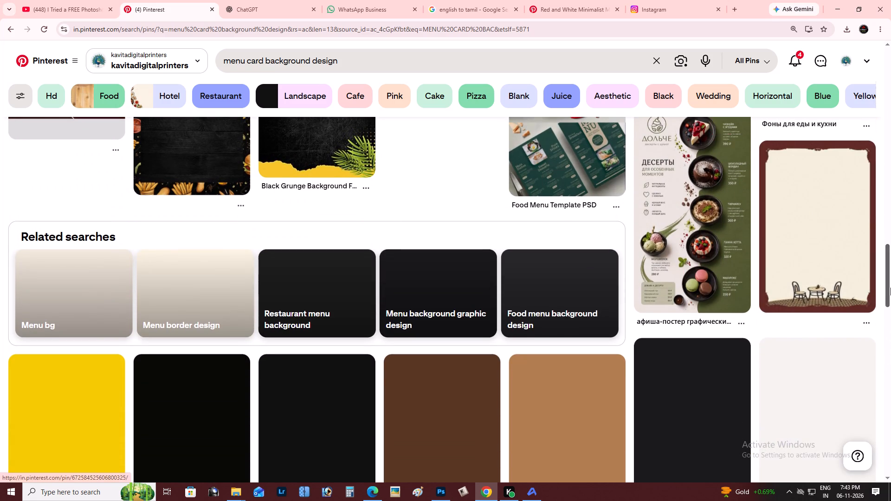
pyautogui.moveTo(890, 286); pyautogui.dragTo(890, 224)
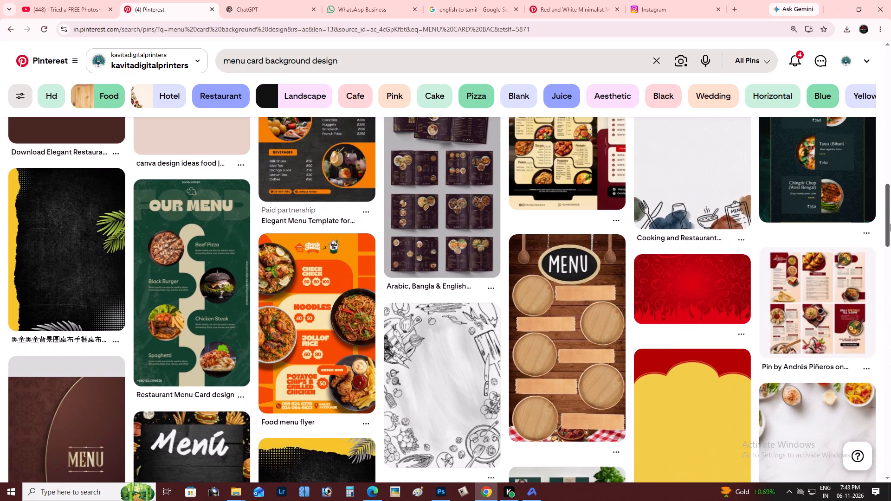
pyautogui.moveTo(890, 224); pyautogui.dragTo(890, 294)
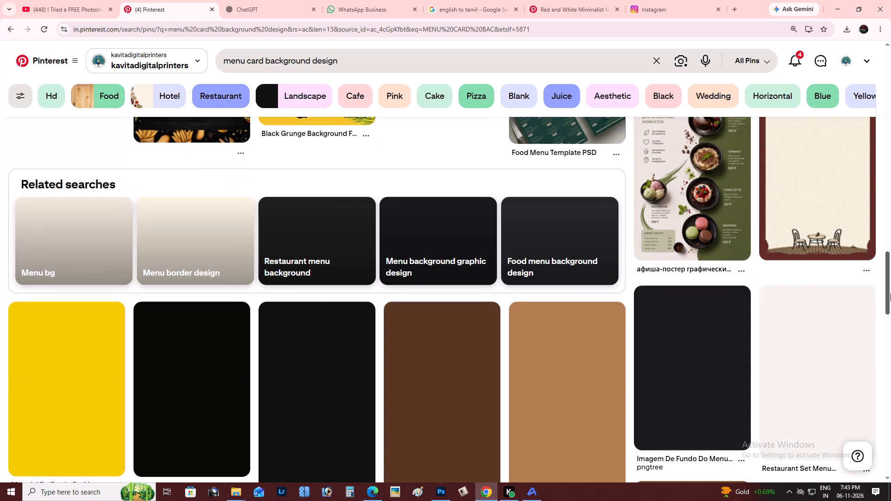
# Switch to Photoshop and view the backlight 10X4 banner and the 13x19 MAIN PAGE cover fitted on screen.
pyautogui.hotkey('alt', 'Tab')
pyautogui.press('z')
pyautogui.keyDown('alt'); pyautogui.click(313, 248); pyautogui.keyUp('alt')
pyautogui.rightClick(316, 231)
pyautogui.doubleClick(330, 236)
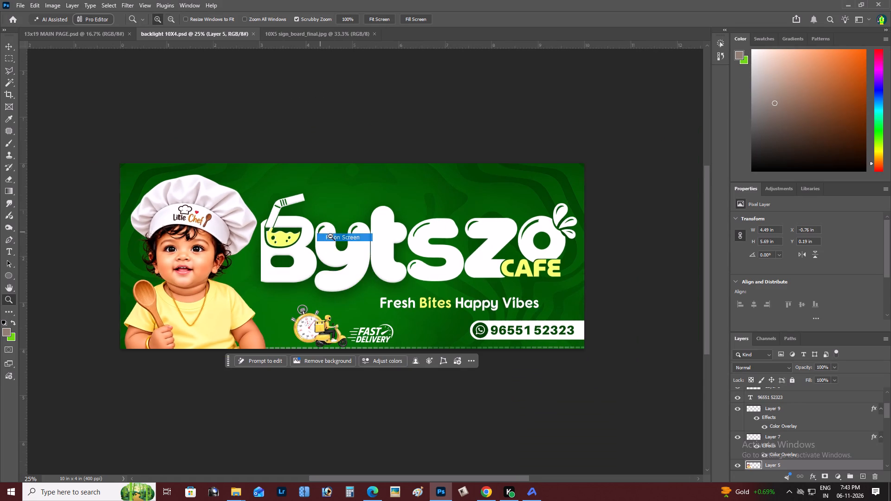
pyautogui.click(111, 32)
pyautogui.press('z')
pyautogui.keyDown('alt'); pyautogui.click(318, 231); pyautogui.keyUp('alt')
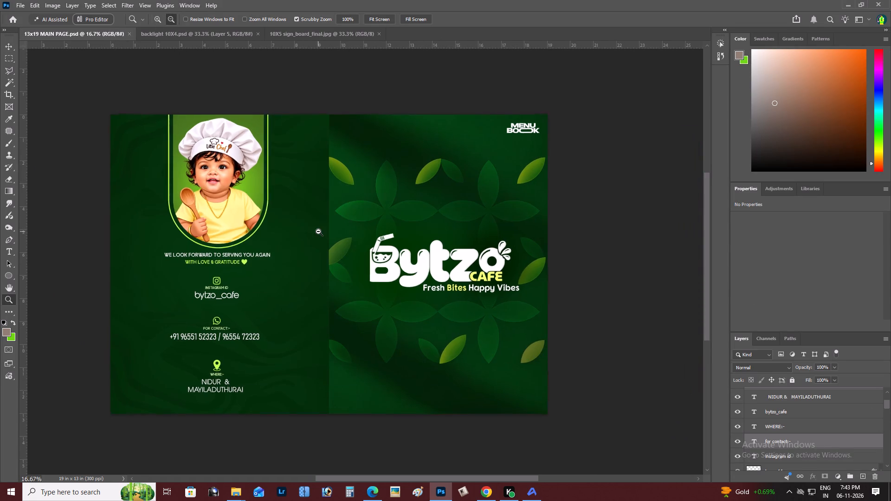
pyautogui.rightClick(318, 231)
pyautogui.doubleClick(324, 234)
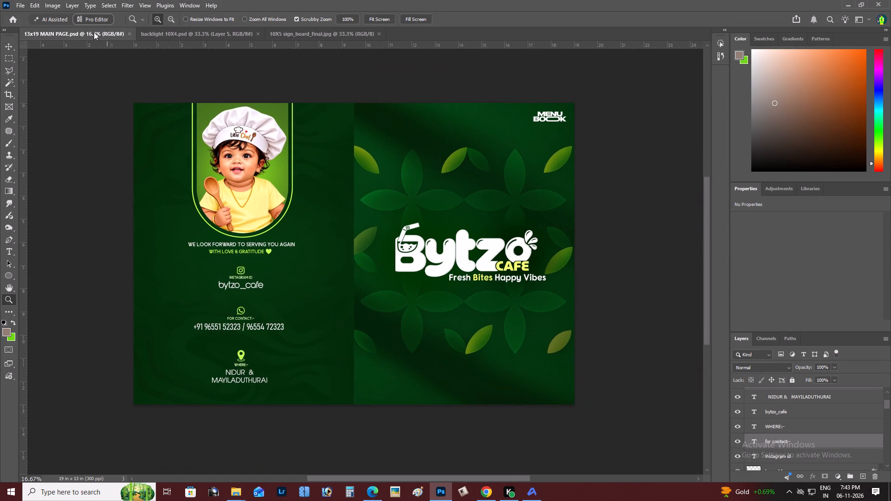
# Duplicate the 13x19 MAIN PAGE document with all its layers, dock it with the other open documents and fit it on screen.
pyautogui.moveTo(94, 32); pyautogui.dragTo(97, 54)
pyautogui.rightClick(97, 54)
pyautogui.click(111, 59)
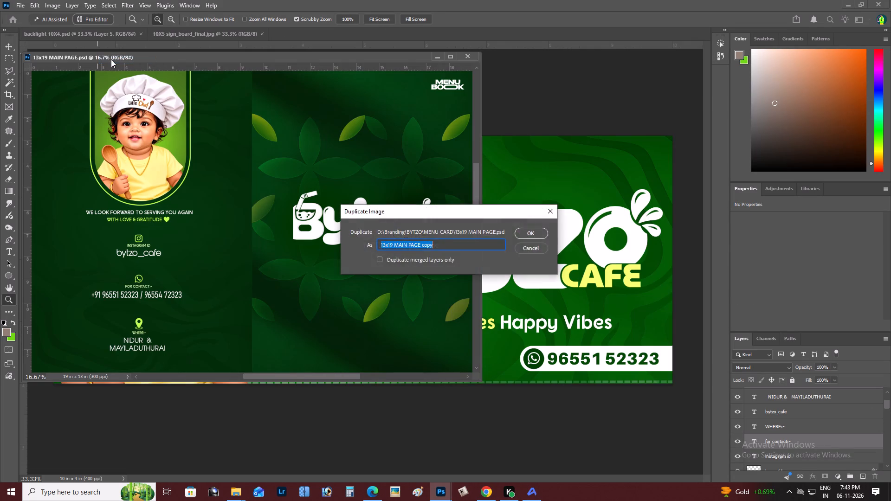
pyautogui.press('Return')
pyautogui.moveTo(115, 59); pyautogui.dragTo(134, 37)
pyautogui.press('z')
pyautogui.keyDown('alt'); pyautogui.click(176, 151); pyautogui.keyUp('alt')
pyautogui.rightClick(220, 153)
pyautogui.doubleClick(239, 158)
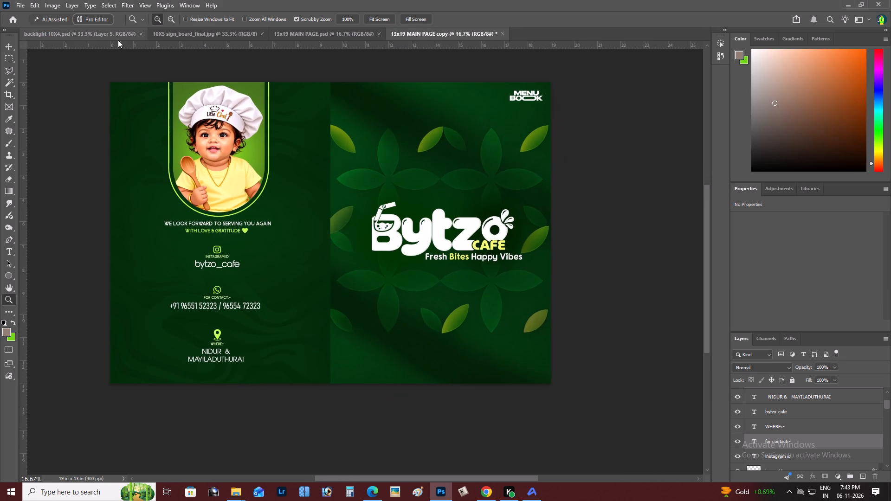
# View the backlight 10X4 banner again as a reference for the duplicated page.
pyautogui.click(114, 40)
pyautogui.press('z')
pyautogui.keyDown('alt'); pyautogui.click(226, 122); pyautogui.keyUp('alt')
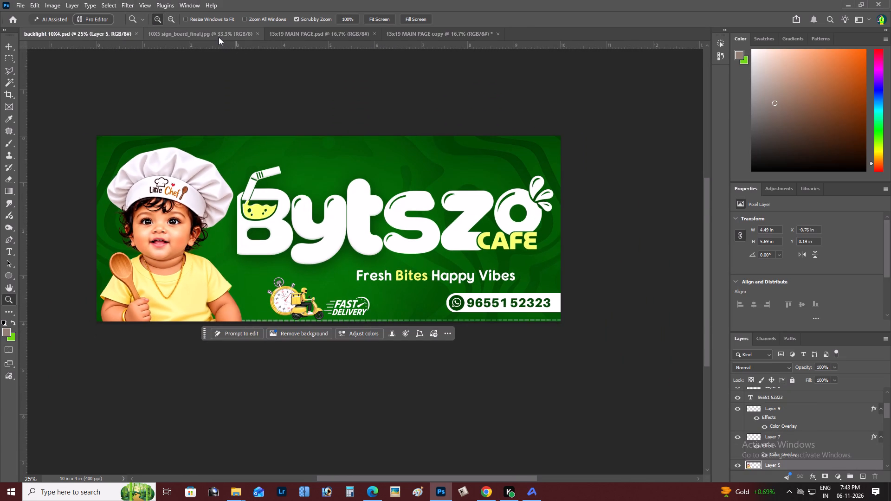
# In the duplicated document, delete the Bytzo logo, the CAFE lettering and the "Fresh Bites Happy Vibes" tagline from the front cover.
pyautogui.click(456, 33)
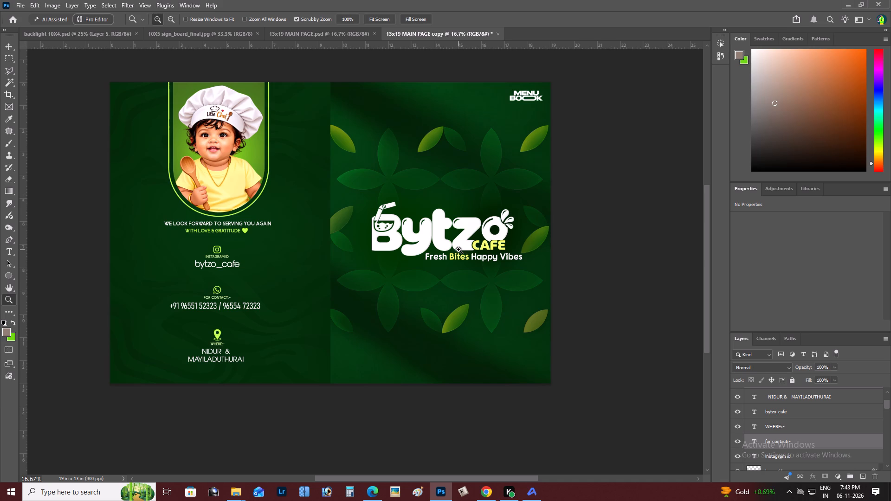
pyautogui.press('b')
pyautogui.press('v')
pyautogui.rightClick(432, 225)
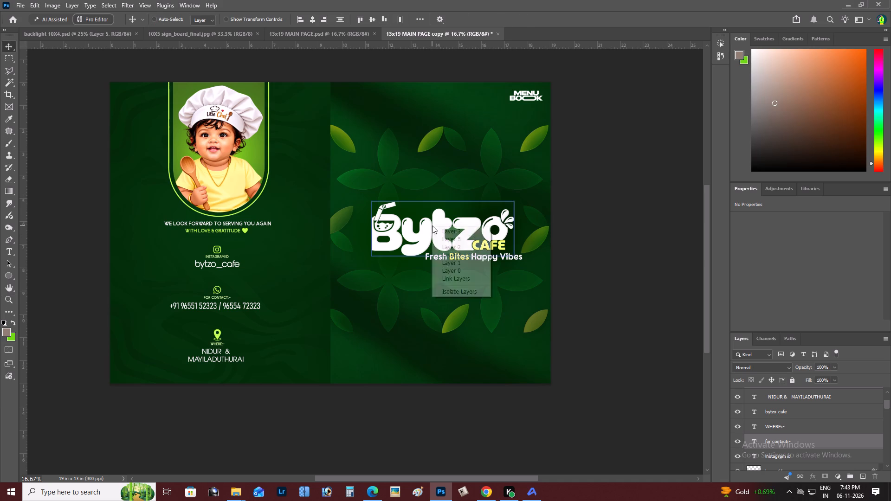
pyautogui.click(445, 230)
pyautogui.press('BackSpace')
pyautogui.rightClick(480, 245)
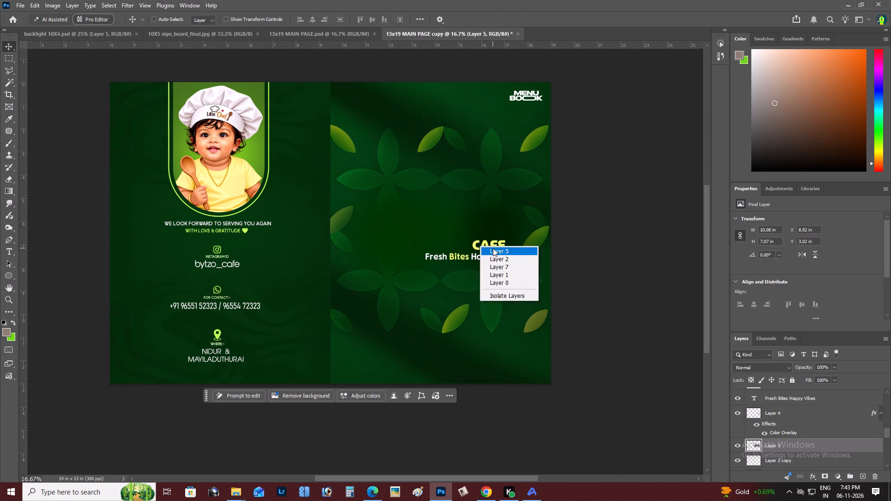
pyautogui.click(493, 248)
pyautogui.rightClick(484, 244)
pyautogui.click(498, 250)
pyautogui.press('BackSpace')
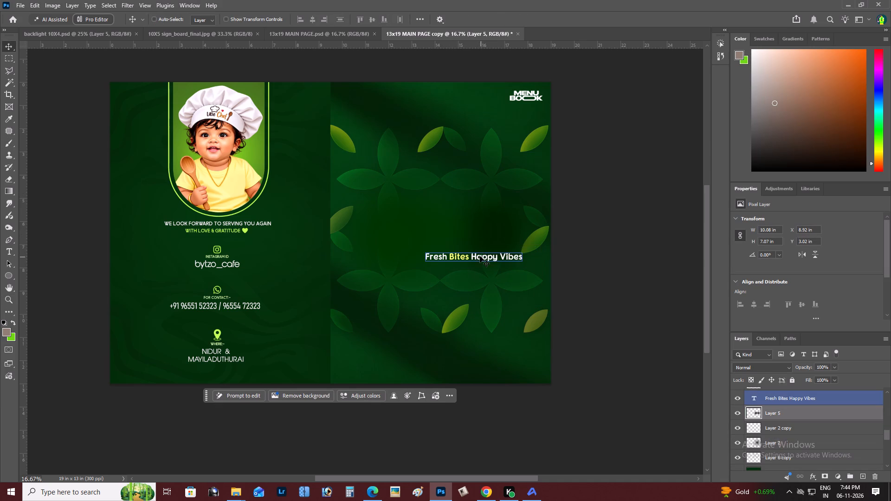
pyautogui.rightClick(480, 256)
pyautogui.click(491, 260)
pyautogui.press('BackSpace')
# Delete the Layer 5 dark shading behind the former logo area on the front cover.
pyautogui.rightClick(490, 240)
pyautogui.click(504, 245)
pyautogui.moveTo(493, 245); pyautogui.dragTo(409, 279)
pyautogui.press('BackSpace')
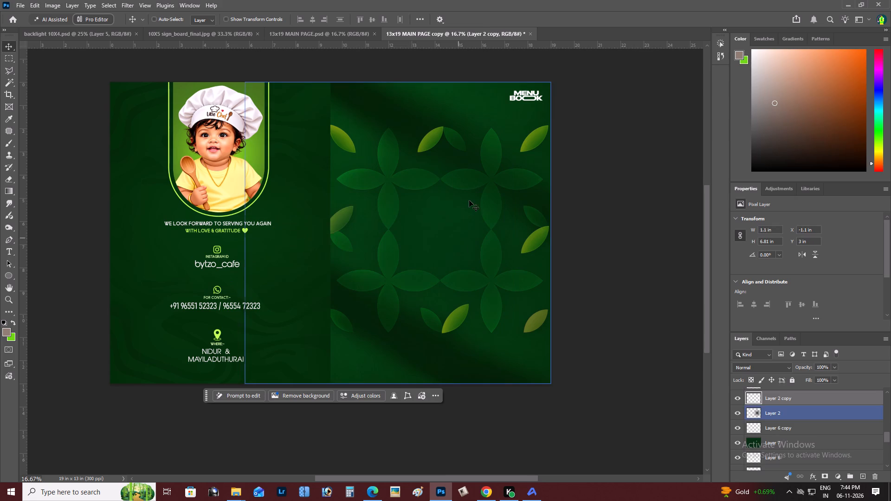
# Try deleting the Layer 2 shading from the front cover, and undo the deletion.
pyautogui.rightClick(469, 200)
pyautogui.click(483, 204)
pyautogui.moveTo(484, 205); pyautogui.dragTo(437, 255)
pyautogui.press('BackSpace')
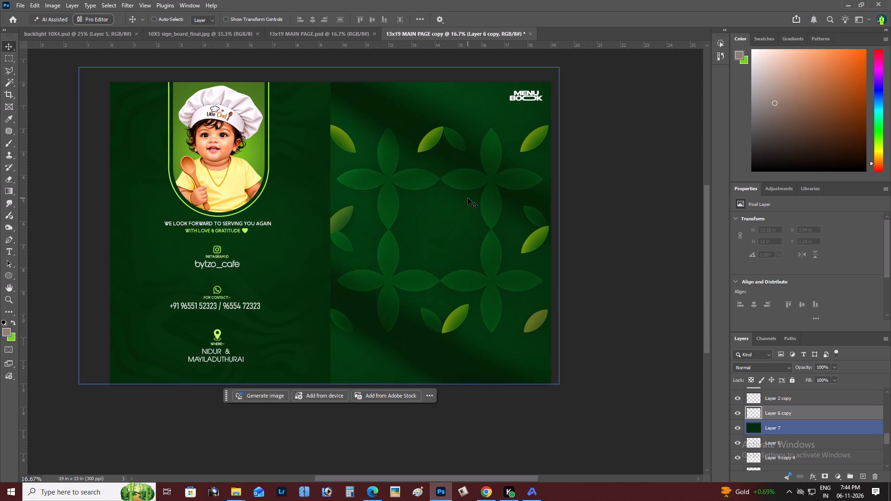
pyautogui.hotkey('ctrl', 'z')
# Delete Layer 1, the green flower-pattern background of the front cover.
pyautogui.rightClick(470, 152)
pyautogui.click(501, 167)
pyautogui.moveTo(500, 165); pyautogui.dragTo(428, 297)
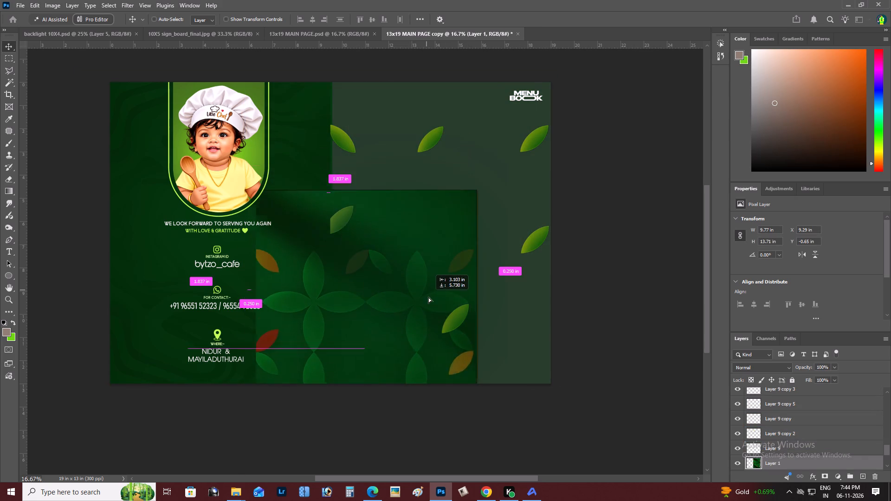
pyautogui.moveTo(428, 297); pyautogui.dragTo(481, 165)
pyautogui.moveTo(482, 165); pyautogui.dragTo(540, 249)
pyautogui.press('BackSpace')
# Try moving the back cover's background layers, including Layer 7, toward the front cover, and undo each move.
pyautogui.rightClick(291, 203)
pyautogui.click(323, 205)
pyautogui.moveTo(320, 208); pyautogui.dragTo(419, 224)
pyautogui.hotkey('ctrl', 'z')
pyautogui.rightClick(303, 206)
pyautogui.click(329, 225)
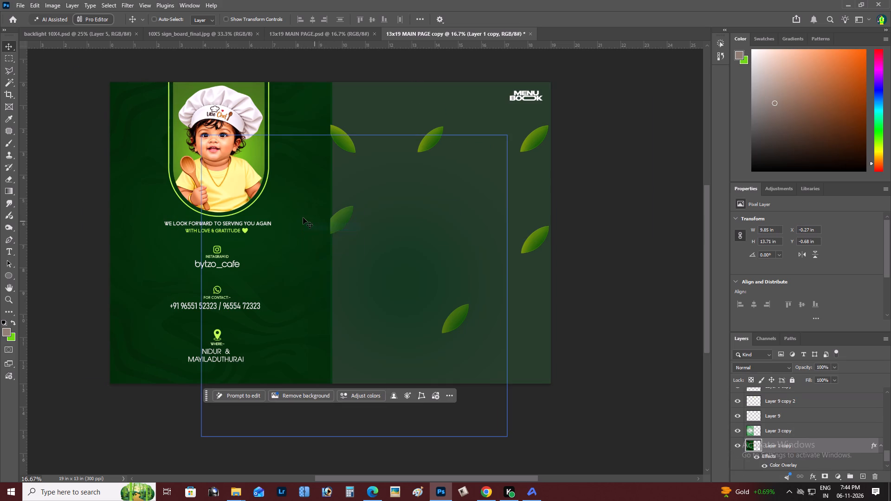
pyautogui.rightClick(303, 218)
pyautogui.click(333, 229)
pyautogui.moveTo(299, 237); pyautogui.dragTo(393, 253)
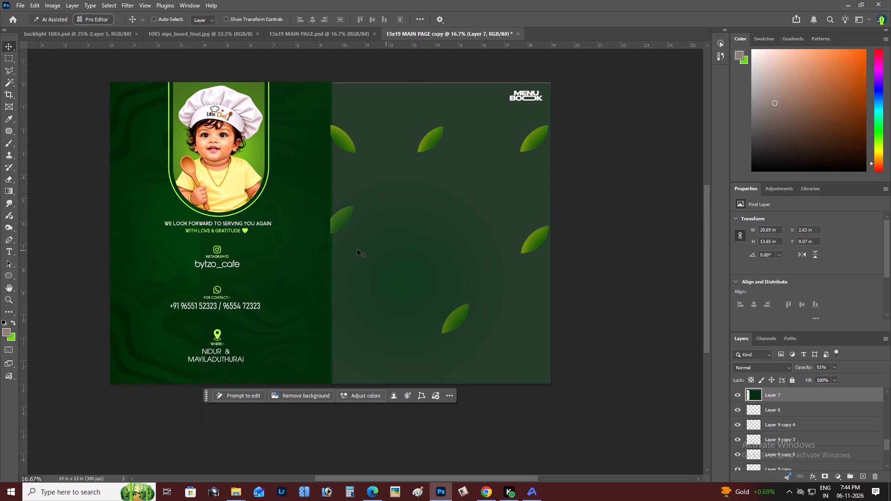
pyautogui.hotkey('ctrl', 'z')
# Move the wavy texture on Layer 3 copy toward the front cover and rotate it 90° counter-clockwise.
pyautogui.rightClick(287, 245)
pyautogui.click(320, 266)
pyautogui.moveTo(310, 266); pyautogui.dragTo(418, 281)
pyautogui.hotkey('ctrl', 't')
pyautogui.rightClick(388, 269)
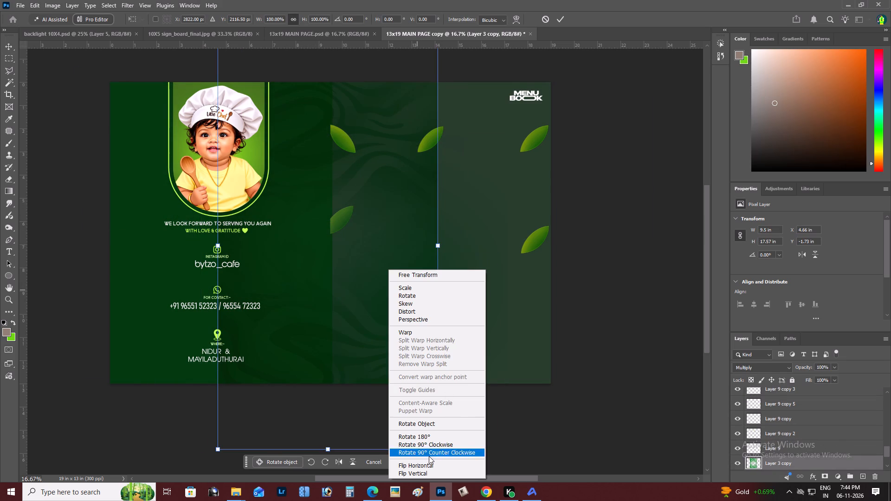
pyautogui.click(429, 456)
pyautogui.moveTo(447, 301); pyautogui.dragTo(426, 244)
# Enlarge and position the rotated wavy texture to cover the whole spread, about 23.5 × 13.4 in.
pyautogui.moveTo(510, 298); pyautogui.dragTo(554, 318)
pyautogui.keyDown('shift'); pyautogui.moveTo(345, 324); pyautogui.dragTo(345, 378); pyautogui.keyUp('shift')
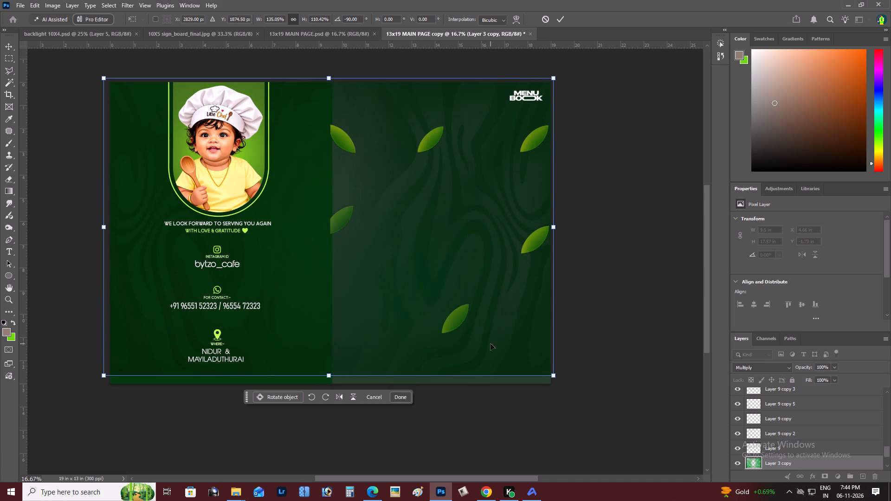
pyautogui.hotkey('ctrl', 'z')
pyautogui.keyDown('alt'); pyautogui.moveTo(555, 322); pyautogui.dragTo(583, 328); pyautogui.keyUp('alt')
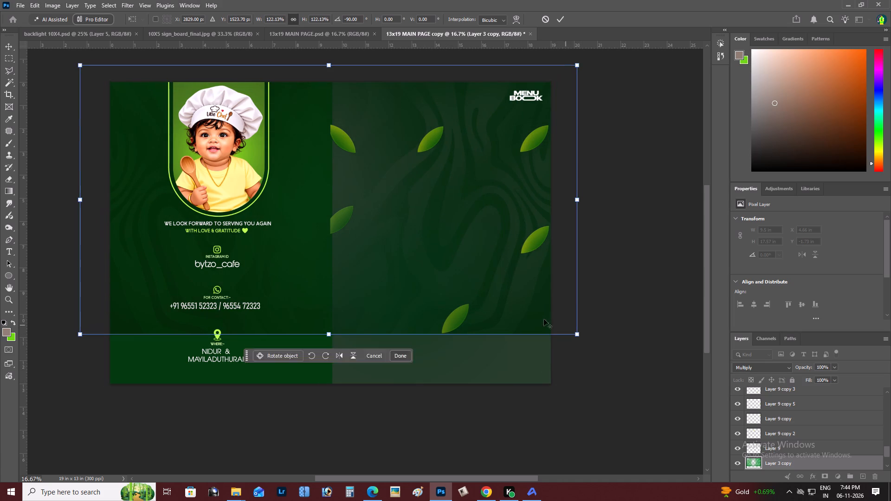
pyautogui.moveTo(529, 312); pyautogui.dragTo(527, 331)
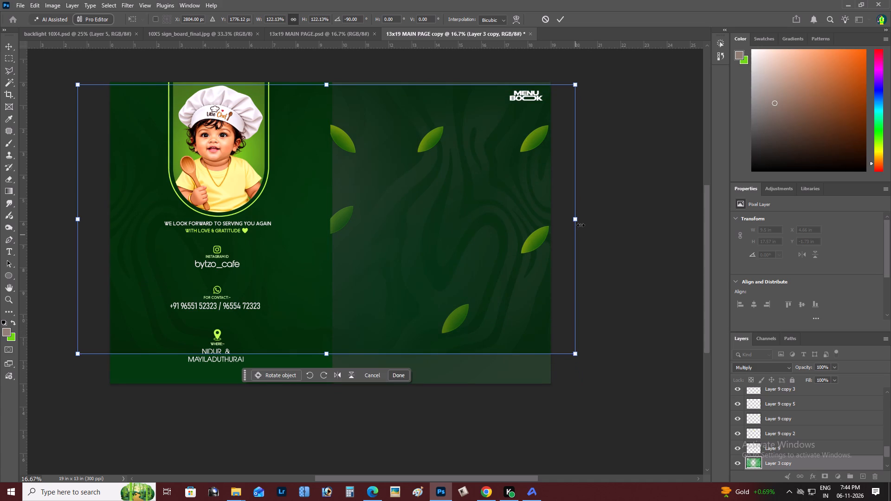
pyautogui.keyDown('shift'); pyautogui.moveTo(581, 223); pyautogui.dragTo(590, 224); pyautogui.keyUp('shift')
pyautogui.moveTo(490, 287); pyautogui.dragTo(497, 323)
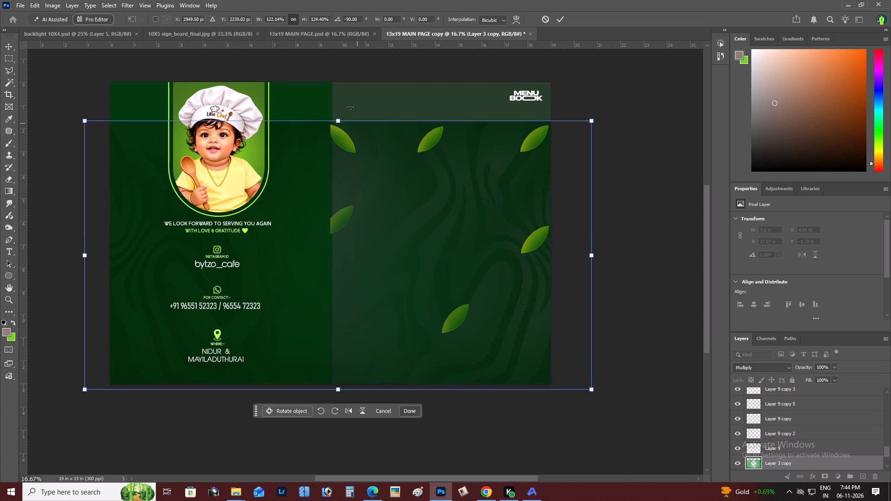
pyautogui.keyDown('shift'); pyautogui.moveTo(343, 120); pyautogui.dragTo(349, 77); pyautogui.keyUp('shift')
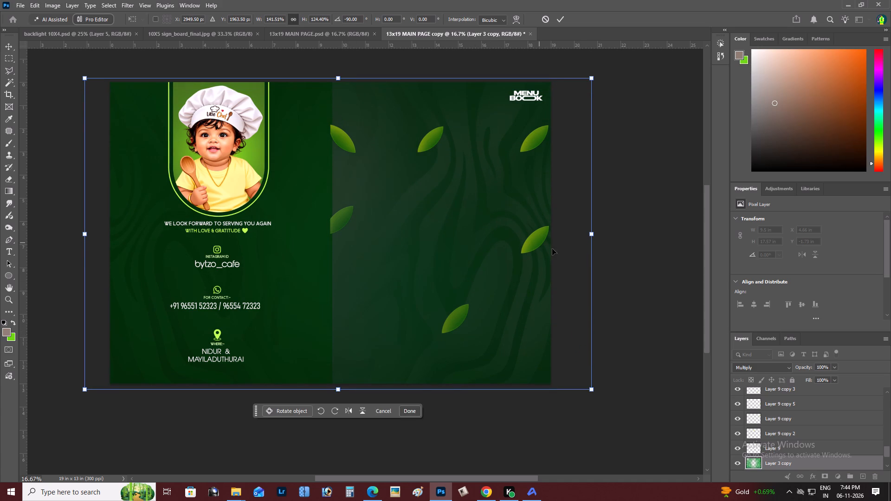
pyautogui.keyDown('shift'); pyautogui.moveTo(596, 237); pyautogui.dragTo(633, 230); pyautogui.keyUp('shift')
pyautogui.moveTo(578, 295); pyautogui.dragTo(541, 293)
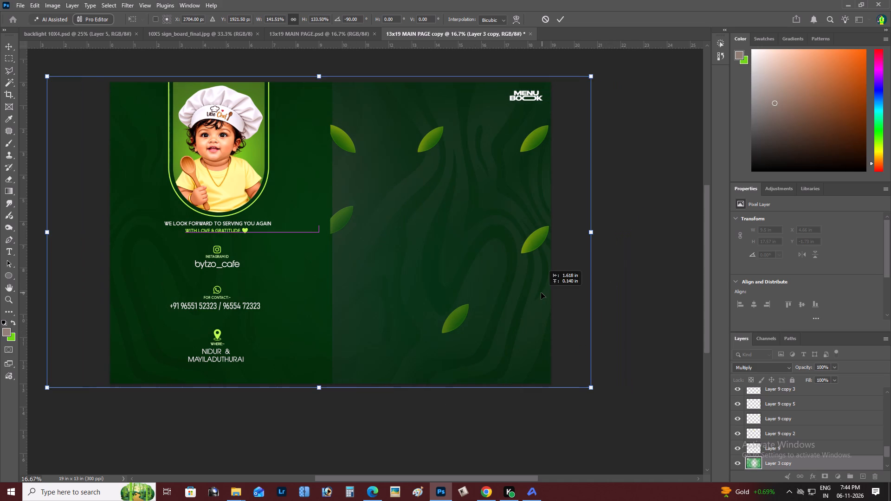
pyautogui.moveTo(541, 293); pyautogui.dragTo(542, 295)
pyautogui.press('Return')
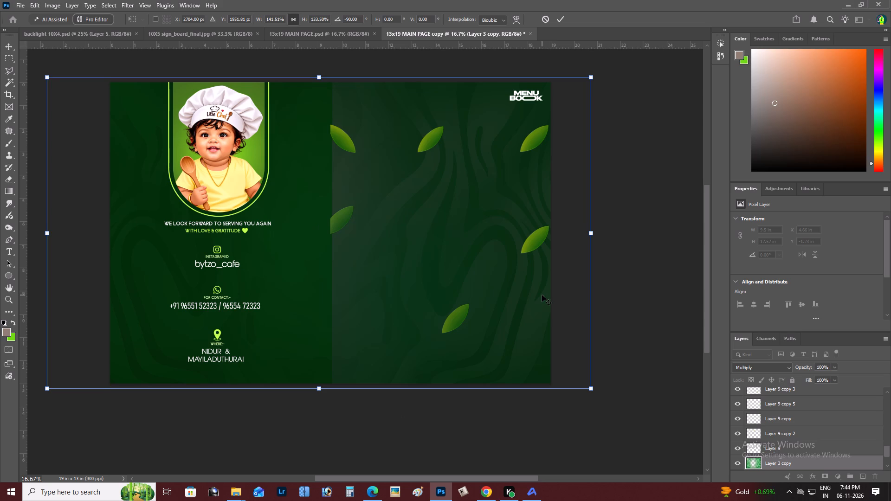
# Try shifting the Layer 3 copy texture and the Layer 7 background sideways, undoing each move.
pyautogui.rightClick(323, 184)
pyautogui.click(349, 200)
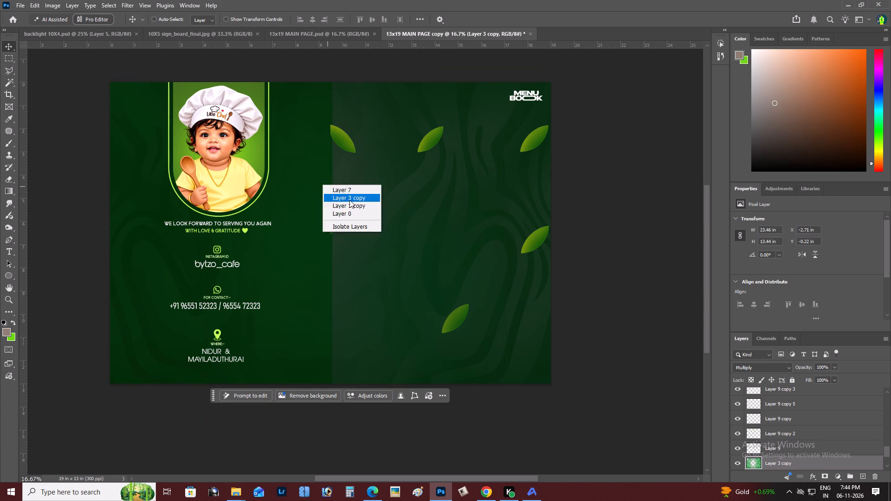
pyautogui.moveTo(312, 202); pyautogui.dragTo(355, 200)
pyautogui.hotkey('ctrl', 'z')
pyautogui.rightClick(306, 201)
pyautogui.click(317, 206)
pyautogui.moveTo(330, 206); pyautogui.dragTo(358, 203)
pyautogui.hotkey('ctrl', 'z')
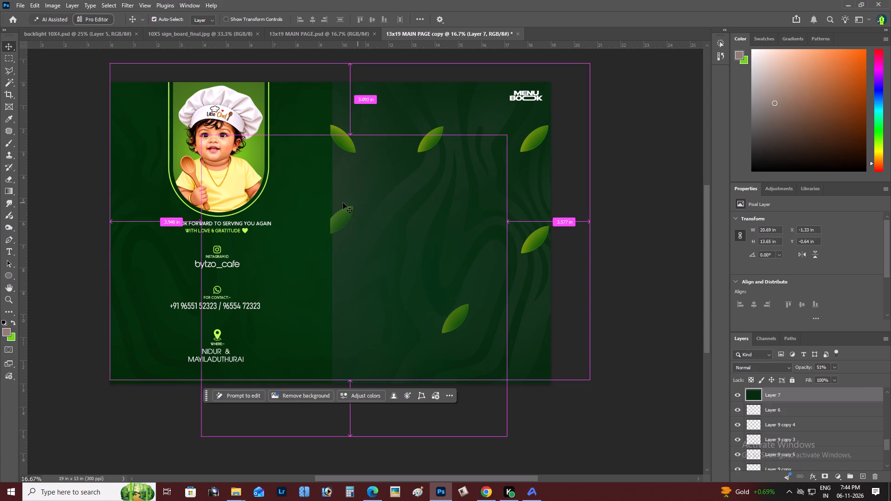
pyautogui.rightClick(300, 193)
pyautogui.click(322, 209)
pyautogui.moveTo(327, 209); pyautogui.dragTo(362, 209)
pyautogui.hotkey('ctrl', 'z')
# Stretch the back cover's green background, Layer 1 copy, across the full spread to about 19.4 in wide and fit the page on screen.
pyautogui.rightClick(292, 189)
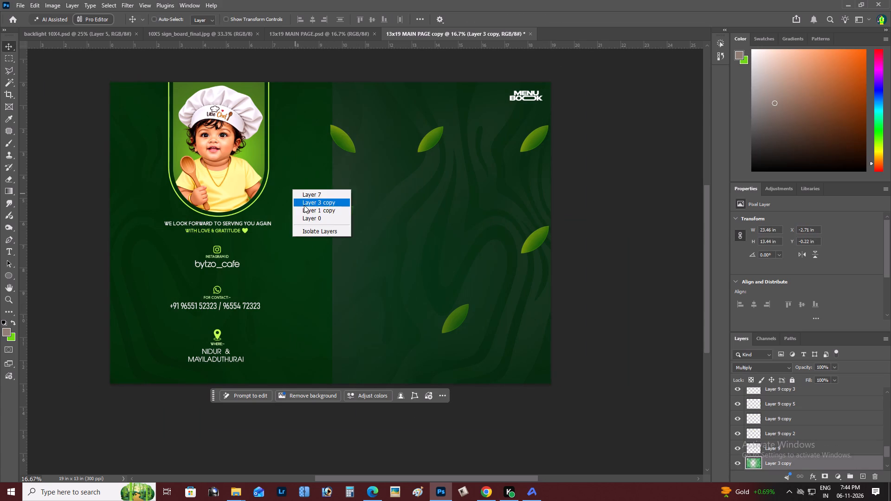
pyautogui.click(317, 210)
pyautogui.moveTo(312, 208); pyautogui.dragTo(345, 214)
pyautogui.hotkey('ctrl', 'z')
pyautogui.hotkey('ctrl', 't')
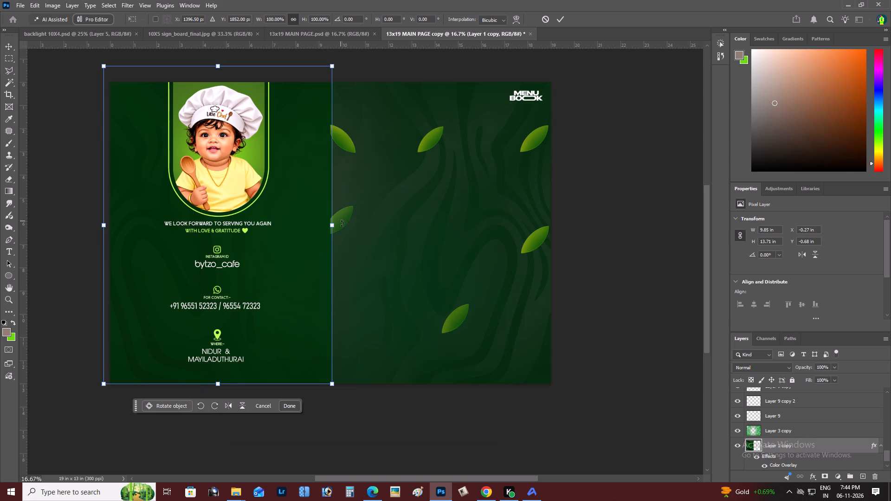
pyautogui.keyDown('shift'); pyautogui.moveTo(337, 224); pyautogui.dragTo(560, 229); pyautogui.keyUp('shift')
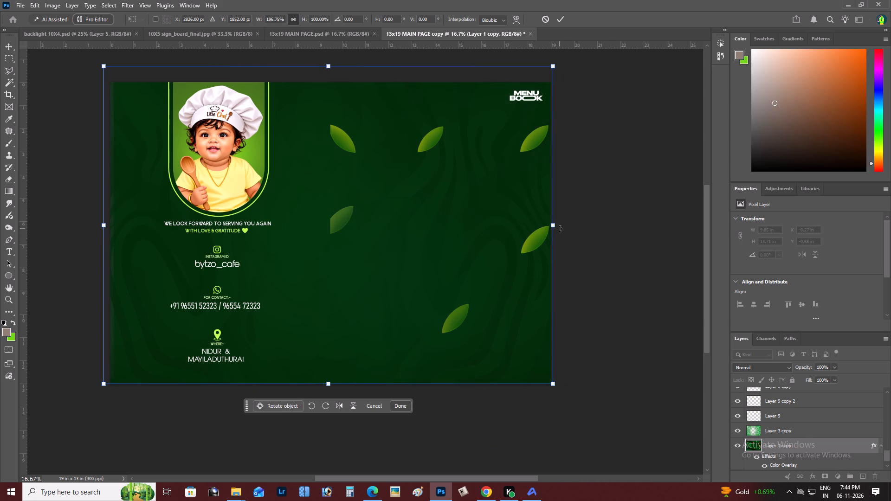
pyautogui.hotkey('ctrl', 'Return')
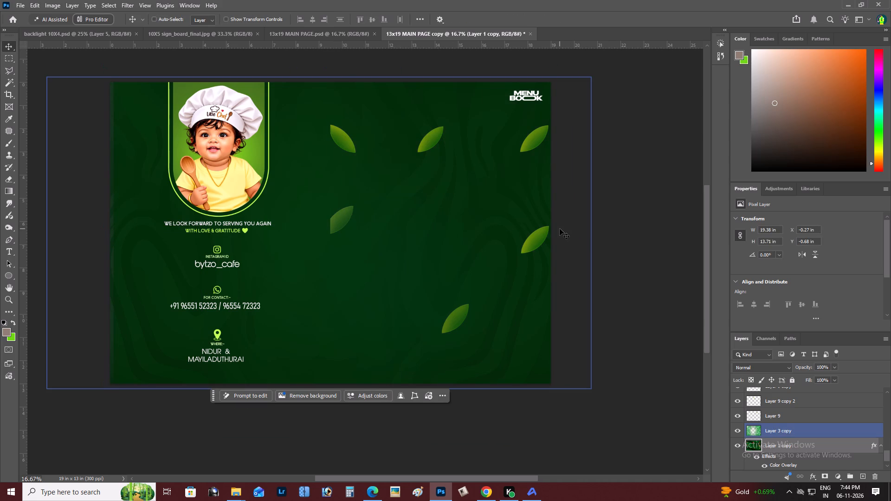
pyautogui.press('z')
pyautogui.keyDown('alt'); pyautogui.click(425, 197); pyautogui.keyUp('alt')
pyautogui.rightClick(425, 197)
pyautogui.doubleClick(434, 201)
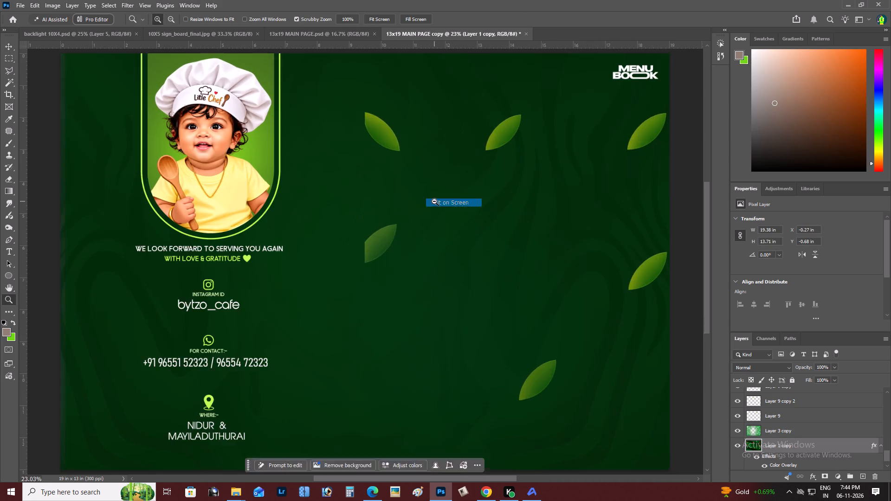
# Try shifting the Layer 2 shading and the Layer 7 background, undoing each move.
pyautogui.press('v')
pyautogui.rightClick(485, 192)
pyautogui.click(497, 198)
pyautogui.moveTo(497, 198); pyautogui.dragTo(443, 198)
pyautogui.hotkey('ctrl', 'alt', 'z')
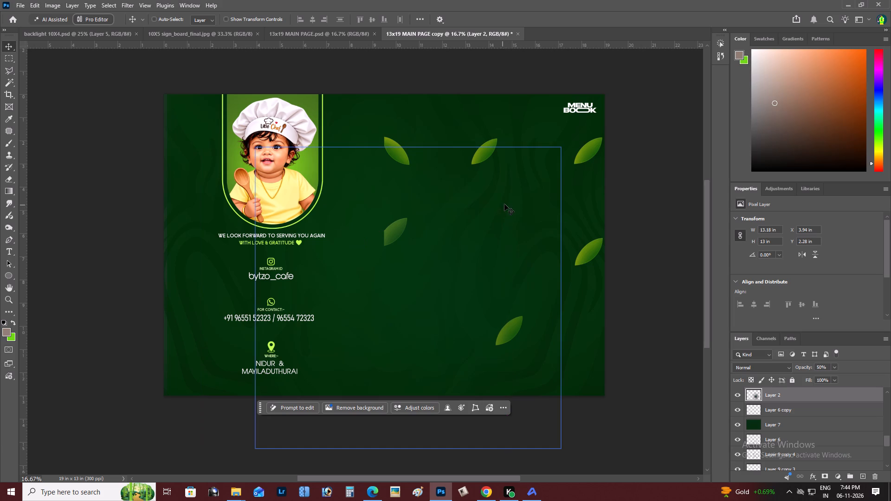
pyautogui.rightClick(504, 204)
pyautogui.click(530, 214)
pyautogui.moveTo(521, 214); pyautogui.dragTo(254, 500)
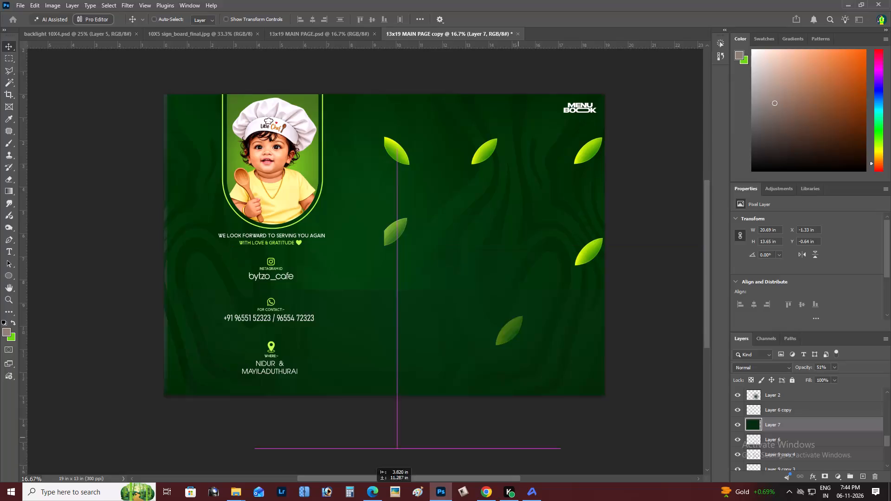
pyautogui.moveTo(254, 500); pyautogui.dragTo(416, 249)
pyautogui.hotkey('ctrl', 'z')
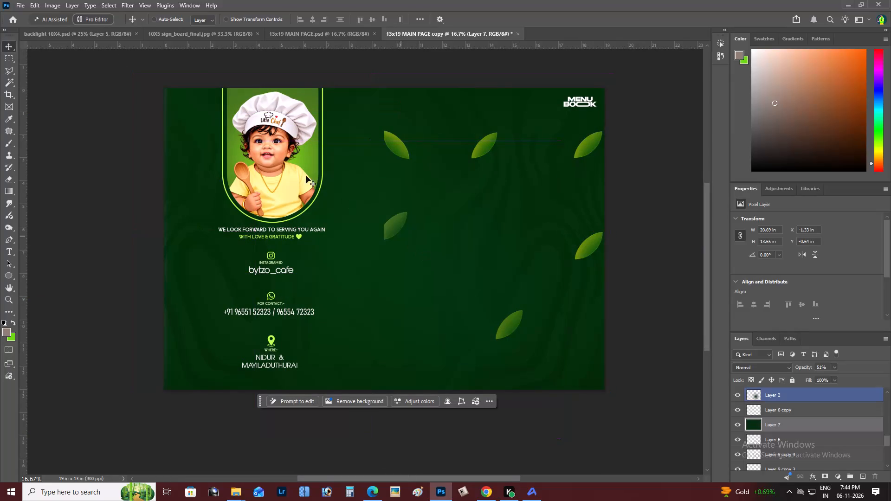
# Narrow the Layer 7 background from its outer edge on the back cover side to about 20.5 in wide.
pyautogui.hotkey('ctrl', 't')
pyautogui.keyDown('shift'); pyautogui.click(135, 235); pyautogui.keyUp('shift')
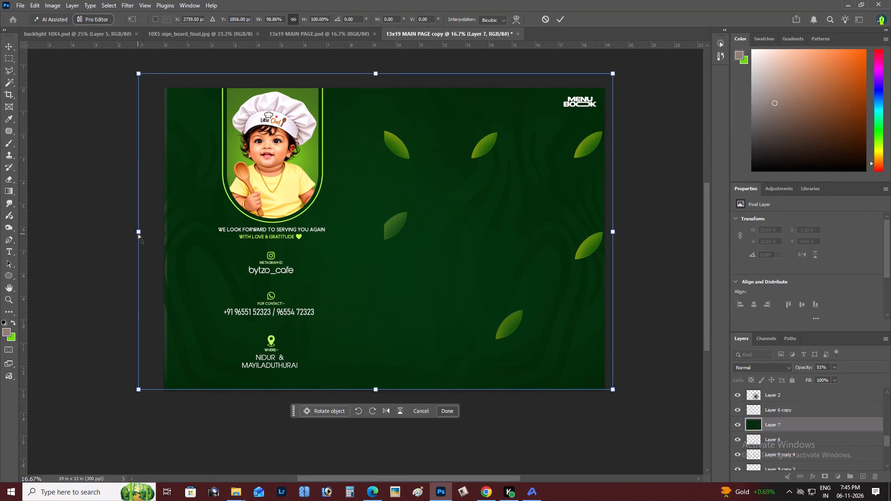
pyautogui.hotkey('ctrl', 'Return')
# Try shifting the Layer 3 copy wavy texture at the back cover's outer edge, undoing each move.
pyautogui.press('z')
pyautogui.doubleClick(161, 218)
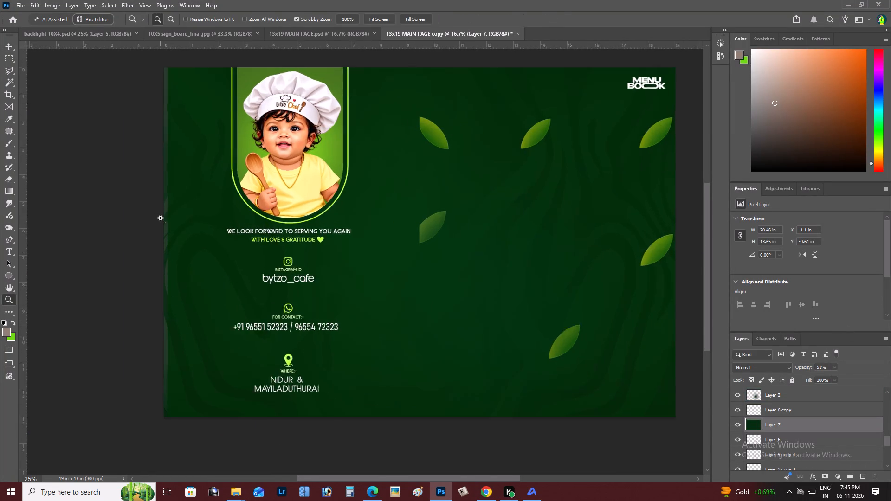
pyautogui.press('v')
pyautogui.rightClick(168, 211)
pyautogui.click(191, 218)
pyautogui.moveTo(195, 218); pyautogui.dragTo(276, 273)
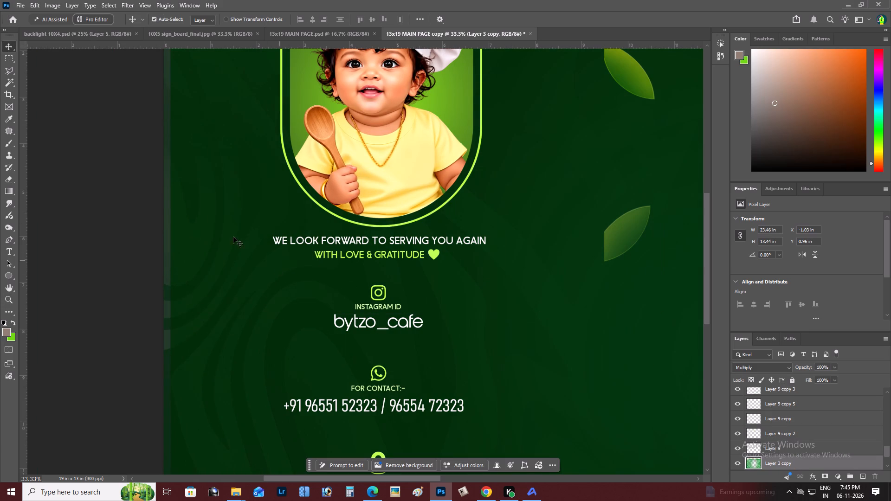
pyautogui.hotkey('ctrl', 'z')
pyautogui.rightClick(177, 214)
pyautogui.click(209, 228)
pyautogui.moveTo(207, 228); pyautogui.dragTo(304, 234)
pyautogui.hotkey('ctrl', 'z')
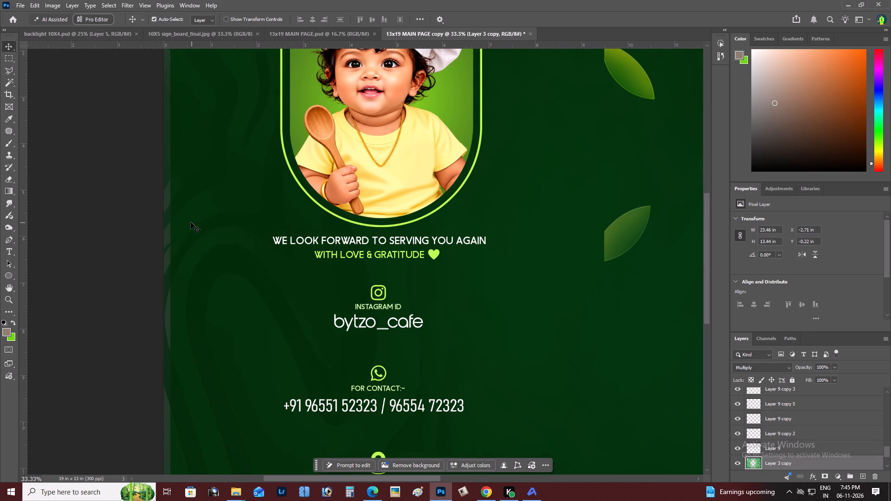
# Move the Layer 1 copy green background outward past the back cover's edge, to X about -1.16 in.
pyautogui.rightClick(191, 222)
pyautogui.click(220, 245)
pyautogui.moveTo(229, 244); pyautogui.dragTo(185, 244)
# Stretch the Layer 1 copy background past the front cover's outer edge, to about 111% of its width.
pyautogui.press('z')
pyautogui.keyDown('alt'); pyautogui.click(196, 236); pyautogui.keyUp('alt')
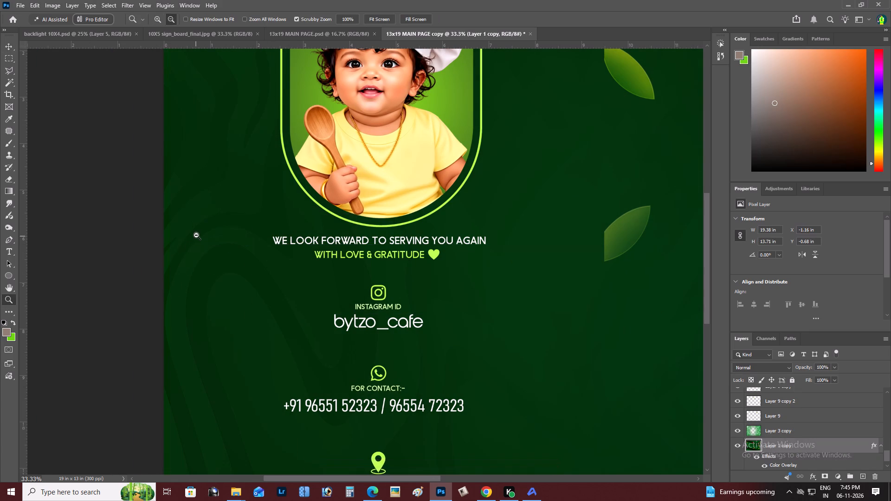
pyautogui.rightClick(200, 233)
pyautogui.doubleClick(217, 242)
pyautogui.press('space')
pyautogui.moveTo(220, 244); pyautogui.dragTo(198, 240)
pyautogui.hotkey('ctrl', 't')
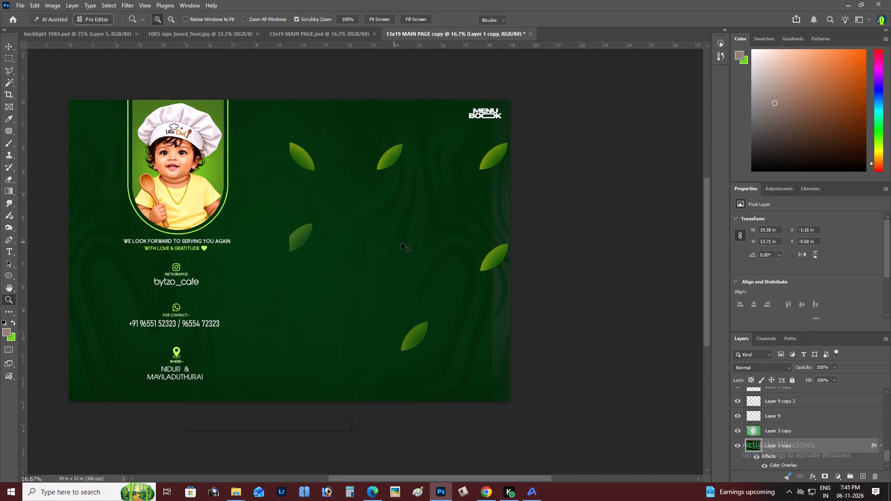
pyautogui.keyDown('shift'); pyautogui.moveTo(488, 243); pyautogui.dragTo(538, 245); pyautogui.keyUp('shift')
pyautogui.hotkey('ctrl', 'Return')
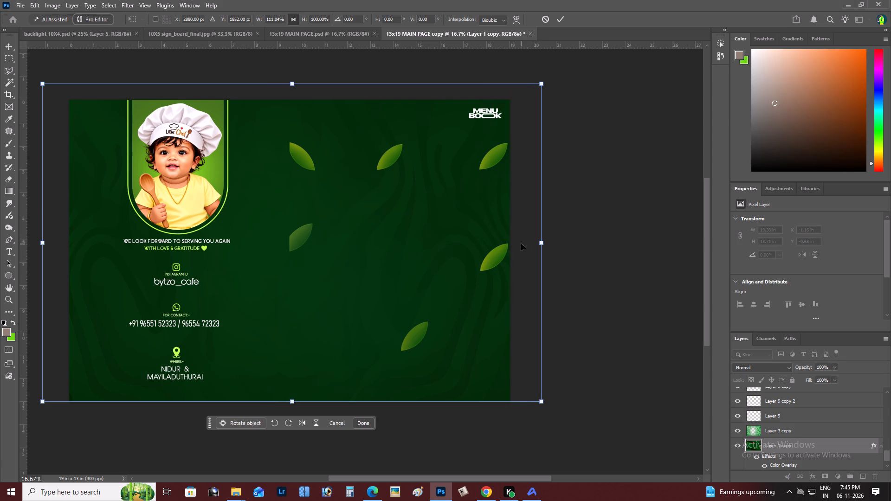
# Move the Layer 7 background over the back cover's outer edge to X about -1.46 in, Y about -0.22 in.
pyautogui.press('z')
pyautogui.click(158, 183)
pyautogui.click(97, 215)
pyautogui.press('v')
pyautogui.press('space')
pyautogui.press('space')
pyautogui.moveTo(64, 246); pyautogui.dragTo(258, 213)
pyautogui.rightClick(234, 222)
pyautogui.click(249, 228)
pyautogui.moveTo(251, 229); pyautogui.dragTo(240, 248)
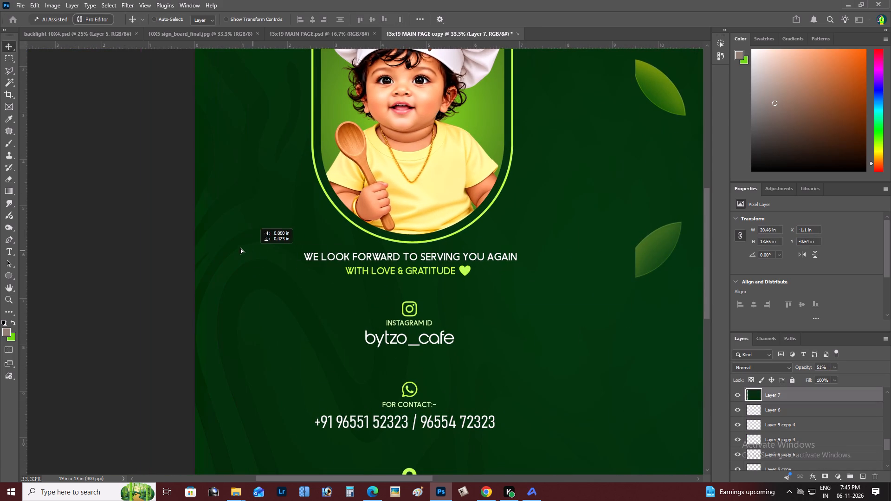
pyautogui.moveTo(240, 248); pyautogui.dragTo(235, 248)
# Stretch the Layer 7 background past the front cover's outer edge to about 20.96 in wide.
pyautogui.press('z')
pyautogui.keyDown('alt'); pyautogui.click(241, 219); pyautogui.keyUp('alt')
pyautogui.rightClick(241, 213)
pyautogui.click(261, 220)
pyautogui.press('space')
pyautogui.moveTo(249, 217); pyautogui.dragTo(155, 198)
pyautogui.press('z')
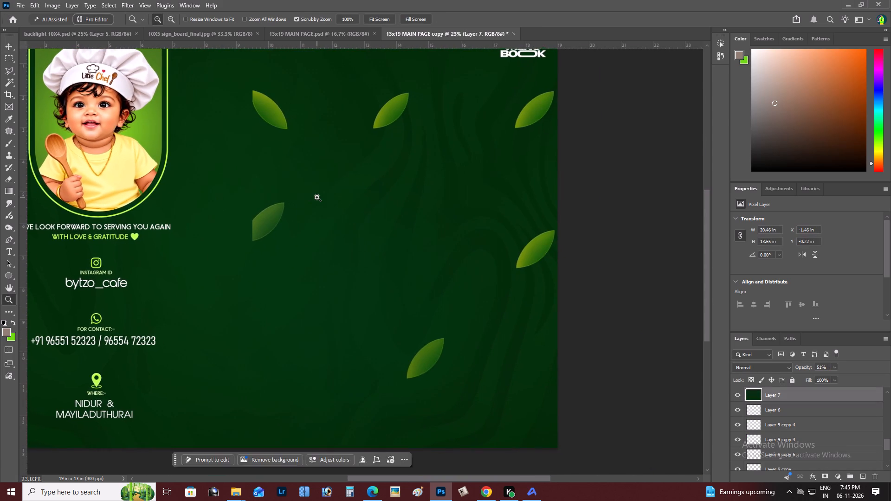
pyautogui.keyDown('alt'); pyautogui.click(317, 197); pyautogui.keyUp('alt')
pyautogui.hotkey('ctrl', 't')
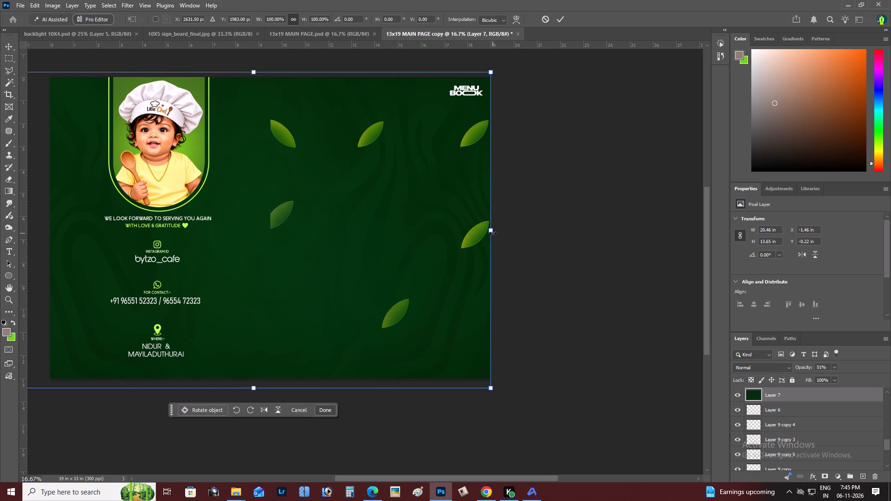
pyautogui.keyDown('shift'); pyautogui.moveTo(493, 233); pyautogui.dragTo(504, 234); pyautogui.keyUp('shift')
pyautogui.hotkey('ctrl', 'Return')
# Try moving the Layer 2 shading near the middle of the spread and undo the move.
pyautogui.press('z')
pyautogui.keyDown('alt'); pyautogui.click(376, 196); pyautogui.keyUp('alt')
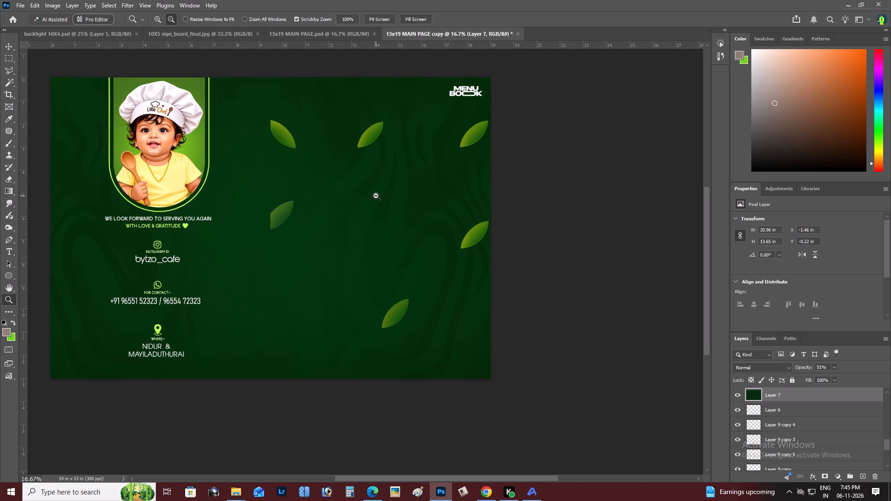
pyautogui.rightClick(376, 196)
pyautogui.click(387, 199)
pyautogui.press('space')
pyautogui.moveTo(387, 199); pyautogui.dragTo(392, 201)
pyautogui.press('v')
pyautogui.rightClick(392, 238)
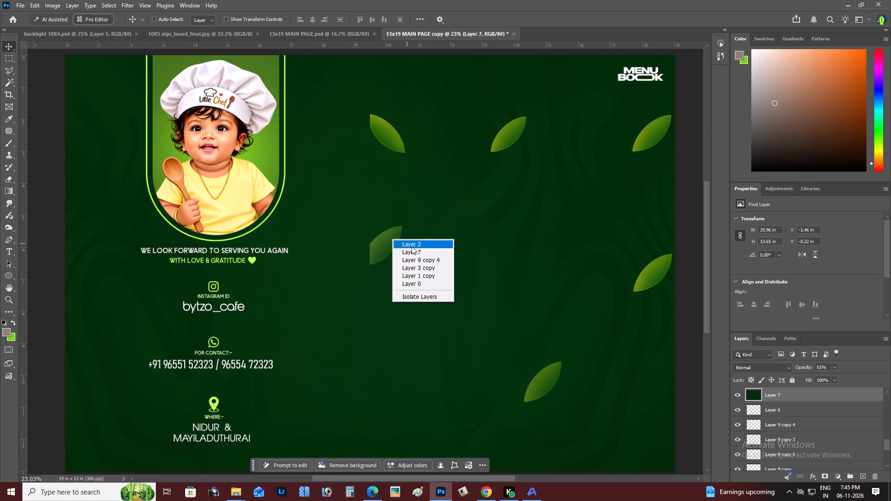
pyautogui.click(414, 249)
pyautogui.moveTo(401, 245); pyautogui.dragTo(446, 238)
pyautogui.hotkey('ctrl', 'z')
# Delete the cut-off leaf near the centre fold, Layer 9 copy 4.
pyautogui.rightClick(383, 240)
pyautogui.click(420, 262)
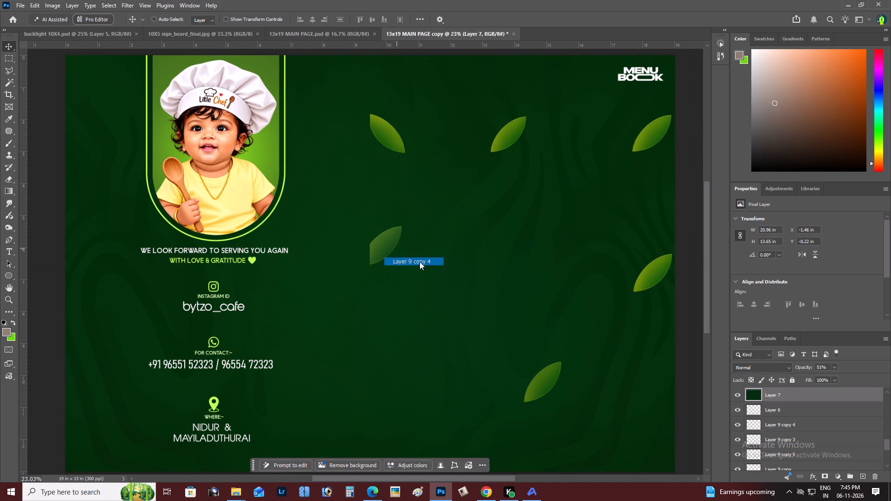
pyautogui.moveTo(417, 260); pyautogui.dragTo(435, 261)
pyautogui.press('BackSpace')
# Delete the Little Chef baby photo, Layer 10, from the arched frame on the back cover.
pyautogui.press('z')
pyautogui.keyDown('alt'); pyautogui.click(284, 197); pyautogui.keyUp('alt')
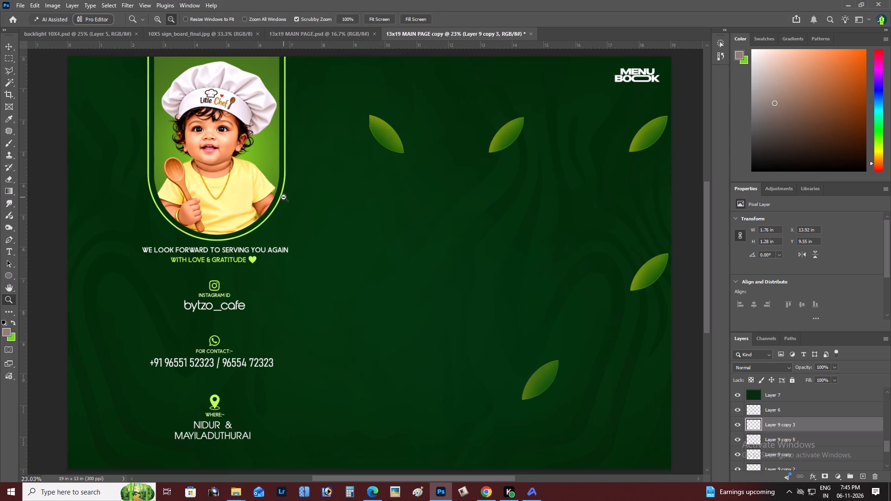
pyautogui.rightClick(284, 197)
pyautogui.doubleClick(304, 205)
pyautogui.press('space')
pyautogui.press('space')
pyautogui.press('space')
pyautogui.press('space')
pyautogui.press('space')
pyautogui.press('space')
pyautogui.press('space')
pyautogui.press('space')
pyautogui.press('space')
pyautogui.press('space')
pyautogui.press('space')
pyautogui.press('space')
pyautogui.press('space')
pyautogui.press('space')
pyautogui.press('space')
pyautogui.press('space')
pyautogui.press('space')
pyautogui.press('space')
pyautogui.press('space')
pyautogui.press('space')
pyautogui.moveTo(264, 222); pyautogui.dragTo(258, 251)
pyautogui.press('z')
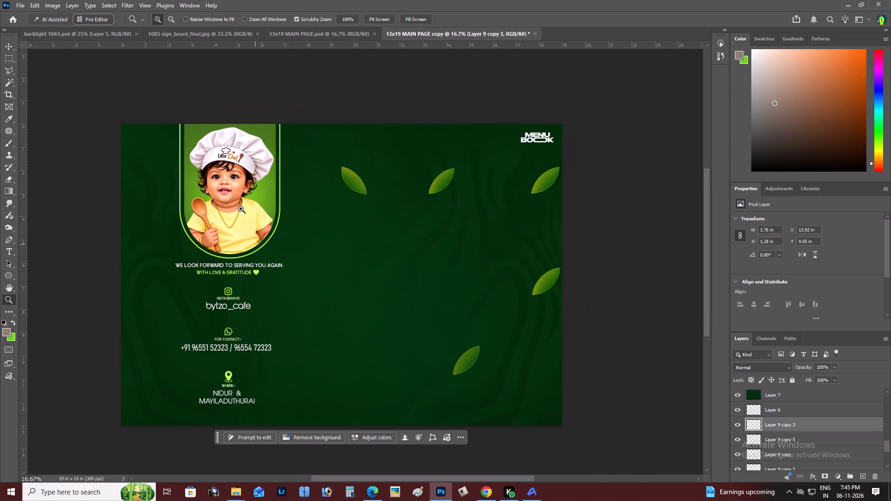
pyautogui.click(239, 204)
pyautogui.press('v')
pyautogui.rightClick(221, 165)
pyautogui.click(241, 173)
pyautogui.moveTo(241, 174); pyautogui.dragTo(207, 180)
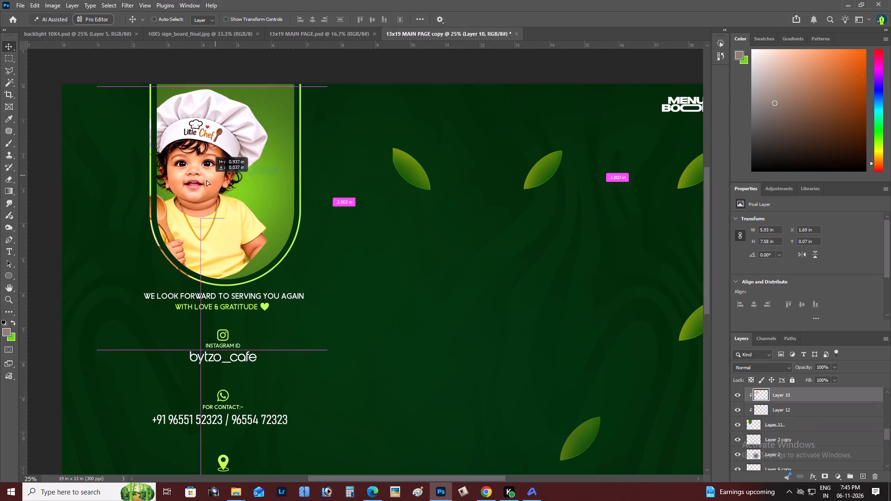
pyautogui.moveTo(207, 180); pyautogui.dragTo(204, 188)
pyautogui.press('BackSpace')
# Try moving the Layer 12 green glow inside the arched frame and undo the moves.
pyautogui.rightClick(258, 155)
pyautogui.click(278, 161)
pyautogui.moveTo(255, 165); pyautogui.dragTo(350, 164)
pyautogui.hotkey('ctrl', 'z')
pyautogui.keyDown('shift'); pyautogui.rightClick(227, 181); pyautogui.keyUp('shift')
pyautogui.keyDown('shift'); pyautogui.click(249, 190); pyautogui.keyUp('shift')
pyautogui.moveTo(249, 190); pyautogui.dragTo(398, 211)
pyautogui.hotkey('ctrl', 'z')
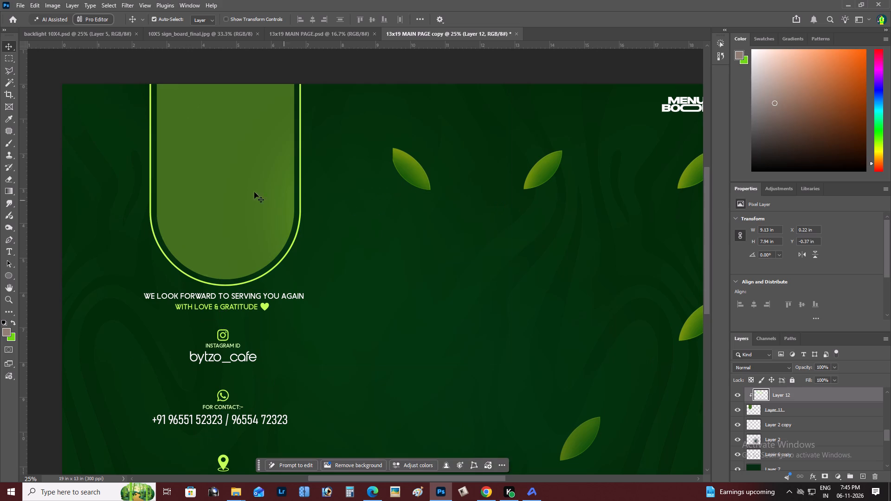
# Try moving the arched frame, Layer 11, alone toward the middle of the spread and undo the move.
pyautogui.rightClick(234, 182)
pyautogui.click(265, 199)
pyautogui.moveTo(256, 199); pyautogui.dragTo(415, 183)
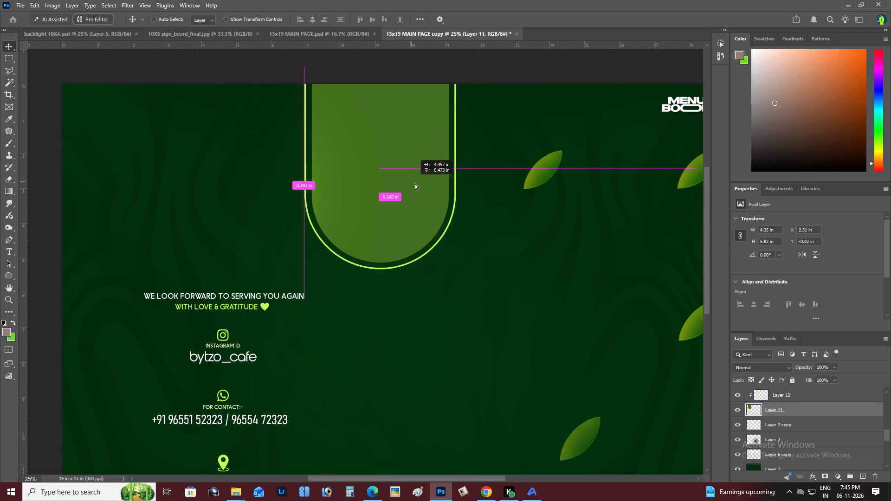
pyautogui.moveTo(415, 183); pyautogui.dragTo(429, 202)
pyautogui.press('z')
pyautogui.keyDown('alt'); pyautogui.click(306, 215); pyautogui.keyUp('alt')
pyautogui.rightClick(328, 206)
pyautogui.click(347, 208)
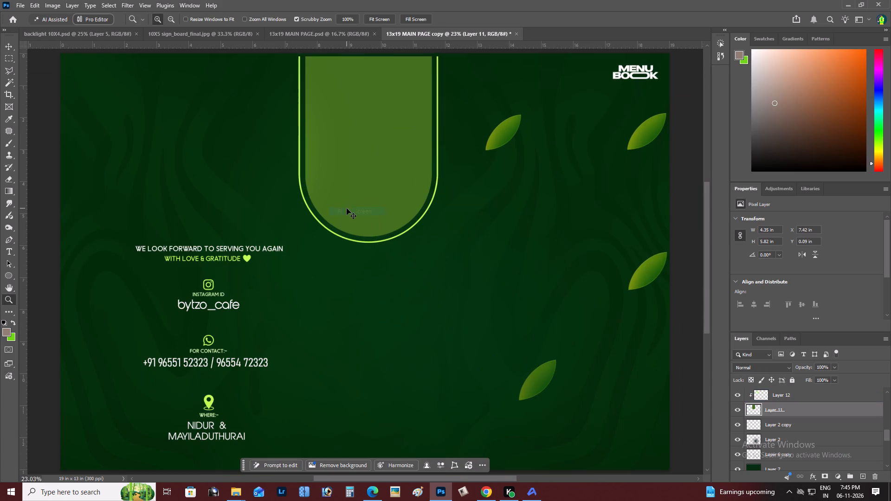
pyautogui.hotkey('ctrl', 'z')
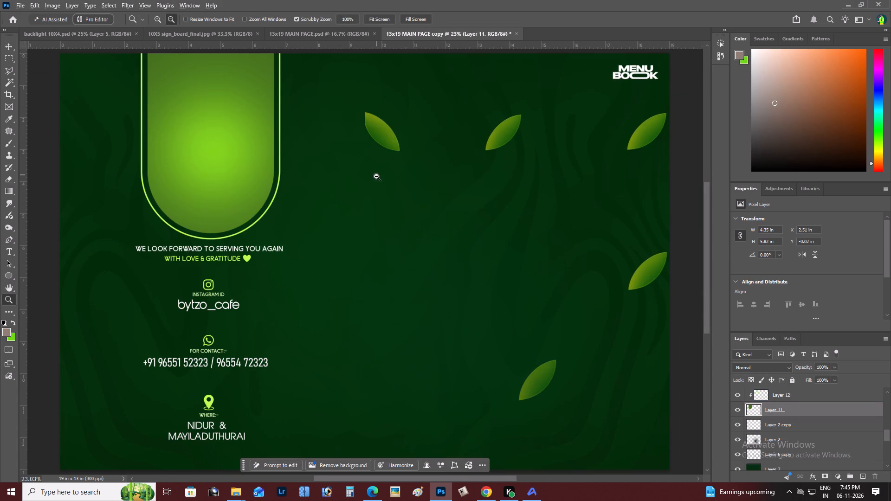
# Move the Layer 9 copy 2 leaf from the centre to the back cover's outer side, beside the closing text.
pyautogui.keyDown('alt'); pyautogui.click(376, 176); pyautogui.keyUp('alt')
pyautogui.press('v')
pyautogui.rightClick(382, 138)
pyautogui.click(404, 155)
pyautogui.moveTo(388, 151); pyautogui.dragTo(422, 171)
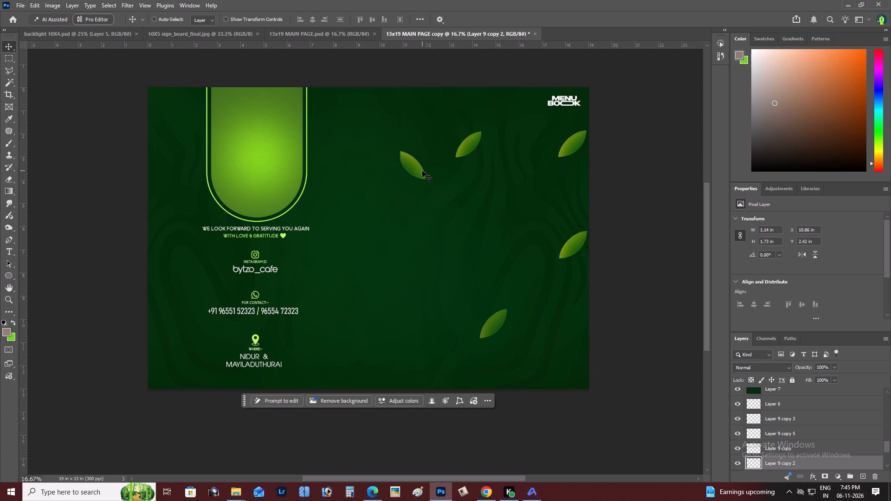
pyautogui.click(422, 171)
pyautogui.moveTo(421, 172); pyautogui.dragTo(187, 248)
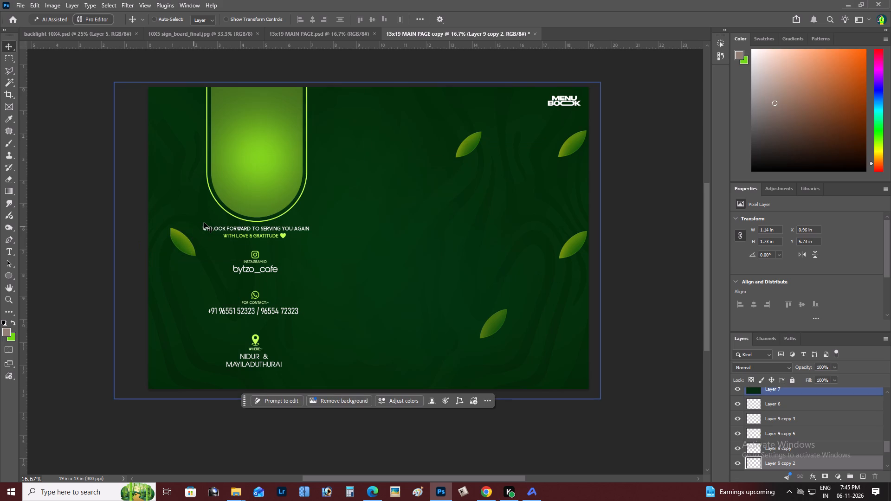
# Move the Layer 12 green glow about 0.6 in higher within the arched frame.
pyautogui.press('z')
pyautogui.click(198, 191)
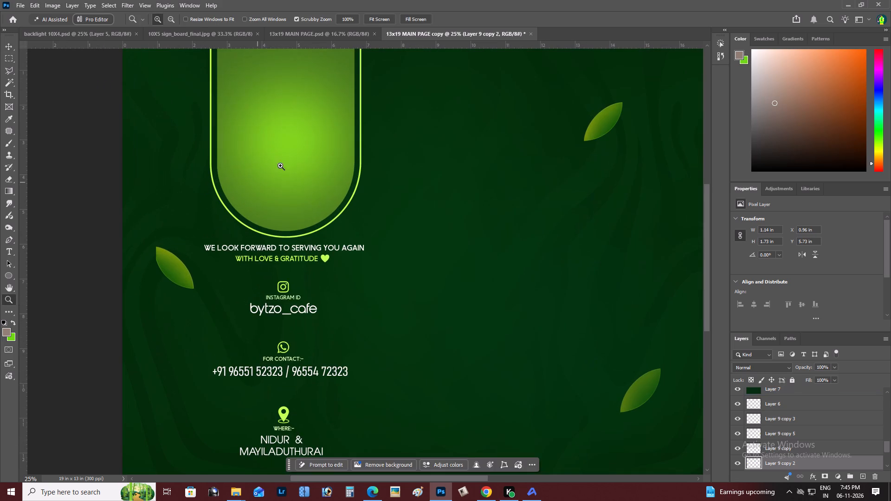
pyautogui.press('v')
pyautogui.rightClick(278, 152)
pyautogui.click(291, 157)
pyautogui.moveTo(297, 161); pyautogui.dragTo(288, 140)
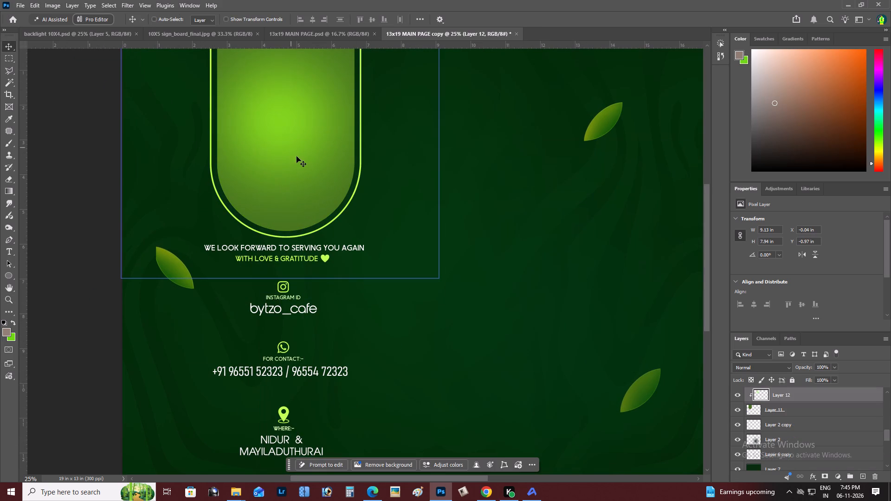
# Move the arched frame Layer 11 together with its glow Layer 12 to the upper middle of the spread.
pyautogui.keyDown('shift'); pyautogui.rightClick(295, 204); pyautogui.keyUp('shift')
pyautogui.keyDown('shift'); pyautogui.click(316, 217); pyautogui.keyUp('shift')
pyautogui.moveTo(297, 217); pyautogui.dragTo(417, 233)
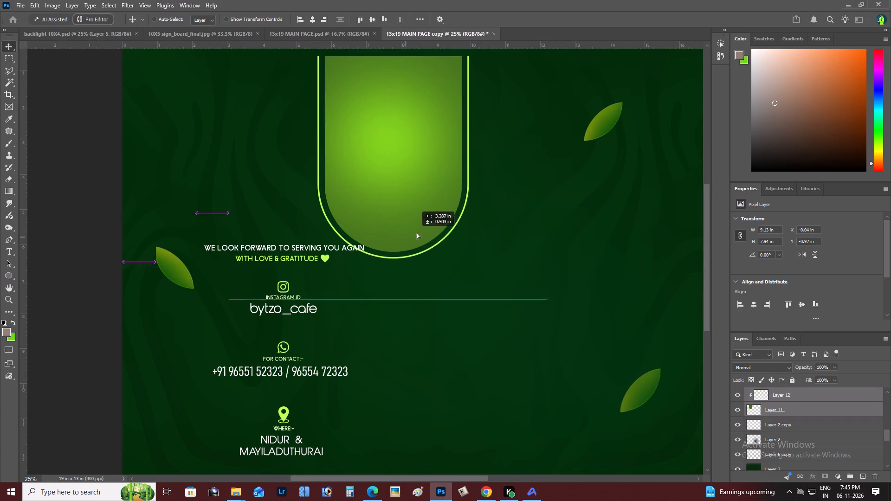
pyautogui.moveTo(417, 233); pyautogui.dragTo(436, 234)
# Enlarge the arched frame and its glow to about 151% and centre them at the spread's upper edge.
pyautogui.press('z')
pyautogui.keyDown('alt'); pyautogui.click(398, 199); pyautogui.keyUp('alt')
pyautogui.rightClick(407, 195)
pyautogui.doubleClick(427, 202)
pyautogui.press('space')
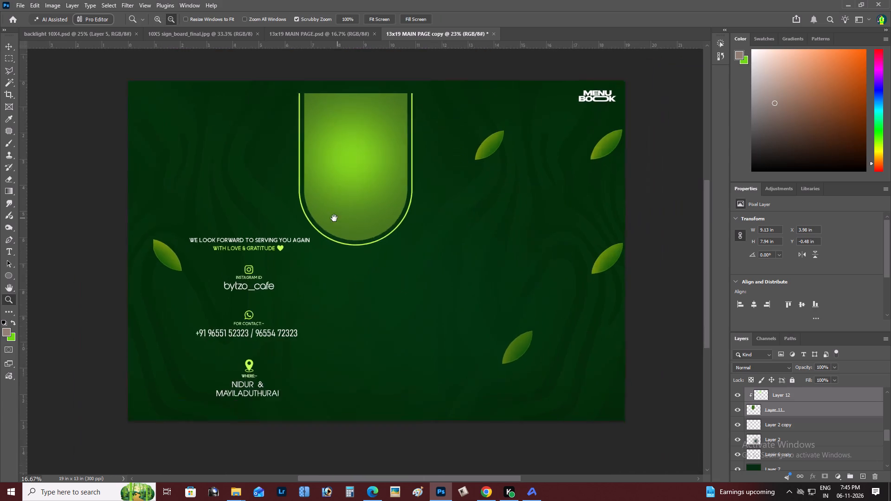
pyautogui.moveTo(334, 218); pyautogui.dragTo(353, 215)
pyautogui.hotkey('ctrl', 't')
pyautogui.keyDown('ctrl'); pyautogui.rightClick(359, 209); pyautogui.keyUp('ctrl')
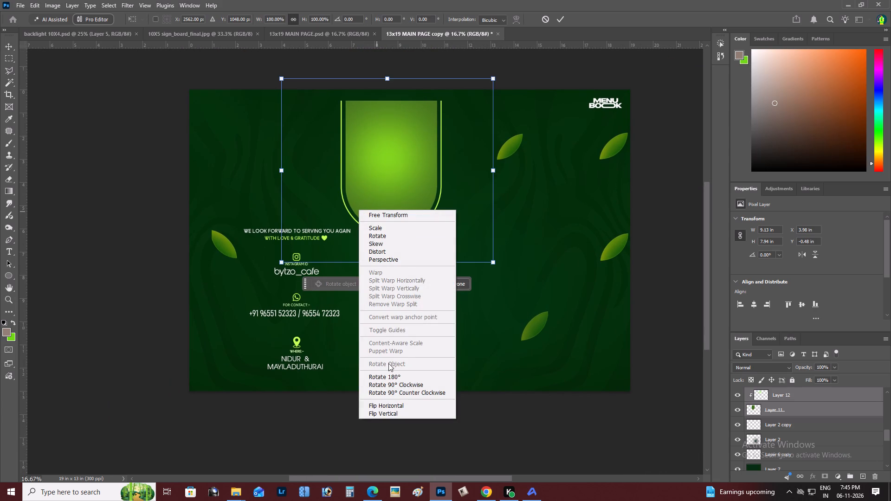
pyautogui.click(370, 142)
pyautogui.keyDown('alt'); pyautogui.moveTo(495, 262); pyautogui.dragTo(548, 306); pyautogui.keyUp('alt')
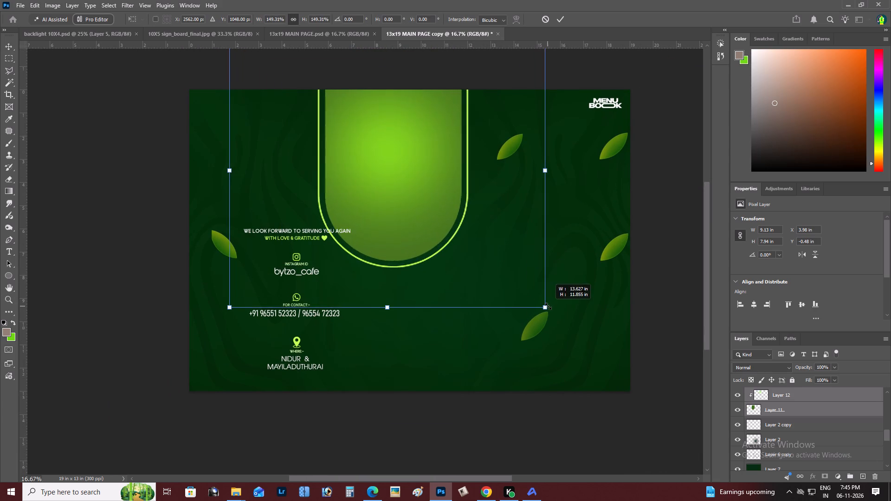
pyautogui.keyDown('alt'); pyautogui.moveTo(548, 306); pyautogui.dragTo(550, 308); pyautogui.keyUp('alt')
pyautogui.moveTo(484, 305); pyautogui.dragTo(499, 319)
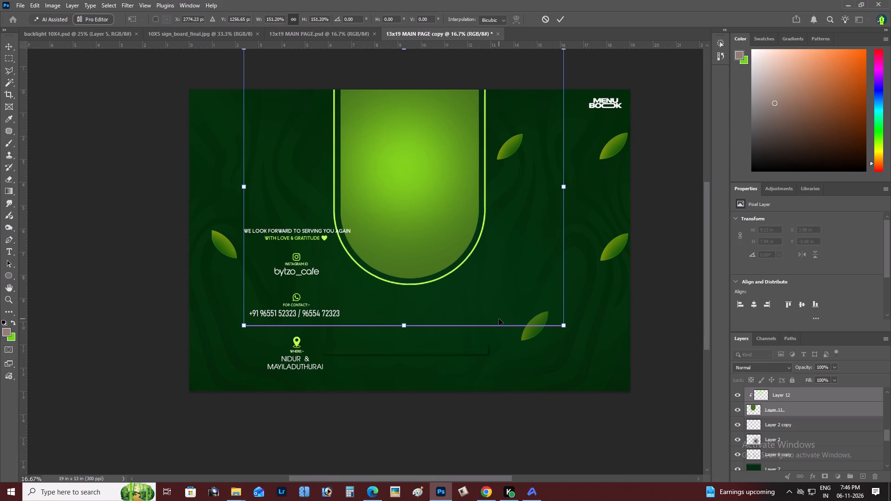
pyautogui.hotkey('ctrl', 'Return')
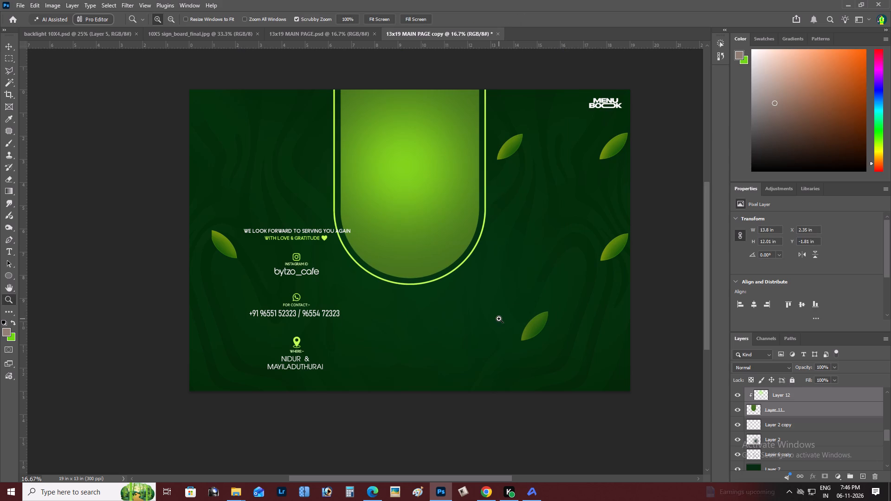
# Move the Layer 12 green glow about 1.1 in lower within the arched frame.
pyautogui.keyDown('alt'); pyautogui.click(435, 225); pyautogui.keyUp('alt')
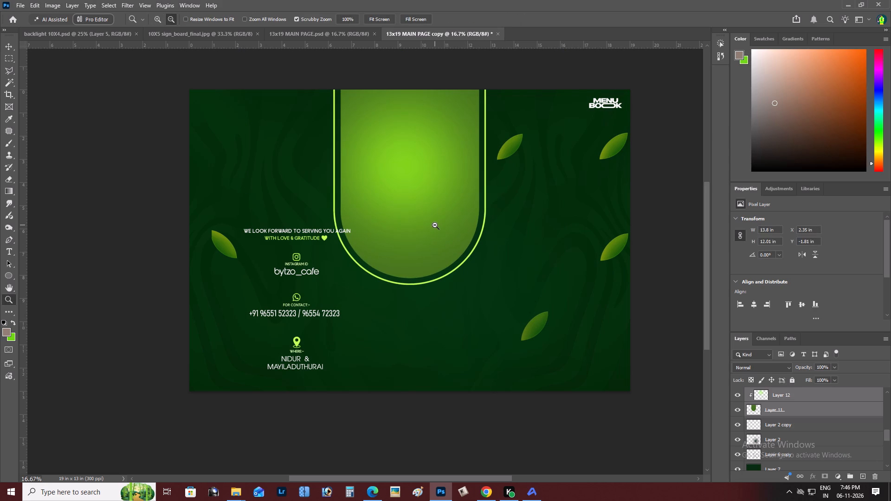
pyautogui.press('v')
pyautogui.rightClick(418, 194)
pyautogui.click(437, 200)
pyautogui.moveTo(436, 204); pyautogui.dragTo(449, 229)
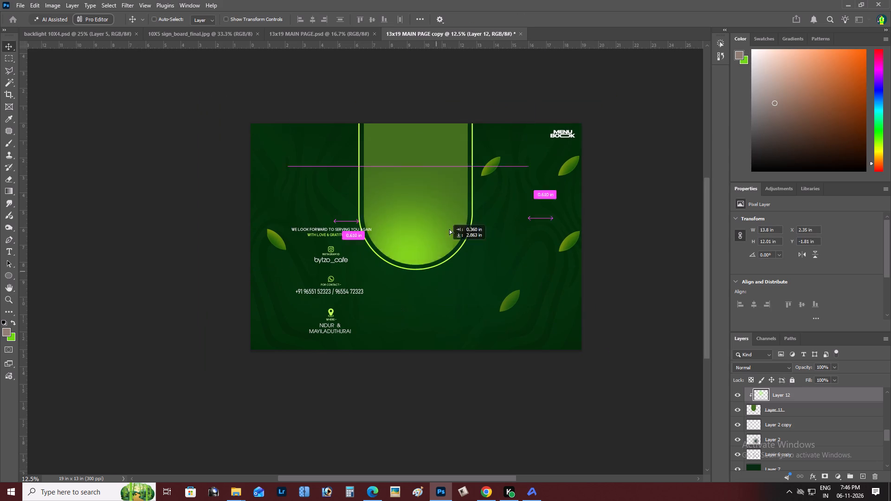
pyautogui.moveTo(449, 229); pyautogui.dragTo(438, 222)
# Examine the glow's placement within the arched frame against the rest of the spread.
pyautogui.press('z')
pyautogui.keyDown('alt'); pyautogui.click(431, 202); pyautogui.keyUp('alt')
pyautogui.rightClick(434, 194)
pyautogui.doubleClick(452, 200)
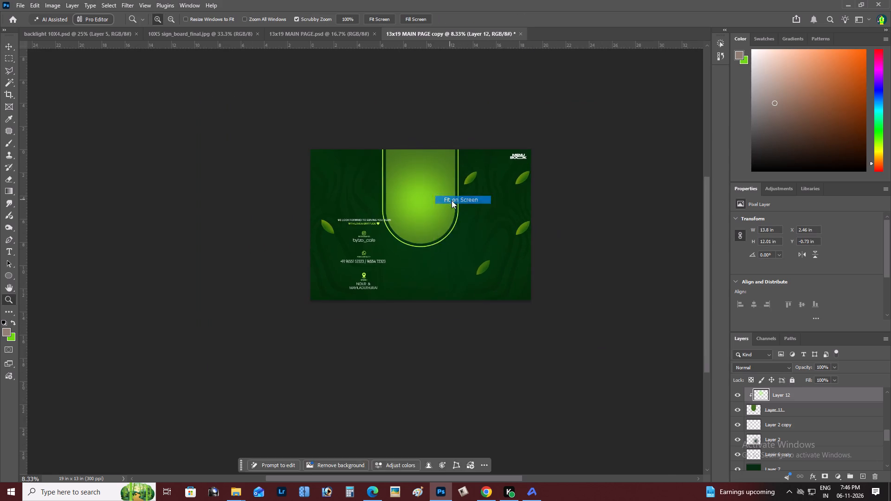
pyautogui.press('space')
pyautogui.press('space')
pyautogui.press('space')
pyautogui.press('space')
pyautogui.press('space')
pyautogui.press('space')
pyautogui.press('space')
pyautogui.press('space')
pyautogui.moveTo(421, 207); pyautogui.dragTo(394, 209)
pyautogui.press('z')
pyautogui.keyDown('alt'); pyautogui.click(335, 214); pyautogui.keyUp('alt')
pyautogui.rightClick(358, 196)
pyautogui.click(361, 197)
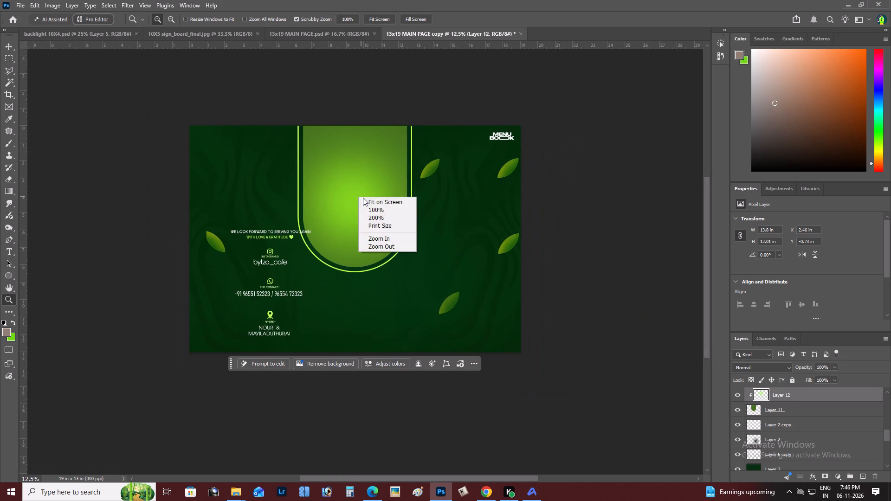
pyautogui.click(368, 202)
pyautogui.press('space')
pyautogui.click(368, 202)
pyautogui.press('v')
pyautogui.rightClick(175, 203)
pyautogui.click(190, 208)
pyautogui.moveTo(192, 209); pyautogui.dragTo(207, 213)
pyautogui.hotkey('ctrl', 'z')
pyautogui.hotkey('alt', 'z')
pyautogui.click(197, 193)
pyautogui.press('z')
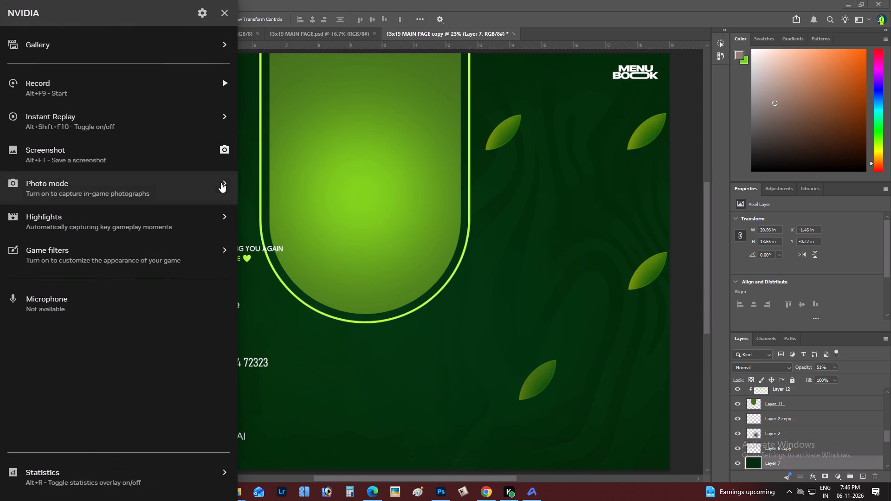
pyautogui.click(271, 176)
# Brighten the Layer 7 green background with Levels, setting its white input level to 232.
pyautogui.press('z')
pyautogui.keyDown('alt'); pyautogui.click(223, 183); pyautogui.keyUp('alt')
pyautogui.rightClick(222, 183)
pyautogui.doubleClick(235, 186)
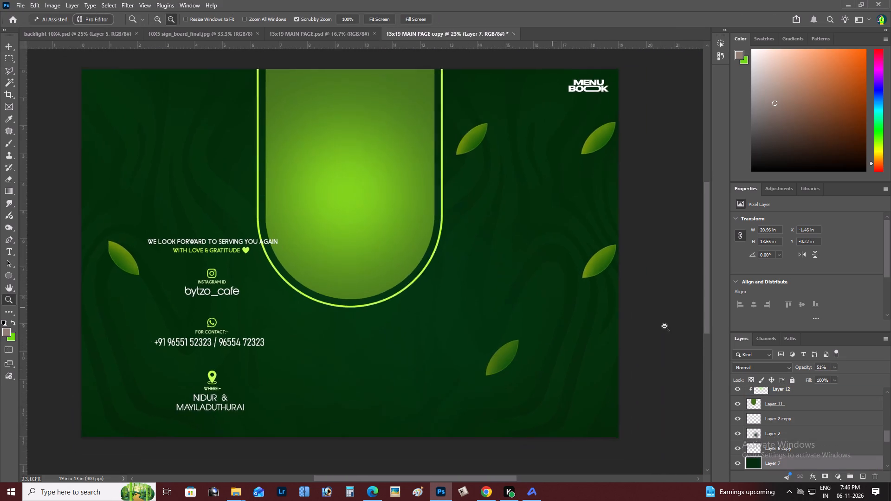
pyautogui.press('v')
pyautogui.rightClick(470, 249)
pyautogui.click(489, 257)
pyautogui.scroll(-3, 858, 461)
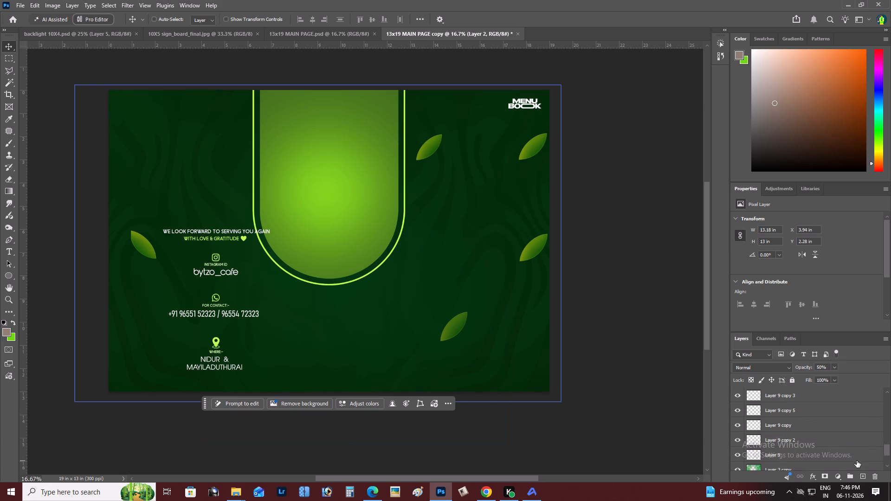
pyautogui.scroll(2, 807, 411)
pyautogui.click(806, 430)
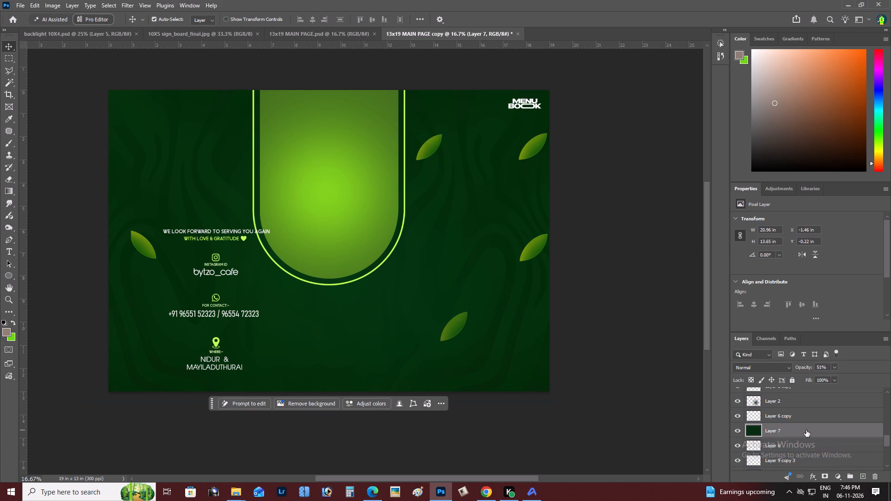
pyautogui.hotkey('ctrl', 'l')
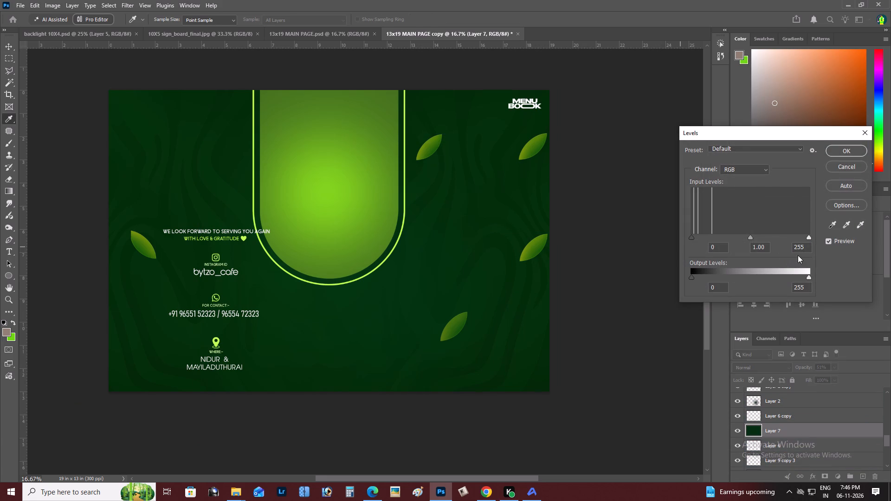
pyautogui.moveTo(808, 238); pyautogui.dragTo(801, 235)
pyautogui.moveTo(801, 235); pyautogui.dragTo(798, 235)
pyautogui.click(845, 150)
# Increase the saturation and slightly raise the lightness of the Layer 7 background with Hue/Saturation.
pyautogui.hotkey('ctrl', 'u')
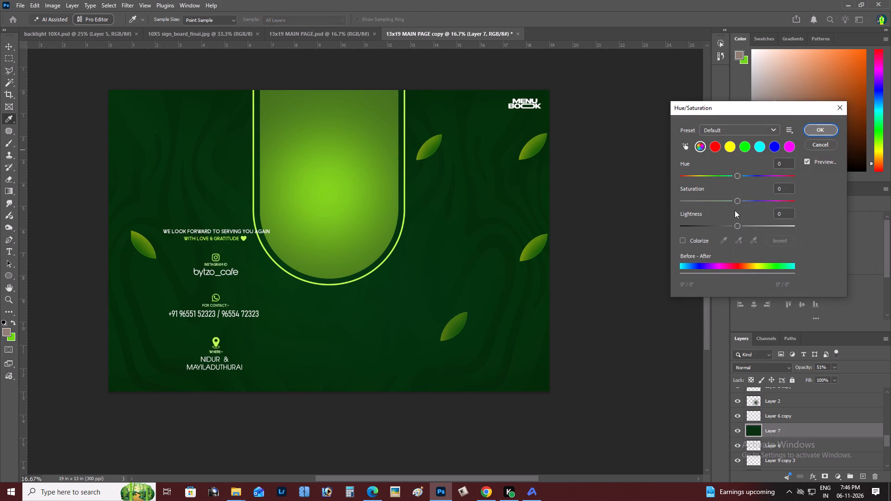
pyautogui.moveTo(743, 200); pyautogui.dragTo(752, 198)
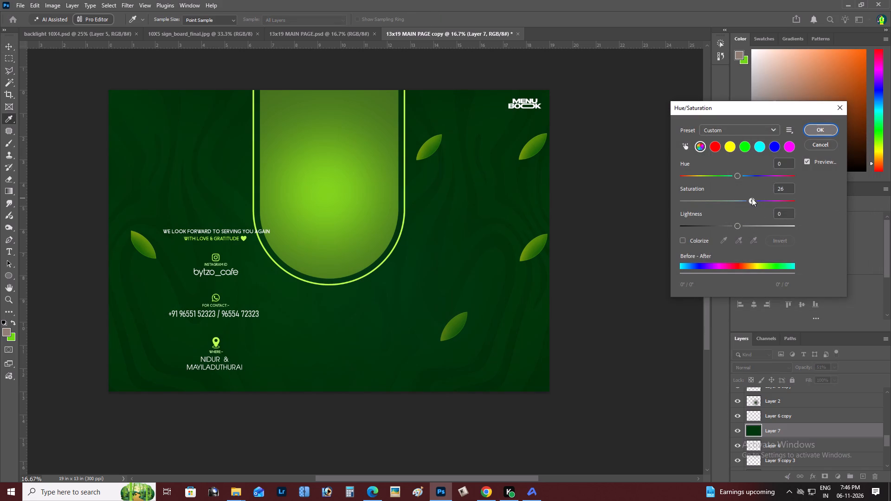
pyautogui.moveTo(752, 198); pyautogui.dragTo(749, 198)
pyautogui.moveTo(744, 226); pyautogui.dragTo(739, 225)
pyautogui.click(819, 129)
# Shift the hue of the Layer 7 background to -26 with Hue/Saturation for a warmer green.
pyautogui.press('z')
pyautogui.keyDown('alt'); pyautogui.click(507, 209); pyautogui.keyUp('alt')
pyautogui.rightClick(507, 209)
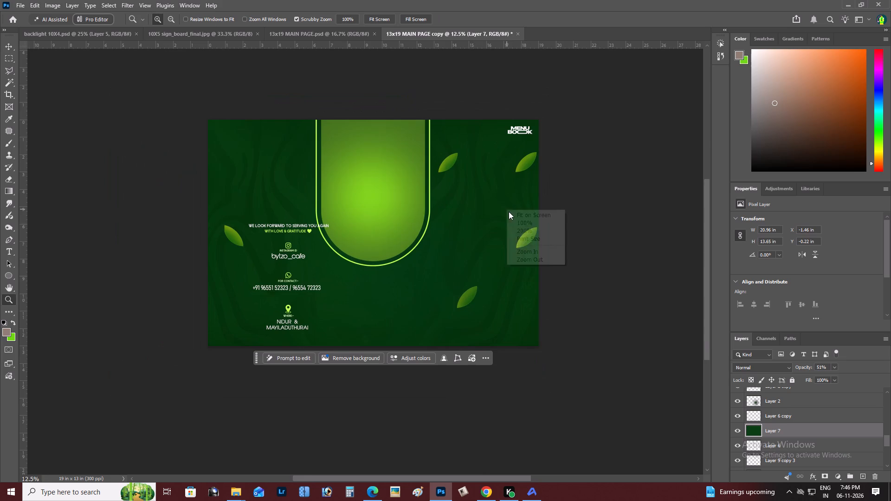
pyautogui.click(512, 213)
pyautogui.press('space')
pyautogui.moveTo(497, 221); pyautogui.dragTo(466, 231)
pyautogui.hotkey('ctrl', 'u')
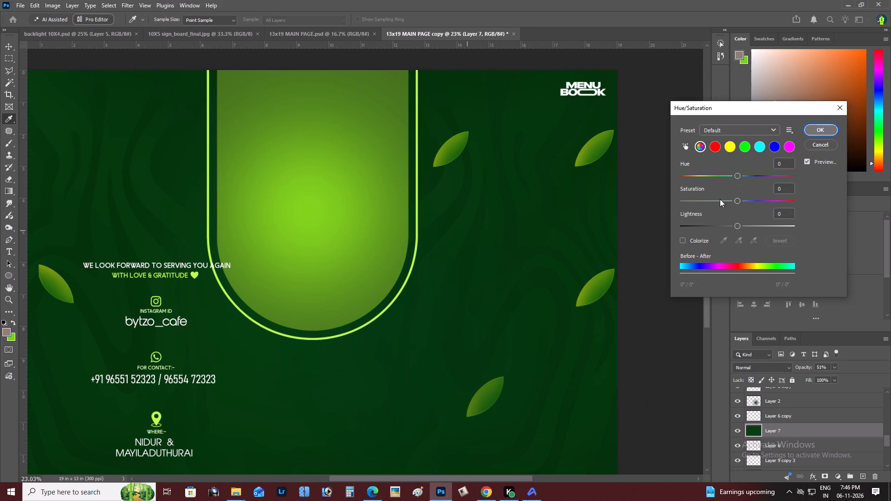
pyautogui.moveTo(737, 176); pyautogui.dragTo(721, 171)
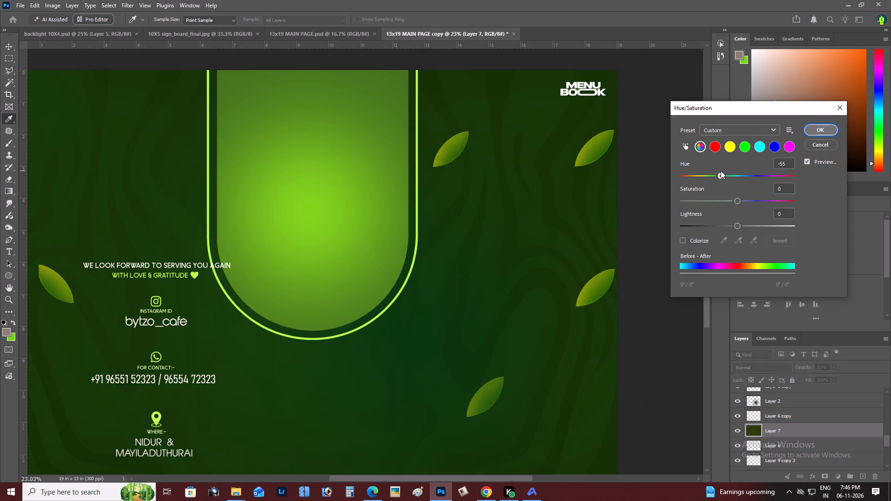
pyautogui.moveTo(721, 171); pyautogui.dragTo(731, 172)
pyautogui.moveTo(731, 172); pyautogui.dragTo(730, 172)
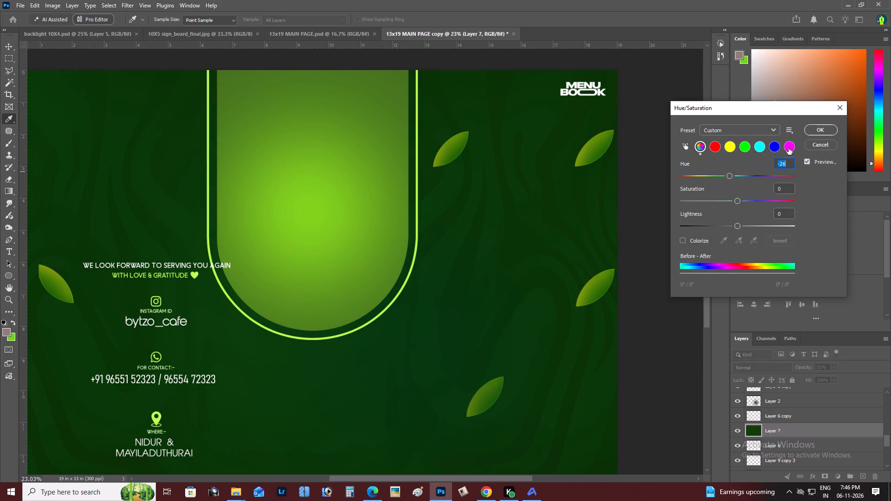
pyautogui.click(814, 133)
# Examine the recoloured green background across the whole spread.
pyautogui.press('z')
pyautogui.keyDown('alt'); pyautogui.click(439, 232); pyautogui.keyUp('alt')
pyautogui.rightClick(458, 232)
pyautogui.doubleClick(469, 236)
pyautogui.press('space')
pyautogui.press('space')
pyautogui.press('space')
pyautogui.press('space')
pyautogui.press('space')
pyautogui.press('space')
pyautogui.press('space')
pyautogui.press('space')
pyautogui.press('space')
pyautogui.press('space')
pyautogui.press('space')
pyautogui.moveTo(467, 238); pyautogui.dragTo(456, 244)
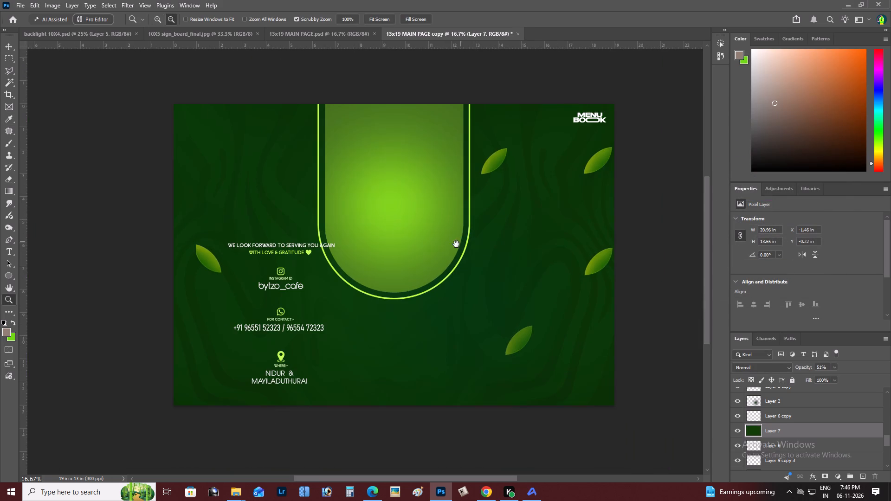
pyautogui.moveTo(456, 244); pyautogui.dragTo(456, 246)
pyautogui.keyDown('alt'); pyautogui.click(477, 248); pyautogui.keyUp('alt')
pyautogui.rightClick(492, 242)
pyautogui.doubleClick(501, 247)
pyautogui.press('space')
pyautogui.press('space')
pyautogui.press('space')
pyautogui.press('space')
pyautogui.press('space')
pyautogui.press('space')
pyautogui.press('space')
pyautogui.press('space')
pyautogui.press('space')
pyautogui.press('space')
pyautogui.press('space')
pyautogui.press('space')
pyautogui.press('space')
pyautogui.press('space')
pyautogui.press('space')
pyautogui.press('space')
pyautogui.press('space')
pyautogui.press('space')
pyautogui.press('space')
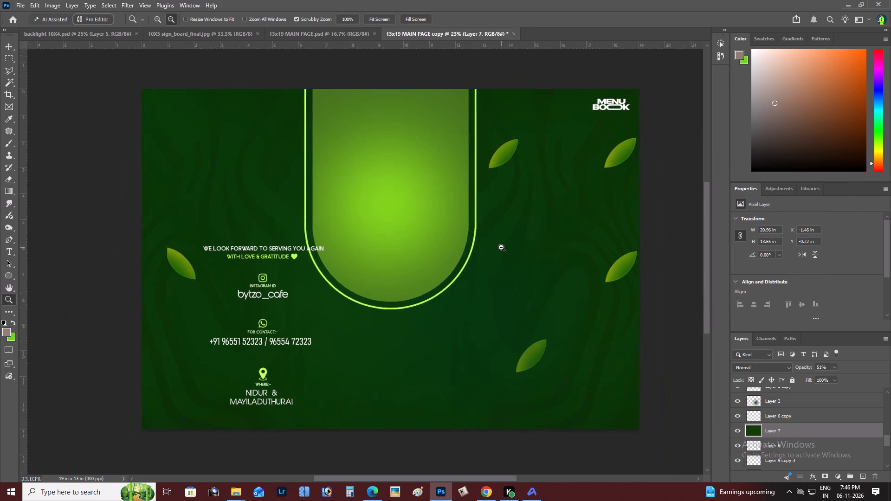
pyautogui.moveTo(501, 247); pyautogui.dragTo(484, 250)
# Try the Layer 12 glow near the top of the arch, and delete that glow layer.
pyautogui.keyDown('alt'); pyautogui.click(284, 192); pyautogui.keyUp('alt')
pyautogui.rightClick(284, 192)
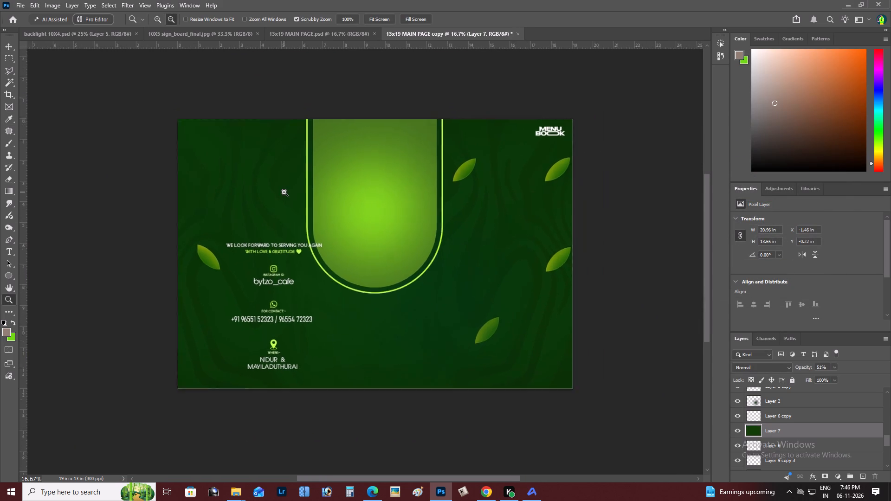
pyautogui.click(293, 195)
pyautogui.press('space')
pyautogui.moveTo(292, 197); pyautogui.dragTo(252, 213)
pyautogui.press('v')
pyautogui.rightClick(287, 211)
pyautogui.click(296, 215)
pyautogui.moveTo(297, 216); pyautogui.dragTo(375, 172)
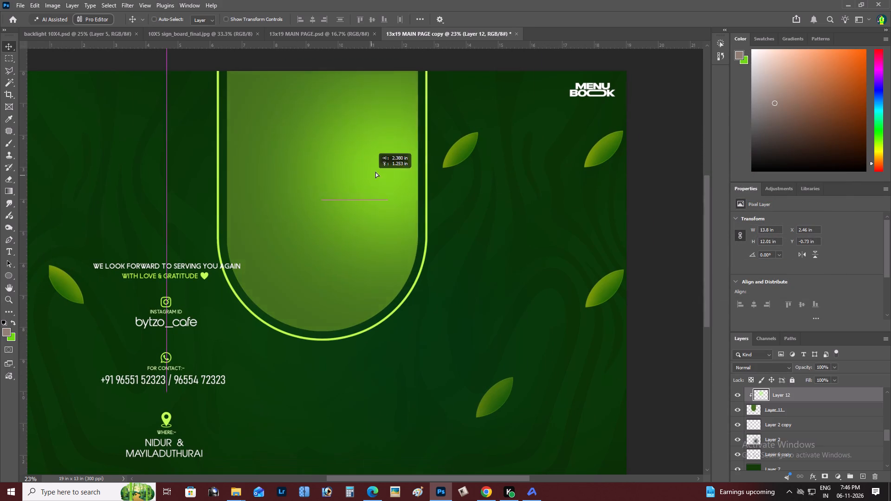
pyautogui.moveTo(375, 172); pyautogui.dragTo(309, 124)
pyautogui.press('z')
pyautogui.keyDown('alt'); pyautogui.click(288, 207); pyautogui.keyUp('alt')
pyautogui.rightClick(296, 205)
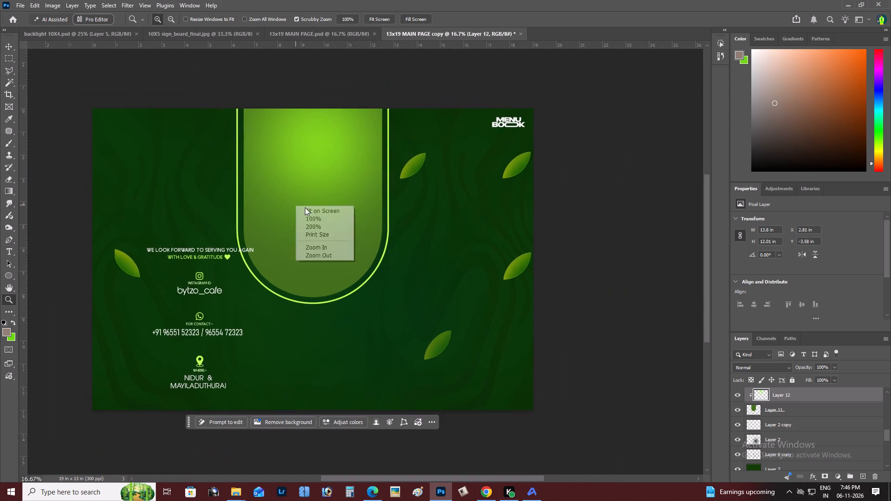
pyautogui.doubleClick(306, 208)
pyautogui.press('BackSpace')
# Enlarge the arched frame Layer 11 to about 200% and raise it so only its rounded end hangs from the spread's upper edge.
pyautogui.press('z')
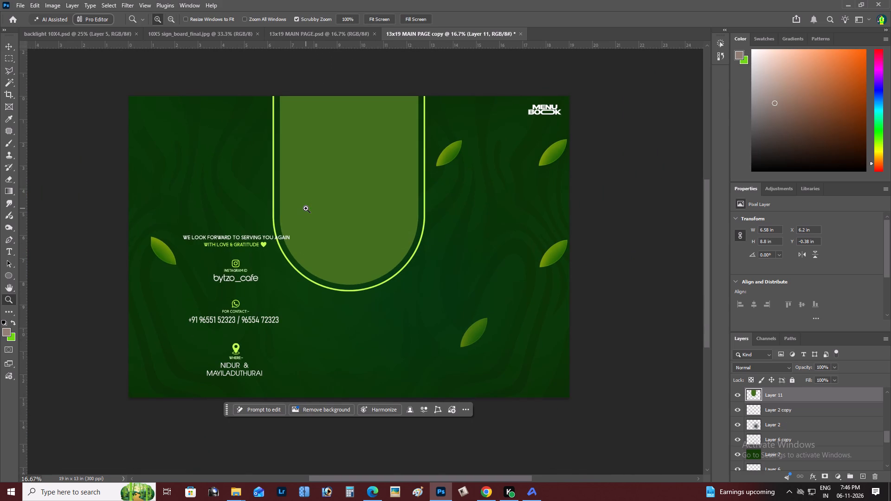
pyautogui.keyDown('alt'); pyautogui.click(306, 208); pyautogui.keyUp('alt')
pyautogui.press('v')
pyautogui.rightClick(315, 208)
pyautogui.click(337, 216)
pyautogui.moveTo(337, 216); pyautogui.dragTo(342, 131)
pyautogui.hotkey('ctrl', 't')
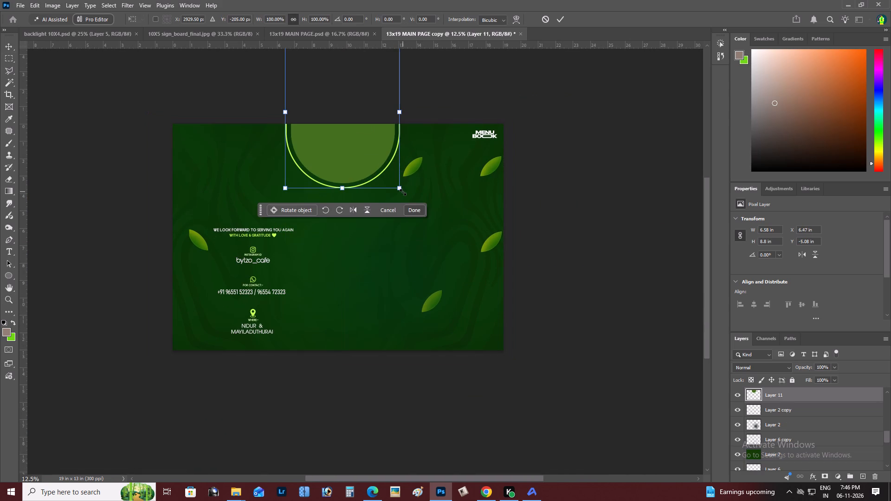
pyautogui.keyDown('alt'); pyautogui.moveTo(403, 192); pyautogui.dragTo(468, 263); pyautogui.keyUp('alt')
pyautogui.moveTo(425, 236); pyautogui.dragTo(430, 182)
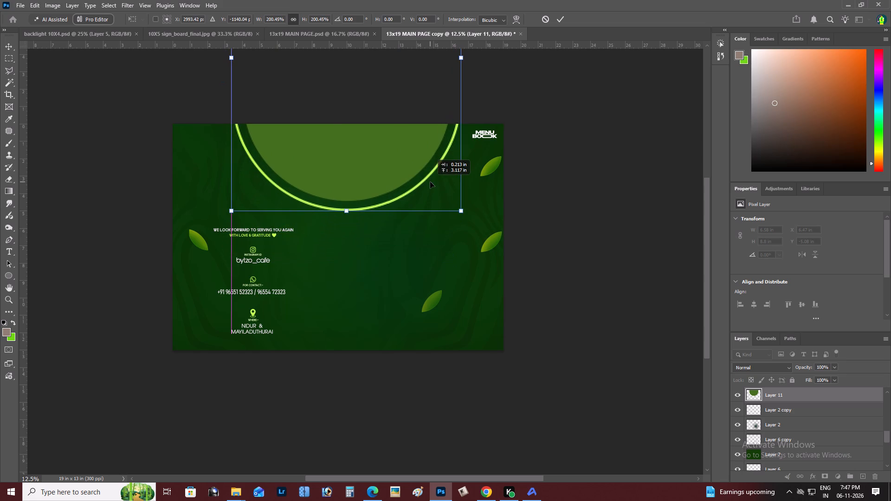
pyautogui.moveTo(430, 182); pyautogui.dragTo(429, 179)
pyautogui.hotkey('ctrl', 'Return')
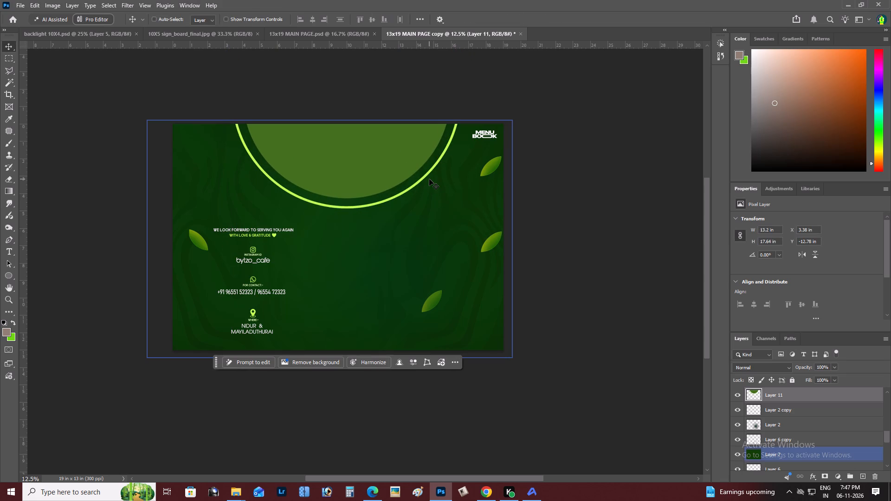
# Nudge the enlarged arched frame Layer 11 about 0.27 in lower.
pyautogui.press('v')
pyautogui.hotkey('shift', 'Down')
pyautogui.hotkey('shift', 'Down')
pyautogui.hotkey('shift', 'Down')
pyautogui.hotkey('shift', 'Down')
pyautogui.hotkey('shift', 'Down')
pyautogui.hotkey('shift', 'Down')
pyautogui.hotkey('shift', 'Down')
pyautogui.hotkey('shift', 'Down')
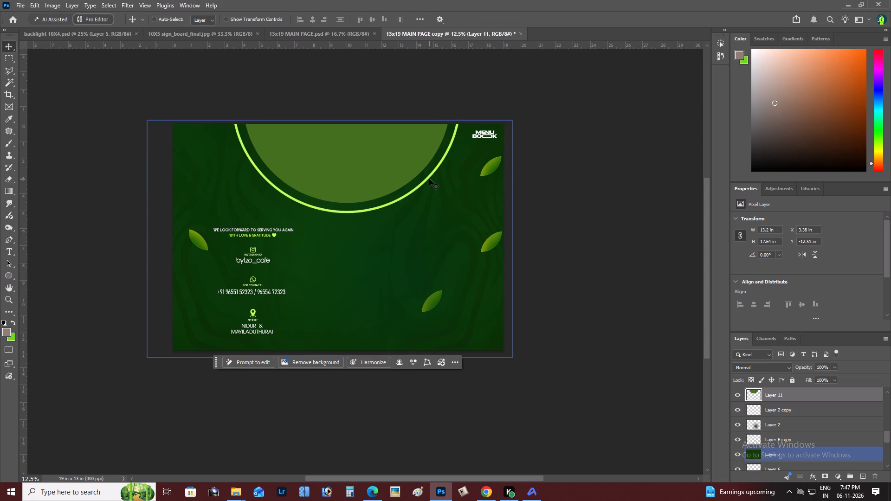
# Examine the enlarged arch against the text and leaves across the spread.
pyautogui.press('z')
pyautogui.keyDown('alt'); pyautogui.click(429, 179); pyautogui.keyUp('alt')
pyautogui.rightClick(429, 179)
pyautogui.click(441, 184)
pyautogui.press('space')
pyautogui.press('space')
pyautogui.press('space')
pyautogui.press('space')
pyautogui.press('space')
pyautogui.press('space')
pyautogui.press('space')
pyautogui.press('space')
pyautogui.press('space')
pyautogui.press('space')
pyautogui.press('space')
pyautogui.press('space')
pyautogui.press('space')
pyautogui.press('space')
pyautogui.press('space')
pyautogui.press('space')
pyautogui.press('space')
pyautogui.press('space')
pyautogui.press('space')
pyautogui.moveTo(441, 184); pyautogui.dragTo(371, 202)
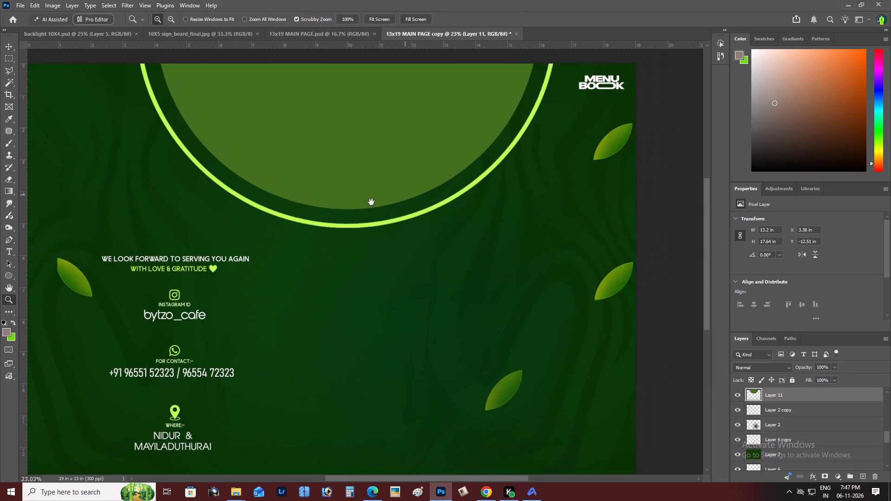
pyautogui.moveTo(371, 202); pyautogui.dragTo(344, 206)
pyautogui.keyDown('alt'); pyautogui.click(255, 193); pyautogui.keyUp('alt')
pyautogui.rightClick(255, 193)
pyautogui.doubleClick(263, 195)
pyautogui.press('space')
pyautogui.moveTo(263, 195); pyautogui.dragTo(242, 203)
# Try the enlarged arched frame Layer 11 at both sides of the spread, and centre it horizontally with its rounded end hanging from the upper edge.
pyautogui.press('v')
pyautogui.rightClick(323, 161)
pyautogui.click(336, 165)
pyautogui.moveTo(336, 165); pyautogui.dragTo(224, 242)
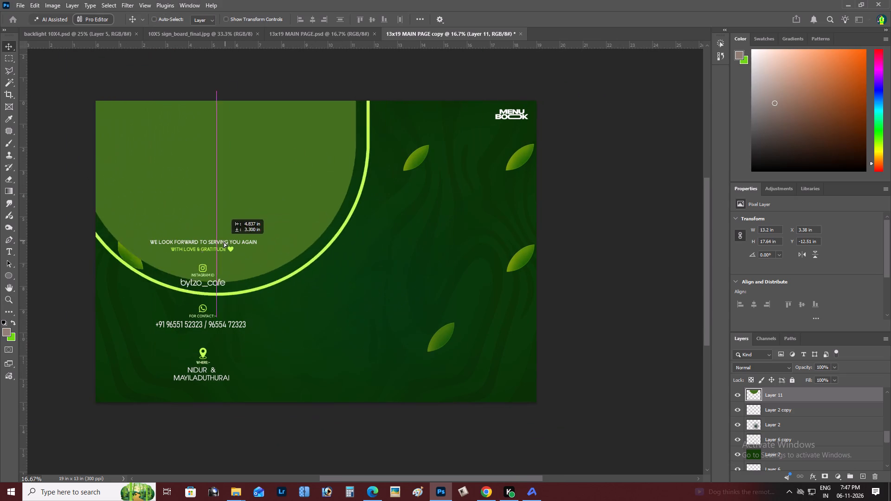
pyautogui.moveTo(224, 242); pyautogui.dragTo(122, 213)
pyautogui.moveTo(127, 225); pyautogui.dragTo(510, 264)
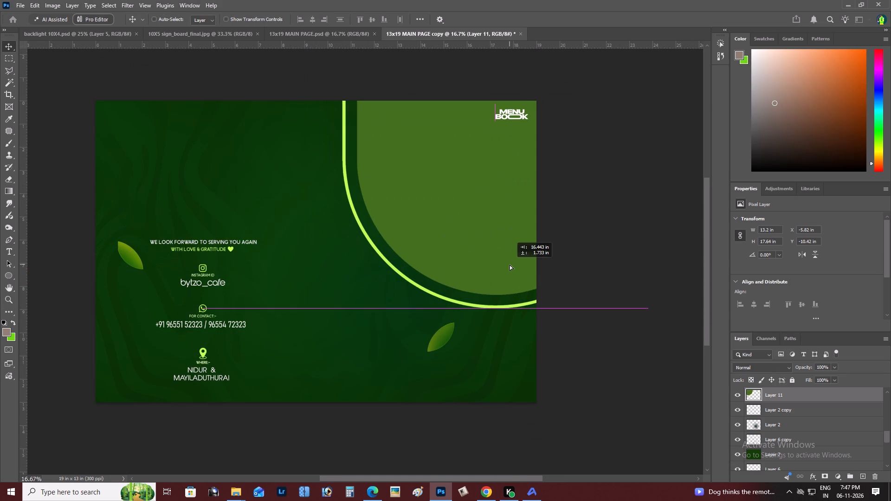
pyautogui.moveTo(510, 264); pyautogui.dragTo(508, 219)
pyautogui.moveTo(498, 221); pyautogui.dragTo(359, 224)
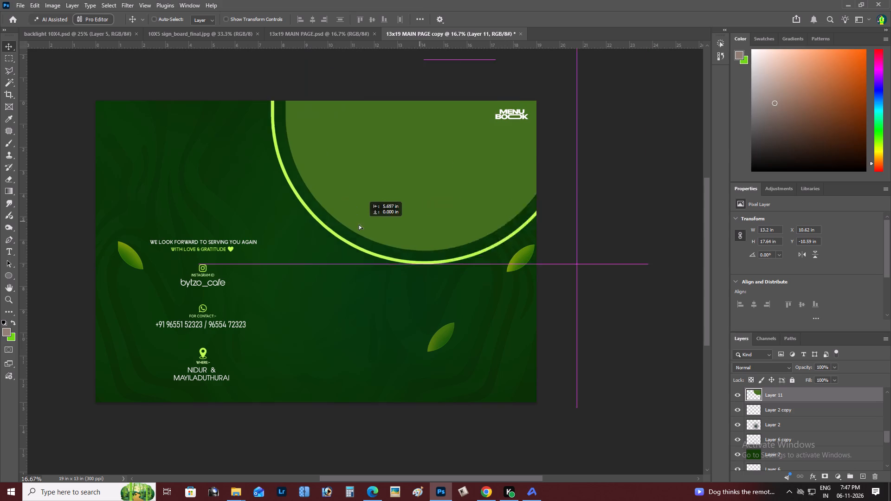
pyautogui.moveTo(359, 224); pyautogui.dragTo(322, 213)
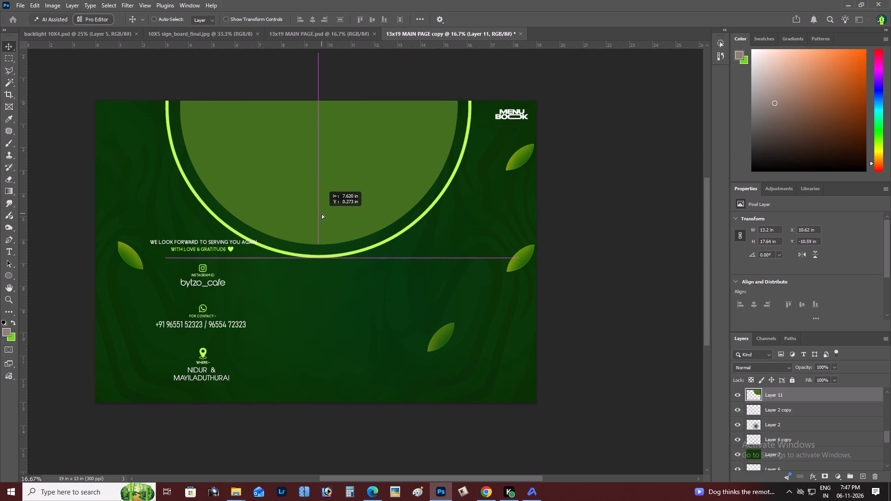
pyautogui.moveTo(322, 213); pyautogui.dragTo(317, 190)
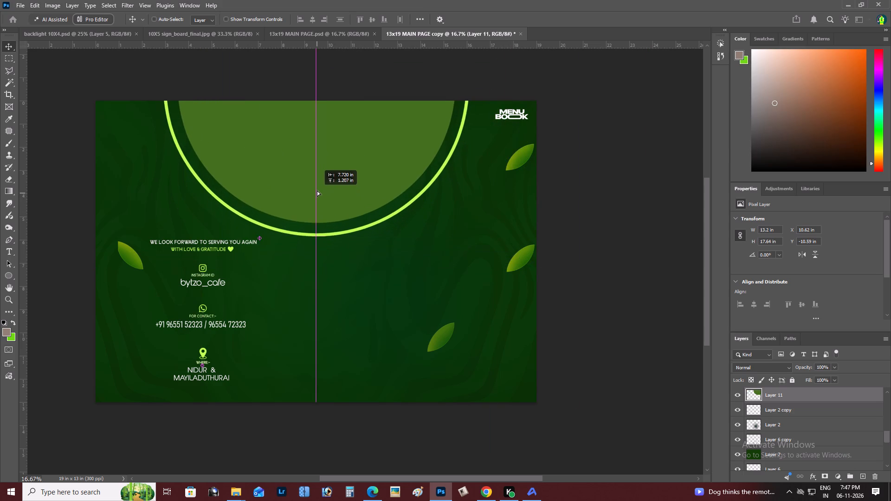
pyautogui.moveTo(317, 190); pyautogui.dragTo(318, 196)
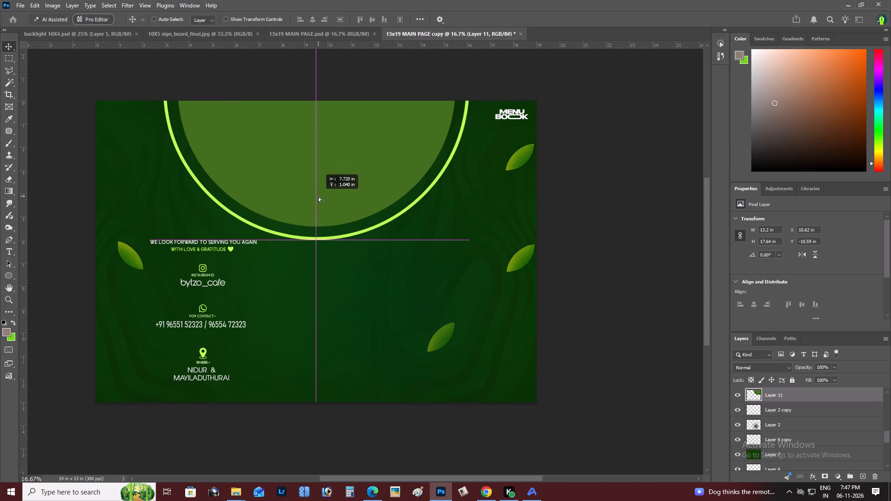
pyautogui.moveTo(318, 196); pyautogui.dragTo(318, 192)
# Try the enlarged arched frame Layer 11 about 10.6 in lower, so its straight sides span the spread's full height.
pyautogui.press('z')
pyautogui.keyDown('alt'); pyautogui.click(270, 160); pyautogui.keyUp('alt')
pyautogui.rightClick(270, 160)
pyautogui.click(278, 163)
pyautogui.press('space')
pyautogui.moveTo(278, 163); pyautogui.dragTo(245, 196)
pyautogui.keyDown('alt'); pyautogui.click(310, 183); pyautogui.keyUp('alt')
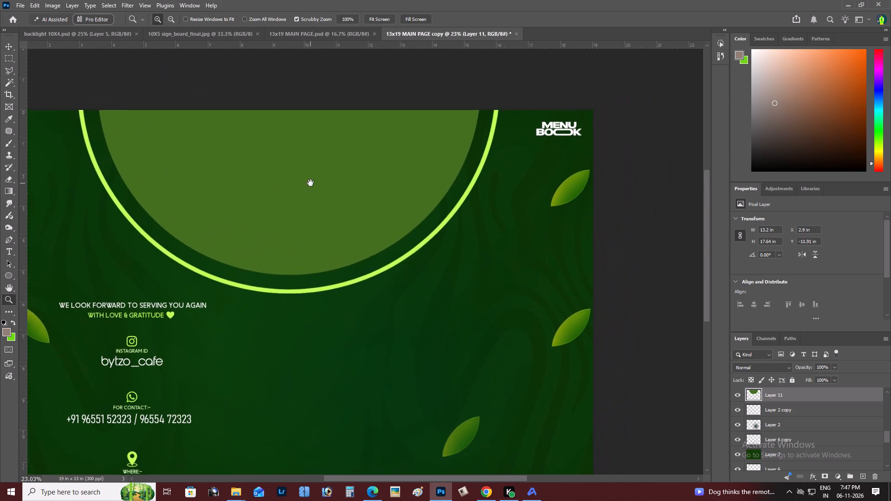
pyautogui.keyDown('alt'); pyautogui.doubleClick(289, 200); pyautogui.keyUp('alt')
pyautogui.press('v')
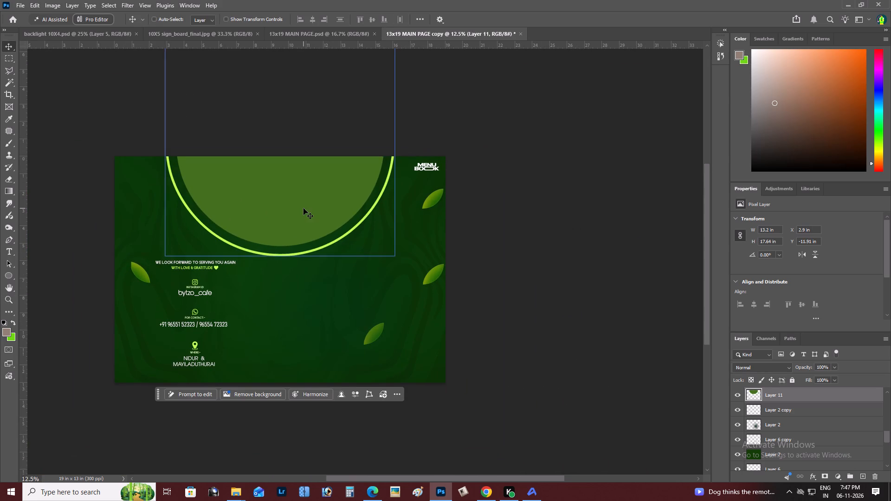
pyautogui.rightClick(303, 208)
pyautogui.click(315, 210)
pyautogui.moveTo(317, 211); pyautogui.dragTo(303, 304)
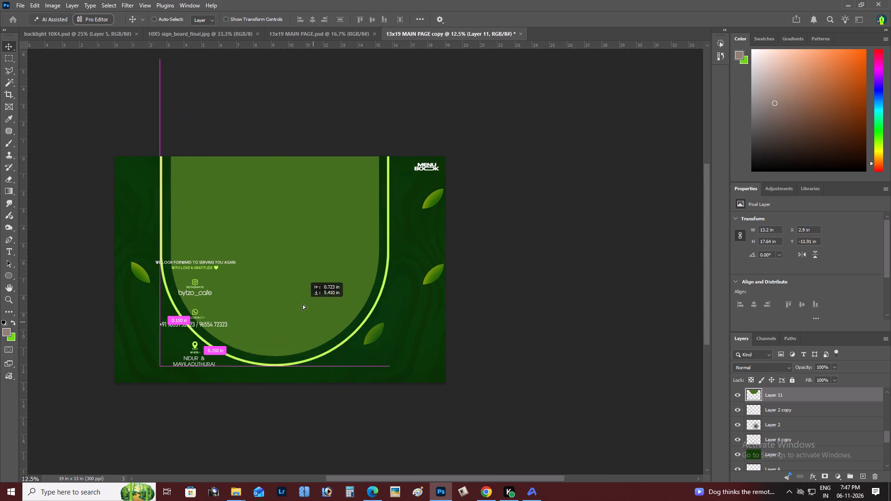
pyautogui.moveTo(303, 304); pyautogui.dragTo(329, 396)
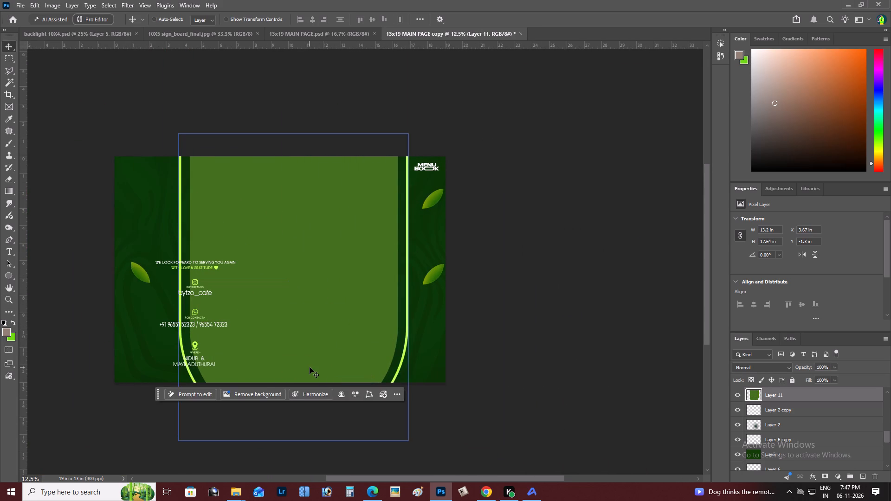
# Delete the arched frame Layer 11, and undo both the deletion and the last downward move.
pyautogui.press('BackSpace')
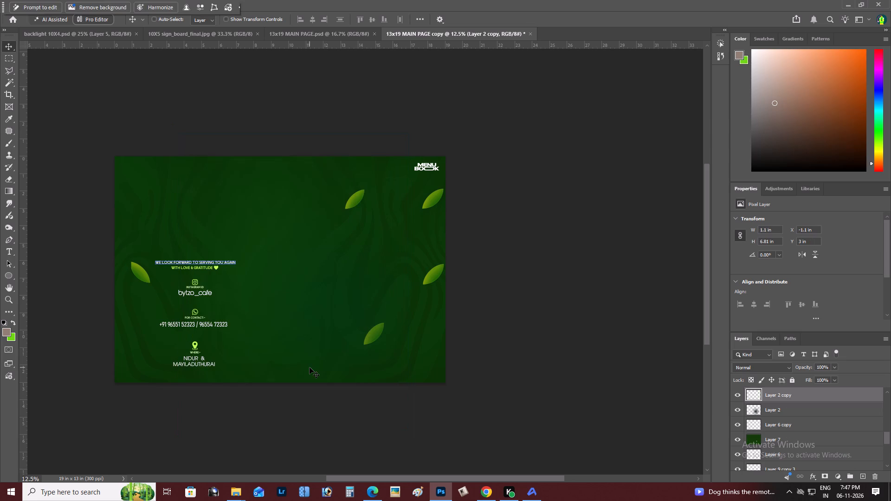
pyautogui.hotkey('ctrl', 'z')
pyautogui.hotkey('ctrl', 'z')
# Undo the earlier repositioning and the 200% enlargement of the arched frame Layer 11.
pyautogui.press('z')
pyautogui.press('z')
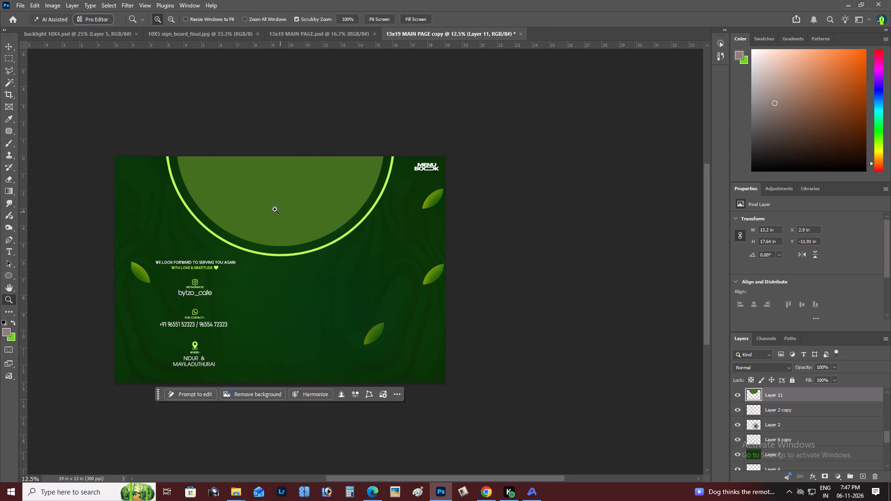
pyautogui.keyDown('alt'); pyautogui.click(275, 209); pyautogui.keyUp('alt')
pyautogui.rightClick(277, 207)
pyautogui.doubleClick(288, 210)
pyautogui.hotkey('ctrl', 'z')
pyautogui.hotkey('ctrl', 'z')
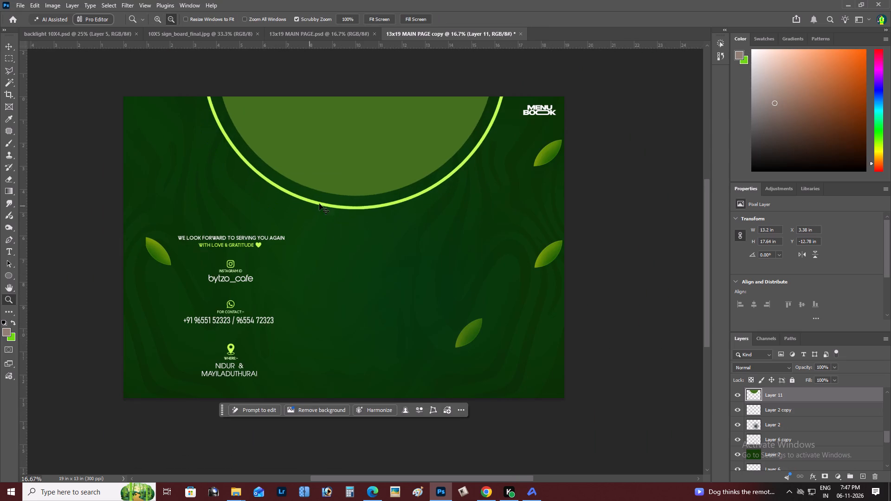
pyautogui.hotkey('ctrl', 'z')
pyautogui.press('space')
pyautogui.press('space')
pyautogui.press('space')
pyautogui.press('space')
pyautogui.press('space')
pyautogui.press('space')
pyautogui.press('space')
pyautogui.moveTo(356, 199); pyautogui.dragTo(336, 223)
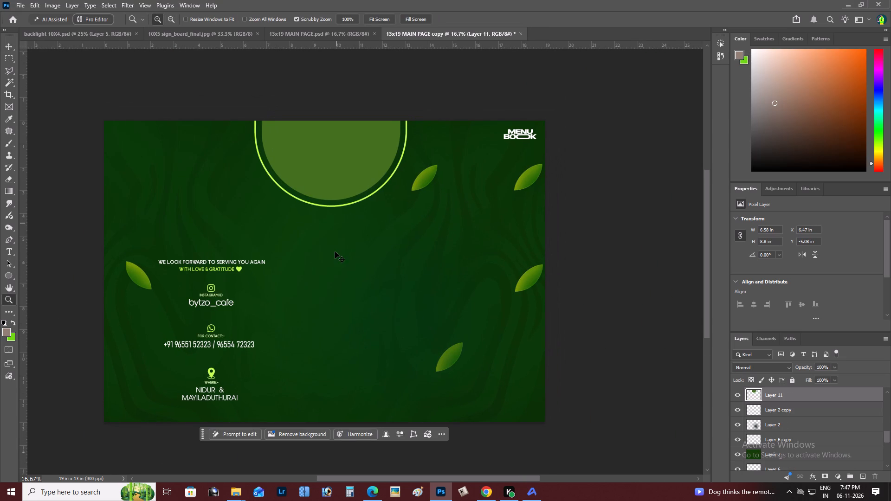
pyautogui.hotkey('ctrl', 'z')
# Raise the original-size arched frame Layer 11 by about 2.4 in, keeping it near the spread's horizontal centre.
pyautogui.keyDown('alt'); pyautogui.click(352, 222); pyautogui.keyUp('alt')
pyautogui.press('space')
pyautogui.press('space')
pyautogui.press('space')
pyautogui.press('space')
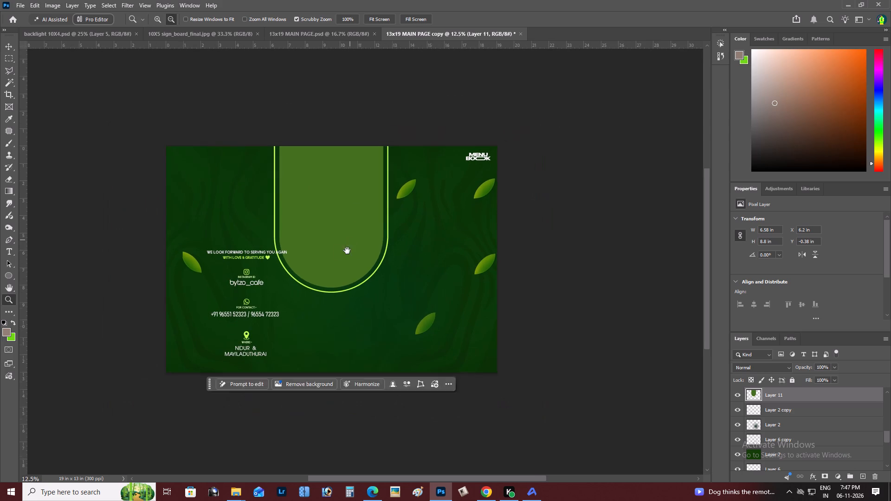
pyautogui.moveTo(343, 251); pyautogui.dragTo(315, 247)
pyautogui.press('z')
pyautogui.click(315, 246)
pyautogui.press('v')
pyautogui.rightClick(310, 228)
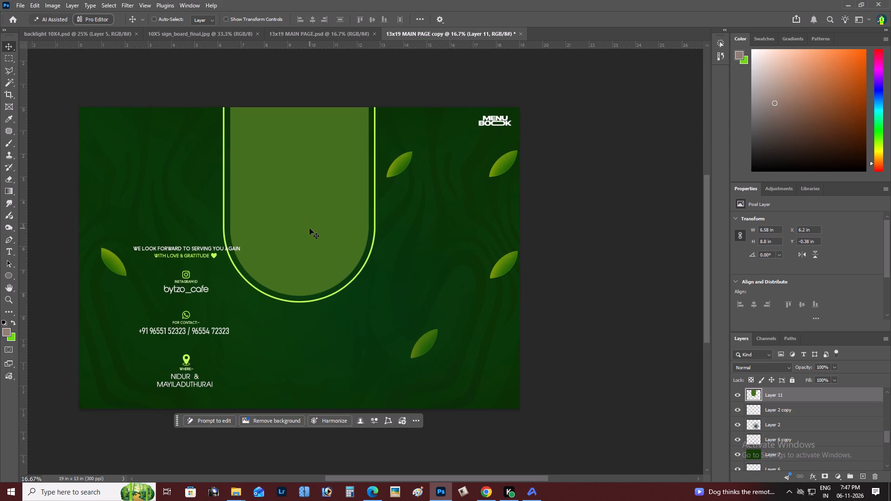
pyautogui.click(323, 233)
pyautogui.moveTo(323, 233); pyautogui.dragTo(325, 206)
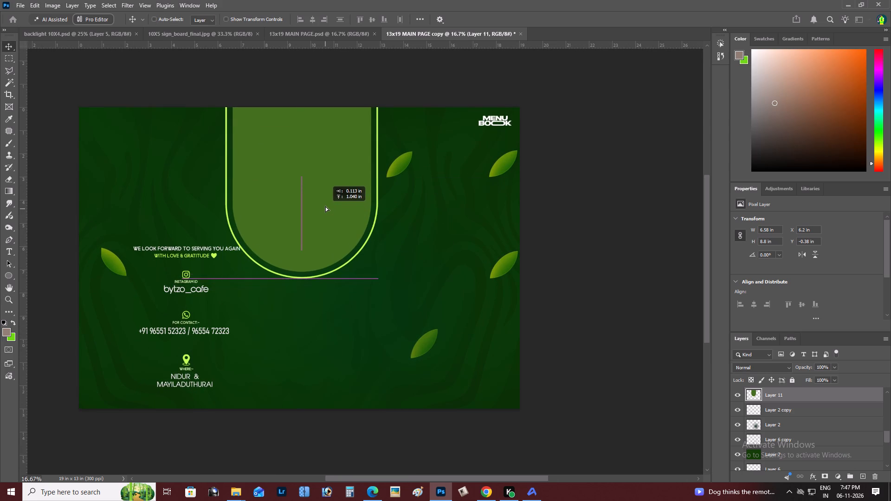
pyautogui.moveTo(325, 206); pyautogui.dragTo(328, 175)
# Delete the arched frame Layer 11 from the spread.
pyautogui.press('z')
pyautogui.keyDown('alt'); pyautogui.click(292, 200); pyautogui.keyUp('alt')
pyautogui.rightClick(292, 200)
pyautogui.doubleClick(308, 207)
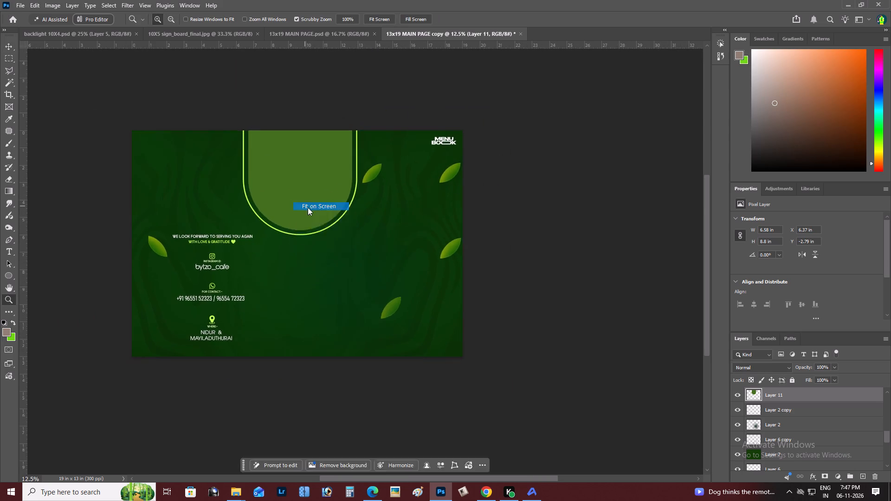
pyautogui.press('BackSpace')
# Switch to Chrome and search Pinterest for PIZZA.
pyautogui.hotkey('alt', 'Tab')
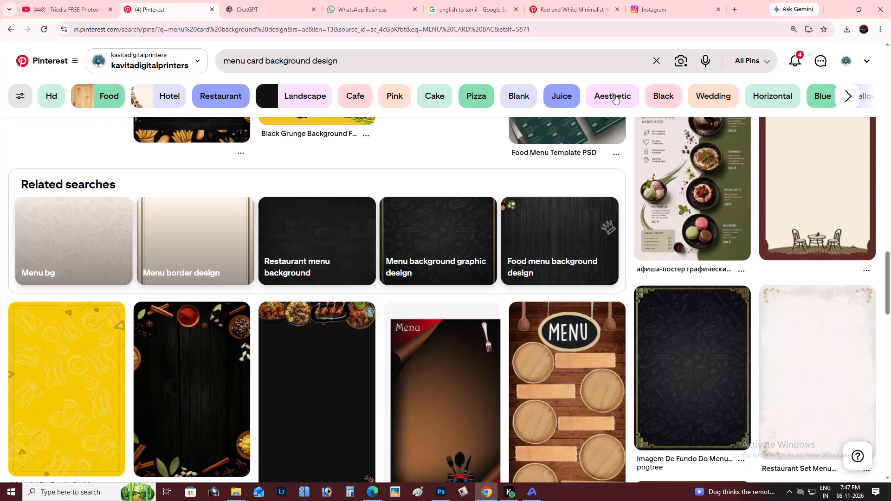
pyautogui.click(653, 54)
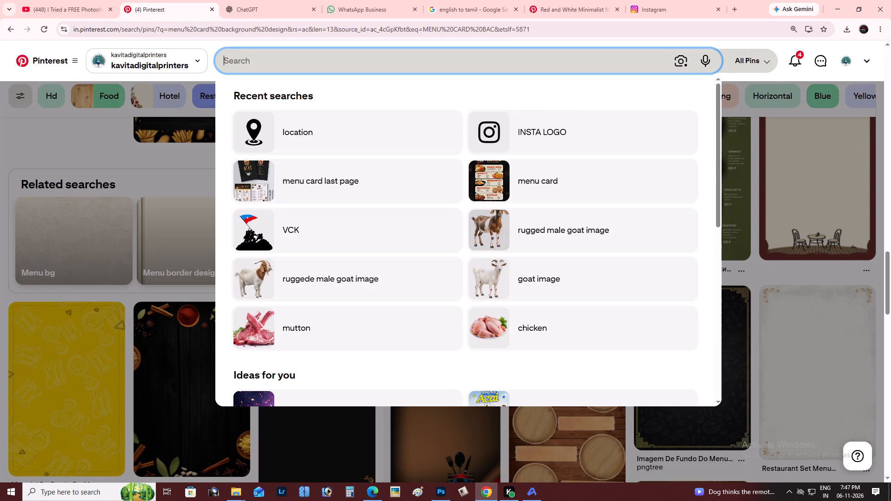
pyautogui.write('PIZZA')
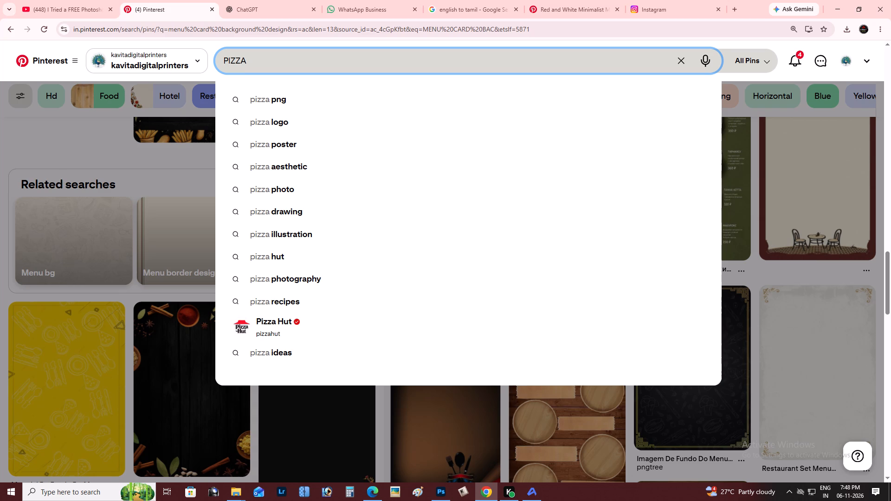
pyautogui.press('space')
pyautogui.press('Return')
pyautogui.hotkey('alt', 'Tab')
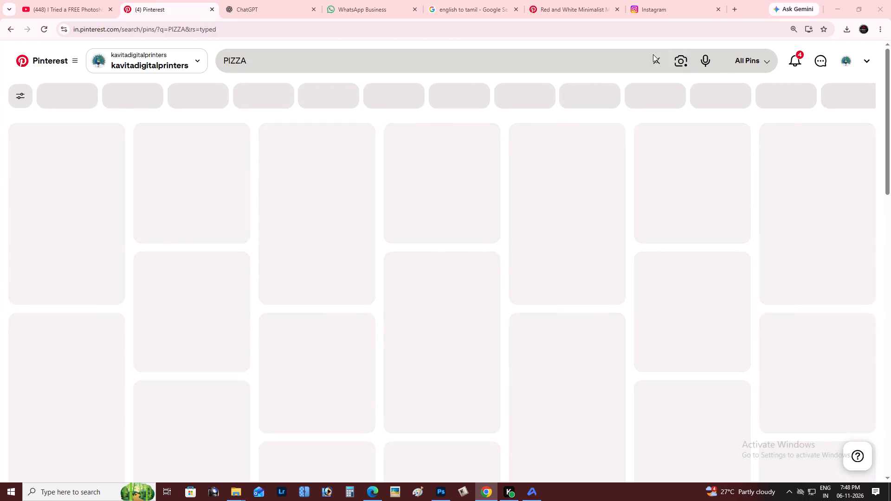
pyautogui.hotkey('alt', 'Tab')
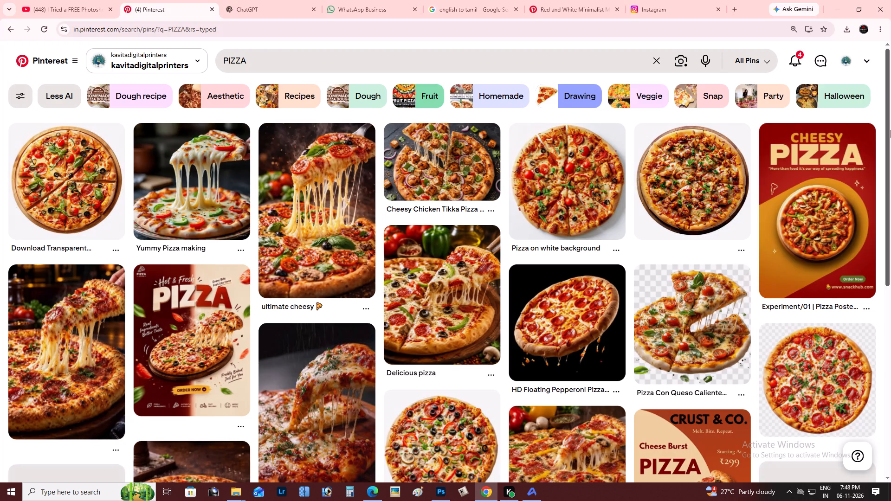
# Open the pin "Download Transparent Background Isolated Pizza for free" and copy its pizza image.
pyautogui.click(80, 187)
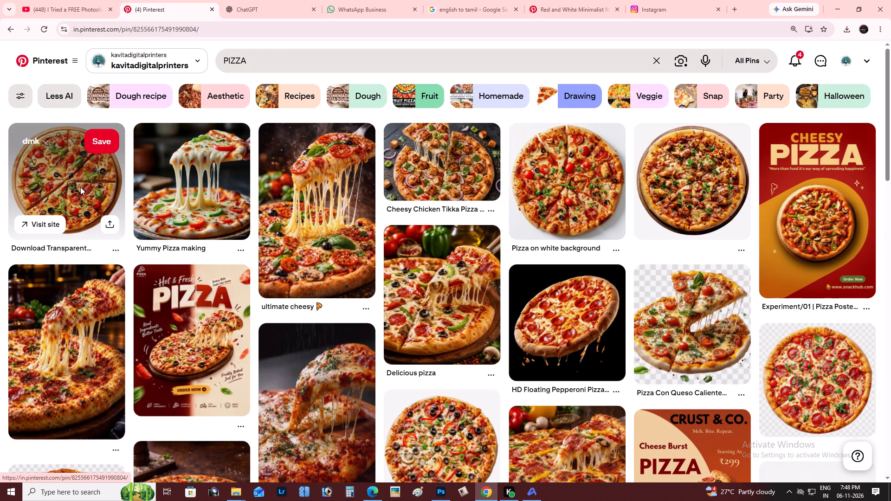
pyautogui.hotkey('alt', 'Tab')
pyautogui.hotkey('alt', 'Tab')
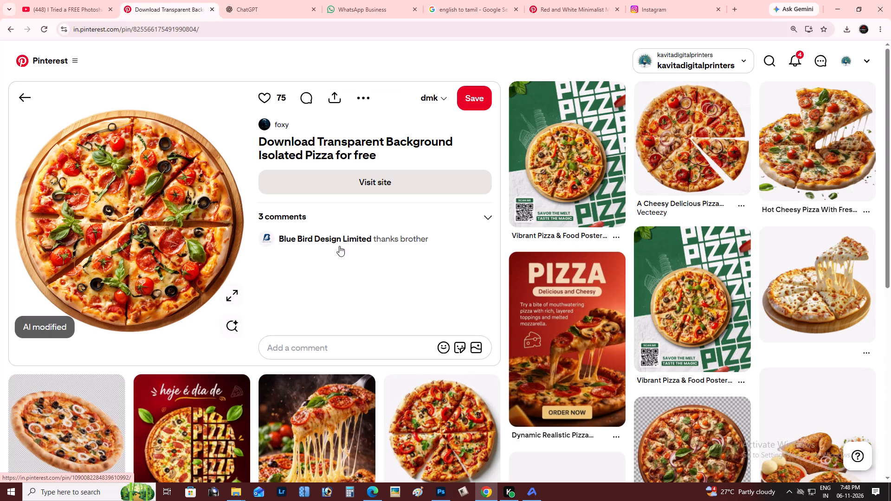
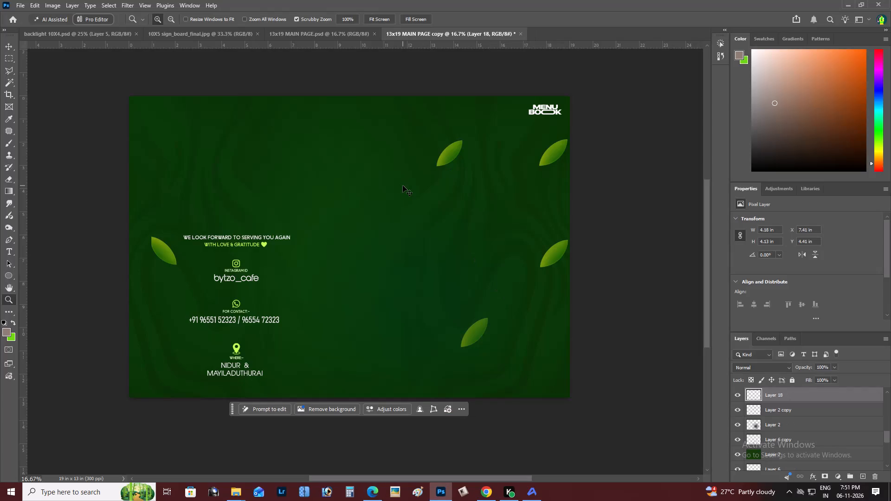
# Scale the pasted pizza to about 209% and place it at the page's top centre, running off the upper edge.
pyautogui.hotkey('ctrl', 't')
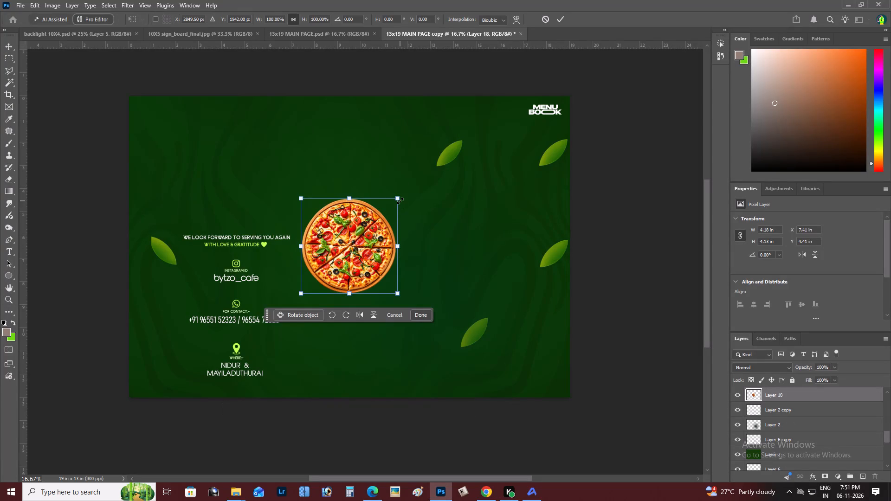
pyautogui.keyDown('alt'); pyautogui.moveTo(400, 201); pyautogui.dragTo(458, 178); pyautogui.keyUp('alt')
pyautogui.moveTo(425, 279); pyautogui.dragTo(420, 155)
pyautogui.keyDown('alt'); pyautogui.moveTo(440, 211); pyautogui.dragTo(457, 218); pyautogui.keyUp('alt')
pyautogui.moveTo(389, 202); pyautogui.dragTo(400, 206)
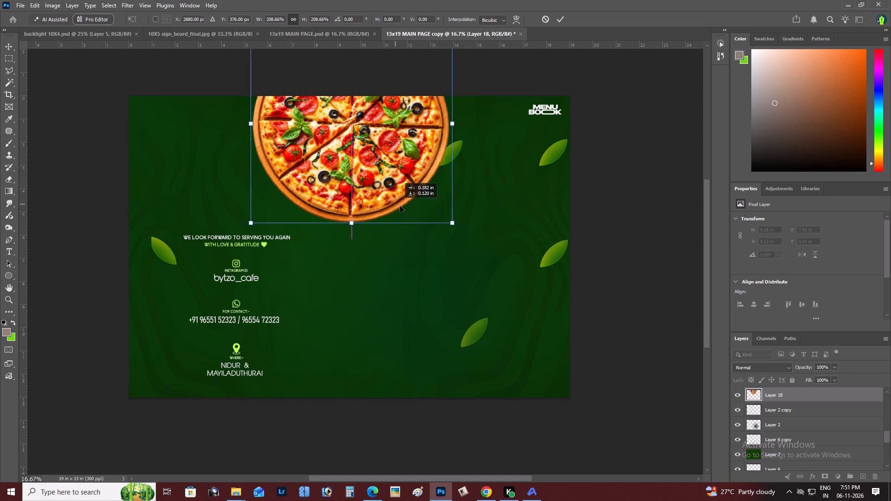
pyautogui.moveTo(400, 206); pyautogui.dragTo(400, 206)
pyautogui.hotkey('ctrl', 'Return')
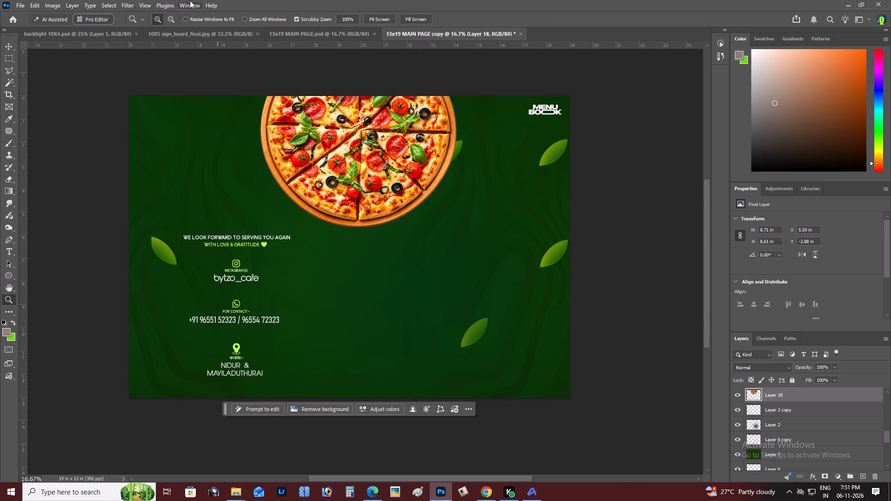
# Show the guides on the page.
pyautogui.click(138, 6)
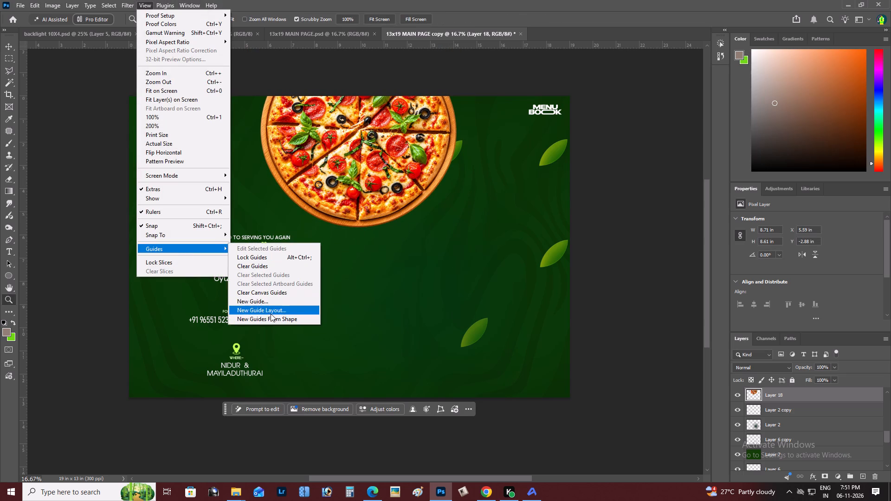
pyautogui.click(437, 288)
pyautogui.hotkey('ctrl', ';')
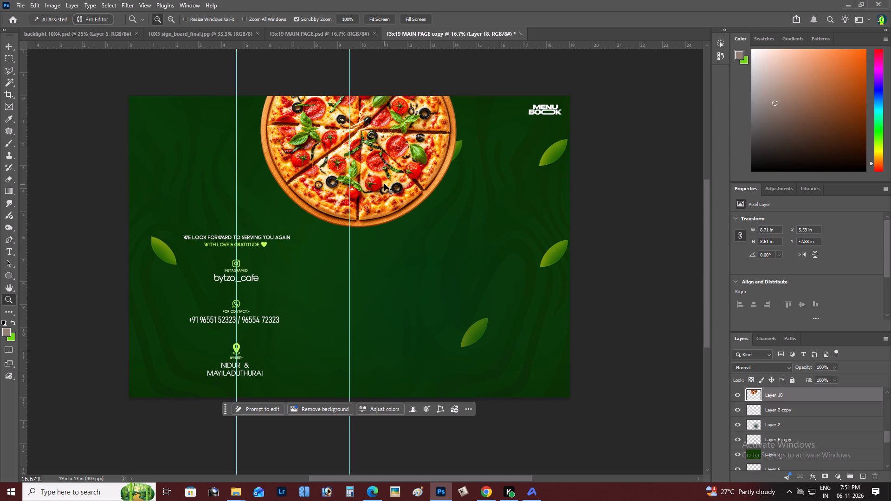
# Centre the pizza on the page's middle vertical guide and enlarge it to about 9.48 in wide.
pyautogui.hotkey('ctrl', 't')
pyautogui.moveTo(384, 184); pyautogui.dragTo(373, 183)
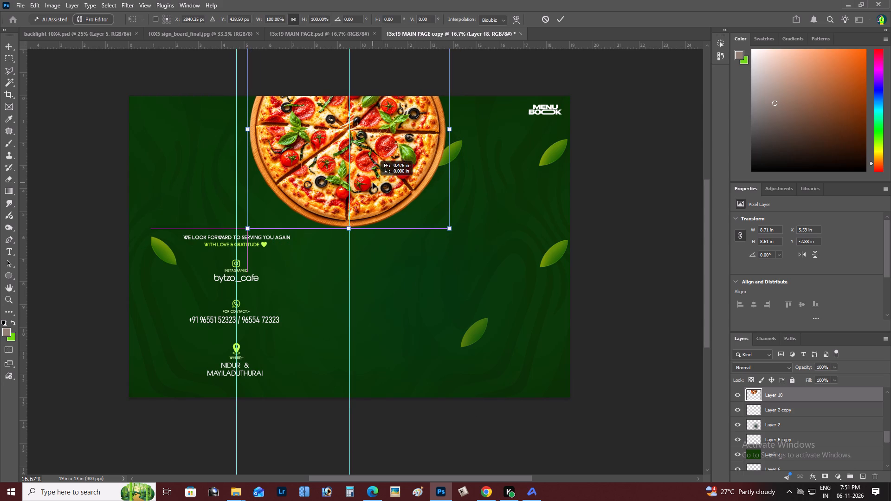
pyautogui.moveTo(373, 183); pyautogui.dragTo(374, 181)
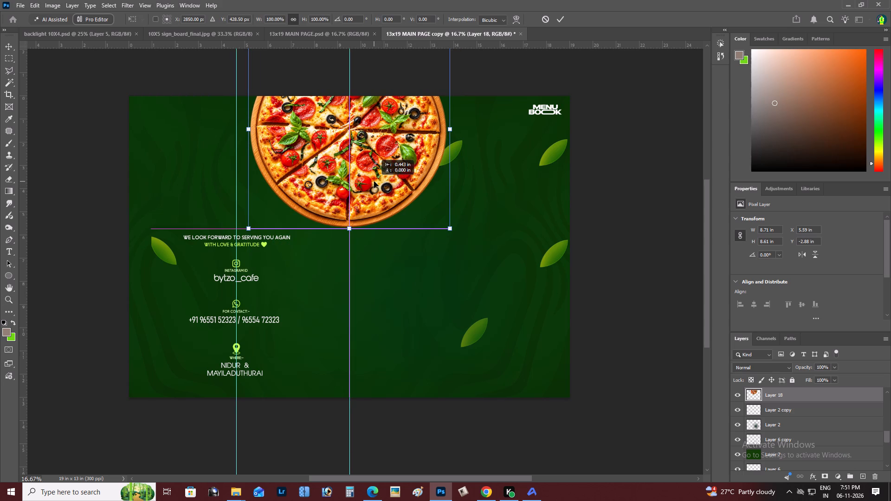
pyautogui.moveTo(374, 181); pyautogui.dragTo(375, 181)
pyautogui.keyDown('alt'); pyautogui.moveTo(450, 231); pyautogui.dragTo(450, 231); pyautogui.keyUp('alt')
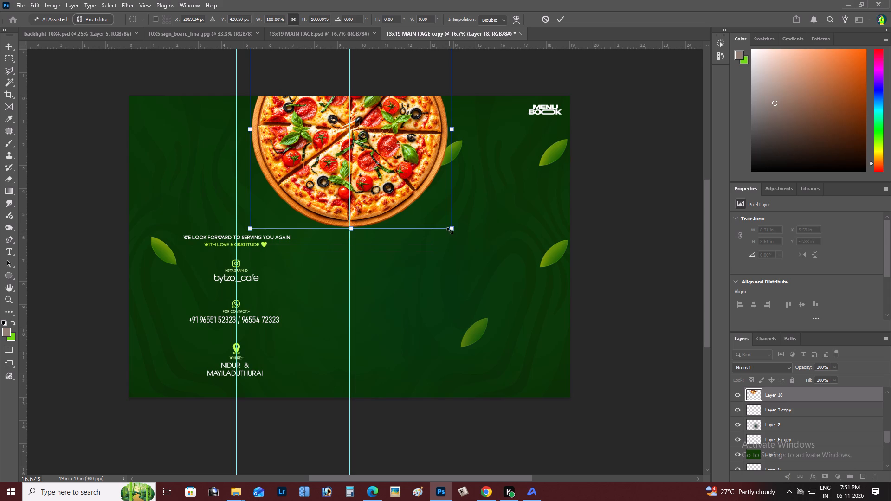
pyautogui.keyDown('alt'); pyautogui.moveTo(450, 231); pyautogui.dragTo(460, 238); pyautogui.keyUp('alt')
pyautogui.press('Return')
# Move the pizza up past the page's top edge, to a Y position of about -4.37 in.
pyautogui.press('z')
pyautogui.keyDown('alt'); pyautogui.click(394, 155); pyautogui.keyUp('alt')
pyautogui.rightClick(394, 155)
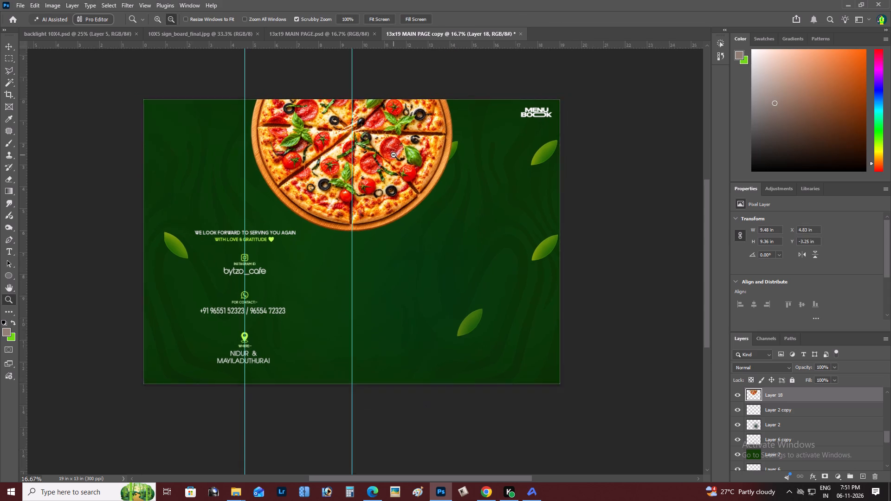
pyautogui.click(401, 160)
pyautogui.press('space')
pyautogui.press('space')
pyautogui.press('space')
pyautogui.click(402, 160)
pyautogui.press('v')
pyautogui.moveTo(406, 162); pyautogui.dragTo(405, 159)
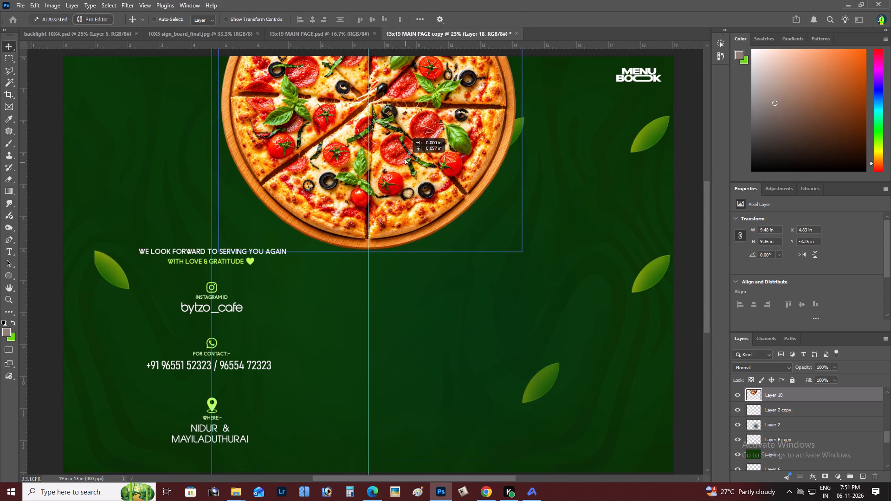
pyautogui.moveTo(405, 159); pyautogui.dragTo(405, 145)
pyautogui.press('z')
pyautogui.keyDown('alt'); pyautogui.click(378, 154); pyautogui.keyUp('alt')
pyautogui.rightClick(378, 154)
pyautogui.click(376, 134)
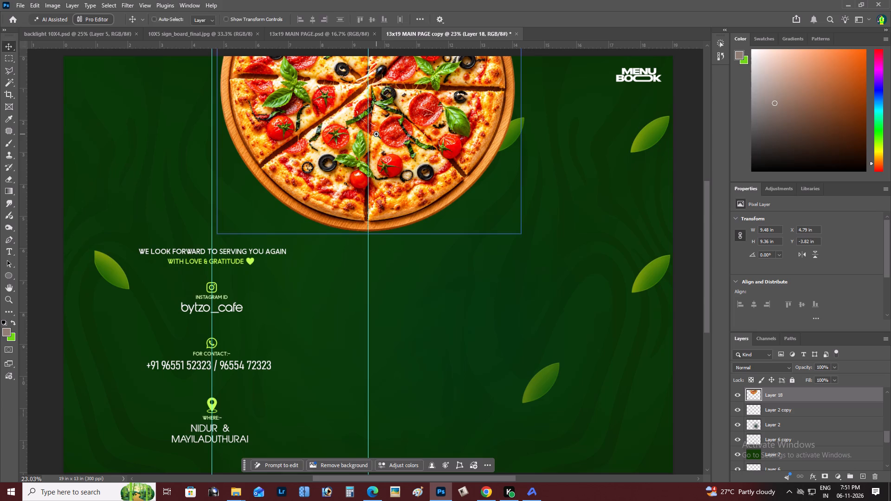
pyautogui.press('z')
pyautogui.keyDown('alt'); pyautogui.click(376, 134); pyautogui.keyUp('alt')
pyautogui.rightClick(376, 134)
pyautogui.click(388, 138)
pyautogui.press('space')
pyautogui.moveTo(389, 141); pyautogui.dragTo(395, 167)
pyautogui.keyDown('alt'); pyautogui.doubleClick(364, 170); pyautogui.keyUp('alt')
pyautogui.press('space')
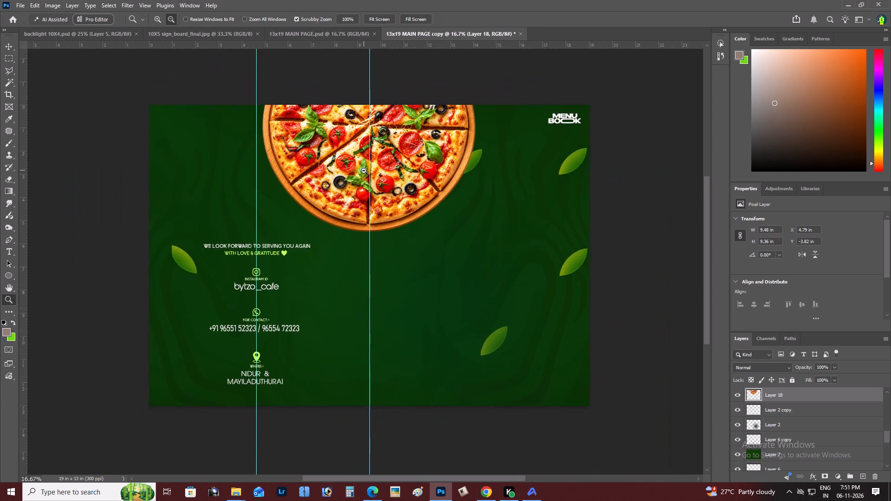
pyautogui.moveTo(365, 187); pyautogui.dragTo(367, 201)
pyautogui.press('v')
pyautogui.moveTo(392, 194); pyautogui.dragTo(392, 185)
# Move the leaf tucked behind the pizza's edge clear of it, to about X 13.99 in and Y 3.17 in.
pyautogui.press('z')
pyautogui.keyDown('alt'); pyautogui.click(395, 186); pyautogui.keyUp('alt')
pyautogui.rightClick(409, 183)
pyautogui.click(414, 185)
pyautogui.press('space')
pyautogui.moveTo(414, 185); pyautogui.dragTo(428, 190)
pyautogui.keyDown('alt'); pyautogui.click(428, 190); pyautogui.keyUp('alt')
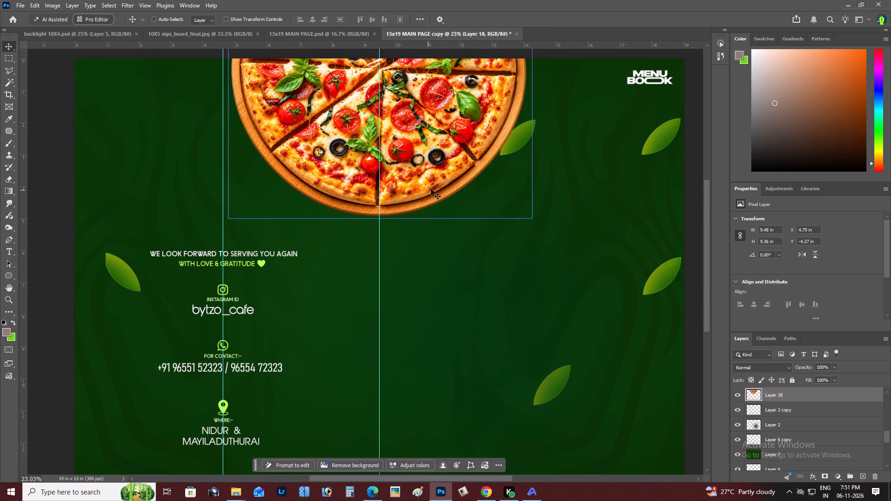
pyautogui.rightClick(435, 184)
pyautogui.click(416, 153)
pyautogui.press('z')
pyautogui.keyDown('alt'); pyautogui.click(416, 153); pyautogui.keyUp('alt')
pyautogui.rightClick(416, 153)
pyautogui.click(425, 157)
pyautogui.press('space')
pyautogui.moveTo(425, 157); pyautogui.dragTo(428, 183)
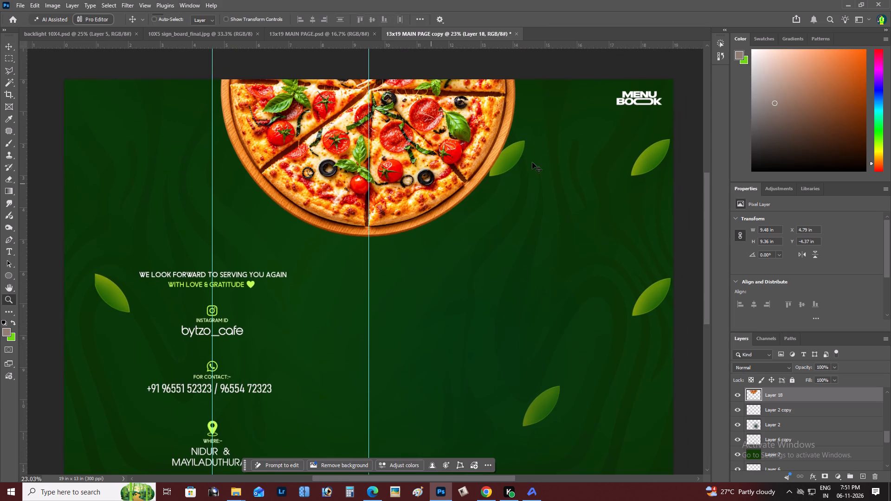
pyautogui.press('v')
pyautogui.rightClick(510, 154)
pyautogui.click(523, 160)
pyautogui.moveTo(521, 160); pyautogui.dragTo(540, 167)
pyautogui.hotkey('ctrl', 'z')
pyautogui.rightClick(508, 154)
pyautogui.moveTo(528, 163); pyautogui.dragTo(540, 168)
pyautogui.moveTo(533, 165); pyautogui.dragTo(545, 169)
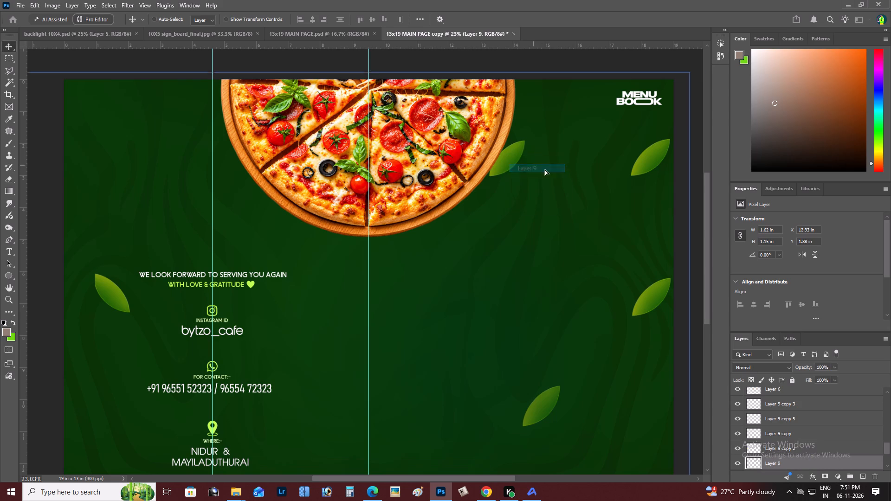
pyautogui.moveTo(545, 169); pyautogui.dragTo(566, 206)
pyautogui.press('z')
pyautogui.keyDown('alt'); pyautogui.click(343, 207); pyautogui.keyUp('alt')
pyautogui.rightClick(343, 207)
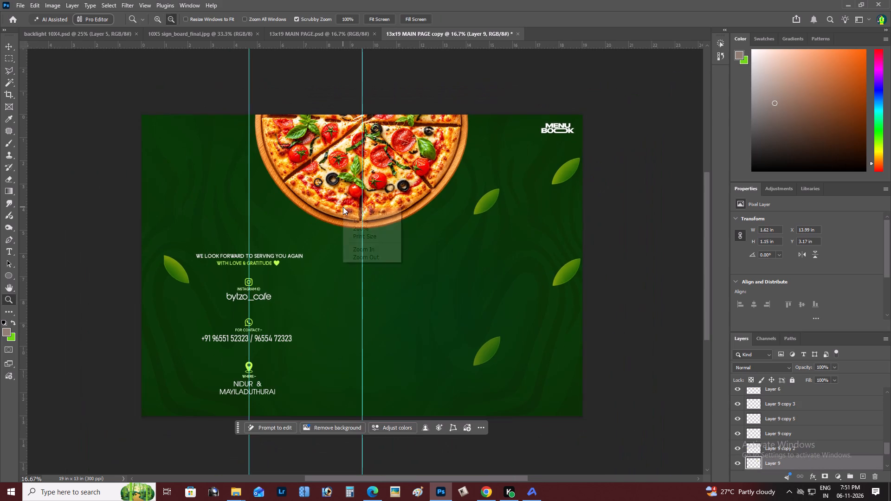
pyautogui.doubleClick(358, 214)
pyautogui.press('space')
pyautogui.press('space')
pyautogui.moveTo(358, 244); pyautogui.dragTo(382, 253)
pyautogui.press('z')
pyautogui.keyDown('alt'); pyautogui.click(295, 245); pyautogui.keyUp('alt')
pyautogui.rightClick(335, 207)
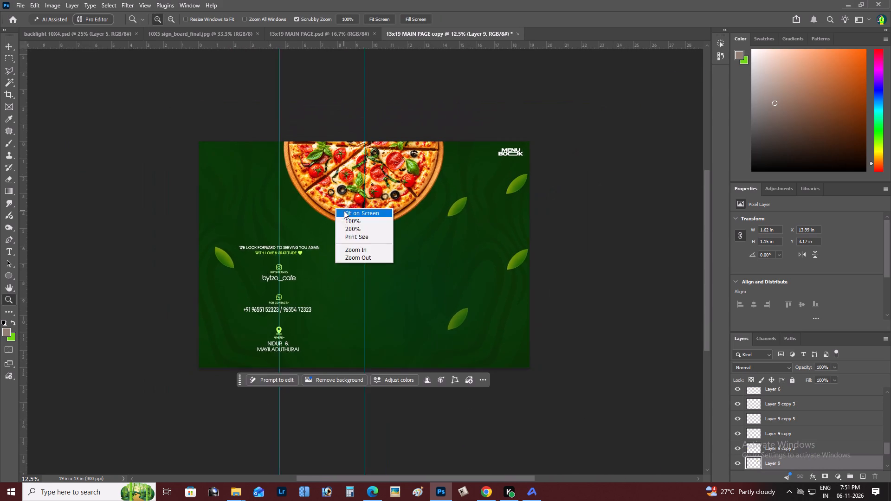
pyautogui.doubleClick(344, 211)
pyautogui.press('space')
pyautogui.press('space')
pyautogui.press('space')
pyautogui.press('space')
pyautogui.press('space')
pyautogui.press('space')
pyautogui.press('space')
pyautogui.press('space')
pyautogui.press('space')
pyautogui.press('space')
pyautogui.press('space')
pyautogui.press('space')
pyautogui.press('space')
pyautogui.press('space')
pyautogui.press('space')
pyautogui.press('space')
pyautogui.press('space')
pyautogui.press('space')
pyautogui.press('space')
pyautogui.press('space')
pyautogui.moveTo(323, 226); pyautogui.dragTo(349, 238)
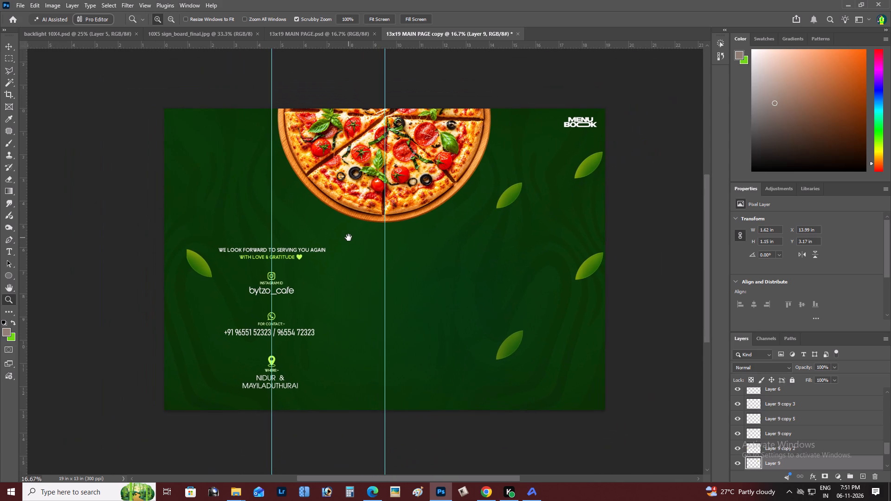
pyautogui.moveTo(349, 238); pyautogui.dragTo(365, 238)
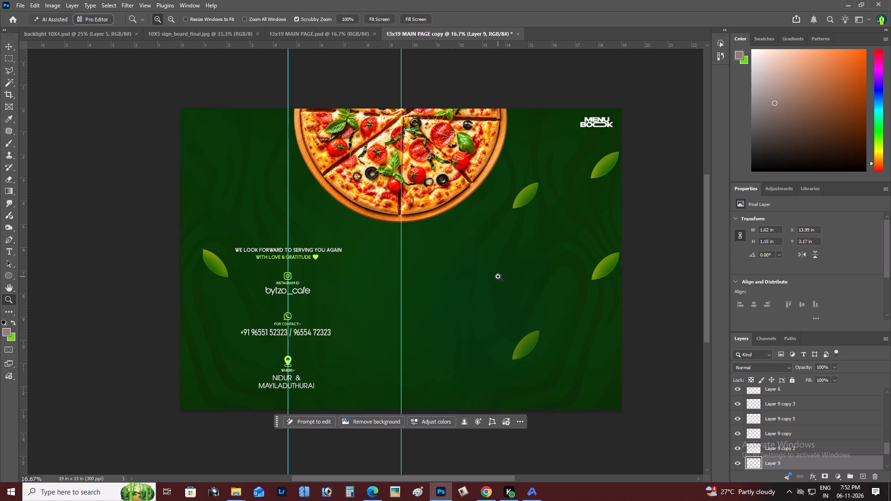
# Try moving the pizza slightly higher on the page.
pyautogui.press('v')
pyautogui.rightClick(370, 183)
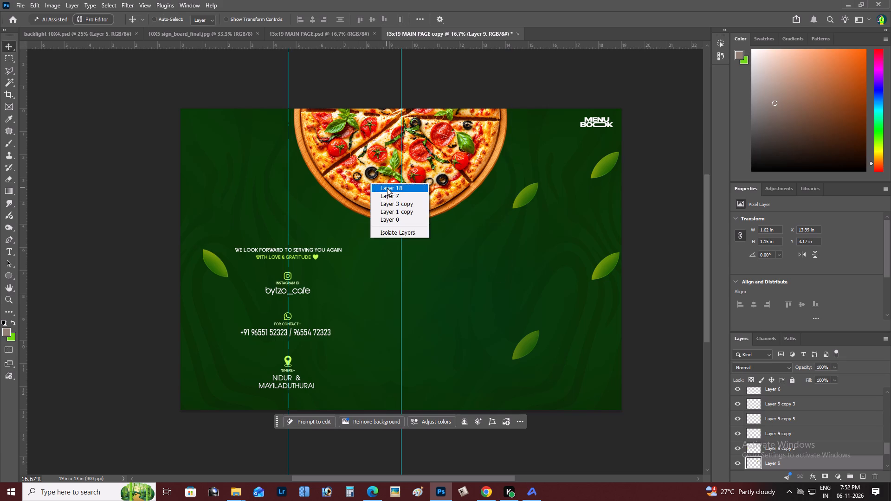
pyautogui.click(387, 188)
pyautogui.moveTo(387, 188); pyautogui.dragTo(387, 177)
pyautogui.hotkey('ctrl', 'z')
# Switch to Pinterest in Chrome and search for "BURGEER AETHETIC".
pyautogui.hotkey('alt', 'Tab')
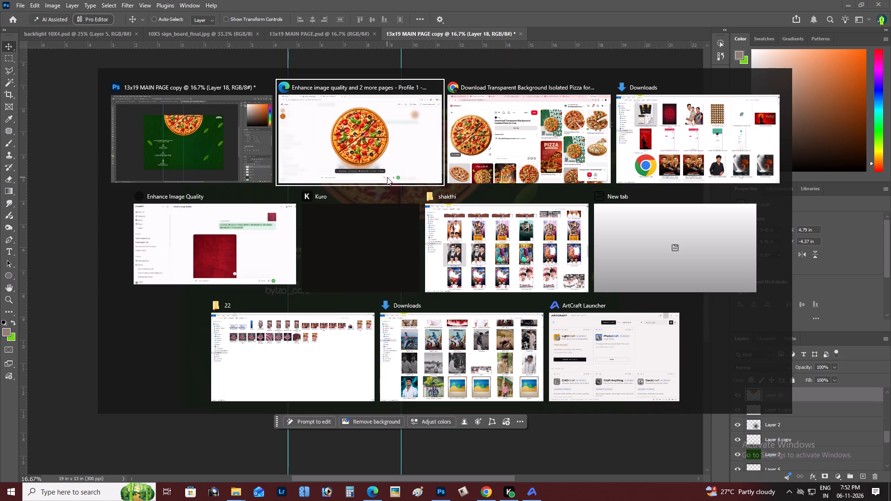
pyautogui.hotkey('alt', 'Tab')
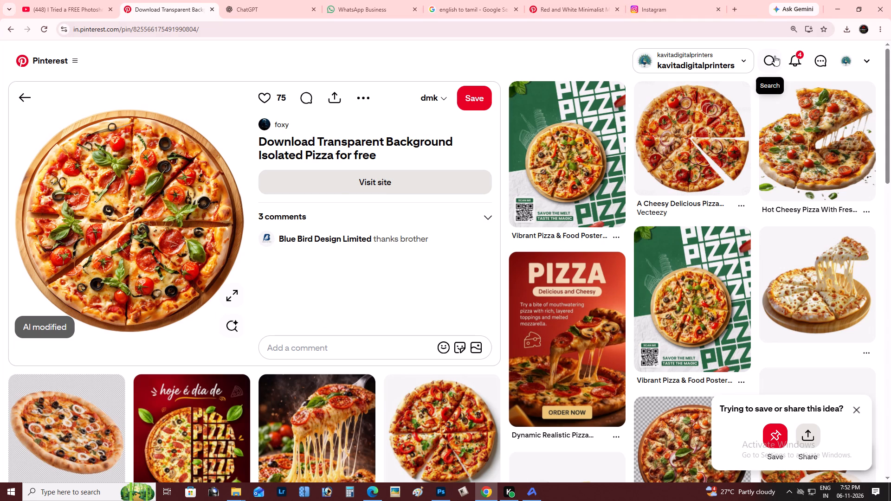
pyautogui.click(775, 56)
pyautogui.write('BURGEER')
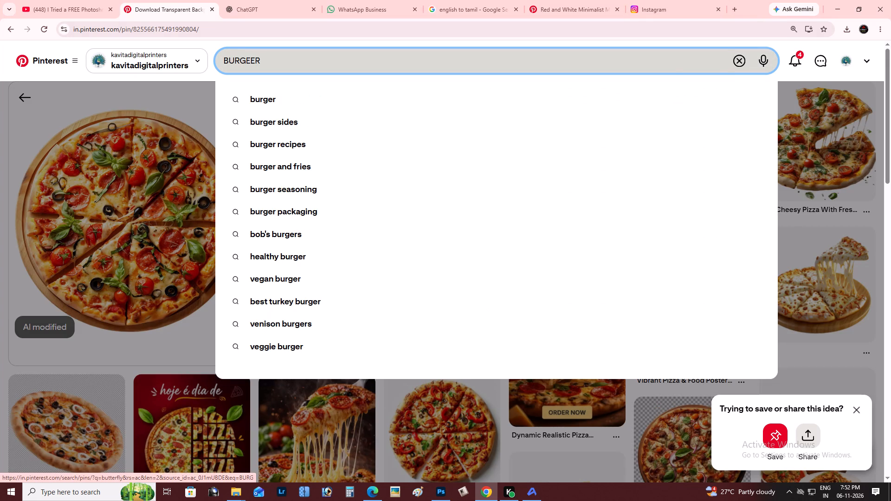
pyautogui.press('space')
pyautogui.write('AETHETIC')
pyautogui.press('Return')
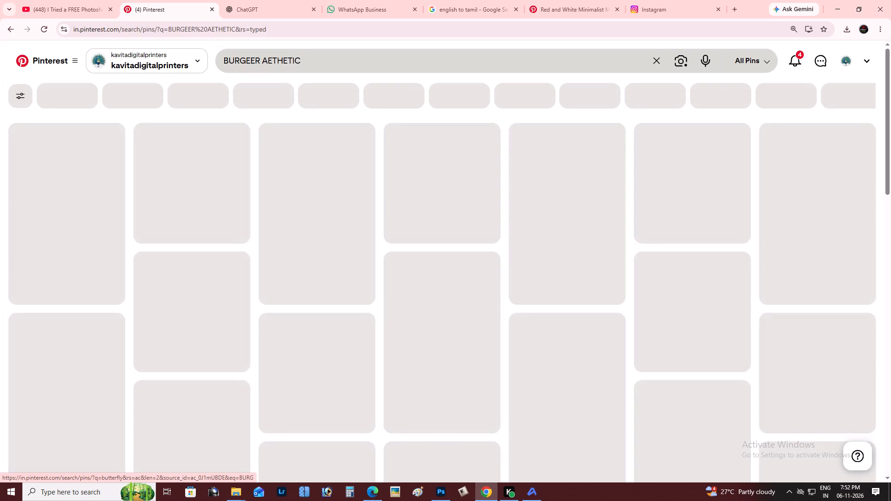
pyautogui.hotkey('alt', 'Tab')
pyautogui.hotkey('alt', 'Tab')
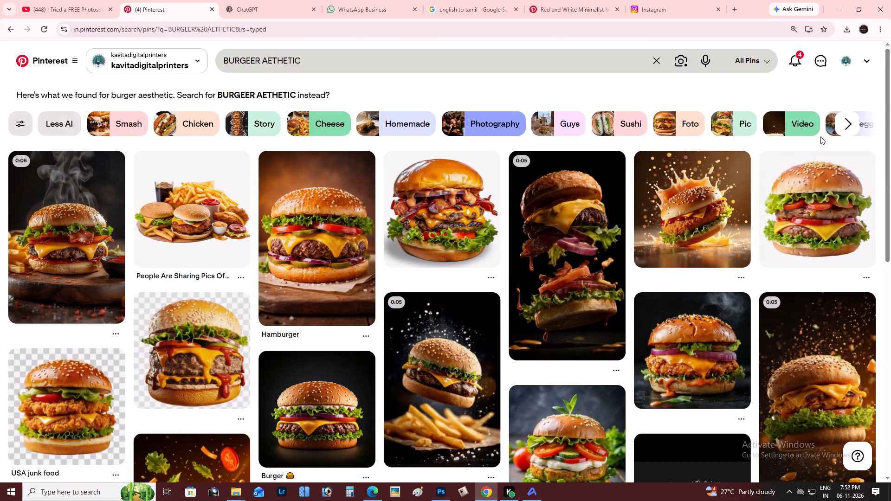
# Refine the Pinterest search to "BURGEER AETHETIC PNG".
pyautogui.click(352, 64)
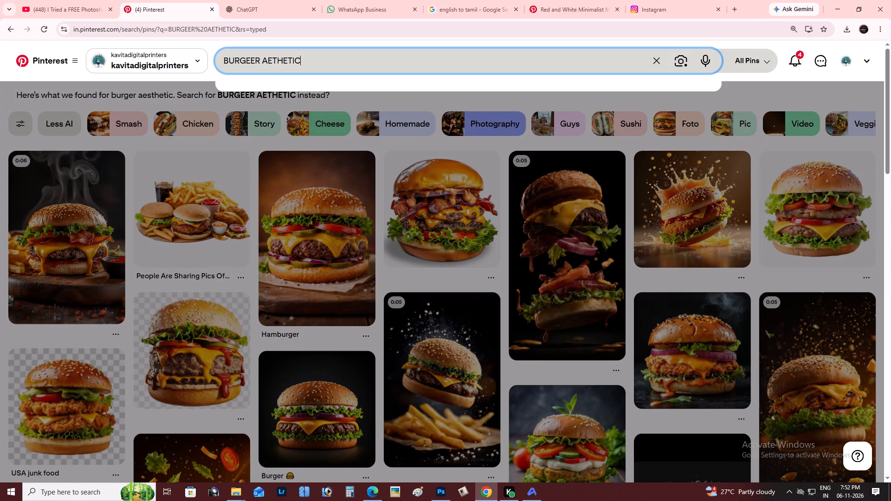
pyautogui.press('space')
pyautogui.write('PNG')
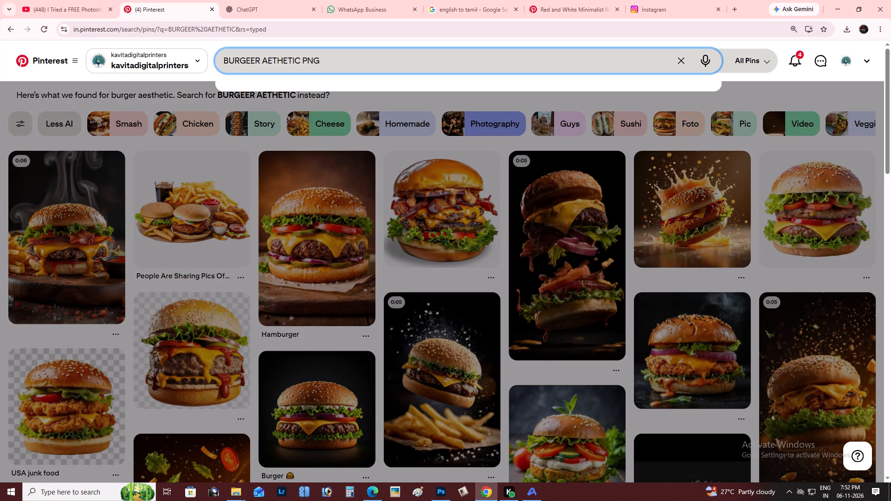
pyautogui.press('Return')
pyautogui.hotkey('alt', 'Tab')
pyautogui.hotkey('alt', 'Tab')
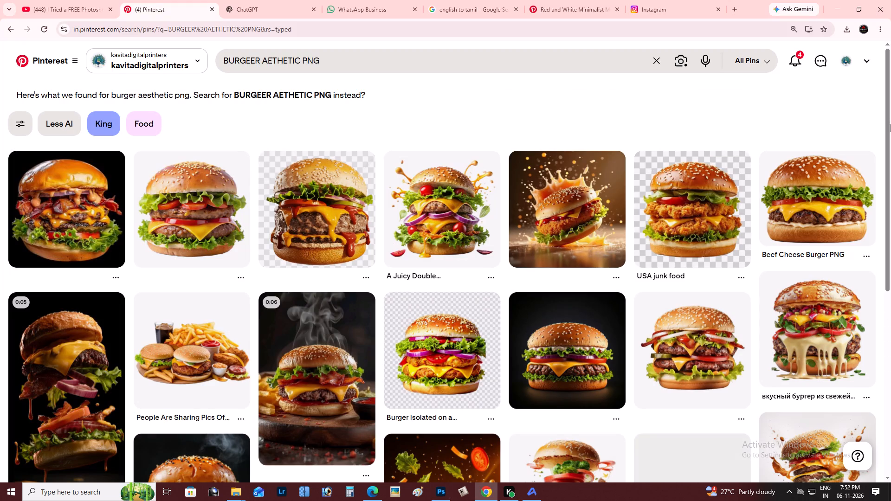
# Browse the burger PNG search results and open the pin of the AI-generated fresh burger on a transparent background.
pyautogui.moveTo(890, 117); pyautogui.dragTo(890, 231)
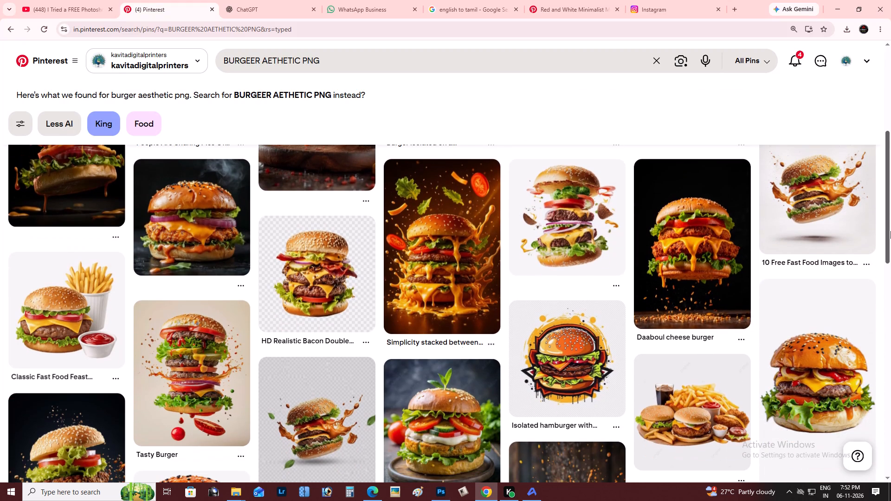
pyautogui.moveTo(890, 231); pyautogui.dragTo(890, 281)
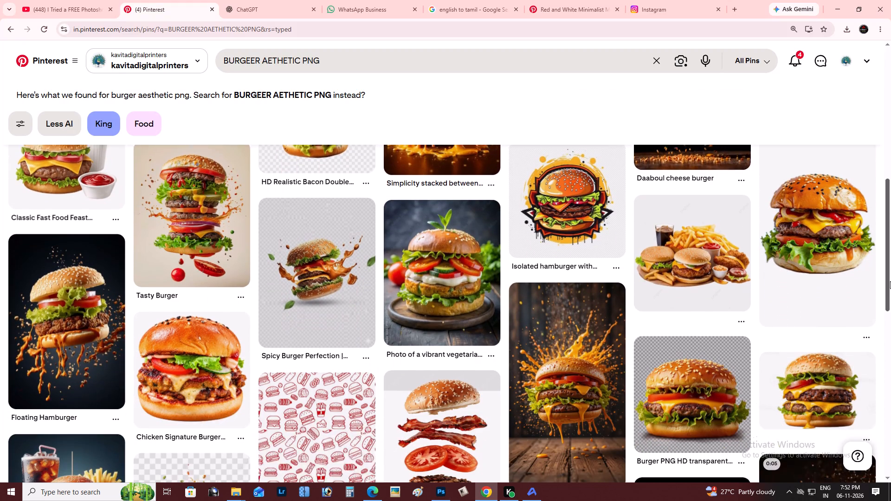
pyautogui.moveTo(890, 281); pyautogui.dragTo(890, 303)
pyautogui.hotkey('alt', 'Tab')
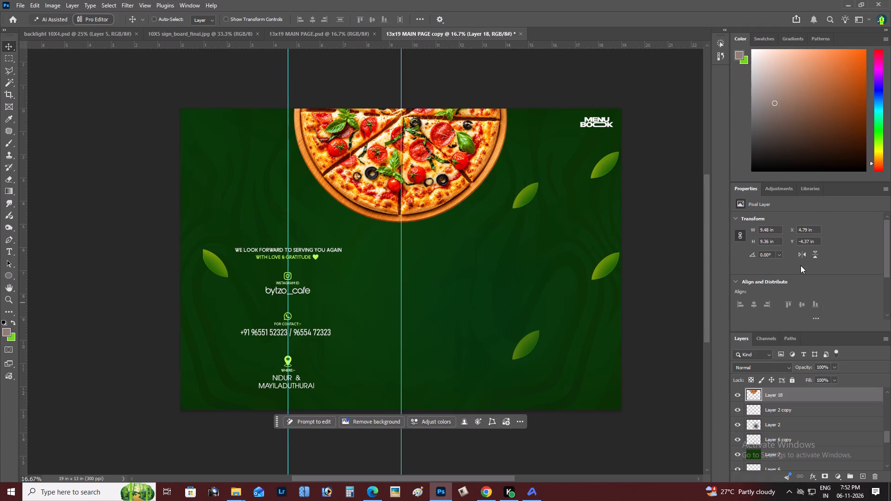
pyautogui.hotkey('alt', 'Tab')
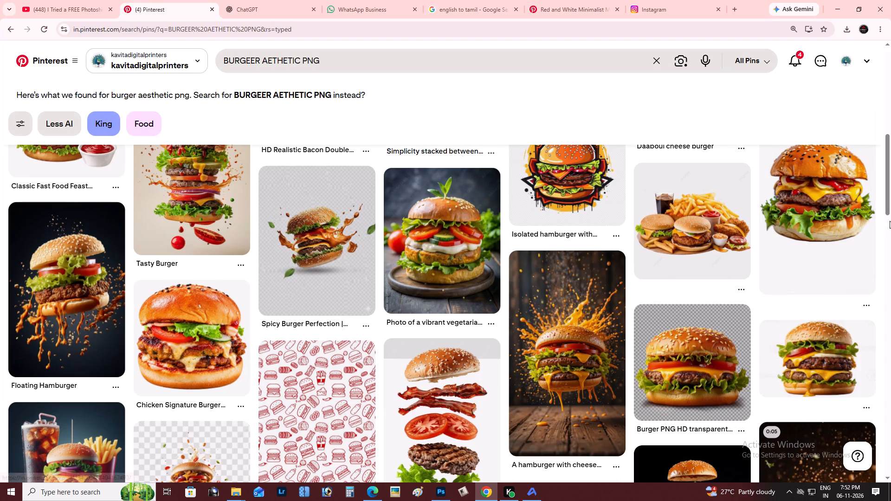
pyautogui.moveTo(890, 183); pyautogui.dragTo(890, 233)
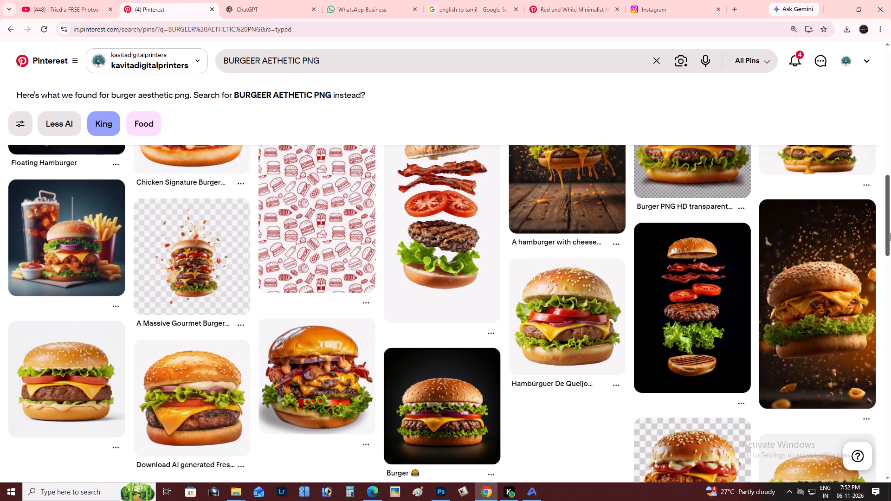
pyautogui.moveTo(890, 233); pyautogui.dragTo(890, 249)
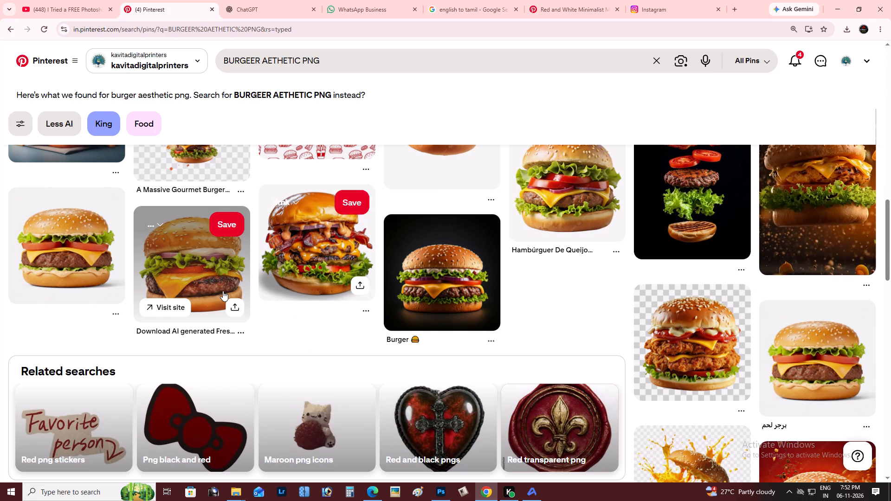
pyautogui.click(215, 288)
pyautogui.hotkey('alt', 'Tab')
pyautogui.hotkey('alt', 'Tab')
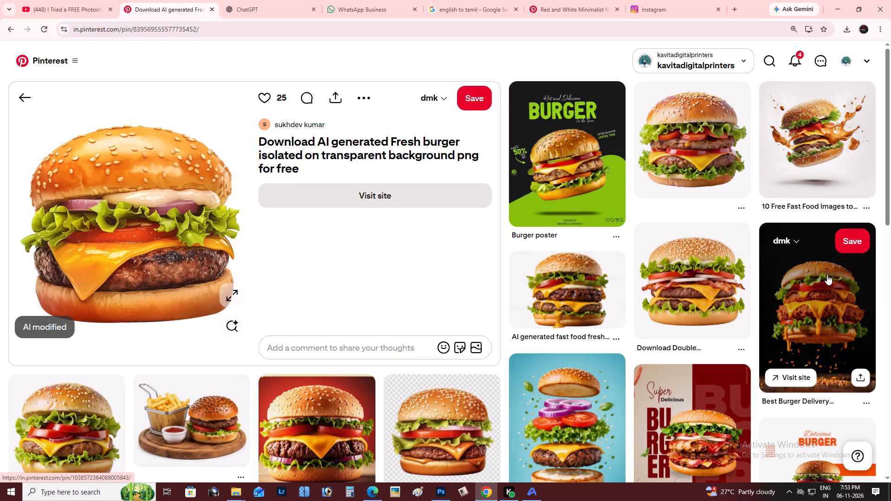
# Open the related black-and-green "Burger poster" pin and compare it with the menu spread in Photoshop.
pyautogui.click(565, 150)
pyautogui.hotkey('alt', 'Tab')
pyautogui.hotkey('alt', 'Tab')
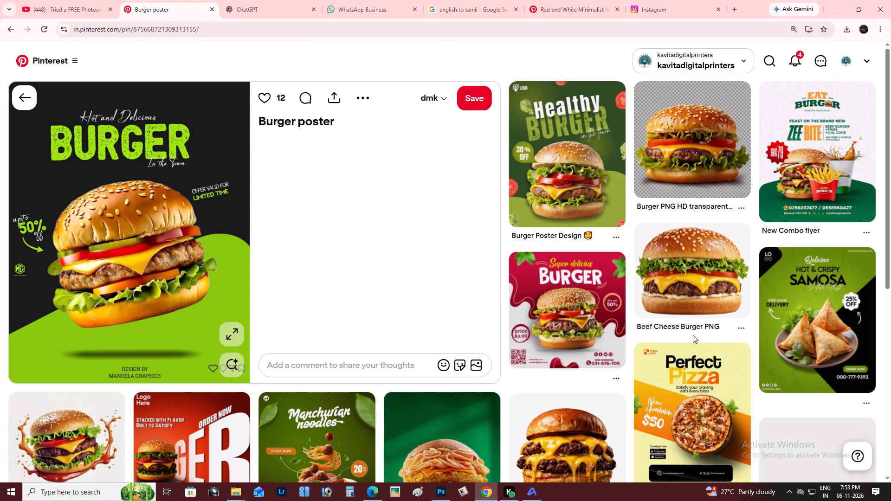
pyautogui.hotkey('alt', 'Tab')
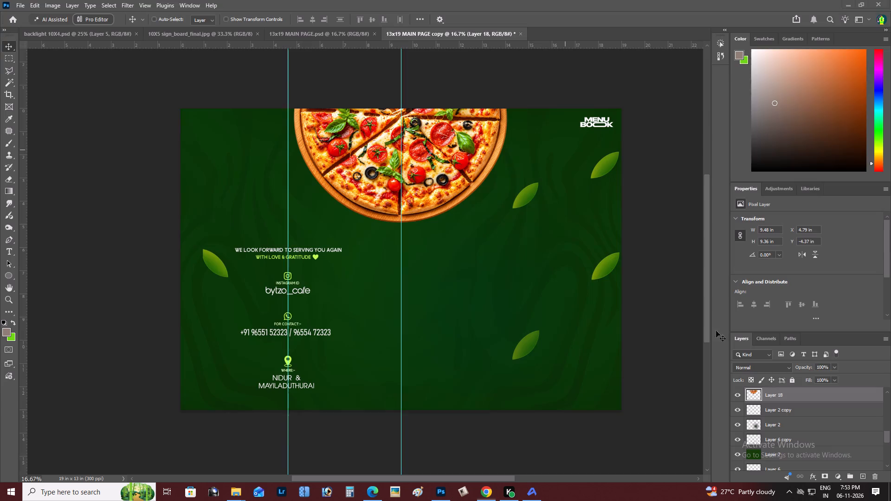
pyautogui.hotkey('alt', 'Tab')
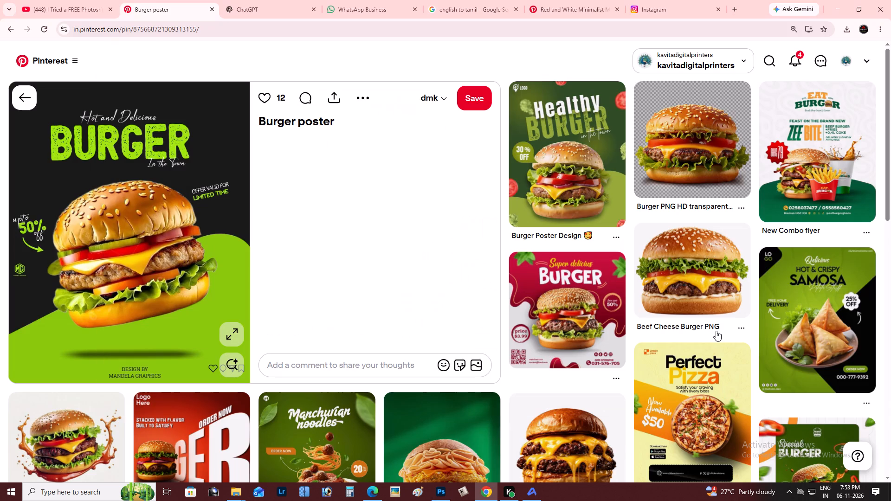
pyautogui.hotkey('alt', 'Tab')
pyautogui.hotkey('alt', 'Tab')
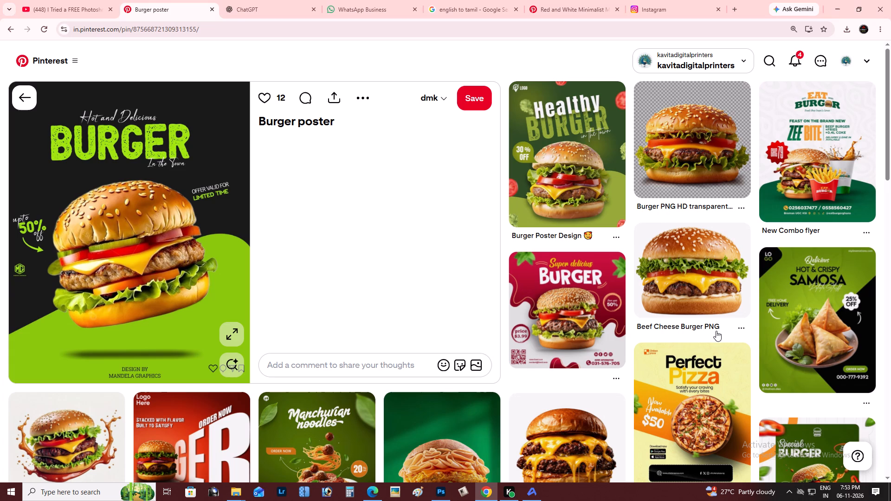
pyautogui.hotkey('alt', 'Tab')
pyautogui.hotkey('alt', 'Tab')
# Look through the related burger and food posters under the "Burger poster" pin for layout ideas, checking them against the menu spread.
pyautogui.moveTo(890, 142); pyautogui.dragTo(890, 186)
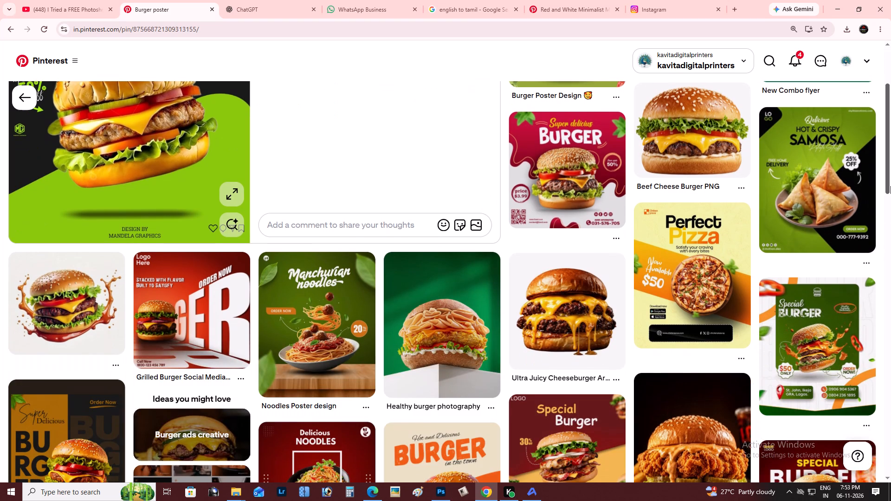
pyautogui.moveTo(890, 186); pyautogui.dragTo(890, 215)
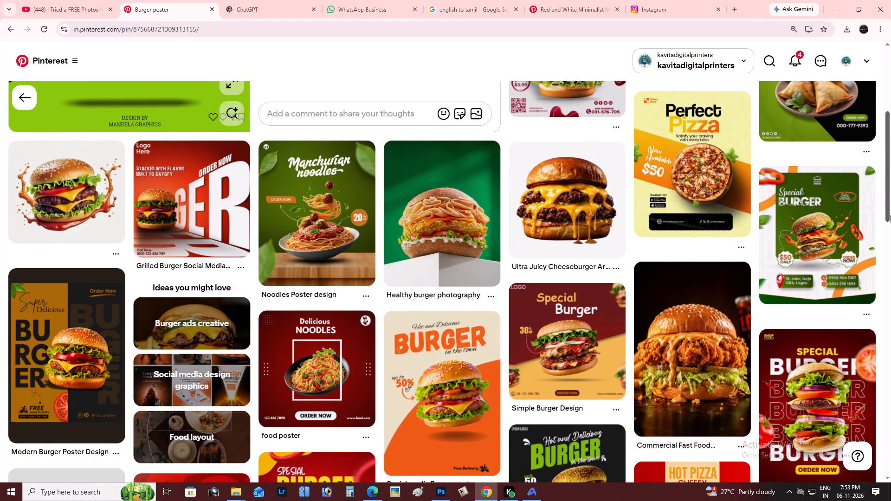
pyautogui.moveTo(890, 215); pyautogui.dragTo(890, 233)
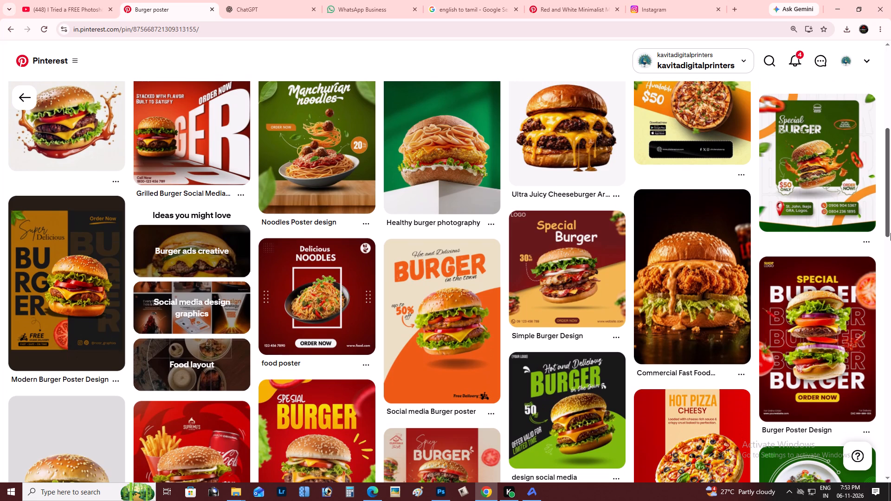
pyautogui.moveTo(890, 233); pyautogui.dragTo(890, 154)
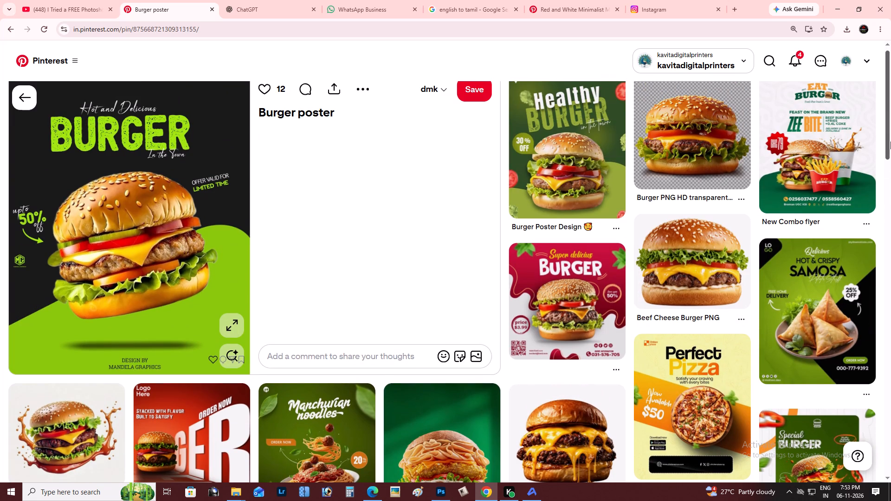
pyautogui.moveTo(890, 141); pyautogui.dragTo(890, 130)
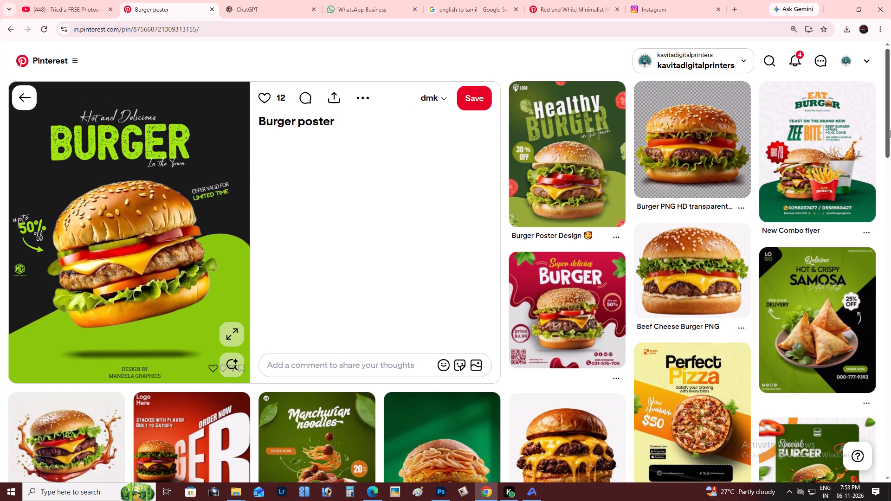
pyautogui.moveTo(890, 130); pyautogui.dragTo(890, 186)
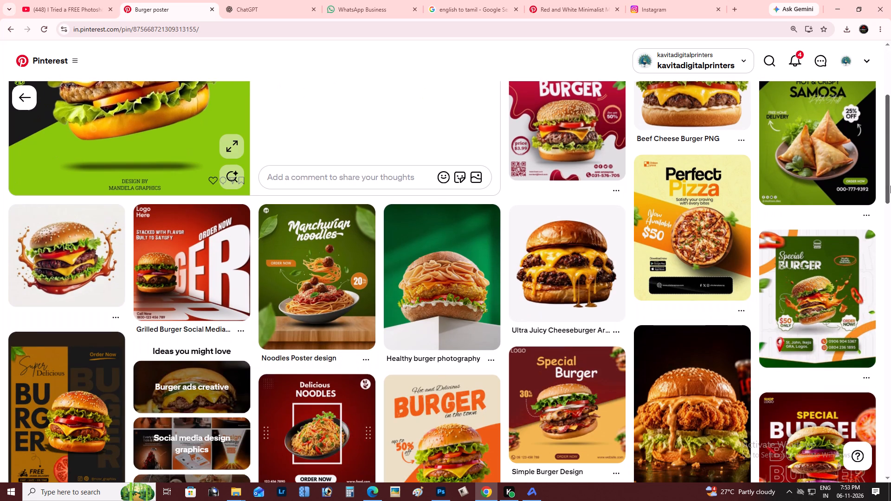
pyautogui.moveTo(890, 186); pyautogui.dragTo(890, 250)
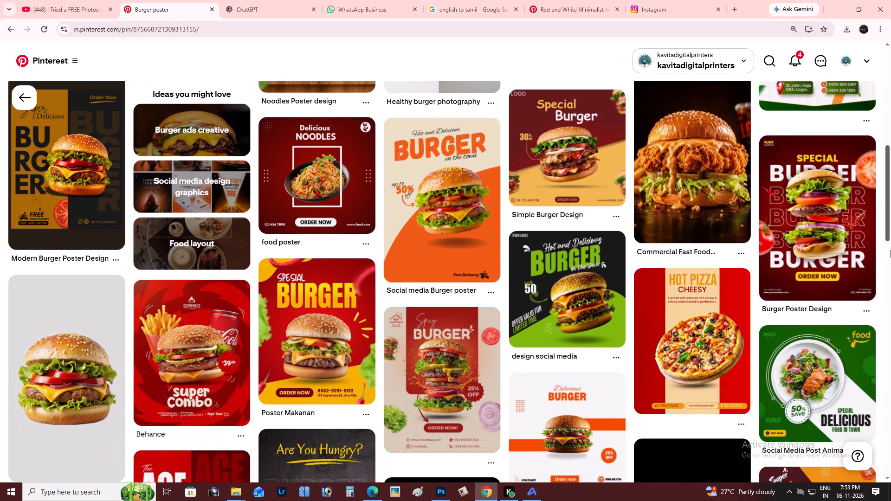
pyautogui.moveTo(890, 250); pyautogui.dragTo(890, 264)
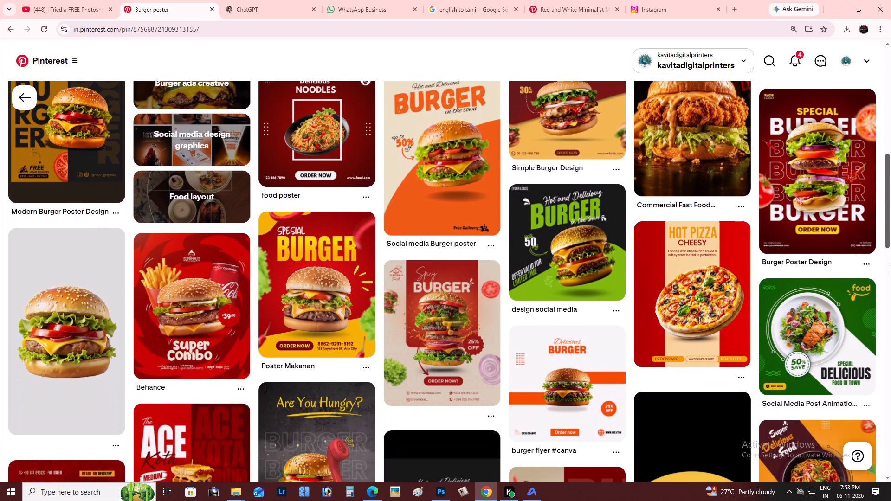
pyautogui.moveTo(890, 264); pyautogui.dragTo(890, 326)
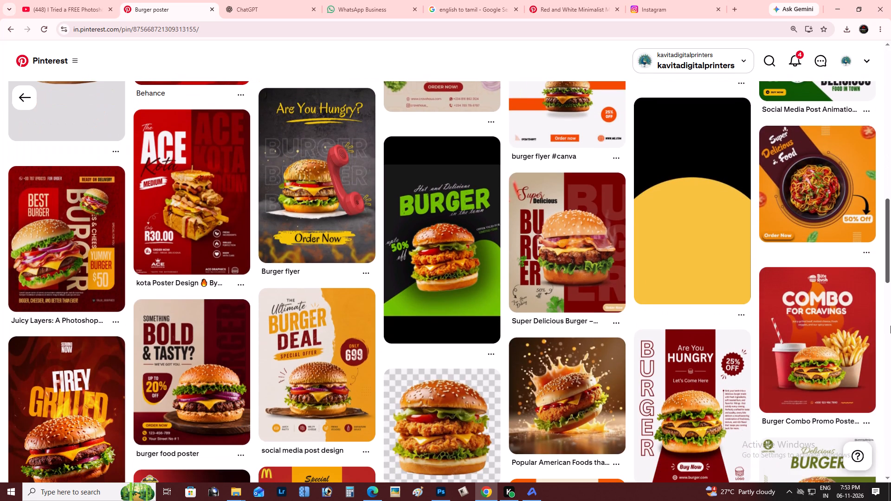
pyautogui.moveTo(890, 326); pyautogui.dragTo(890, 370)
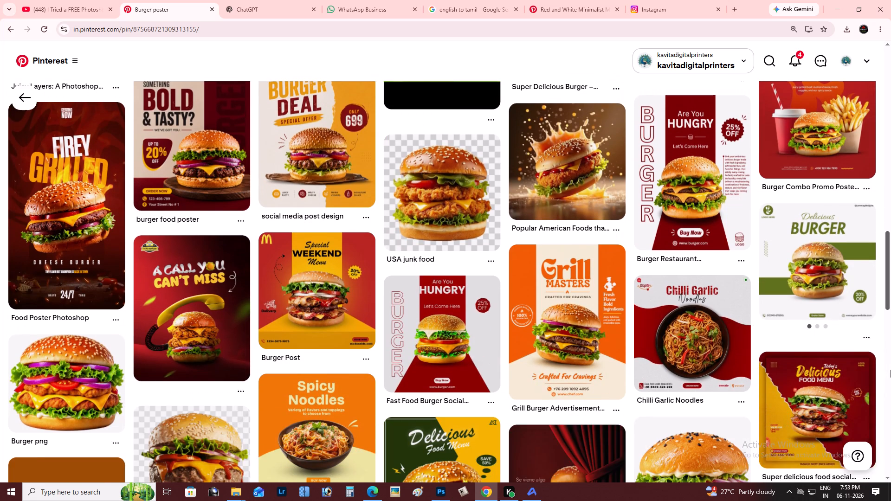
pyautogui.moveTo(890, 370); pyautogui.dragTo(890, 375)
pyautogui.hotkey('alt', 'Tab')
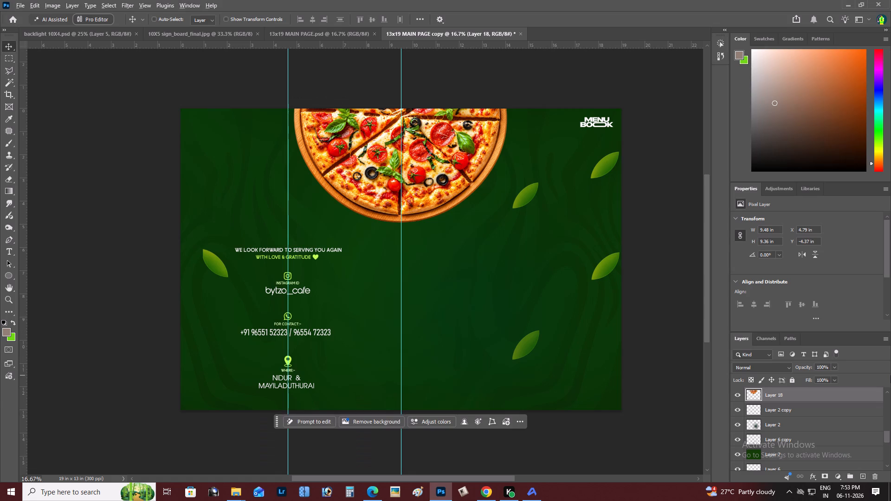
pyautogui.hotkey('alt', 'Tab')
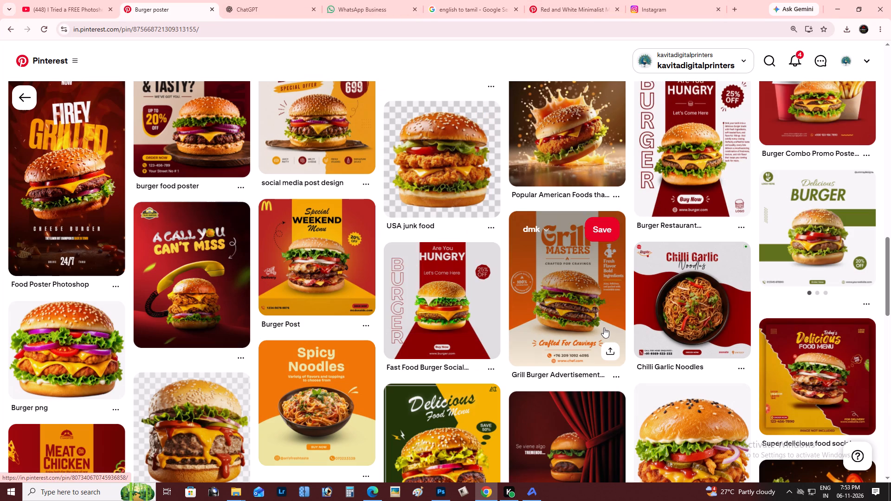
pyautogui.hotkey('alt', 'Tab')
pyautogui.hotkey('alt', 'Tab')
pyautogui.hotkey('alt', 'Tab')
pyautogui.hotkey('alt', 'Tab')
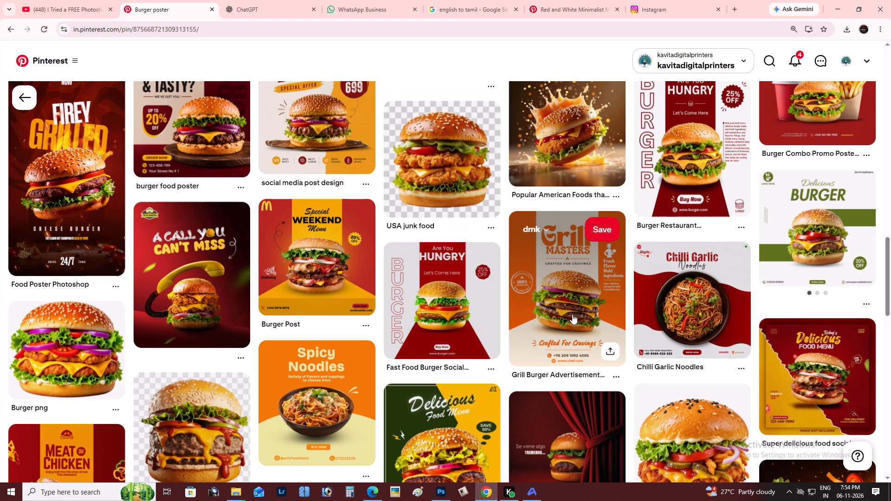
# Open the "Grill Burger Advertisement Design" pin and compare its layout with the menu spread in Photoshop.
pyautogui.click(573, 308)
pyautogui.hotkey('alt', 'Tab')
pyautogui.hotkey('alt', 'Tab')
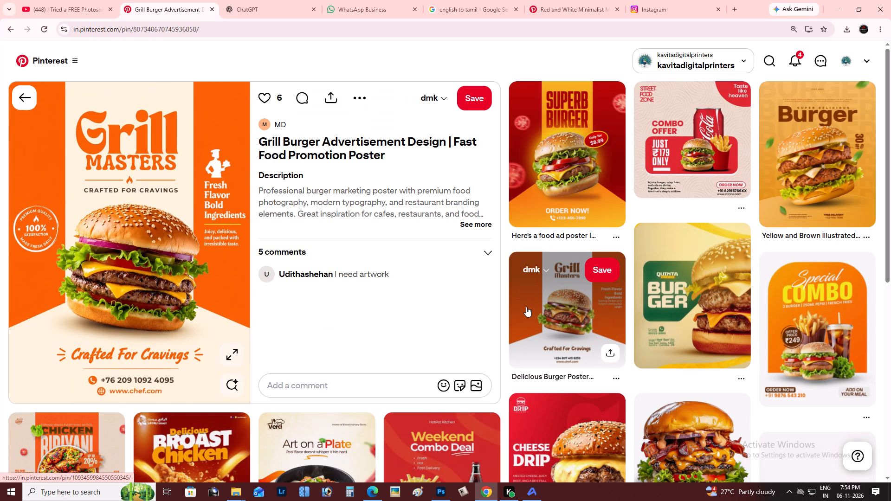
pyautogui.hotkey('alt', 'Tab')
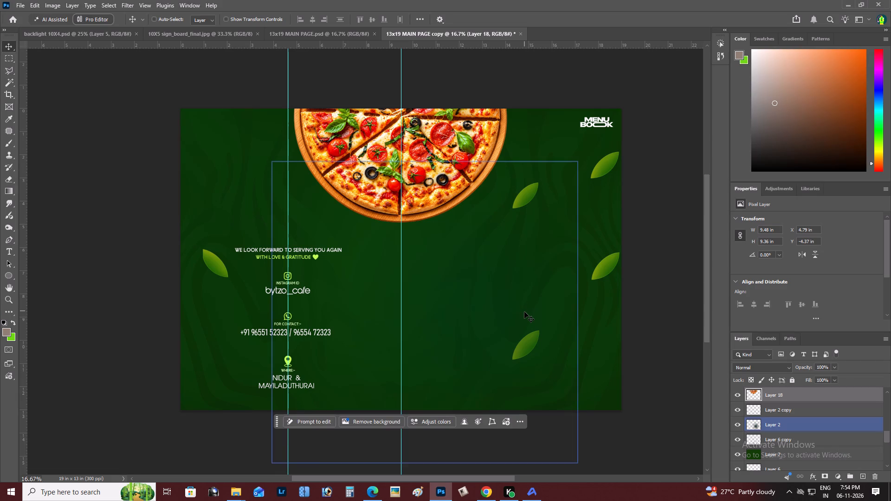
pyautogui.hotkey('alt', 'Tab')
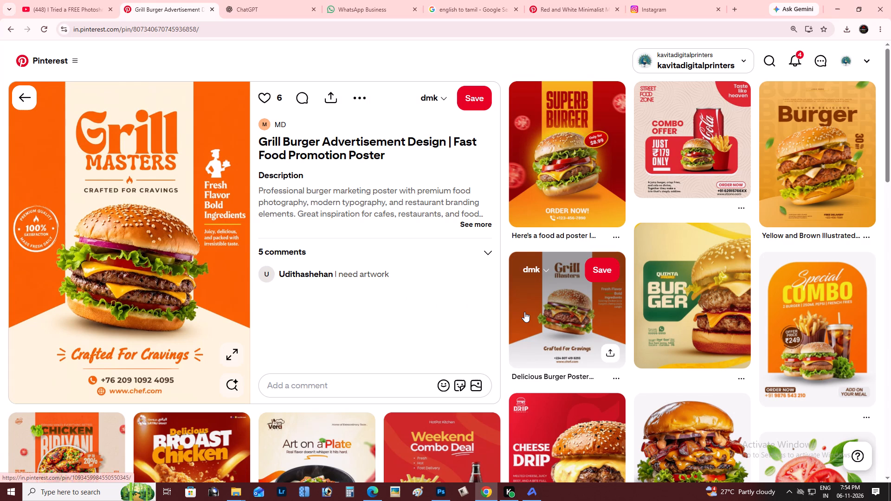
pyautogui.hotkey('alt', 'Tab')
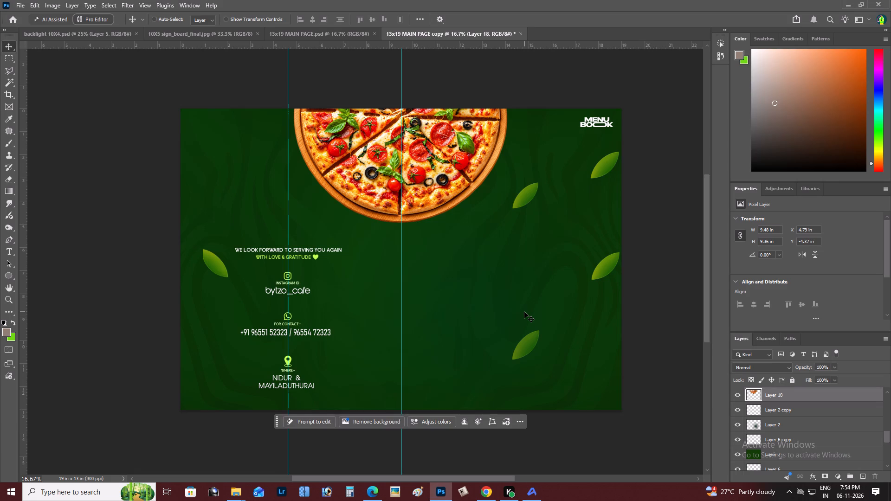
pyautogui.hotkey('alt', 'Tab')
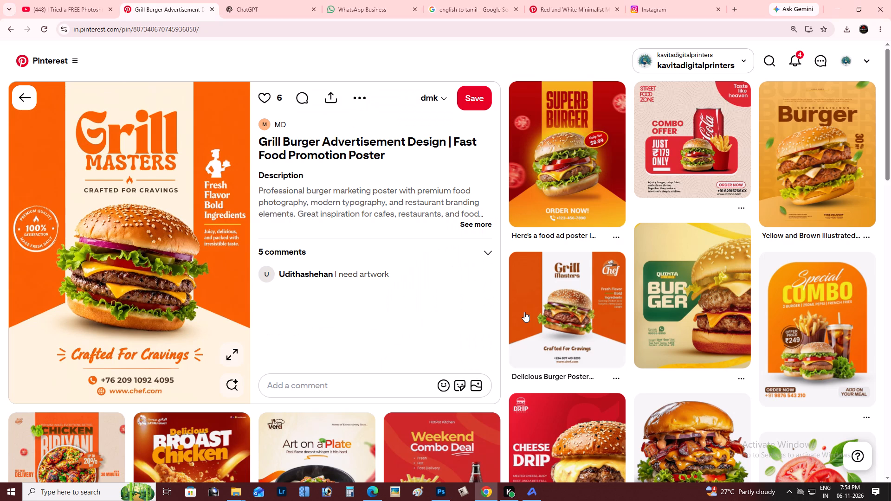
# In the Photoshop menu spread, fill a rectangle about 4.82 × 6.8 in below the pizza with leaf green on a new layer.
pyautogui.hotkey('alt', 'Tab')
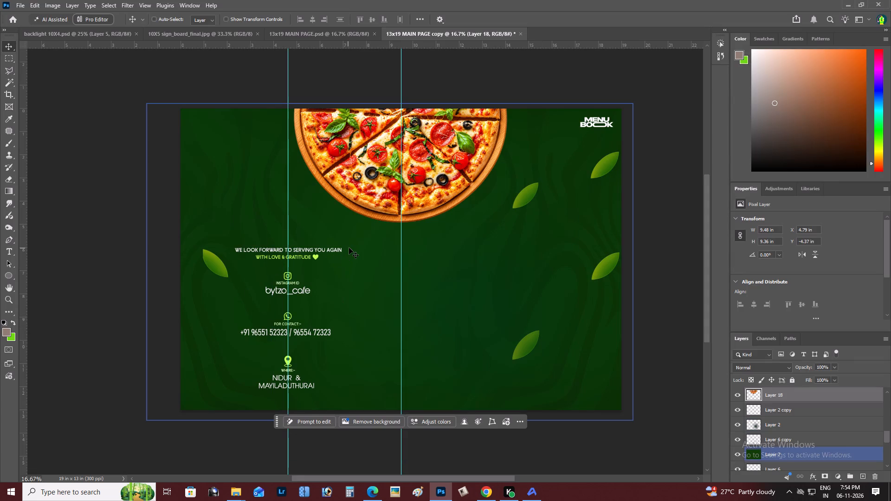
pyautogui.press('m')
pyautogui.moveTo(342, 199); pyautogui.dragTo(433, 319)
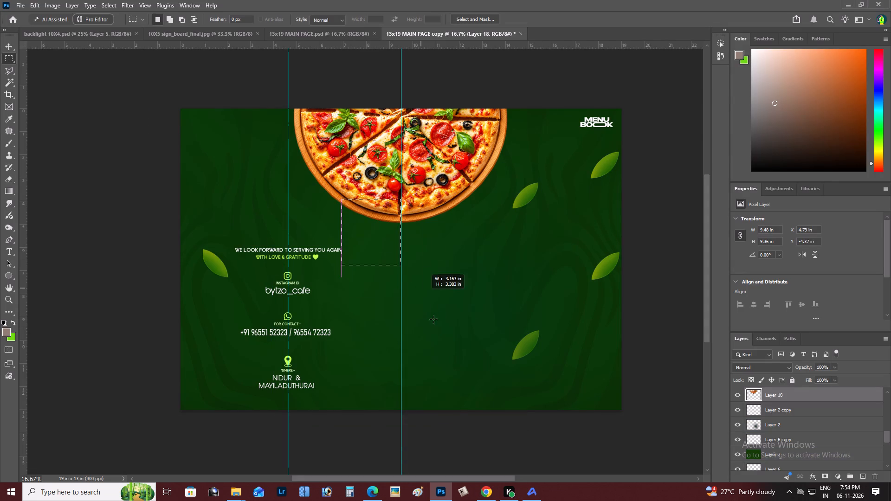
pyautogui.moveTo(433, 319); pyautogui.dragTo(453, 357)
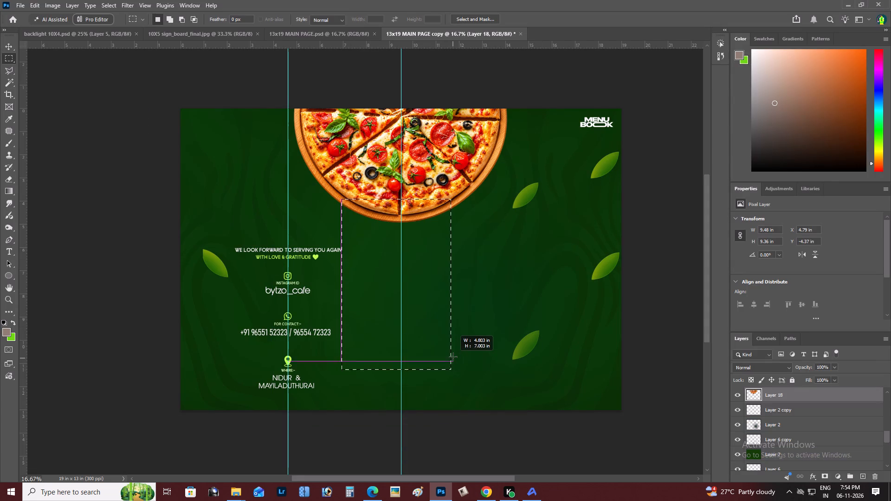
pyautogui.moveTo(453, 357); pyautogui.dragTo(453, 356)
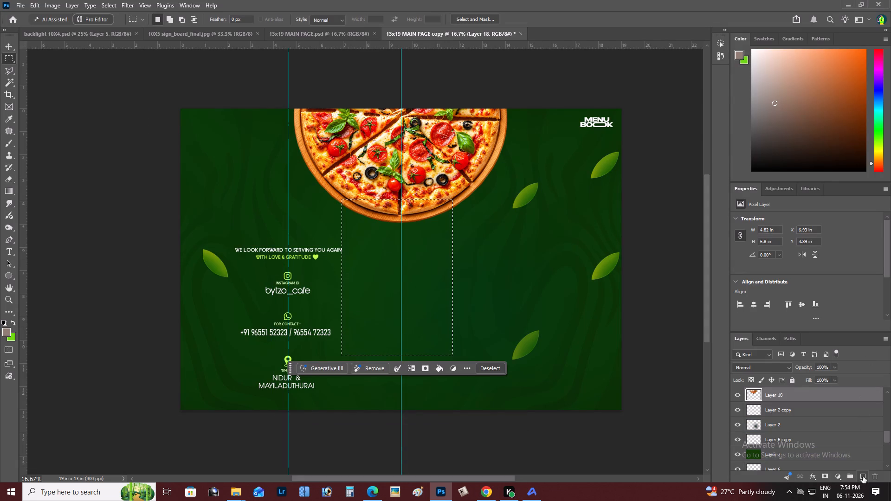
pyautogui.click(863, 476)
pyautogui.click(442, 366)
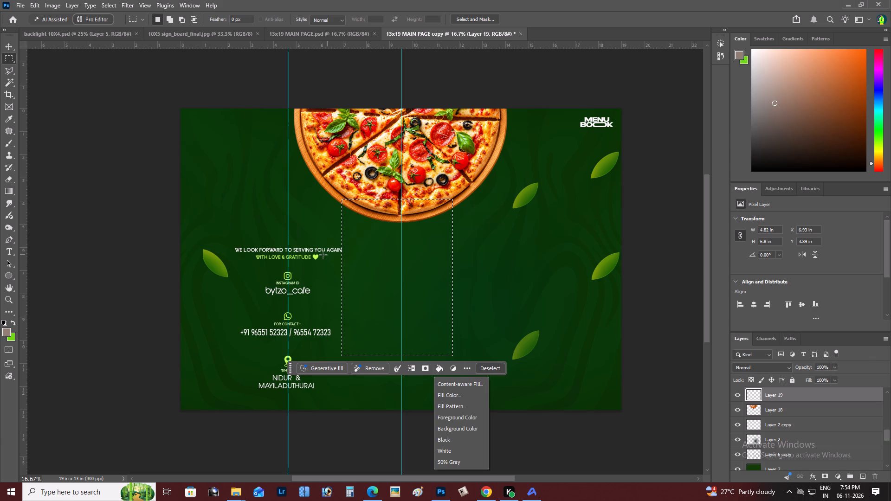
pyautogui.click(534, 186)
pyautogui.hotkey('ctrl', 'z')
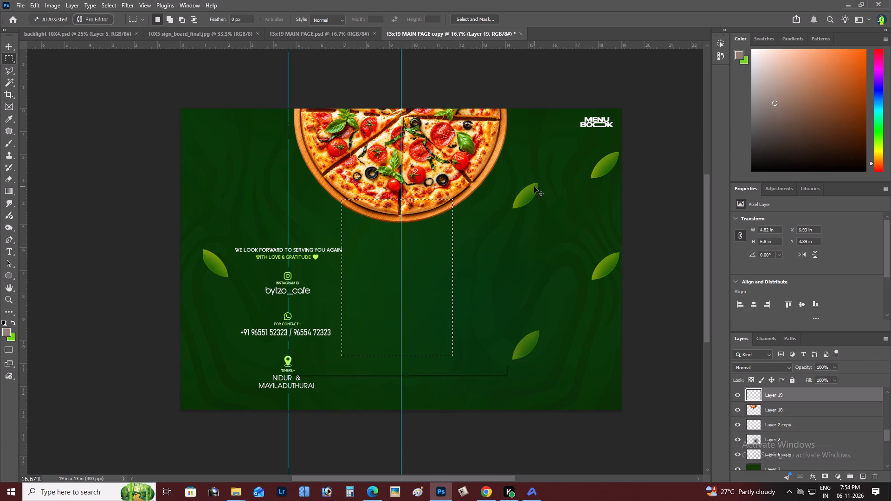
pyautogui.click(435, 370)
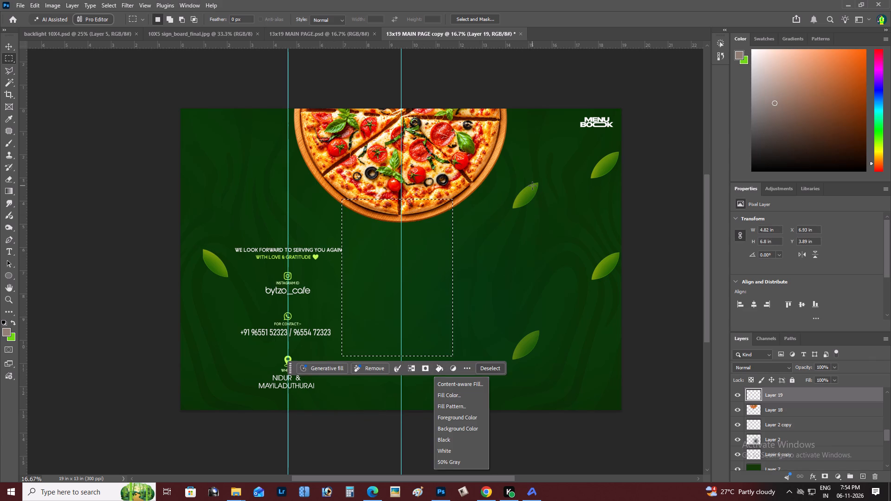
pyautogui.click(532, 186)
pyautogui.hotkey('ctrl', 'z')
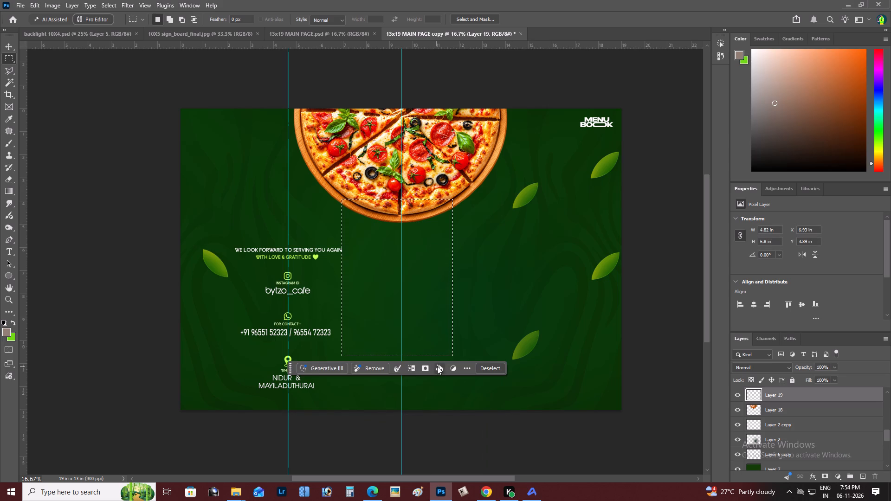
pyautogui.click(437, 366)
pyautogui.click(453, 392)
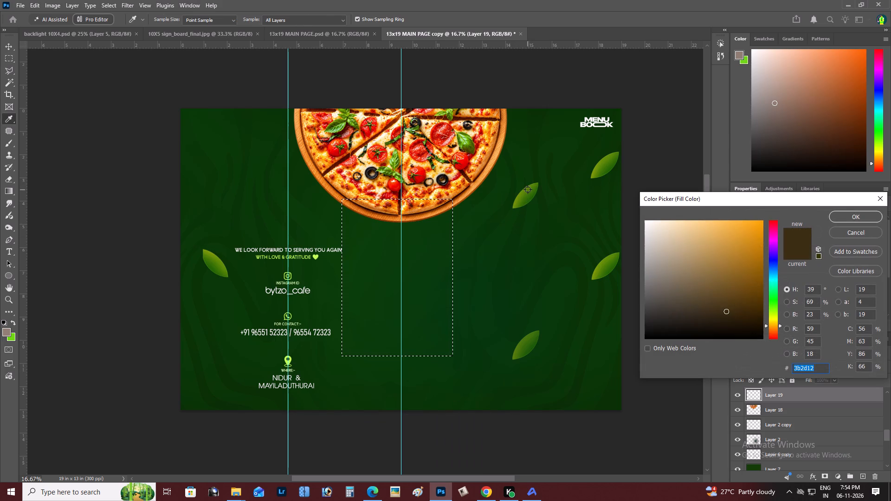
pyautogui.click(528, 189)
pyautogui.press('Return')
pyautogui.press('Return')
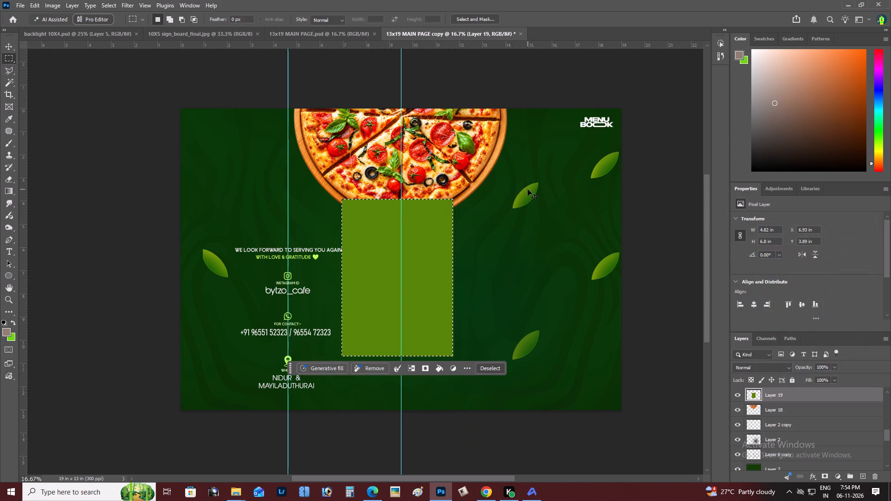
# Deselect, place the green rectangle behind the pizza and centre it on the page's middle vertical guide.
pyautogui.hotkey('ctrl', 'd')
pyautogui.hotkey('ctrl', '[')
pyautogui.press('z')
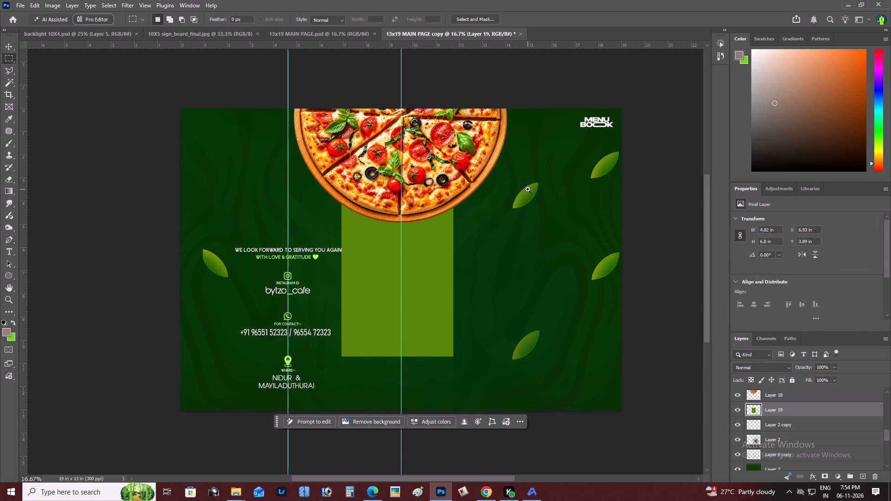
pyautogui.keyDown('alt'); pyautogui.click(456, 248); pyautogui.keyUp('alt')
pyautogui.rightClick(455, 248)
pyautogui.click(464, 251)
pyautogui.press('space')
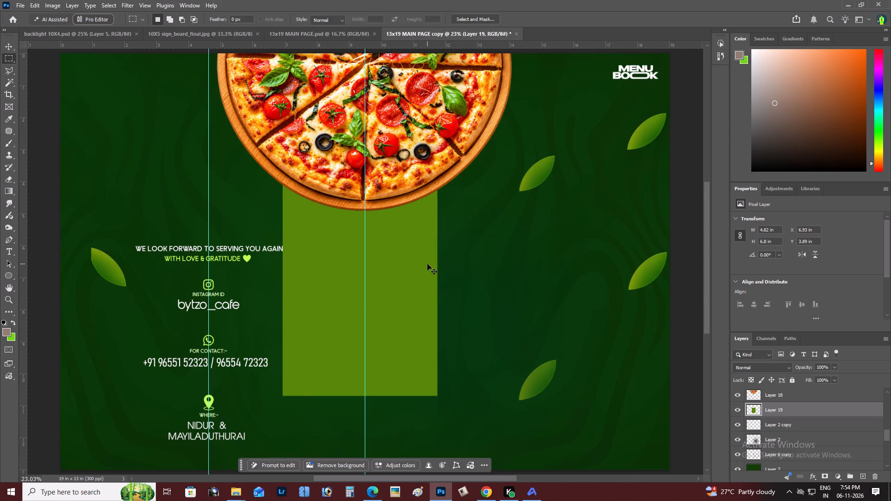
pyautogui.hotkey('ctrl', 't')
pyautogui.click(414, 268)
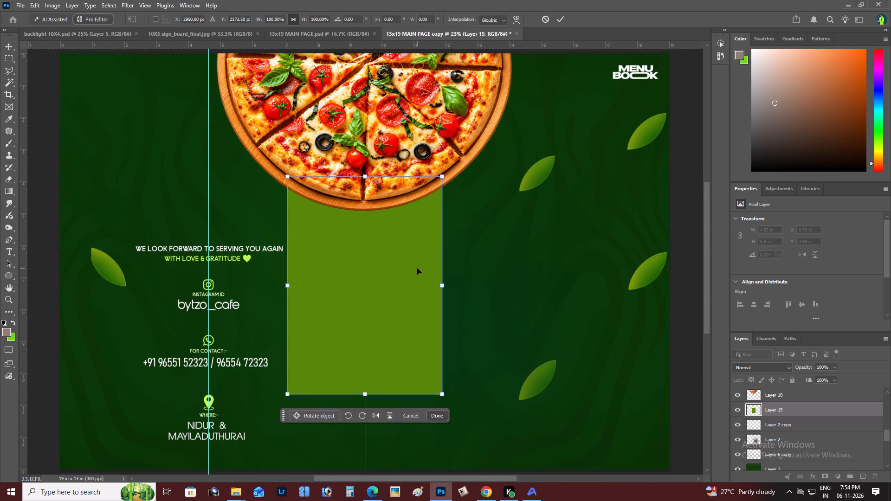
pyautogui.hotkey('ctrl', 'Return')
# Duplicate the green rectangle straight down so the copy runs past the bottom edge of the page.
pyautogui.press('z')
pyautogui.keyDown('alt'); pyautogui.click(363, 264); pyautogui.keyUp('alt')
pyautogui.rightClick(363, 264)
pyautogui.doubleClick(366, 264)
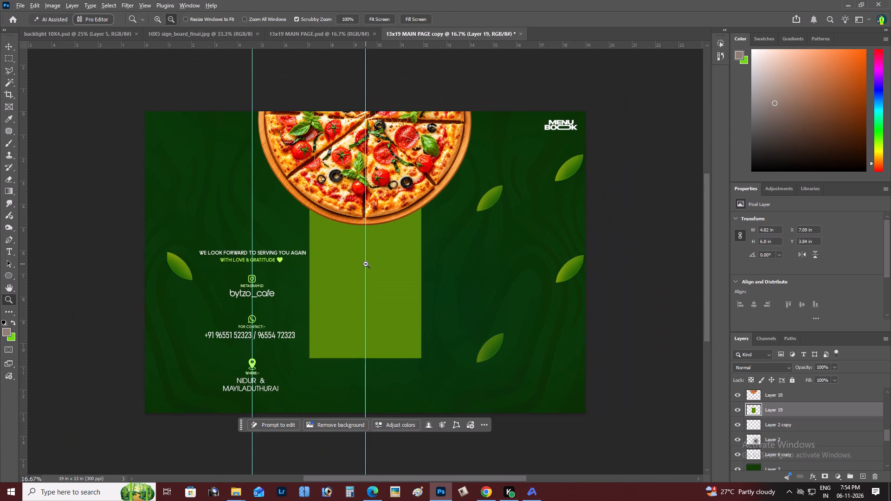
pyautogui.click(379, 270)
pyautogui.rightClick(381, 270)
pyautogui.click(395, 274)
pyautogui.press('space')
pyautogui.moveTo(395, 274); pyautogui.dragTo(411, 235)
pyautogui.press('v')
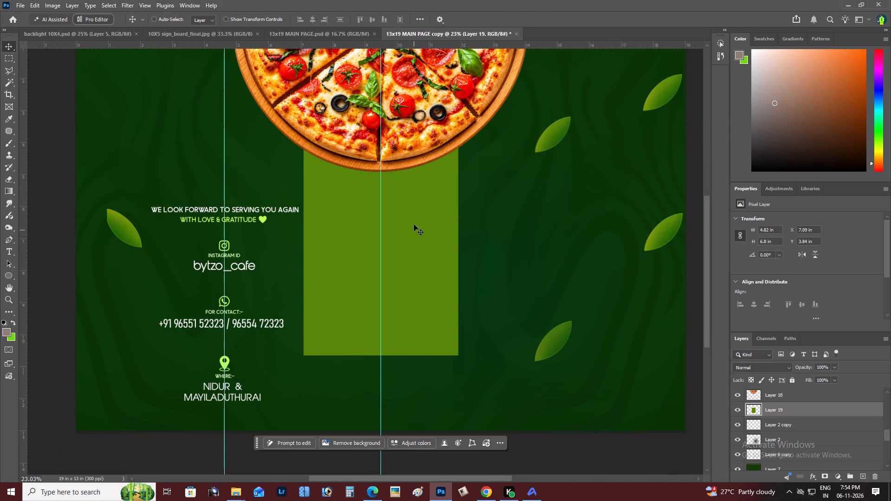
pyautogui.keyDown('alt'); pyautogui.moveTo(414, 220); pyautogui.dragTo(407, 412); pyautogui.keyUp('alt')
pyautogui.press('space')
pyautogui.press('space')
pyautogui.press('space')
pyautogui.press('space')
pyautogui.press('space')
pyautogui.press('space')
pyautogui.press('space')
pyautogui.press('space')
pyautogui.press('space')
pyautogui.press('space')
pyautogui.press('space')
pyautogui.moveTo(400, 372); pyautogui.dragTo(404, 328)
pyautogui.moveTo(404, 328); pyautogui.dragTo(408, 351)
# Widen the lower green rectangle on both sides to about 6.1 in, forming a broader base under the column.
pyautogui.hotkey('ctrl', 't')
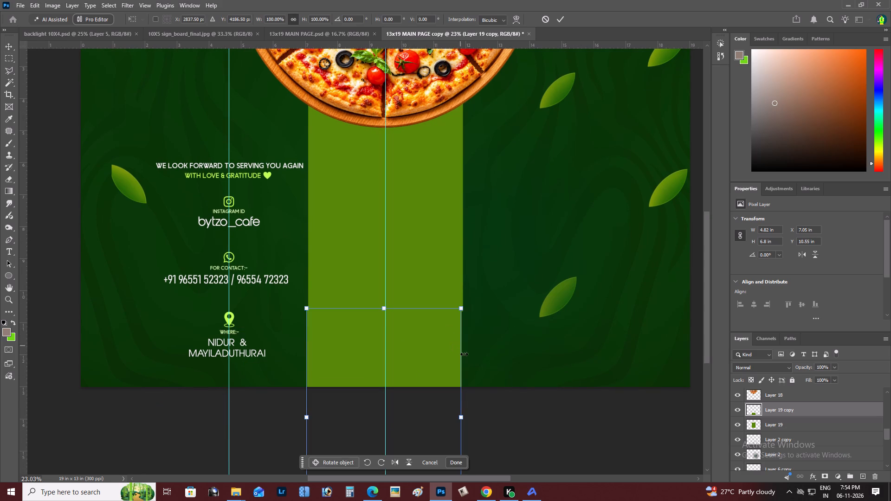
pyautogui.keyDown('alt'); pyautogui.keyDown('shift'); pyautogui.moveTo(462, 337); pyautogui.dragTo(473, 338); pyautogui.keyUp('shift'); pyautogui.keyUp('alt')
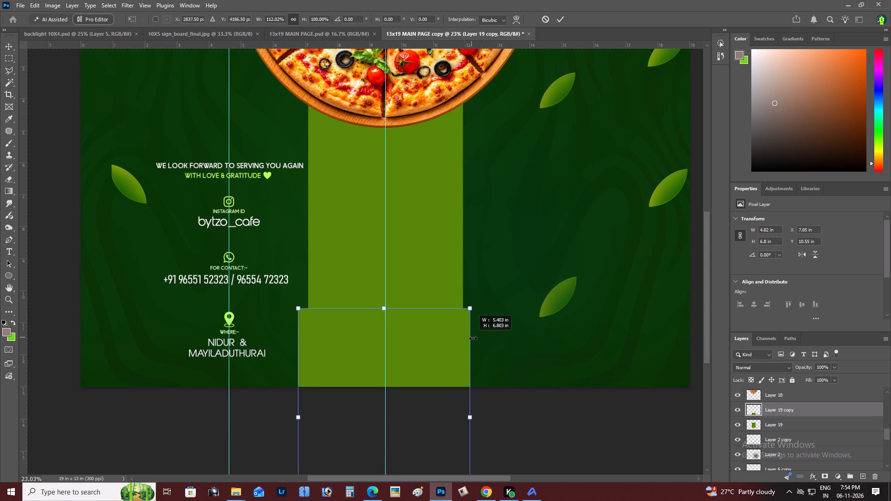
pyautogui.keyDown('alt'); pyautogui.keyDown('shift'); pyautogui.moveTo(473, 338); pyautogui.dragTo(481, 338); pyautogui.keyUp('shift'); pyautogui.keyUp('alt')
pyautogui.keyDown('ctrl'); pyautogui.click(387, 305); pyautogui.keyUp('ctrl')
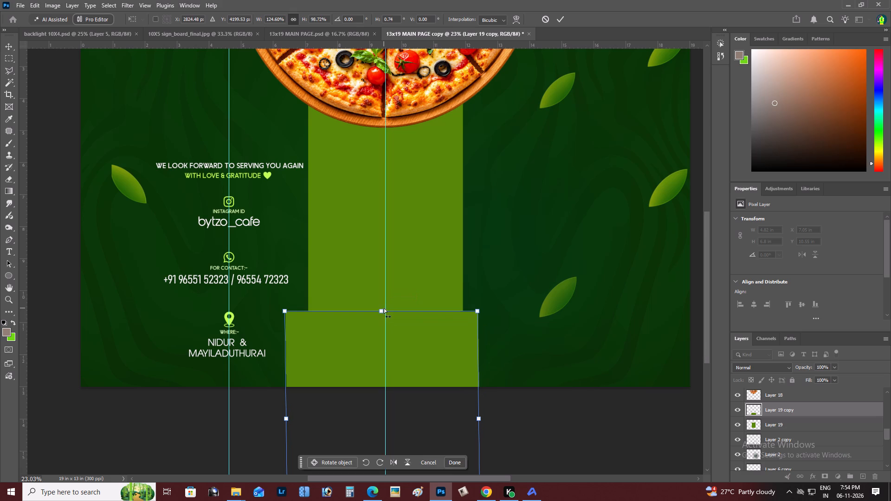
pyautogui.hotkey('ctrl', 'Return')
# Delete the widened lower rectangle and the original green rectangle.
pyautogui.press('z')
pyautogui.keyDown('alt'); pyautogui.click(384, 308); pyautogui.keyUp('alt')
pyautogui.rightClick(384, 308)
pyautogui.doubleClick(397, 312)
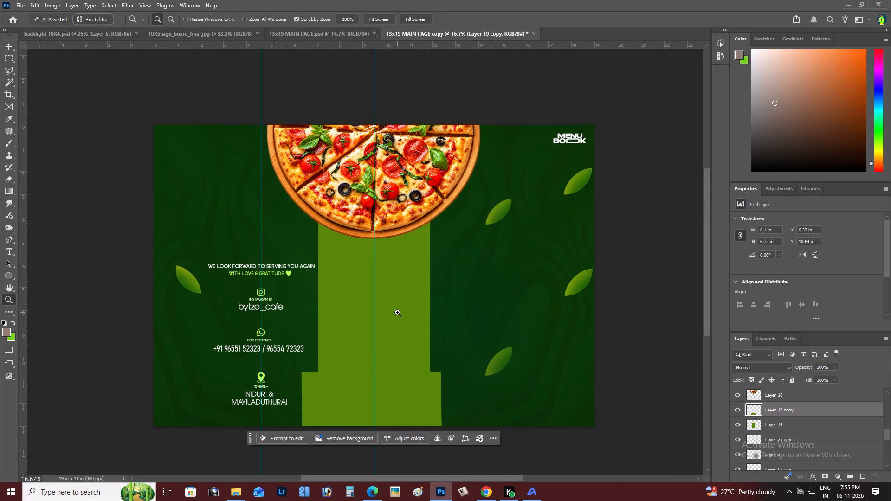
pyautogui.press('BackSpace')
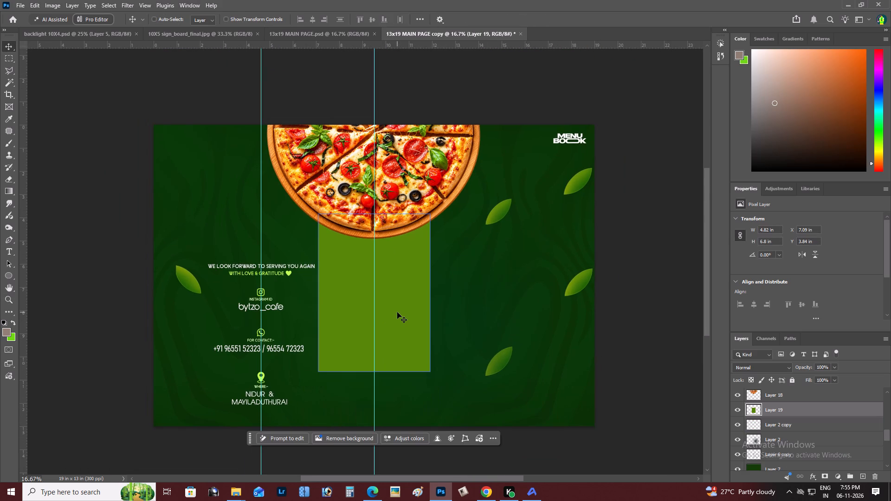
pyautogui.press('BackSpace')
# Switch to Pinterest and look through the related food posters under the Grill Burger pin for layout ideas.
pyautogui.hotkey('alt', 'Tab')
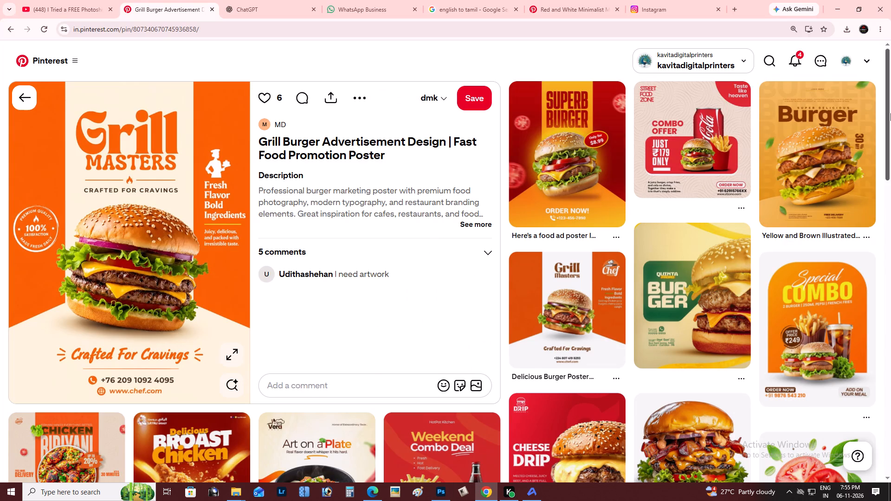
pyautogui.moveTo(890, 122); pyautogui.dragTo(890, 164)
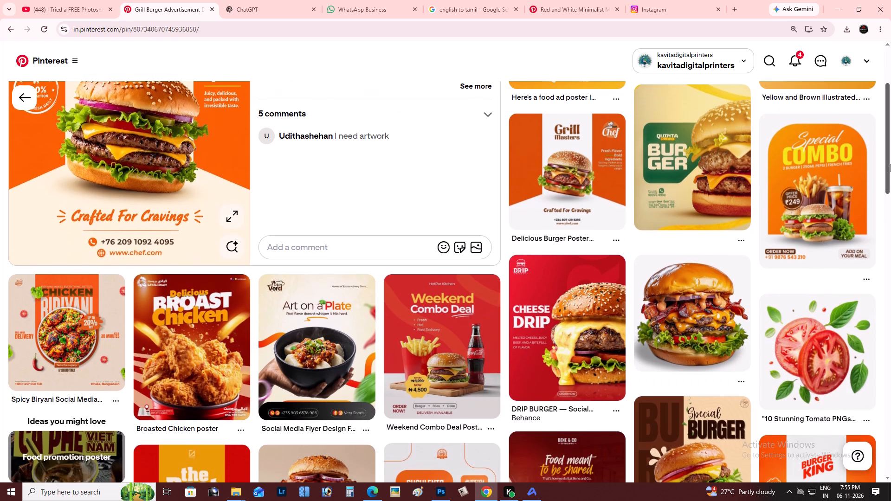
pyautogui.moveTo(890, 164); pyautogui.dragTo(890, 223)
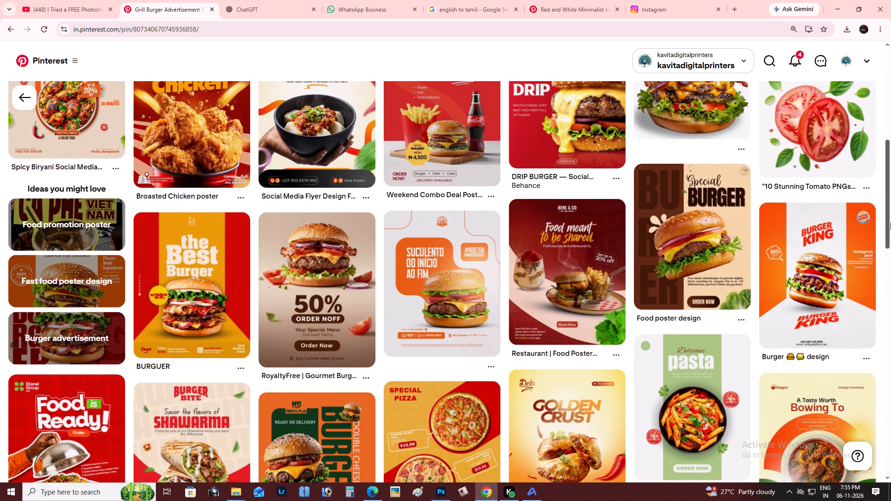
pyautogui.moveTo(890, 223); pyautogui.dragTo(890, 222)
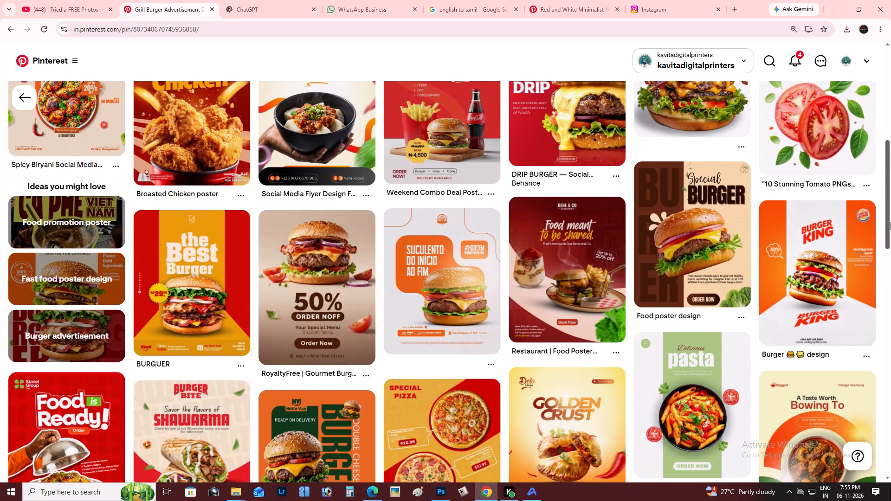
pyautogui.moveTo(890, 222); pyautogui.dragTo(890, 248)
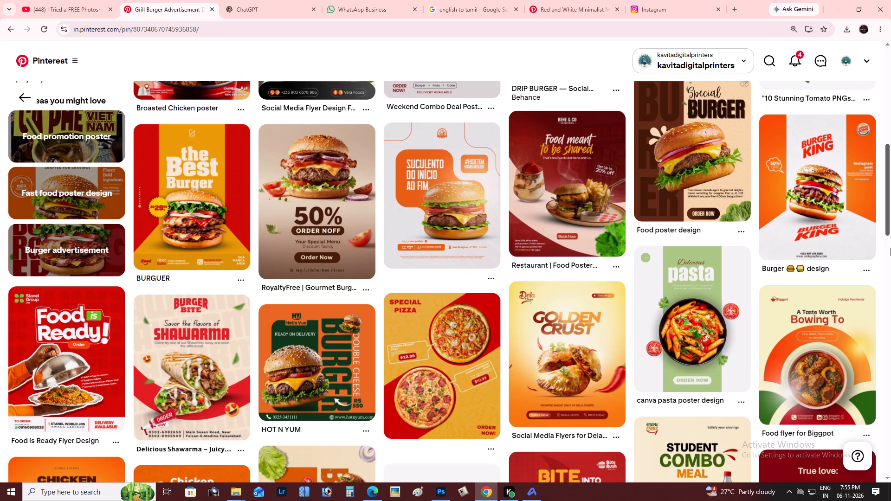
pyautogui.moveTo(890, 248); pyautogui.dragTo(890, 140)
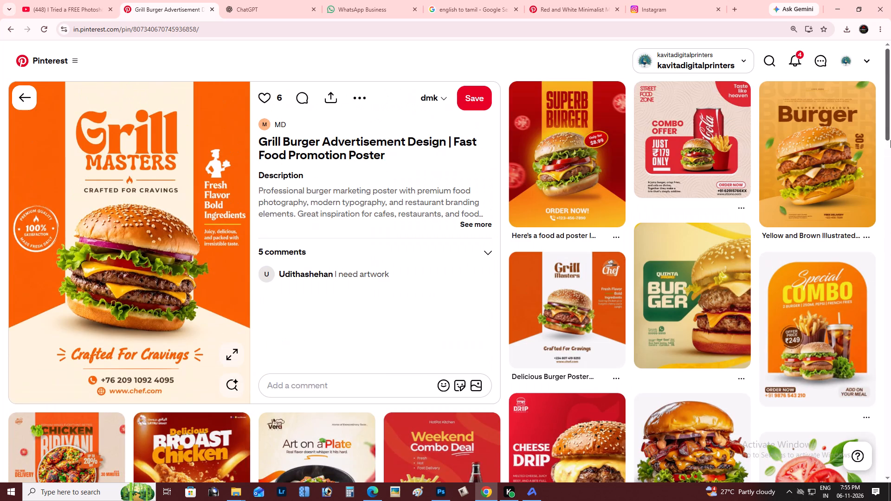
pyautogui.moveTo(890, 140); pyautogui.dragTo(890, 72)
# Copy the Grill Masters burger poster image and paste it into the menu spread in Photoshop, just below the pizza.
pyautogui.rightClick(158, 230)
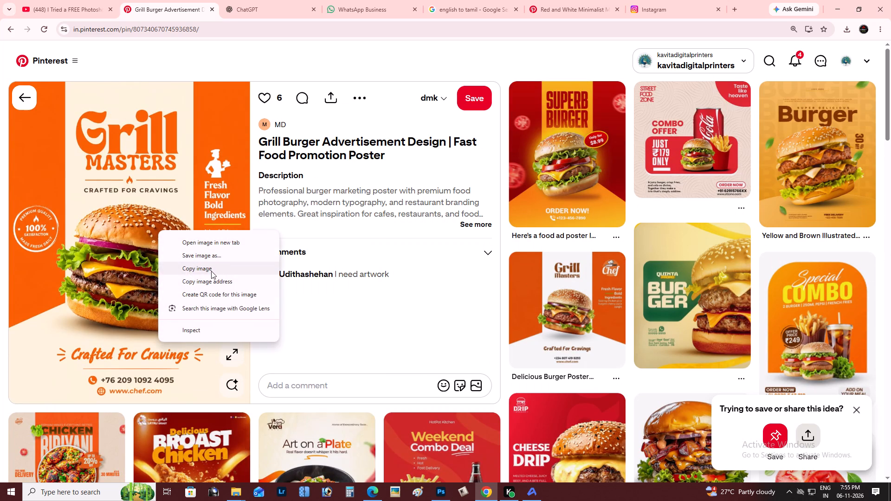
pyautogui.click(211, 271)
pyautogui.hotkey('alt', 'Tab')
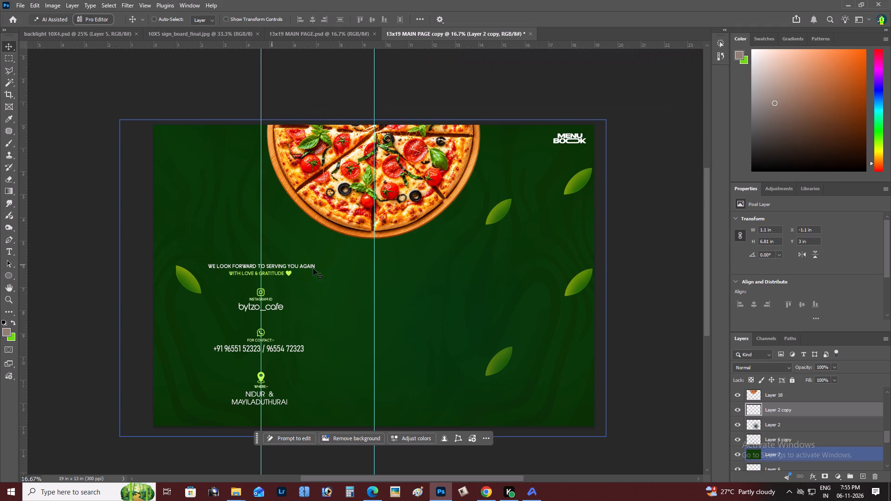
pyautogui.hotkey('ctrl', 'v')
# Start a Pen path at the pizza board's edge, down the left of the cream column, past the burger and along the left diagonal.
pyautogui.press('z')
pyautogui.doubleClick(407, 248)
pyautogui.moveTo(404, 248); pyautogui.dragTo(395, 252)
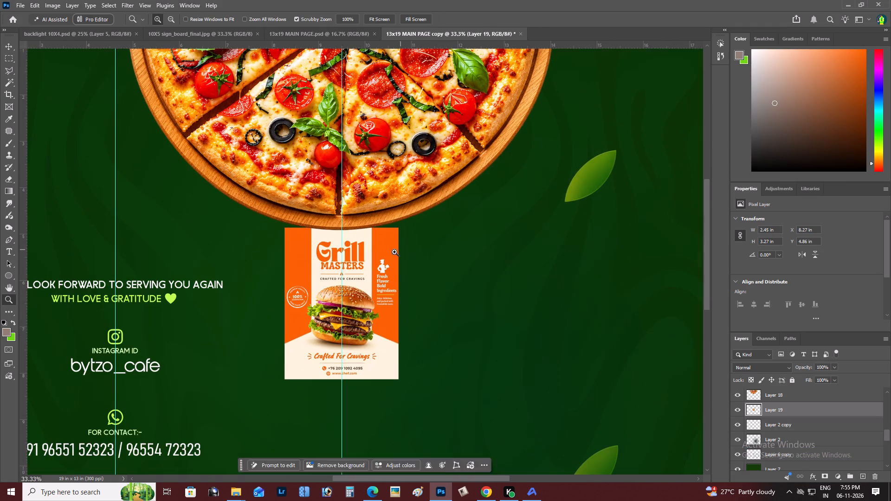
pyautogui.click(394, 252)
pyautogui.click(357, 264)
pyautogui.click(383, 258)
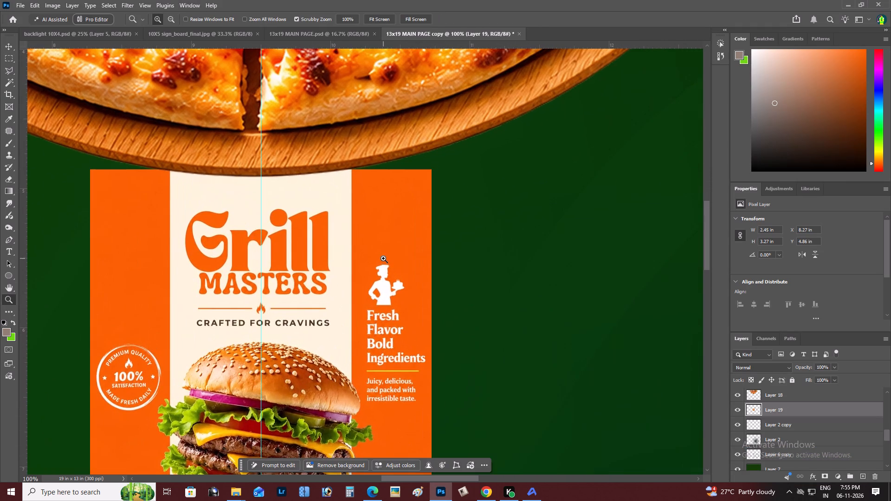
pyautogui.press('p')
pyautogui.moveTo(163, 162); pyautogui.dragTo(163, 181)
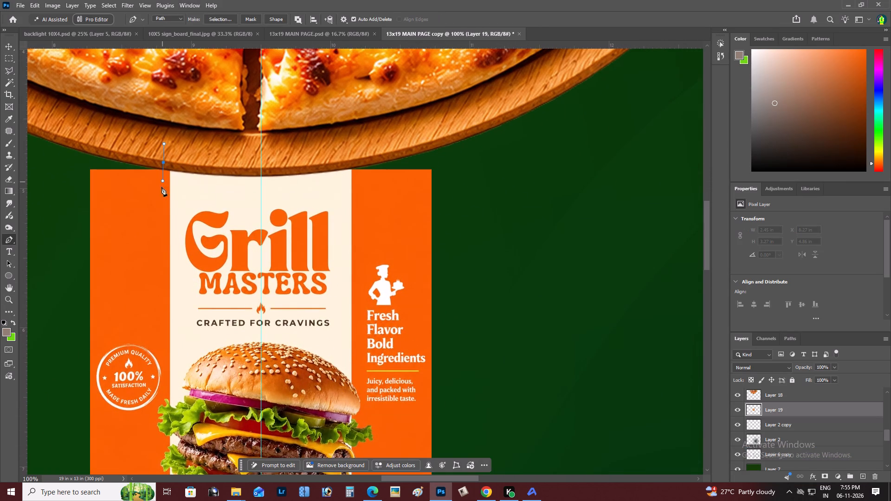
pyautogui.press('space')
pyautogui.moveTo(162, 237); pyautogui.dragTo(193, 147)
pyautogui.click(192, 261)
pyautogui.click(194, 298)
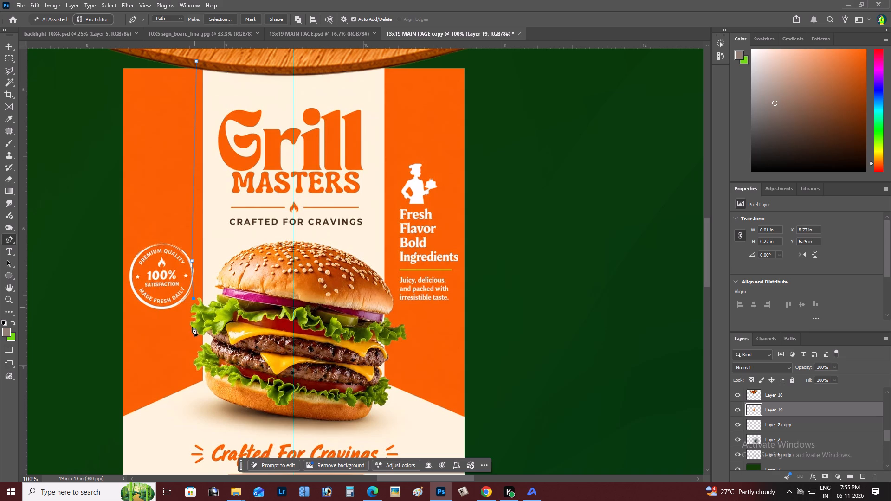
pyautogui.click(193, 337)
pyautogui.moveTo(187, 353); pyautogui.dragTo(187, 358)
pyautogui.moveTo(160, 397); pyautogui.dragTo(133, 406)
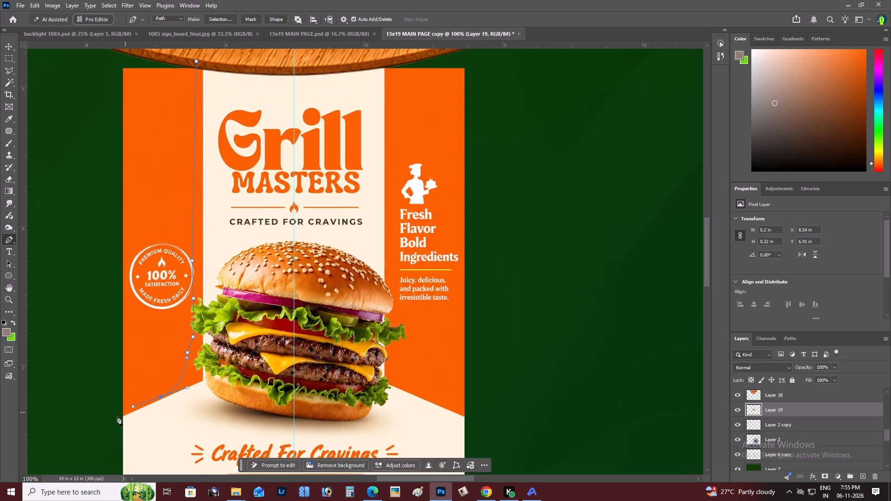
# Continue the Pen path outside the poster's lower left corner, beneath its bottom edge and up beyond its lower right side.
pyautogui.press('space')
pyautogui.moveTo(116, 413); pyautogui.dragTo(136, 360)
pyautogui.moveTo(118, 361); pyautogui.dragTo(110, 367)
pyautogui.press('space')
pyautogui.press('space')
pyautogui.press('space')
pyautogui.press('space')
pyautogui.press('space')
pyautogui.press('space')
pyautogui.press('space')
pyautogui.press('space')
pyautogui.press('space')
pyautogui.press('space')
pyautogui.press('space')
pyautogui.press('space')
pyautogui.press('space')
pyautogui.press('space')
pyautogui.press('space')
pyautogui.press('space')
pyautogui.press('space')
pyautogui.moveTo(108, 398); pyautogui.dragTo(77, 306)
pyautogui.moveTo(70, 385); pyautogui.dragTo(114, 424)
pyautogui.moveTo(465, 416); pyautogui.dragTo(494, 400)
pyautogui.moveTo(520, 329); pyautogui.dragTo(513, 298)
# Finish the Pen path along the poster's right diagonal, past the burger, up the cream column's right side and across the pizza board.
pyautogui.moveTo(443, 254); pyautogui.dragTo(439, 252)
pyautogui.moveTo(394, 222); pyautogui.dragTo(391, 214)
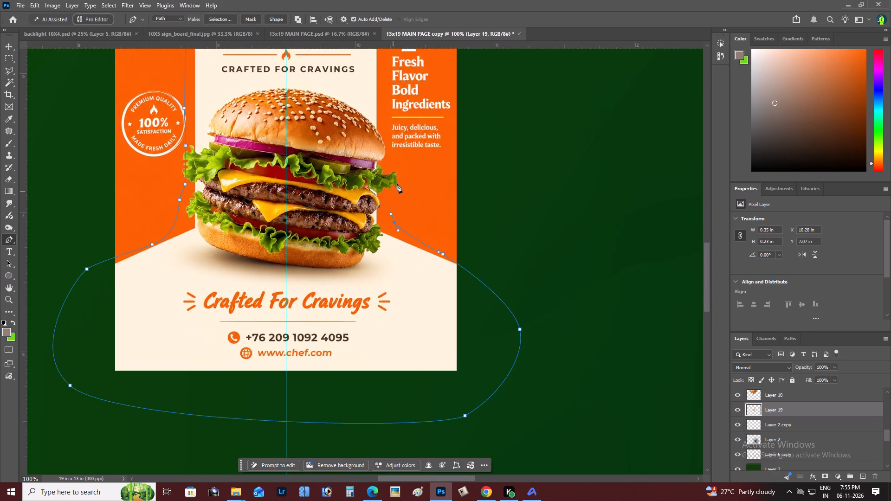
pyautogui.moveTo(401, 177); pyautogui.dragTo(401, 169)
pyautogui.moveTo(388, 142); pyautogui.dragTo(387, 134)
pyautogui.press('space')
pyautogui.moveTo(388, 109); pyautogui.dragTo(386, 222)
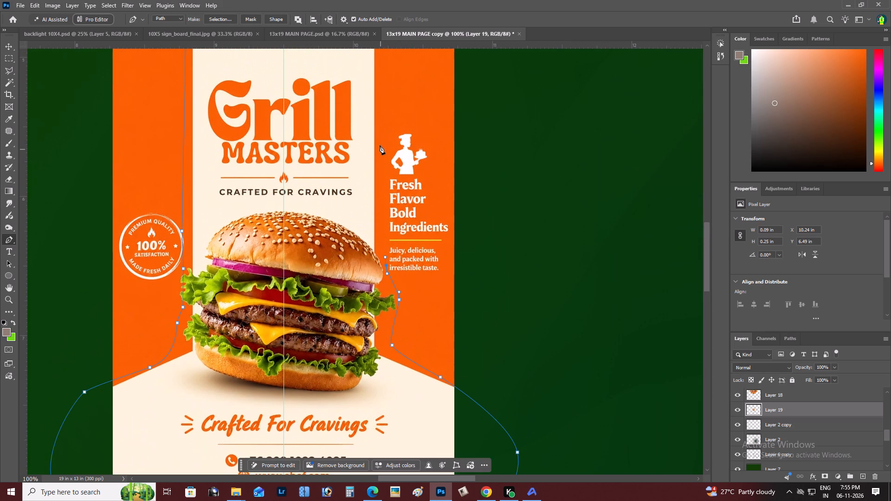
pyautogui.click(379, 141)
pyautogui.press('space')
pyautogui.press('space')
pyautogui.press('space')
pyautogui.press('space')
pyautogui.moveTo(386, 102); pyautogui.dragTo(377, 313)
pyautogui.click(369, 217)
pyautogui.moveTo(351, 196); pyautogui.dragTo(297, 195)
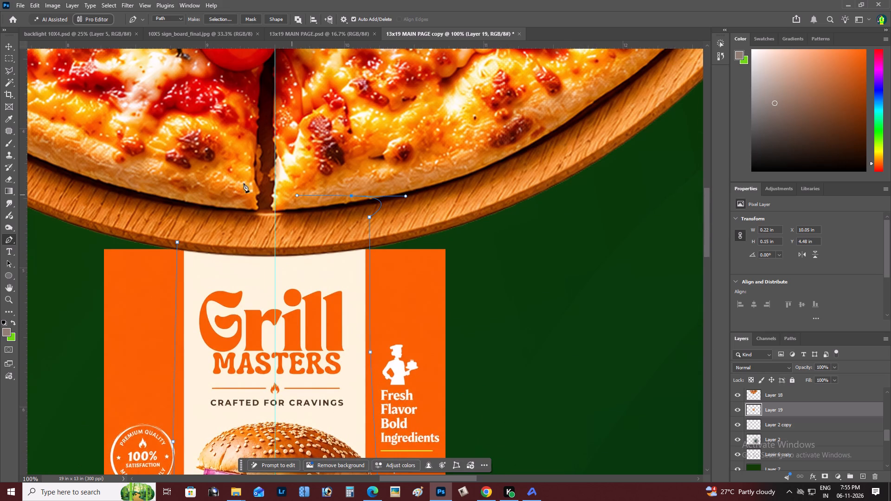
pyautogui.moveTo(222, 186); pyautogui.dragTo(202, 194)
# Make a selection from the path, cut the enclosed burger artwork out of the poster and delete the leftover poster layer.
pyautogui.rightClick(214, 224)
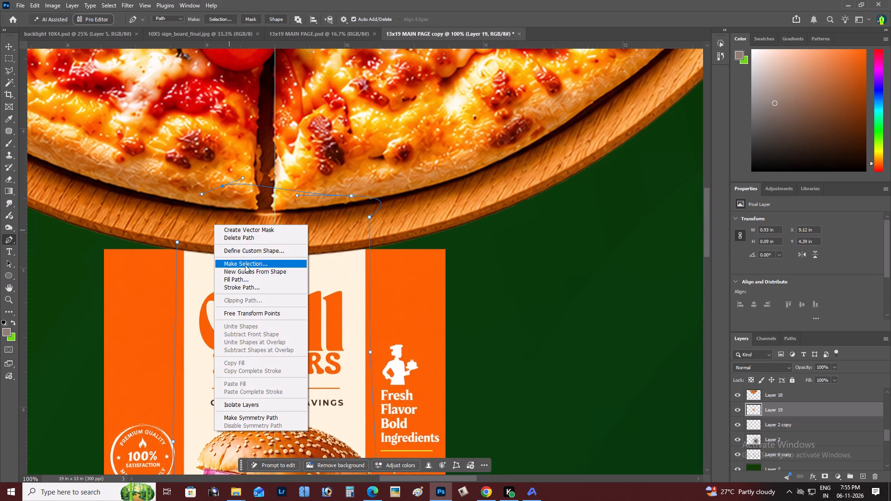
pyautogui.click(245, 265)
pyautogui.press('Return')
pyautogui.hotkey('ctrl', 'x')
pyautogui.press('BackSpace')
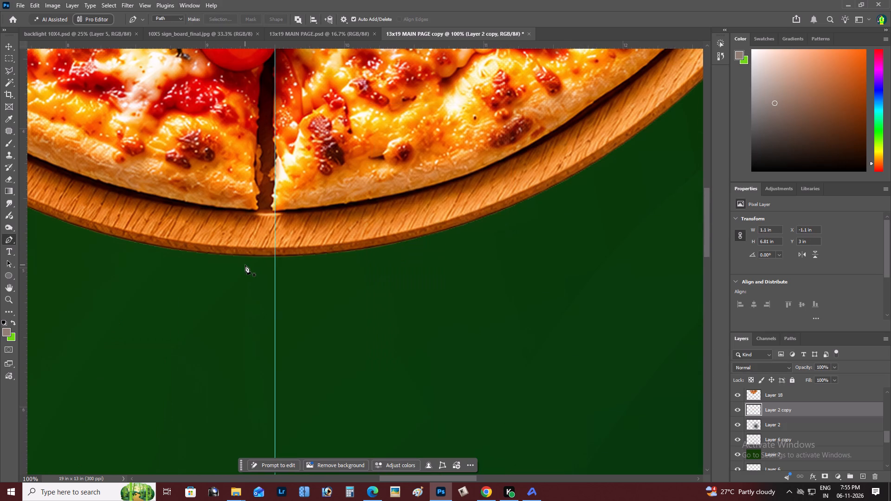
# Fit the whole menu spread in view to examine the empty green area below the pizza.
pyautogui.press('z')
pyautogui.keyDown('alt'); pyautogui.click(244, 265); pyautogui.keyUp('alt')
pyautogui.rightClick(244, 265)
pyautogui.click(259, 275)
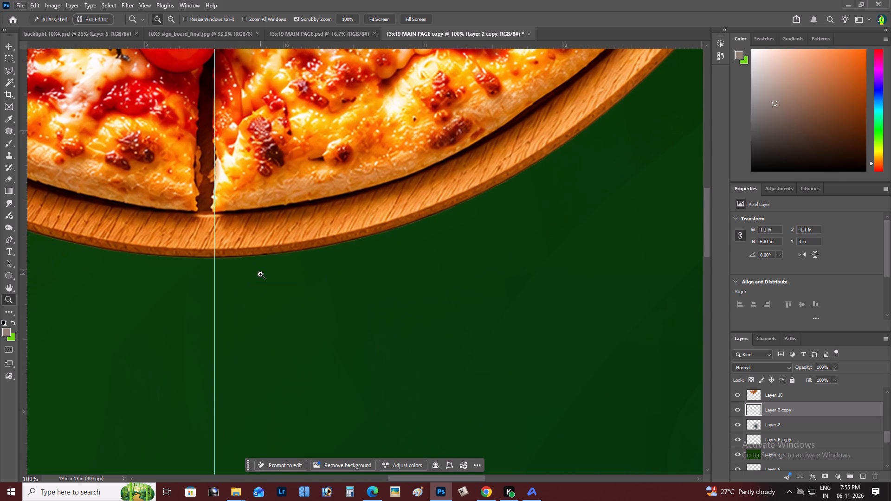
pyautogui.press('z')
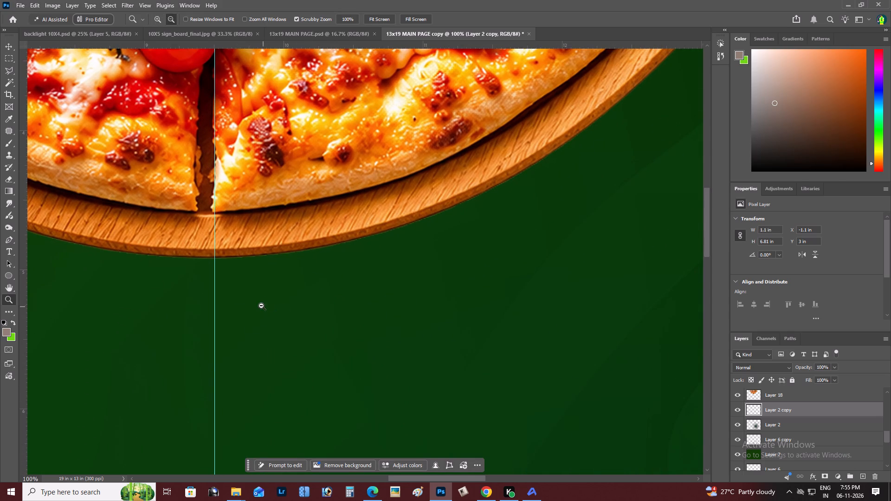
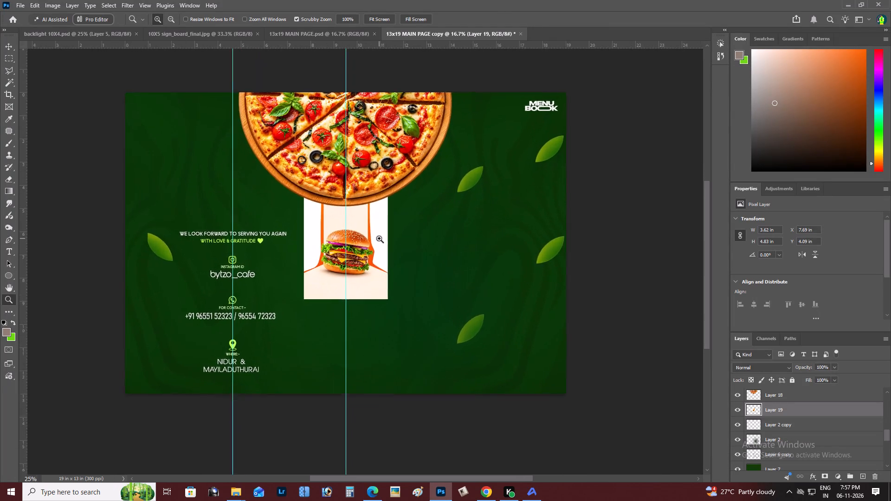
pyautogui.click(379, 238)
pyautogui.press('w')
pyautogui.click(379, 215)
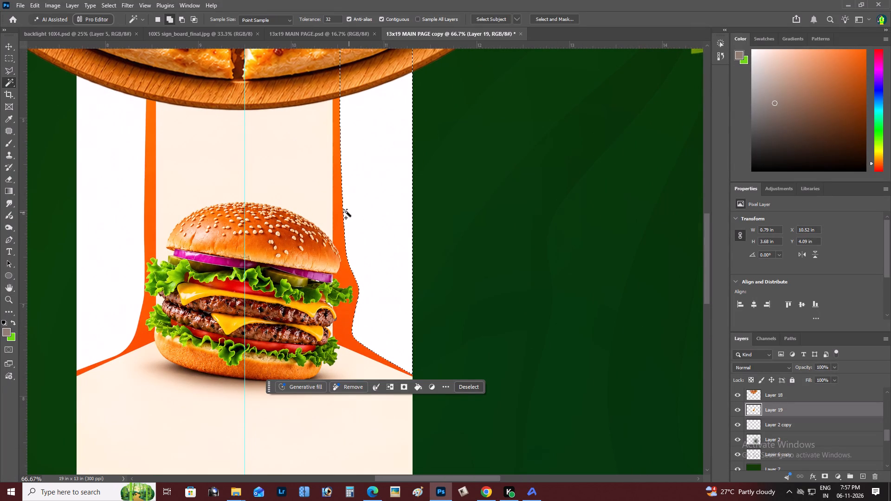
pyautogui.keyDown('shift'); pyautogui.click(341, 206); pyautogui.keyUp('shift')
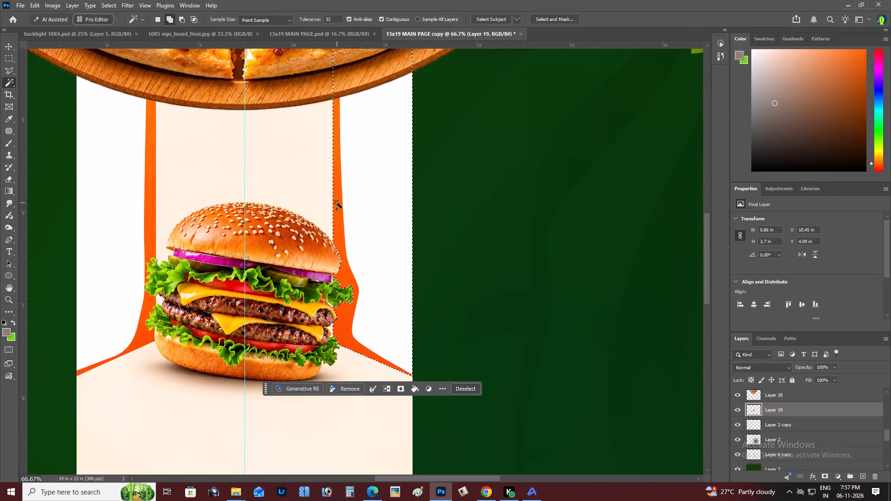
pyautogui.keyDown('shift'); pyautogui.click(337, 203); pyautogui.keyUp('shift')
pyautogui.press('BackSpace')
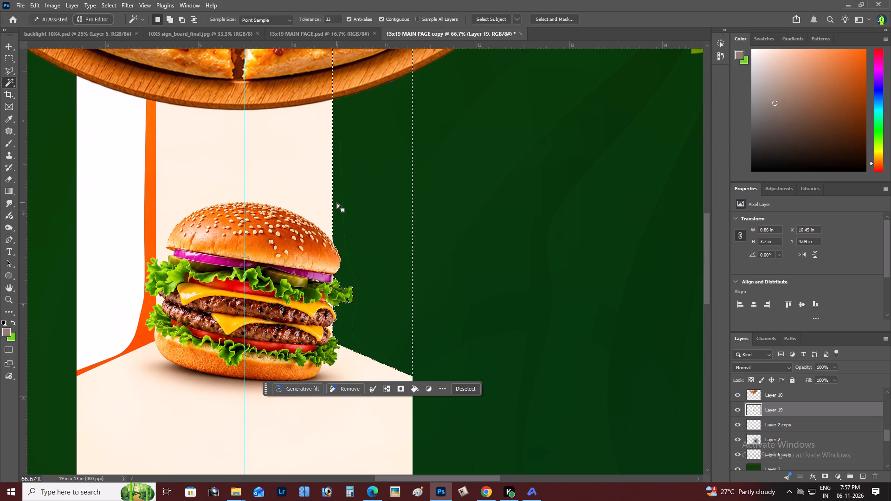
pyautogui.hotkey('ctrl', 'd')
# Select the white area and orange strip on the poster's left side with the Magic Wand and delete them.
pyautogui.press('z')
pyautogui.keyDown('alt'); pyautogui.click(274, 239); pyautogui.keyUp('alt')
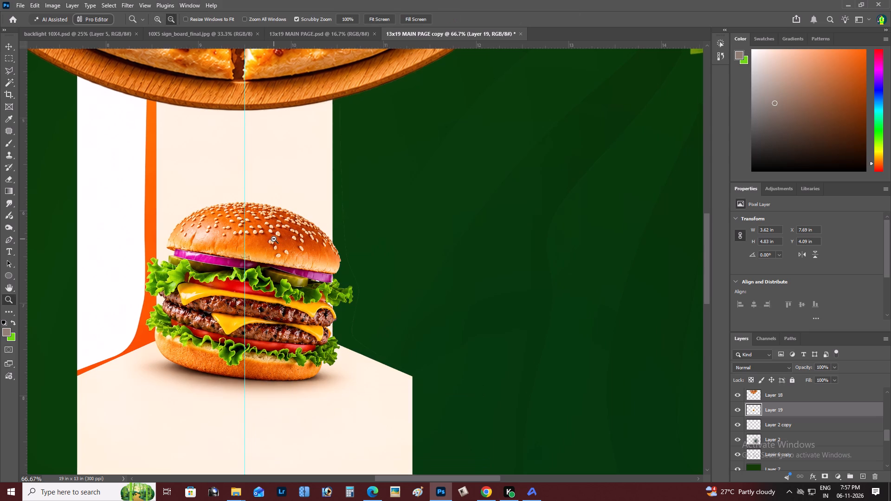
pyautogui.rightClick(273, 239)
pyautogui.click(281, 242)
pyautogui.press('space')
pyautogui.press('space')
pyautogui.press('space')
pyautogui.press('space')
pyautogui.press('space')
pyautogui.press('space')
pyautogui.press('space')
pyautogui.press('space')
pyautogui.moveTo(281, 242); pyautogui.dragTo(300, 270)
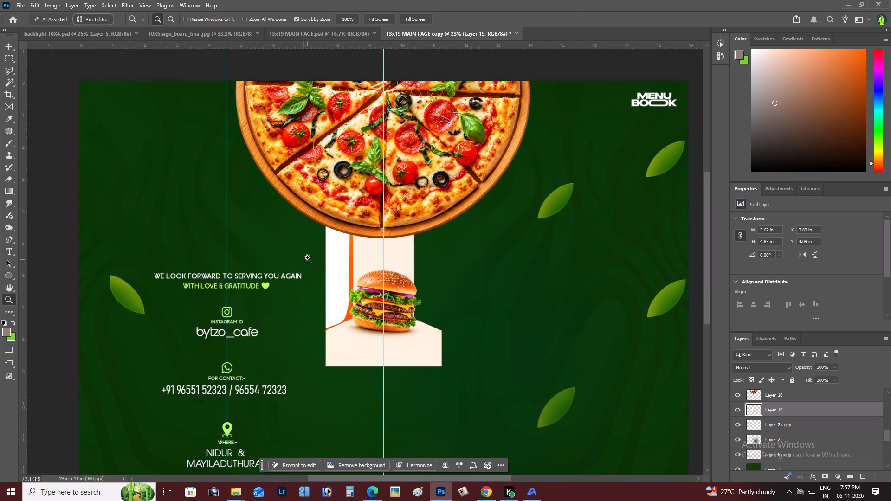
pyautogui.tripleClick(342, 264)
pyautogui.click(342, 264)
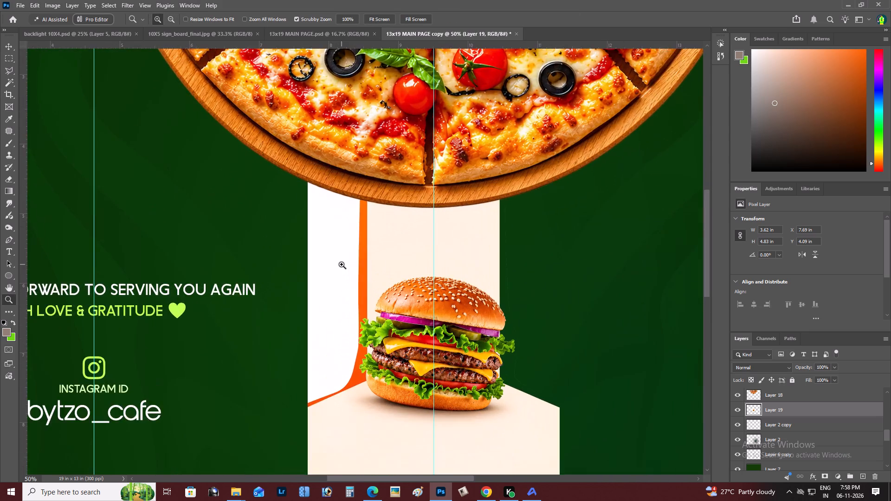
pyautogui.press('w')
pyautogui.click(342, 261)
pyautogui.keyDown('shift'); pyautogui.click(370, 266); pyautogui.keyUp('shift')
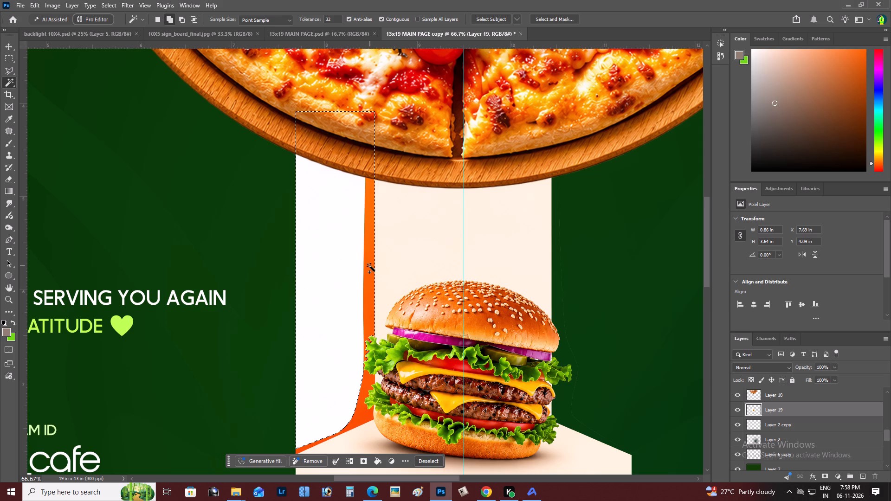
pyautogui.keyDown('shift'); pyautogui.click(369, 274); pyautogui.keyUp('shift')
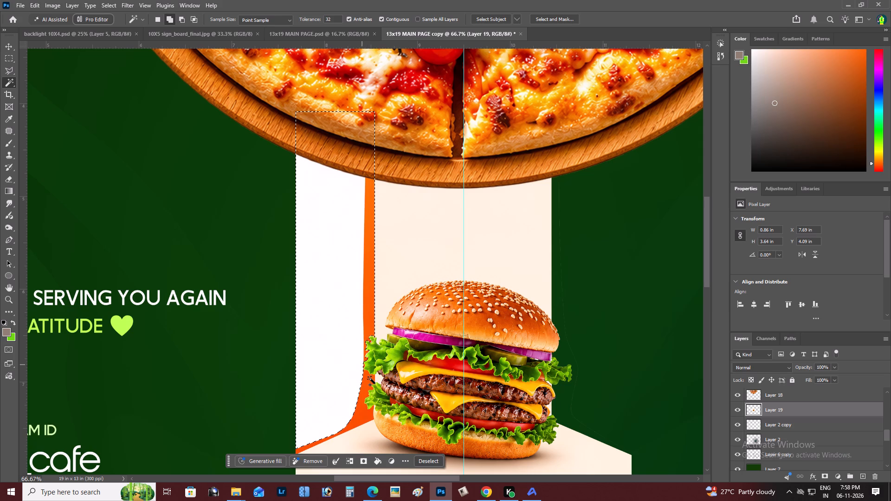
pyautogui.keyDown('shift'); pyautogui.click(371, 379); pyautogui.keyUp('shift')
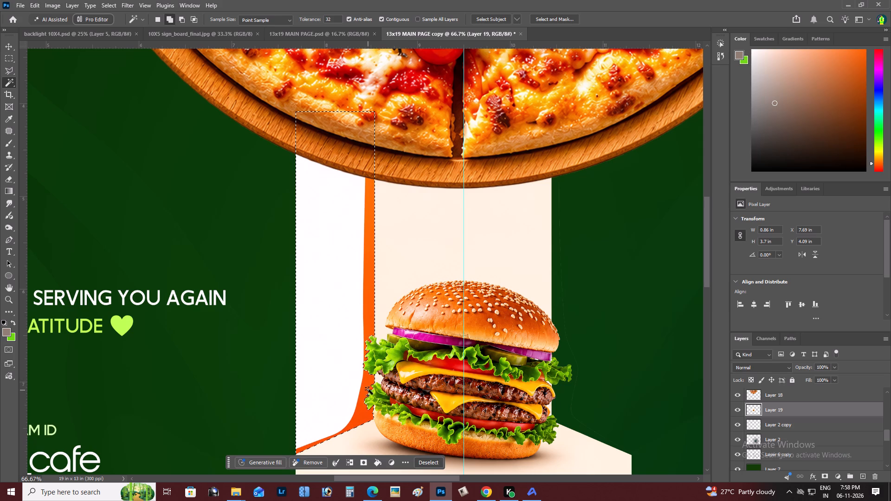
pyautogui.keyDown('shift'); pyautogui.click(371, 308); pyautogui.keyUp('shift')
pyautogui.press('BackSpace')
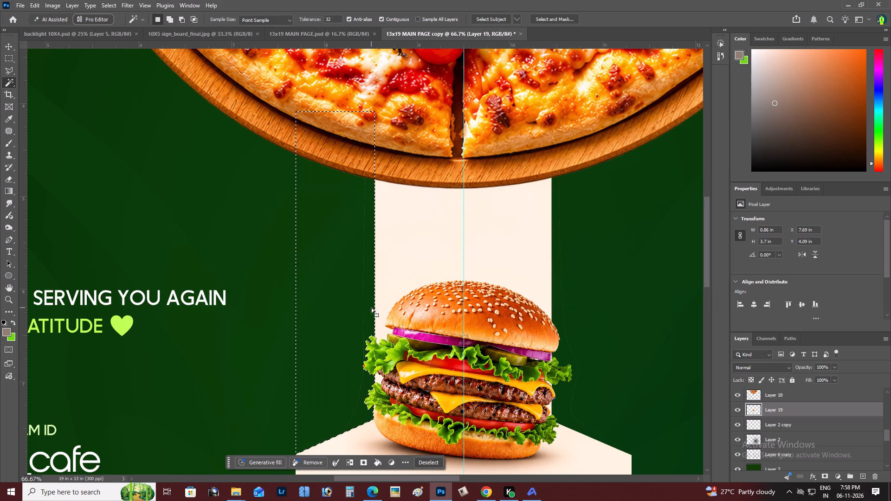
pyautogui.hotkey('ctrl', 'd')
# Outline the faint leftover edge line right of the burger with the Pen tool, turn the path into a selection and delete its contents.
pyautogui.press('z')
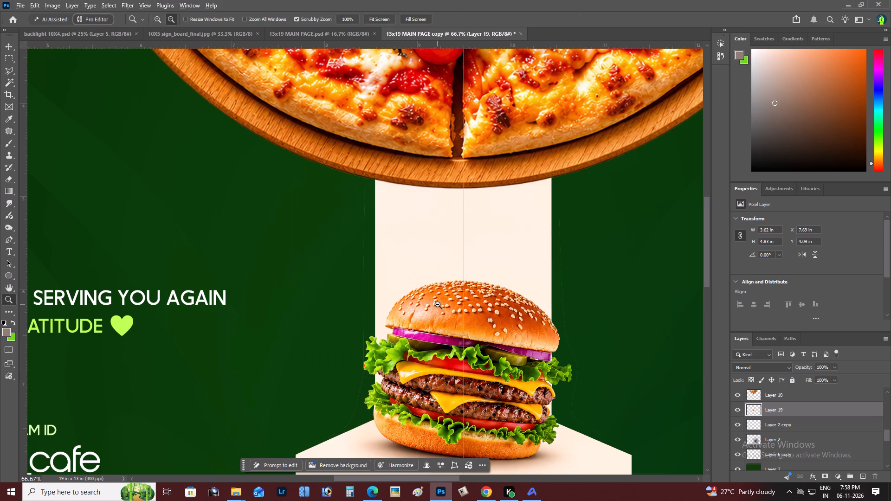
pyautogui.press('z')
pyautogui.doubleClick(584, 285)
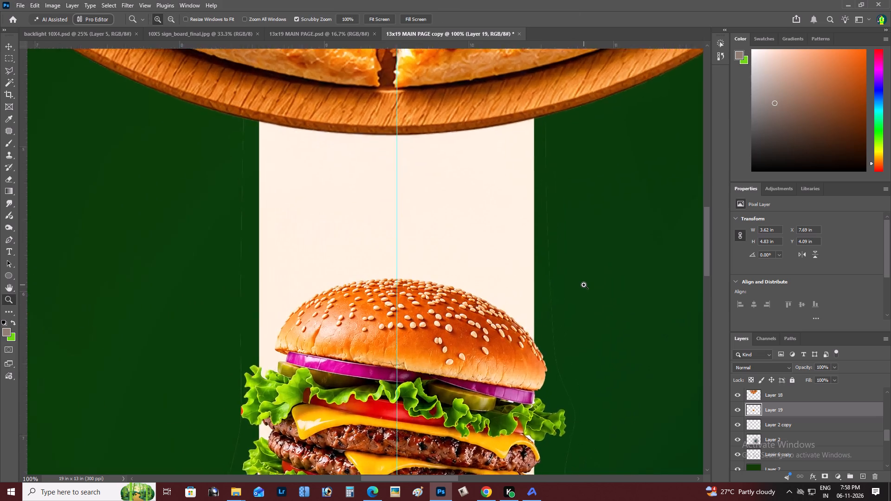
pyautogui.press('space')
pyautogui.press('space')
pyautogui.press('space')
pyautogui.press('space')
pyautogui.press('space')
pyautogui.press('space')
pyautogui.press('space')
pyautogui.press('space')
pyautogui.press('space')
pyautogui.press('space')
pyautogui.press('space')
pyautogui.press('space')
pyautogui.press('space')
pyautogui.press('space')
pyautogui.press('space')
pyautogui.press('space')
pyautogui.moveTo(555, 293); pyautogui.dragTo(420, 419)
pyautogui.keyDown('alt'); pyautogui.click(372, 331); pyautogui.keyUp('alt')
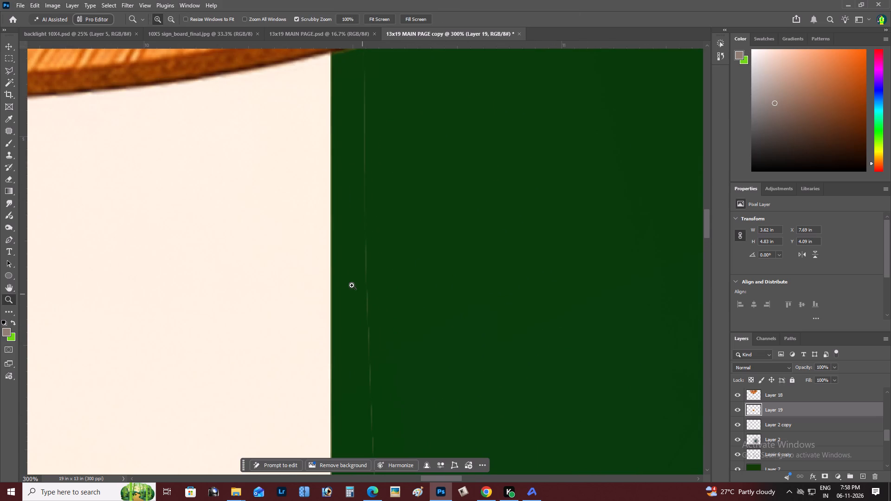
pyautogui.keyDown('alt'); pyautogui.doubleClick(316, 257); pyautogui.keyUp('alt')
pyautogui.press('o')
pyautogui.press('p')
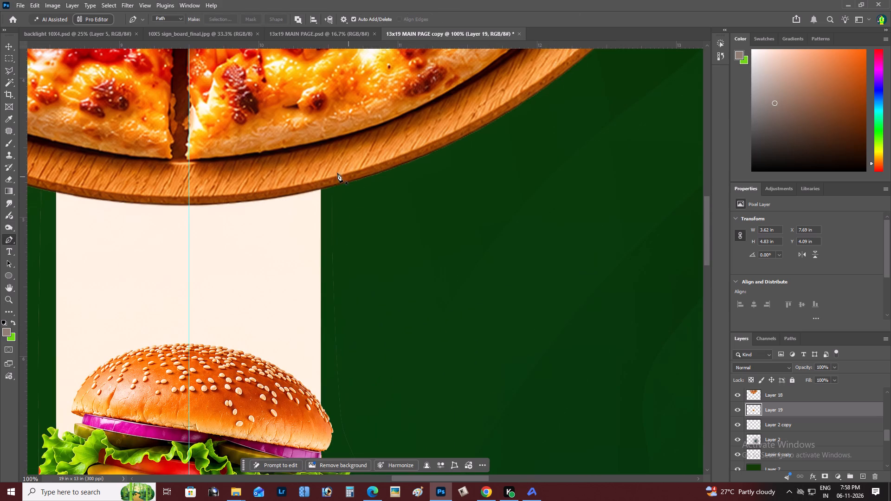
pyautogui.click(324, 169)
pyautogui.click(331, 364)
pyautogui.press('space')
pyautogui.press('space')
pyautogui.press('space')
pyautogui.moveTo(337, 386); pyautogui.dragTo(293, 167)
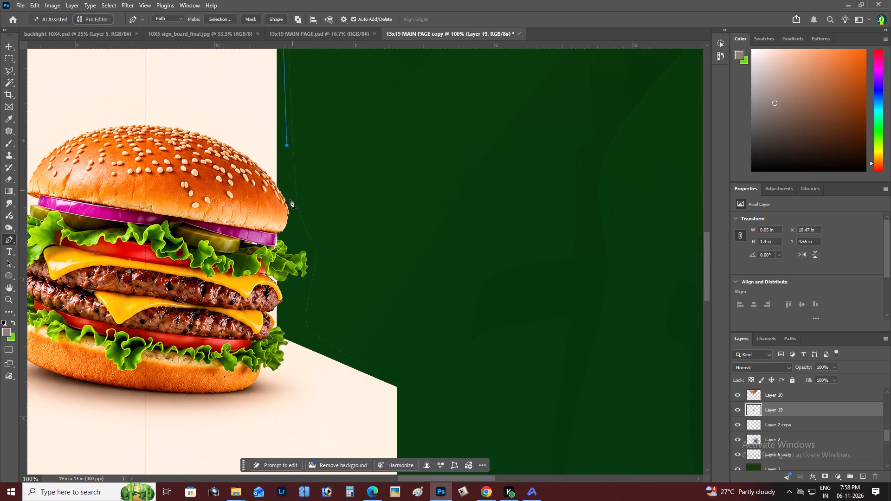
pyautogui.click(290, 209)
pyautogui.click(307, 243)
pyautogui.moveTo(310, 265); pyautogui.dragTo(309, 271)
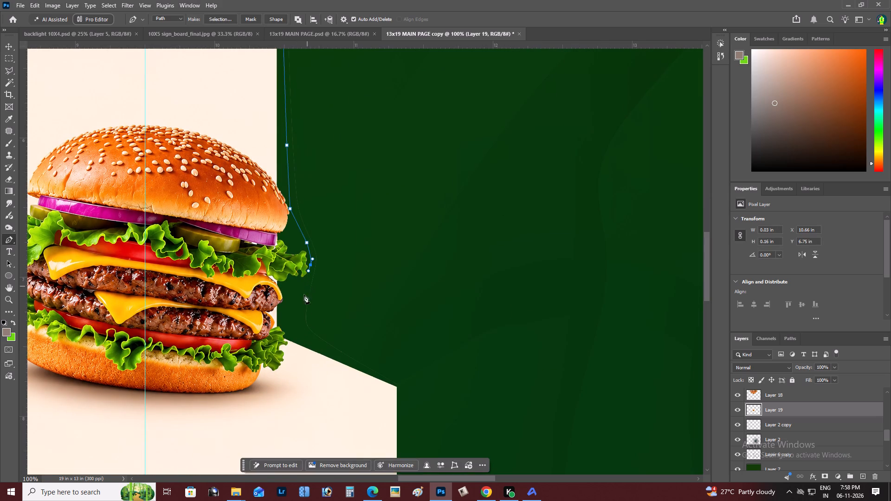
pyautogui.moveTo(298, 311); pyautogui.dragTo(298, 320)
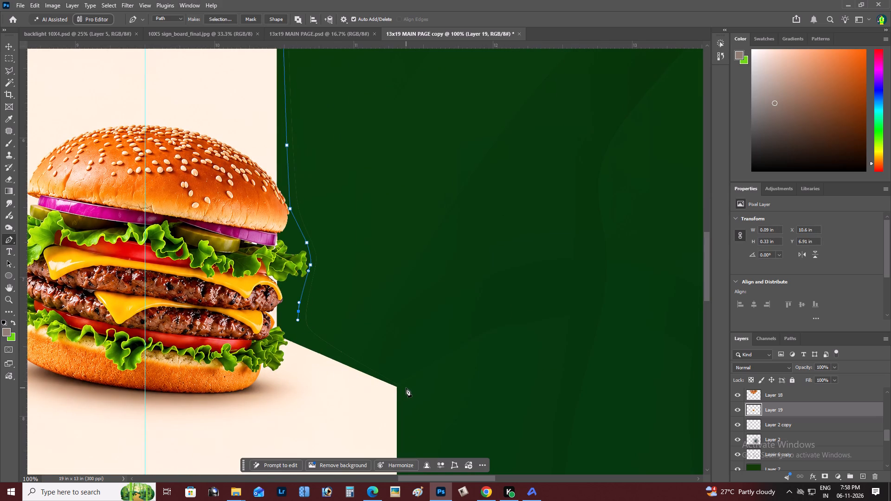
pyautogui.click(406, 388)
pyautogui.hotkey('ctrl', 'z')
pyautogui.click(306, 341)
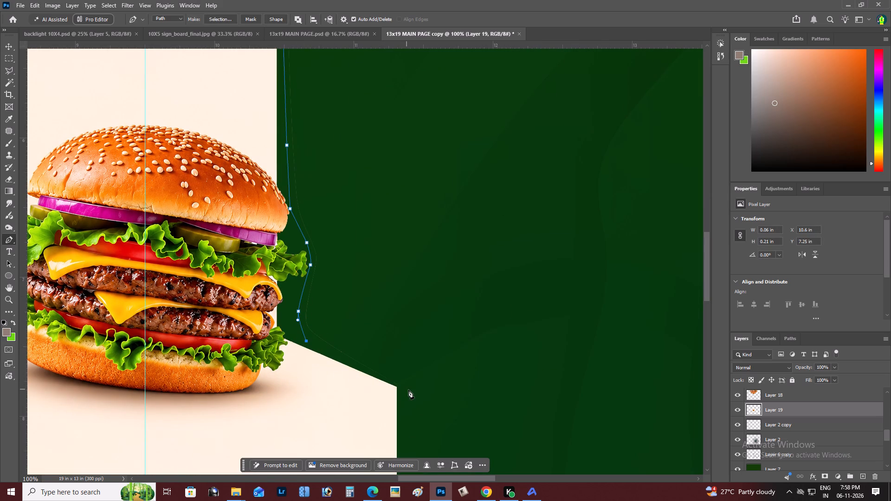
pyautogui.click(408, 390)
pyautogui.click(412, 398)
pyautogui.moveTo(422, 384); pyautogui.dragTo(424, 374)
pyautogui.moveTo(432, 288); pyautogui.dragTo(413, 239)
pyautogui.click(392, 163)
pyautogui.press('space')
pyautogui.moveTo(396, 174); pyautogui.dragTo(398, 395)
pyautogui.moveTo(388, 273); pyautogui.dragTo(363, 215)
pyautogui.click(306, 161)
pyautogui.rightClick(303, 159)
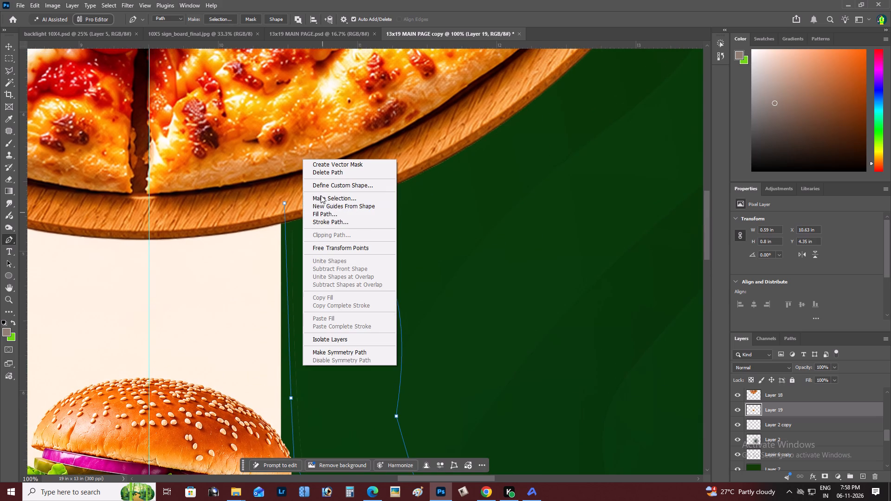
pyautogui.click(326, 199)
pyautogui.press('Return')
pyautogui.press('BackSpace')
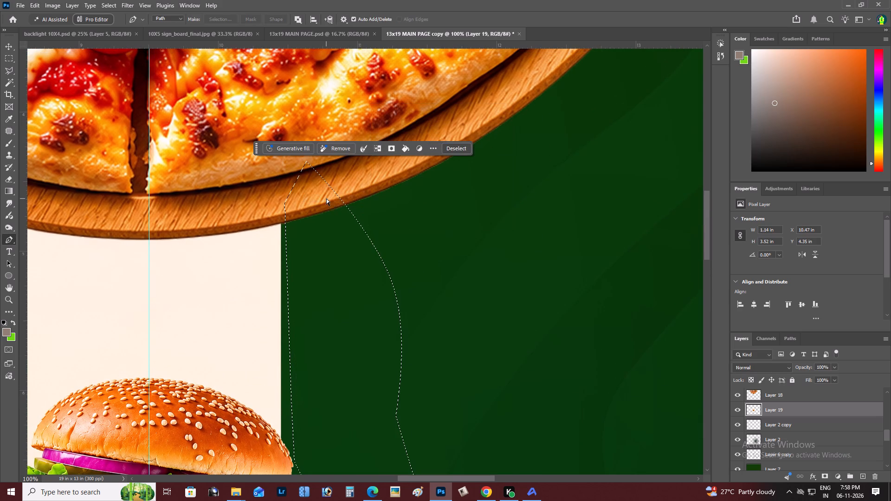
pyautogui.hotkey('ctrl', 'd')
# Outline the leftover edge line left of the burger with the Pen tool, turn the path into a selection and delete its contents.
pyautogui.press('space')
pyautogui.press('space')
pyautogui.press('space')
pyautogui.press('space')
pyautogui.press('space')
pyautogui.press('space')
pyautogui.press('space')
pyautogui.moveTo(299, 279); pyautogui.dragTo(685, 235)
pyautogui.moveTo(314, 146); pyautogui.dragTo(357, 151)
pyautogui.moveTo(395, 163); pyautogui.dragTo(400, 172)
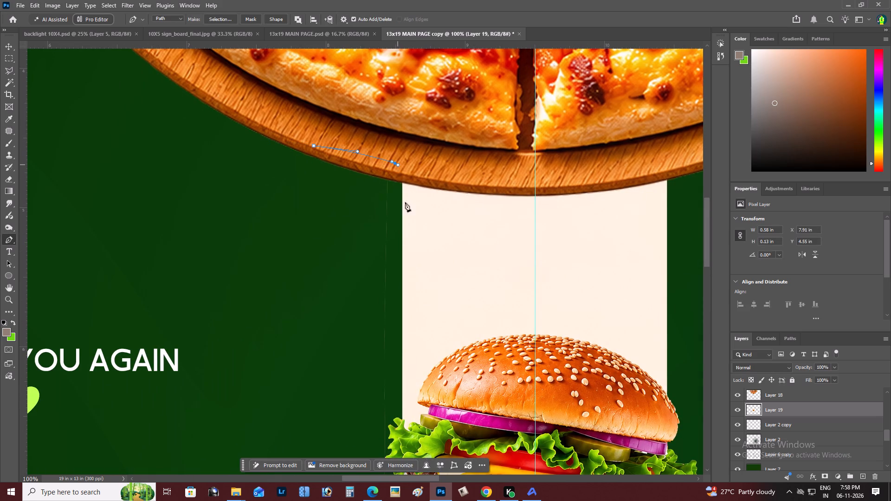
pyautogui.click(393, 285)
pyautogui.press('space')
pyautogui.moveTo(400, 343); pyautogui.dragTo(394, 77)
pyautogui.click(392, 117)
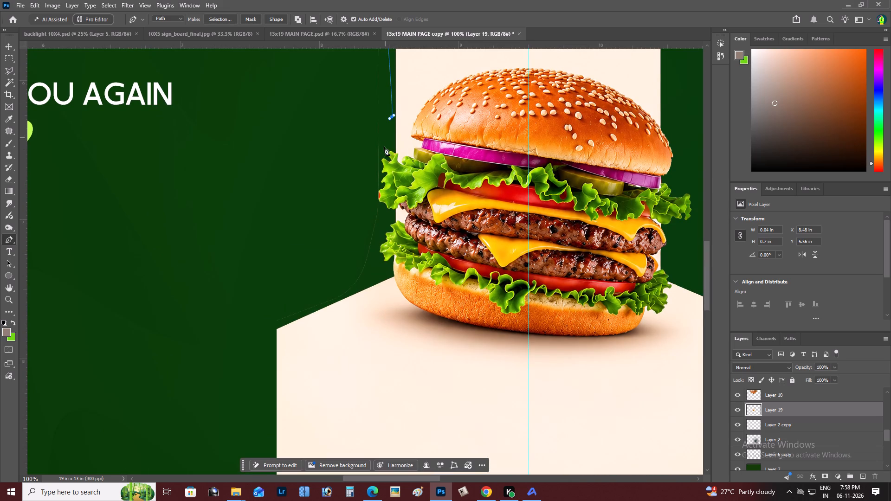
pyautogui.click(381, 152)
pyautogui.click(380, 181)
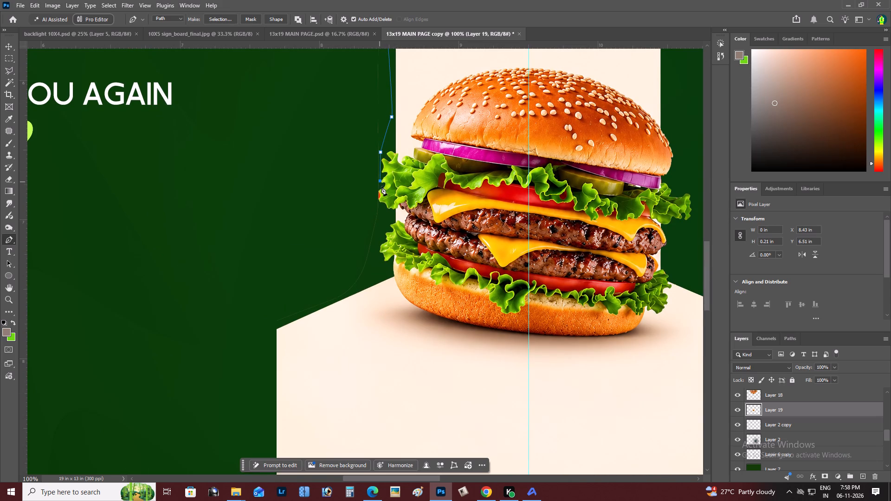
pyautogui.click(380, 189)
pyautogui.click(375, 192)
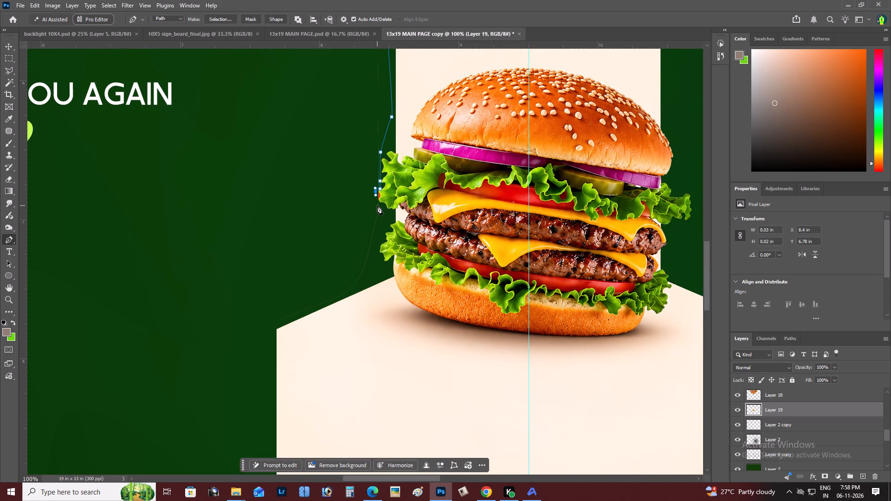
pyautogui.click(379, 202)
pyautogui.click(384, 204)
pyautogui.moveTo(381, 228); pyautogui.dragTo(374, 248)
pyautogui.click(369, 266)
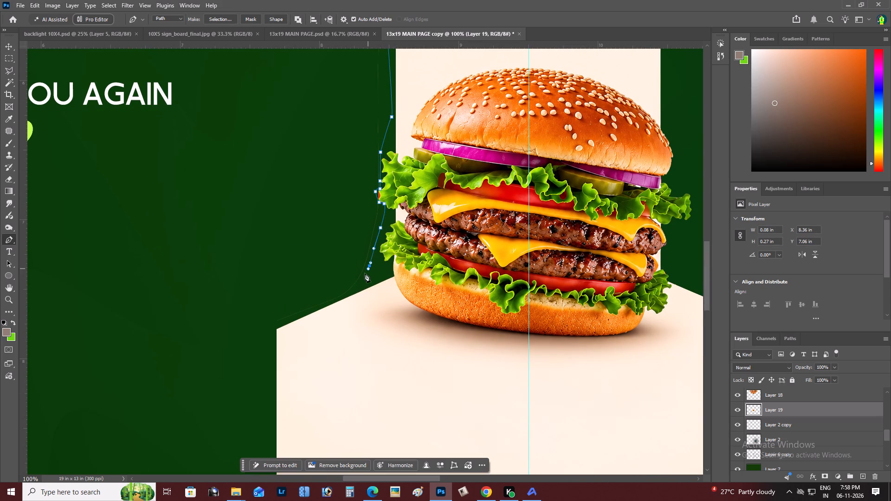
pyautogui.click(352, 289)
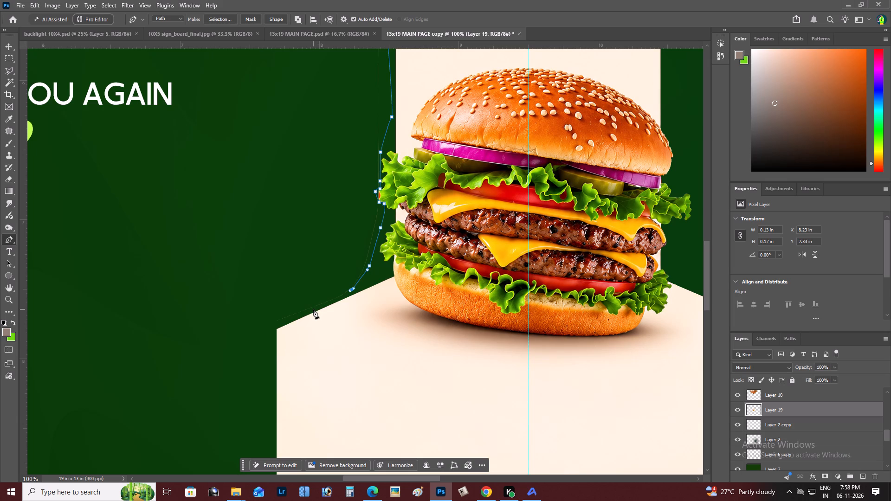
pyautogui.click(313, 309)
pyautogui.click(255, 334)
pyautogui.moveTo(253, 247); pyautogui.dragTo(316, 119)
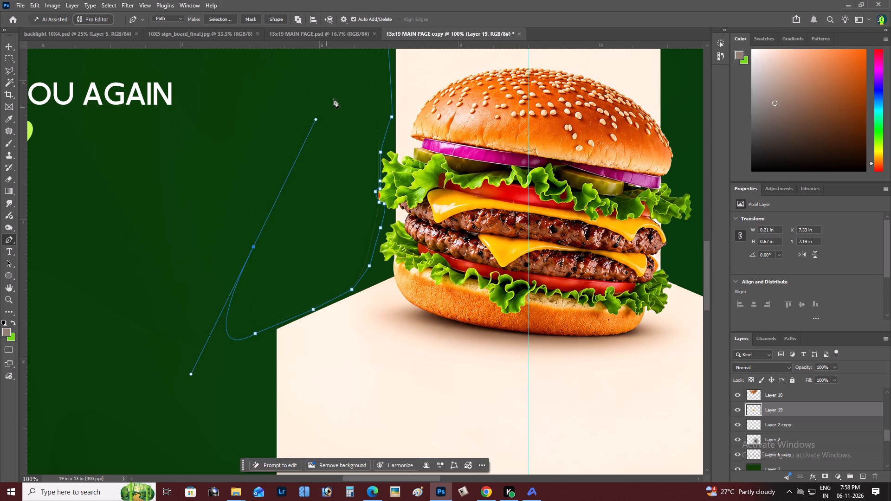
pyautogui.press('space')
pyautogui.moveTo(326, 120); pyautogui.dragTo(256, 261)
pyautogui.moveTo(243, 196); pyautogui.dragTo(245, 183)
pyautogui.moveTo(241, 113); pyautogui.dragTo(246, 95)
pyautogui.rightClick(225, 84)
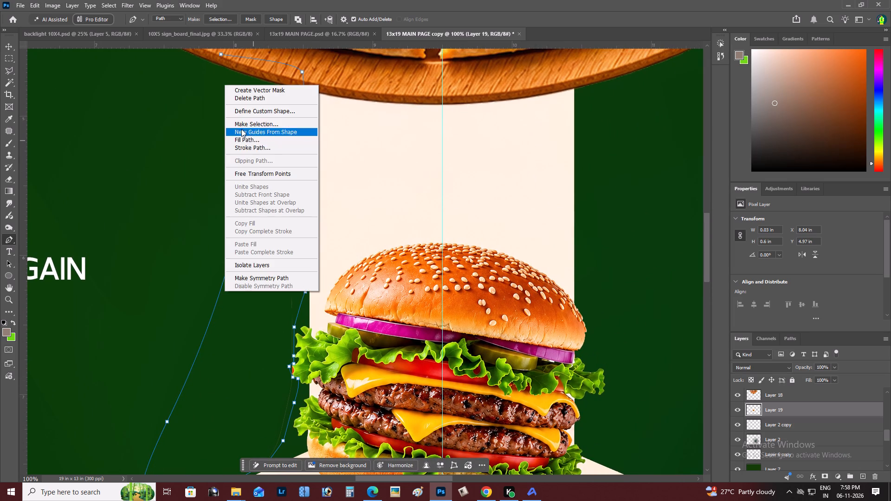
pyautogui.click(239, 122)
pyautogui.press('Return')
pyautogui.press('BackSpace')
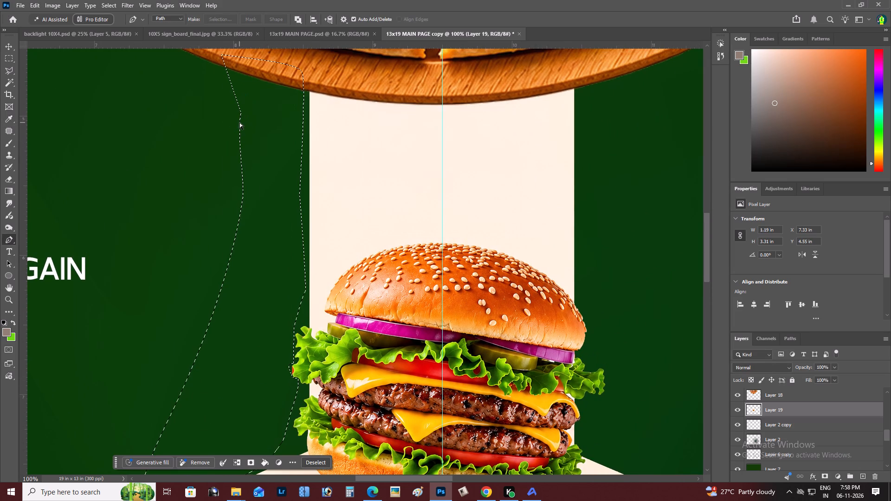
pyautogui.hotkey('ctrl', 'd')
# Move the trimmed burger poster layer down the spread, clear of the pizza, to about 6.92 in from the top.
pyautogui.press('space')
pyautogui.press('space')
pyautogui.press('space')
pyautogui.press('space')
pyautogui.press('space')
pyautogui.press('space')
pyautogui.press('space')
pyautogui.press('space')
pyautogui.press('space')
pyautogui.press('space')
pyautogui.press('space')
pyautogui.press('space')
pyautogui.press('space')
pyautogui.press('space')
pyautogui.press('space')
pyautogui.press('space')
pyautogui.press('space')
pyautogui.press('space')
pyautogui.press('space')
pyautogui.press('space')
pyautogui.moveTo(334, 151); pyautogui.dragTo(311, 28)
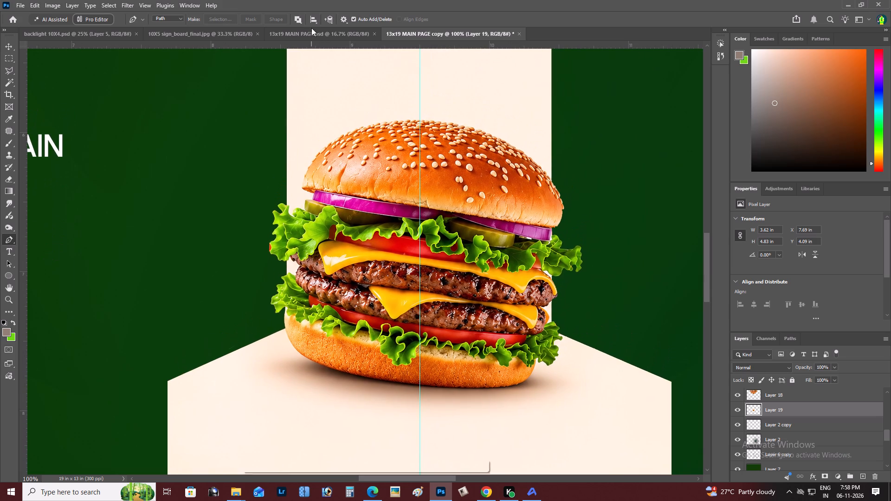
pyautogui.press('z')
pyautogui.keyDown('alt'); pyautogui.click(356, 151); pyautogui.keyUp('alt')
pyautogui.rightClick(371, 148)
pyautogui.doubleClick(380, 150)
pyautogui.press('space')
pyautogui.moveTo(377, 200); pyautogui.dragTo(374, 199)
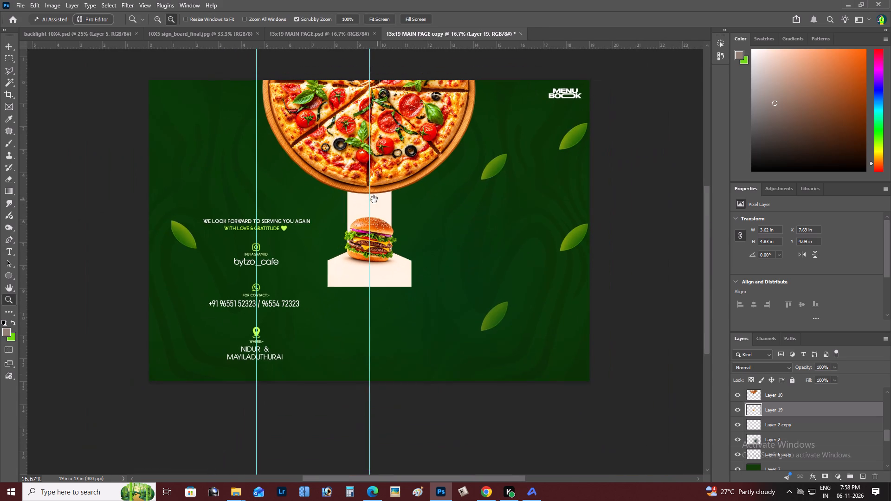
pyautogui.moveTo(374, 199); pyautogui.dragTo(373, 199)
pyautogui.press('v')
pyautogui.rightClick(372, 235)
pyautogui.click(388, 240)
pyautogui.moveTo(387, 243); pyautogui.dragTo(389, 308)
# Scale the burger poster layer to about 8.91 × 11.86 in and centre it on the middle guide below the pizza.
pyautogui.hotkey('ctrl', 't')
pyautogui.keyDown('alt'); pyautogui.moveTo(410, 242); pyautogui.dragTo(464, 211); pyautogui.keyUp('alt')
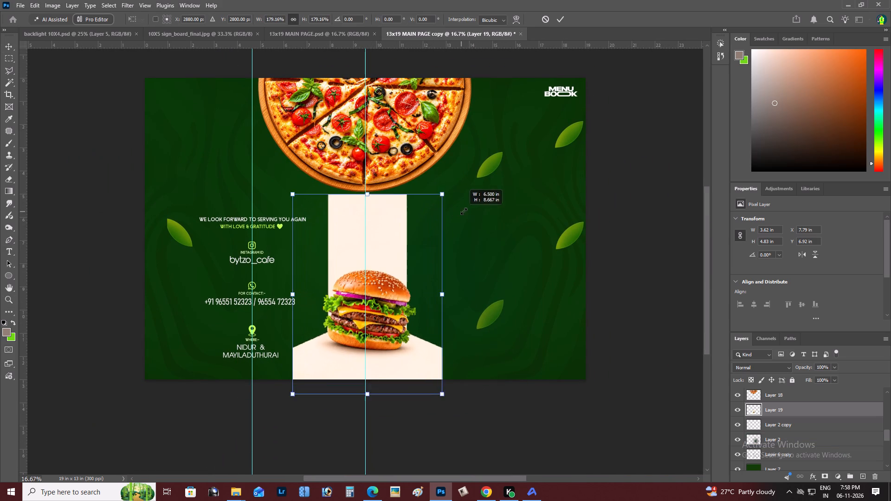
pyautogui.keyDown('alt'); pyautogui.moveTo(464, 211); pyautogui.dragTo(498, 207); pyautogui.keyUp('alt')
pyautogui.moveTo(403, 281); pyautogui.dragTo(401, 308)
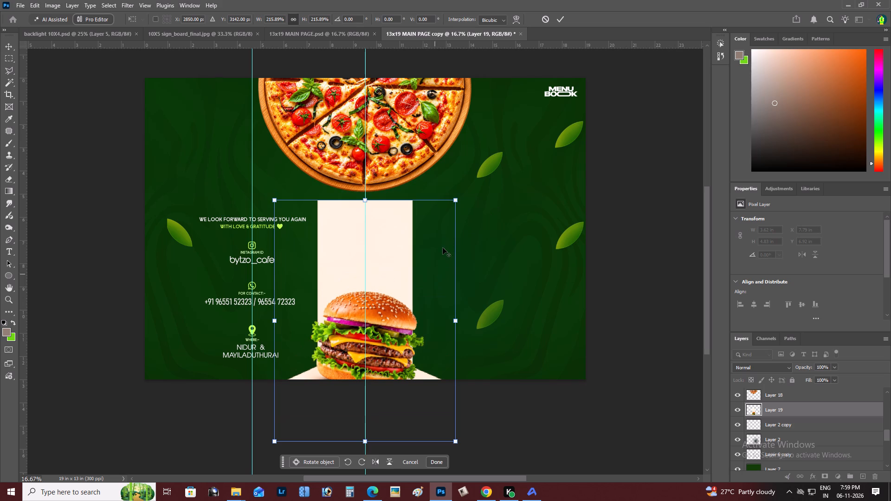
pyautogui.moveTo(395, 306); pyautogui.dragTo(401, 283)
pyautogui.keyDown('alt'); pyautogui.moveTo(465, 178); pyautogui.dragTo(471, 177); pyautogui.keyUp('alt')
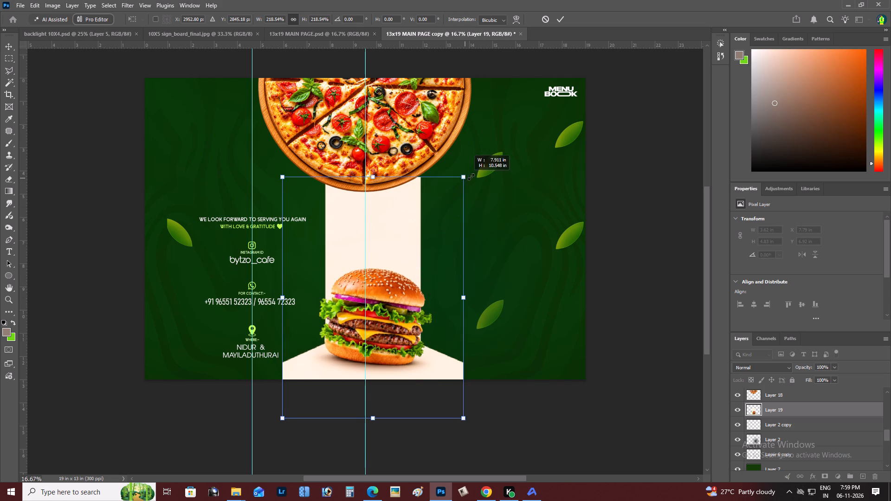
pyautogui.keyDown('alt'); pyautogui.moveTo(471, 177); pyautogui.dragTo(485, 176); pyautogui.keyUp('alt')
pyautogui.moveTo(410, 221); pyautogui.dragTo(408, 230)
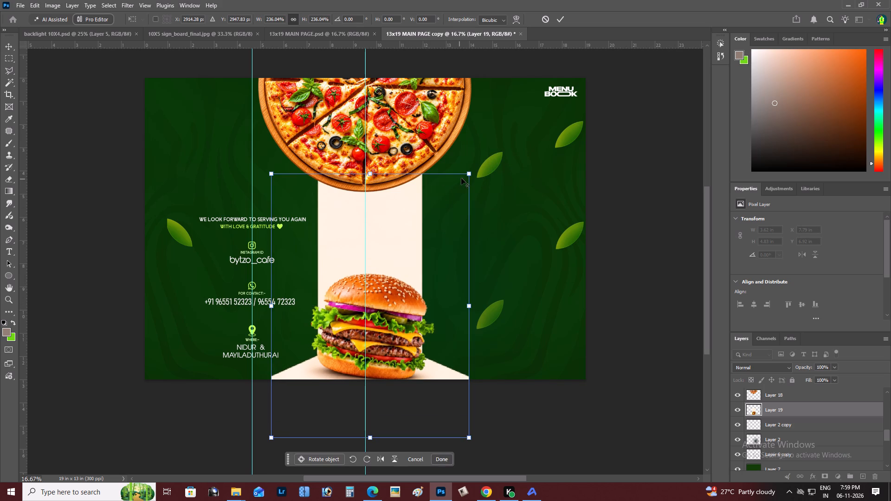
pyautogui.keyDown('alt'); pyautogui.moveTo(466, 176); pyautogui.dragTo(475, 174); pyautogui.keyUp('alt')
pyautogui.click(412, 227)
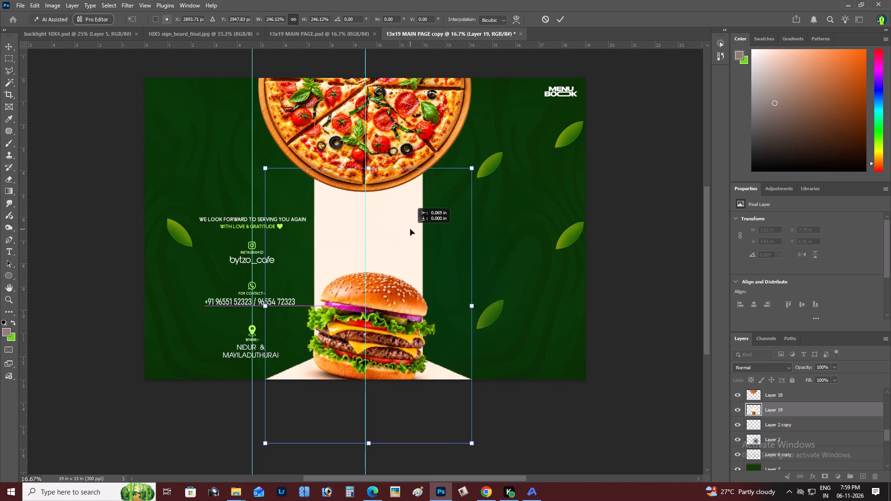
pyautogui.hotkey('ctrl', 'Return')
# Nudge the burger poster vertically to about 3.85 in from the top so the burger sits at the spread's bottom edge.
pyautogui.press('v')
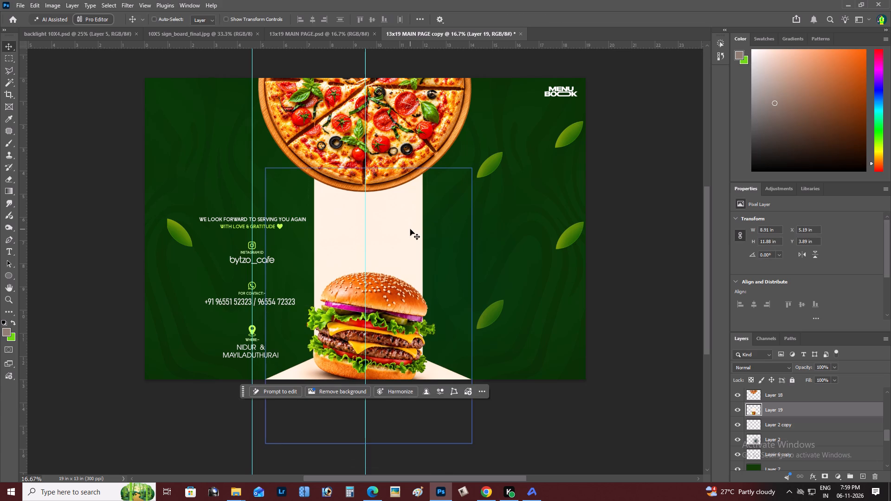
pyautogui.hotkey('shift', 'Up')
pyautogui.hotkey('shift', 'Up')
pyautogui.hotkey('shift', 'Up')
pyautogui.hotkey('shift', 'Up')
pyautogui.hotkey('shift', 'Up')
pyautogui.hotkey('shift', 'Up')
pyautogui.hotkey('shift', 'Up')
pyautogui.hotkey('shift', 'Up')
pyautogui.hotkey('shift', 'Up')
pyautogui.hotkey('shift', 'Up')
pyautogui.hotkey('shift', 'Up')
pyautogui.hotkey('shift', 'Up')
pyautogui.hotkey('shift', 'Up')
pyautogui.hotkey('shift', 'Up')
pyautogui.hotkey('shift', 'Up')
pyautogui.hotkey('shift', 'Up')
pyautogui.hotkey('shift', 'Up')
pyautogui.hotkey('shift', 'Up')
pyautogui.hotkey('shift', 'Up')
pyautogui.hotkey('shift', 'Up')
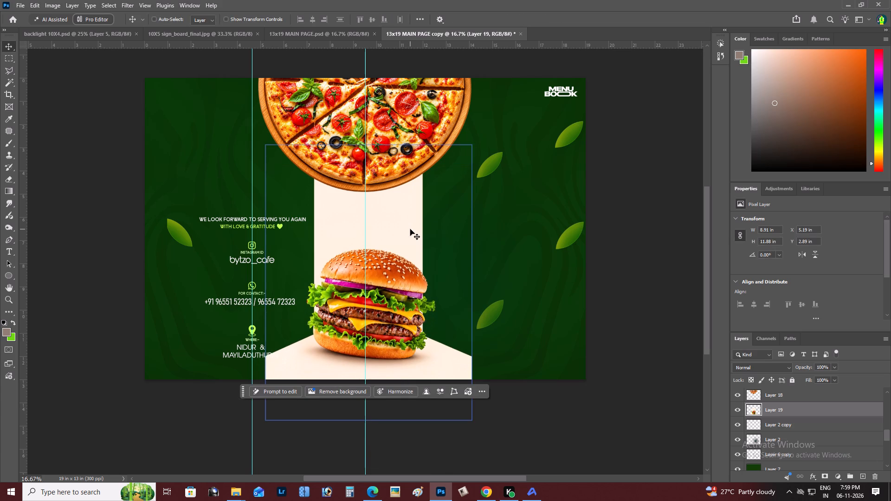
pyautogui.hotkey('shift', 'Down')
pyautogui.hotkey('shift', 'Down')
pyautogui.hotkey('shift', 'Down')
pyautogui.hotkey('shift', 'Down')
pyautogui.hotkey('shift', 'Down')
pyautogui.hotkey('shift', 'Down')
pyautogui.hotkey('shift', 'Down')
pyautogui.hotkey('shift', 'Down')
pyautogui.hotkey('shift', 'Down')
pyautogui.hotkey('shift', 'Down')
pyautogui.hotkey('shift', 'Down')
pyautogui.hotkey('shift', 'Down')
pyautogui.hotkey('shift', 'Down')
pyautogui.hotkey('shift', 'Down')
pyautogui.hotkey('shift', 'Down')
pyautogui.hotkey('shift', 'Down')
pyautogui.hotkey('shift', 'Down')
pyautogui.hotkey('shift', 'Down')
pyautogui.hotkey('shift', 'Down')
pyautogui.hotkey('shift', 'Down')
pyautogui.hotkey('shift', 'Down')
pyautogui.hotkey('shift', 'Down')
pyautogui.hotkey('shift', 'Down')
pyautogui.hotkey('shift', 'Down')
pyautogui.hotkey('shift', 'Down')
pyautogui.hotkey('shift', 'Down')
pyautogui.hotkey('shift', 'Down')
pyautogui.hotkey('shift', 'Down')
pyautogui.hotkey('shift', 'Down')
pyautogui.hotkey('shift', 'Down')
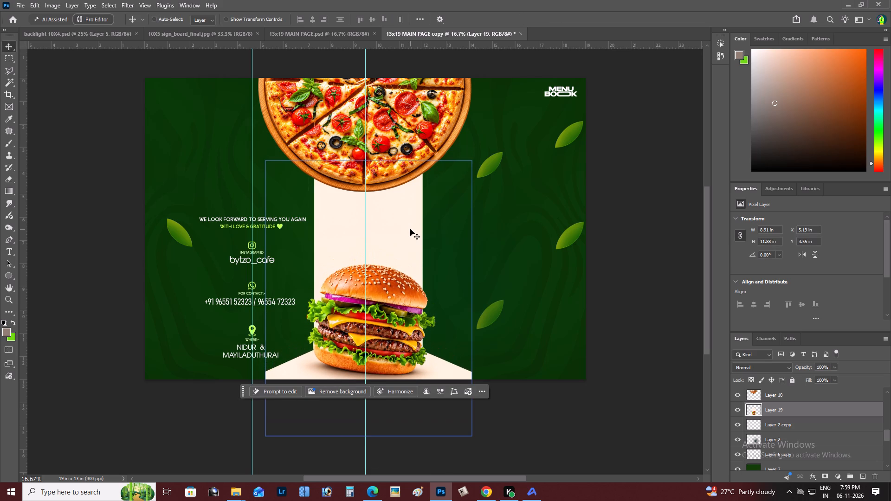
pyautogui.press('z')
pyautogui.click(410, 229)
pyautogui.rightClick(410, 229)
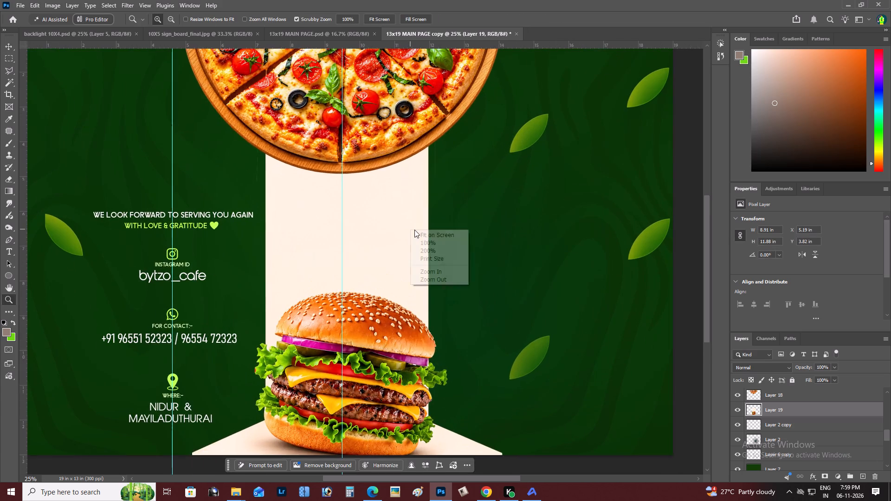
pyautogui.doubleClick(426, 234)
pyautogui.press('space')
pyautogui.press('space')
pyautogui.press('space')
pyautogui.press('space')
pyautogui.click(401, 261)
pyautogui.press('v')
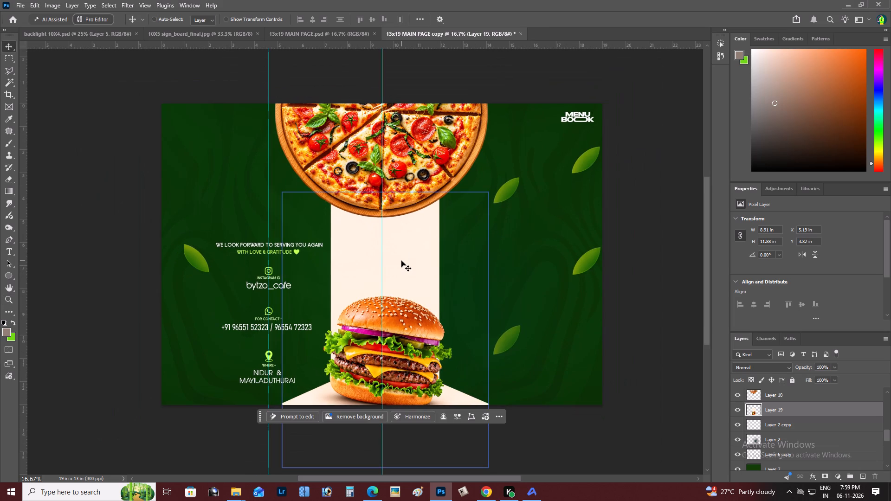
pyautogui.hotkey('shift', 'Down')
# Examine the enlarged burger's placement below the pizza, both close up and across the whole spread.
pyautogui.press('z')
pyautogui.keyDown('alt'); pyautogui.click(401, 261); pyautogui.keyUp('alt')
pyautogui.rightClick(401, 261)
pyautogui.click(422, 270)
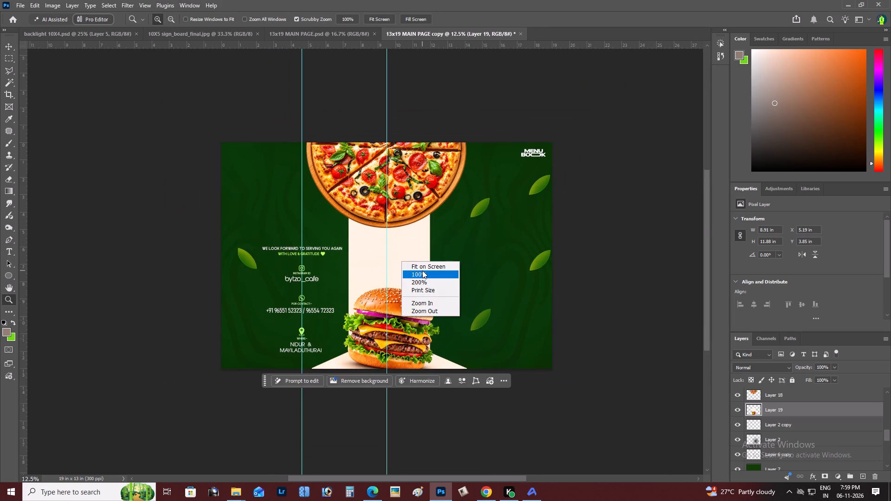
pyautogui.keyDown('alt'); pyautogui.click(419, 267); pyautogui.keyUp('alt')
pyautogui.rightClick(420, 265)
pyautogui.keyDown('alt'); pyautogui.doubleClick(432, 269); pyautogui.keyUp('alt')
pyautogui.press('space')
pyautogui.moveTo(422, 271); pyautogui.dragTo(407, 267)
pyautogui.press('z')
pyautogui.keyDown('alt'); pyautogui.click(391, 274); pyautogui.keyUp('alt')
pyautogui.rightClick(396, 269)
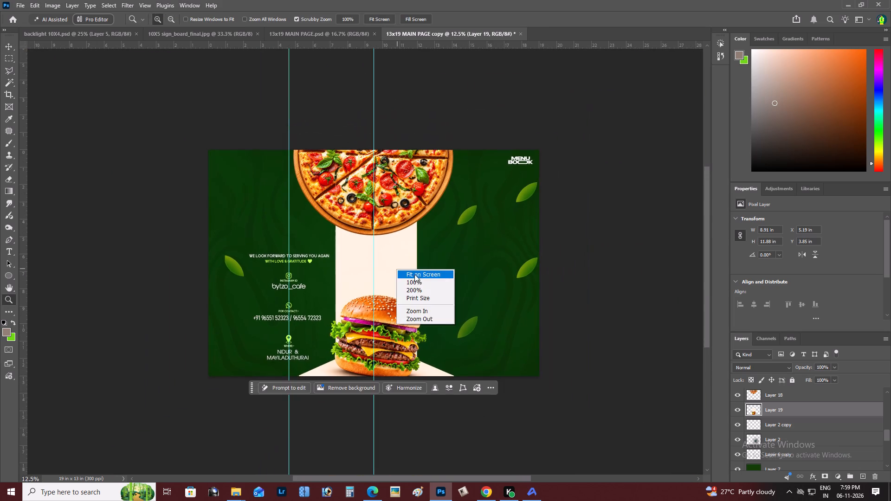
pyautogui.keyDown('alt'); pyautogui.doubleClick(418, 276); pyautogui.keyUp('alt')
pyautogui.press('space')
pyautogui.moveTo(412, 281); pyautogui.dragTo(403, 280)
pyautogui.doubleClick(403, 280)
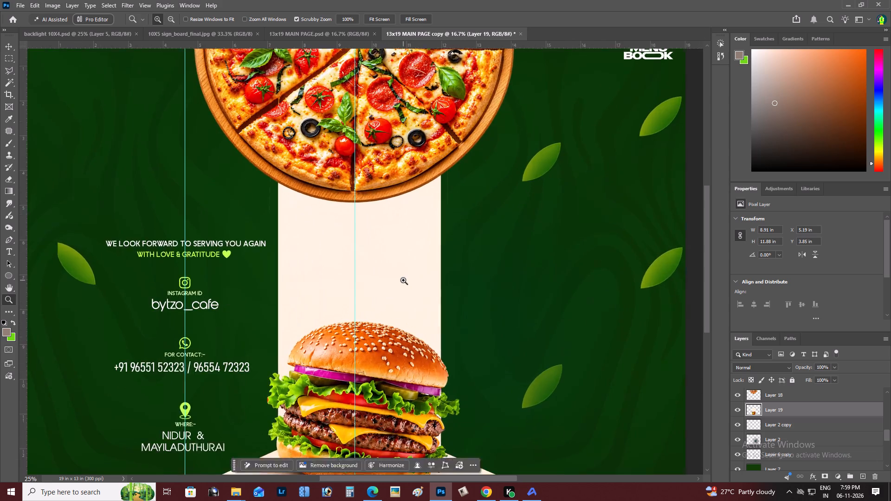
pyautogui.press('v')
pyautogui.rightClick(391, 247)
pyautogui.click(407, 250)
pyautogui.press('z')
pyautogui.click(400, 249)
pyautogui.rightClick(400, 249)
pyautogui.doubleClick(413, 252)
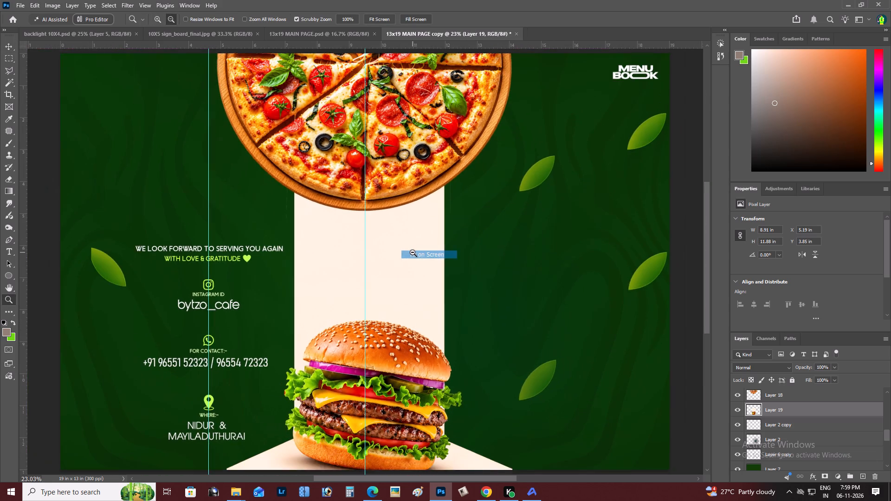
pyautogui.press('space')
pyautogui.press('space')
pyautogui.press('space')
pyautogui.press('space')
pyautogui.press('space')
pyautogui.moveTo(390, 263); pyautogui.dragTo(374, 266)
pyautogui.press('v')
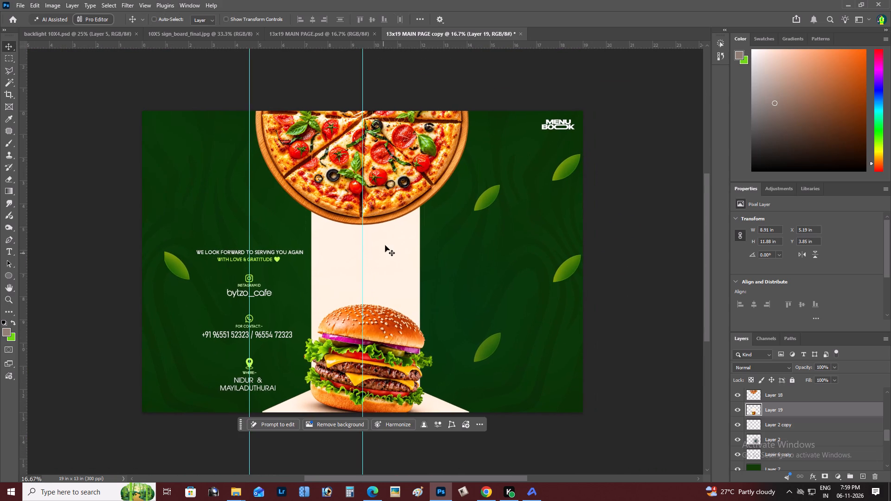
# With the Magic Wand, select the cream column above the burger and the cream floor at its left on the poster layer.
pyautogui.rightClick(385, 245)
pyautogui.click(401, 250)
pyautogui.press('w')
pyautogui.click(399, 242)
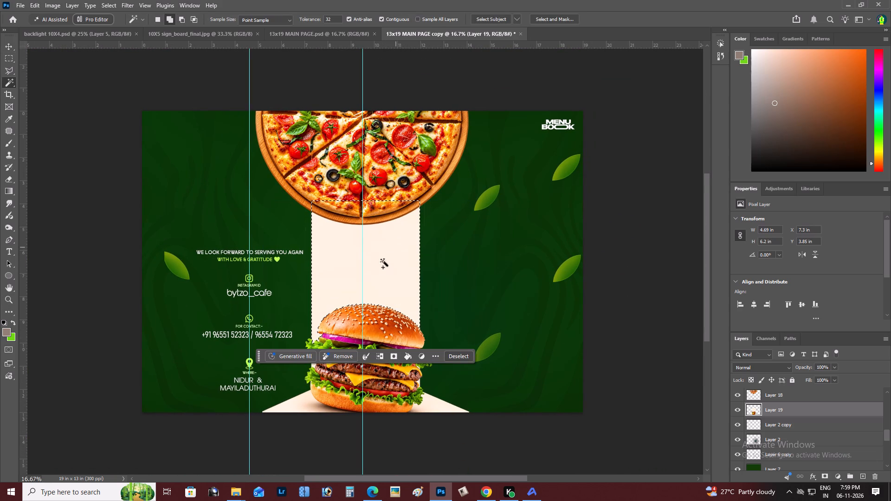
pyautogui.keyDown('shift'); pyautogui.click(379, 266); pyautogui.keyUp('shift')
pyautogui.press('space')
pyautogui.press('space')
pyautogui.press('space')
pyautogui.moveTo(391, 283); pyautogui.dragTo(394, 220)
pyautogui.keyDown('shift'); pyautogui.click(303, 338); pyautogui.keyUp('shift')
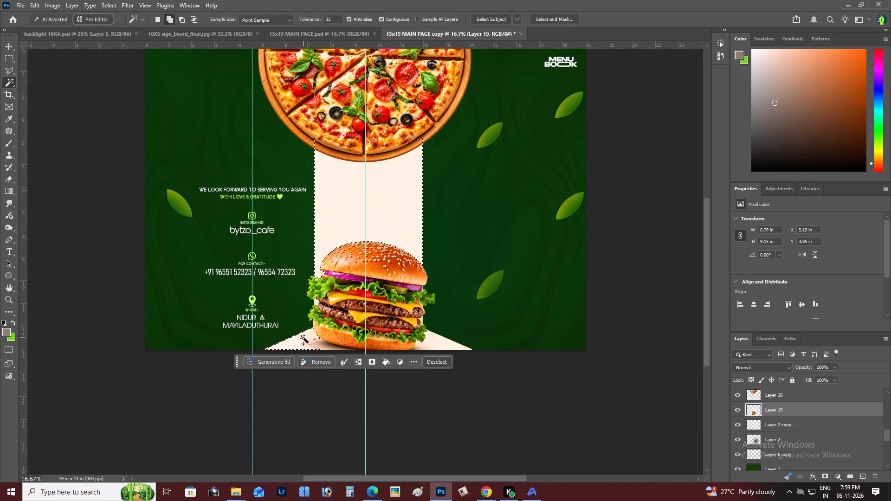
# Add the shadow areas under the left side of the bottom bun to the Magic Wand selection.
pyautogui.keyDown('shift'); pyautogui.click(318, 344); pyautogui.keyUp('shift')
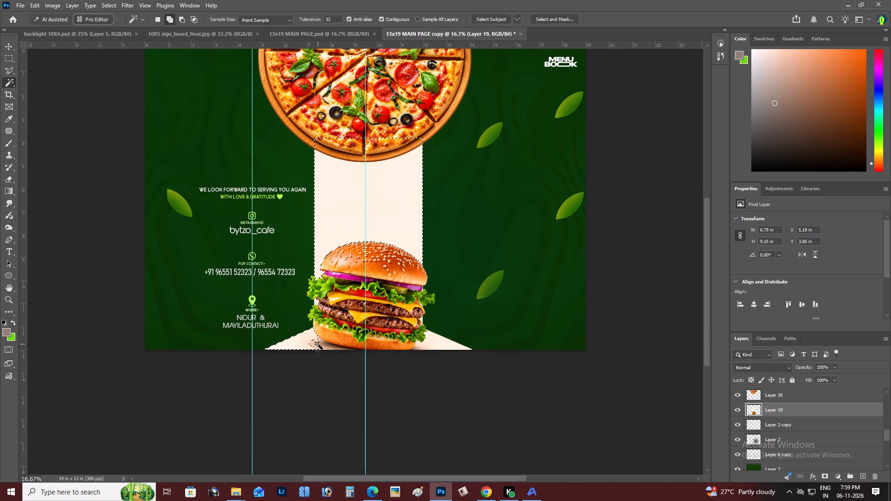
pyautogui.keyDown('shift'); pyautogui.click(324, 345); pyautogui.keyUp('shift')
pyautogui.keyDown('shift'); pyautogui.click(328, 346); pyautogui.keyUp('shift')
pyautogui.keyDown('shift'); pyautogui.click(337, 346); pyautogui.keyUp('shift')
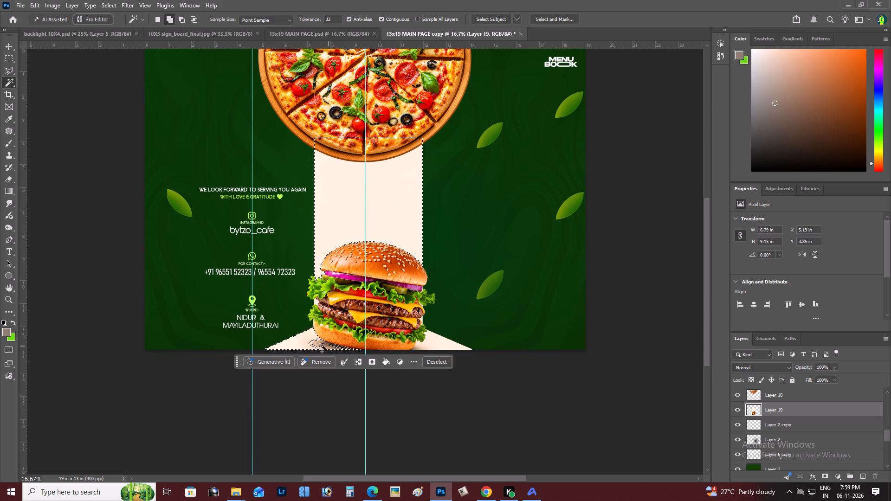
pyautogui.keyDown('shift'); pyautogui.click(322, 346); pyautogui.keyUp('shift')
pyautogui.keyDown('shift'); pyautogui.doubleClick(318, 342); pyautogui.keyUp('shift')
pyautogui.keyDown('shift'); pyautogui.click(314, 340); pyautogui.keyUp('shift')
pyautogui.press('z')
pyautogui.tripleClick(326, 338)
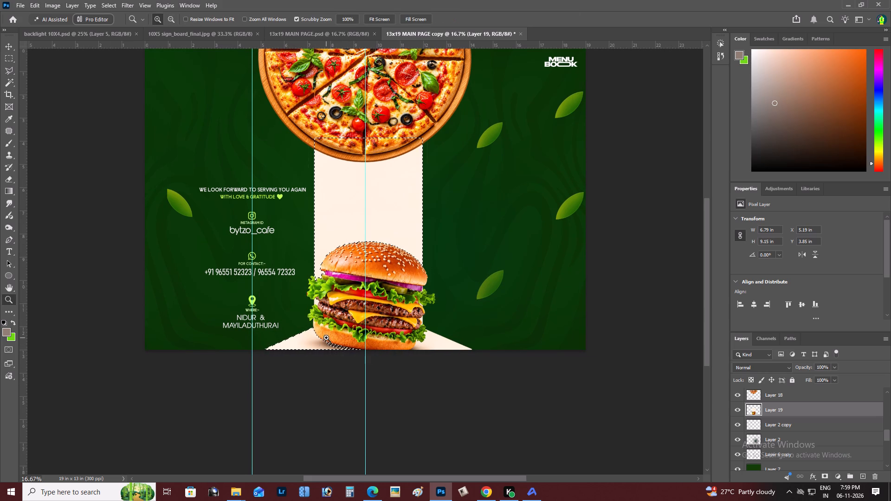
pyautogui.press('space')
pyautogui.moveTo(326, 338); pyautogui.dragTo(309, 291)
pyautogui.keyDown('shift'); pyautogui.click(321, 297); pyautogui.keyUp('shift')
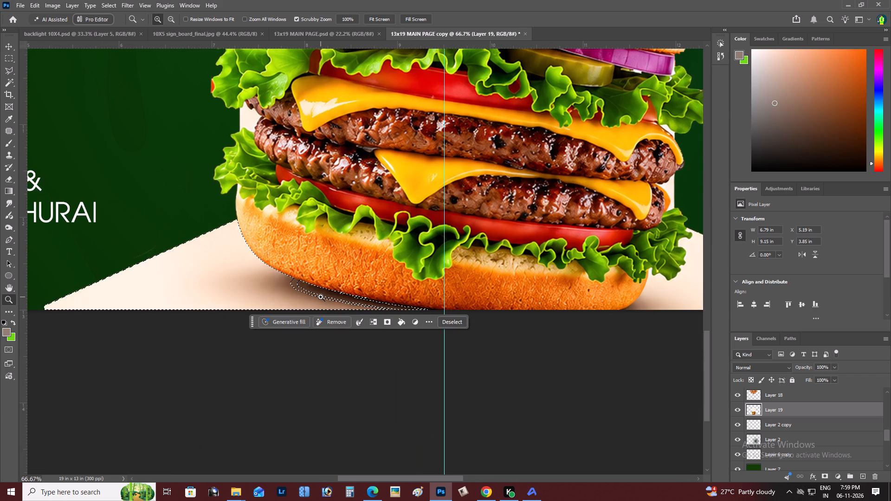
pyautogui.press('w')
pyautogui.keyDown('shift'); pyautogui.click(304, 293); pyautogui.keyUp('shift')
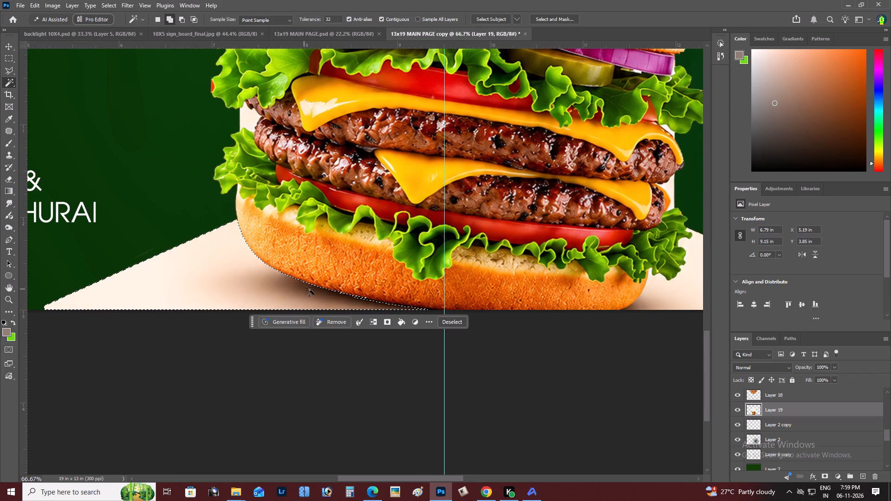
pyautogui.keyDown('shift'); pyautogui.click(348, 300); pyautogui.keyUp('shift')
pyautogui.keyDown('shift'); pyautogui.click(368, 304); pyautogui.keyUp('shift')
# Add the cream floor and the shadow areas under the right side of the bottom bun to the Magic Wand selection.
pyautogui.press('space')
pyautogui.press('space')
pyautogui.moveTo(345, 305); pyautogui.dragTo(238, 287)
pyautogui.keyDown('shift'); pyautogui.click(549, 281); pyautogui.keyUp('shift')
pyautogui.keyDown('shift'); pyautogui.click(552, 276); pyautogui.keyUp('shift')
pyautogui.keyDown('shift'); pyautogui.click(573, 270); pyautogui.keyUp('shift')
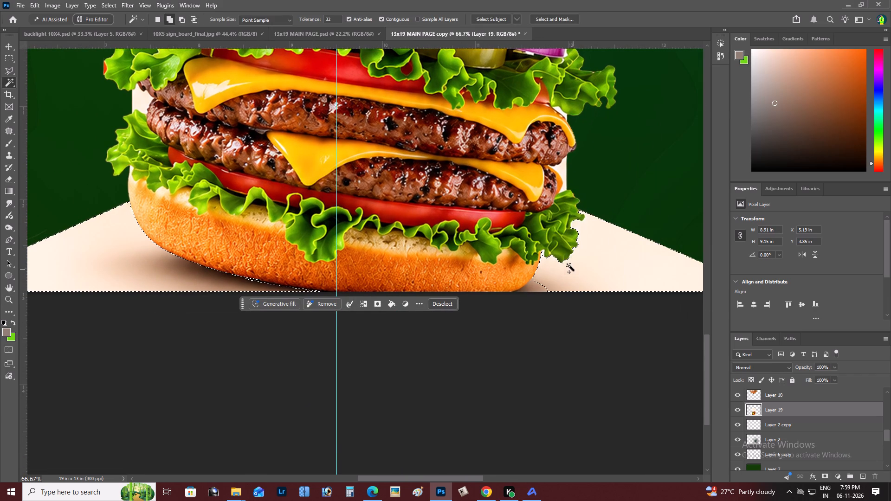
pyautogui.keyDown('shift'); pyautogui.click(543, 253); pyautogui.keyUp('shift')
pyautogui.keyDown('shift'); pyautogui.click(540, 288); pyautogui.keyUp('shift')
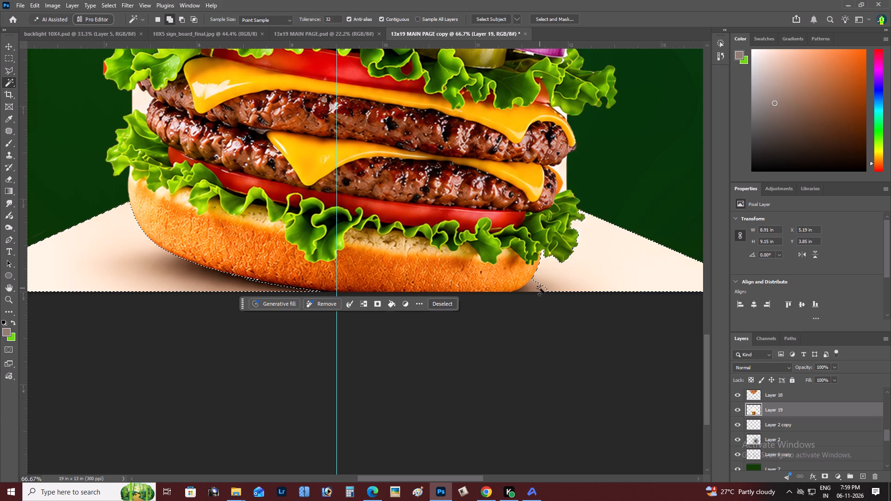
pyautogui.keyDown('shift'); pyautogui.click(525, 288); pyautogui.keyUp('shift')
pyautogui.press('space')
pyautogui.press('space')
pyautogui.press('space')
pyautogui.moveTo(576, 271); pyautogui.dragTo(441, 265)
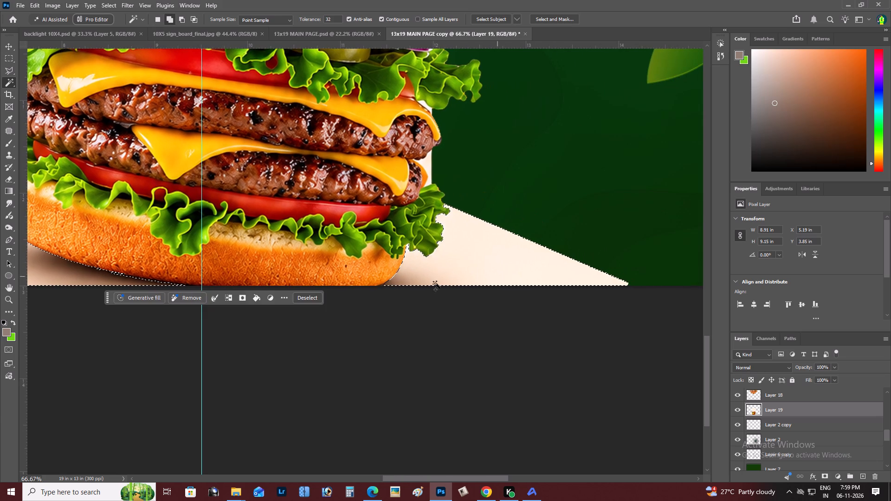
pyautogui.keyDown('shift'); pyautogui.click(385, 284); pyautogui.keyUp('shift')
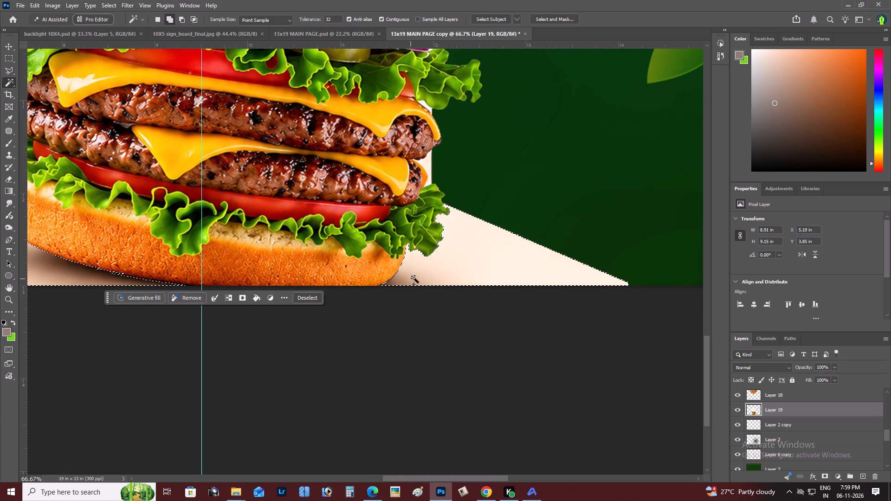
# Add the narrow cream strip beside the patties on the burger's right side to the selection.
pyautogui.press('space')
pyautogui.press('space')
pyautogui.press('space')
pyautogui.press('space')
pyautogui.press('space')
pyautogui.press('space')
pyautogui.press('space')
pyautogui.press('space')
pyautogui.press('space')
pyautogui.press('space')
pyautogui.press('space')
pyautogui.press('space')
pyautogui.press('space')
pyautogui.press('space')
pyautogui.press('space')
pyautogui.press('space')
pyautogui.press('space')
pyautogui.press('space')
pyautogui.press('space')
pyautogui.press('space')
pyautogui.moveTo(429, 276); pyautogui.dragTo(321, 306)
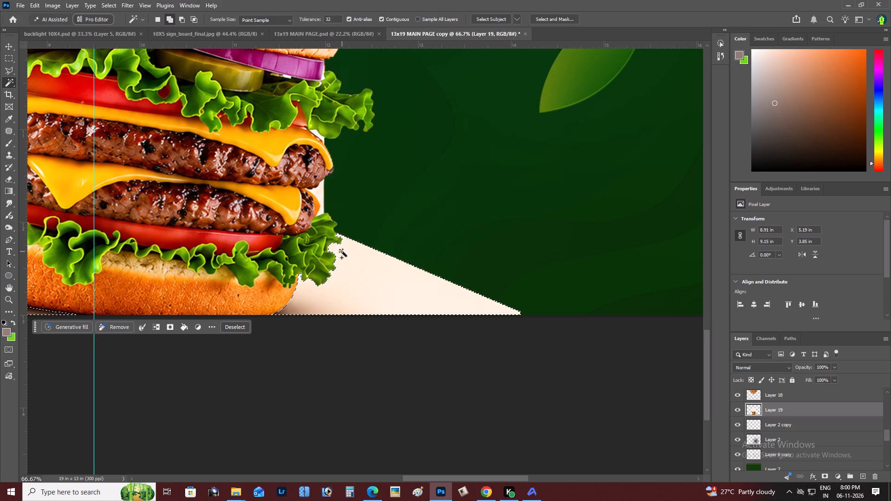
pyautogui.keyDown('shift'); pyautogui.click(322, 194); pyautogui.keyUp('shift')
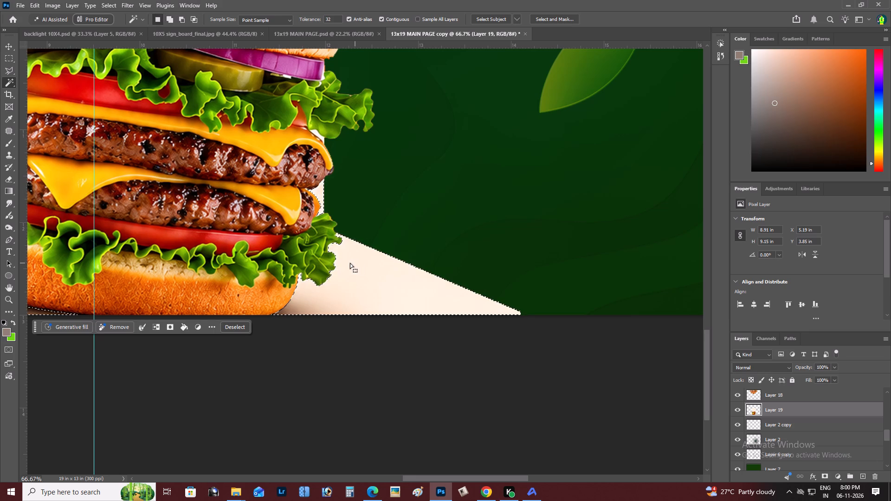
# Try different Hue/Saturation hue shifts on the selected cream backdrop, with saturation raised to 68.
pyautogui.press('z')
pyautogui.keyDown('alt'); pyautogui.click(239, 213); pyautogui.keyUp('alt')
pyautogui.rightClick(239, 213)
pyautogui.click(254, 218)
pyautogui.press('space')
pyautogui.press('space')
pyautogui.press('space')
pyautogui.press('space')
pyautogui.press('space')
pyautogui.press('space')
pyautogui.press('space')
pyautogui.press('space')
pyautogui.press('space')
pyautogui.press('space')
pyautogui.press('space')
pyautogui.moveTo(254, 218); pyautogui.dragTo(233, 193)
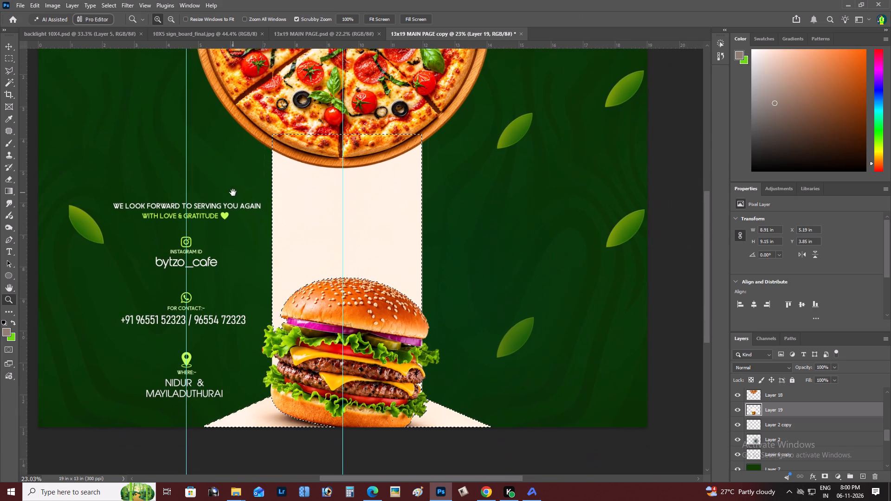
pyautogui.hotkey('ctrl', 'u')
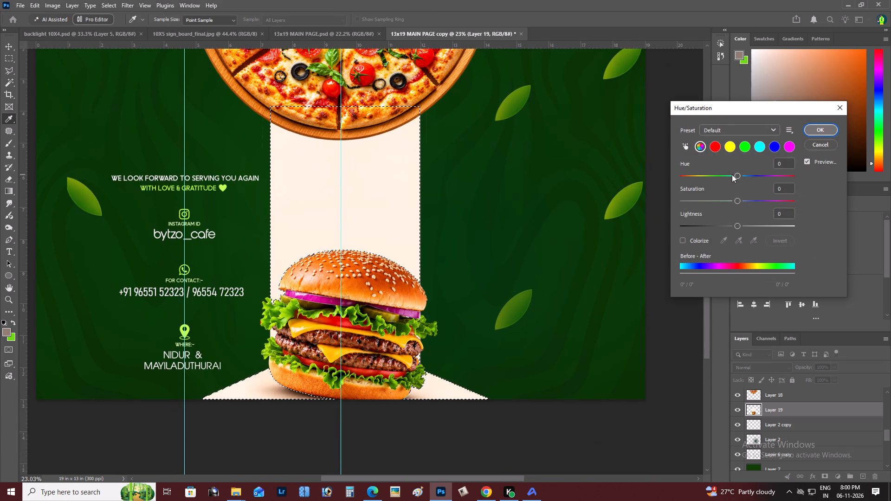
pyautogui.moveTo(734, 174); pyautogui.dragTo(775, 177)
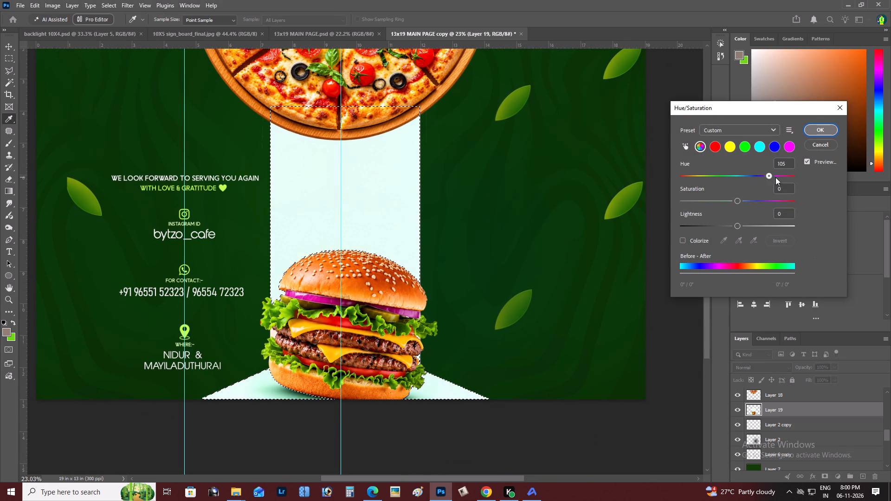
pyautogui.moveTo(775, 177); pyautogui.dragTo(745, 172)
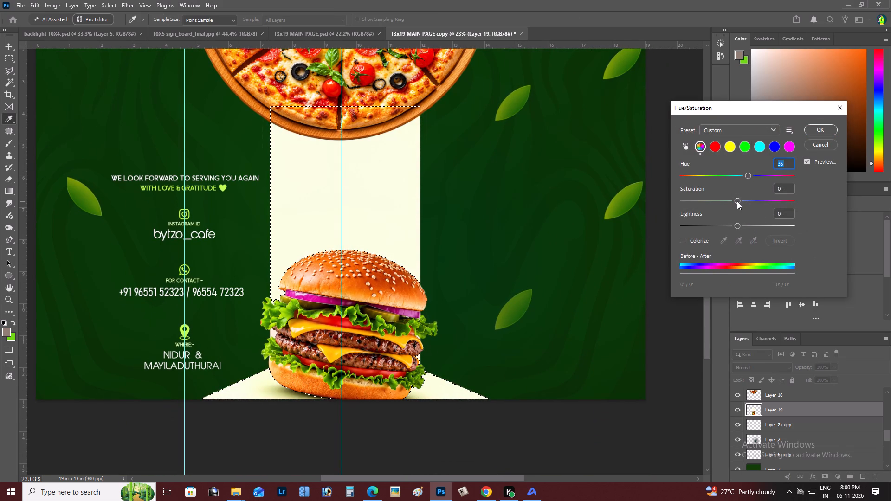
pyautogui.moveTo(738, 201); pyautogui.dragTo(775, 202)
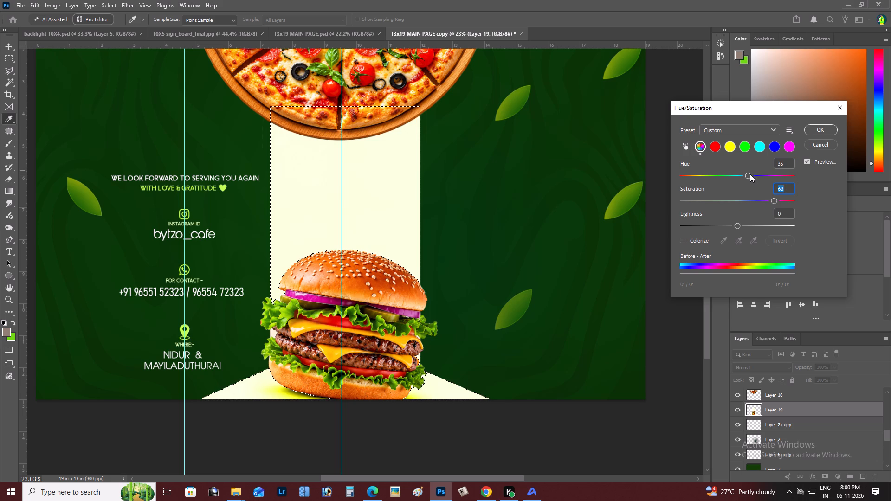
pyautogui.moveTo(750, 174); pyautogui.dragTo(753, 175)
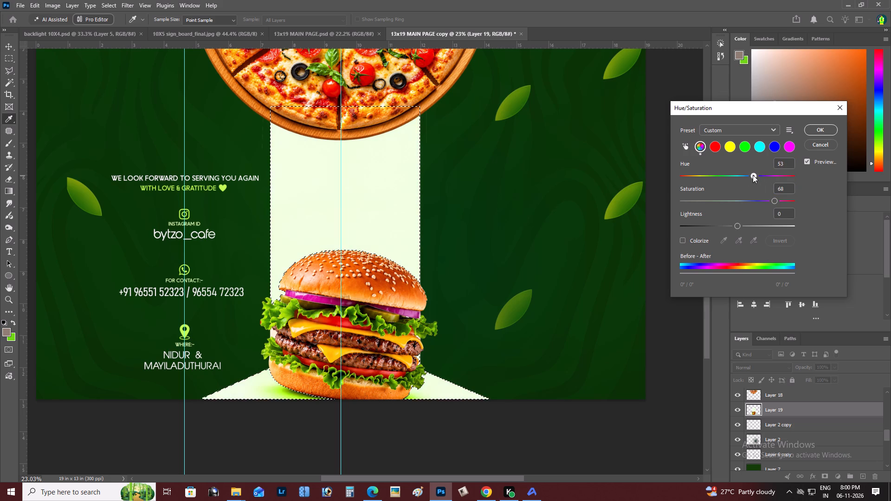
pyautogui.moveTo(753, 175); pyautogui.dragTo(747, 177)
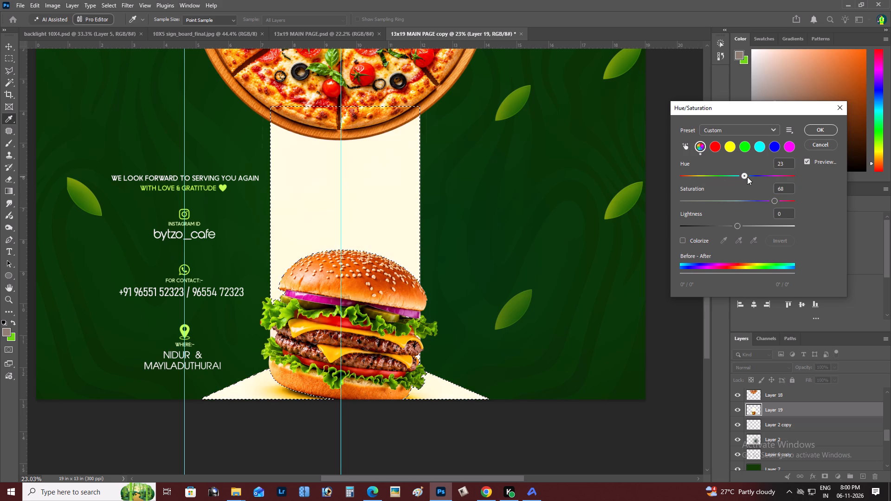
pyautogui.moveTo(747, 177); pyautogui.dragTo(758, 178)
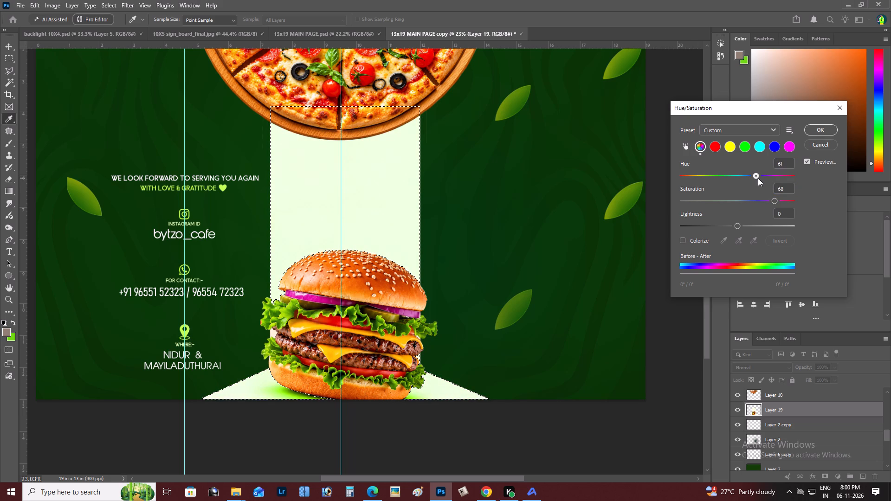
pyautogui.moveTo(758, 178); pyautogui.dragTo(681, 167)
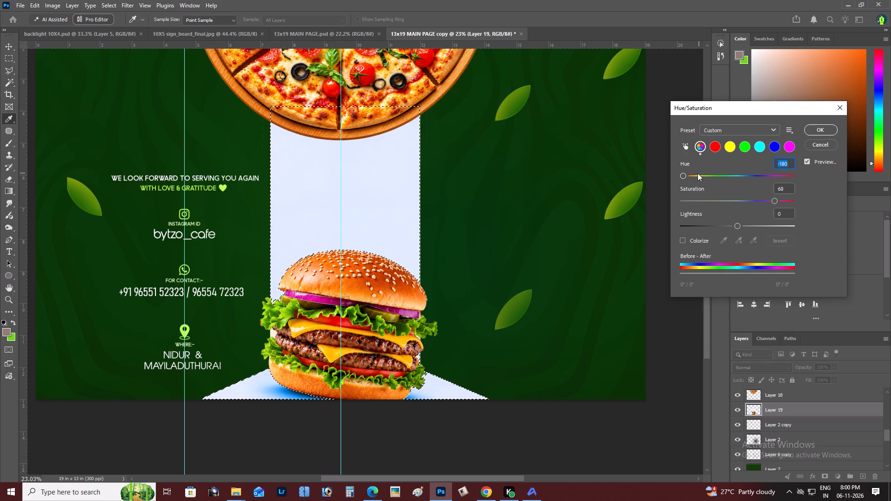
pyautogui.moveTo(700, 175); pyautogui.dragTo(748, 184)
# Colorize the selected backdrop with Hue/Saturation, using saturation 66 and a warm yellow-cream hue.
pyautogui.click(694, 241)
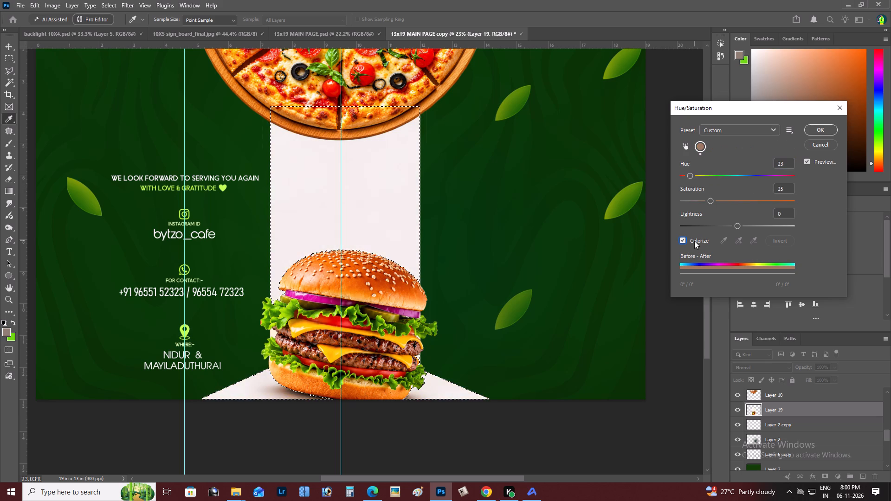
pyautogui.moveTo(698, 172); pyautogui.dragTo(739, 167)
pyautogui.moveTo(695, 175); pyautogui.dragTo(766, 173)
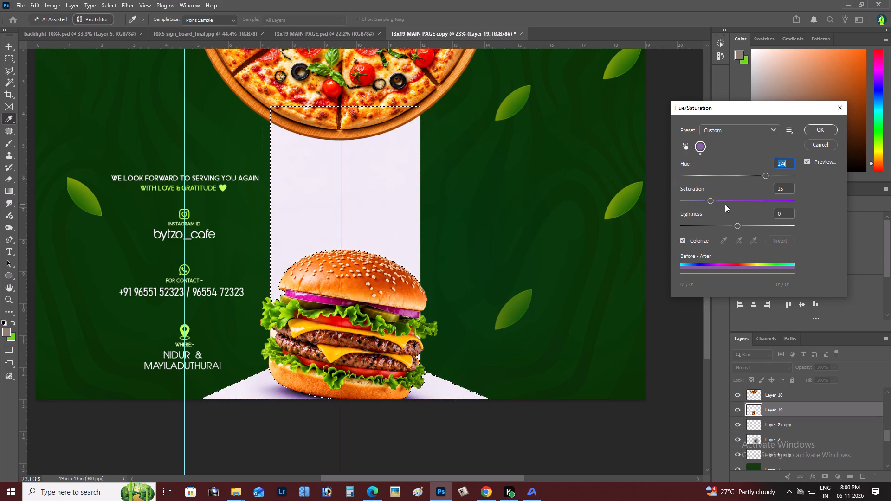
pyautogui.moveTo(723, 202); pyautogui.dragTo(755, 200)
pyautogui.moveTo(767, 176); pyautogui.dragTo(789, 173)
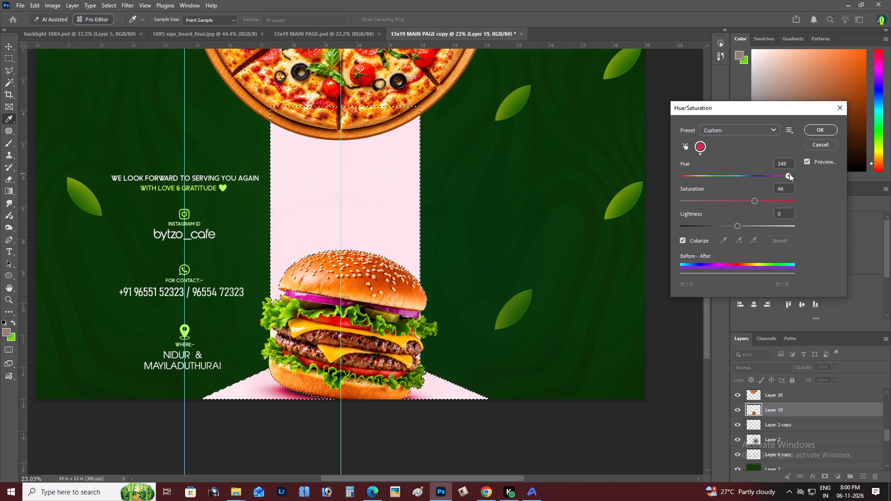
pyautogui.moveTo(789, 173); pyautogui.dragTo(703, 164)
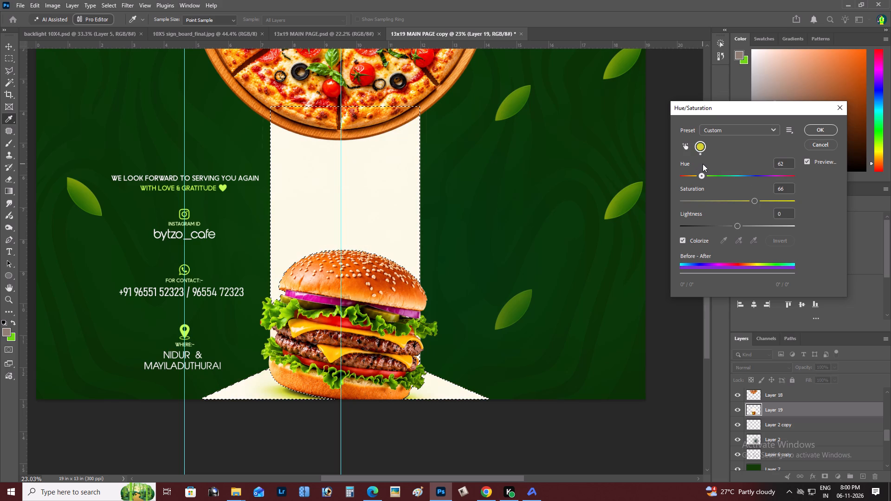
pyautogui.moveTo(703, 164); pyautogui.dragTo(697, 162)
pyautogui.press('Return')
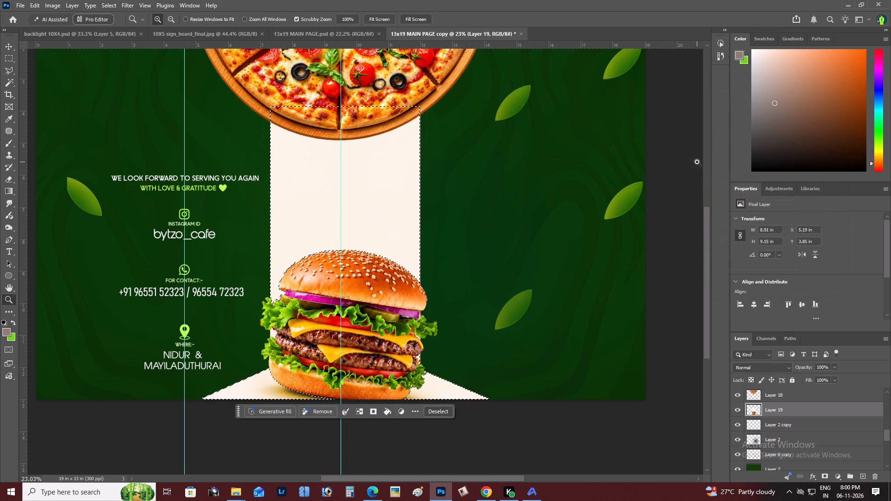
# Clear the backdrop selection around the burger and review the whole cover spread.
pyautogui.hotkey('ctrl', 'd')
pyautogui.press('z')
pyautogui.keyDown('alt'); pyautogui.doubleClick(313, 181); pyautogui.keyUp('alt')
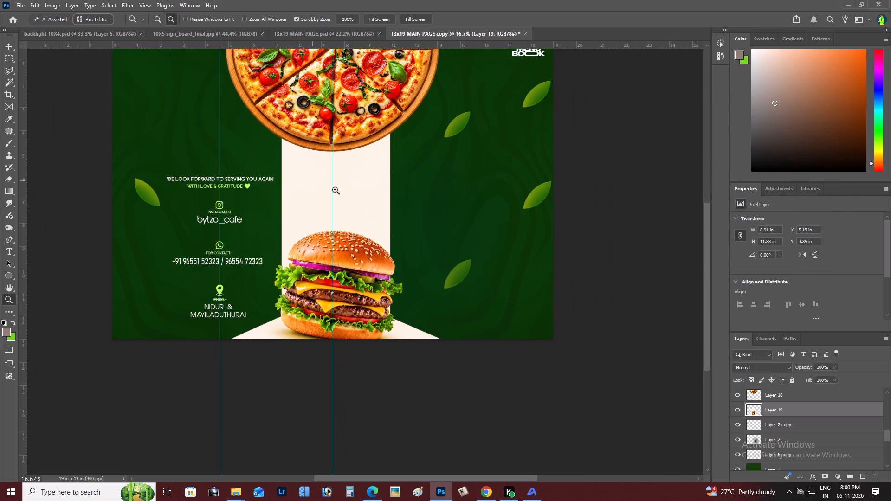
pyautogui.rightClick(336, 190)
pyautogui.doubleClick(344, 194)
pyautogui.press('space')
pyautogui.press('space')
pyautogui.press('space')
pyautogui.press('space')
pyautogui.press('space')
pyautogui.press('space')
pyautogui.moveTo(344, 228); pyautogui.dragTo(383, 243)
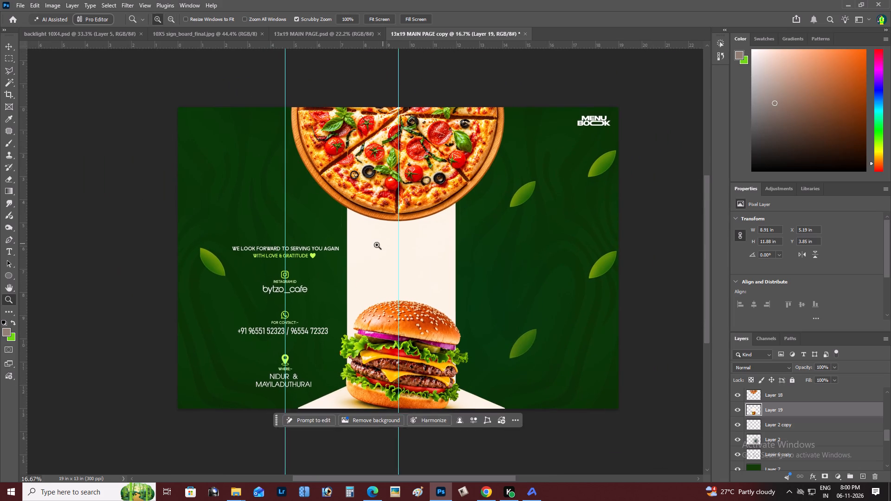
pyautogui.keyDown('alt'); pyautogui.click(372, 245); pyautogui.keyUp('alt')
pyautogui.rightClick(373, 238)
pyautogui.doubleClick(385, 242)
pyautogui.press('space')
pyautogui.moveTo(362, 258); pyautogui.dragTo(354, 257)
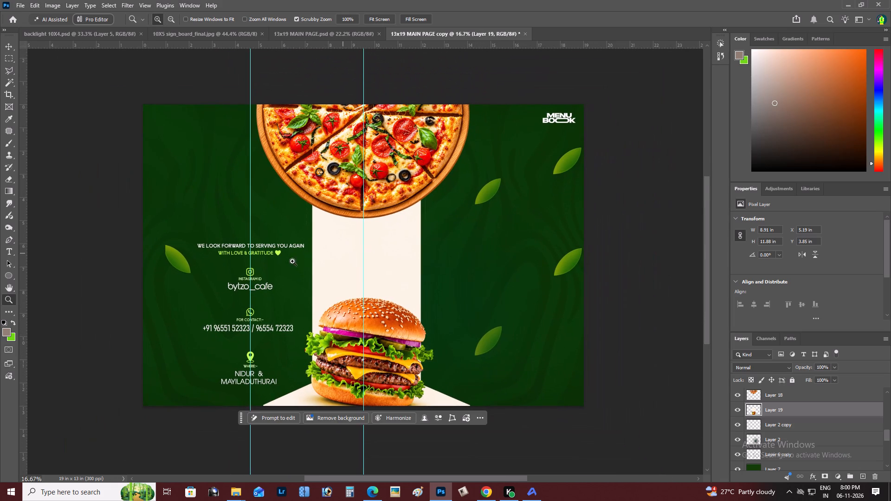
# Delete the "WITH LOVE & GRATITUDE" line with its heart and the "WE LOOK FORWARD TO SERVING YOU AGAIN" line from the back cover.
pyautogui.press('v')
pyautogui.rightClick(269, 244)
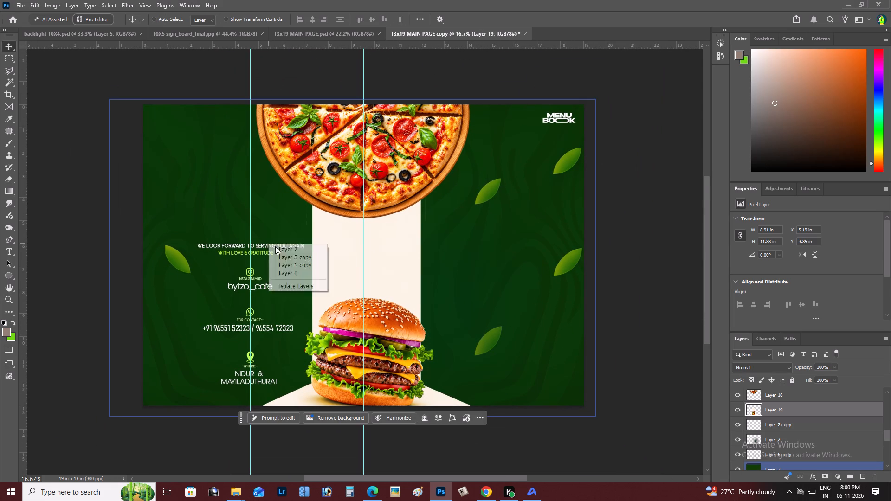
pyautogui.click(251, 245)
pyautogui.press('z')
pyautogui.click(271, 260)
pyautogui.click(268, 258)
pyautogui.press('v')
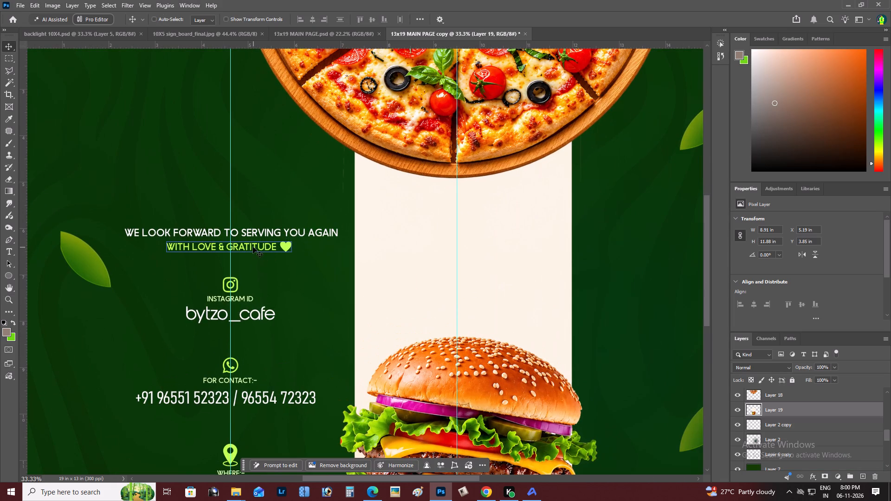
pyautogui.rightClick(253, 247)
pyautogui.click(268, 249)
pyautogui.press('BackSpace')
pyautogui.rightClick(270, 231)
pyautogui.click(283, 234)
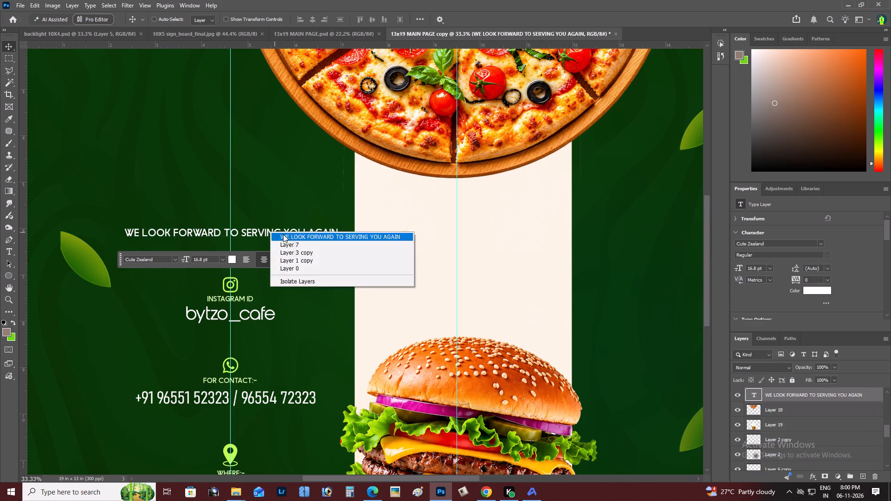
pyautogui.press('BackSpace')
# Delete the back cover's Instagram block: the Instagram icon, the "INSTAGRAM ID" label and the bytzo_cafe handle.
pyautogui.rightClick(233, 279)
pyautogui.rightClick(223, 282)
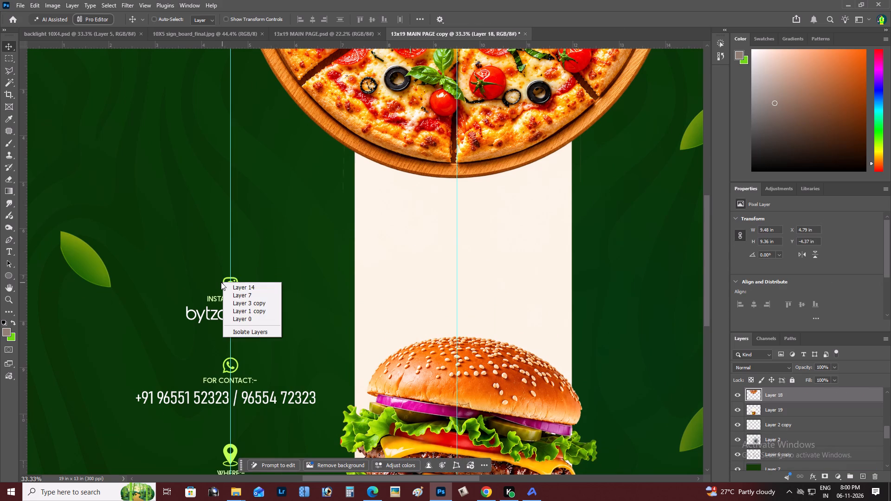
pyautogui.click(221, 282)
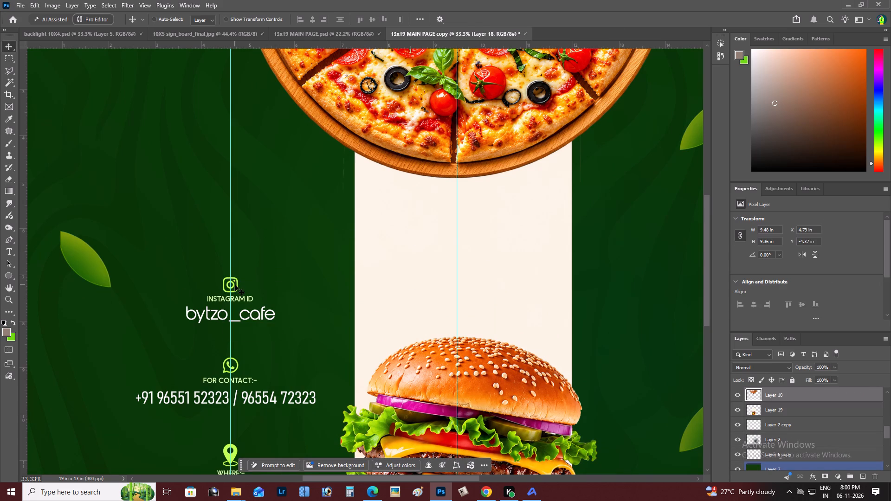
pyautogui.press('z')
pyautogui.doubleClick(234, 288)
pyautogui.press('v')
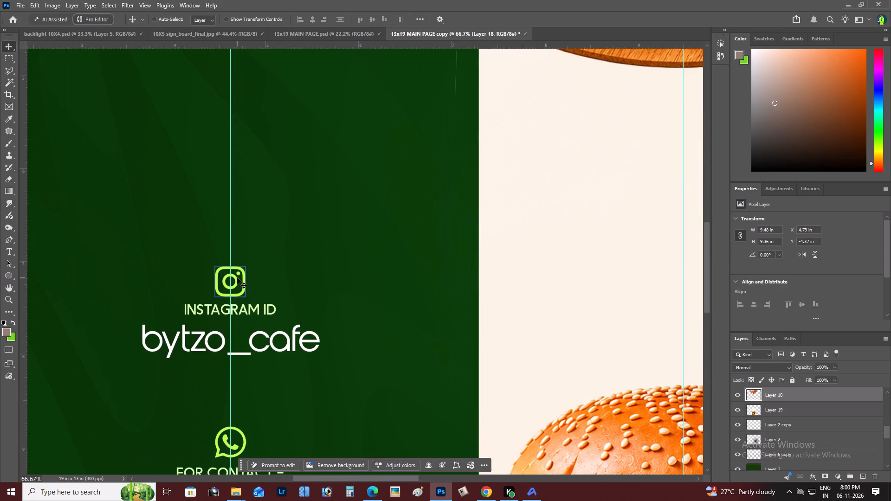
pyautogui.rightClick(237, 278)
pyautogui.click(249, 283)
pyautogui.press('BackSpace')
pyautogui.rightClick(261, 303)
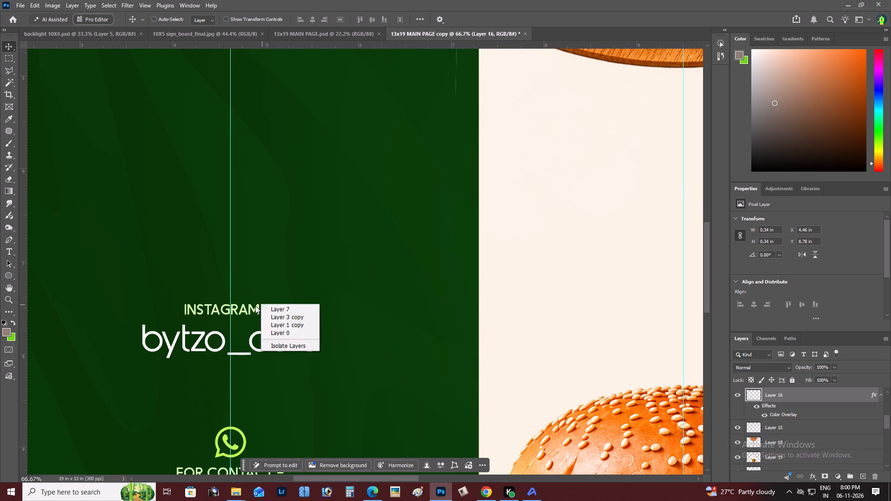
pyautogui.rightClick(255, 306)
pyautogui.click(261, 310)
pyautogui.press('BackSpace')
pyautogui.rightClick(275, 334)
pyautogui.click(284, 339)
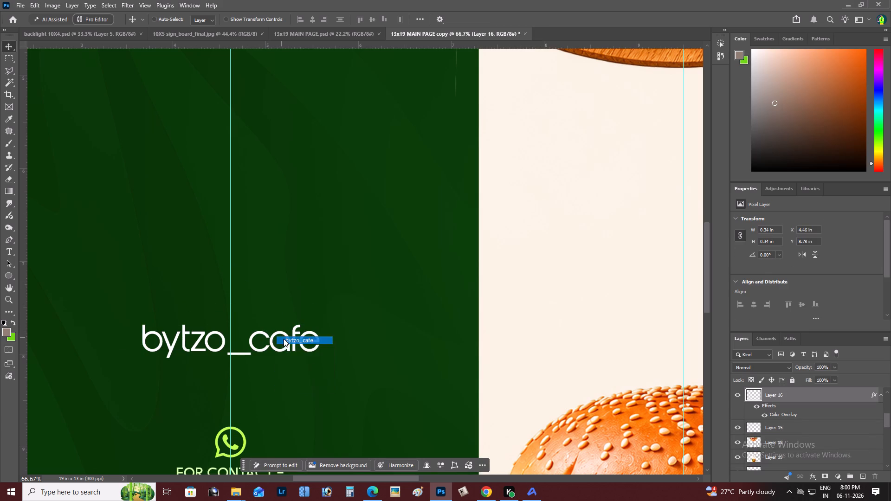
pyautogui.press('BackSpace')
# Delete the back cover's contact block: the WhatsApp icon, the "FOR CONTACT:-" label and the phone number line.
pyautogui.scroll(-6, 239, 373)
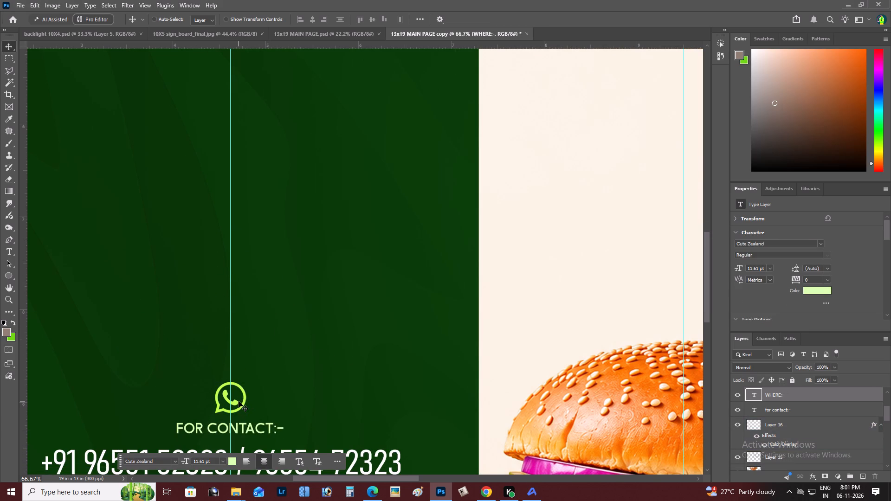
pyautogui.rightClick(236, 402)
pyautogui.click(252, 405)
pyautogui.press('BackSpace')
pyautogui.rightClick(244, 426)
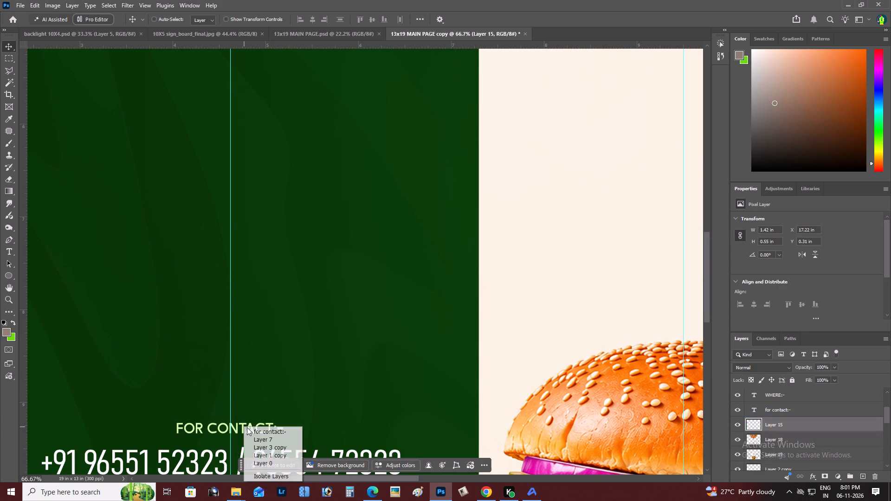
pyautogui.click(252, 429)
pyautogui.press('BackSpace')
pyautogui.scroll(-7, 255, 425)
pyautogui.rightClick(275, 411)
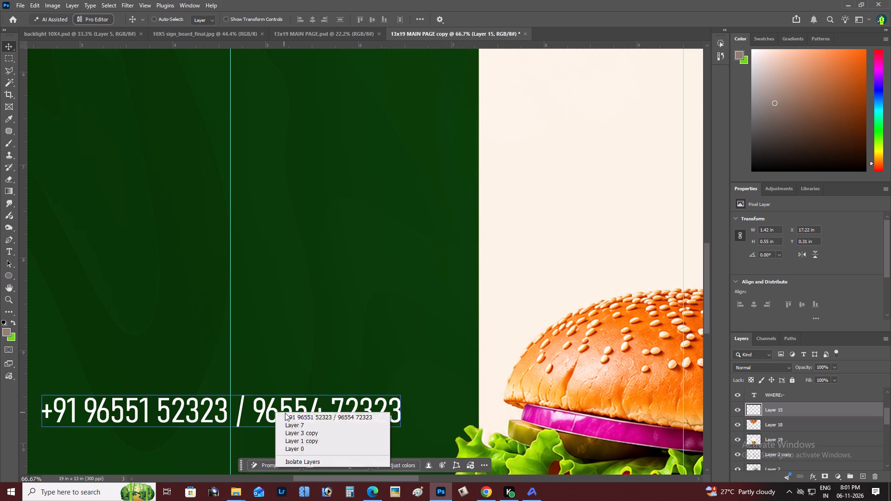
pyautogui.click(287, 414)
pyautogui.press('BackSpace')
# Delete the green location pin icon from the back cover's location block.
pyautogui.scroll(-15, 287, 414)
pyautogui.rightClick(238, 406)
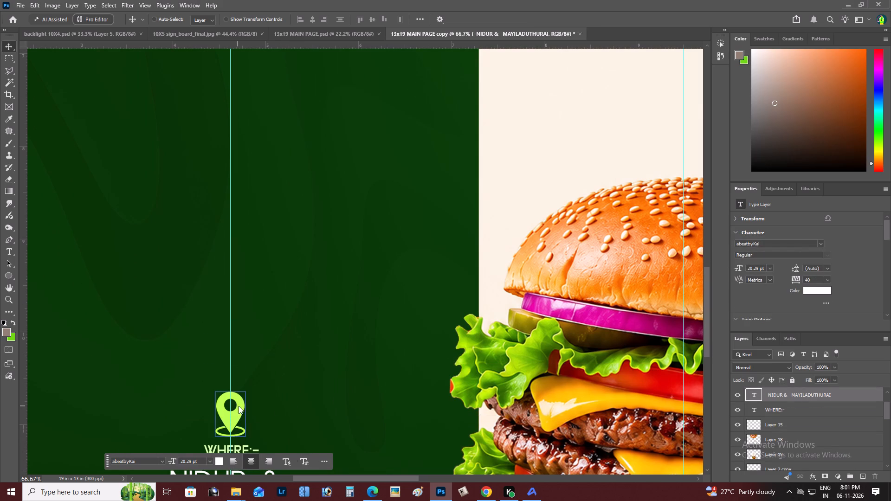
# Delete the location block beside the burger: the pin icon, the "WHERE:-" label and the "NIDUR & MAYILADUTHURAI" text.
pyautogui.click(241, 407)
pyautogui.click(248, 411)
pyautogui.rightClick(235, 405)
pyautogui.rightClick(237, 396)
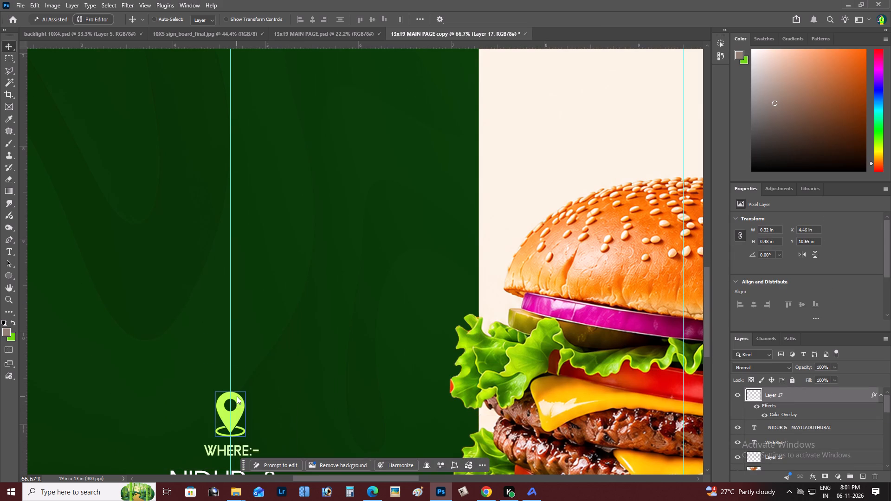
pyautogui.click(249, 403)
pyautogui.press('BackSpace')
pyautogui.scroll(-10, 249, 403)
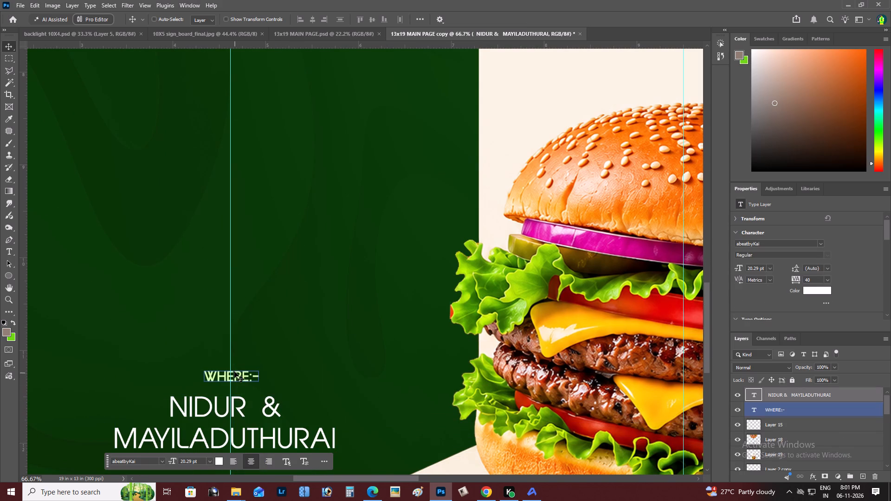
pyautogui.rightClick(234, 372)
pyautogui.click(250, 377)
pyautogui.press('BackSpace')
pyautogui.rightClick(237, 402)
pyautogui.click(247, 404)
pyautogui.press('BackSpace')
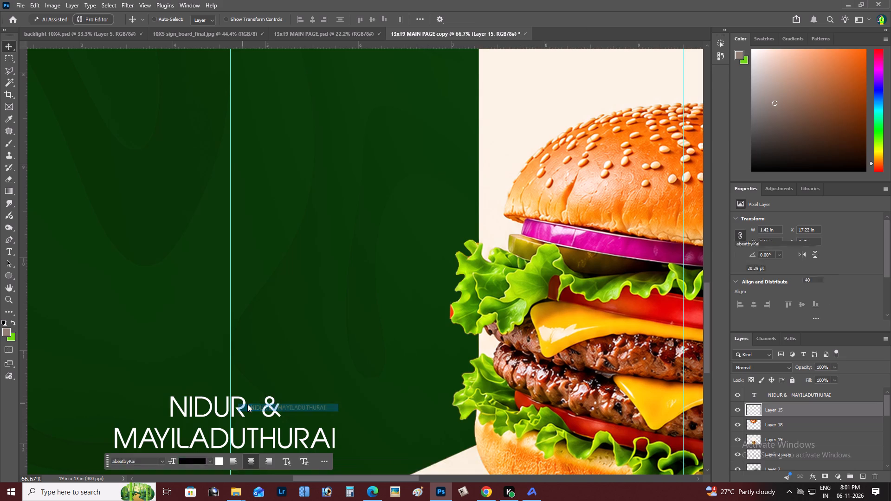
# Examine the whole spread's layout, with the pizza, the burger poster and the cleared left side.
pyautogui.press('z')
pyautogui.keyDown('alt'); pyautogui.click(262, 321); pyautogui.keyUp('alt')
pyautogui.rightClick(269, 316)
pyautogui.doubleClick(284, 321)
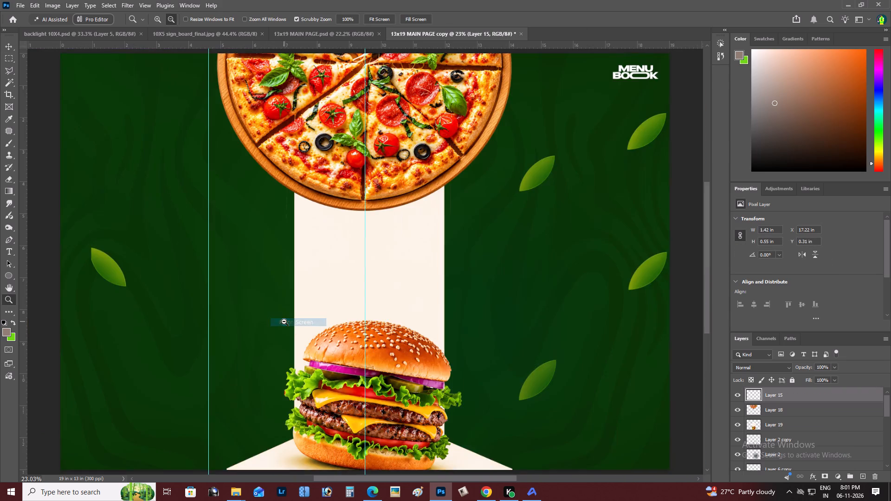
pyautogui.press('space')
pyautogui.moveTo(291, 330); pyautogui.dragTo(264, 324)
pyautogui.press('z')
pyautogui.keyDown('alt'); pyautogui.click(322, 280); pyautogui.keyUp('alt')
pyautogui.rightClick(322, 280)
pyautogui.doubleClick(331, 283)
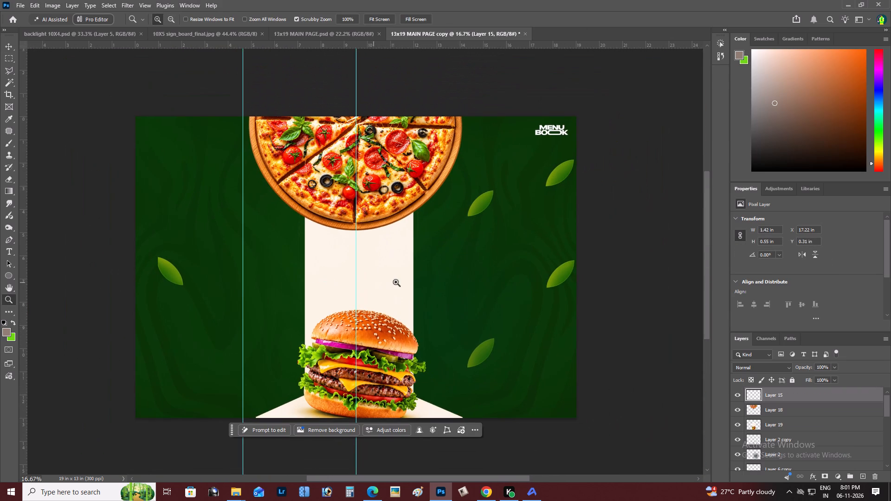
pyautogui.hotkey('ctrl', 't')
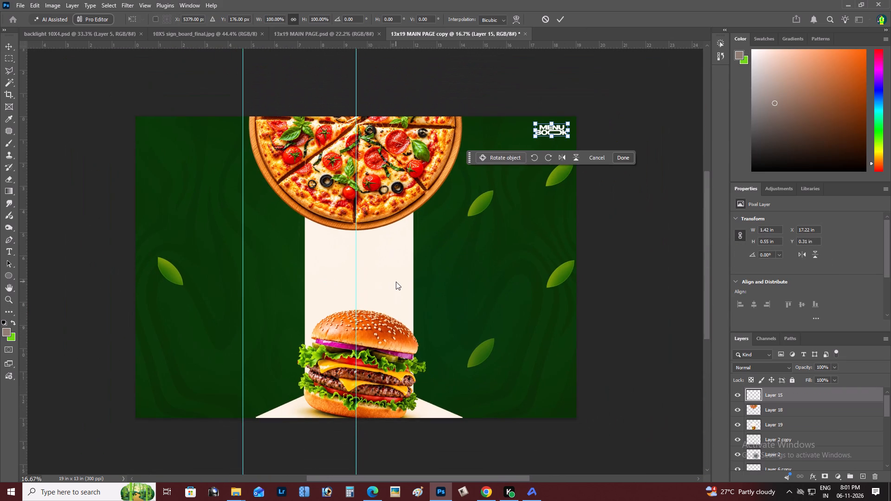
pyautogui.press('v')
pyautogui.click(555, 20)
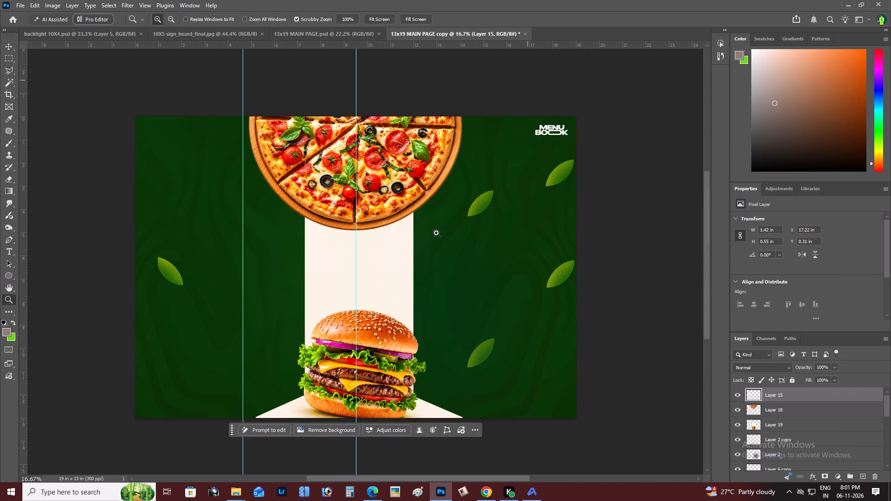
# Shift the burger poster layer slightly left to about 5.05 in from the left edge and 3.87 in from the top.
pyautogui.press('v')
pyautogui.rightClick(381, 252)
pyautogui.click(394, 256)
pyautogui.moveTo(393, 256); pyautogui.dragTo(382, 255)
pyautogui.hotkey('ctrl', 'z')
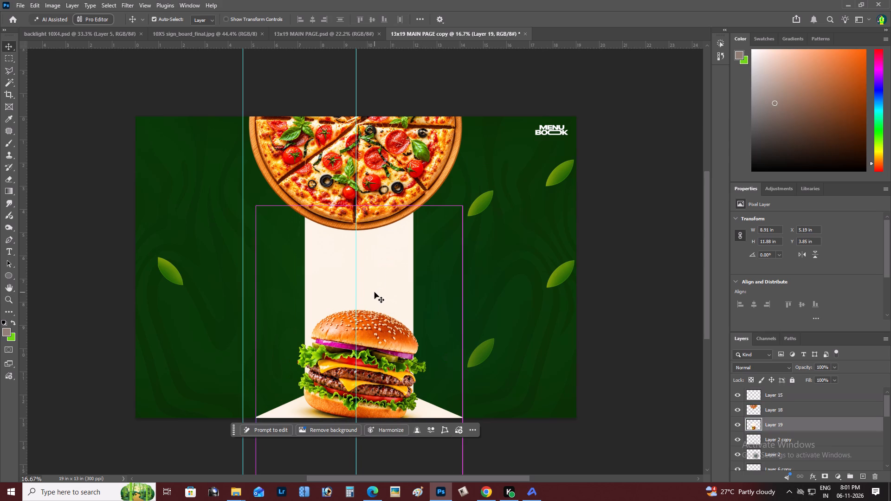
pyautogui.hotkey('ctrl', 't')
pyautogui.click(377, 299)
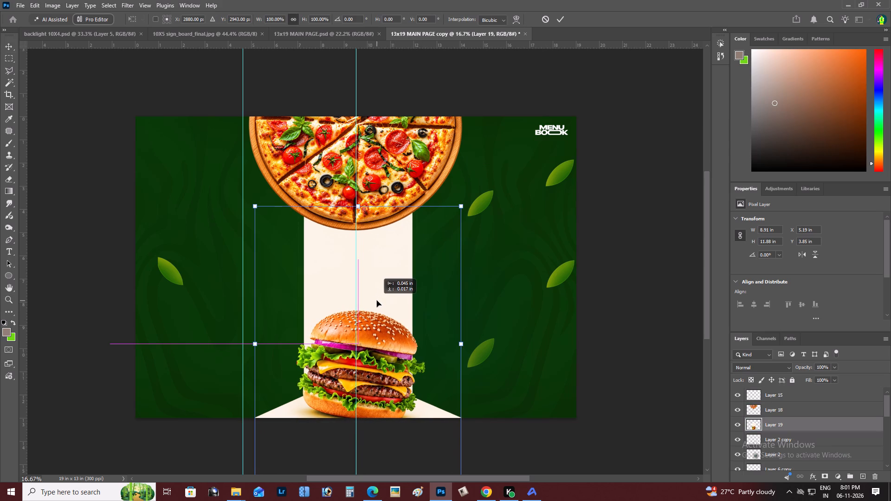
pyautogui.hotkey('ctrl', 'Return')
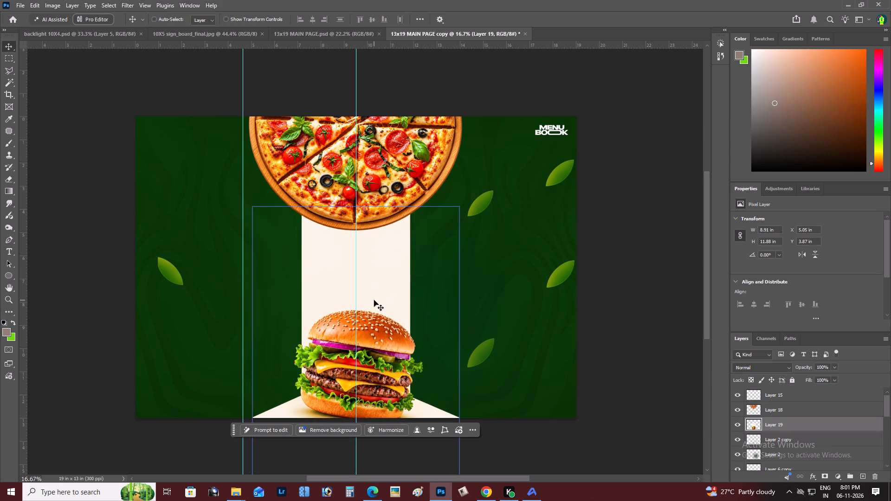
pyautogui.press('z')
pyautogui.keyDown('alt'); pyautogui.click(374, 300); pyautogui.keyUp('alt')
pyautogui.rightClick(374, 300)
pyautogui.click(374, 298)
pyautogui.press('space')
pyautogui.moveTo(367, 293); pyautogui.dragTo(355, 289)
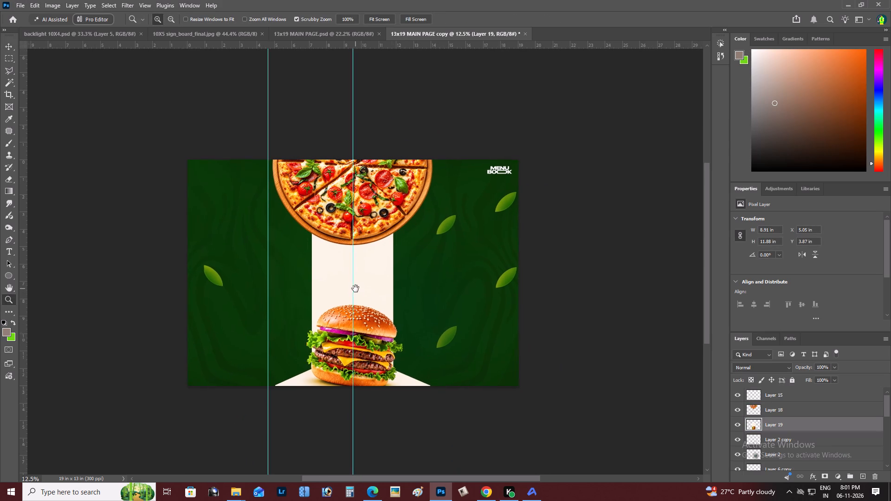
pyautogui.keyDown('alt'); pyautogui.click(350, 270); pyautogui.keyUp('alt')
pyautogui.rightClick(350, 270)
pyautogui.click(361, 273)
pyautogui.keyDown('alt'); pyautogui.click(361, 273); pyautogui.keyUp('alt')
pyautogui.press('space')
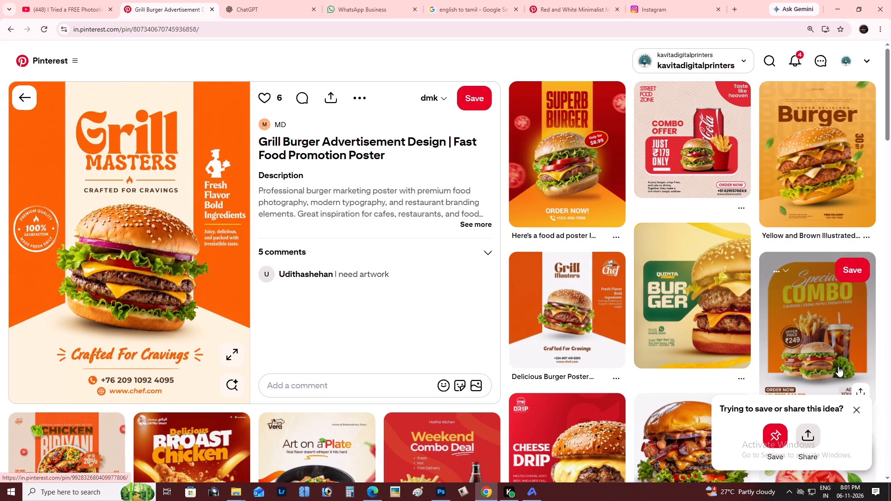
# Browse the food posters related to the Grill Burger pin, compare with the menu spread in Photoshop, and open the Food is Ready flyer pin.
pyautogui.moveTo(890, 96); pyautogui.dragTo(890, 105)
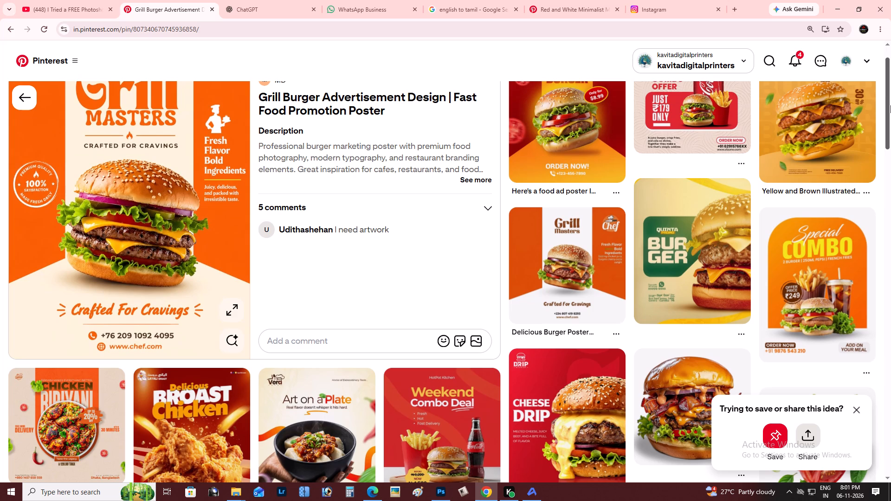
pyautogui.moveTo(890, 105); pyautogui.dragTo(890, 130)
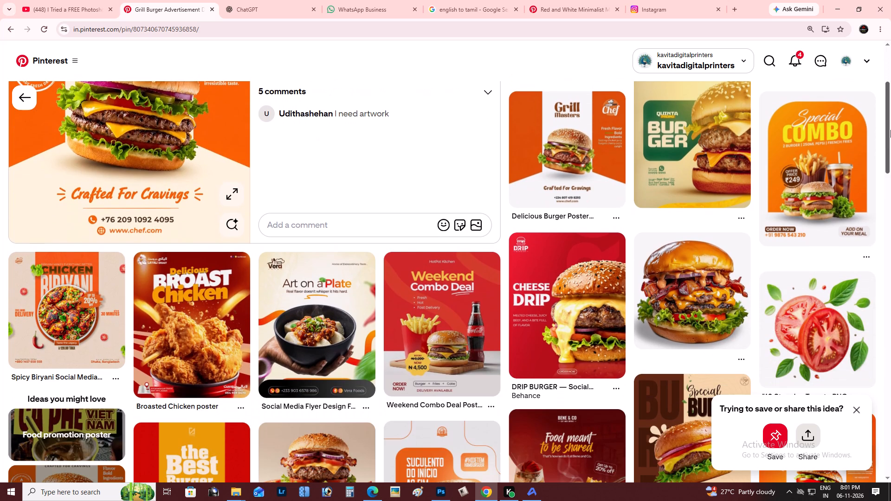
pyautogui.moveTo(890, 130); pyautogui.dragTo(890, 152)
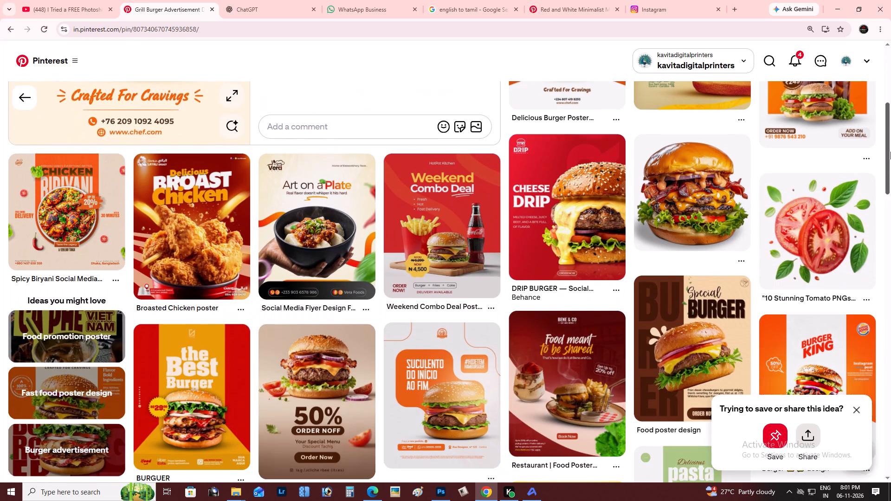
pyautogui.moveTo(890, 152); pyautogui.dragTo(890, 172)
pyautogui.hotkey('alt', 'Tab')
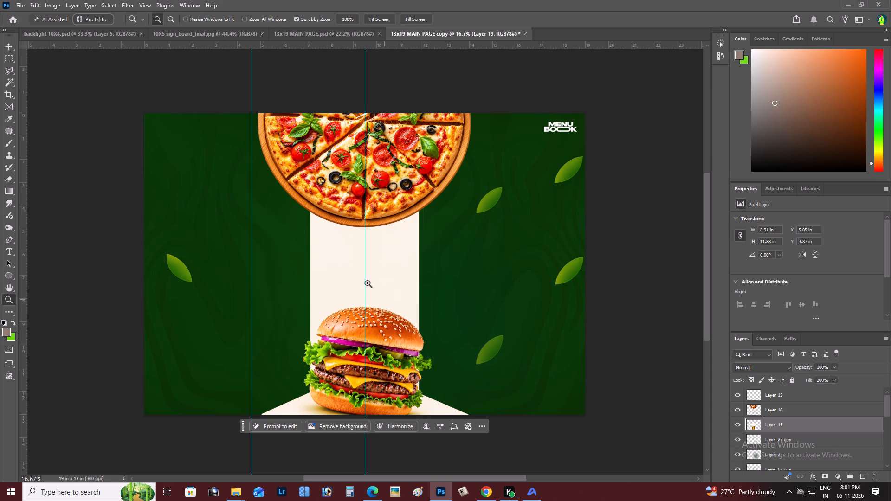
pyautogui.press('space')
pyautogui.moveTo(368, 283); pyautogui.dragTo(361, 287)
pyautogui.hotkey('alt', 'Tab')
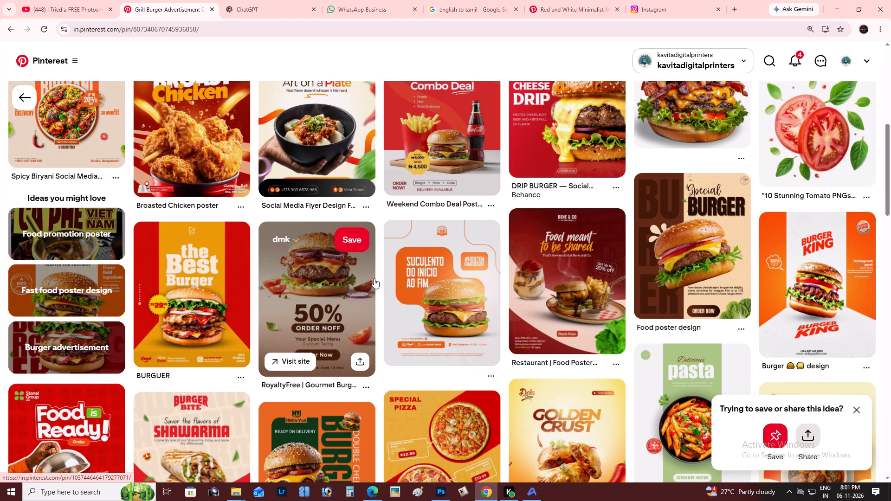
pyautogui.moveTo(890, 182); pyautogui.dragTo(890, 195)
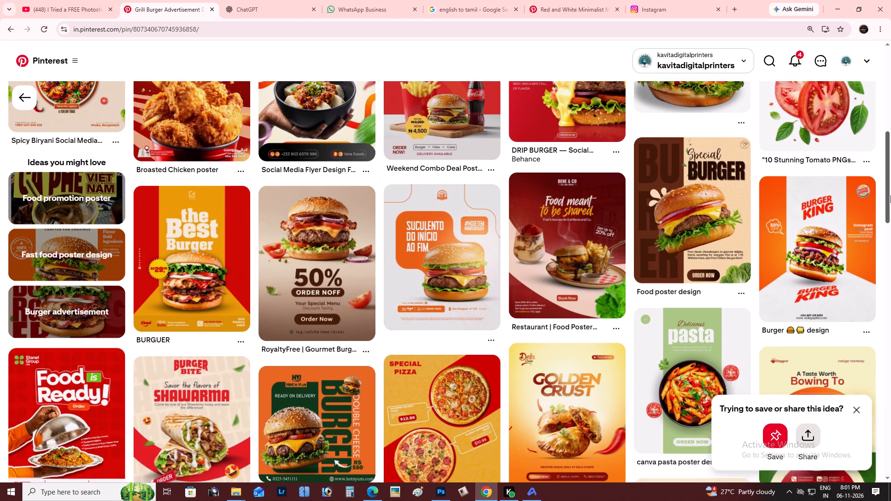
pyautogui.moveTo(890, 195); pyautogui.dragTo(890, 226)
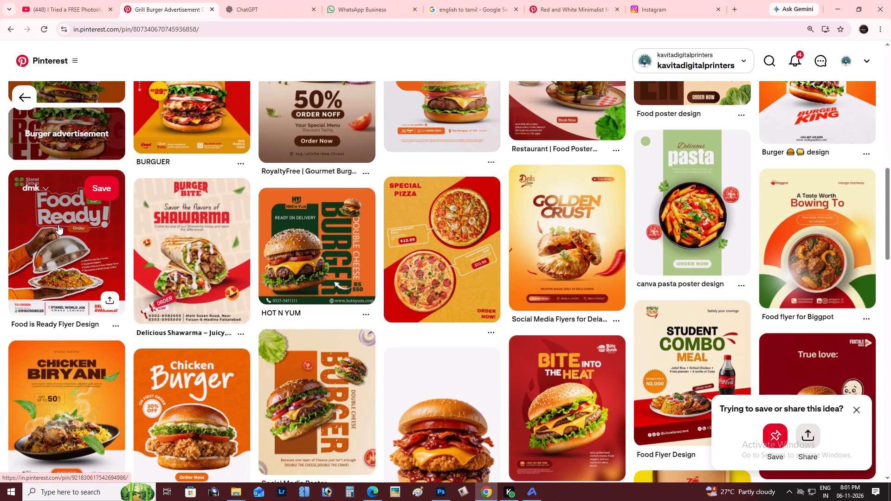
pyautogui.click(58, 225)
pyautogui.hotkey('alt', 'Tab')
pyautogui.hotkey('alt', 'Tab')
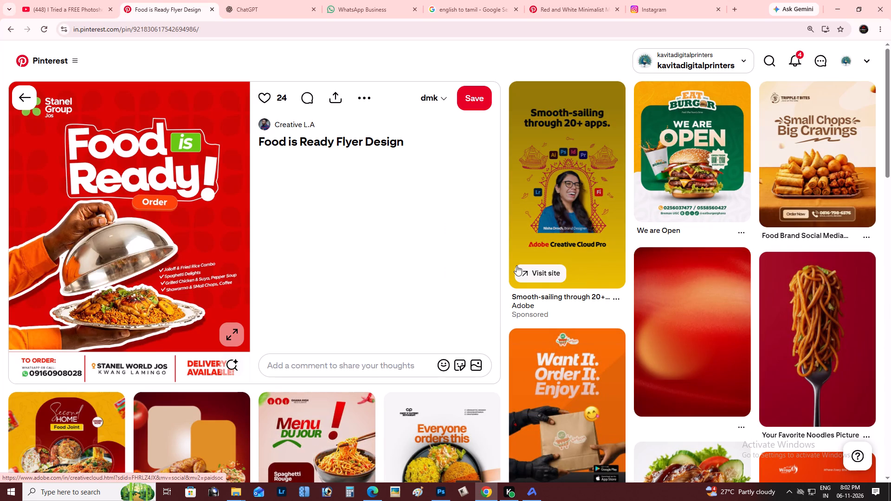
pyautogui.hotkey('alt', 'Tab')
pyautogui.hotkey('alt', 'Tab')
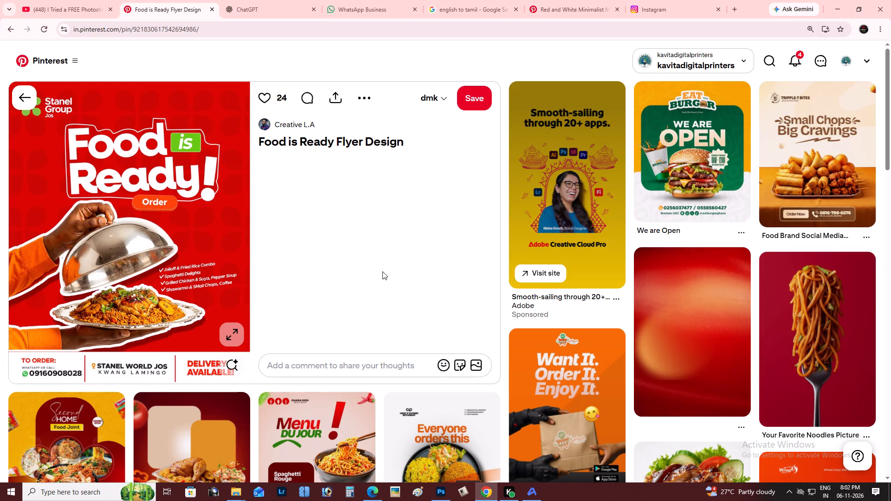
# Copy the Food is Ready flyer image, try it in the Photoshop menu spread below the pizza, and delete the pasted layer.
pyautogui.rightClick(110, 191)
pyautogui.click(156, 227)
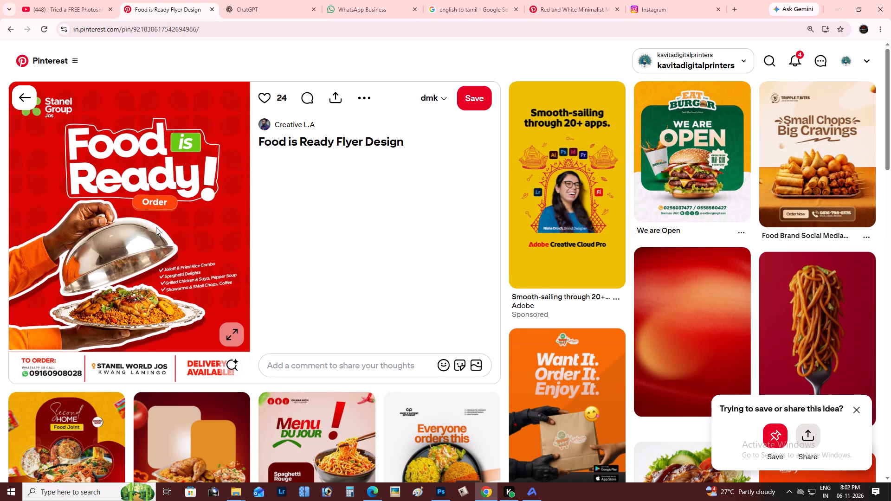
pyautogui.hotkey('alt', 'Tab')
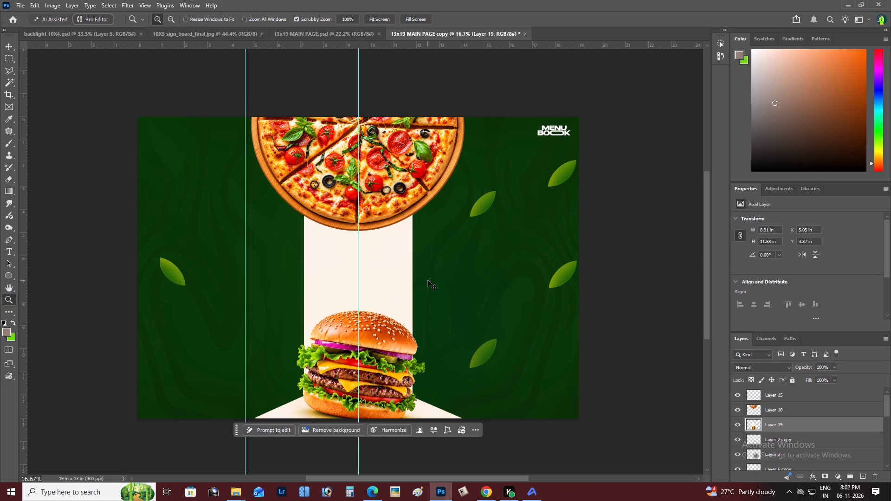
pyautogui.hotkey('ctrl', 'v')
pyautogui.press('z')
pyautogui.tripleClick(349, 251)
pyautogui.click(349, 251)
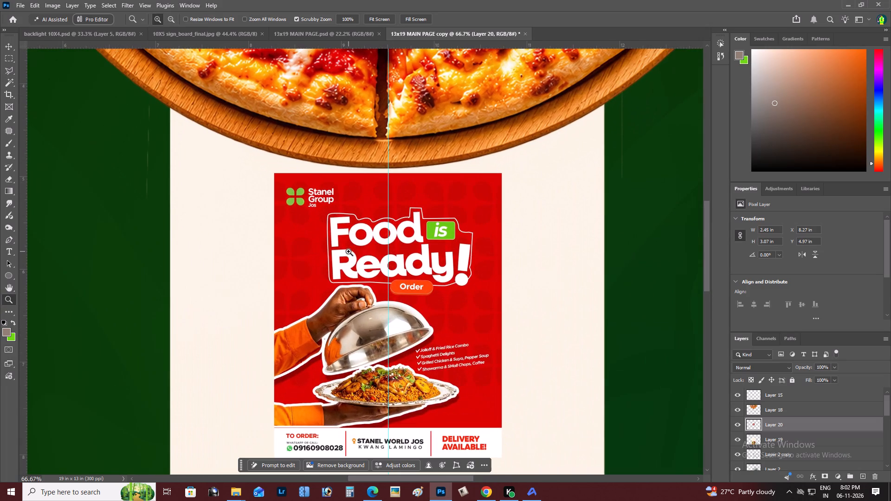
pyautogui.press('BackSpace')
# Return to the Grill Burger pin in Chrome, look through its related posters and open the Art on a Plate flyer for Vera Foods.
pyautogui.hotkey('alt', 'Tab')
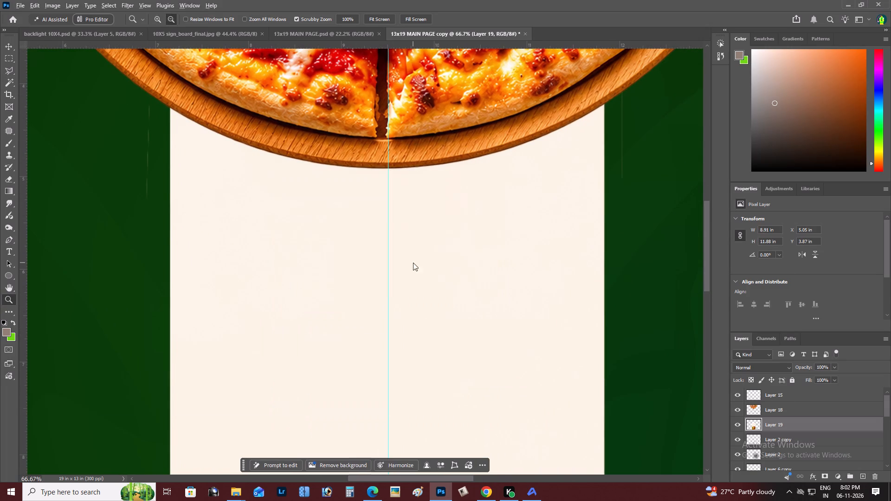
pyautogui.click(321, 271)
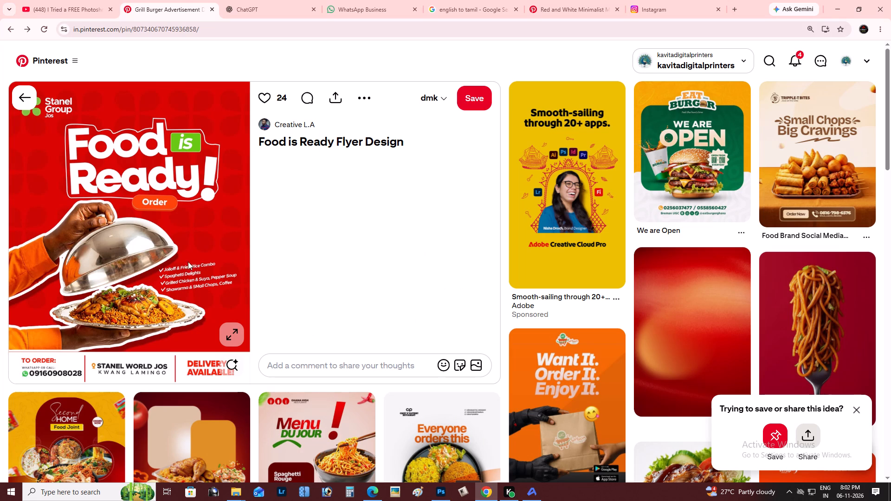
pyautogui.scroll(2, 540, 262)
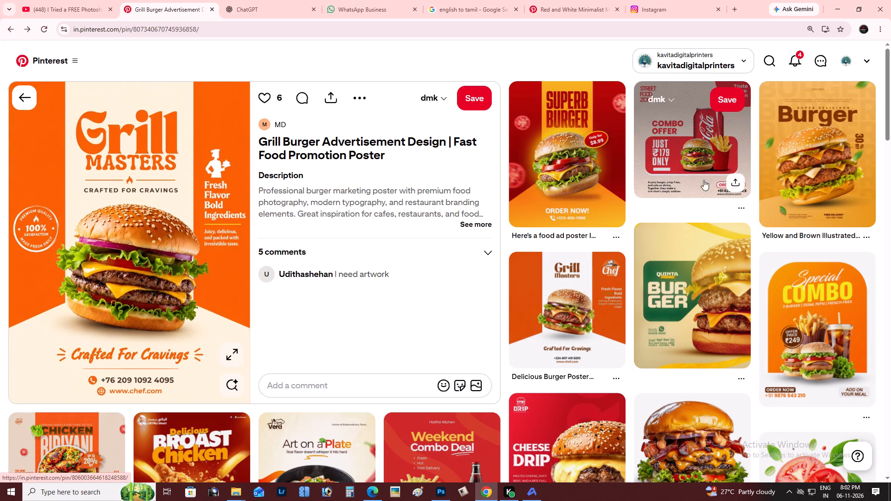
pyautogui.moveTo(890, 127); pyautogui.dragTo(890, 156)
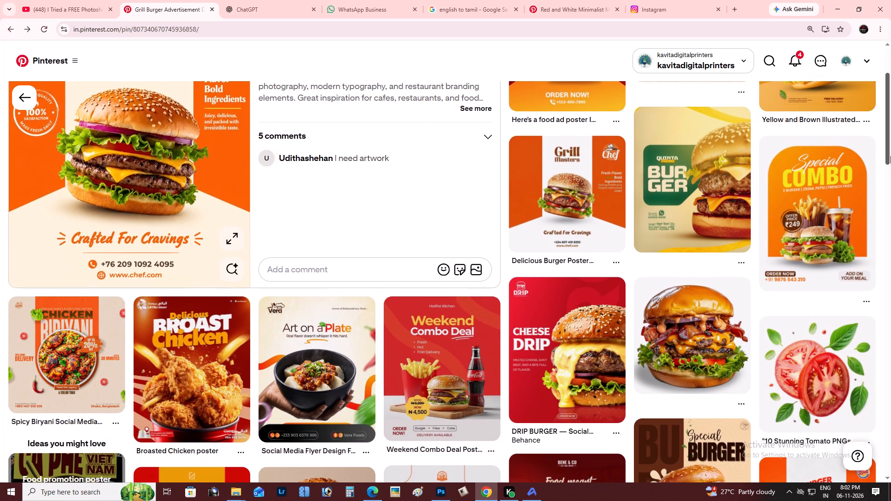
pyautogui.moveTo(890, 156); pyautogui.dragTo(890, 169)
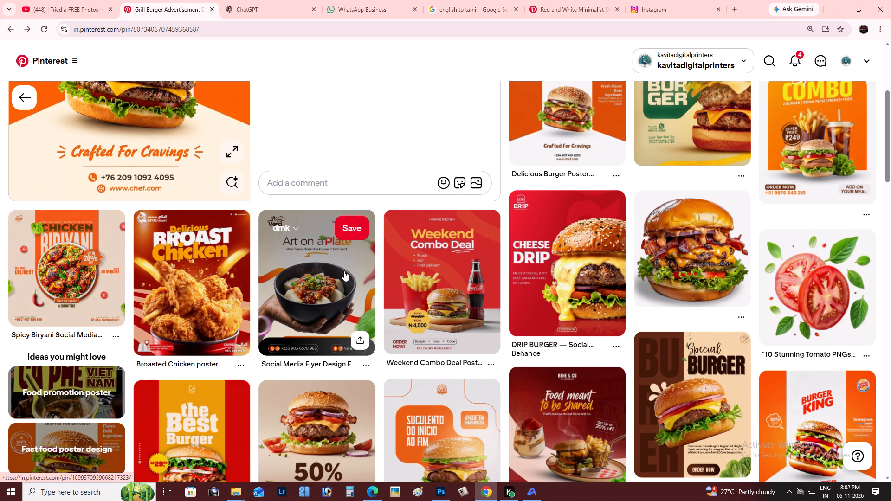
pyautogui.click(344, 271)
pyautogui.hotkey('alt', 'Tab')
pyautogui.hotkey('alt', 'Tab')
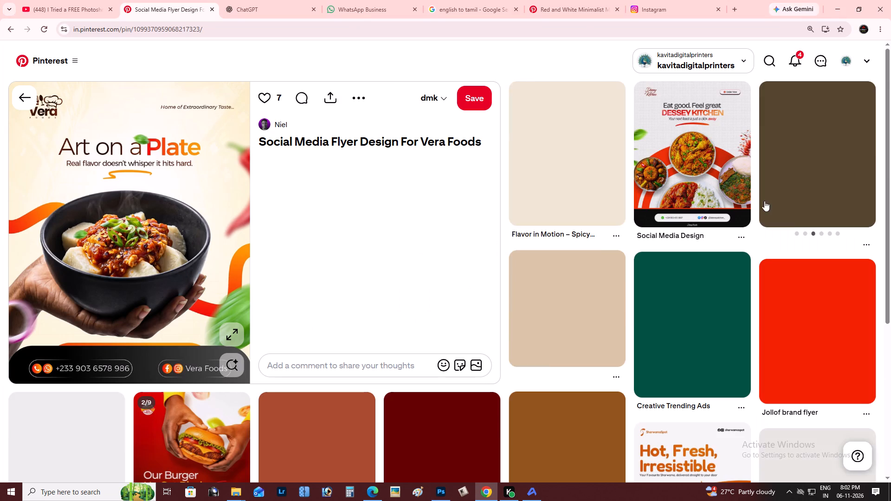
# Browse the food posters related to the Vera Foods flyer and open the Cori Mint Chilli Chicken pin.
pyautogui.moveTo(890, 125); pyautogui.dragTo(890, 162)
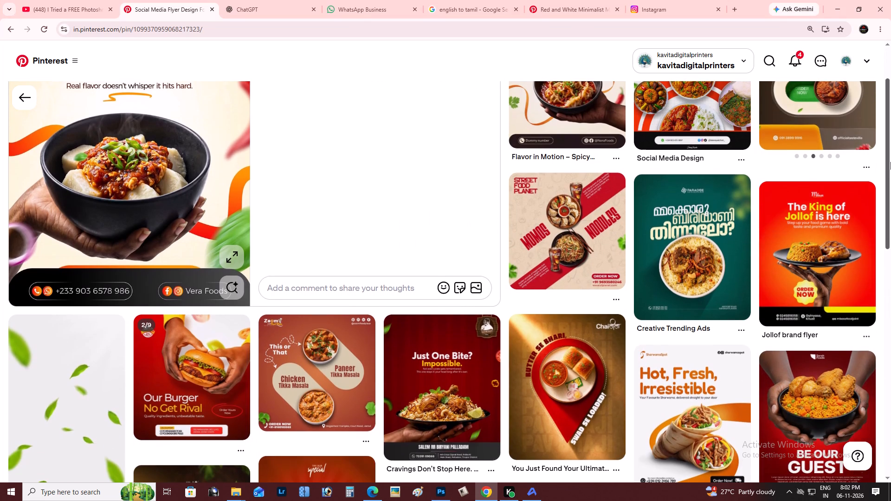
pyautogui.moveTo(890, 162); pyautogui.dragTo(890, 225)
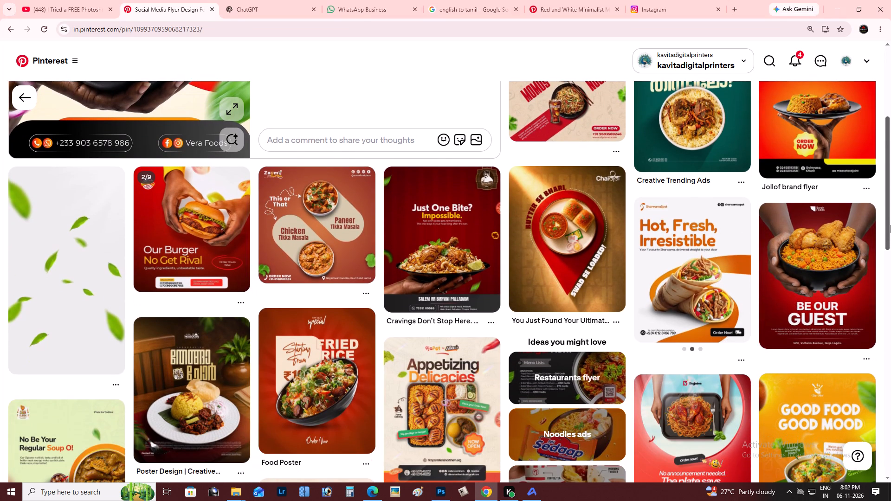
pyautogui.moveTo(890, 225); pyautogui.dragTo(890, 279)
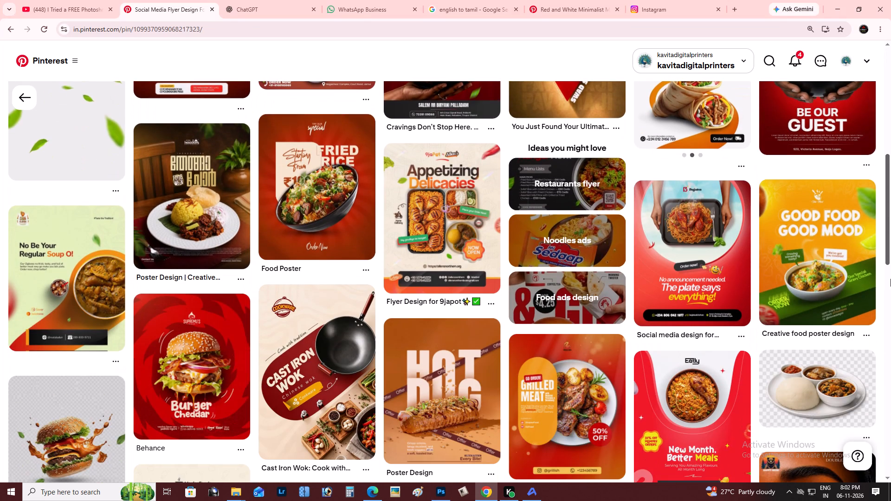
pyautogui.moveTo(890, 279); pyautogui.dragTo(890, 327)
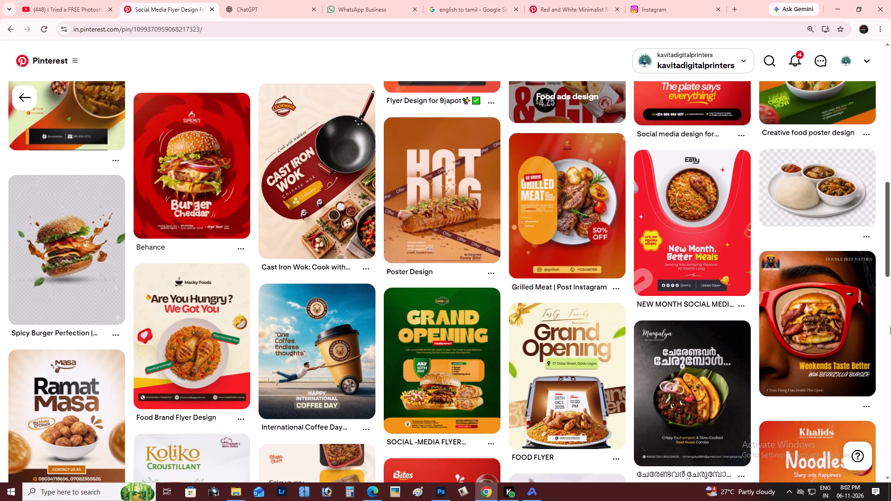
pyautogui.moveTo(890, 327); pyautogui.dragTo(890, 370)
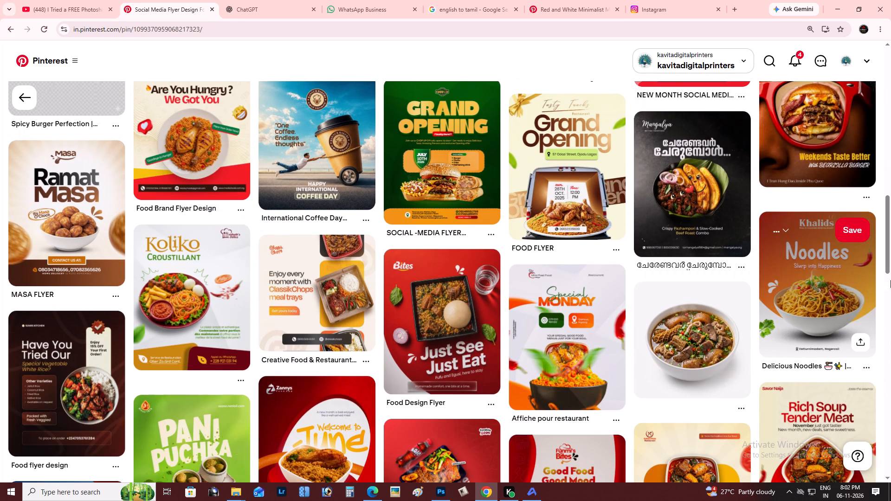
pyautogui.moveTo(890, 226); pyautogui.dragTo(890, 252)
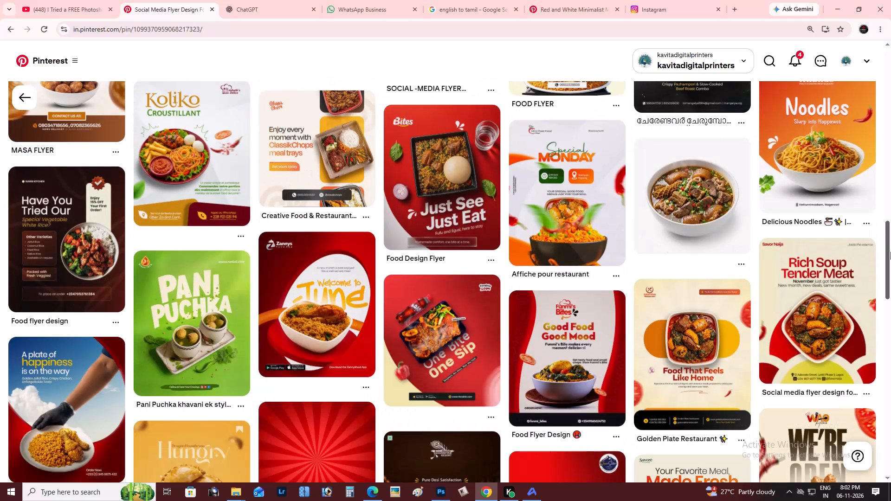
pyautogui.moveTo(890, 252); pyautogui.dragTo(890, 279)
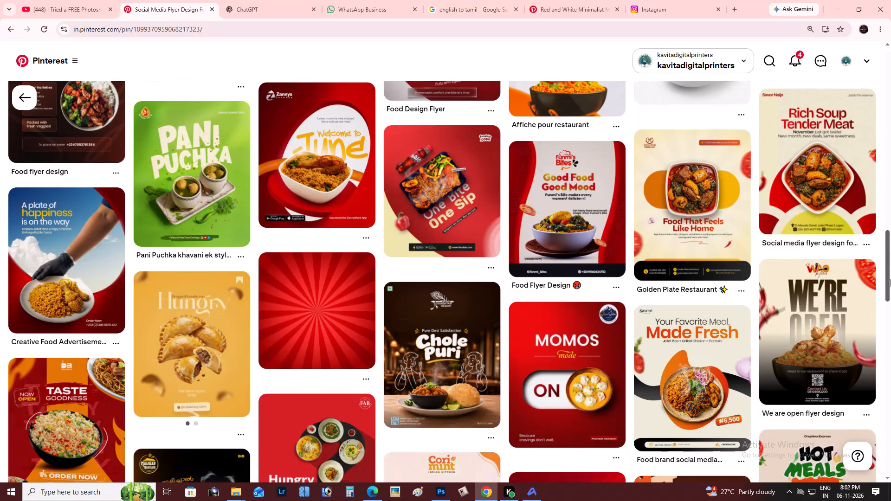
pyautogui.moveTo(890, 279); pyautogui.dragTo(890, 297)
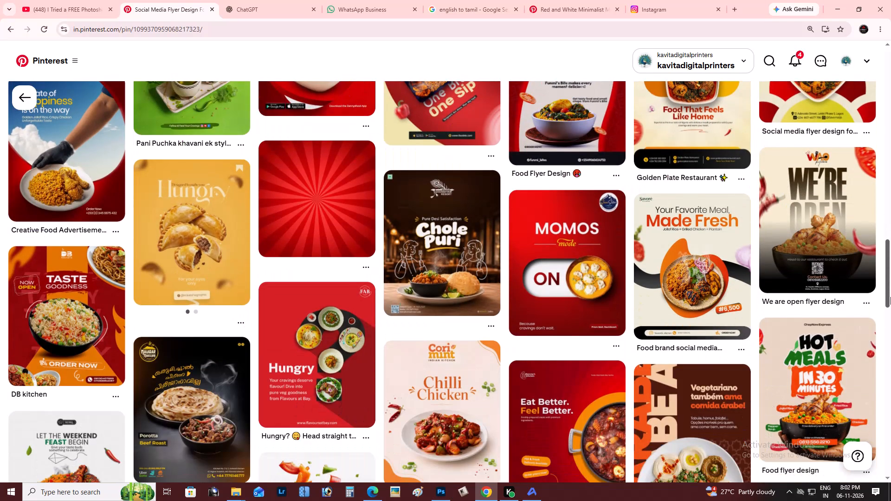
pyautogui.moveTo(890, 297); pyautogui.dragTo(890, 313)
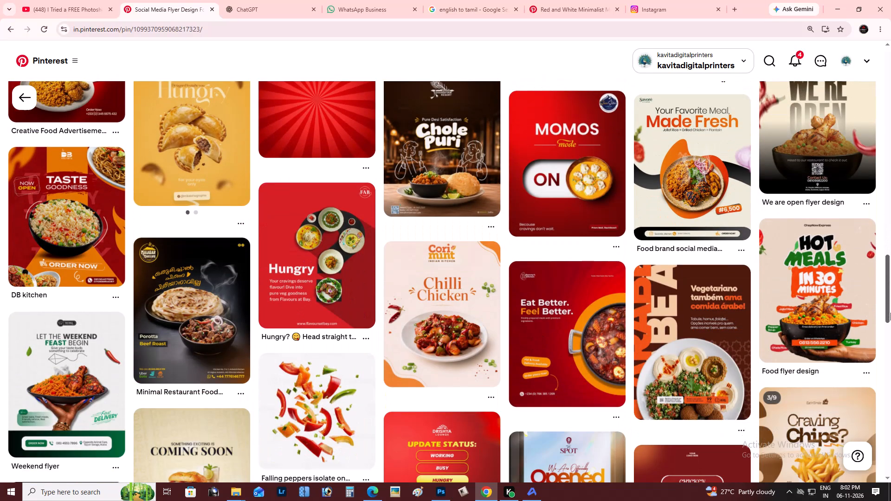
pyautogui.moveTo(890, 313); pyautogui.dragTo(890, 319)
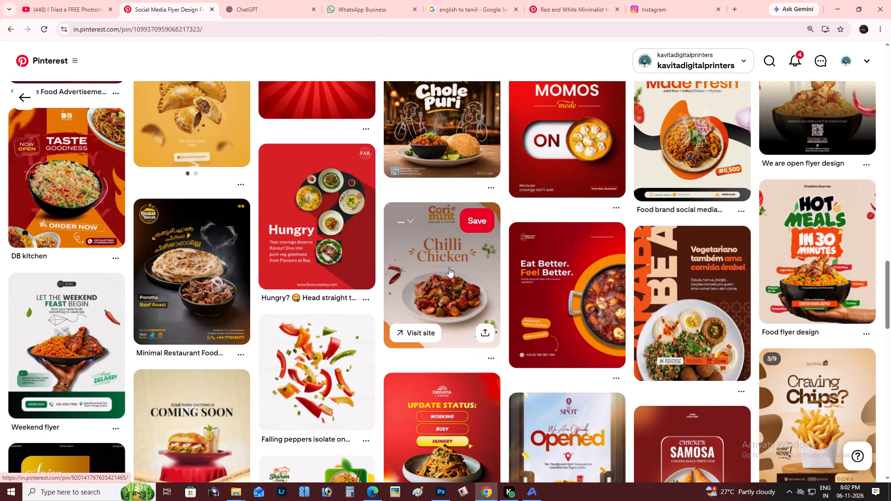
pyautogui.click(449, 268)
pyautogui.hotkey('alt', 'Tab')
pyautogui.hotkey('alt', 'Tab')
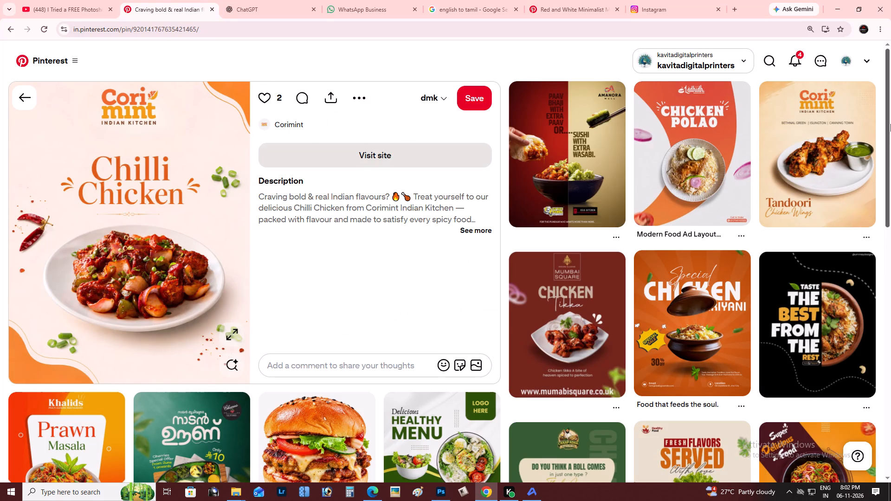
# Look through the posters related to the Chilli Chicken pin and open the Fresh Flavors Served with Love healthy food poster.
pyautogui.moveTo(890, 136); pyautogui.dragTo(890, 180)
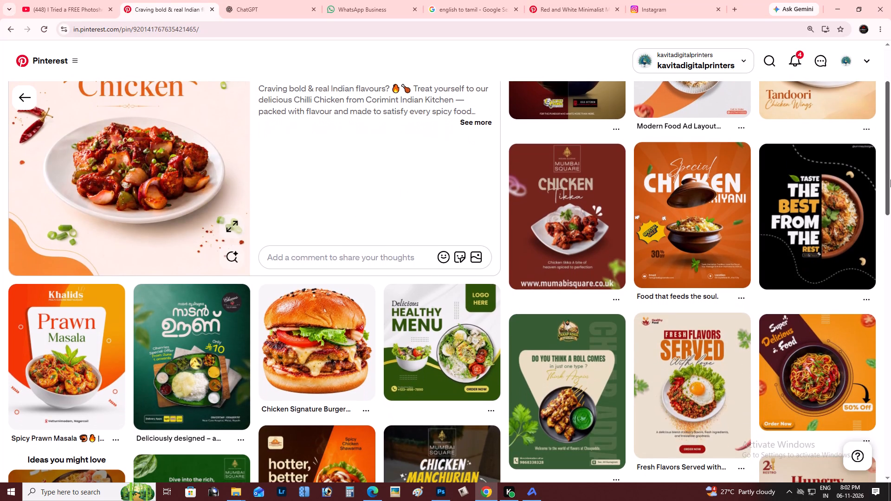
pyautogui.moveTo(890, 180); pyautogui.dragTo(890, 193)
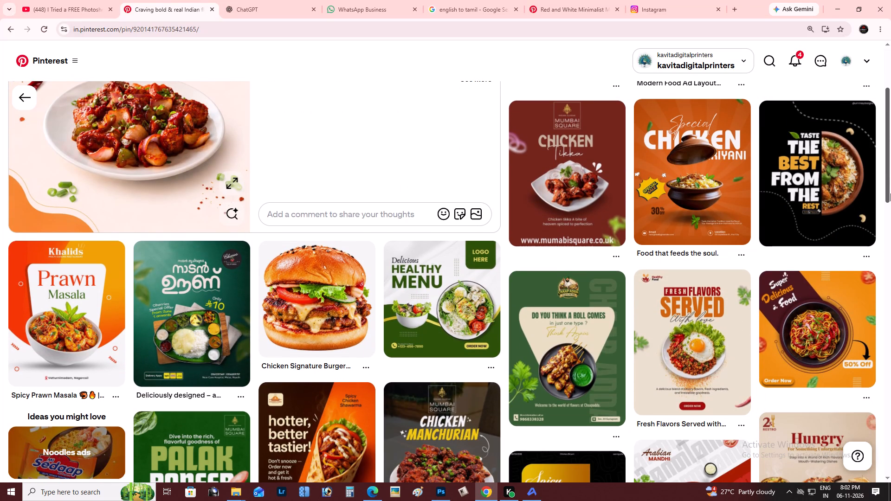
pyautogui.moveTo(890, 193); pyautogui.dragTo(890, 204)
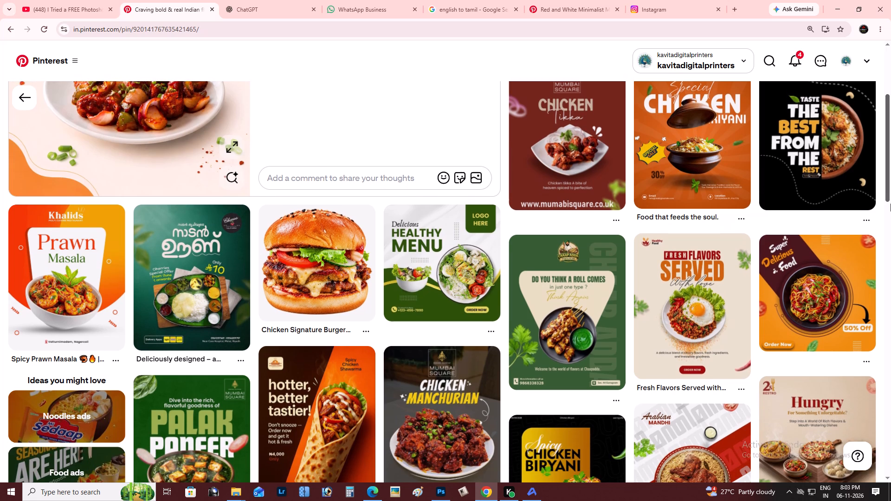
pyautogui.moveTo(890, 204); pyautogui.dragTo(890, 209)
pyautogui.click(671, 253)
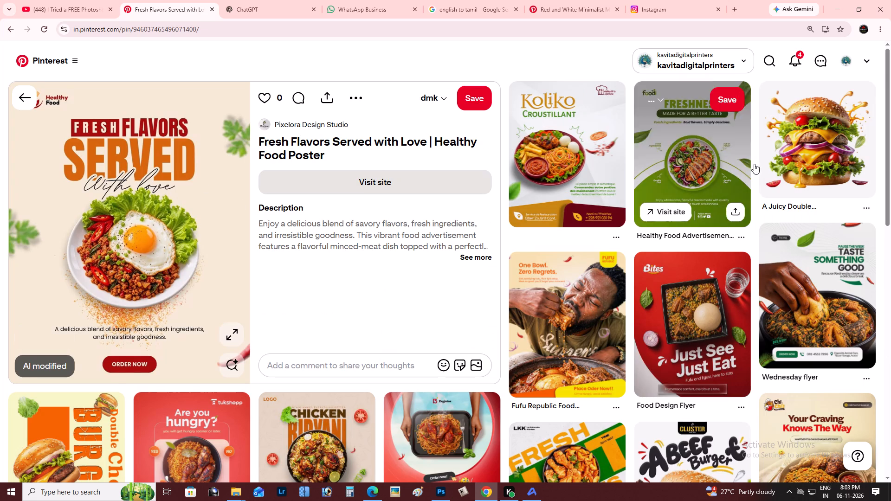
# Copy the Fresh Flavors Served with Love poster image and paste it into the Photoshop menu spread below the pizza.
pyautogui.moveTo(890, 135); pyautogui.dragTo(890, 151)
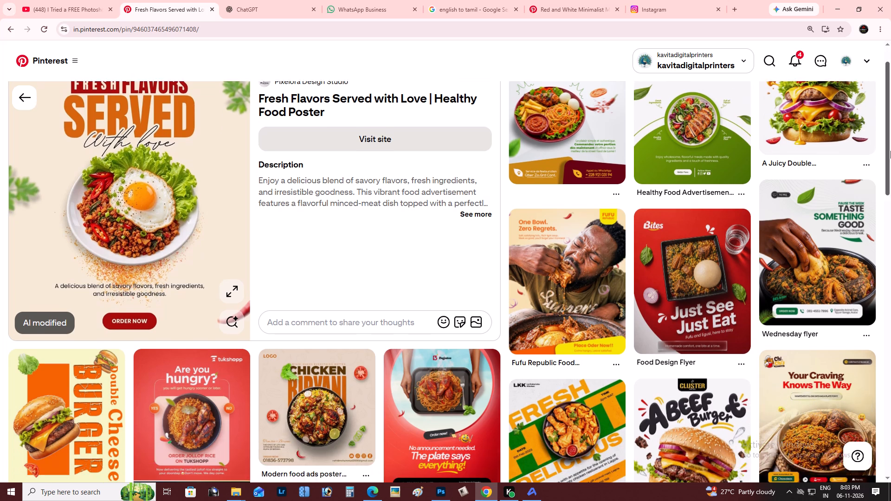
pyautogui.moveTo(890, 151); pyautogui.dragTo(890, 169)
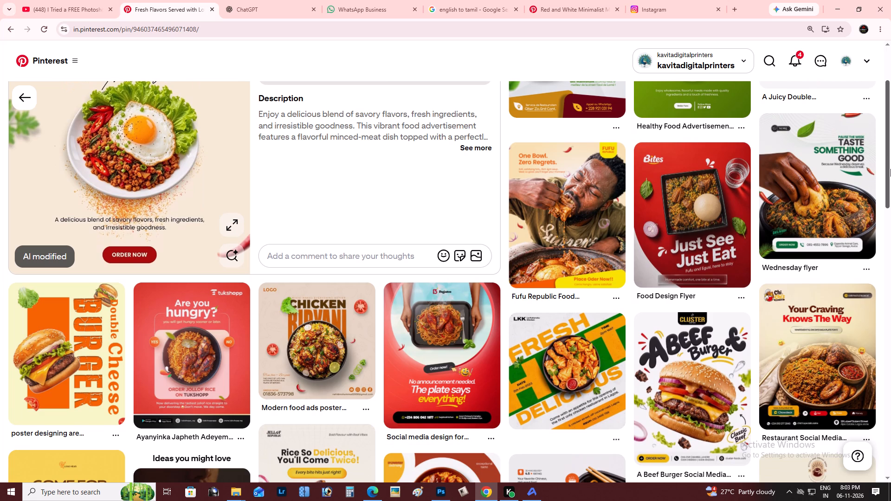
pyautogui.moveTo(890, 169); pyautogui.dragTo(890, 140)
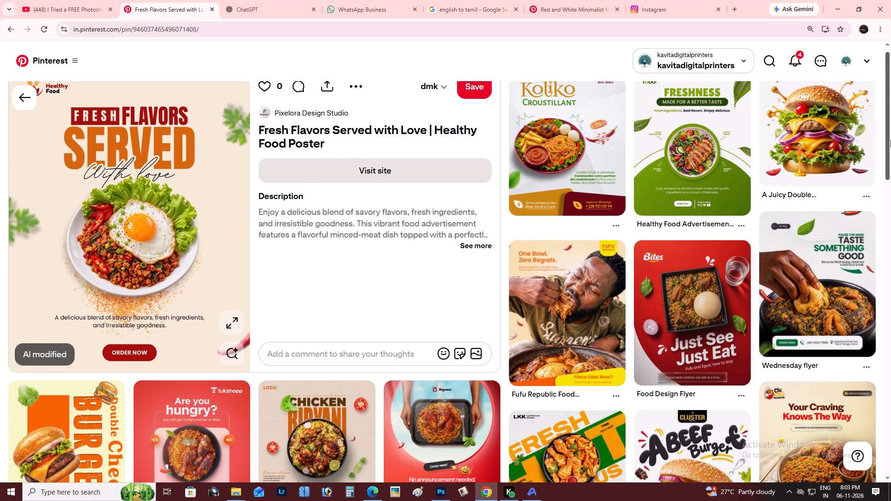
pyautogui.moveTo(890, 140); pyautogui.dragTo(890, 118)
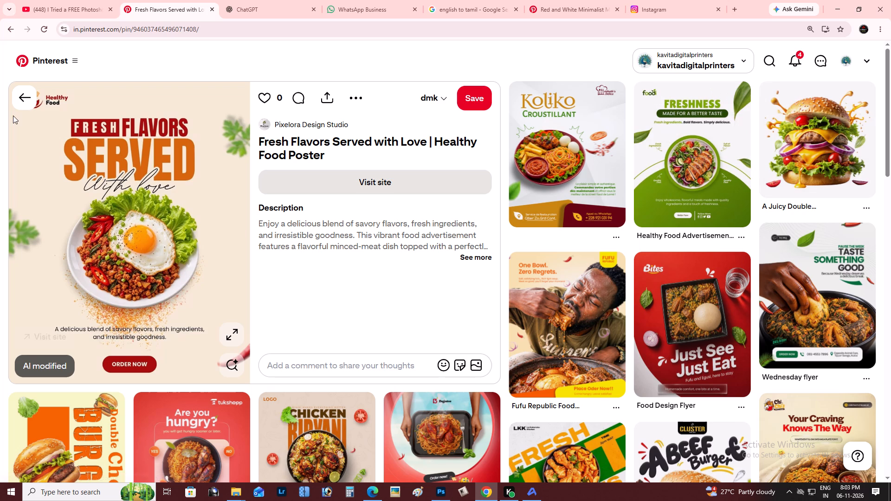
pyautogui.rightClick(100, 153)
pyautogui.click(136, 189)
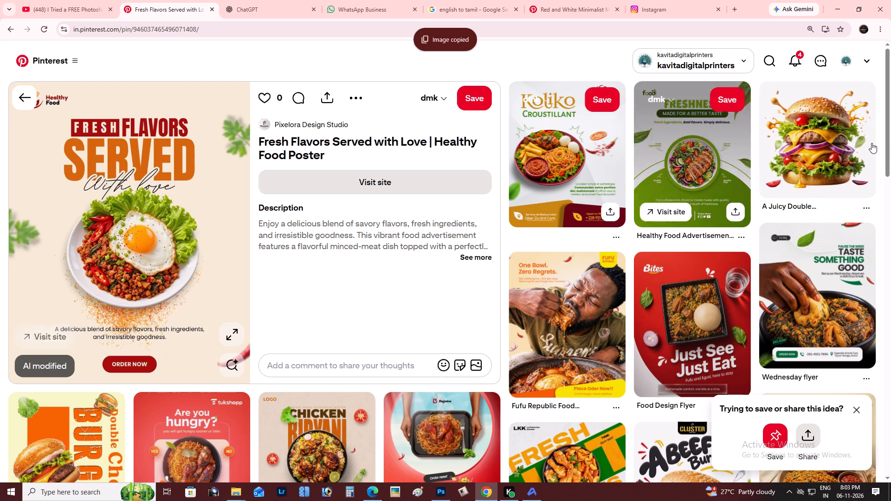
pyautogui.moveTo(890, 133); pyautogui.dragTo(890, 204)
pyautogui.hotkey('alt', 'Tab')
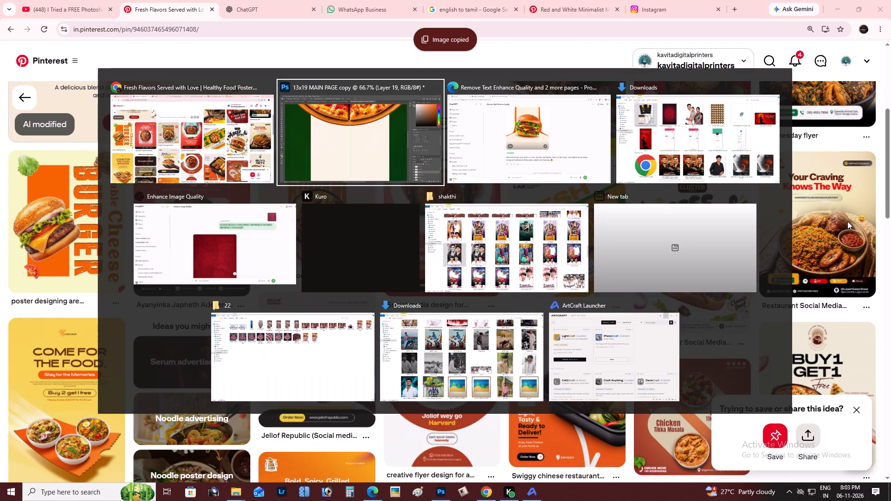
pyautogui.hotkey('ctrl', 'b')
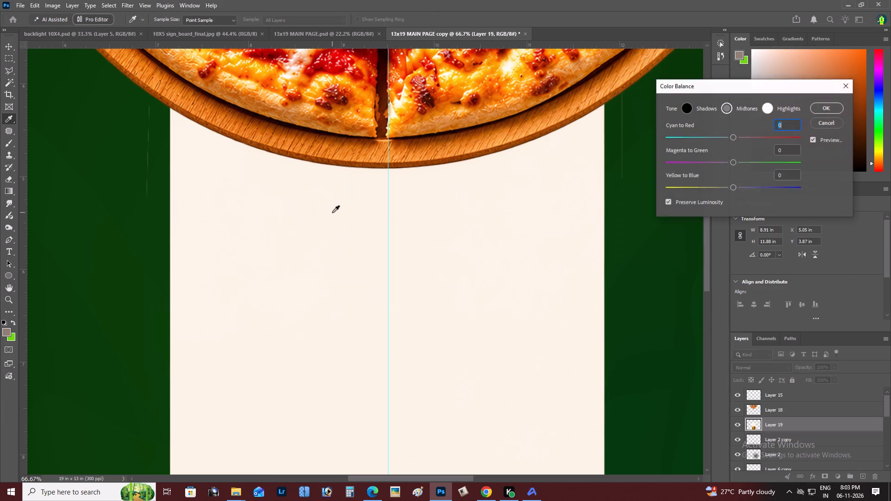
pyautogui.click(817, 125)
pyautogui.hotkey('ctrl', 'v')
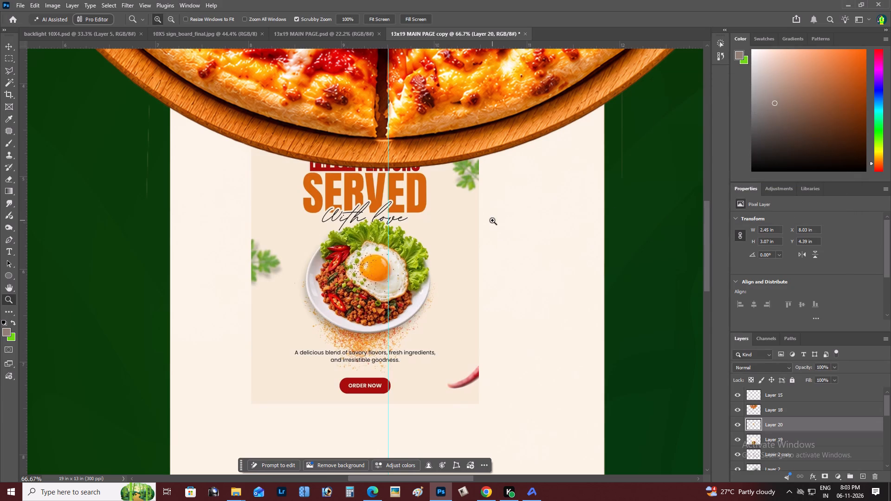
# Erase the thin stray vertical line in the green area left of the cream panel on the pizza-and-burger poster layer.
pyautogui.press('v')
pyautogui.rightClick(213, 193)
pyautogui.click(223, 195)
pyautogui.moveTo(219, 195); pyautogui.dragTo(195, 191)
pyautogui.hotkey('ctrl', 'z')
pyautogui.scroll(3, 150, 157)
pyautogui.press('m')
pyautogui.moveTo(95, 79); pyautogui.dragTo(119, 138)
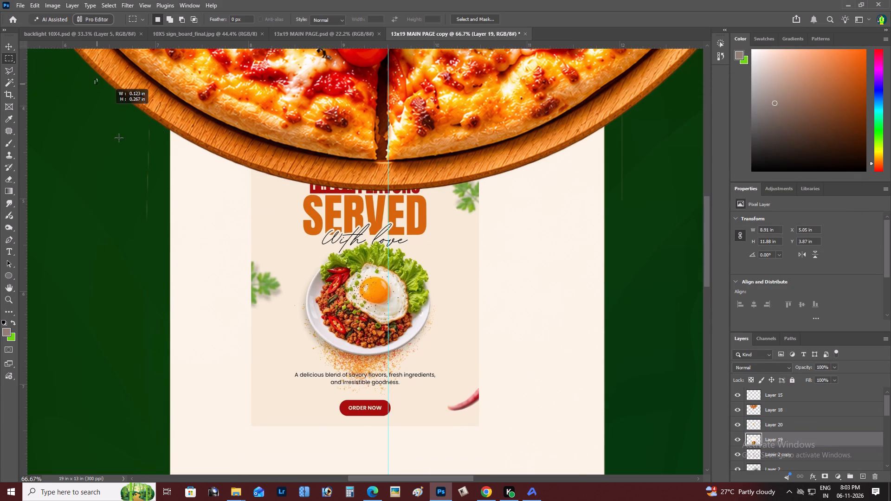
pyautogui.moveTo(119, 138); pyautogui.dragTo(158, 265)
pyautogui.press('BackSpace')
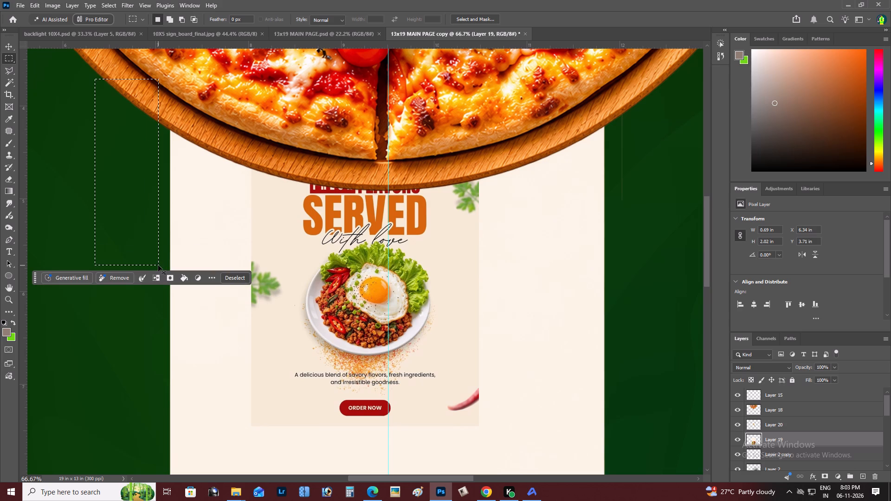
pyautogui.hotkey('ctrl', 'd')
# Erase the matching thin stray line in the green area right of the cream panel.
pyautogui.press('space')
pyautogui.press('space')
pyautogui.moveTo(191, 245); pyautogui.dragTo(0, 317)
pyautogui.moveTo(424, 191); pyautogui.dragTo(441, 221)
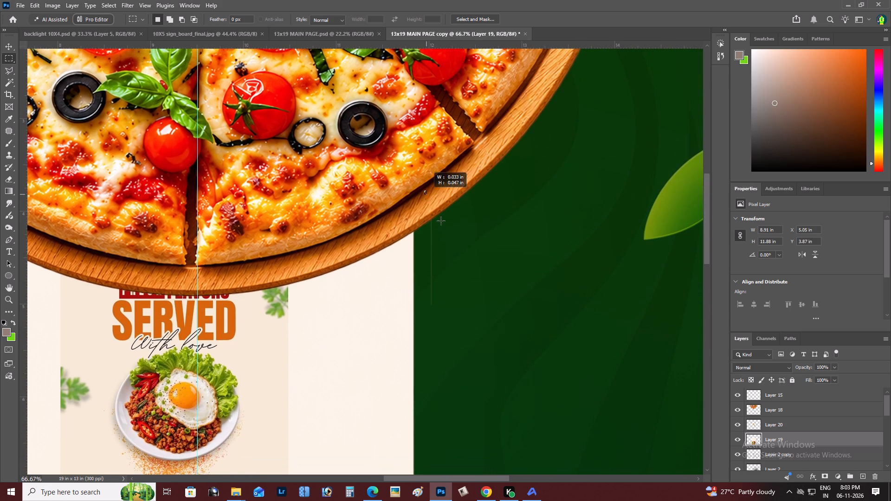
pyautogui.moveTo(441, 221); pyautogui.dragTo(475, 343)
pyautogui.press('BackSpace')
pyautogui.hotkey('ctrl', 'd')
pyautogui.press('z')
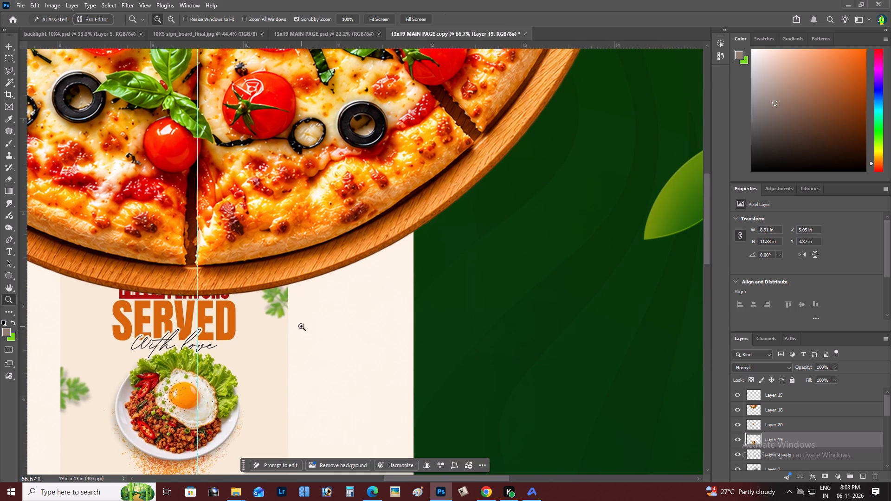
# Move the pasted Fresh Flavors poster down the cream panel so its headline clears the pizza board.
pyautogui.keyDown('alt'); pyautogui.click(301, 326); pyautogui.keyUp('alt')
pyautogui.rightClick(310, 326)
pyautogui.click(323, 329)
pyautogui.press('space')
pyautogui.moveTo(319, 329); pyautogui.dragTo(285, 336)
pyautogui.press('z')
pyautogui.press('x')
pyautogui.tripleClick(303, 239)
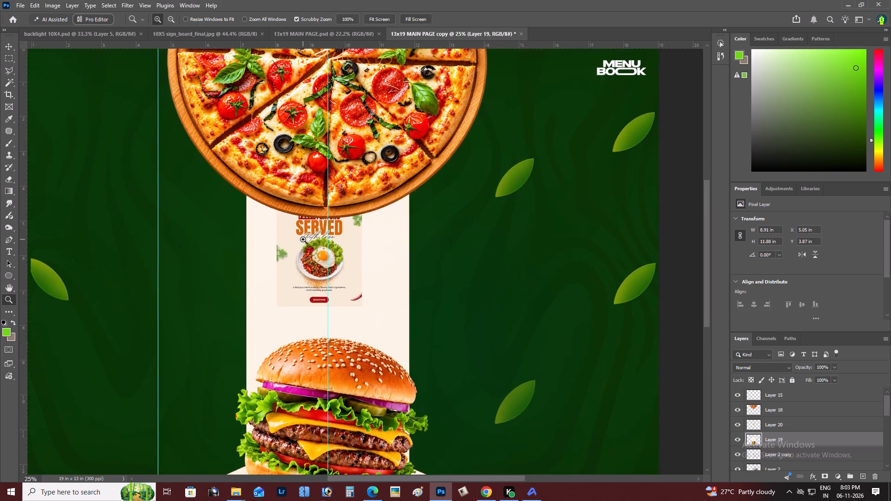
pyautogui.press('v')
pyautogui.rightClick(323, 233)
pyautogui.click(337, 238)
pyautogui.moveTo(336, 257); pyautogui.dragTo(310, 324)
# Cut out the Fresh Flavors Served With Love headline area and delete the rest of the pasted poster layer.
pyautogui.press('z')
pyautogui.doubleClick(279, 280)
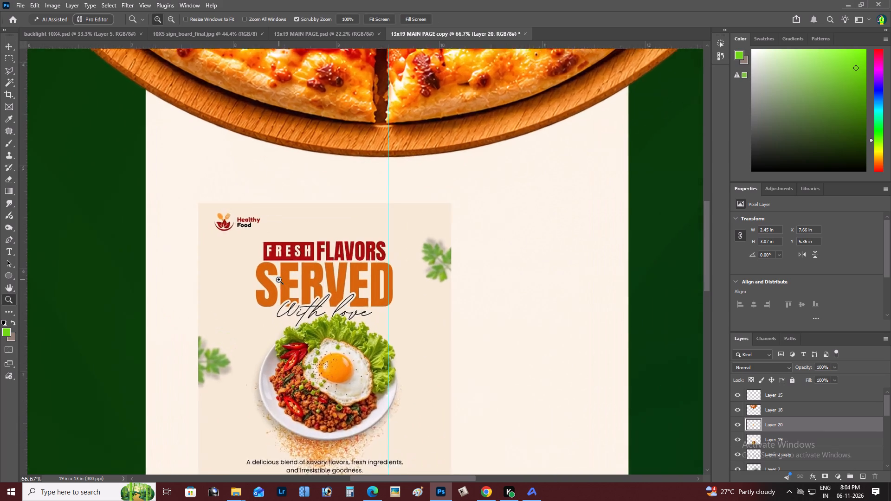
pyautogui.press('m')
pyautogui.moveTo(237, 222); pyautogui.dragTo(380, 350)
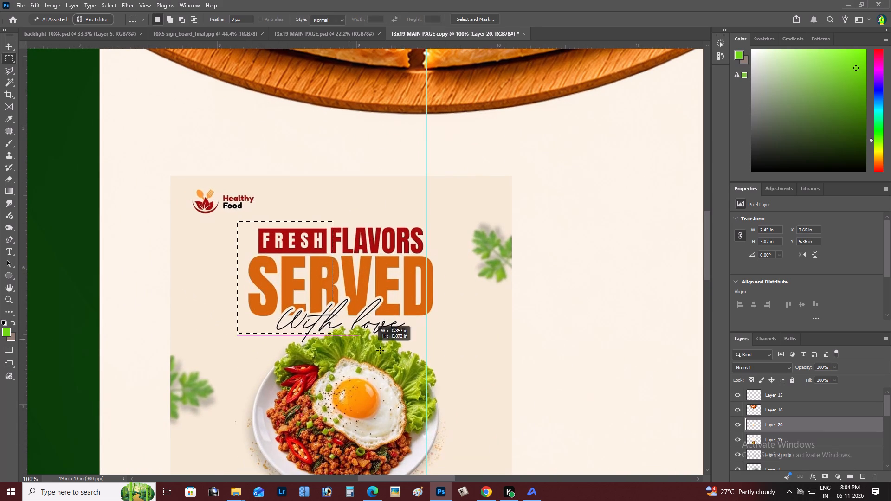
pyautogui.moveTo(380, 350); pyautogui.dragTo(449, 343)
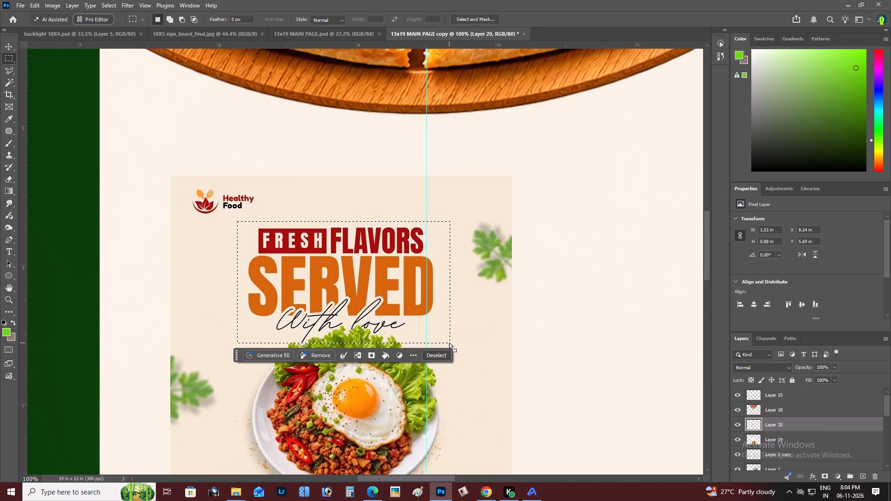
pyautogui.hotkey('ctrl', 'x')
pyautogui.press('BackSpace')
pyautogui.press('z')
pyautogui.keyDown('alt'); pyautogui.click(449, 343); pyautogui.keyUp('alt')
pyautogui.rightClick(449, 343)
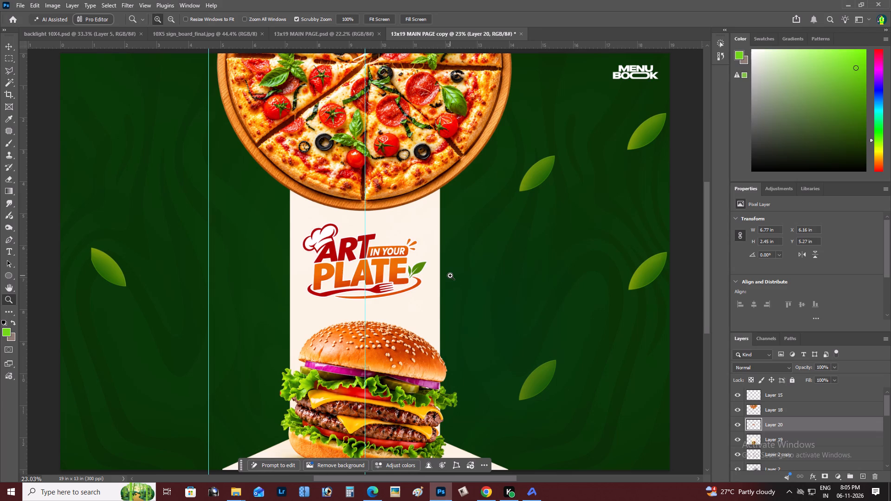
# Enlarge the Art in Your Plate logo to about 114%, roughly 7.74 in wide, and reposition it between the pizza and burger.
pyautogui.keyDown('alt'); pyautogui.click(402, 266); pyautogui.keyUp('alt')
pyautogui.rightClick(402, 266)
pyautogui.click(422, 272)
pyautogui.press('space')
pyautogui.moveTo(422, 272); pyautogui.dragTo(427, 280)
pyautogui.press('z')
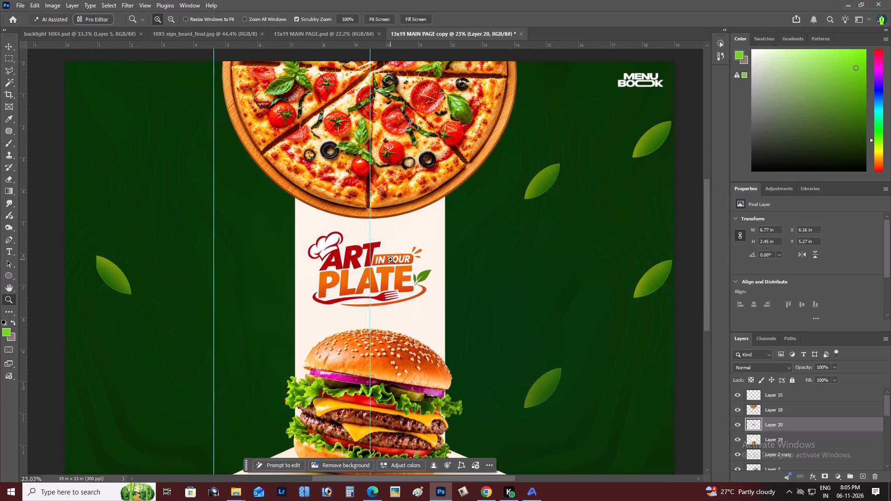
pyautogui.hotkey('ctrl', 't')
pyautogui.keyDown('alt'); pyautogui.moveTo(481, 228); pyautogui.dragTo(484, 227); pyautogui.keyUp('alt')
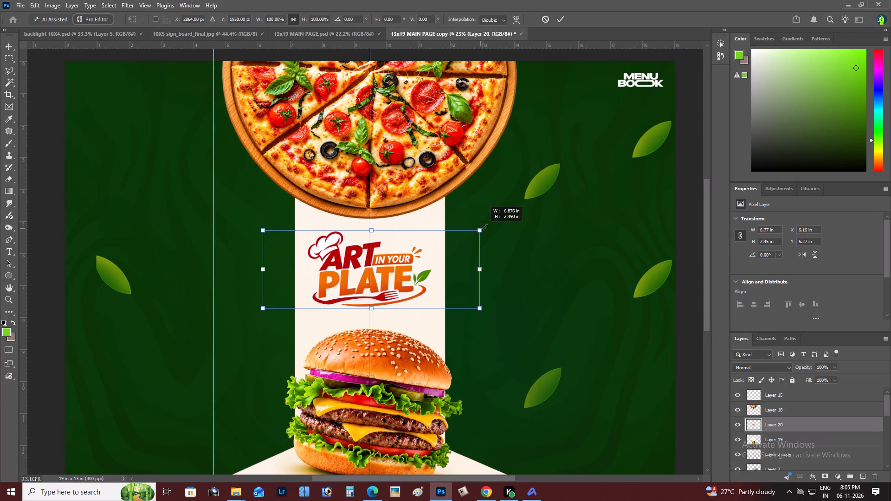
pyautogui.keyDown('alt'); pyautogui.moveTo(484, 227); pyautogui.dragTo(497, 225); pyautogui.keyUp('alt')
pyautogui.moveTo(447, 280); pyautogui.dragTo(448, 285)
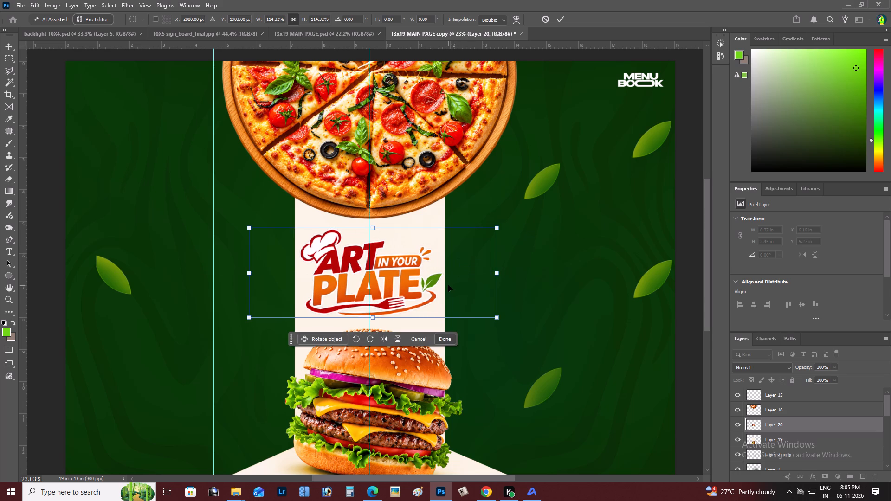
pyautogui.hotkey('ctrl', 'Return')
# Colorize the Art in Your Plate logo green using Hue/Saturation with hue 106 and saturation 25.
pyautogui.press('z')
pyautogui.scroll(1, 448, 285)
pyautogui.keyDown('alt'); pyautogui.click(419, 280); pyautogui.keyUp('alt')
pyautogui.rightClick(421, 275)
pyautogui.doubleClick(437, 283)
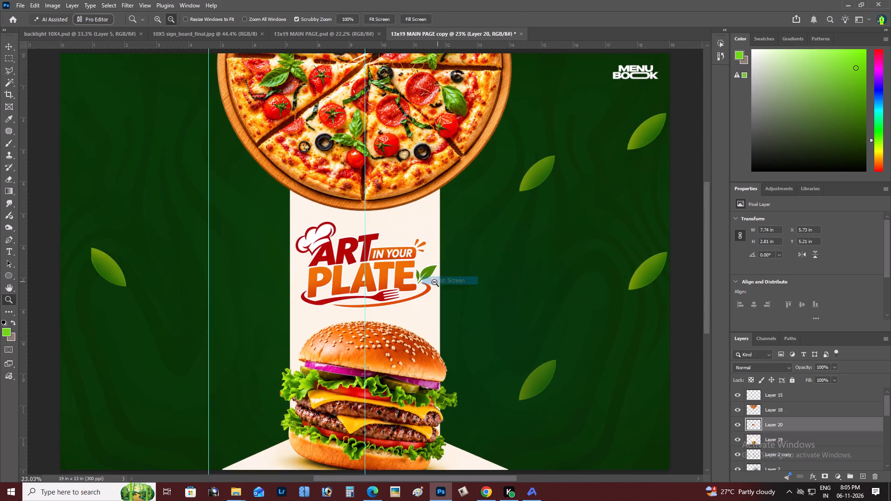
pyautogui.hotkey('ctrl', 'u')
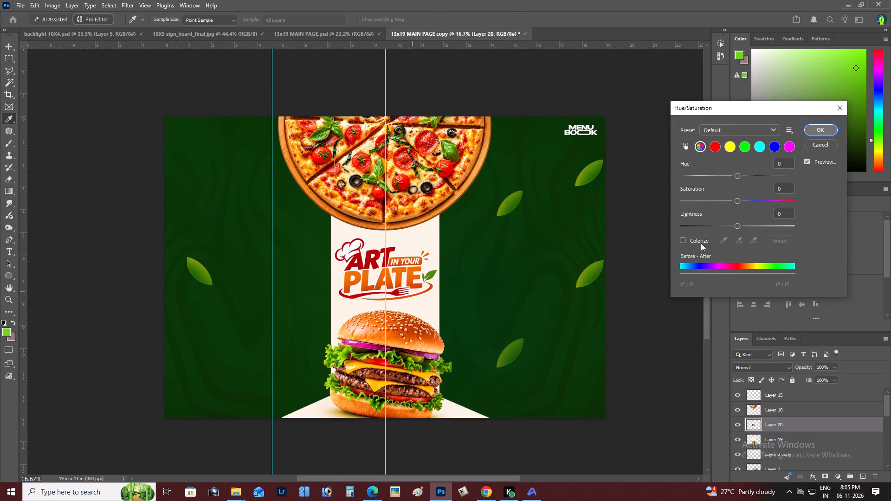
pyautogui.click(698, 243)
pyautogui.moveTo(721, 173); pyautogui.dragTo(734, 175)
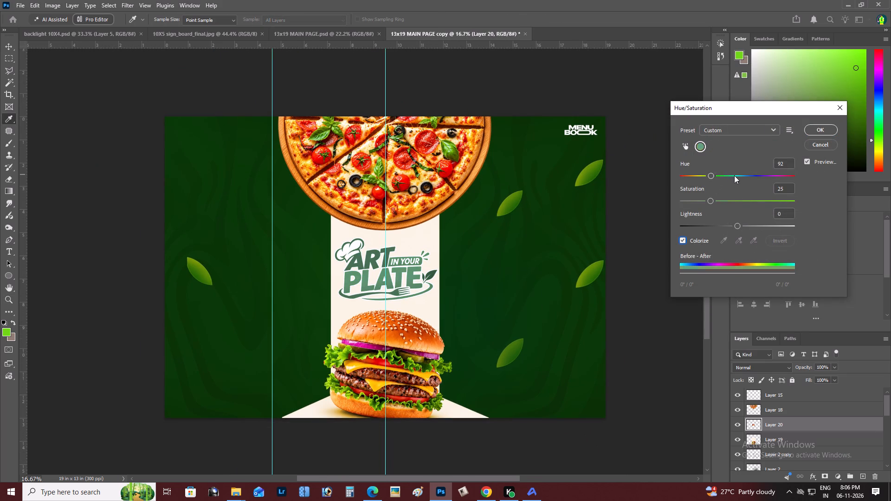
pyautogui.moveTo(734, 175); pyautogui.dragTo(744, 173)
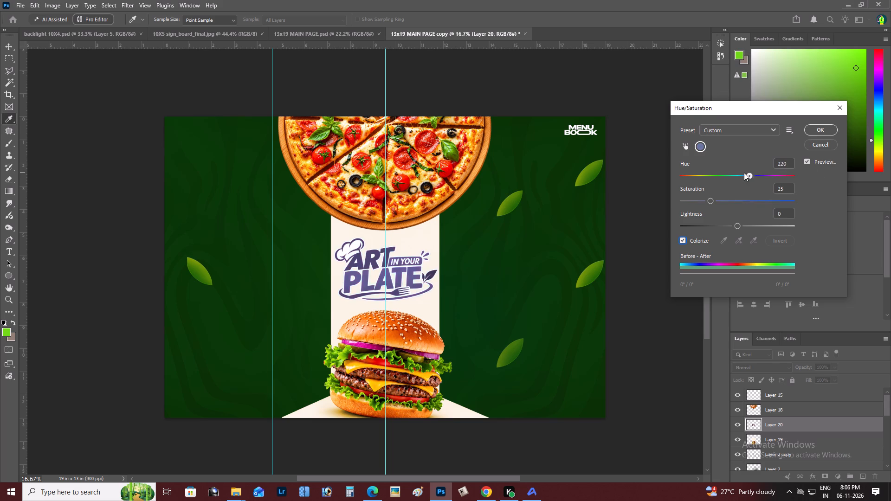
pyautogui.moveTo(744, 173); pyautogui.dragTo(715, 171)
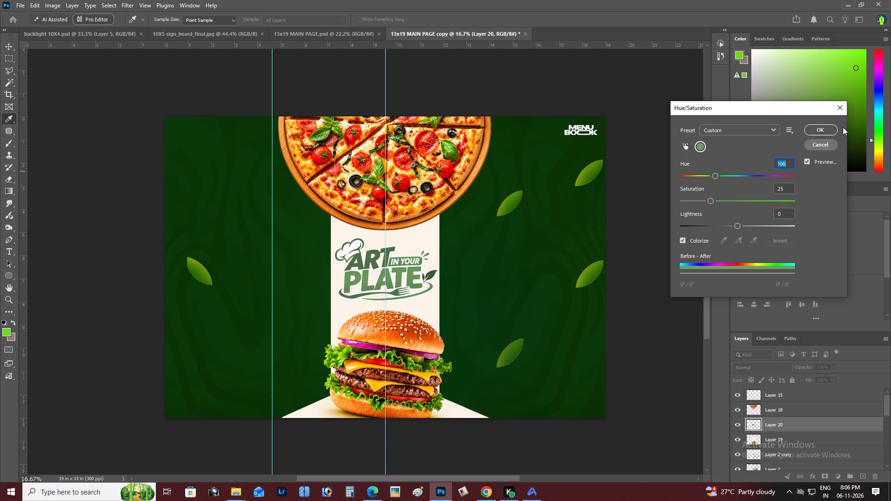
pyautogui.click(824, 127)
# Darken the green logo with Levels by raising the shadow input level.
pyautogui.hotkey('ctrl', 'l')
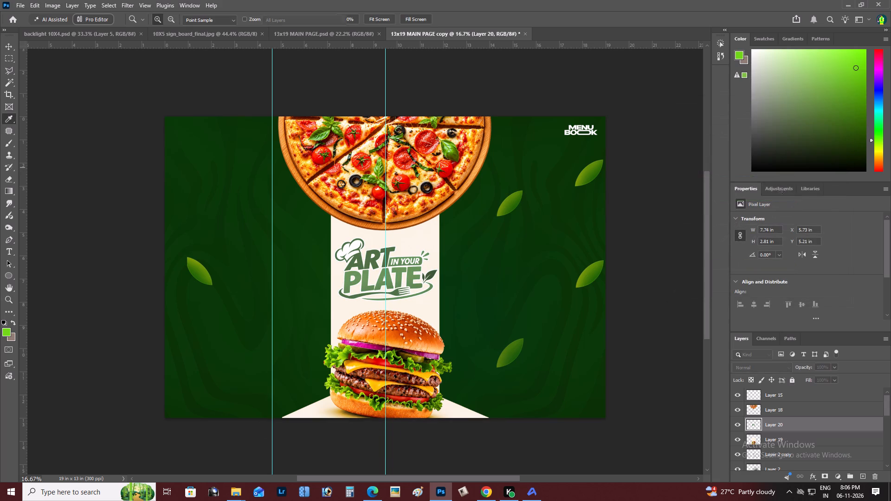
pyautogui.moveTo(695, 237); pyautogui.dragTo(699, 236)
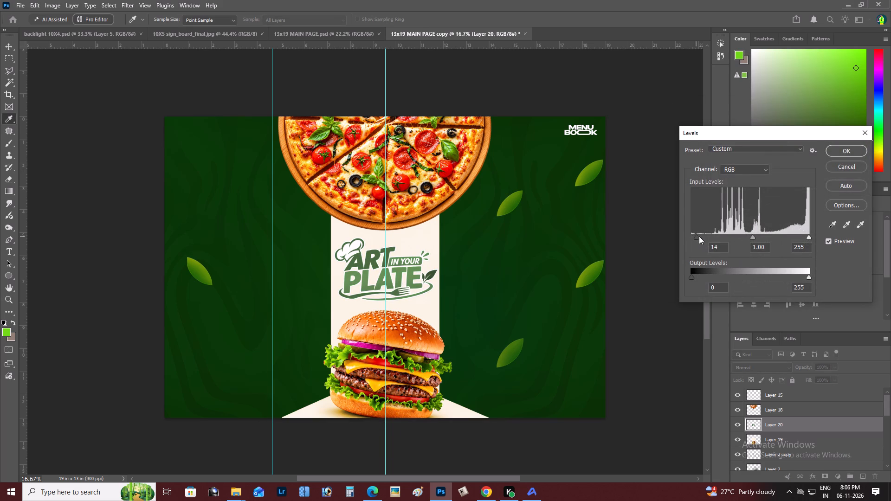
pyautogui.moveTo(699, 236); pyautogui.dragTo(720, 236)
pyautogui.press('Return')
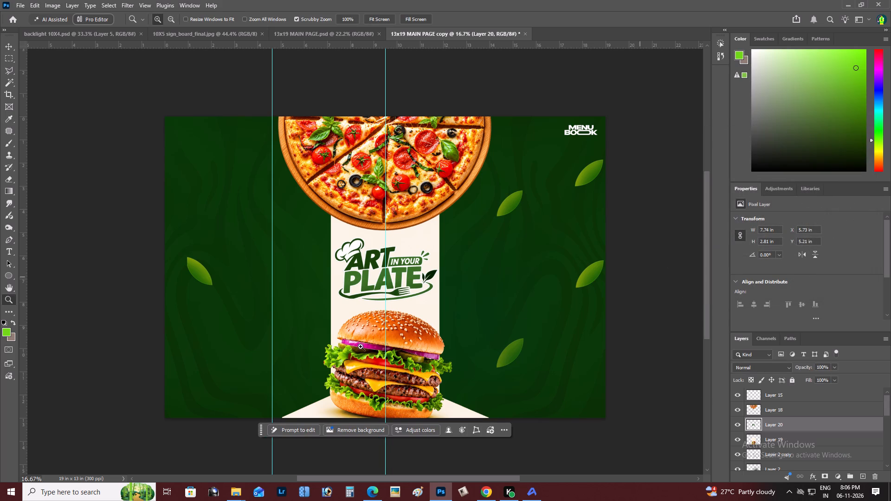
# Centre the logo horizontally on the cream strip against the centre guide, at an X position of about 5.71 in.
pyautogui.press('z')
pyautogui.keyDown('alt'); pyautogui.click(377, 289); pyautogui.keyUp('alt')
pyautogui.press('space')
pyautogui.moveTo(378, 289); pyautogui.dragTo(388, 292)
pyautogui.press('z')
pyautogui.doubleClick(401, 282)
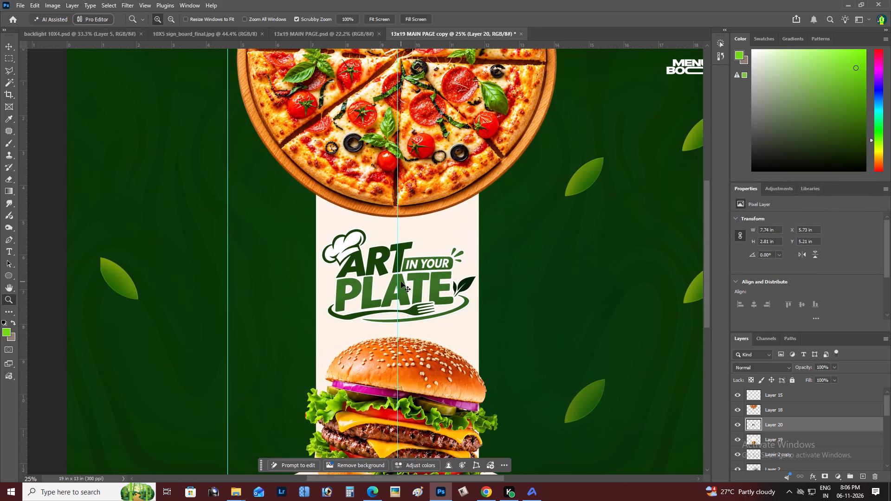
pyautogui.hotkey('ctrl', 't')
pyautogui.click(418, 279)
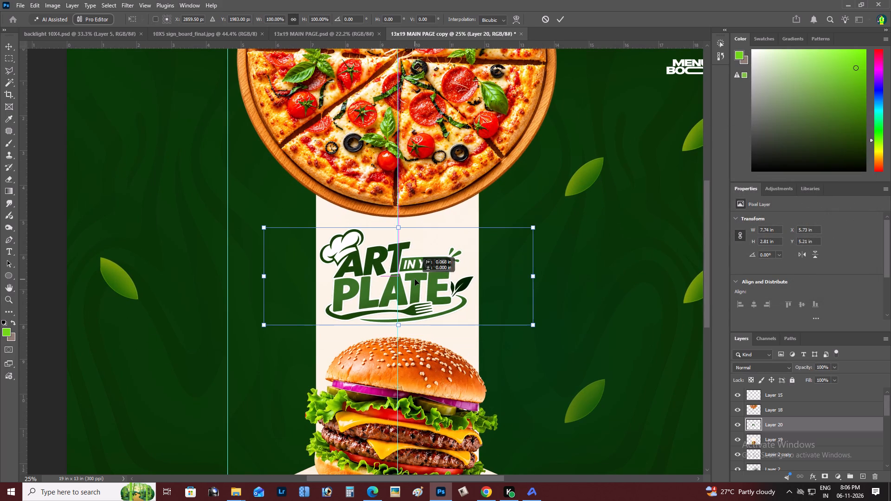
pyautogui.press('Return')
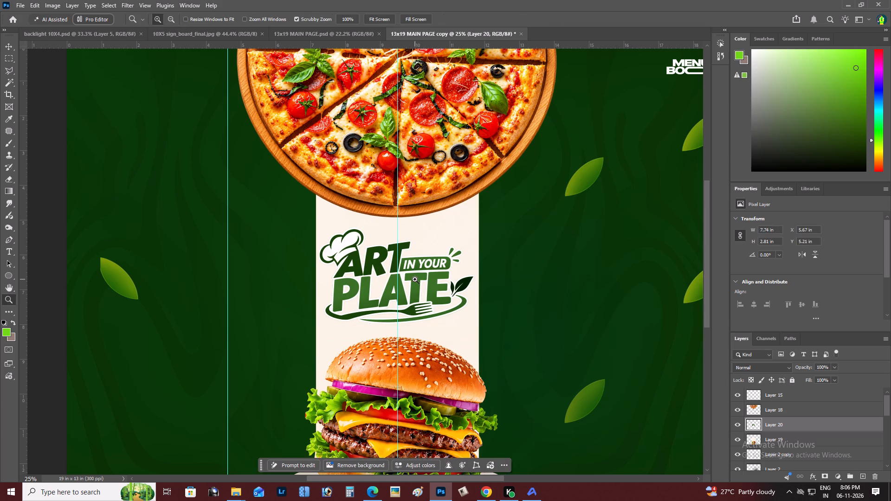
pyautogui.press('v')
pyautogui.press('Right')
pyautogui.press('Right')
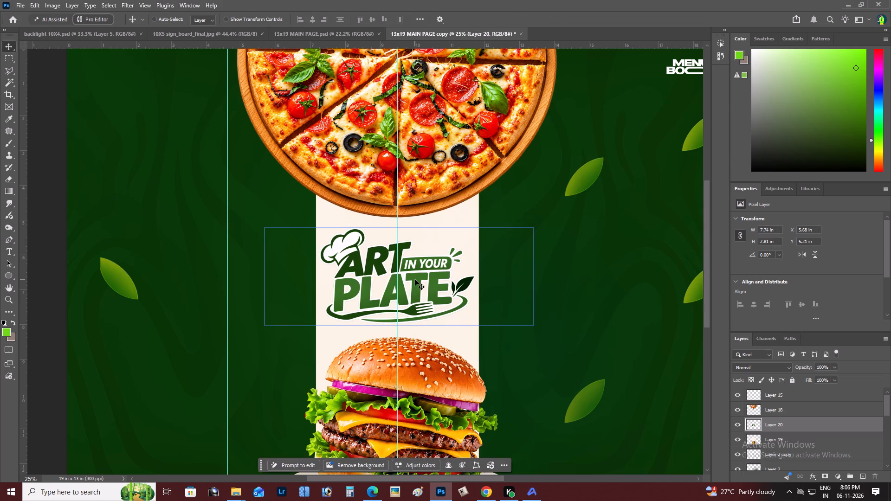
pyautogui.press('Right')
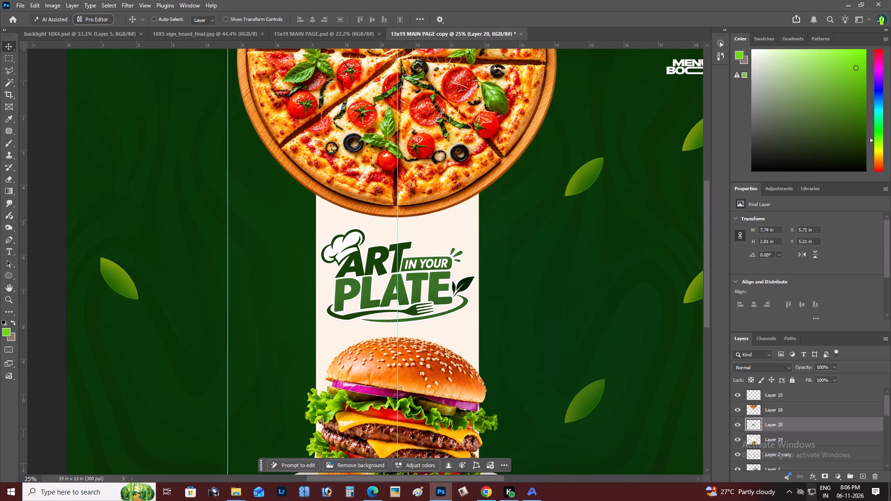
# Hide the guides and review how the green logo looks in the whole spread.
pyautogui.click(11, 298)
pyautogui.scroll(4, 463, 287)
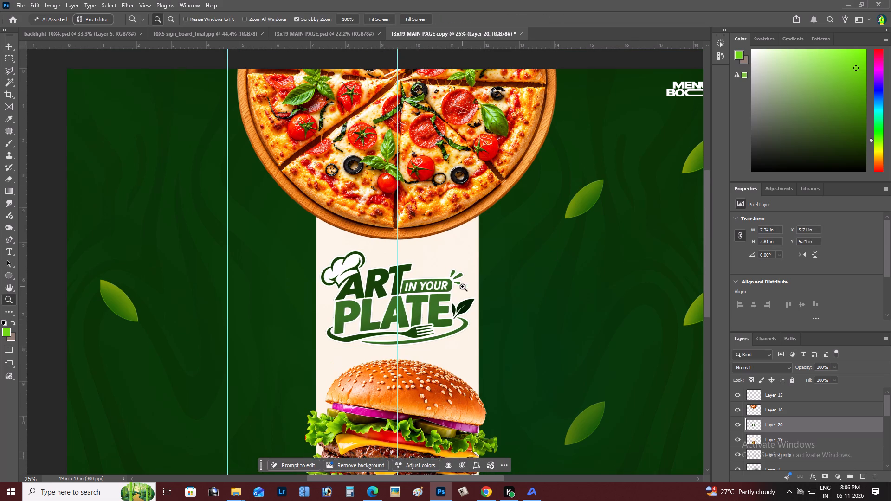
pyautogui.tripleClick(355, 276)
pyautogui.rightClick(361, 268)
pyautogui.click(381, 274)
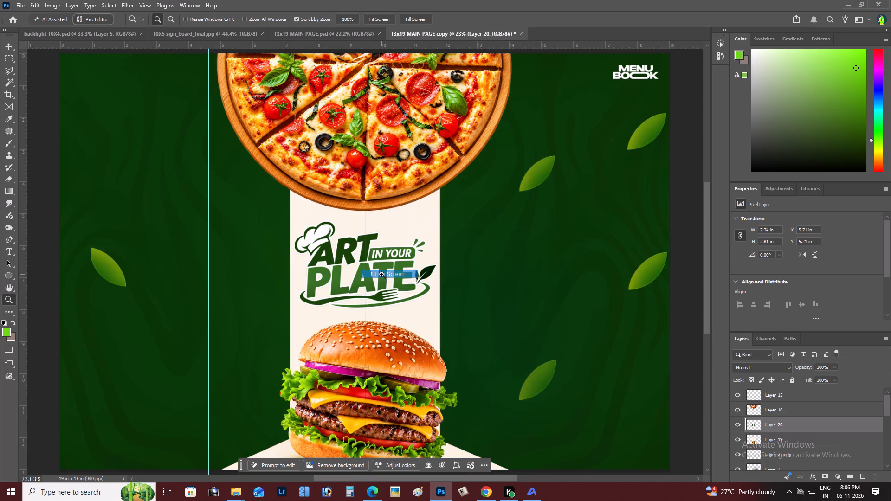
pyautogui.keyDown('alt'); pyautogui.doubleClick(386, 264); pyautogui.keyUp('alt')
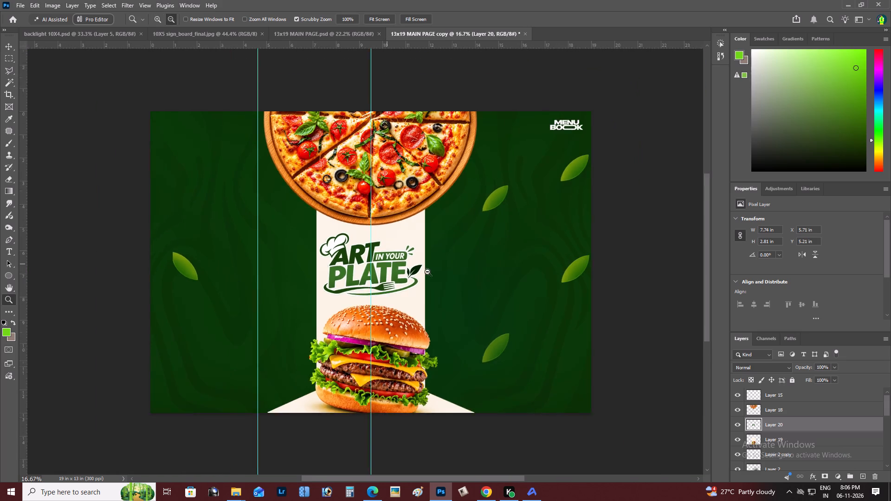
pyautogui.press('space')
pyautogui.moveTo(461, 277); pyautogui.dragTo(477, 274)
pyautogui.hotkey('ctrl', ';')
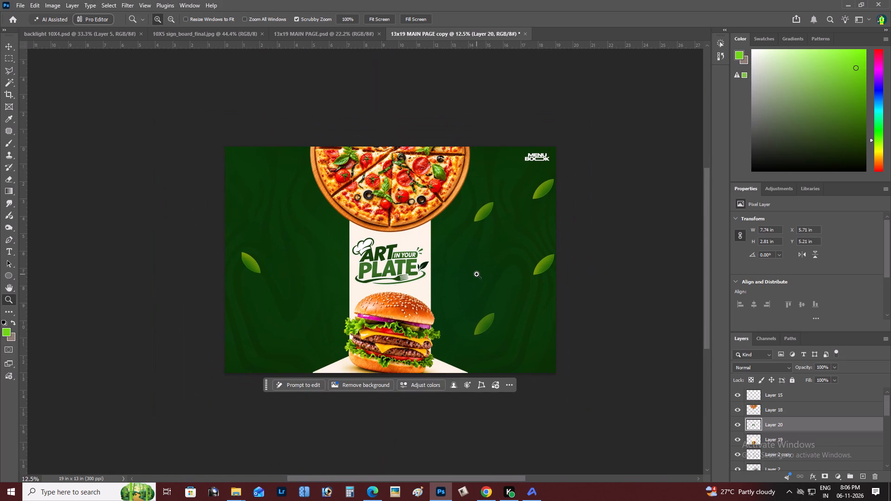
pyautogui.press('z')
pyautogui.keyDown('alt'); pyautogui.click(477, 274); pyautogui.keyUp('alt')
pyautogui.press('space')
pyautogui.moveTo(472, 275); pyautogui.dragTo(426, 274)
pyautogui.press('z')
pyautogui.tripleClick(352, 274)
pyautogui.press('space')
pyautogui.moveTo(352, 274); pyautogui.dragTo(339, 278)
# Shift the logo's colour to dark maroon-brown using Hue/Saturation with hue -93 and saturation +15.
pyautogui.hotkey('ctrl', 'u')
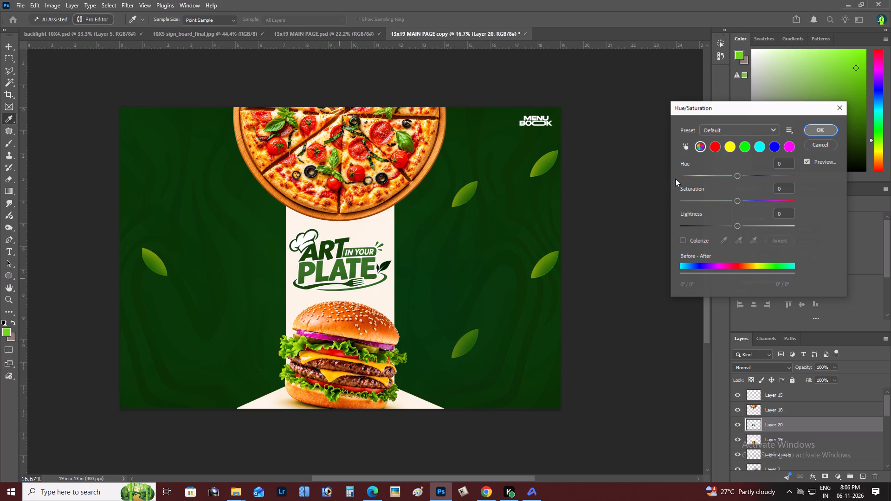
pyautogui.moveTo(737, 175); pyautogui.dragTo(725, 173)
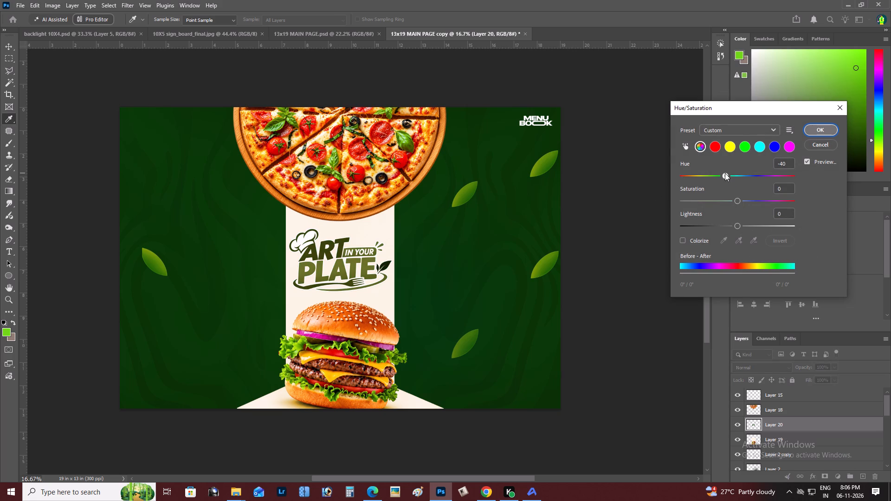
pyautogui.moveTo(725, 173); pyautogui.dragTo(717, 172)
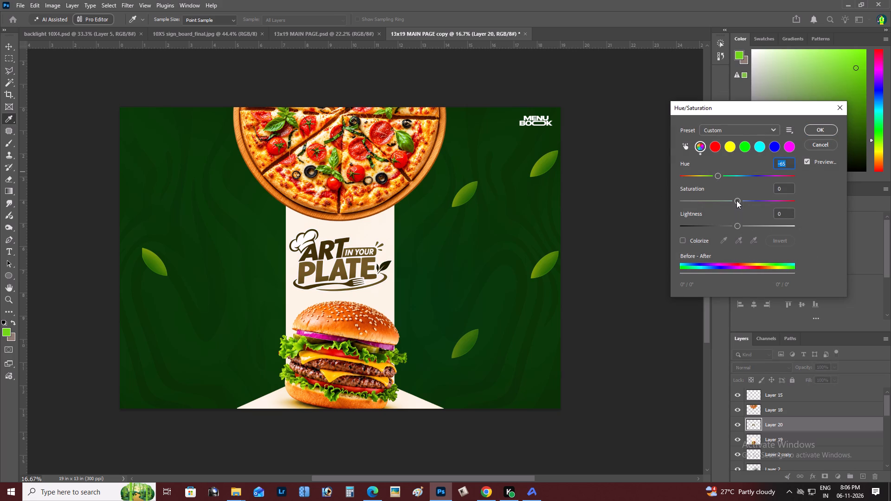
pyautogui.moveTo(737, 200); pyautogui.dragTo(745, 199)
pyautogui.moveTo(719, 175); pyautogui.dragTo(713, 173)
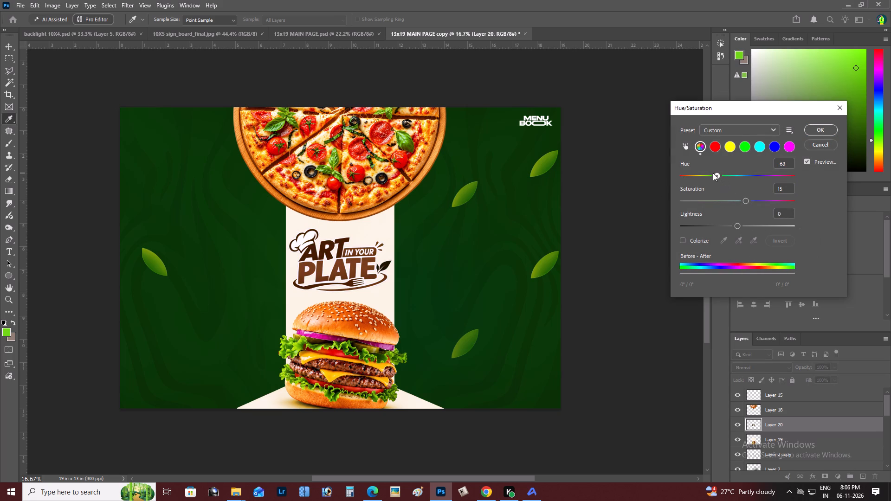
pyautogui.moveTo(713, 173); pyautogui.dragTo(721, 177)
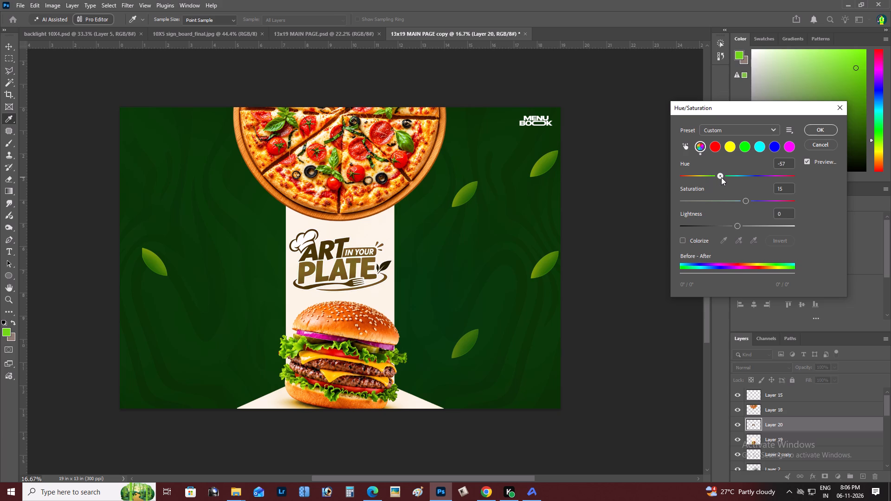
pyautogui.moveTo(721, 177); pyautogui.dragTo(707, 180)
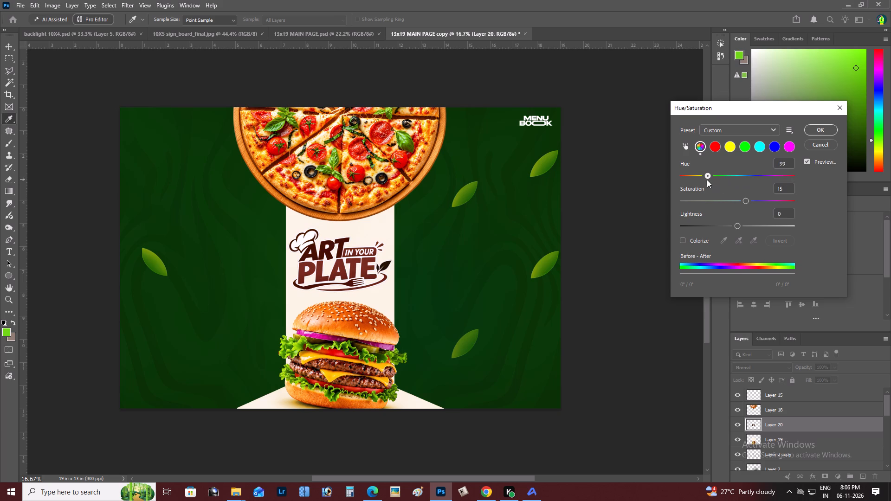
pyautogui.moveTo(707, 180); pyautogui.dragTo(710, 176)
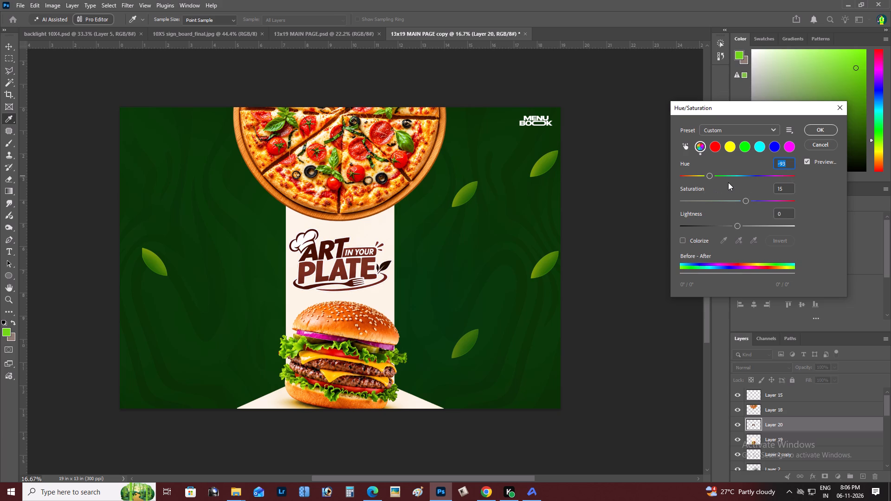
pyautogui.press('Return')
# Nudge the logo slightly up and right to about X 5.76 in, Y 5.09 in.
pyautogui.press('v')
pyautogui.hotkey('shift', 'Up')
pyautogui.hotkey('shift', 'Right')
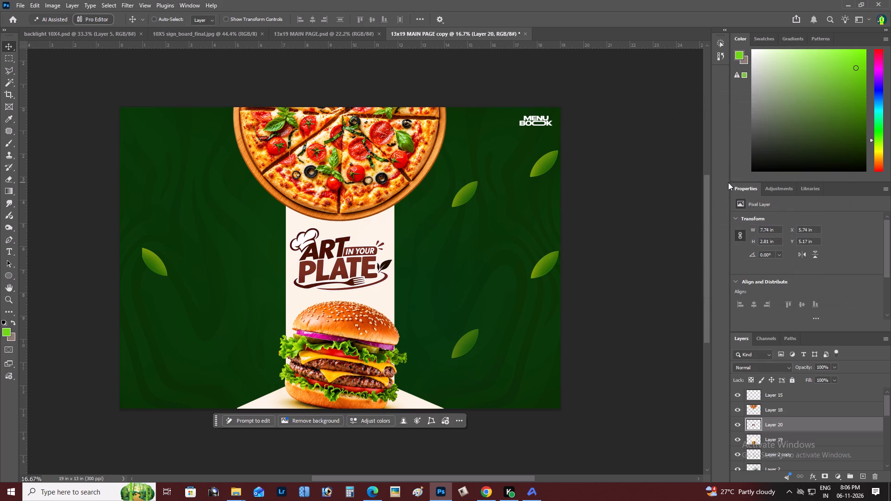
pyautogui.press('Up')
pyautogui.press('Up')
pyautogui.press('Up')
pyautogui.press('Up')
pyautogui.press('Right')
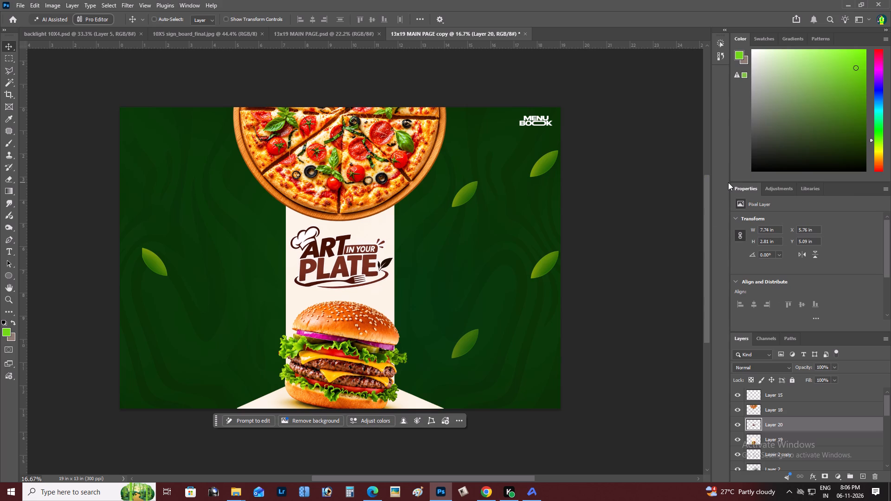
# Show the guides and check the logo's alignment with the centre guide.
pyautogui.hotkey('ctrl', ';')
pyautogui.press('z')
pyautogui.keyDown('alt'); pyautogui.click(401, 247); pyautogui.keyUp('alt')
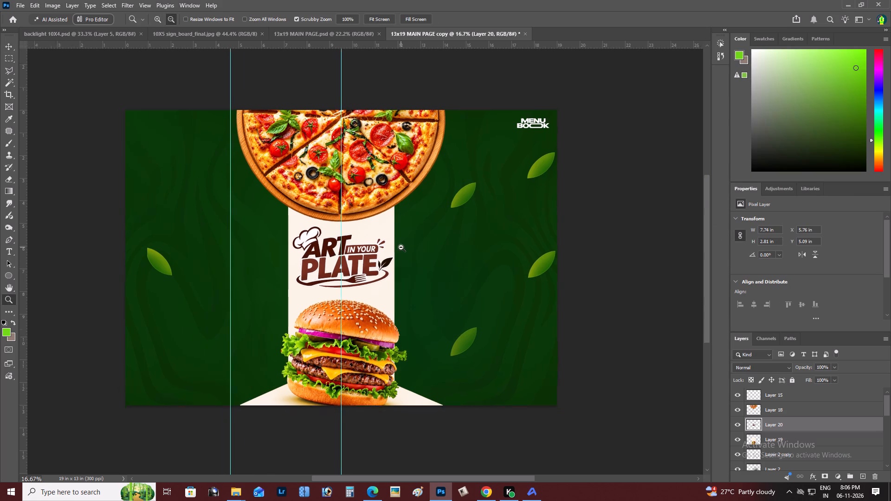
pyautogui.rightClick(401, 247)
pyautogui.doubleClick(418, 253)
pyautogui.press('space')
pyautogui.press('space')
pyautogui.press('space')
pyautogui.press('space')
pyautogui.press('space')
pyautogui.press('space')
pyautogui.moveTo(372, 276); pyautogui.dragTo(383, 282)
pyautogui.press('z')
pyautogui.keyDown('alt'); pyautogui.click(379, 269); pyautogui.keyUp('alt')
pyautogui.rightClick(380, 268)
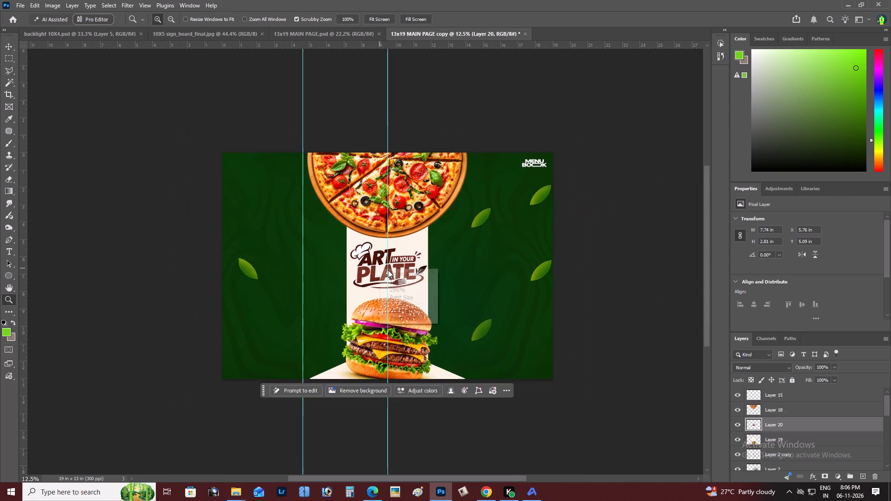
pyautogui.doubleClick(401, 275)
# Hide the guides and examine the whole spread with the recoloured logo at different magnifications.
pyautogui.hotkey('ctrl', ';')
pyautogui.press('z')
pyautogui.keyDown('alt'); pyautogui.click(401, 275); pyautogui.keyUp('alt')
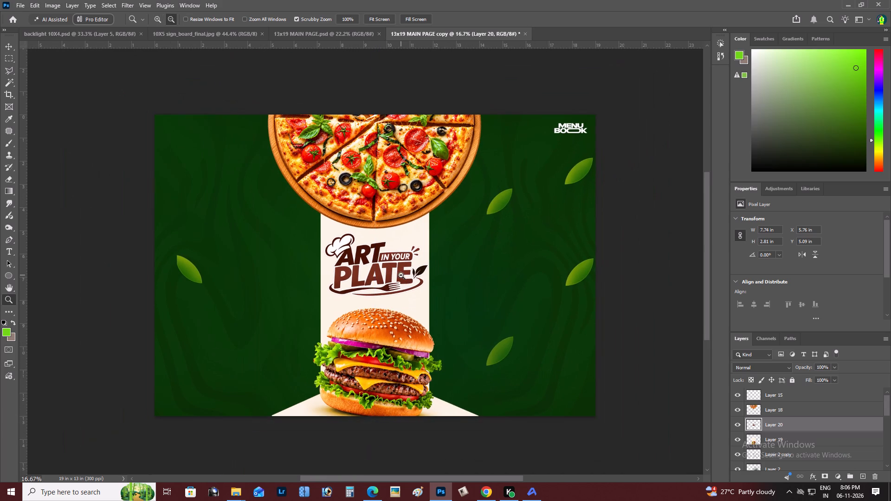
pyautogui.rightClick(408, 271)
pyautogui.doubleClick(419, 276)
pyautogui.keyDown('alt'); pyautogui.click(406, 295); pyautogui.keyUp('alt')
pyautogui.press('space')
pyautogui.press('space')
pyautogui.press('space')
pyautogui.press('space')
pyautogui.press('space')
pyautogui.press('space')
pyautogui.press('space')
pyautogui.press('space')
pyautogui.press('space')
pyautogui.press('space')
pyautogui.press('space')
pyautogui.press('space')
pyautogui.press('space')
pyautogui.press('space')
pyautogui.press('space')
pyautogui.press('space')
pyautogui.press('space')
pyautogui.press('space')
pyautogui.press('space')
pyautogui.press('space')
pyautogui.moveTo(397, 305); pyautogui.dragTo(423, 314)
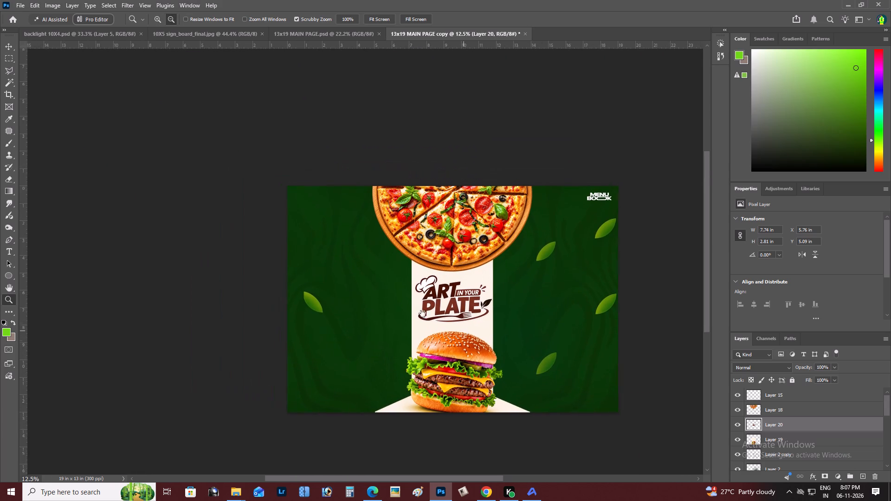
pyautogui.moveTo(423, 314); pyautogui.dragTo(408, 286)
pyautogui.press('z')
pyautogui.click(383, 244)
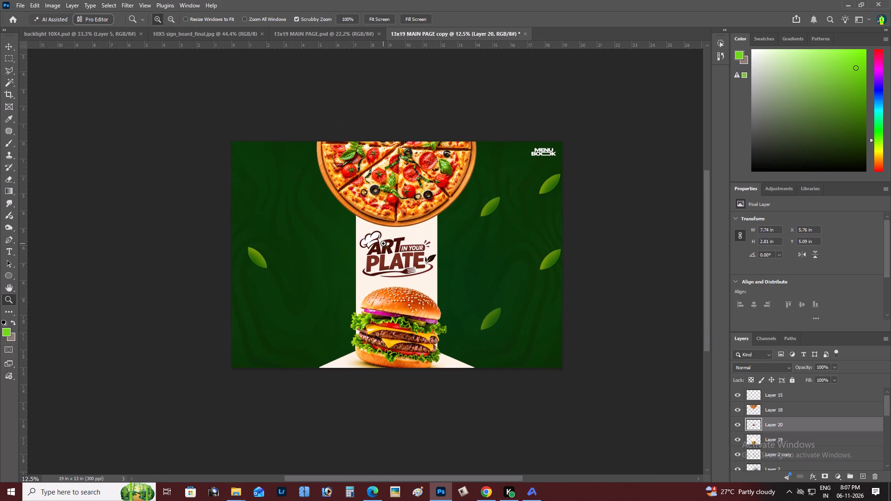
pyautogui.rightClick(383, 244)
pyautogui.click(387, 244)
pyautogui.keyDown('alt'); pyautogui.click(397, 248); pyautogui.keyUp('alt')
pyautogui.press('space')
pyautogui.moveTo(358, 285); pyautogui.dragTo(398, 294)
pyautogui.press('z')
pyautogui.keyDown('alt'); pyautogui.click(305, 281); pyautogui.keyUp('alt')
pyautogui.press('space')
pyautogui.press('space')
pyautogui.moveTo(236, 293); pyautogui.dragTo(245, 293)
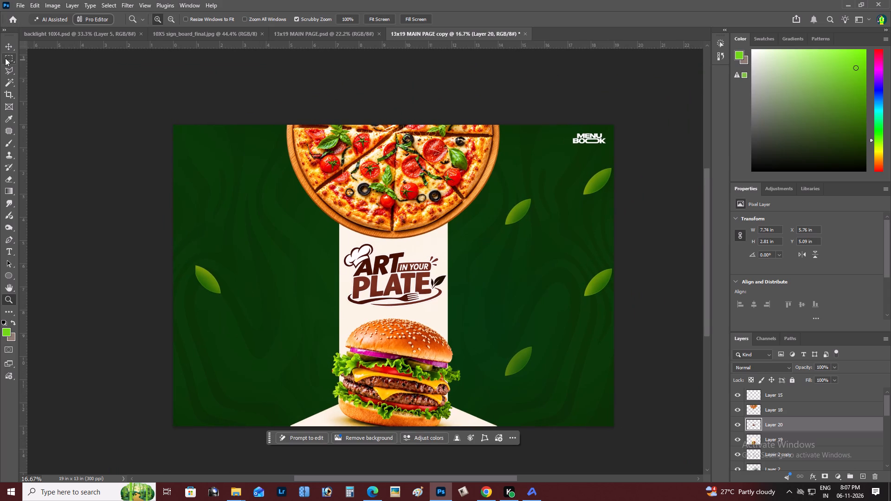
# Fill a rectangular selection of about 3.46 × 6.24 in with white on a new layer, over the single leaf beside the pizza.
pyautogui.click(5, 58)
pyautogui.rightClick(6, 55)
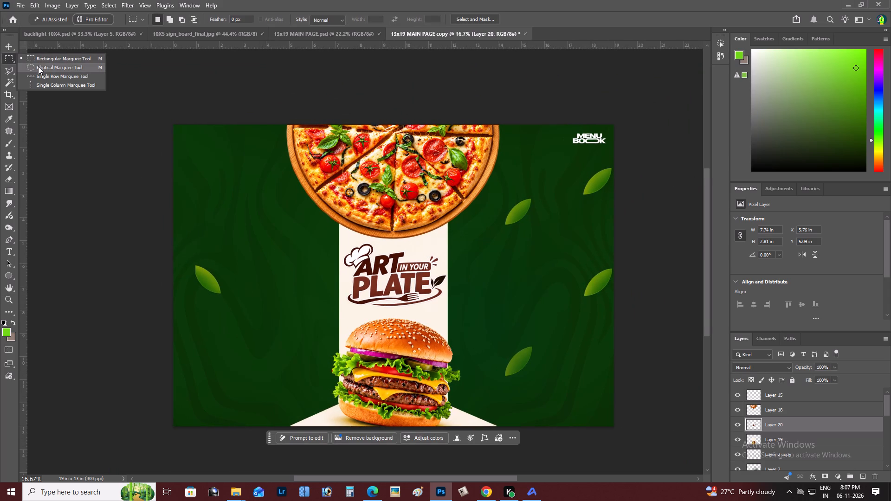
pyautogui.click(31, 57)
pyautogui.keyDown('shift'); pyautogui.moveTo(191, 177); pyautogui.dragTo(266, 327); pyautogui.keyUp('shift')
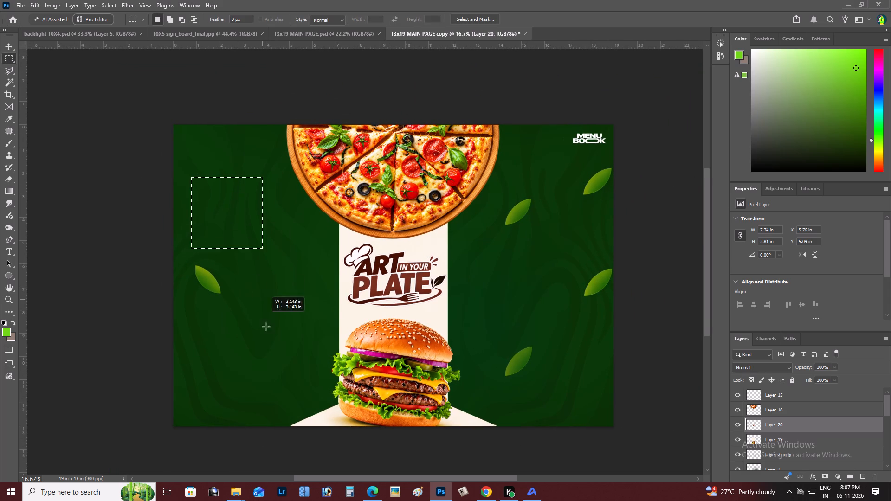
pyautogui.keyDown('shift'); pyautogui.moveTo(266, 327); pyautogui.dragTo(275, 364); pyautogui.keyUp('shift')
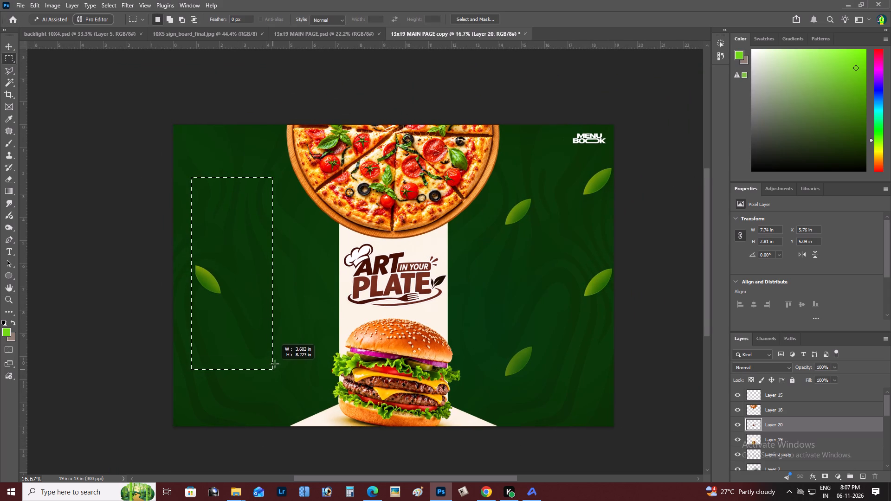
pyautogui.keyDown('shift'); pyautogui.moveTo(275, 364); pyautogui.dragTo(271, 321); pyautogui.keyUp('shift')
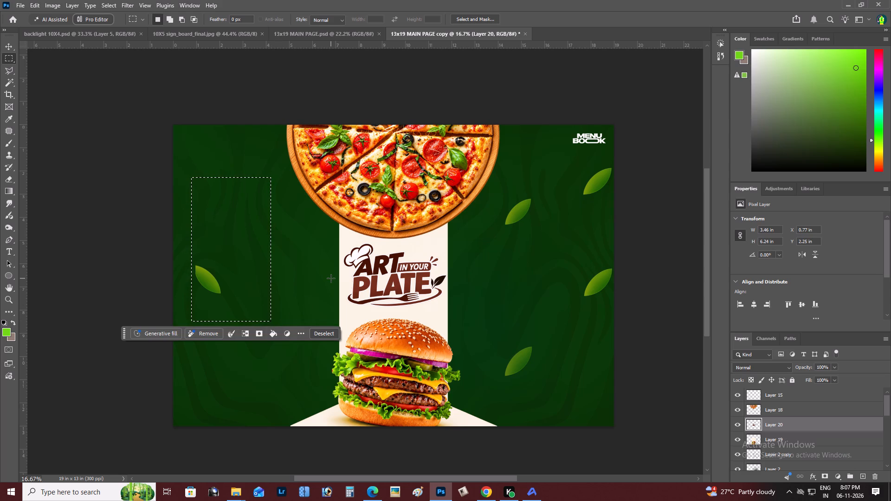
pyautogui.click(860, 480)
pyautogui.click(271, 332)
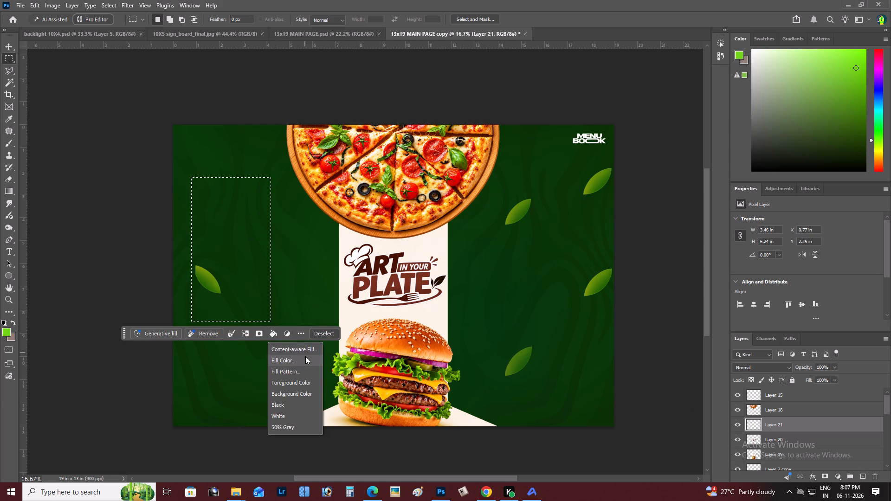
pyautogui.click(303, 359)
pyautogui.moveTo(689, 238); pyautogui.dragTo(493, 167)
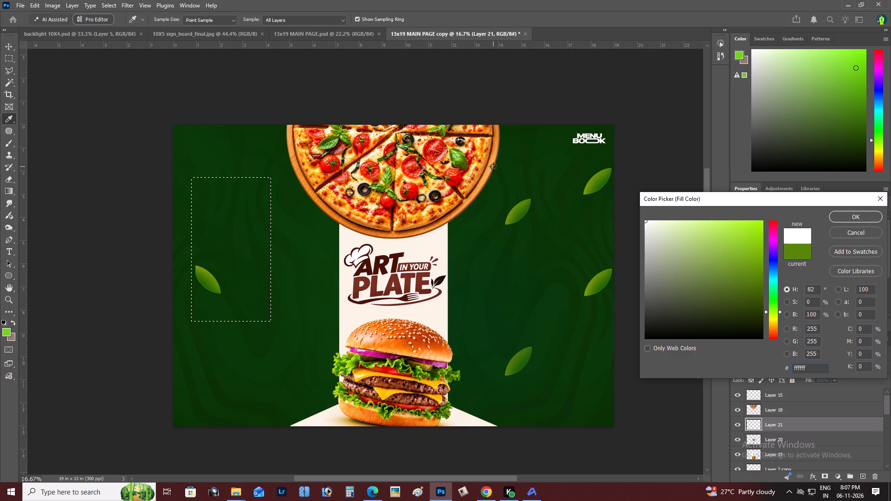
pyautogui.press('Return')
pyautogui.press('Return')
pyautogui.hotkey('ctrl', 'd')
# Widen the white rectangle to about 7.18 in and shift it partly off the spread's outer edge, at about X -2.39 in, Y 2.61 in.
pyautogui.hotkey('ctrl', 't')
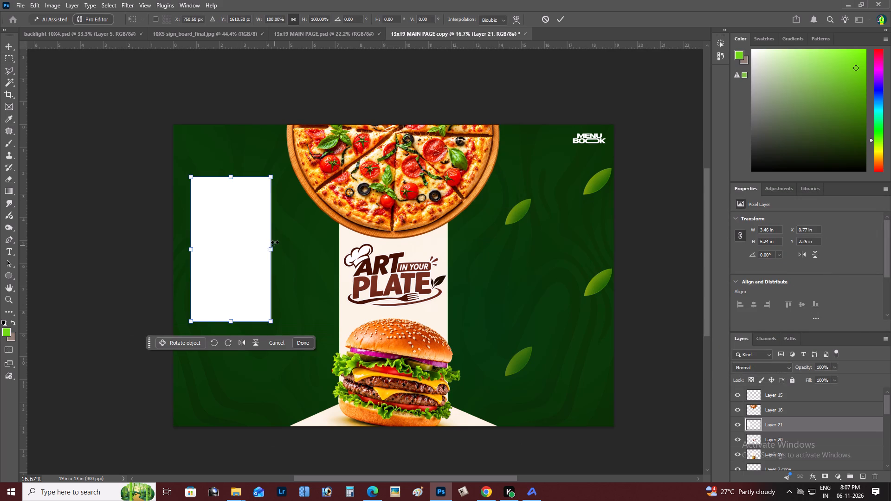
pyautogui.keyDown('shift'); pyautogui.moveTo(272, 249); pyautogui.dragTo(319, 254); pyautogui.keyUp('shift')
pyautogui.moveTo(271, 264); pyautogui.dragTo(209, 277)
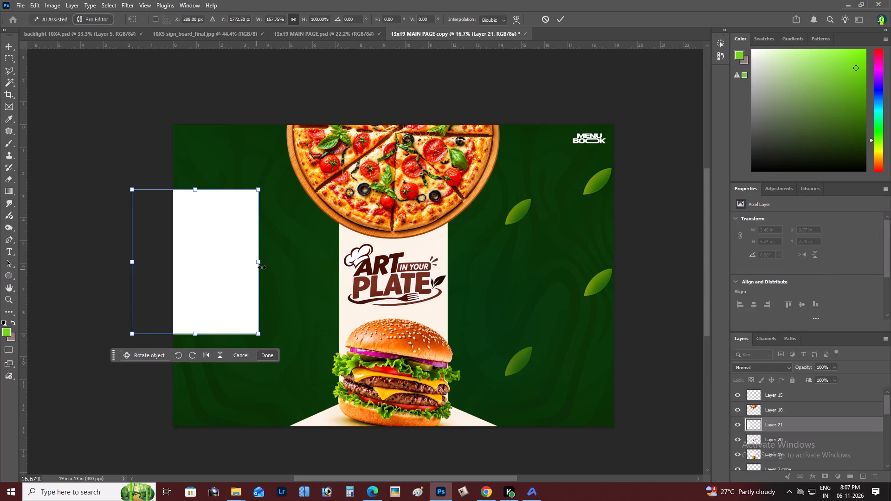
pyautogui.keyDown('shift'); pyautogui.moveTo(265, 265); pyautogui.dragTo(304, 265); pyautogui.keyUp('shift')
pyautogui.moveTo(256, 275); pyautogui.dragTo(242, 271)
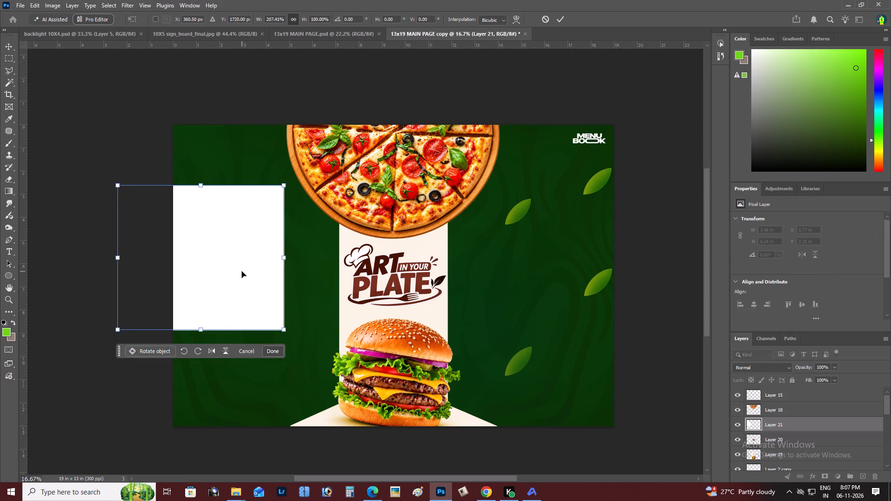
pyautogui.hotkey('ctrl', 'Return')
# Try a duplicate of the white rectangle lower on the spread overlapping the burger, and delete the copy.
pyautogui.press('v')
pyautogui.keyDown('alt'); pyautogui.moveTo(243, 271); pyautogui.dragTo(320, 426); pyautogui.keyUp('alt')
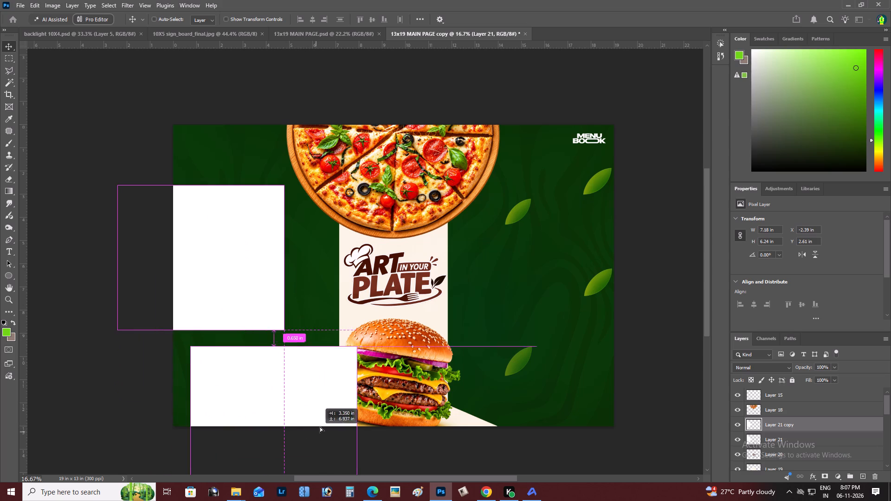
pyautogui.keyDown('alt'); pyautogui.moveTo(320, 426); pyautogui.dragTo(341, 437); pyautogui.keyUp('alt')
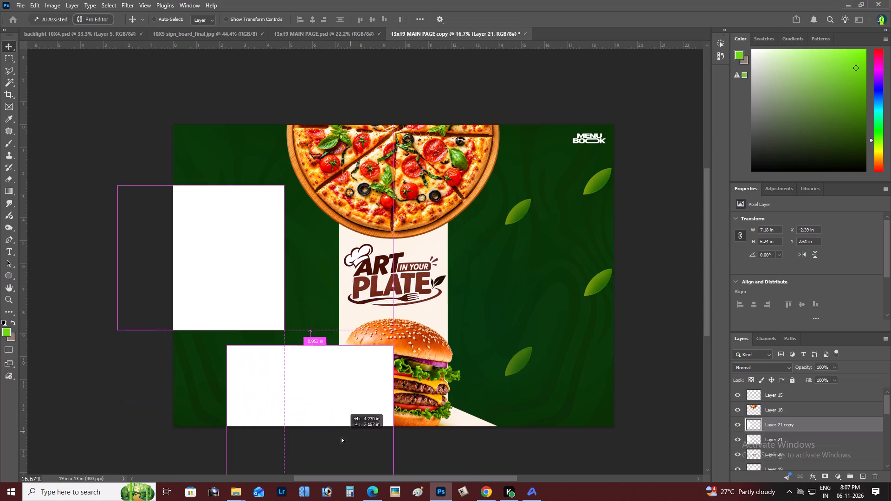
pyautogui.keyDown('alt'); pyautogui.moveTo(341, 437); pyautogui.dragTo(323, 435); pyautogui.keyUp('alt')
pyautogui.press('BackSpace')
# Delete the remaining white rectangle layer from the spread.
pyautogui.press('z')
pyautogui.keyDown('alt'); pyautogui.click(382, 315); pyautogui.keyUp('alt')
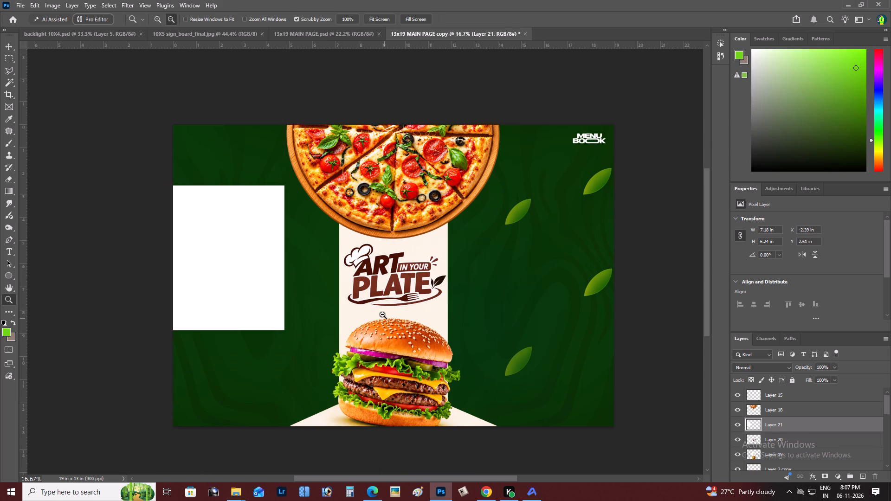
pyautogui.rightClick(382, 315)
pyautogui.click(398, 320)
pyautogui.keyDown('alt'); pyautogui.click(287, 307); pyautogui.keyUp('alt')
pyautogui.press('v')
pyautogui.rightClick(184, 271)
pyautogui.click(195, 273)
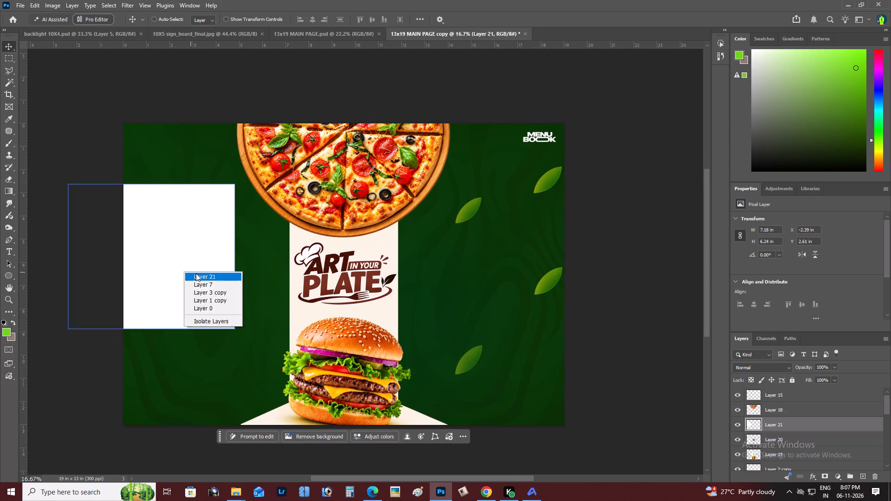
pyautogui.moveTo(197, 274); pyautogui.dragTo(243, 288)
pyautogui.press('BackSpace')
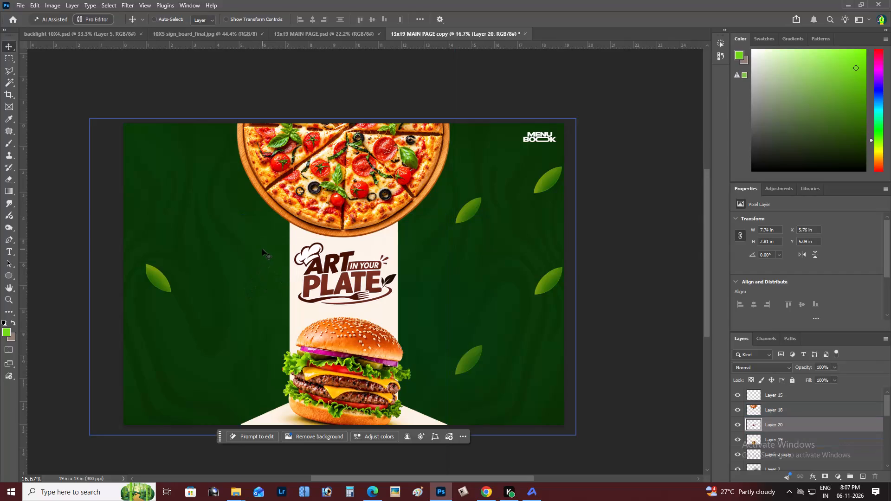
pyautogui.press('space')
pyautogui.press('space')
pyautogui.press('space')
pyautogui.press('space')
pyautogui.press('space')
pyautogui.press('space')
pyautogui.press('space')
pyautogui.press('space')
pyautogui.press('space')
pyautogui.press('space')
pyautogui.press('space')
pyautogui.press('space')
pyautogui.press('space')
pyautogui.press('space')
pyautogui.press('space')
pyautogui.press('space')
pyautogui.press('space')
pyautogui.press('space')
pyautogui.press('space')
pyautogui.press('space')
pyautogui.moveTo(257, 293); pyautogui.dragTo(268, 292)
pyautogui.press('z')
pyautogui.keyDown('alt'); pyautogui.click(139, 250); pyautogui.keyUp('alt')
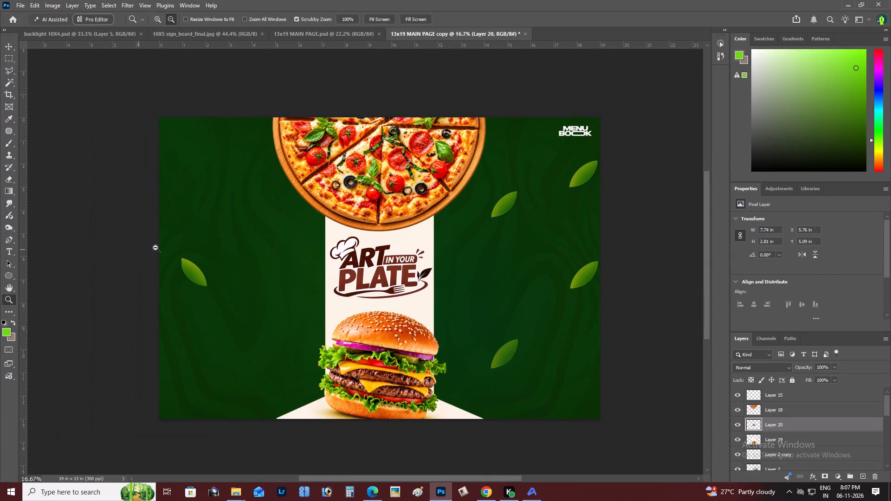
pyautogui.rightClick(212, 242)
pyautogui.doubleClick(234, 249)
# Switch to Chrome, browse the Pinterest food poster designs for layout ideas, and return to Photoshop.
pyautogui.hotkey('alt', 'Tab')
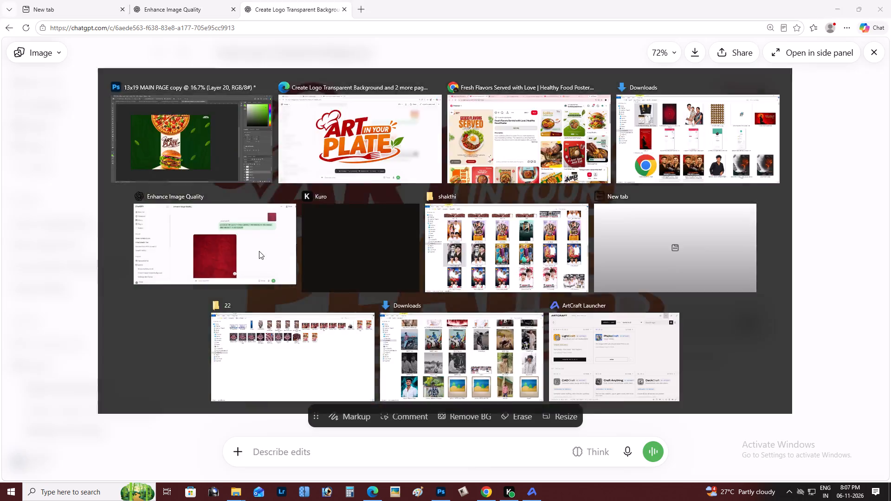
pyautogui.hotkey('alt', 'Tab')
pyautogui.hotkey('alt', 'Tab')
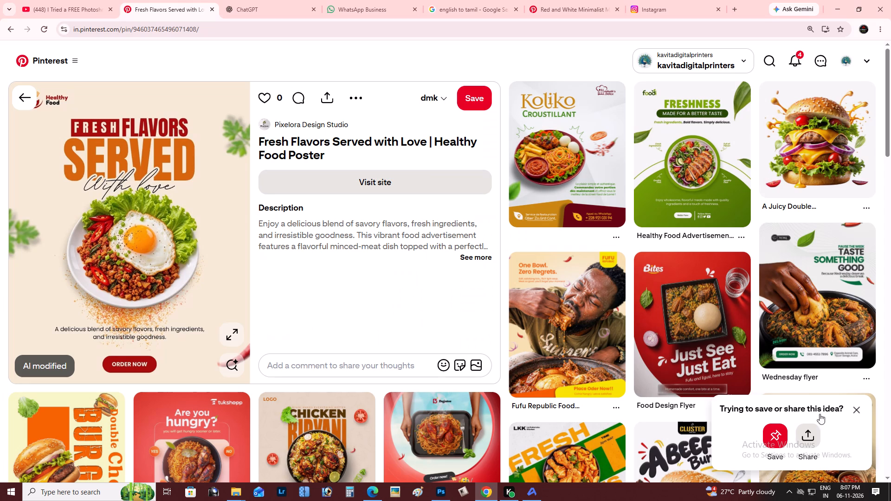
pyautogui.moveTo(890, 121); pyautogui.dragTo(890, 165)
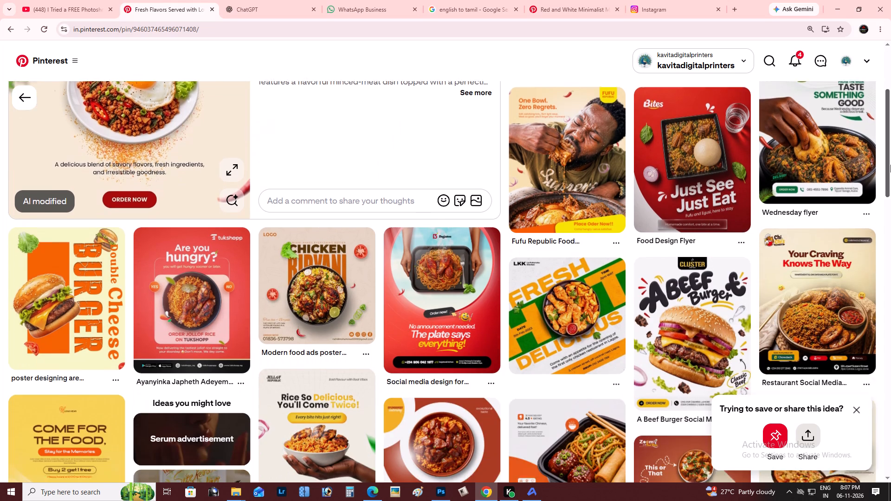
pyautogui.moveTo(890, 165); pyautogui.dragTo(890, 208)
pyautogui.hotkey('alt', 'Tab')
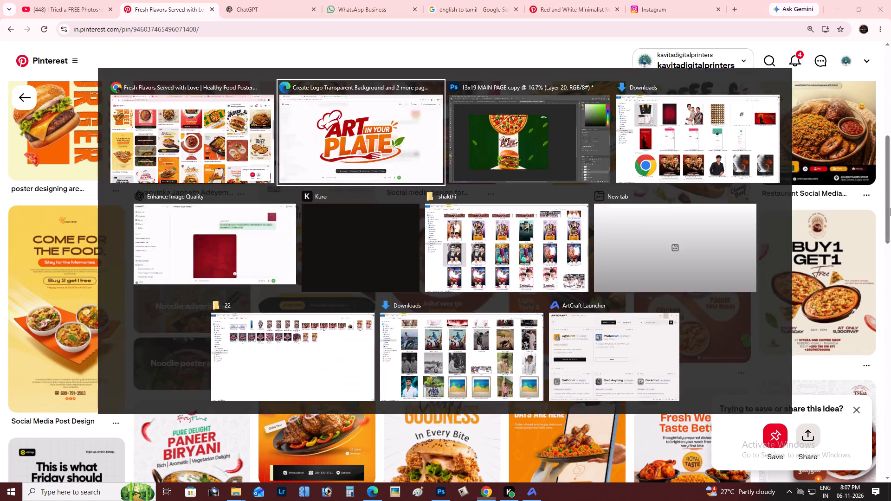
pyautogui.hotkey('alt', 'Tab')
pyautogui.hotkey('alt', 'Tab')
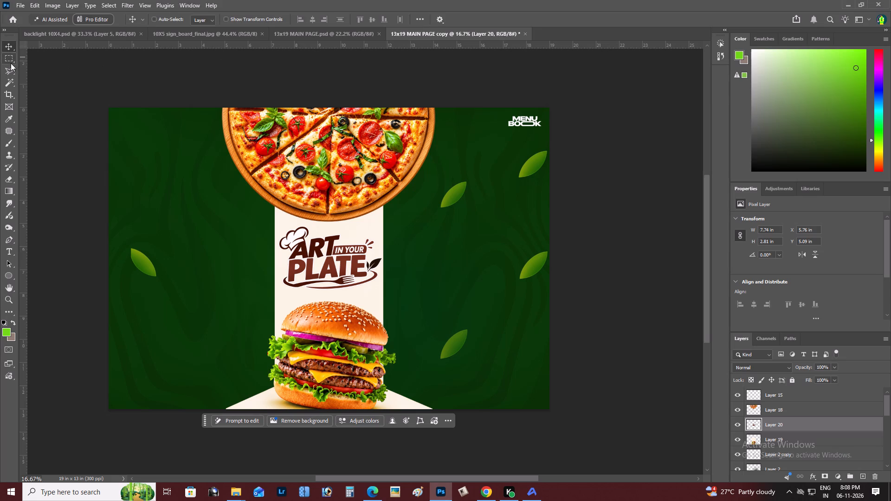
# Set the Rectangular Marquee's tool preset list to include presets for all tools rather than only the current one.
pyautogui.rightClick(9, 54)
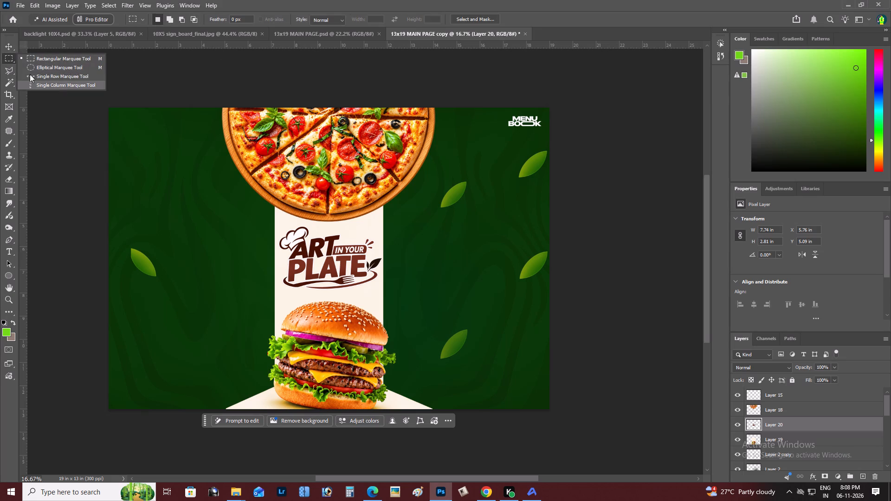
pyautogui.rightClick(6, 60)
pyautogui.rightClick(6, 56)
pyautogui.click(6, 56)
pyautogui.rightClick(6, 56)
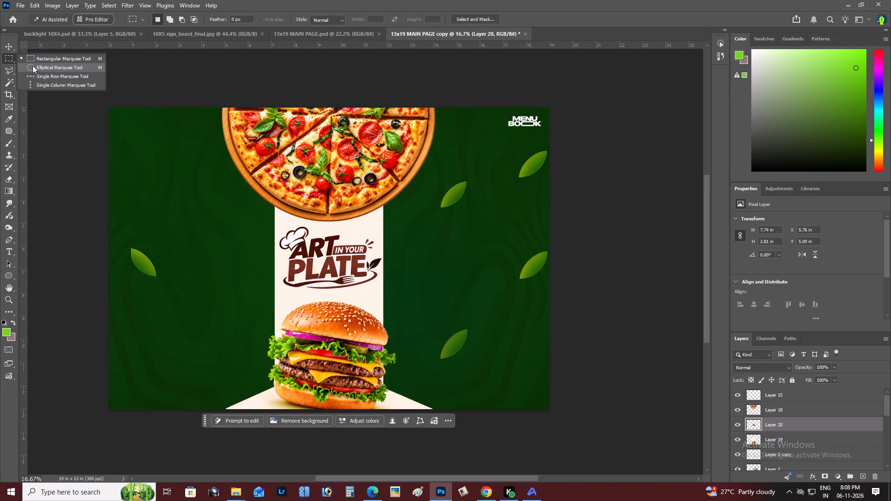
pyautogui.click(138, 20)
pyautogui.click(239, 37)
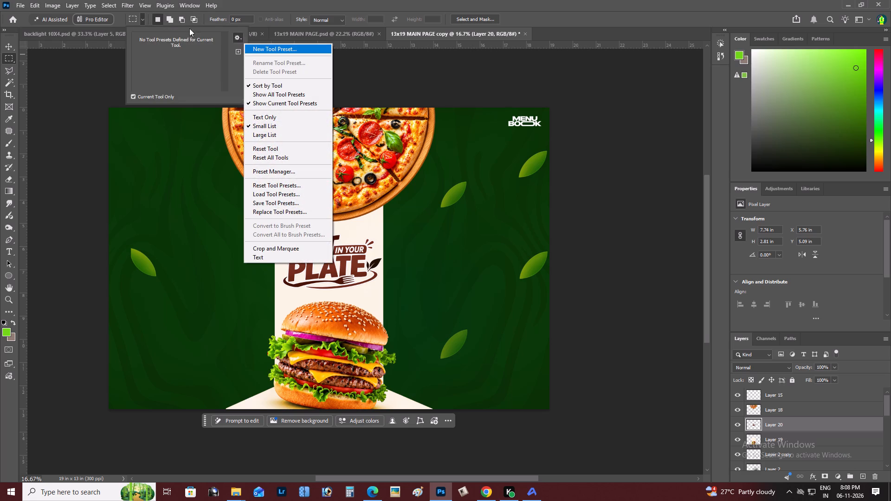
pyautogui.click(134, 21)
pyautogui.click(137, 15)
pyautogui.click(134, 15)
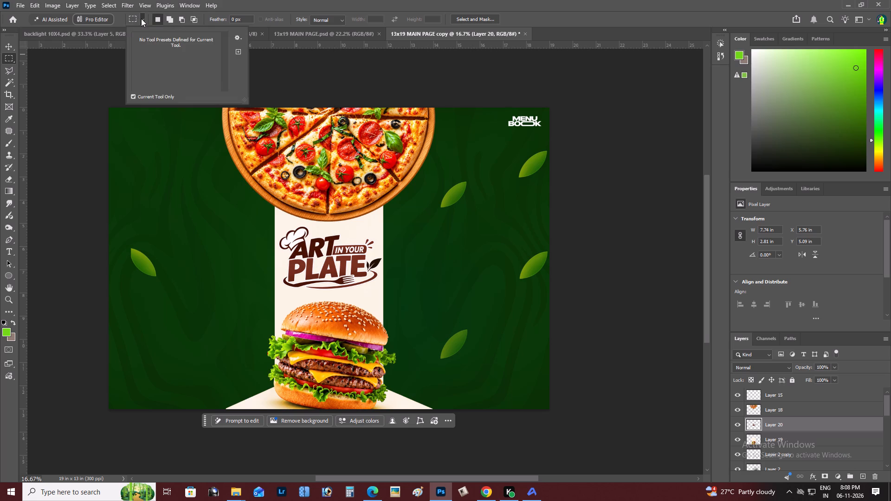
pyautogui.doubleClick(142, 19)
pyautogui.click(150, 97)
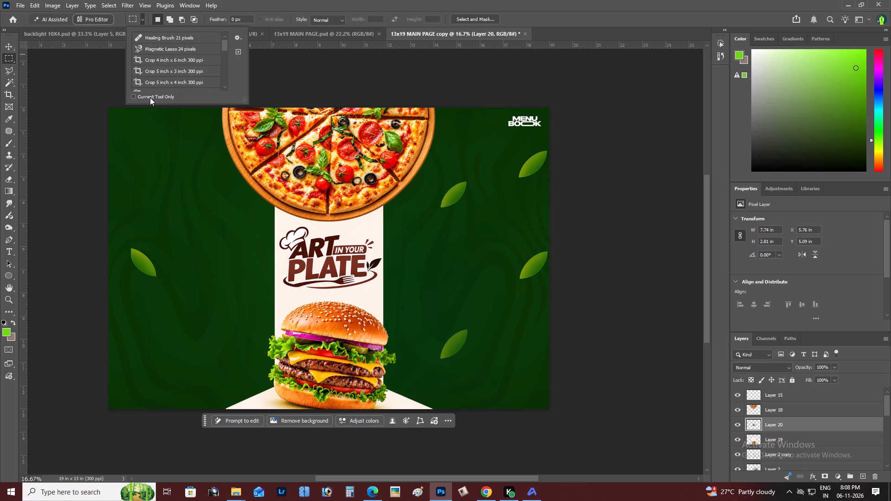
pyautogui.click(150, 146)
# Examine the full tool preset list for a suitable shape or fill preset.
pyautogui.rightClick(11, 58)
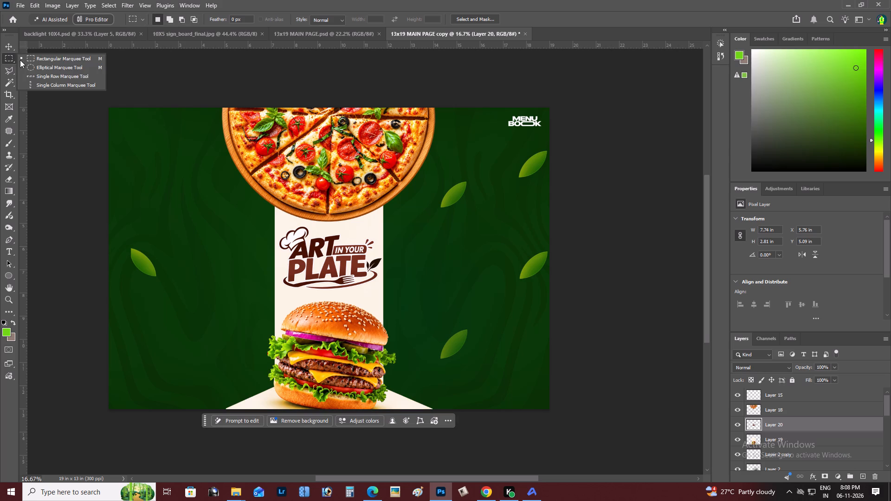
pyautogui.click(33, 62)
pyautogui.click(131, 17)
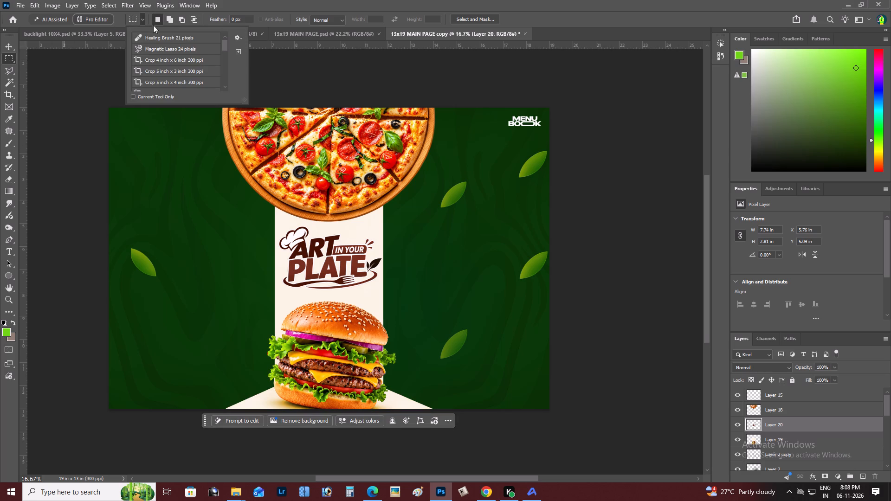
pyautogui.moveTo(224, 43); pyautogui.dragTo(227, 66)
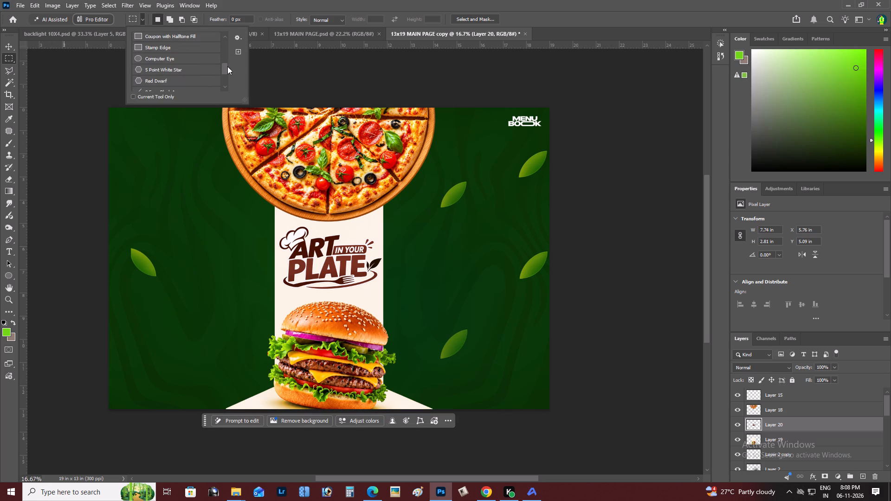
pyautogui.moveTo(227, 66); pyautogui.dragTo(232, 79)
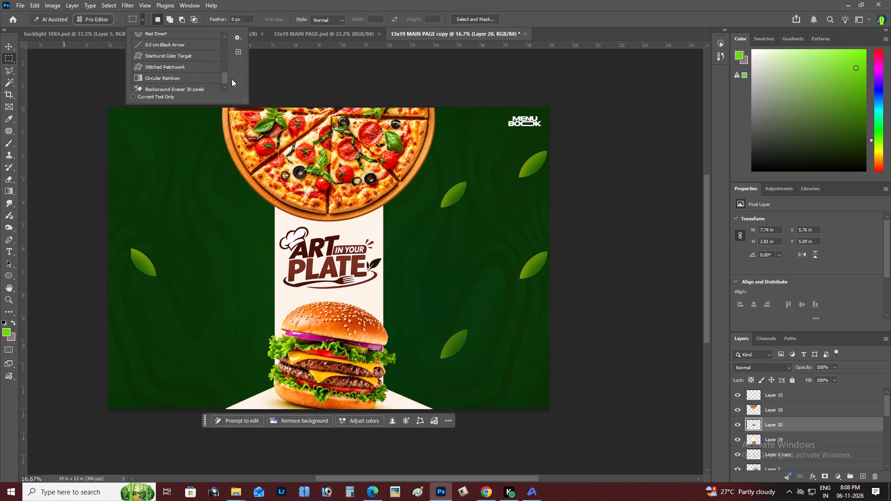
pyautogui.moveTo(232, 79); pyautogui.dragTo(229, 61)
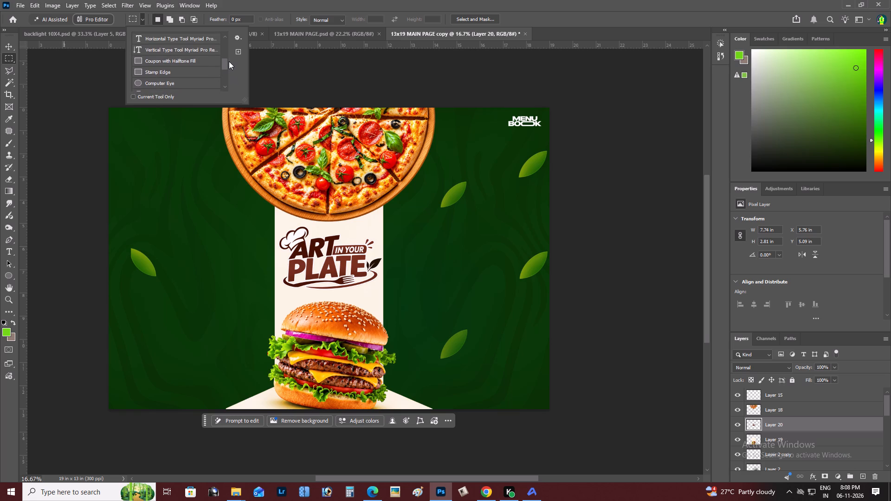
pyautogui.moveTo(229, 61); pyautogui.dragTo(227, 54)
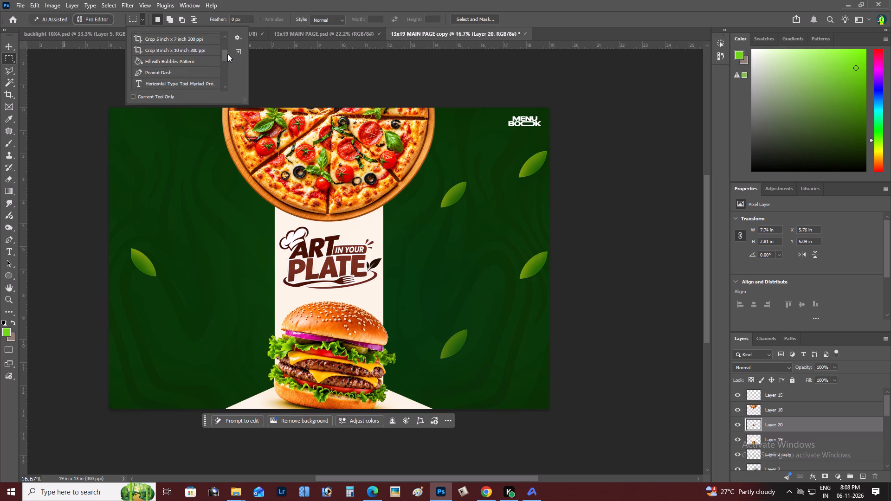
pyautogui.moveTo(227, 54); pyautogui.dragTo(231, 67)
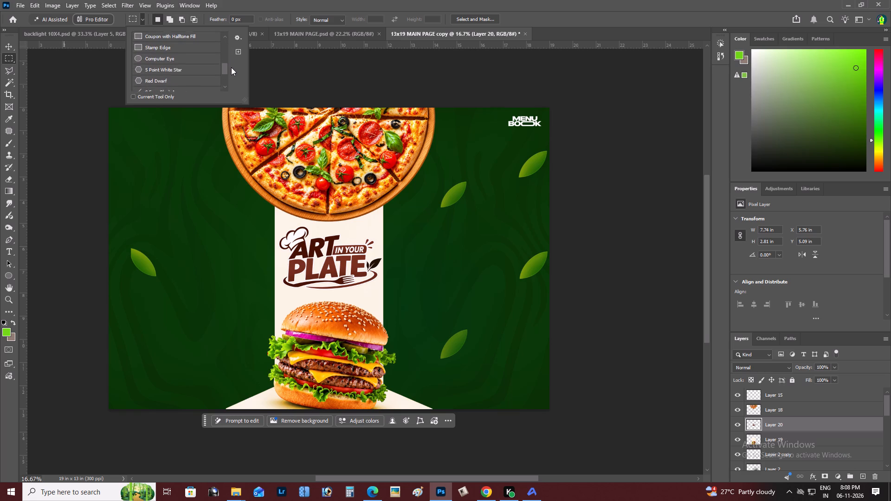
pyautogui.moveTo(231, 67); pyautogui.dragTo(237, 76)
pyautogui.click(639, 88)
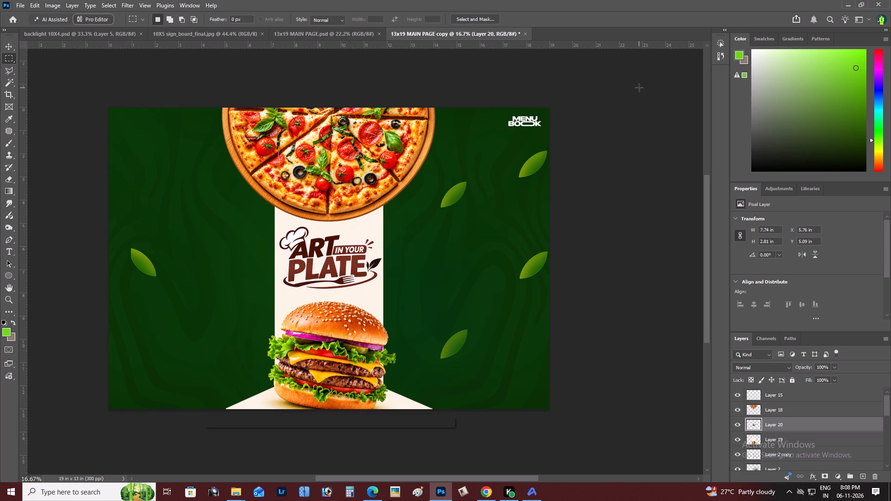
# Switch to Chrome, bring up the Red and White Minimalist Menu pin on Pinterest, and return to Photoshop.
pyautogui.hotkey('alt', 'Tab')
pyautogui.hotkey('alt', 'Tab')
pyautogui.hotkey('alt', 'Tab')
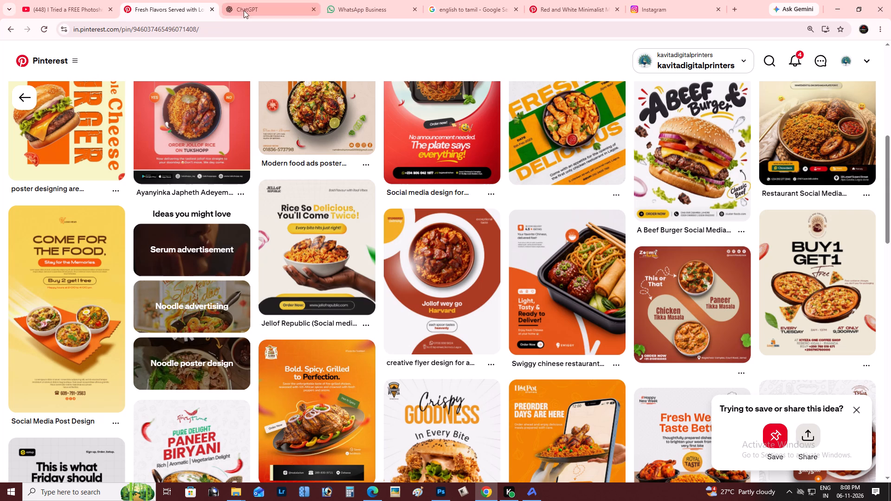
pyautogui.click(576, 0)
pyautogui.hotkey('alt', 'Tab')
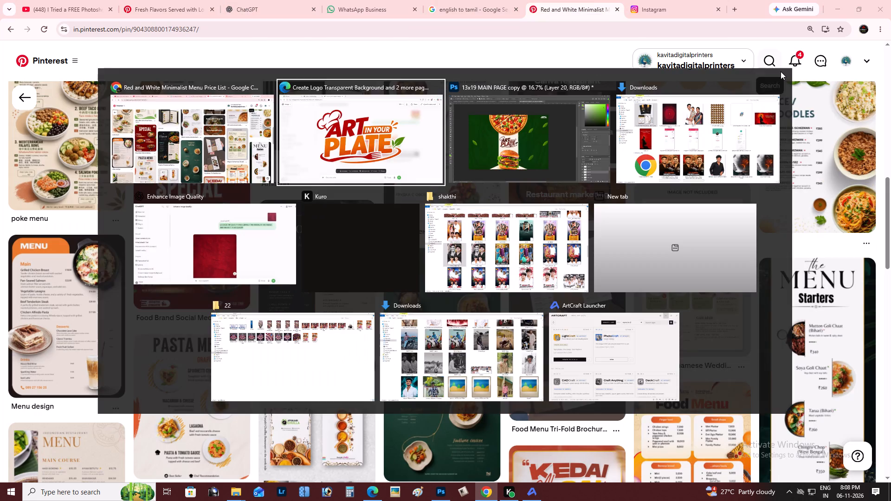
pyautogui.hotkey('alt', 'Tab')
pyautogui.hotkey('alt', 'Tab')
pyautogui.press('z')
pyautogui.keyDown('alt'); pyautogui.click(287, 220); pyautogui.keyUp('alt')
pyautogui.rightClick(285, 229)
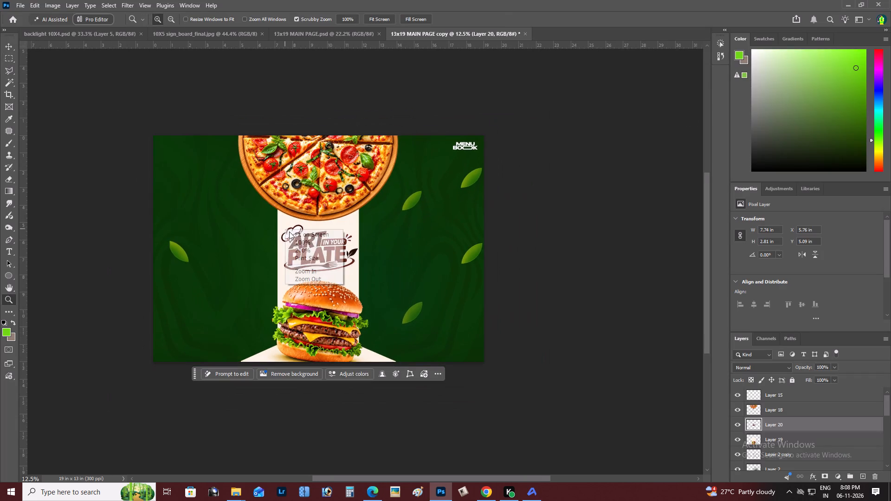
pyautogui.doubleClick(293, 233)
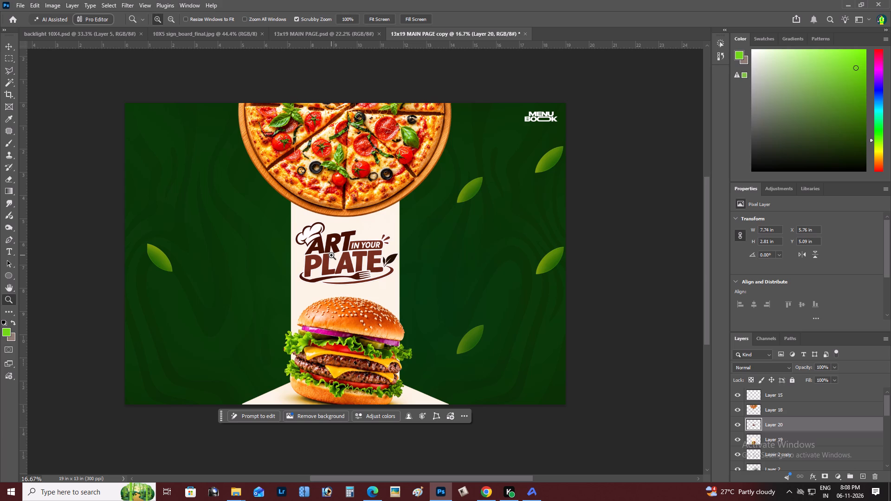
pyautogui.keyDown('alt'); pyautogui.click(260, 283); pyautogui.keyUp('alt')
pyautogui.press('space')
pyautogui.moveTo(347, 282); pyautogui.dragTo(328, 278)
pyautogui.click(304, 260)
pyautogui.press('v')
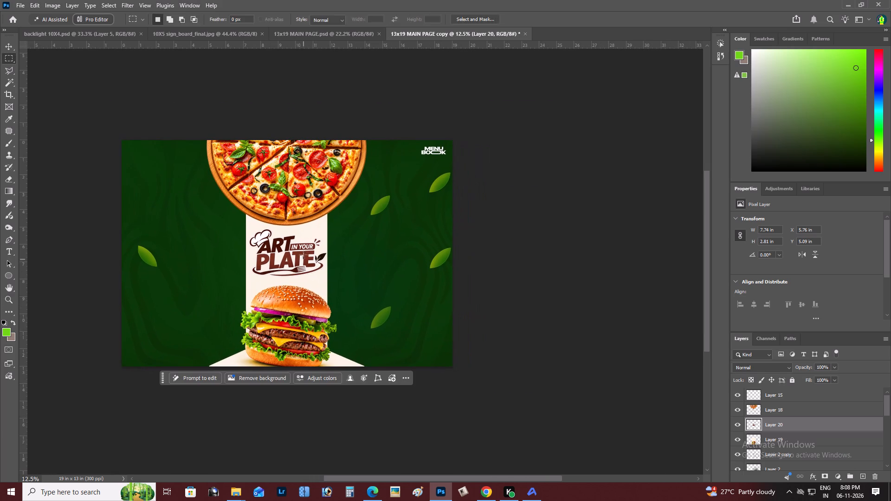
# Shift the hue of the ART IN YOUR PLATE logo layer from brown to green with Hue/Saturation.
pyautogui.rightClick(300, 247)
pyautogui.click(315, 253)
pyautogui.press('z')
pyautogui.doubleClick(282, 248)
pyautogui.hotkey('ctrl', 'u')
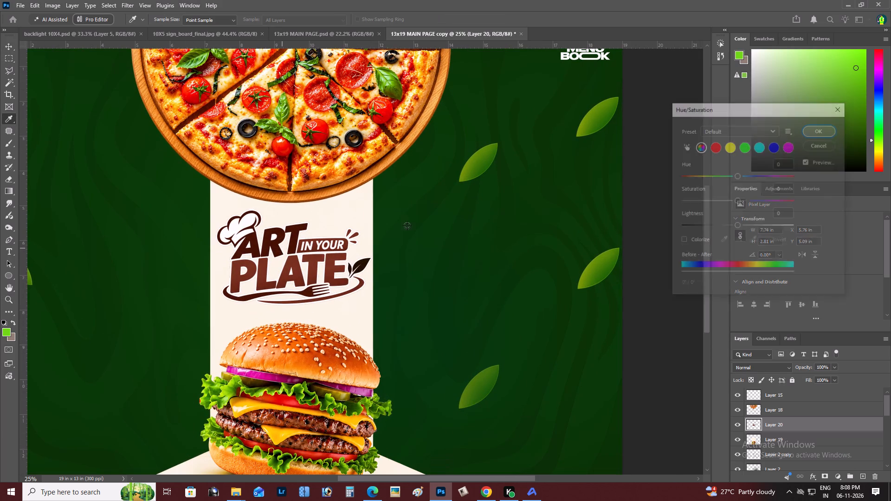
pyautogui.moveTo(737, 176); pyautogui.dragTo(742, 177)
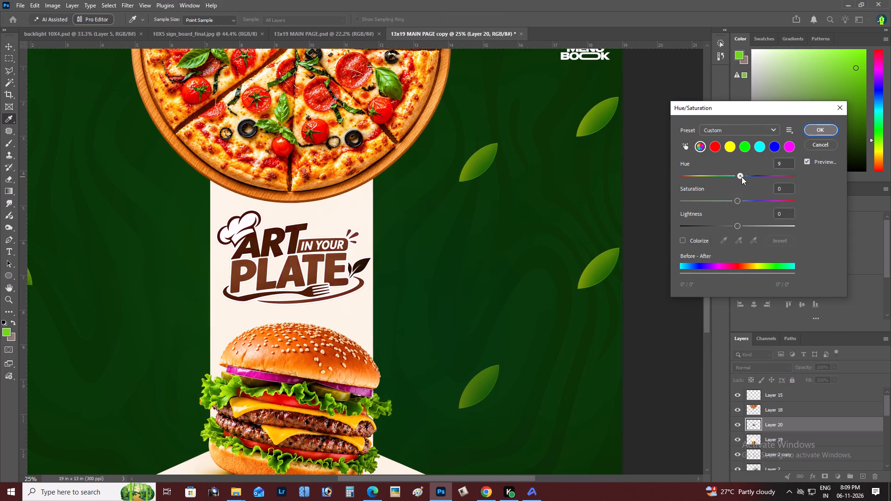
pyautogui.moveTo(742, 177); pyautogui.dragTo(764, 182)
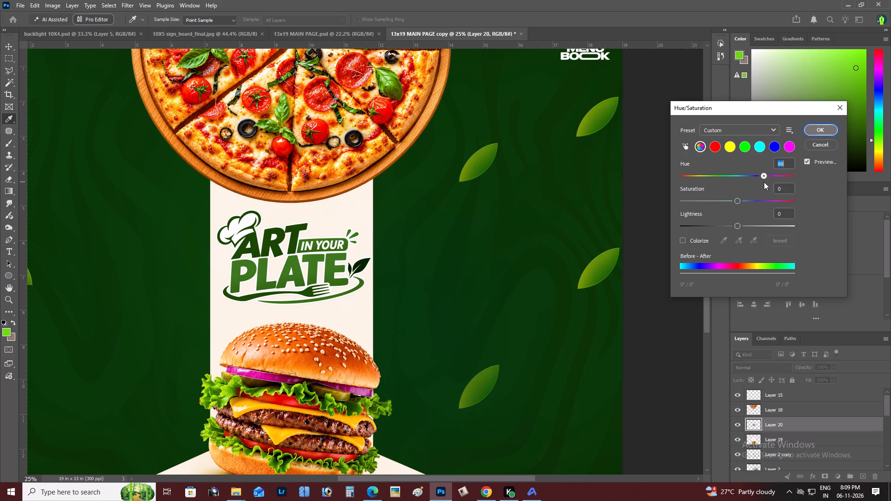
pyautogui.press('Return')
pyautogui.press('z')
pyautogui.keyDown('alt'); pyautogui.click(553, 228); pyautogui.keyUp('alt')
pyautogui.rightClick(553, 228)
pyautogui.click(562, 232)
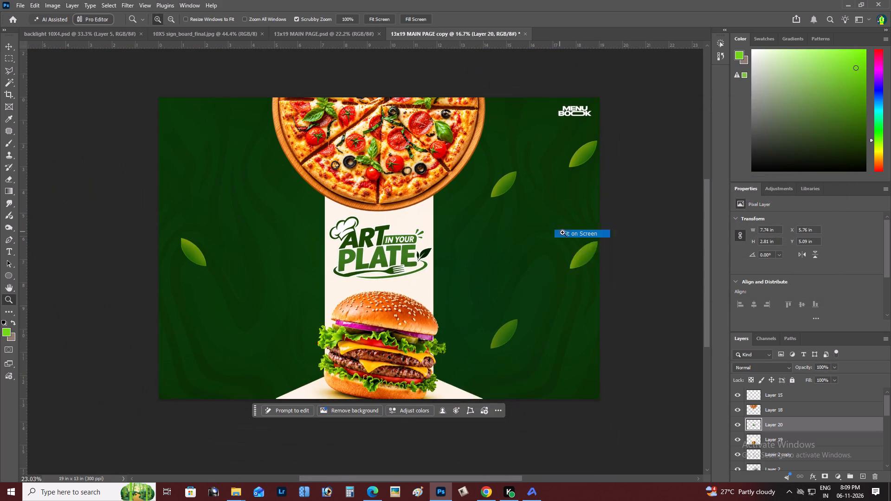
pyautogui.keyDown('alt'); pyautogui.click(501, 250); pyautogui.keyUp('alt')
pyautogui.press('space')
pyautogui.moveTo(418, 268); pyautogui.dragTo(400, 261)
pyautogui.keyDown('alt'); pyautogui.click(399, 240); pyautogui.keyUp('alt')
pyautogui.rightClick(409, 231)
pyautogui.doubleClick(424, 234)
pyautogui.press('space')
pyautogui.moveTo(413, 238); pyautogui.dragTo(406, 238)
# Switch to Edge, close ChatGPT's enlarged preview of the logo, and return to Photoshop.
pyautogui.hotkey('alt', 'Tab')
pyautogui.press('space')
pyautogui.press('space')
pyautogui.moveTo(577, 276); pyautogui.dragTo(534, 272)
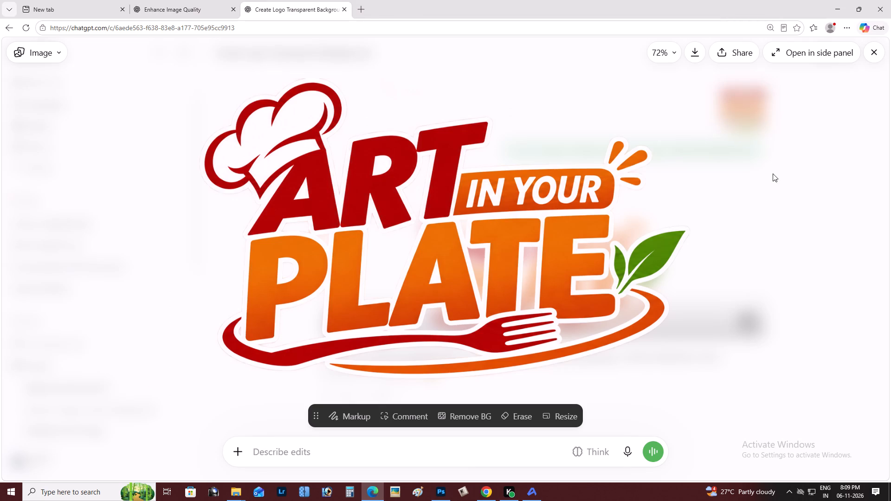
pyautogui.click(868, 58)
pyautogui.hotkey('alt', 'Tab')
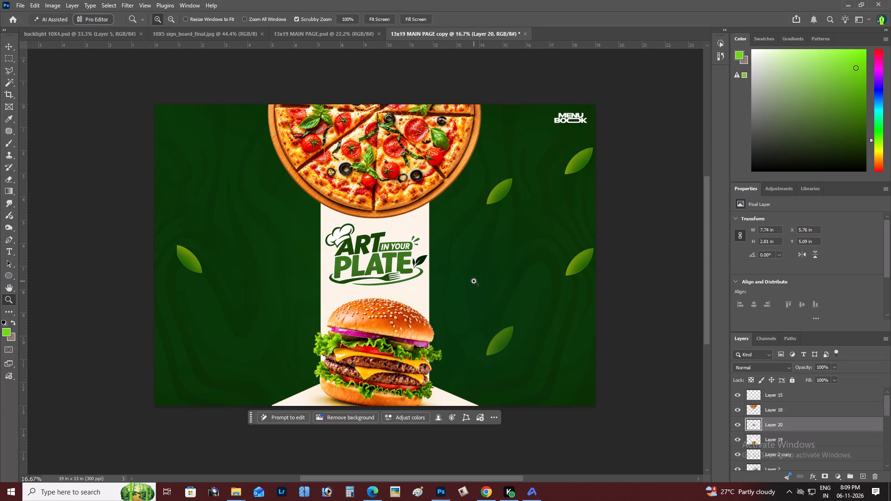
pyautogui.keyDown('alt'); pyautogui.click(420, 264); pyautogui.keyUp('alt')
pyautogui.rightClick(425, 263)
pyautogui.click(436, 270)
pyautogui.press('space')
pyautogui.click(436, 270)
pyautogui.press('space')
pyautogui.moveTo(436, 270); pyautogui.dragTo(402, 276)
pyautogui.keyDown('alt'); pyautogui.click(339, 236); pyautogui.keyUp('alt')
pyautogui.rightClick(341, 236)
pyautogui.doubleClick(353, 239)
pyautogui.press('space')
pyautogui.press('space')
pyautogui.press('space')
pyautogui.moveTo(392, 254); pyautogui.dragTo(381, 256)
# Switch to Chrome and browse the Pinterest menu designs related to the red and white minimalist menu pin for layout ideas.
pyautogui.hotkey('alt', 'Tab')
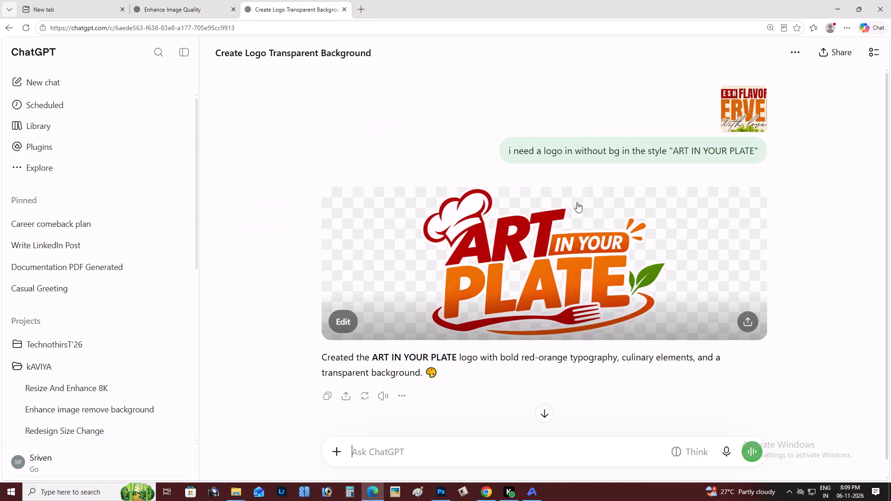
pyautogui.hotkey('alt', 'Tab')
pyautogui.hotkey('alt', 'Tab')
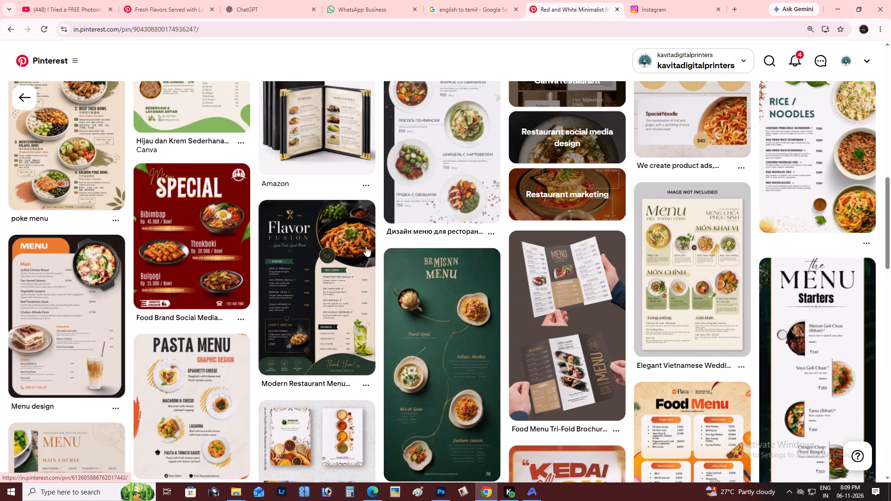
pyautogui.scroll(2, 355, 246)
pyautogui.scroll(-1, 265, 301)
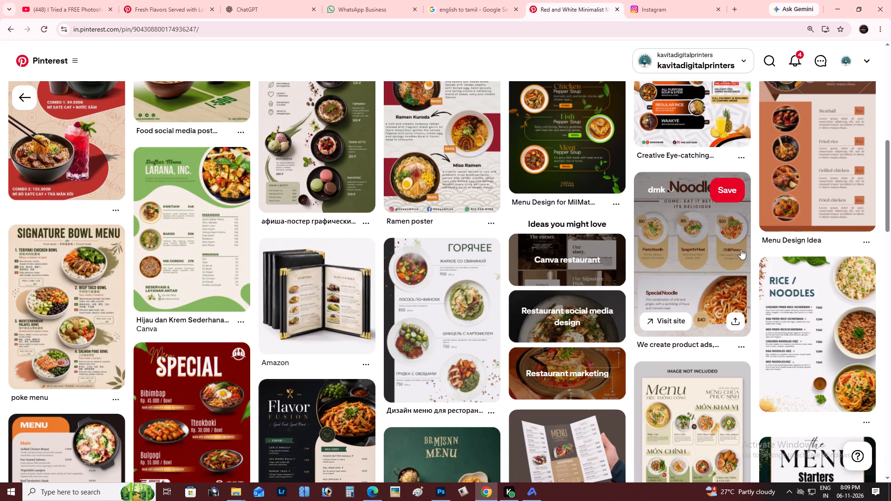
pyautogui.moveTo(890, 167); pyautogui.dragTo(890, 195)
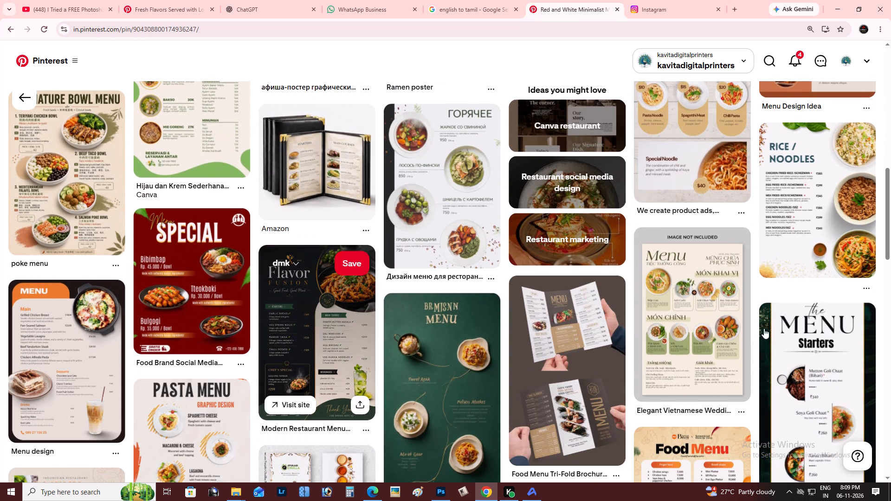
pyautogui.moveTo(890, 223); pyautogui.dragTo(890, 332)
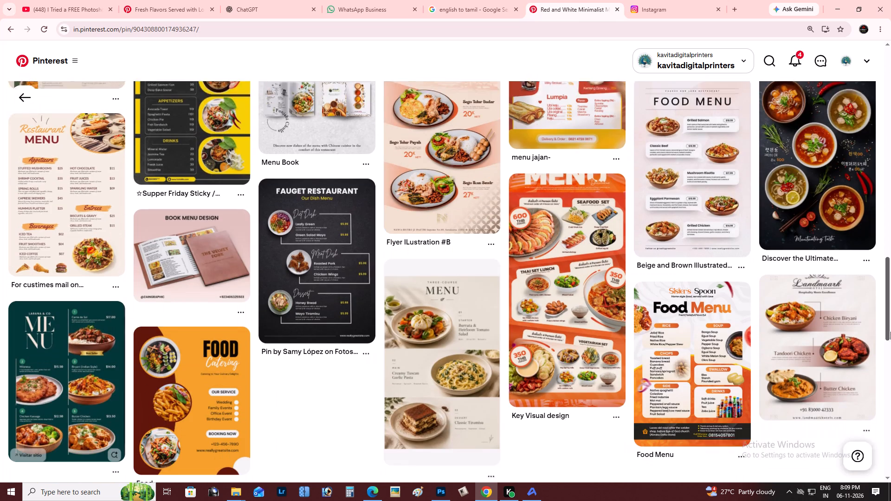
pyautogui.moveTo(890, 332); pyautogui.dragTo(890, 450)
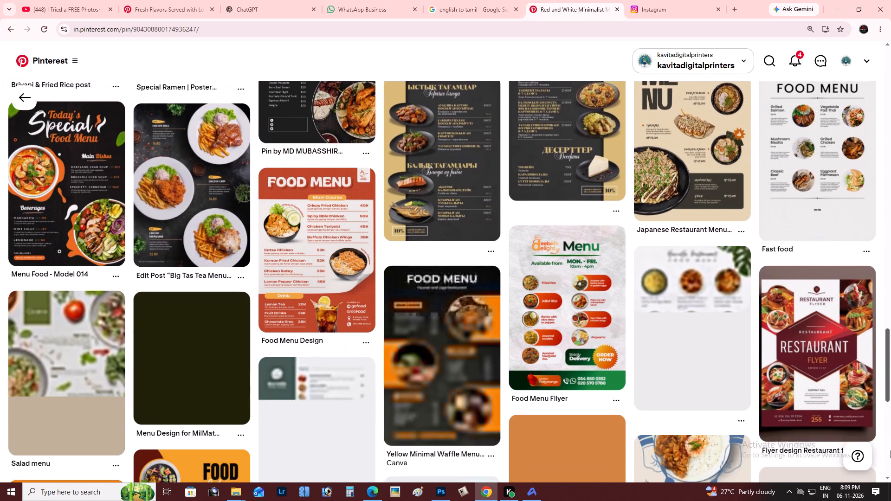
pyautogui.moveTo(890, 450); pyautogui.dragTo(890, 500)
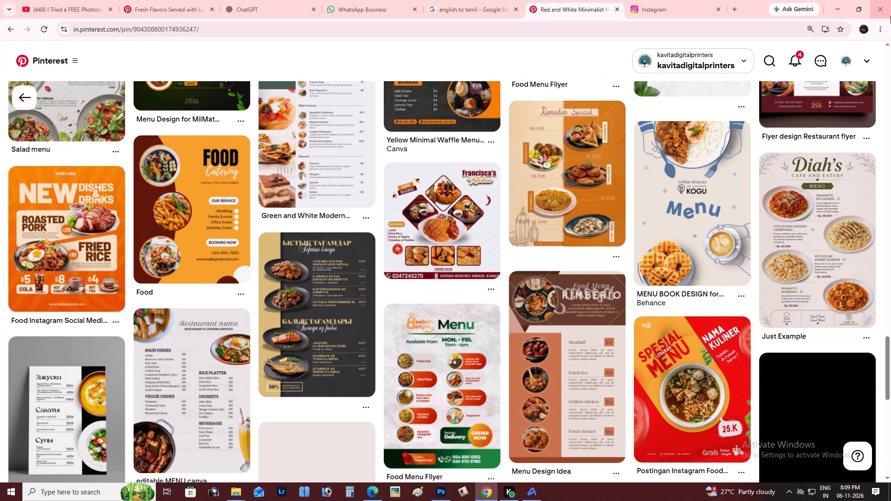
pyautogui.moveTo(890, 353); pyautogui.dragTo(890, 411)
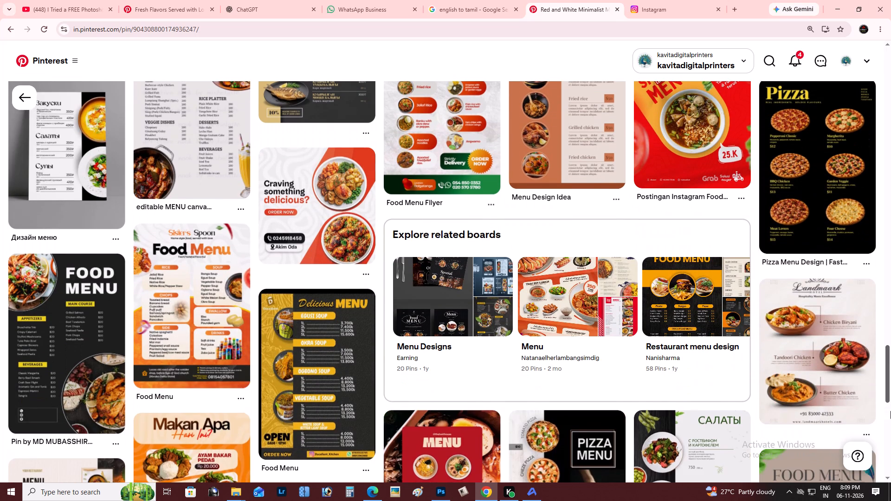
pyautogui.moveTo(890, 411); pyautogui.dragTo(890, 443)
pyautogui.hotkey('alt', 'Tab')
pyautogui.hotkey('alt', 'Tab')
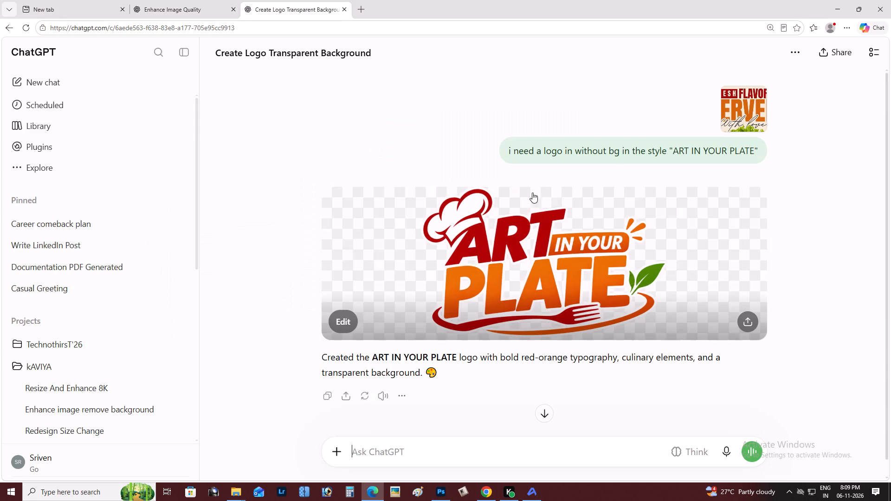
pyautogui.hotkey('alt', 'Tab')
pyautogui.hotkey('alt', 'Tab')
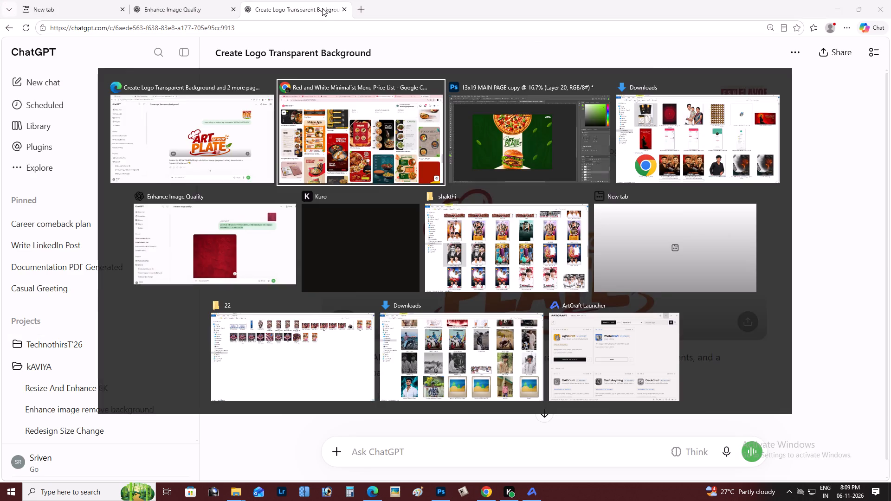
pyautogui.click(175, 0)
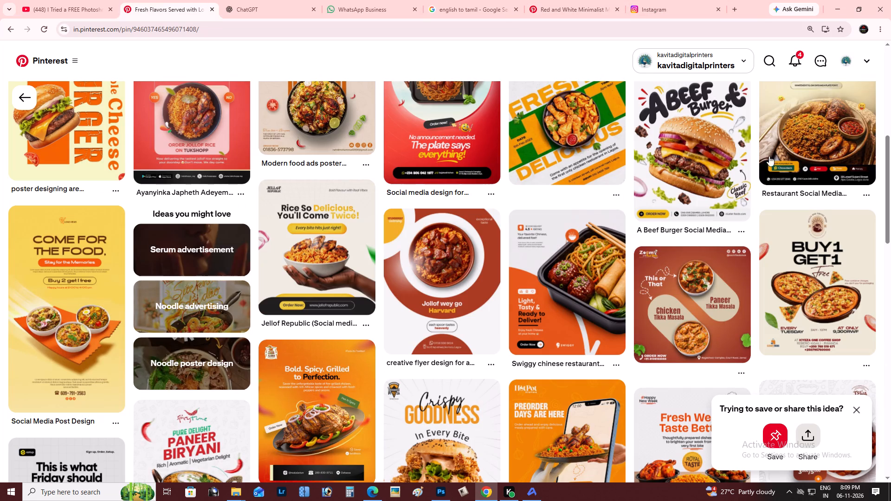
pyautogui.click(550, 0)
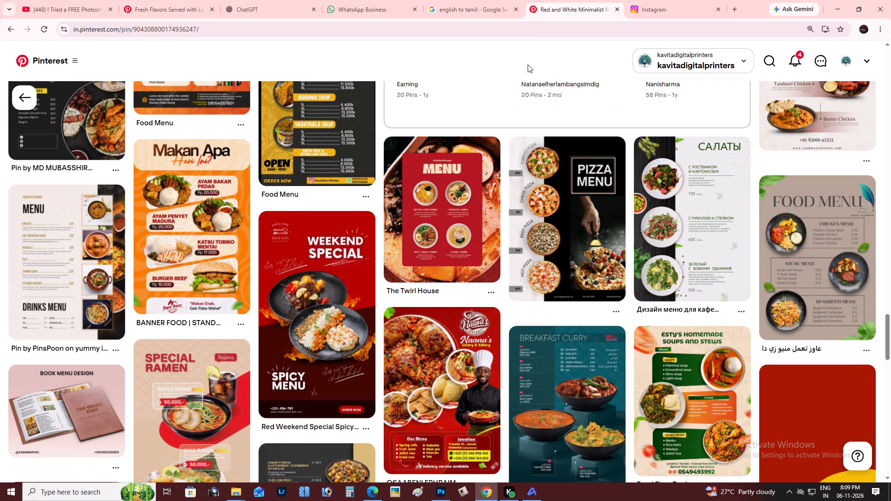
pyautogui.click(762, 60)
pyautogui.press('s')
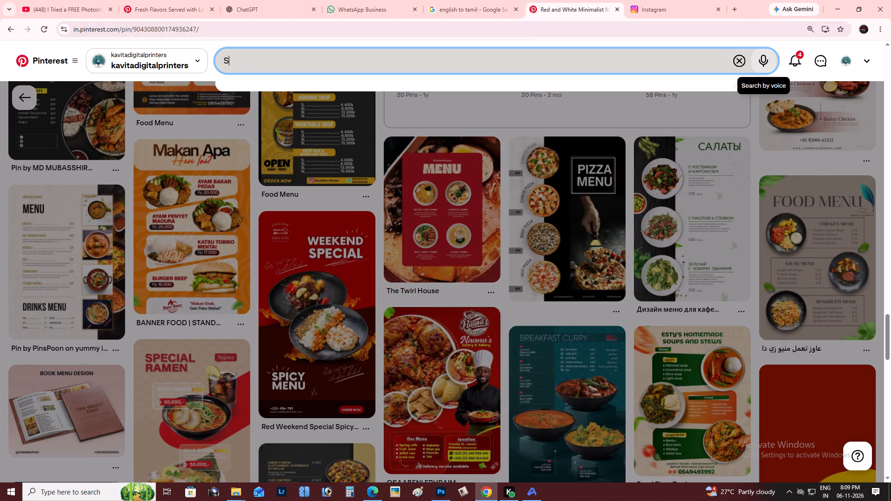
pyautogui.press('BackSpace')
# Close the browser tab showing the bytzo_cafe Instagram profile.
pyautogui.click(644, 0)
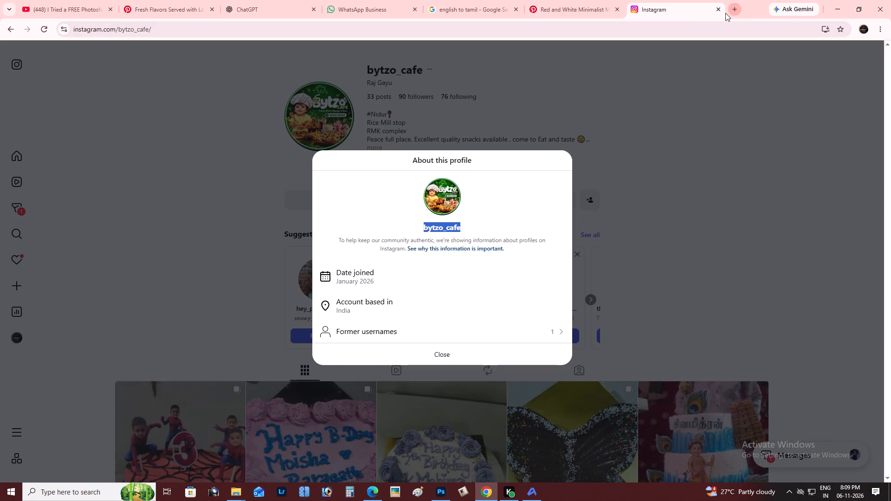
pyautogui.click(720, 11)
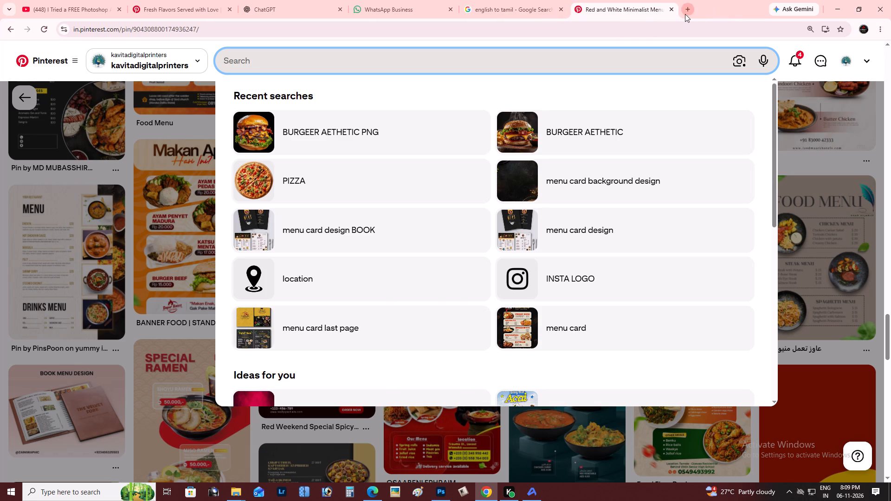
# Open the Pinterest home page in a new browser tab and reload it.
pyautogui.click(685, 14)
pyautogui.click(407, 251)
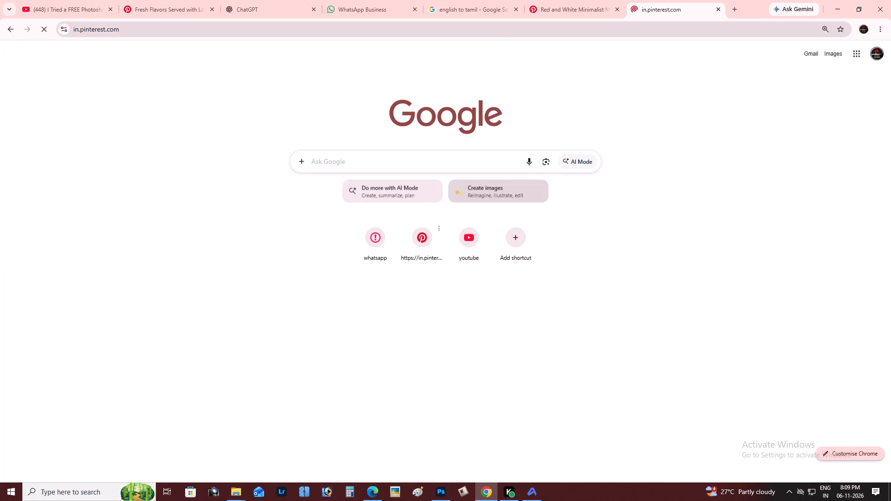
pyautogui.hotkey('alt', 'Tab')
pyautogui.hotkey('alt', 'Tab')
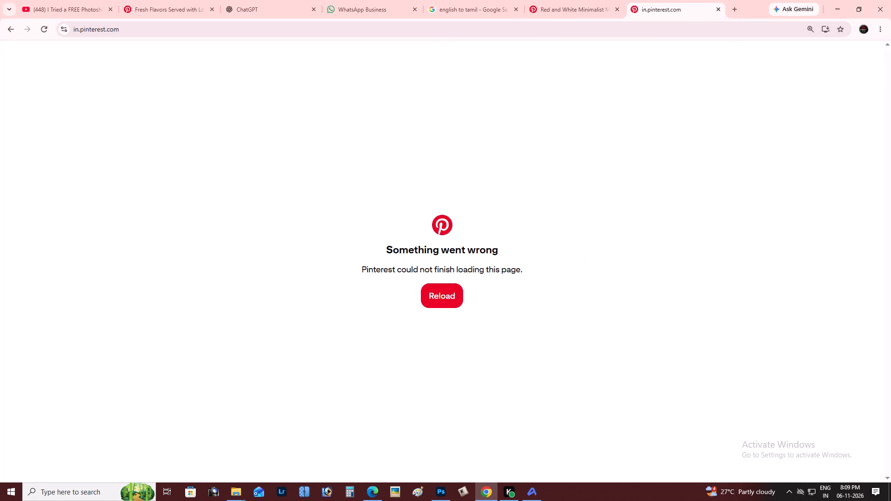
pyautogui.click(439, 301)
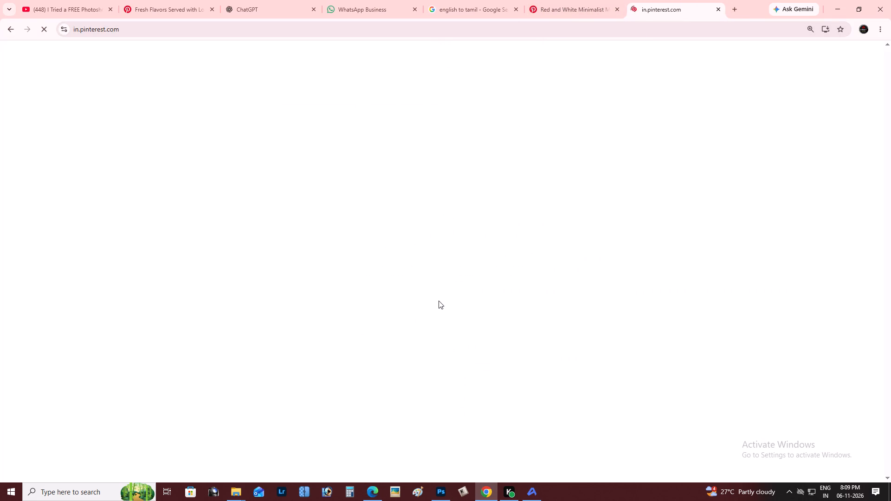
# Switch to Photoshop, delete the white outline around the green ART IN YOUR PLATE logo with the Magic Wand, and deselect.
pyautogui.hotkey('alt', 'Tab')
pyautogui.hotkey('alt', 'Tab')
pyautogui.hotkey('alt', 'Tab')
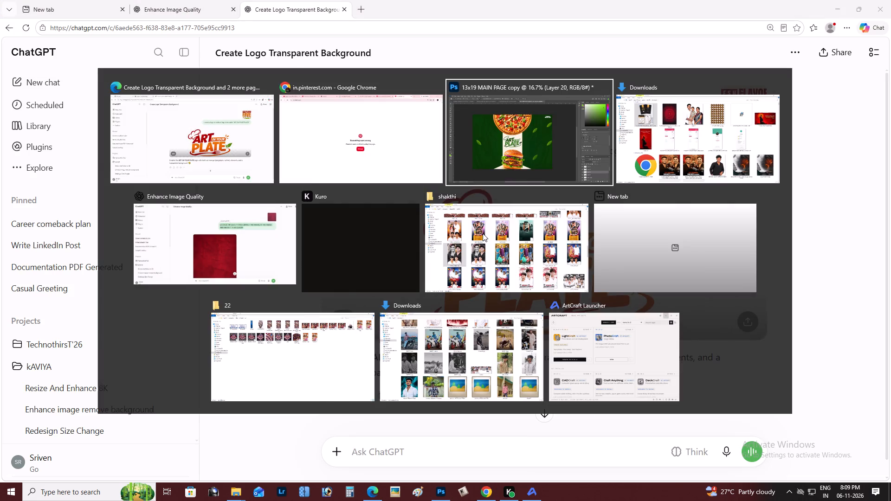
pyautogui.press('z')
pyautogui.keyDown('alt'); pyautogui.click(359, 239); pyautogui.keyUp('alt')
pyautogui.rightClick(359, 239)
pyautogui.doubleClick(378, 246)
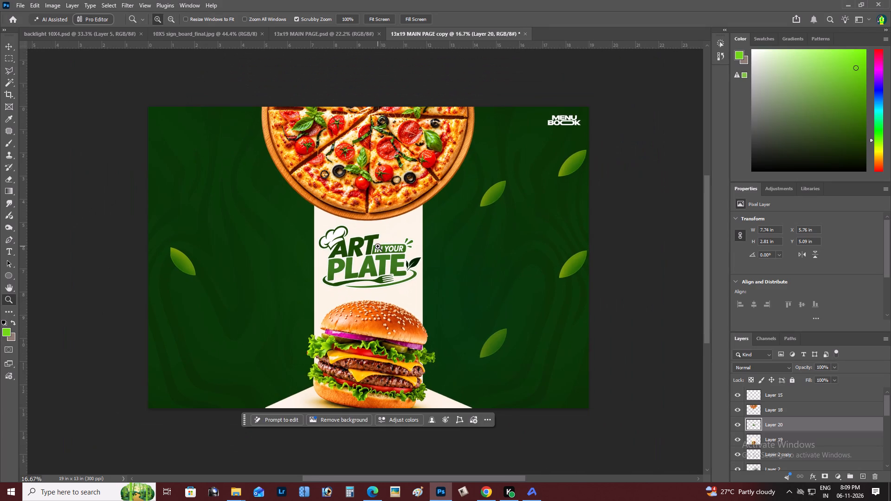
pyautogui.tripleClick(353, 233)
pyautogui.press('w')
pyautogui.click(322, 227)
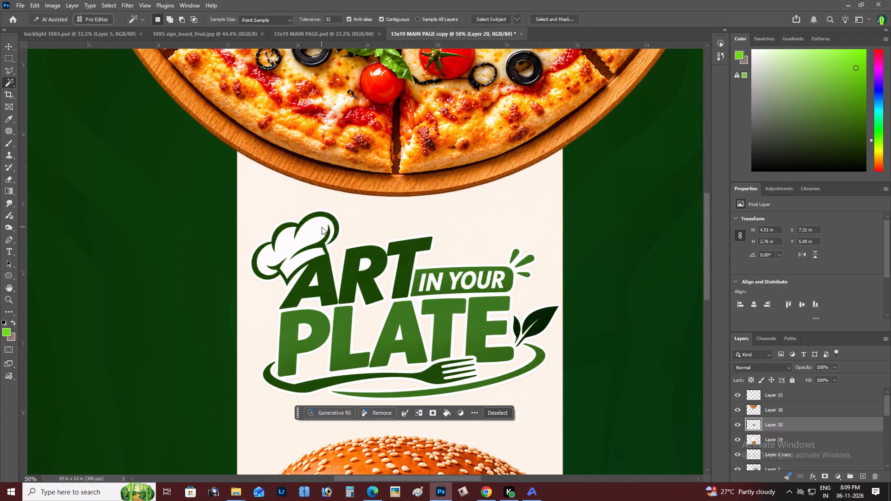
pyautogui.press('BackSpace')
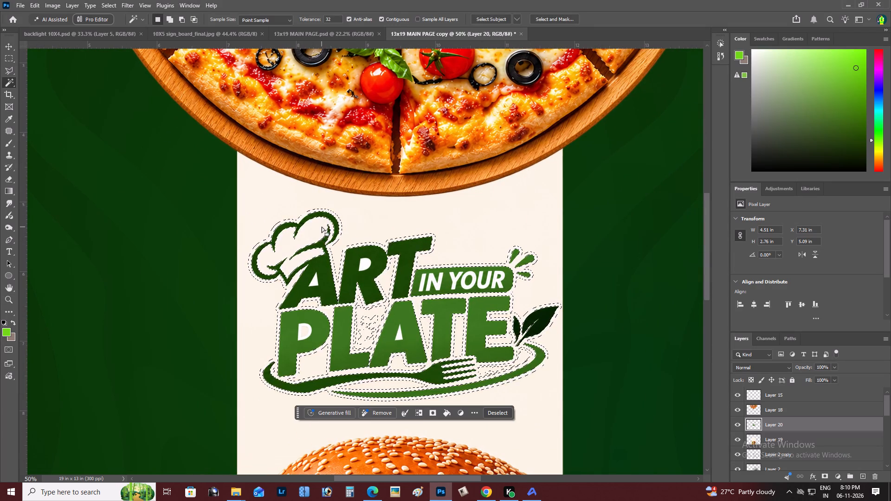
pyautogui.hotkey('ctrl', 'd')
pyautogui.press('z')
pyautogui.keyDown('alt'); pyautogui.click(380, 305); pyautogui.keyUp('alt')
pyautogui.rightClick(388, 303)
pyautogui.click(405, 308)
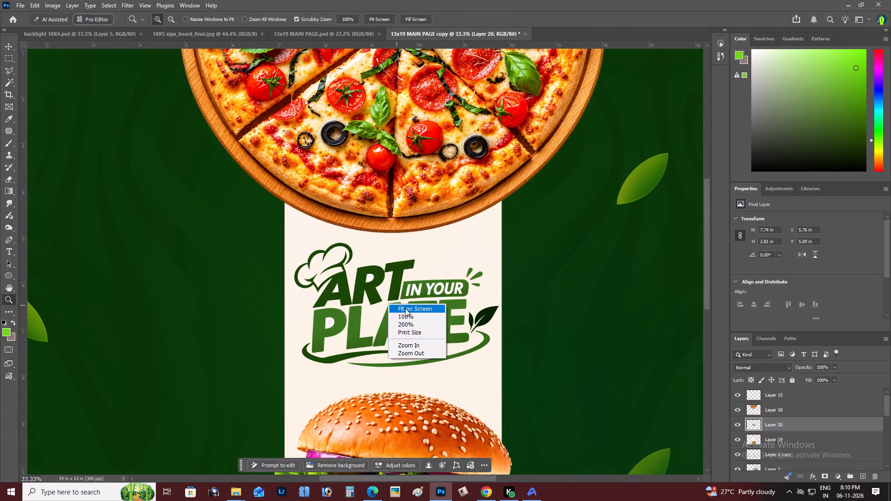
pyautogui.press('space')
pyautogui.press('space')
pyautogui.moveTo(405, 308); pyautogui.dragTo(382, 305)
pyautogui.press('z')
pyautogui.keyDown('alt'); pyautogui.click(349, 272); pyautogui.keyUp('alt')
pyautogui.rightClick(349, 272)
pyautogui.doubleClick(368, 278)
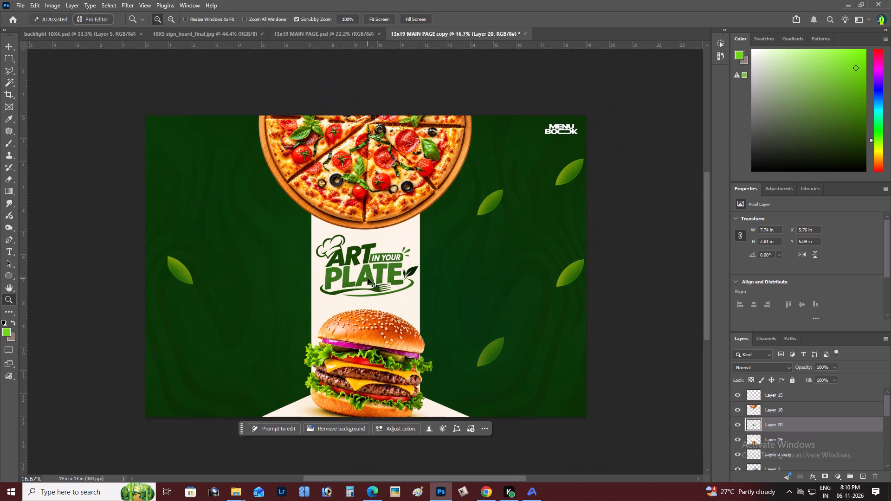
# Darken the green ART IN YOUR PLATE logo with Levels, setting the shadow input level to 20.
pyautogui.hotkey('ctrl', 'l')
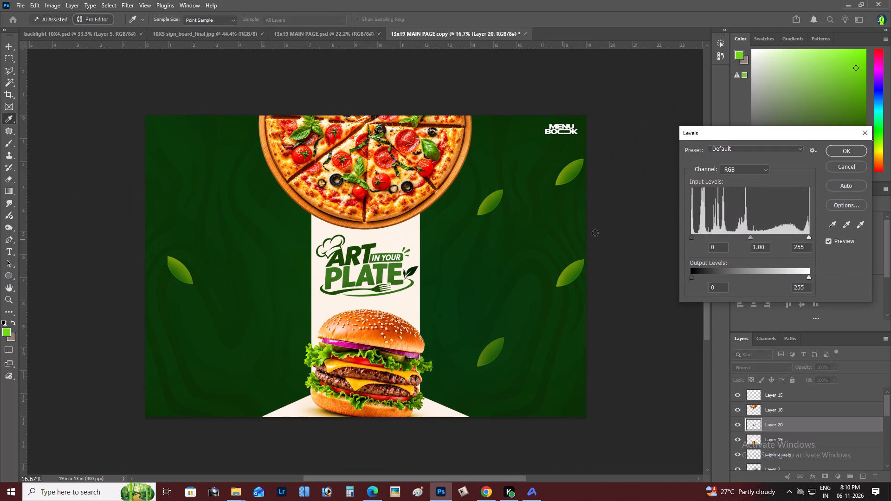
pyautogui.click(699, 234)
pyautogui.press('Return')
pyautogui.press('\\')
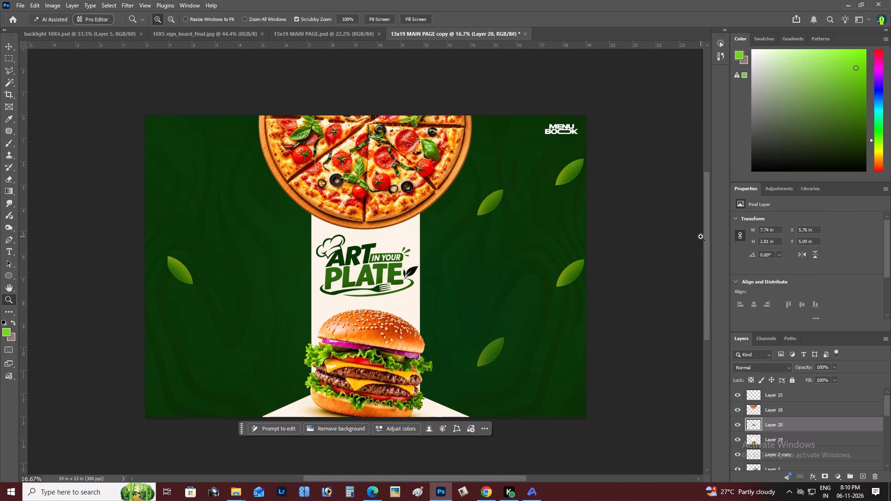
# Switch to Chrome and search Pinterest for "SHAPE PNG".
pyautogui.hotkey('alt', 'Tab')
pyautogui.scroll(-2, 564, 236)
pyautogui.hotkey('alt', 'Tab')
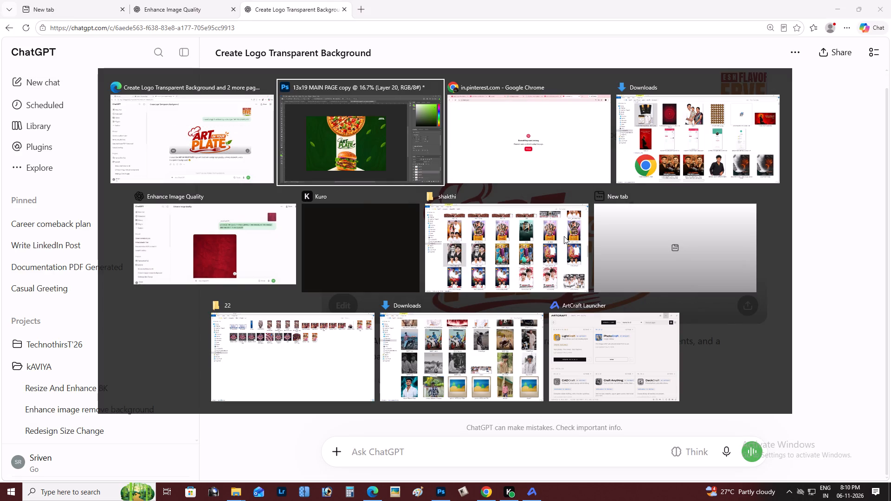
pyautogui.hotkey('alt', 'Tab')
pyautogui.click(565, 0)
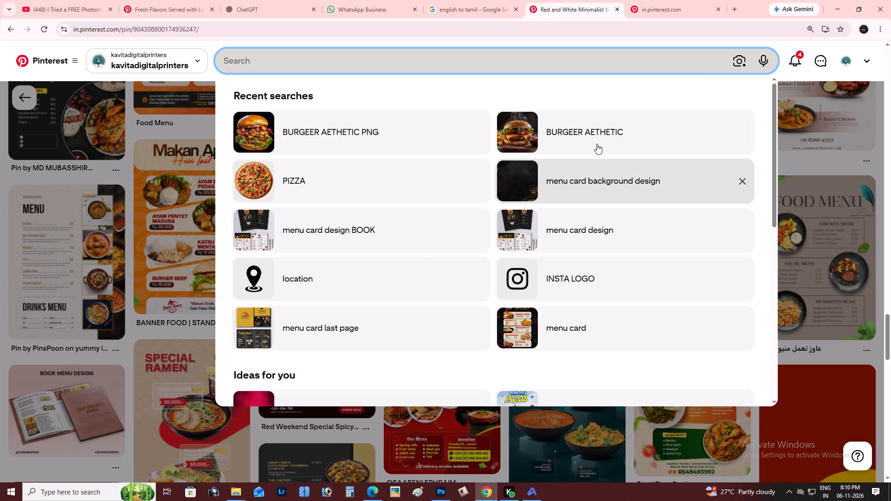
pyautogui.write('SHAPE N')
pyautogui.press('Insert')
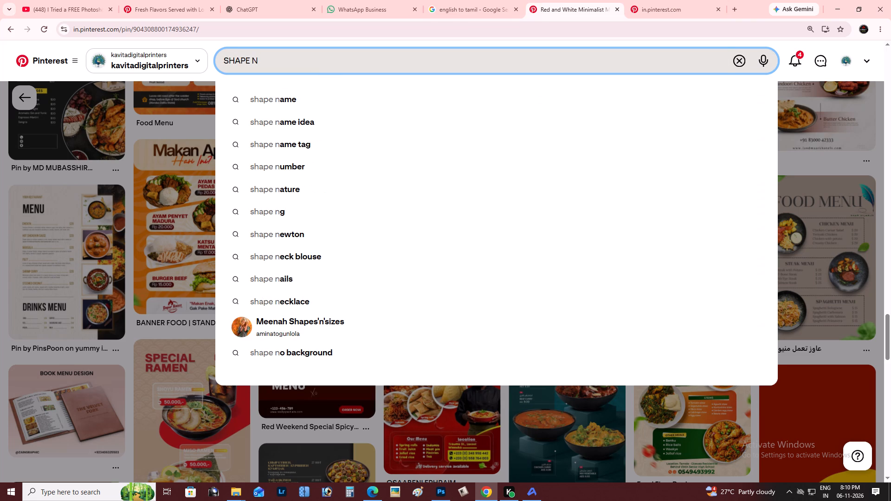
pyautogui.write('PNG')
pyautogui.press('Left')
pyautogui.press('Left')
pyautogui.press('Left')
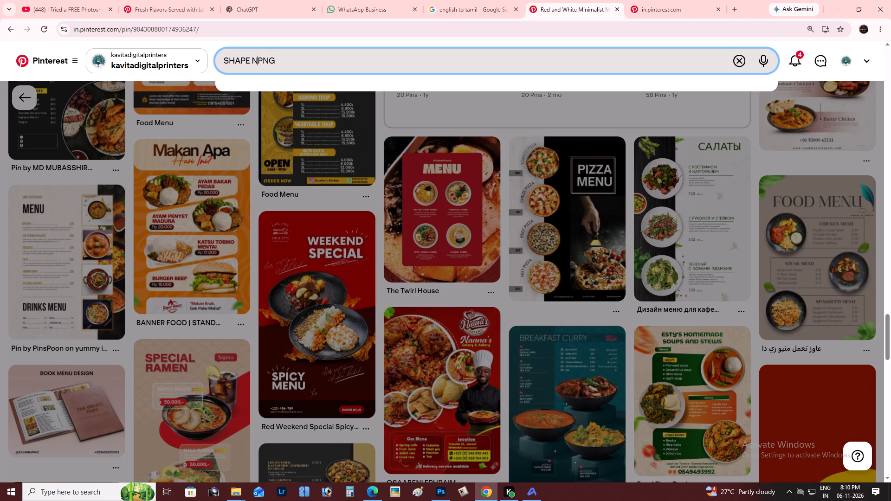
pyautogui.press('BackSpace')
pyautogui.press('Return')
# Browse the shape results for a panel shape and open the black rectangle pin with wavy edges.
pyautogui.hotkey('alt', 'Tab')
pyautogui.hotkey('alt', 'Tab')
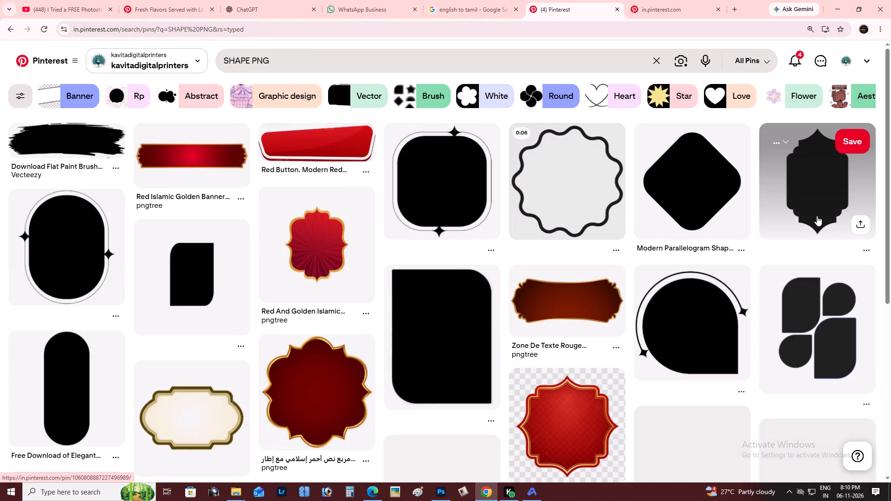
pyautogui.moveTo(890, 171); pyautogui.dragTo(890, 225)
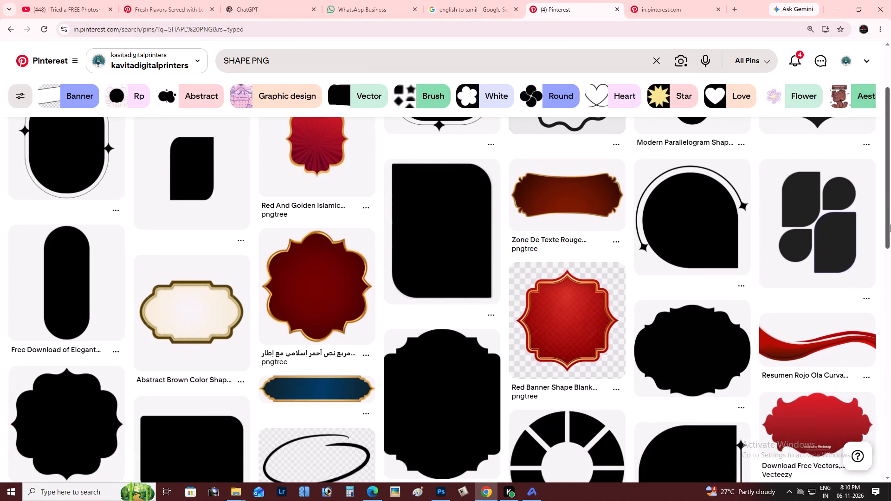
pyautogui.moveTo(890, 225); pyautogui.dragTo(890, 339)
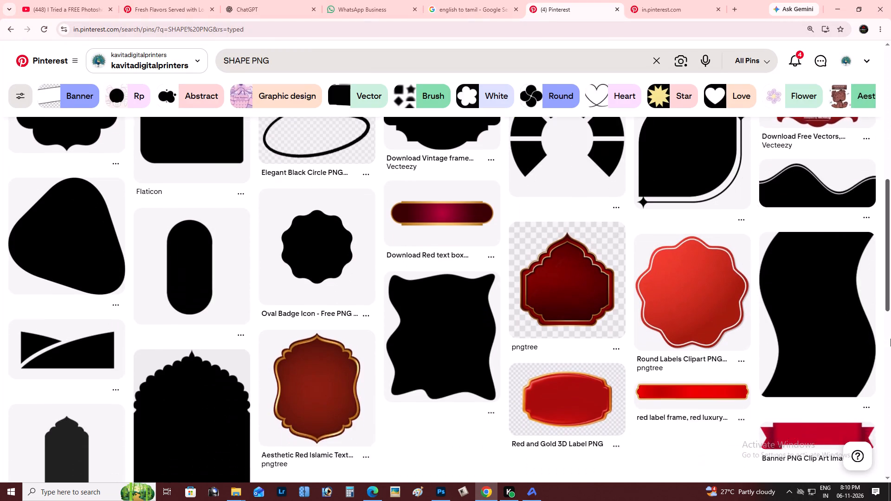
pyautogui.moveTo(890, 339); pyautogui.dragTo(890, 409)
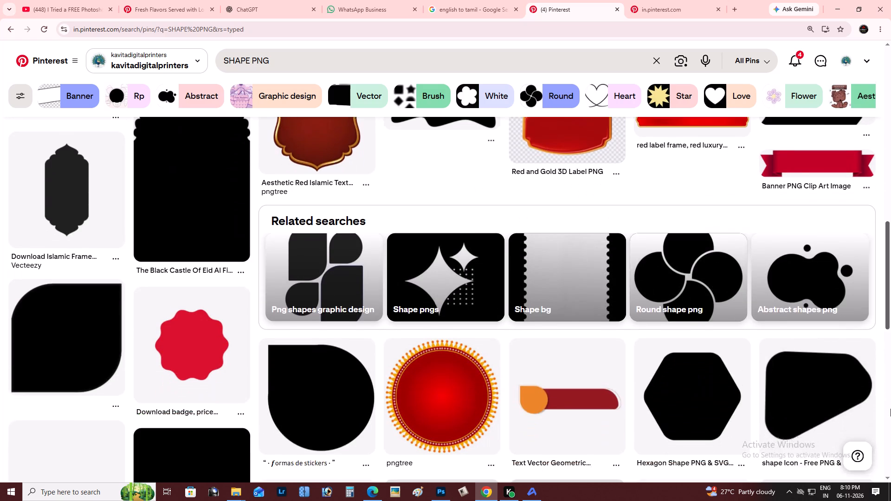
pyautogui.moveTo(890, 409); pyautogui.dragTo(889, 449)
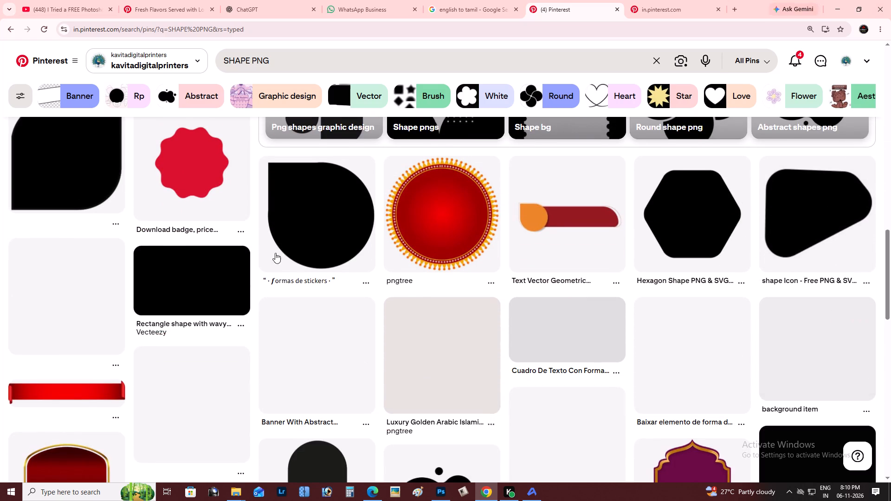
pyautogui.click(185, 298)
# Examine the shapes related to the wavy-edged rectangle pin for a frame or panel that suits the menu spread.
pyautogui.hotkey('alt', 'Tab')
pyautogui.hotkey('alt', 'Tab')
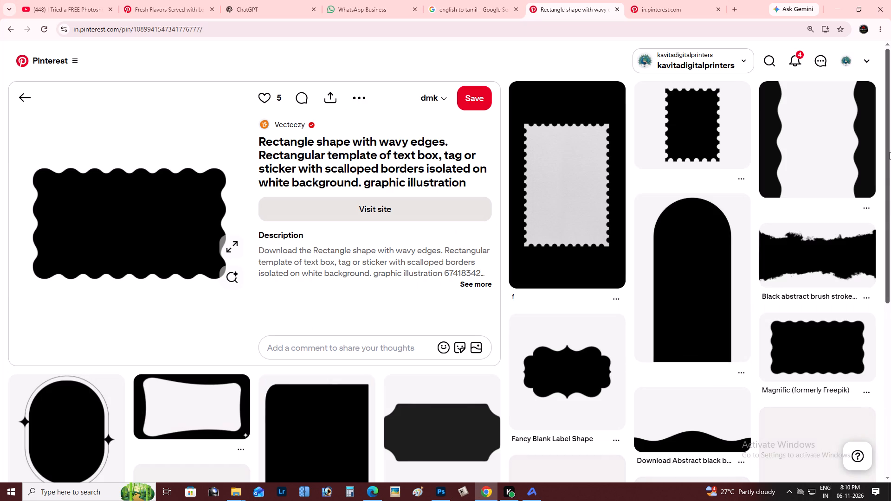
pyautogui.moveTo(890, 150); pyautogui.dragTo(890, 226)
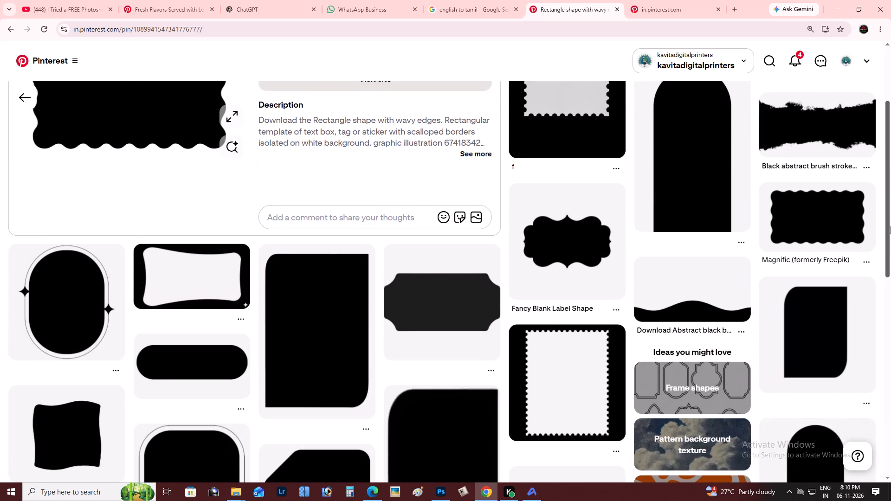
pyautogui.moveTo(890, 226); pyautogui.dragTo(890, 257)
pyautogui.hotkey('alt', 'Tab')
pyautogui.hotkey('alt', 'Tab')
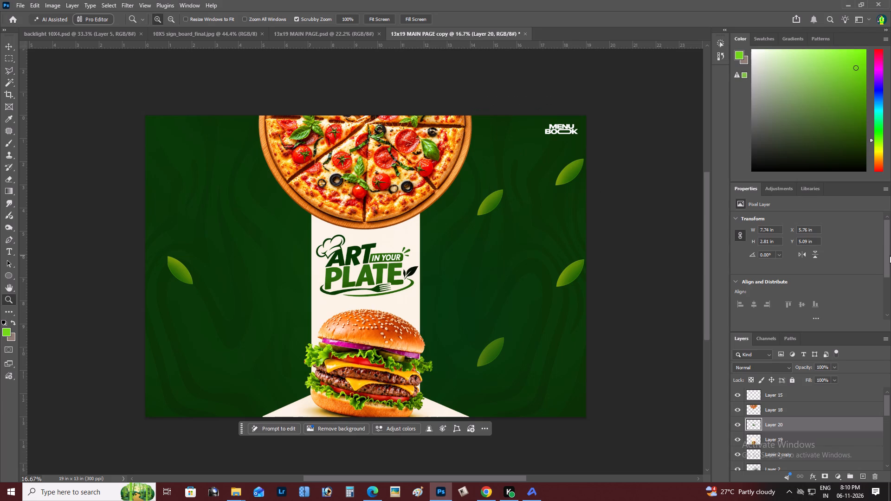
pyautogui.hotkey('alt', 'Tab')
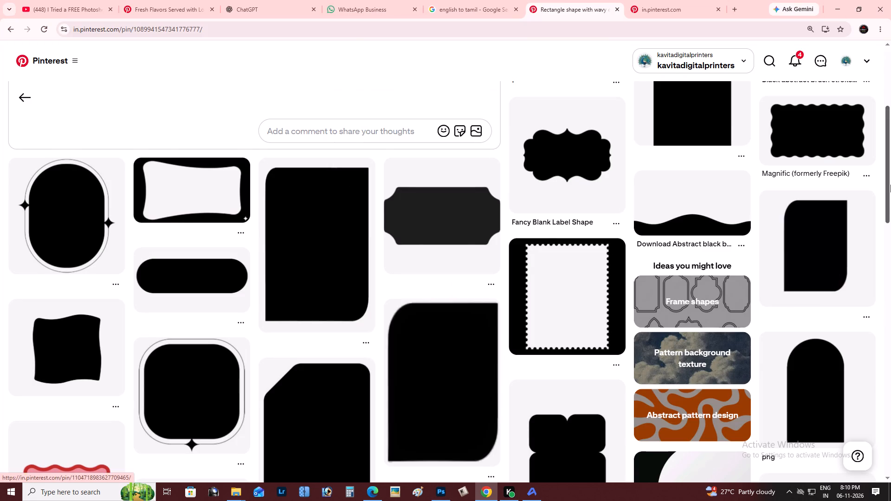
pyautogui.click(890, 183)
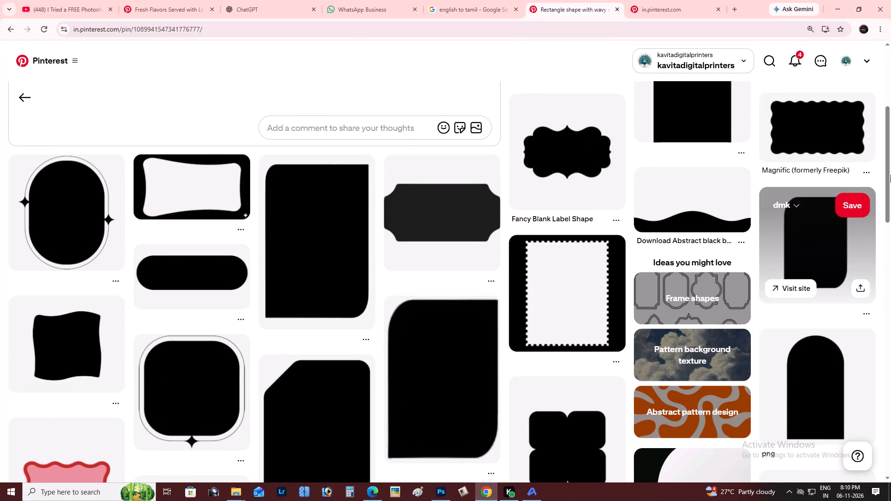
pyautogui.moveTo(890, 175); pyautogui.dragTo(890, 292)
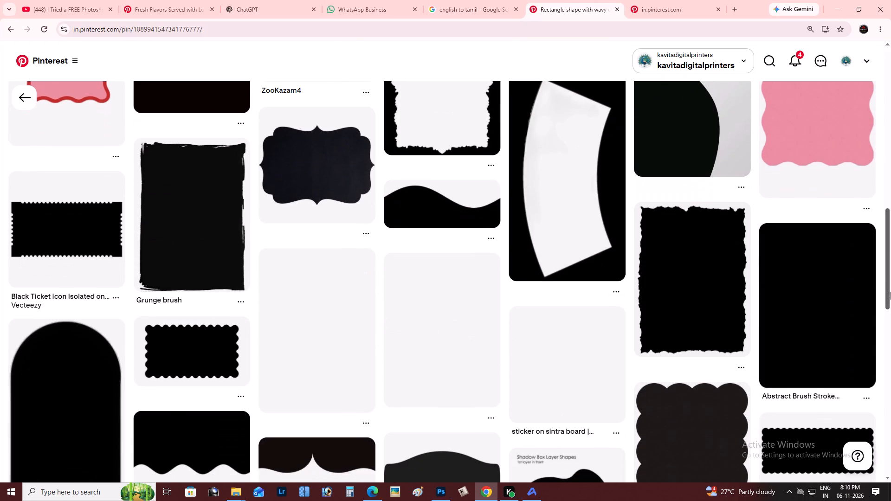
pyautogui.moveTo(890, 292); pyautogui.dragTo(890, 372)
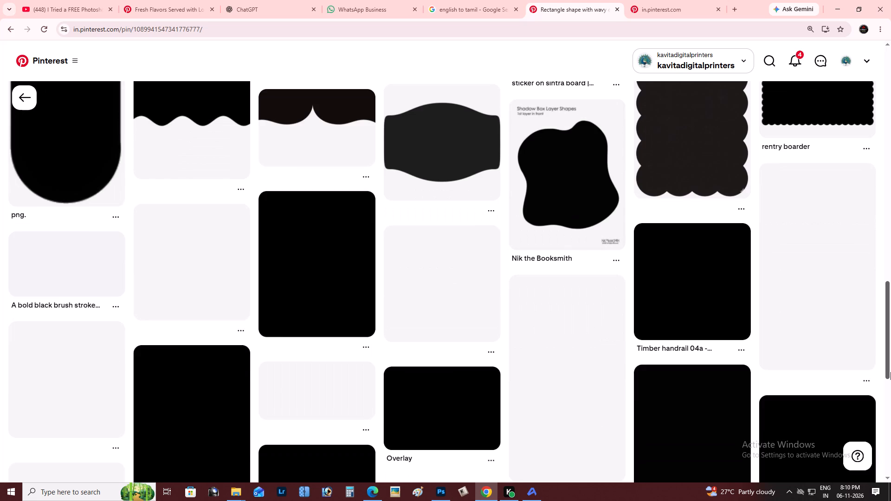
pyautogui.moveTo(890, 372); pyautogui.dragTo(890, 412)
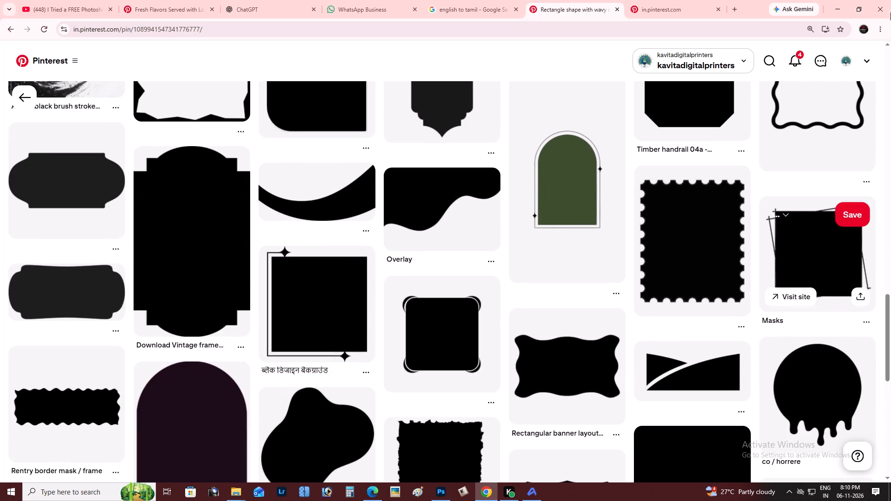
pyautogui.moveTo(890, 314); pyautogui.dragTo(890, 338)
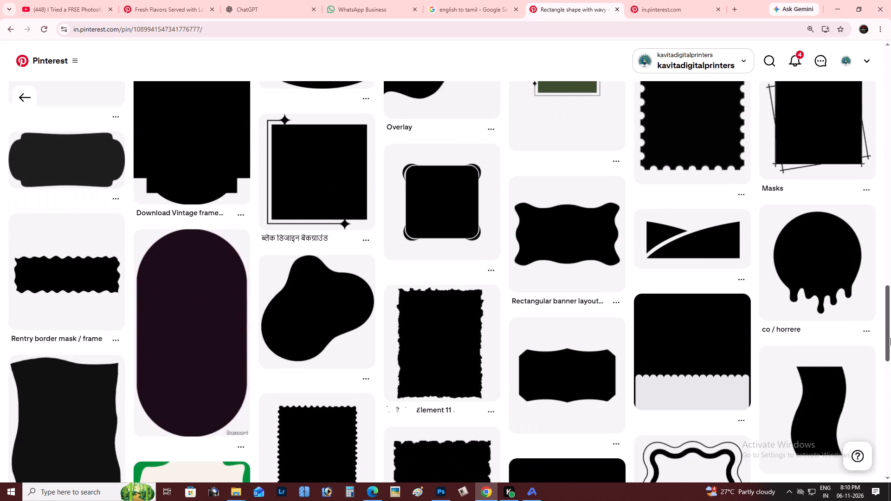
pyautogui.moveTo(890, 338); pyautogui.dragTo(890, 421)
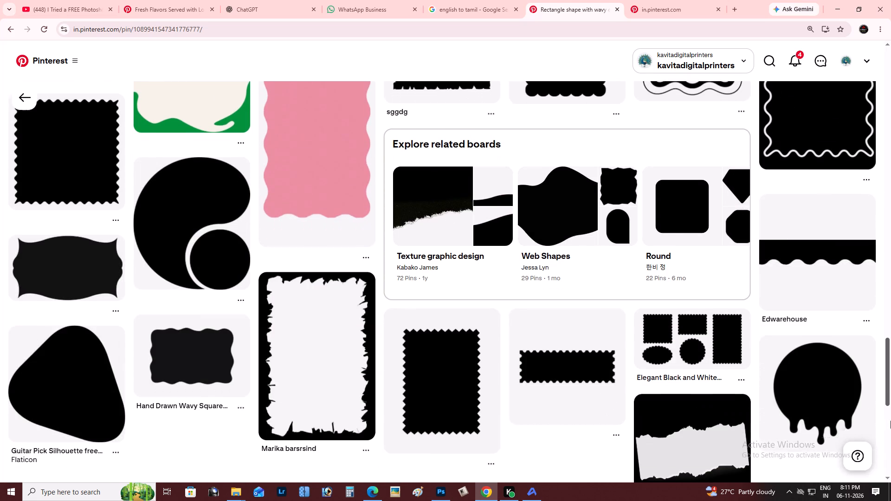
pyautogui.moveTo(890, 421); pyautogui.dragTo(890, 473)
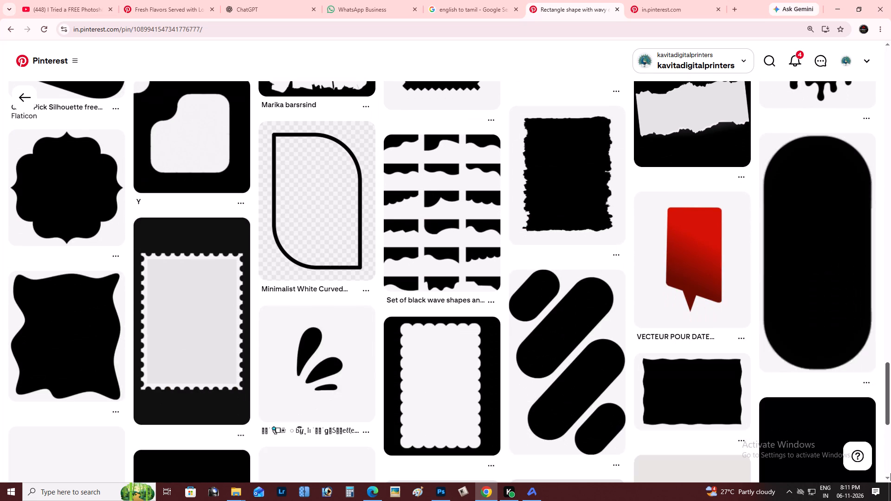
pyautogui.moveTo(890, 473); pyautogui.dragTo(890, 500)
pyautogui.moveTo(890, 371); pyautogui.dragTo(890, 402)
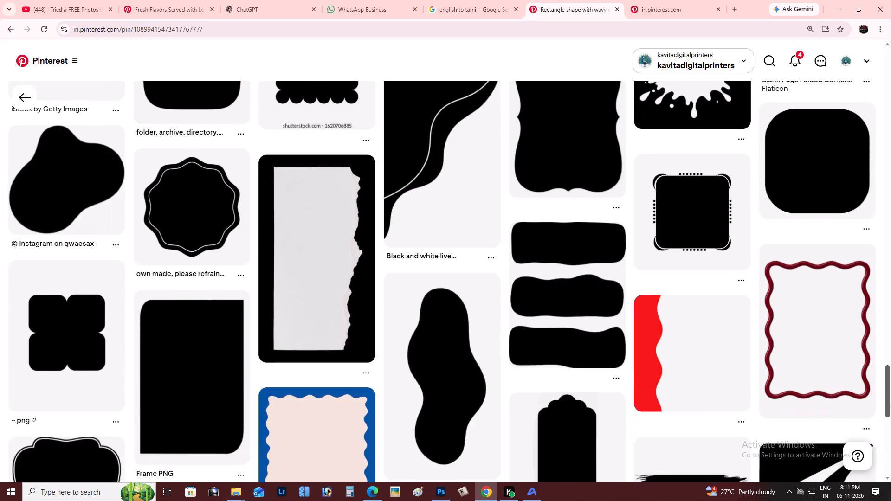
pyautogui.moveTo(890, 402); pyautogui.dragTo(890, 388)
# Open the black rounded-square pin, compare it with the menu spread in Photoshop, and open the related white rounded-rectangle pin.
pyautogui.click(828, 257)
pyautogui.hotkey('alt', 'Tab')
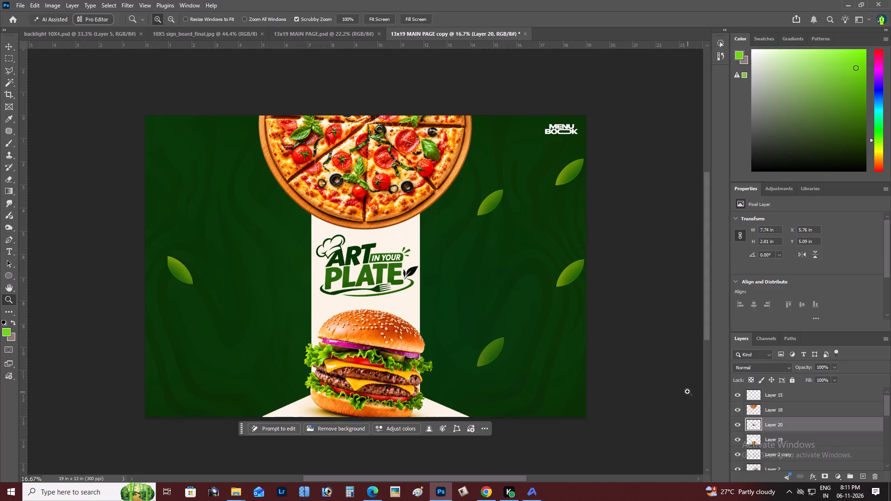
pyautogui.hotkey('alt', 'Tab')
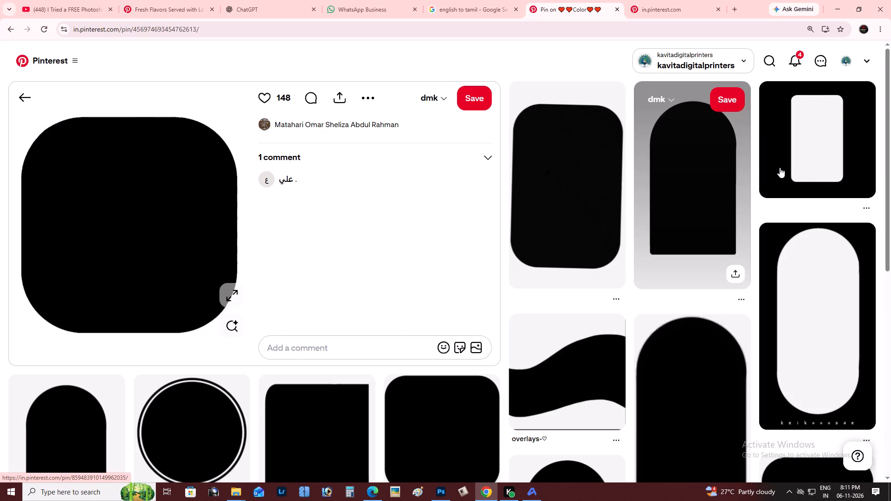
pyautogui.click(820, 166)
pyautogui.hotkey('alt', 'Tab')
pyautogui.hotkey('alt', 'Tab')
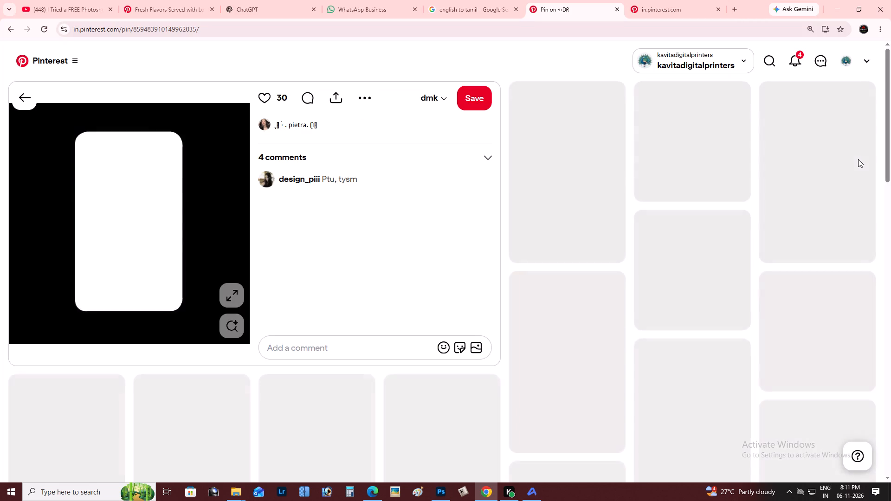
# Examine the shapes related to the white rounded-rectangle pin for a panel that suits the menu spread.
pyautogui.moveTo(890, 212); pyautogui.dragTo(890, 295)
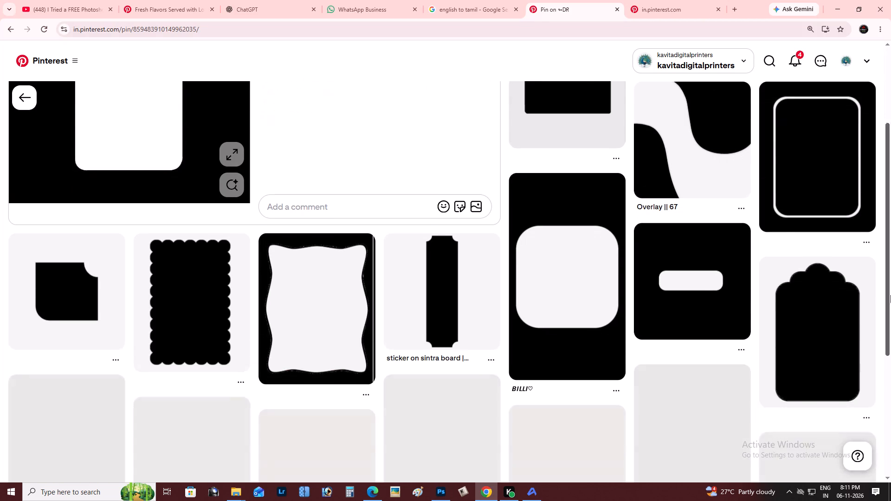
pyautogui.moveTo(890, 295); pyautogui.dragTo(890, 409)
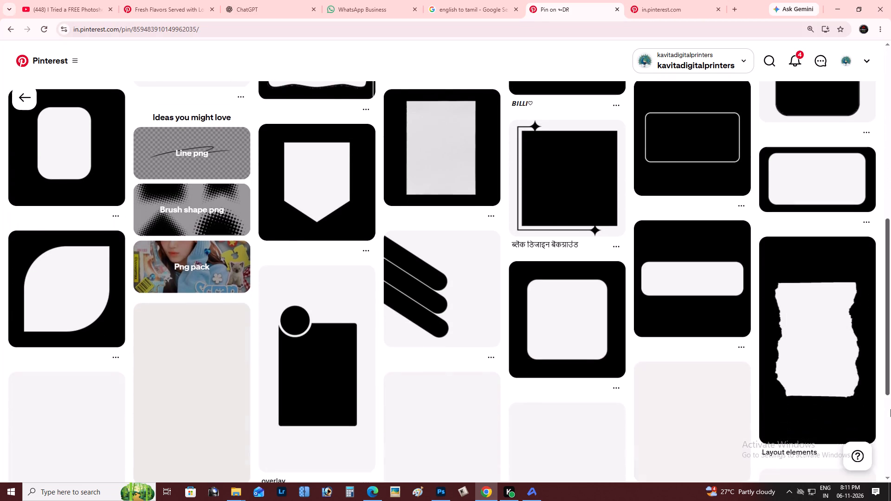
pyautogui.moveTo(890, 409); pyautogui.dragTo(888, 451)
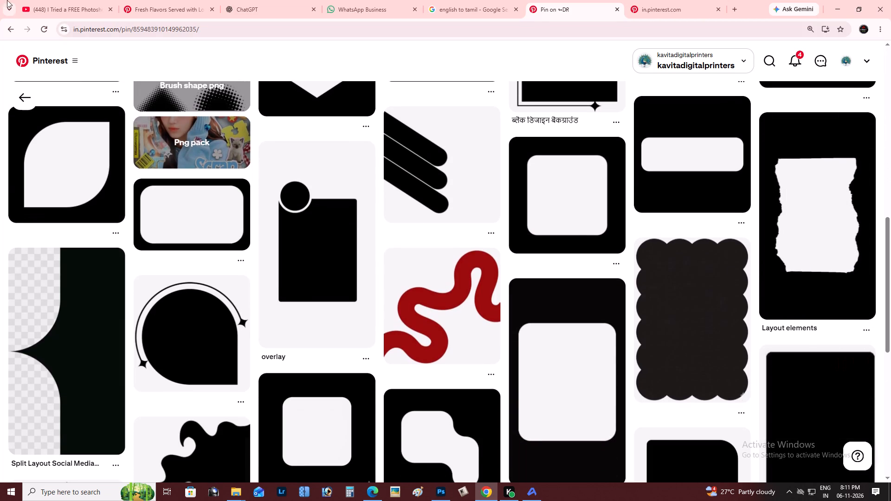
pyautogui.moveTo(890, 244); pyautogui.dragTo(890, 310)
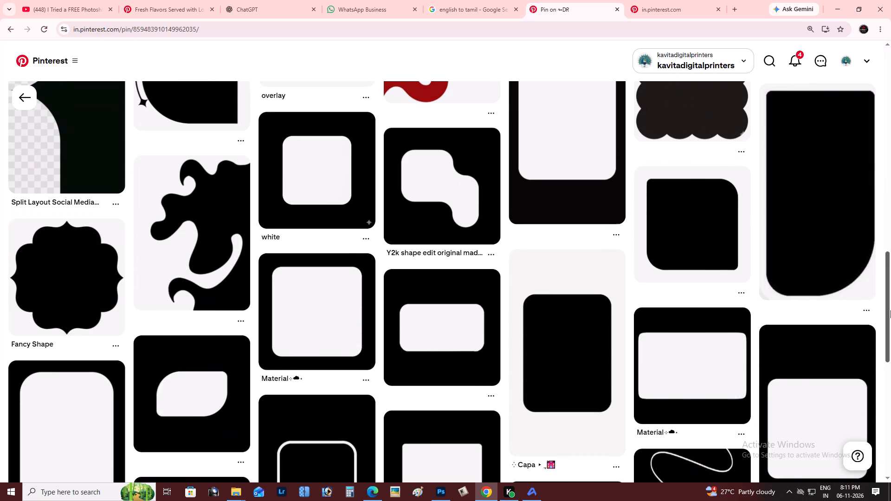
pyautogui.moveTo(890, 310); pyautogui.dragTo(890, 357)
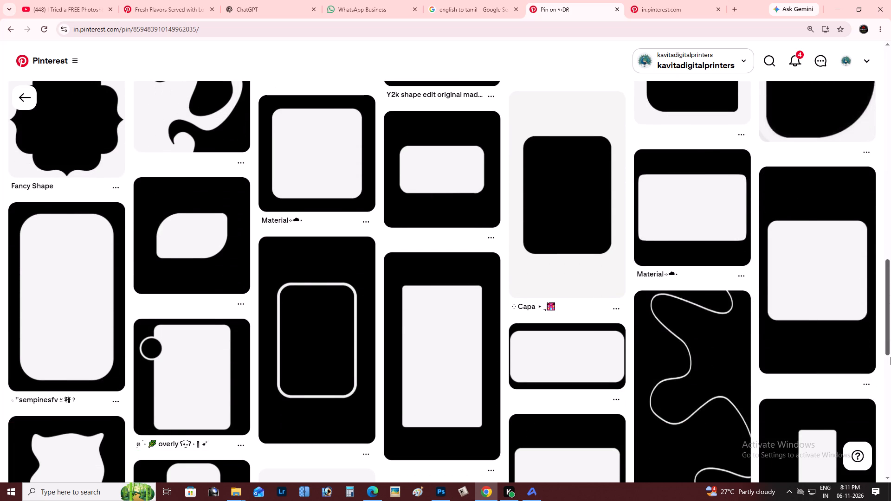
pyautogui.moveTo(890, 357); pyautogui.dragTo(890, 110)
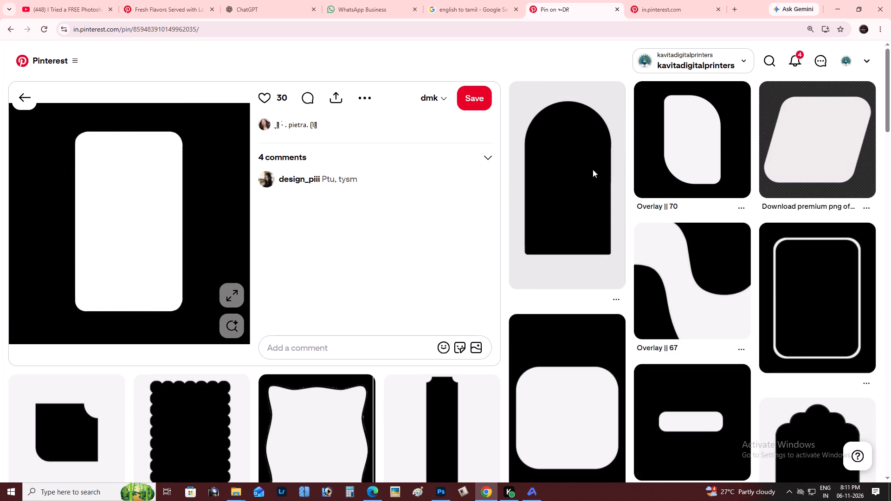
pyautogui.click(890, 96)
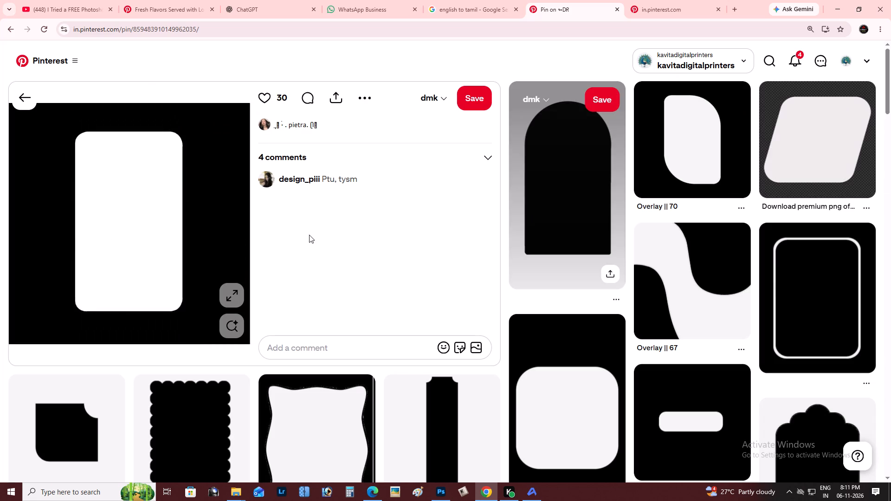
pyautogui.moveTo(890, 109); pyautogui.dragTo(890, 145)
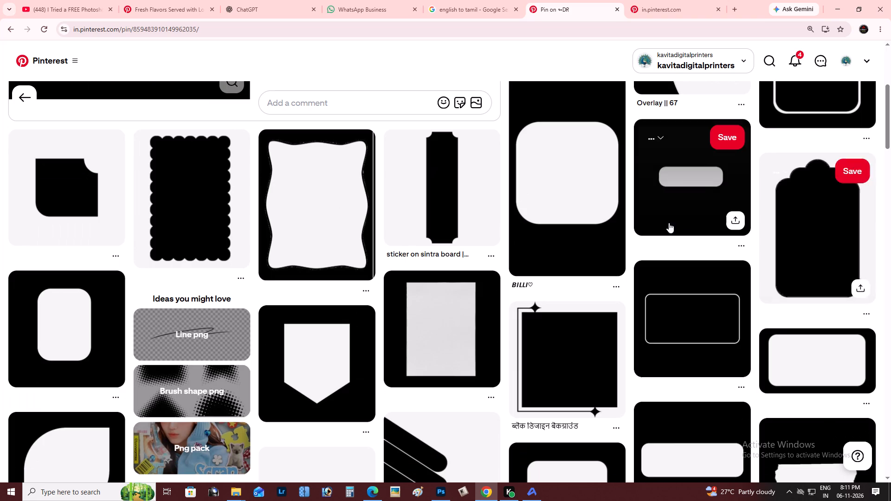
pyautogui.click(582, 197)
pyautogui.hotkey('alt', 'Tab')
pyautogui.hotkey('alt', 'Tab')
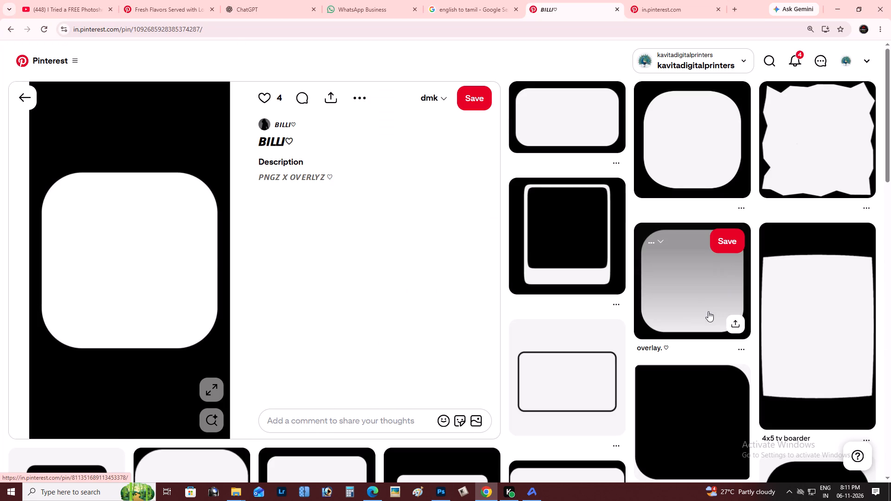
pyautogui.click(691, 301)
pyautogui.hotkey('alt', 'Tab')
pyautogui.hotkey('alt', 'Tab')
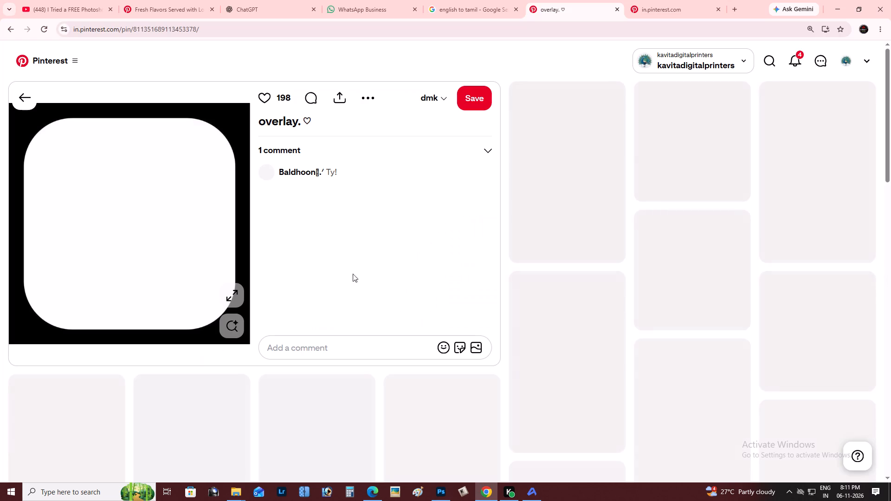